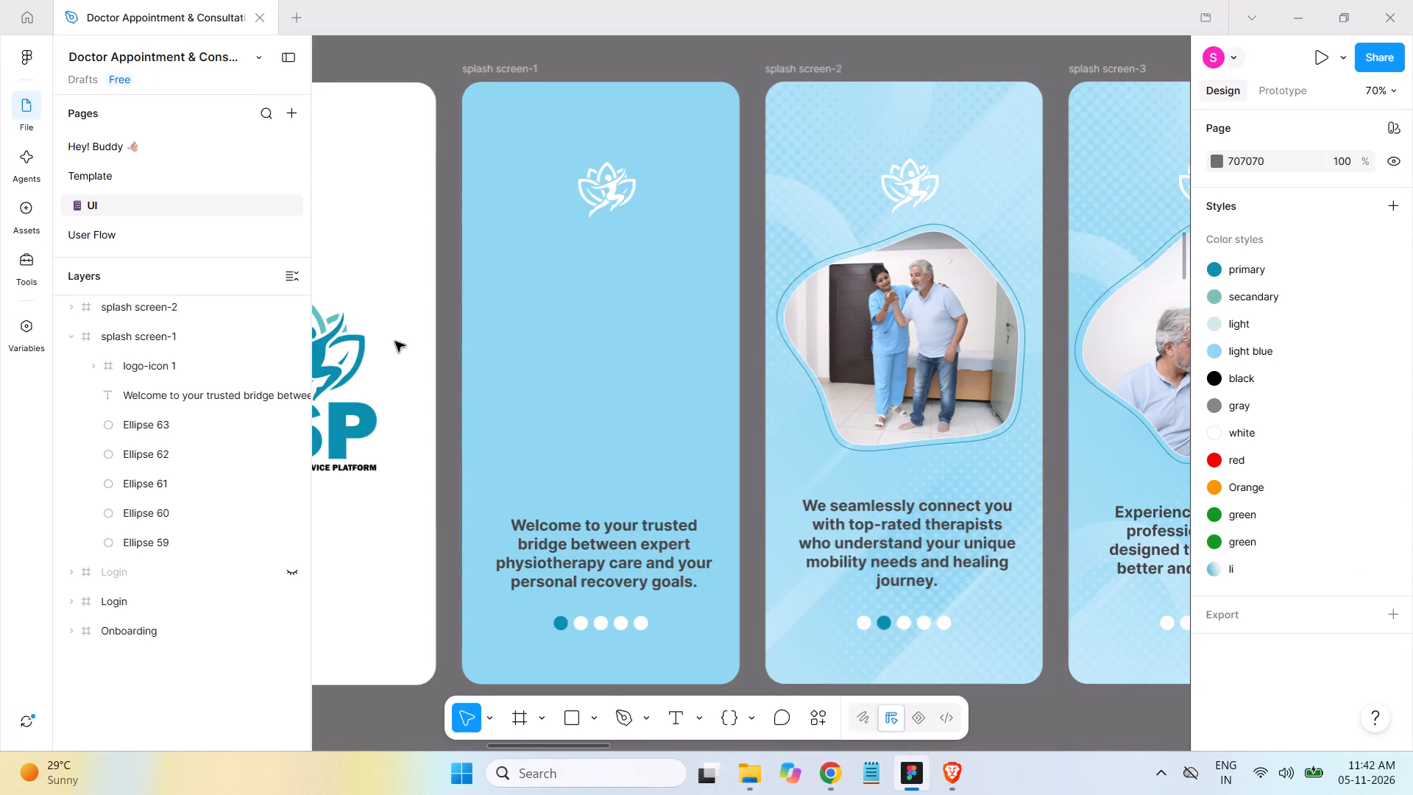
# Switch to the Brave browser and look through the Pinterest results for mobile app splash designs for reference.
pyautogui.click(941, 774)
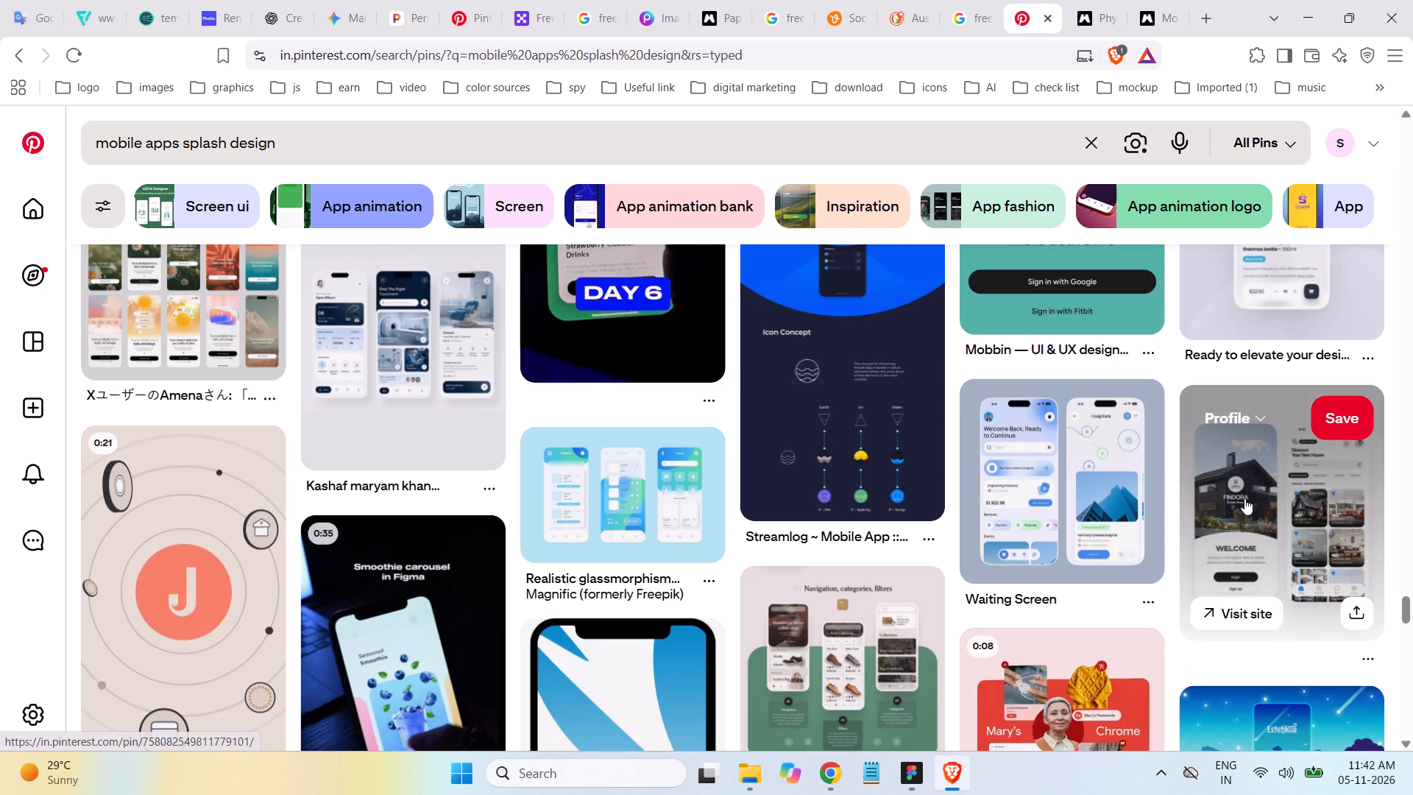
pyautogui.scroll(3, 1244, 498)
pyautogui.scroll(-3, 1244, 498)
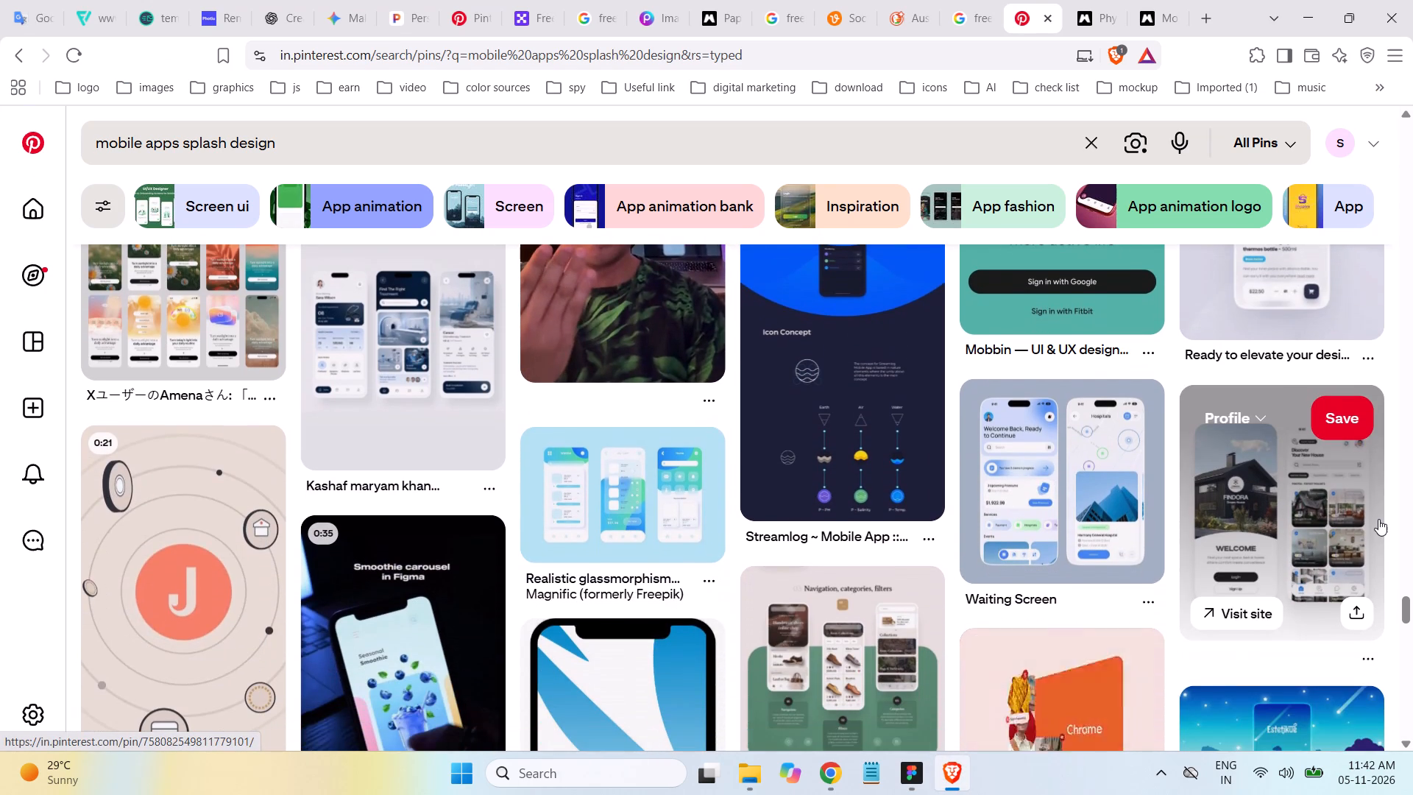
pyautogui.scroll(-1, 1382, 534)
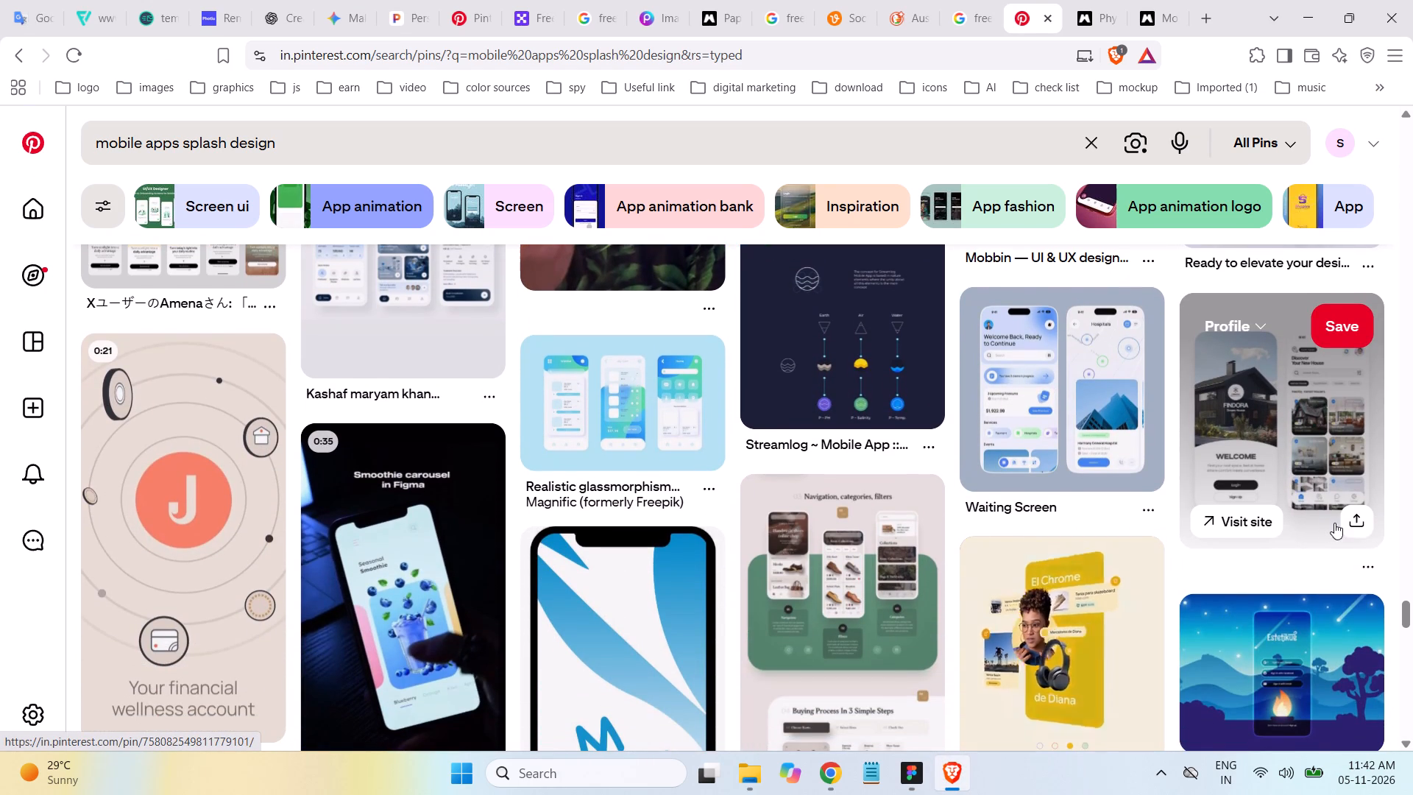
# Return to Figma and draw a circle about 515 × 515, horizontally centred over the lower part of splash screen-2.
pyautogui.click(913, 771)
pyautogui.scroll(-3, 998, 476)
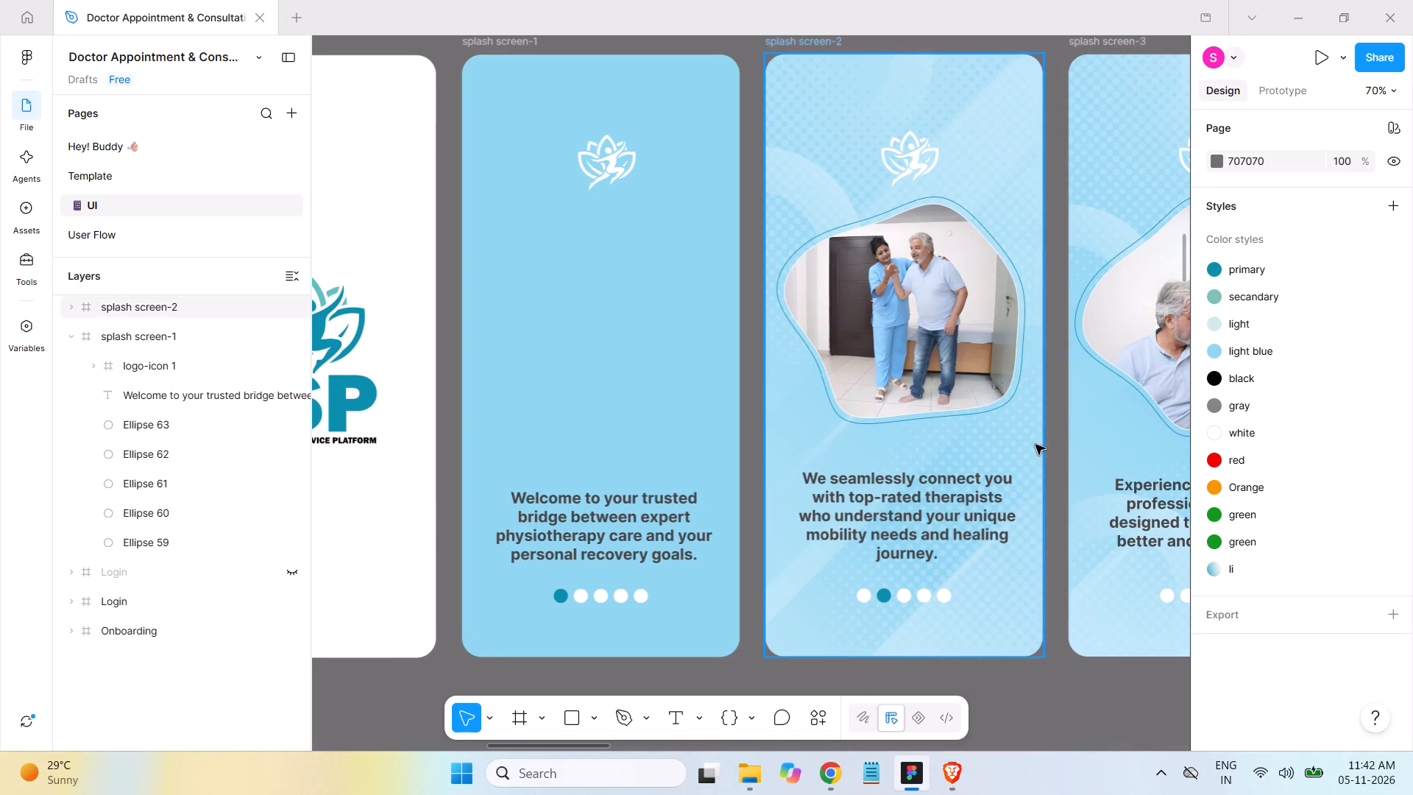
pyautogui.scroll(-14, 1035, 445)
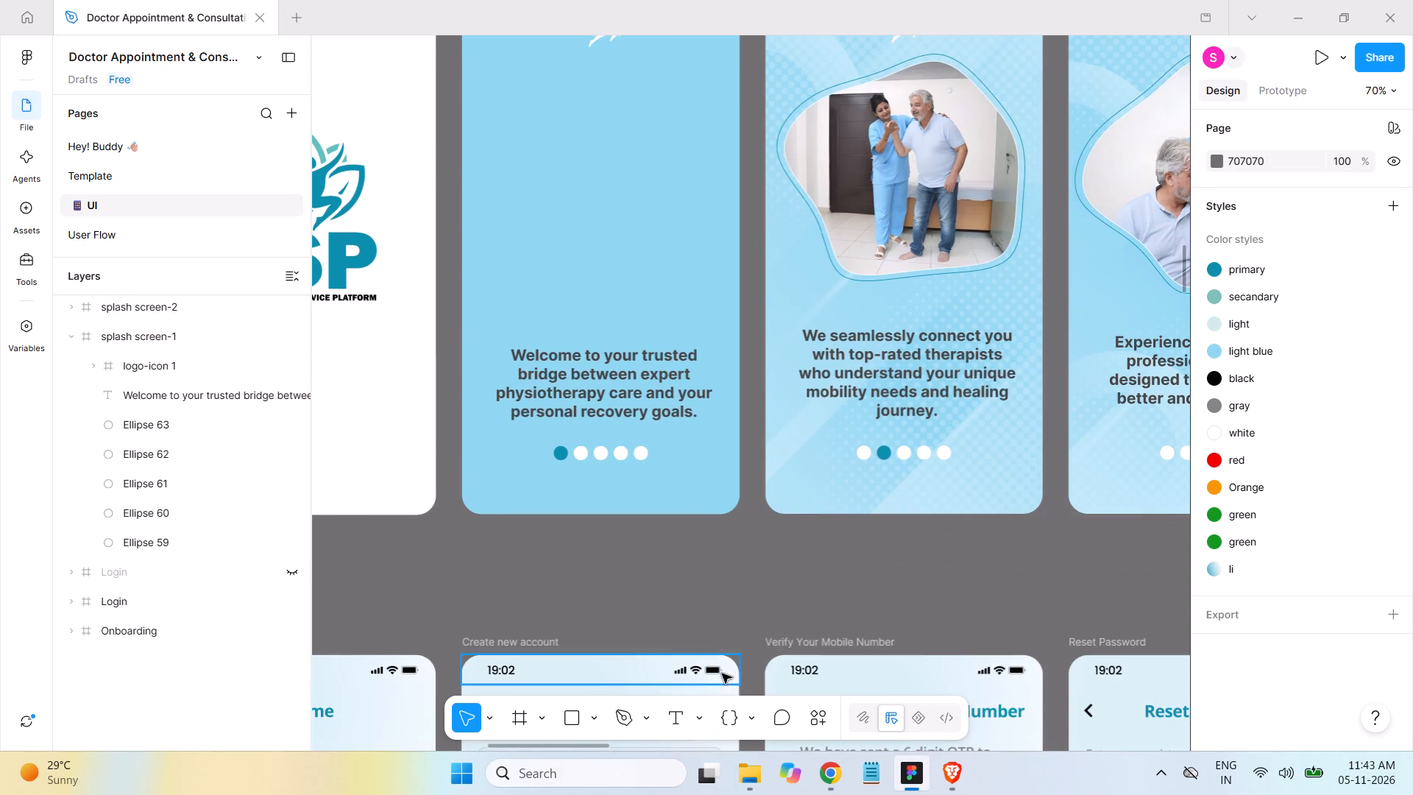
pyautogui.click(595, 721)
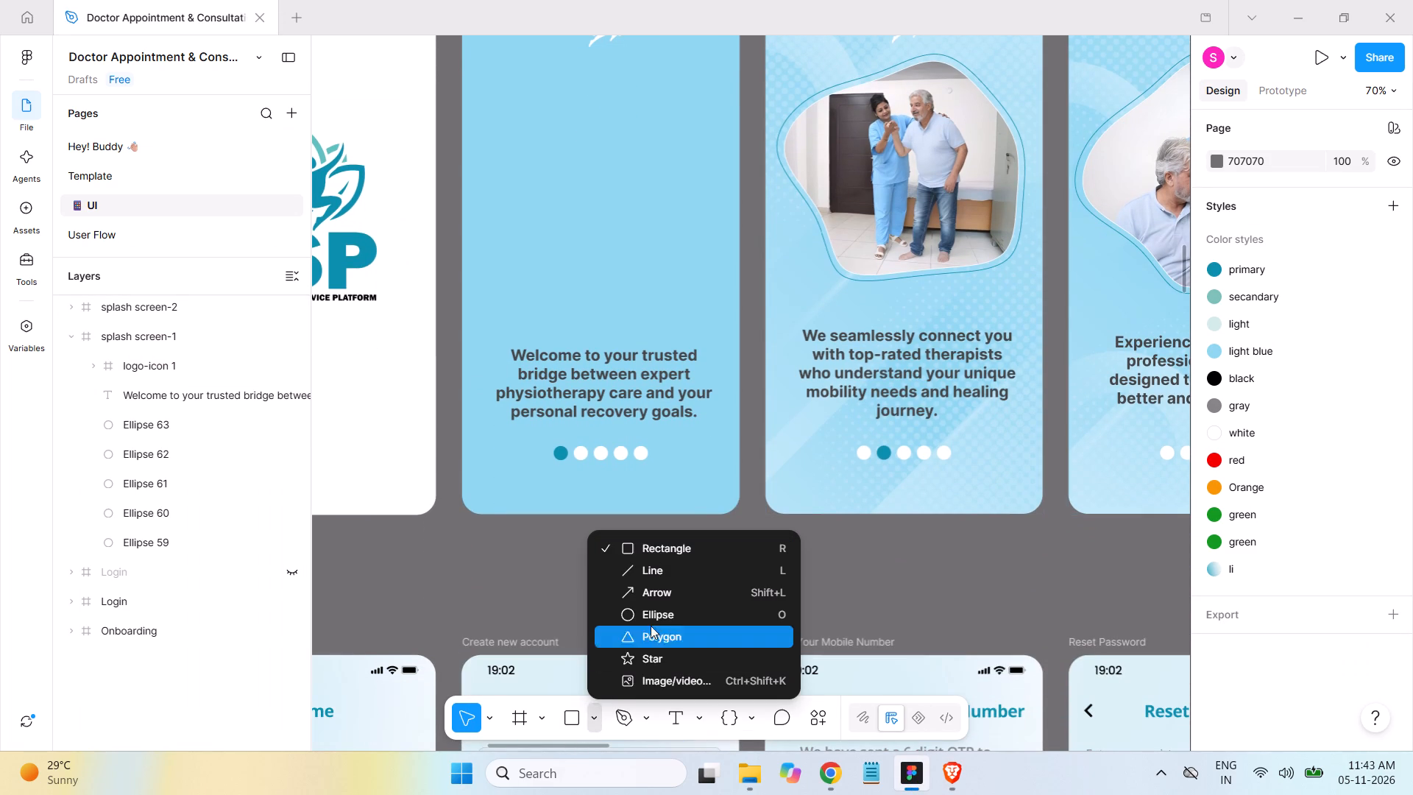
pyautogui.click(656, 615)
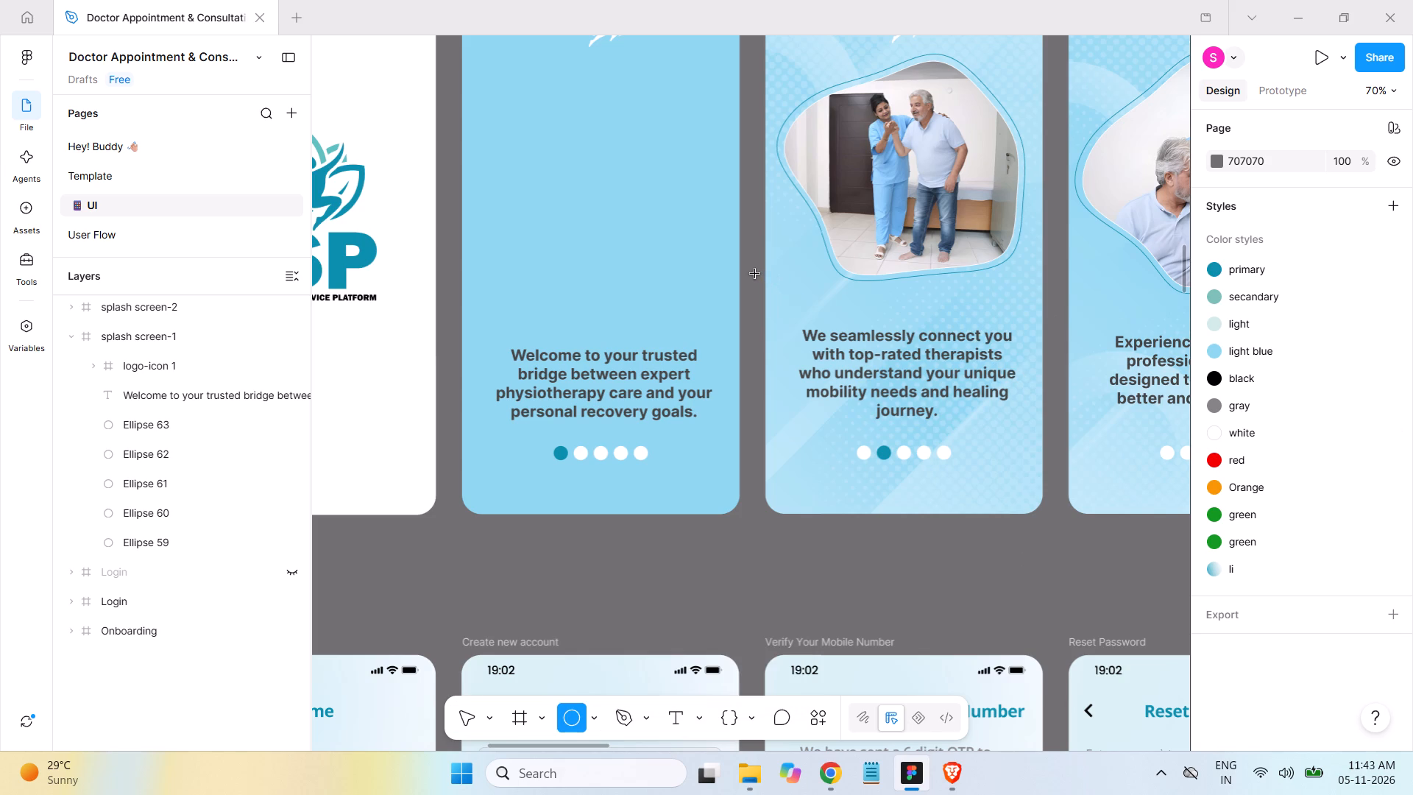
pyautogui.moveTo(755, 274); pyautogui.dragTo(1050, 573)
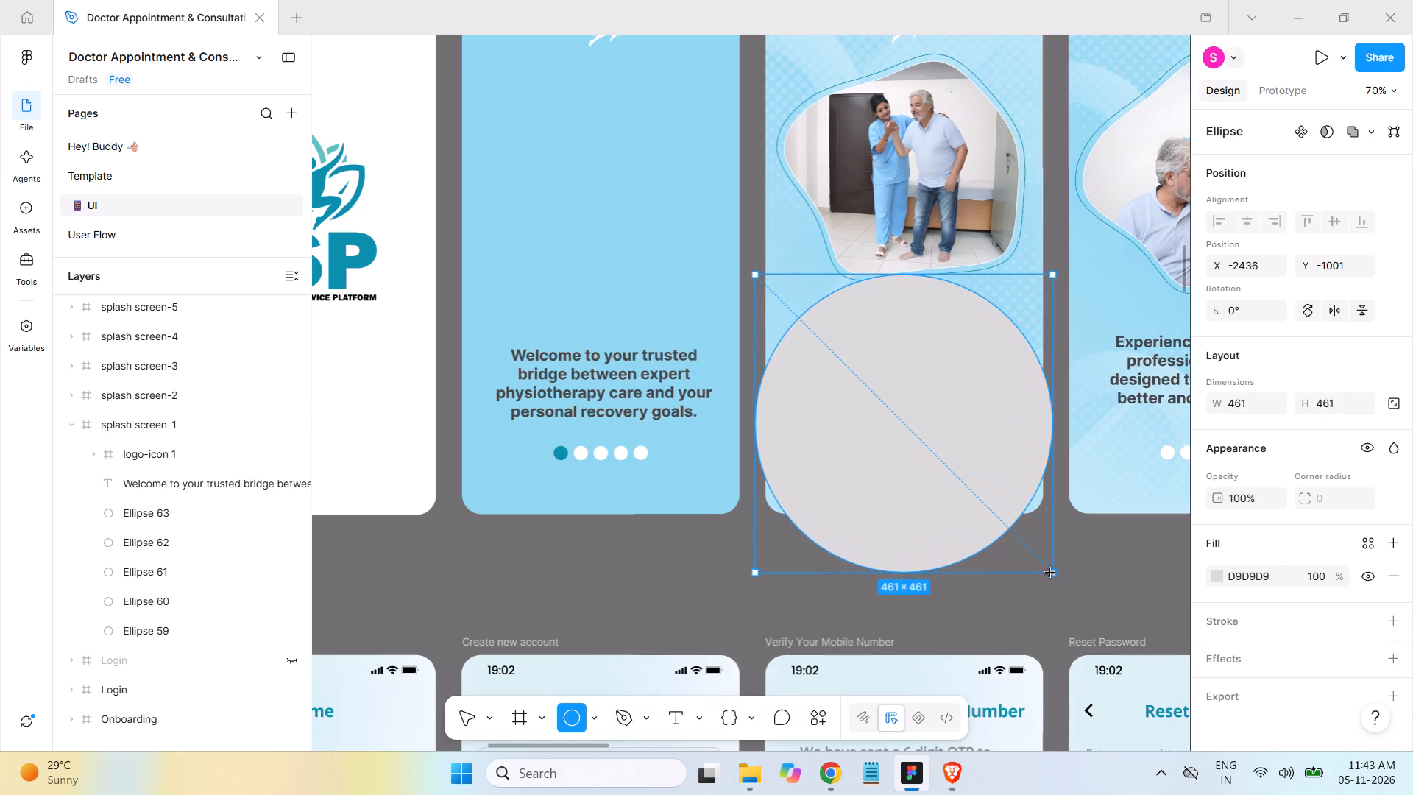
pyautogui.moveTo(1050, 573); pyautogui.dragTo(1058, 582)
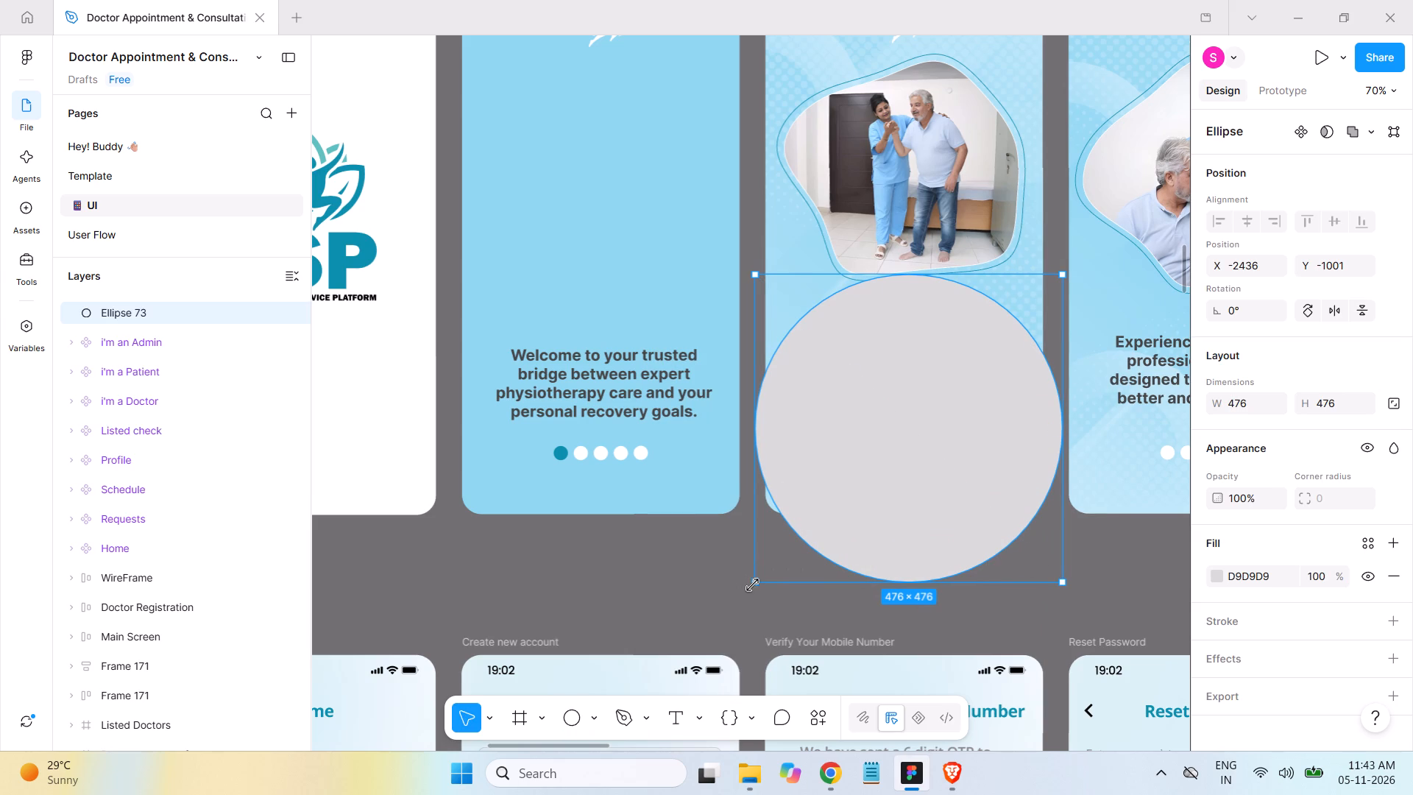
pyautogui.keyDown('shift'); pyautogui.moveTo(757, 584); pyautogui.dragTo(746, 607); pyautogui.keyUp('shift')
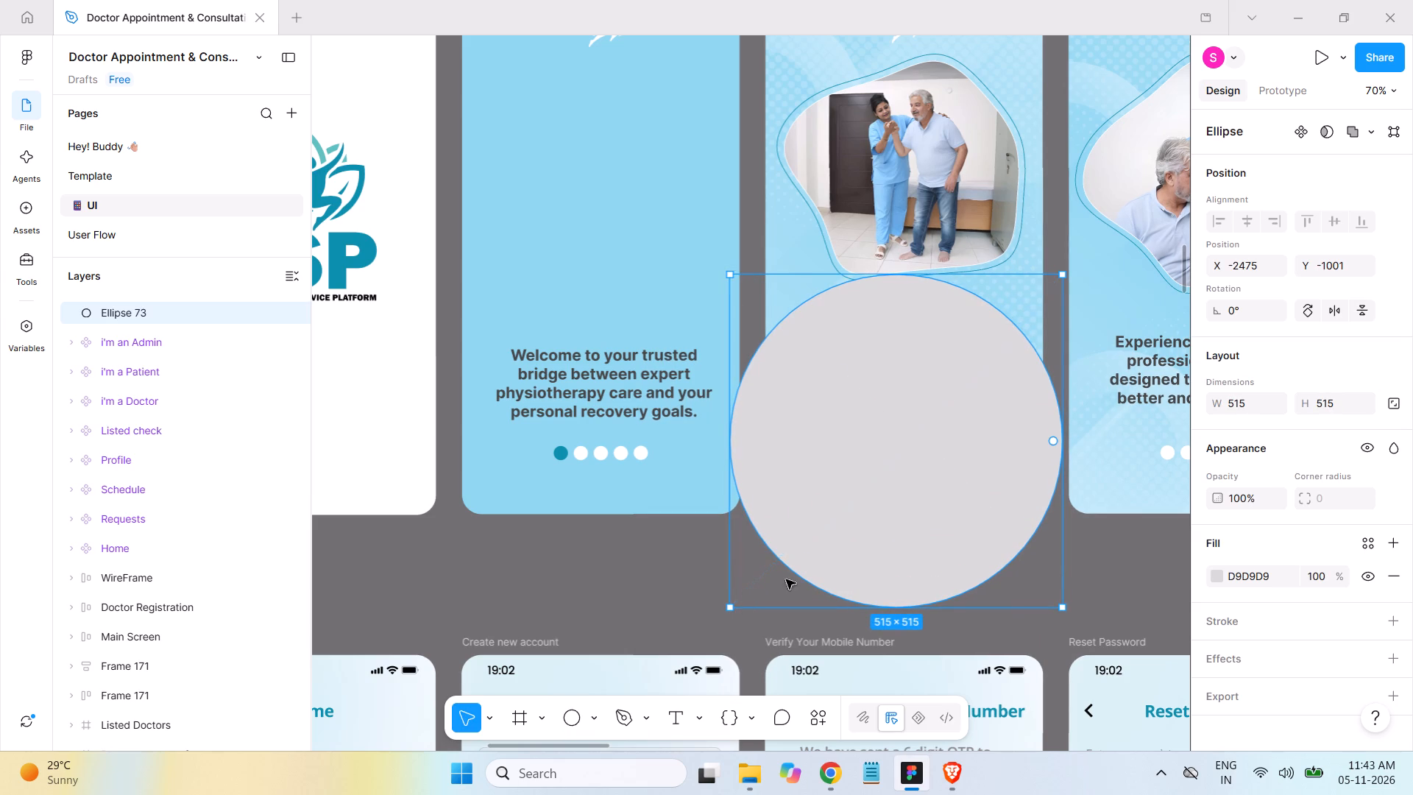
pyautogui.moveTo(935, 509); pyautogui.dragTo(949, 515)
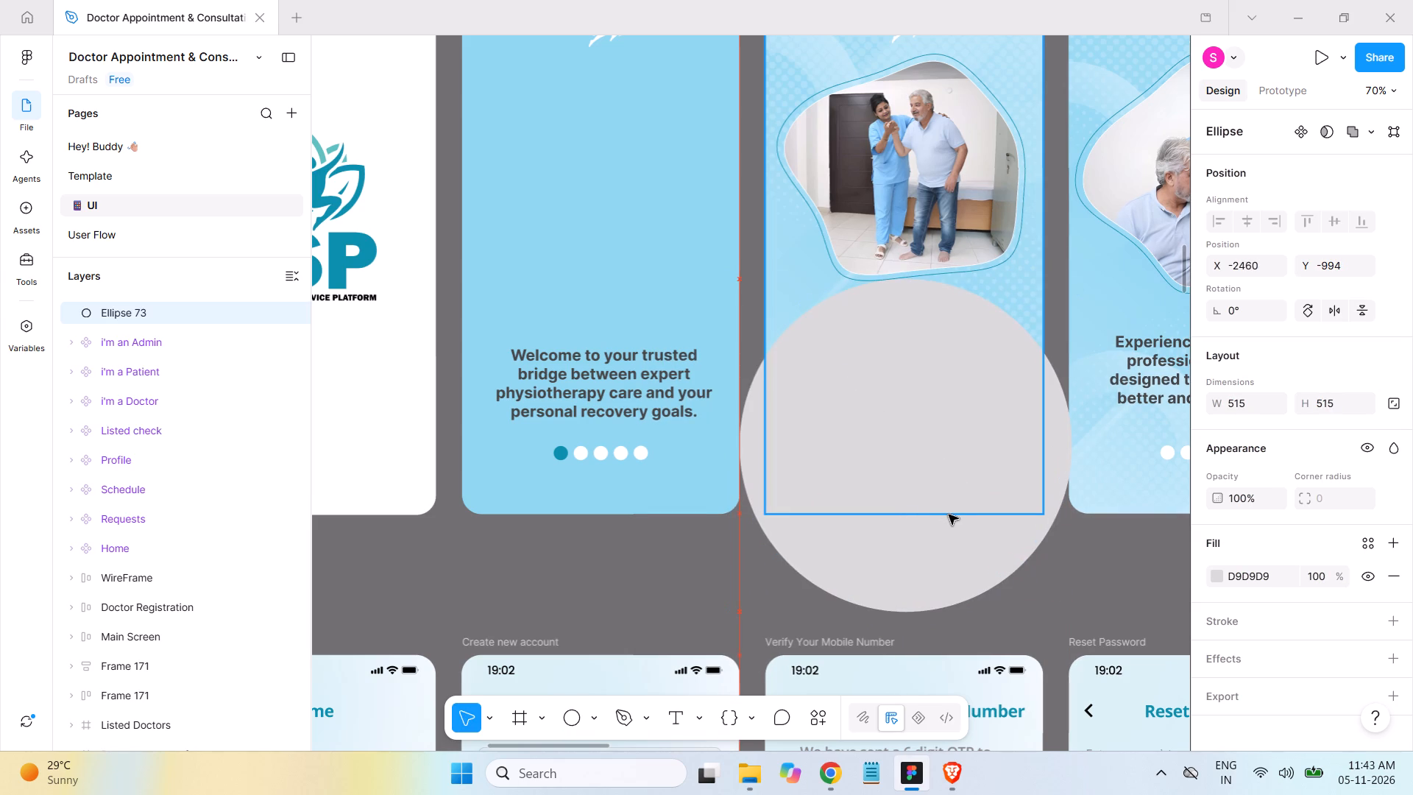
pyautogui.moveTo(949, 515); pyautogui.dragTo(946, 507)
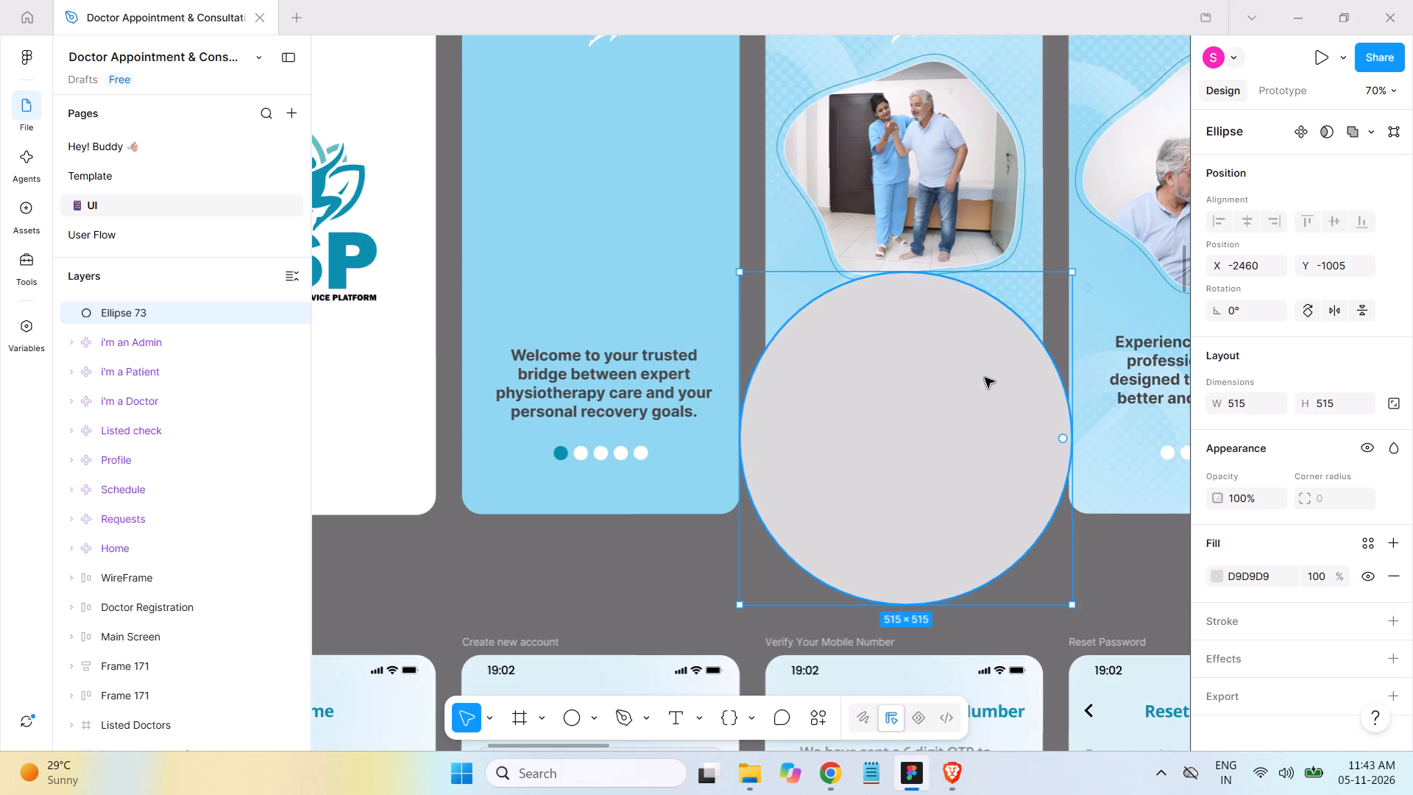
# Cut the circle and paste it inside the splash screen-2 frame, directly above the Asset 2@4x-8 1 background image layer.
pyautogui.hotkey('ctrl', 'x')
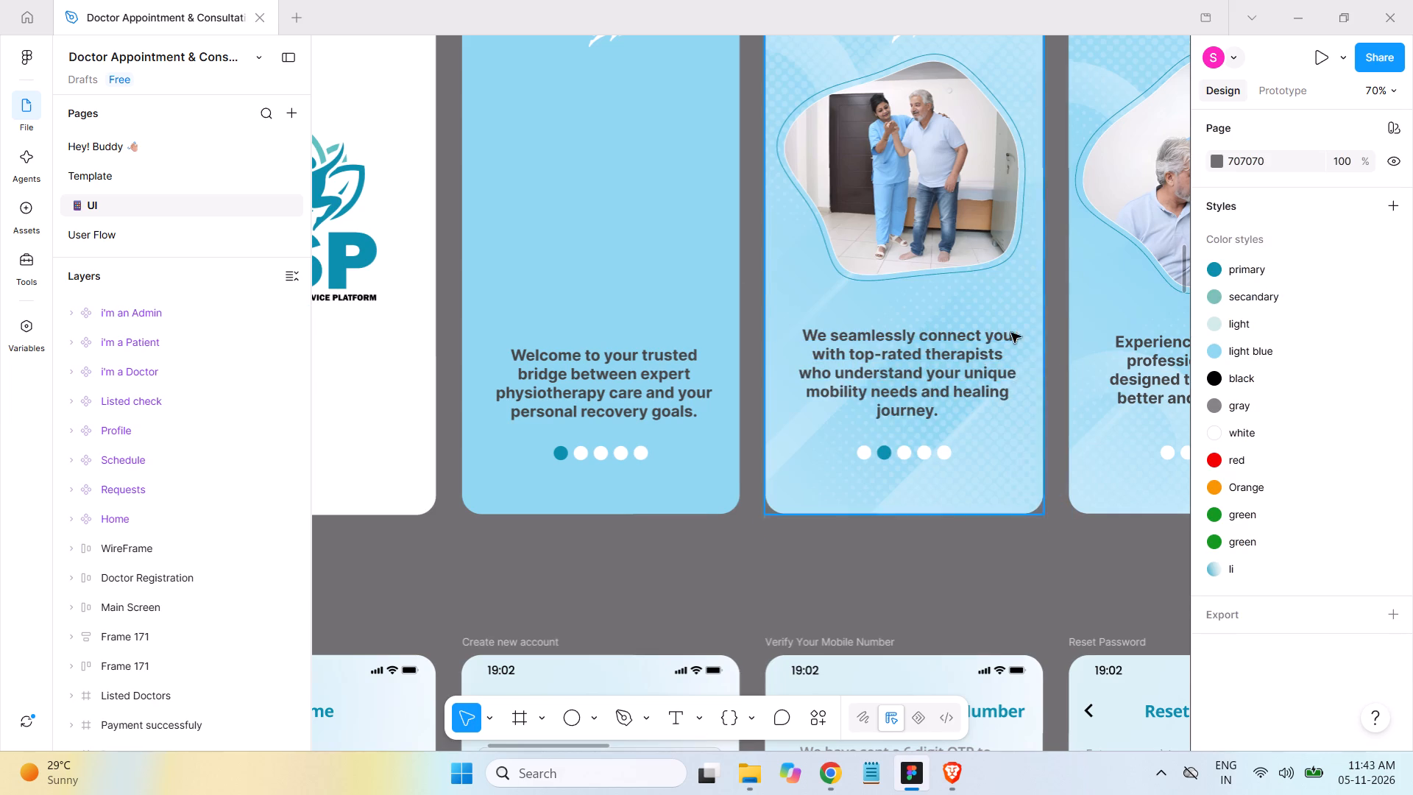
pyautogui.scroll(8, 996, 335)
pyautogui.scroll(-3, 996, 335)
pyautogui.scroll(8, 996, 335)
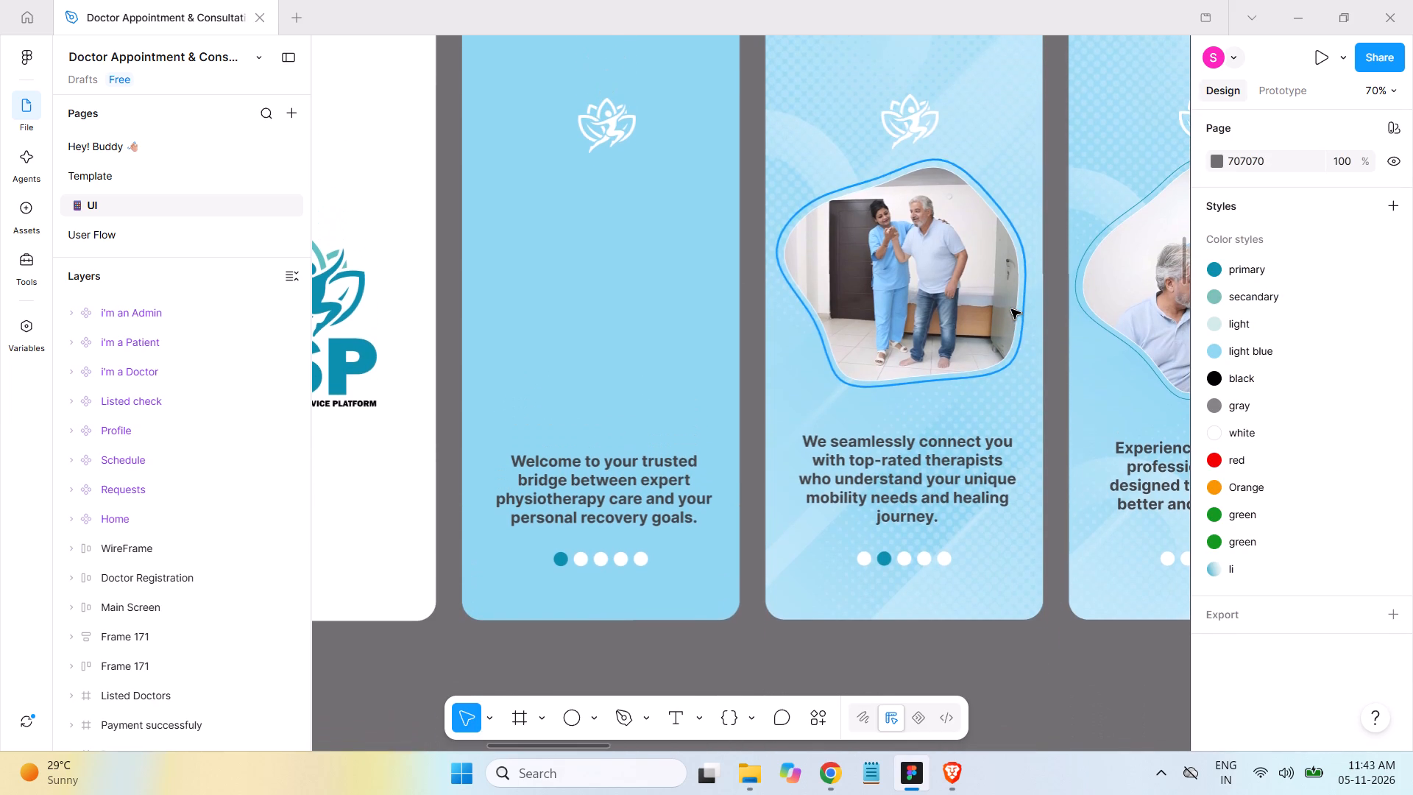
pyautogui.scroll(5, 1011, 309)
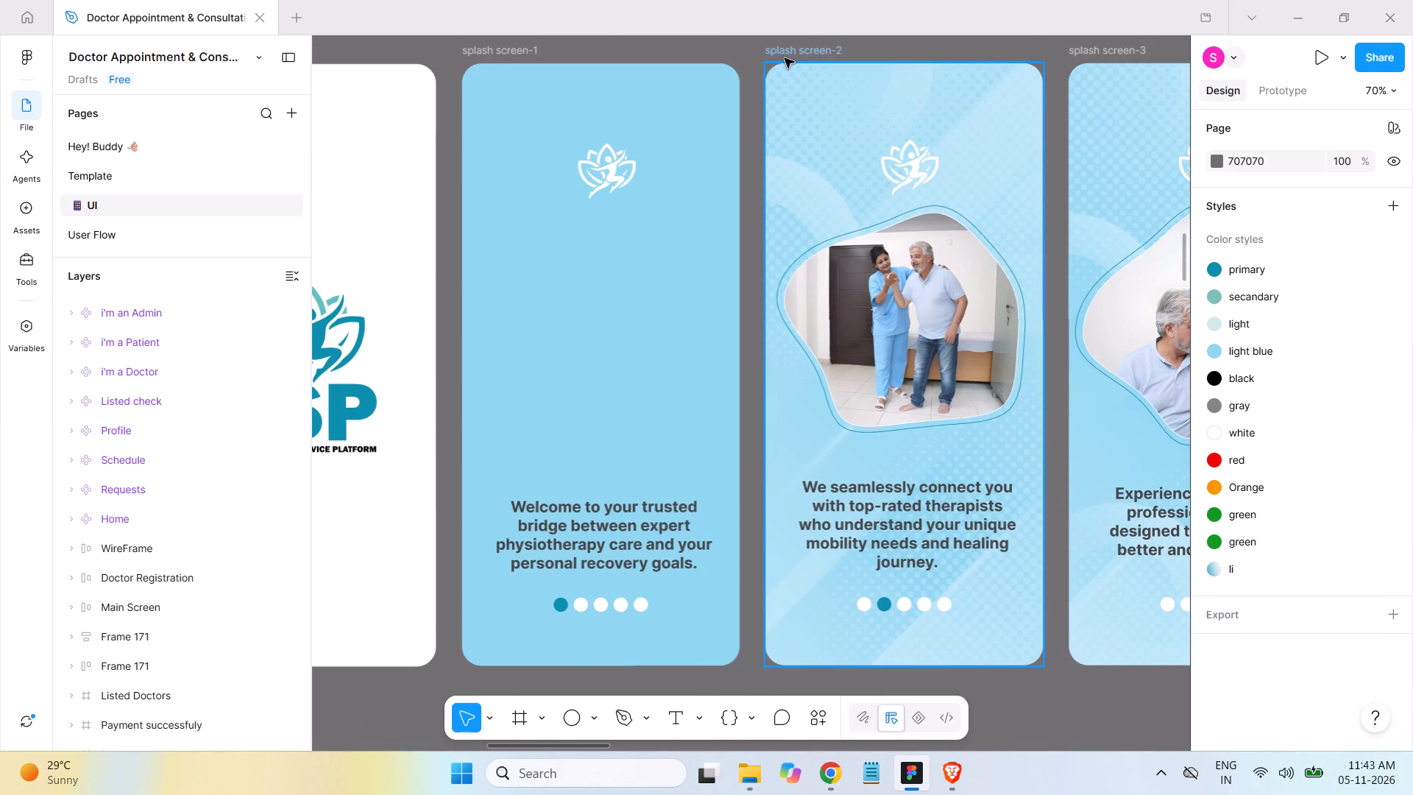
pyautogui.click(814, 50)
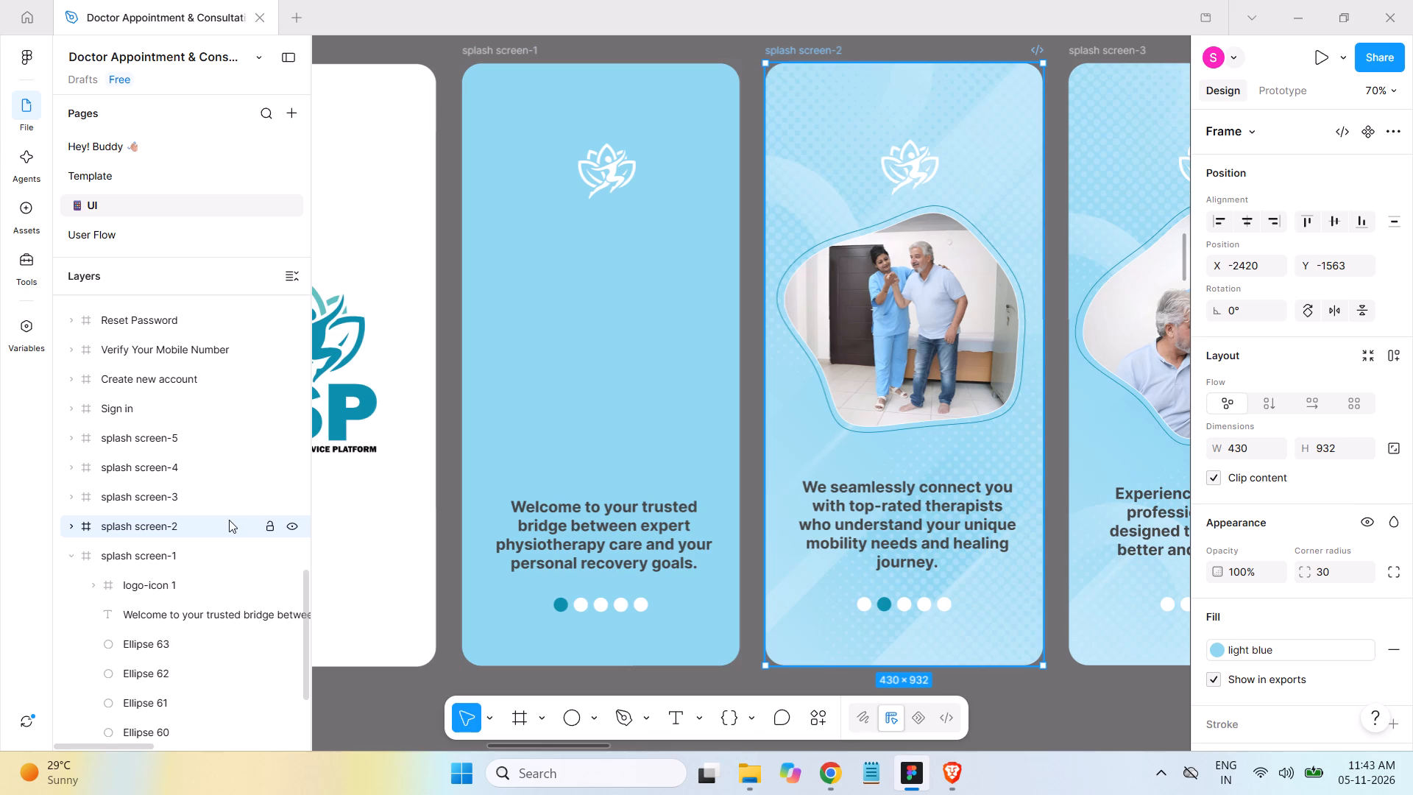
pyautogui.click(68, 556)
pyautogui.click(70, 528)
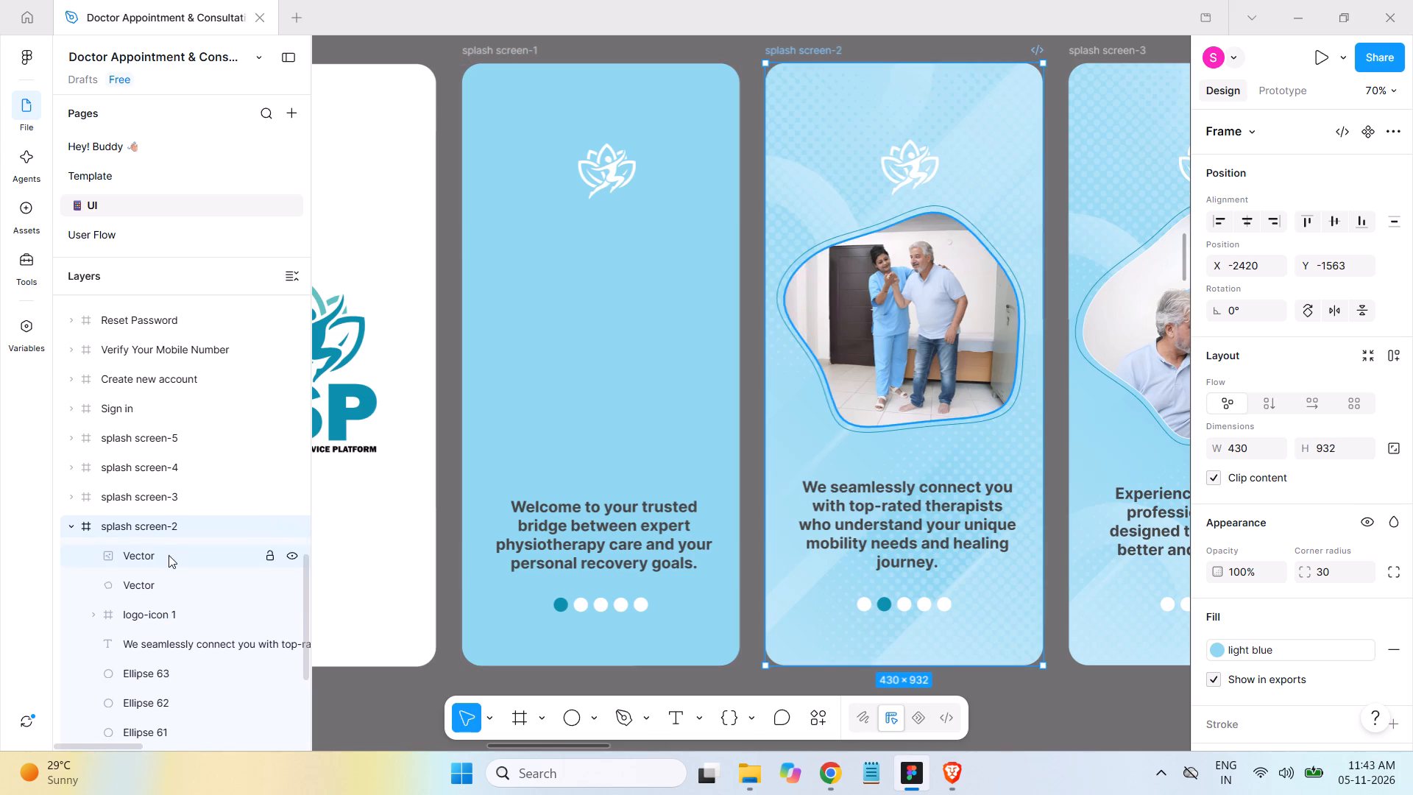
pyautogui.scroll(-3, 199, 530)
pyautogui.scroll(2, 199, 530)
pyautogui.scroll(-1, 199, 530)
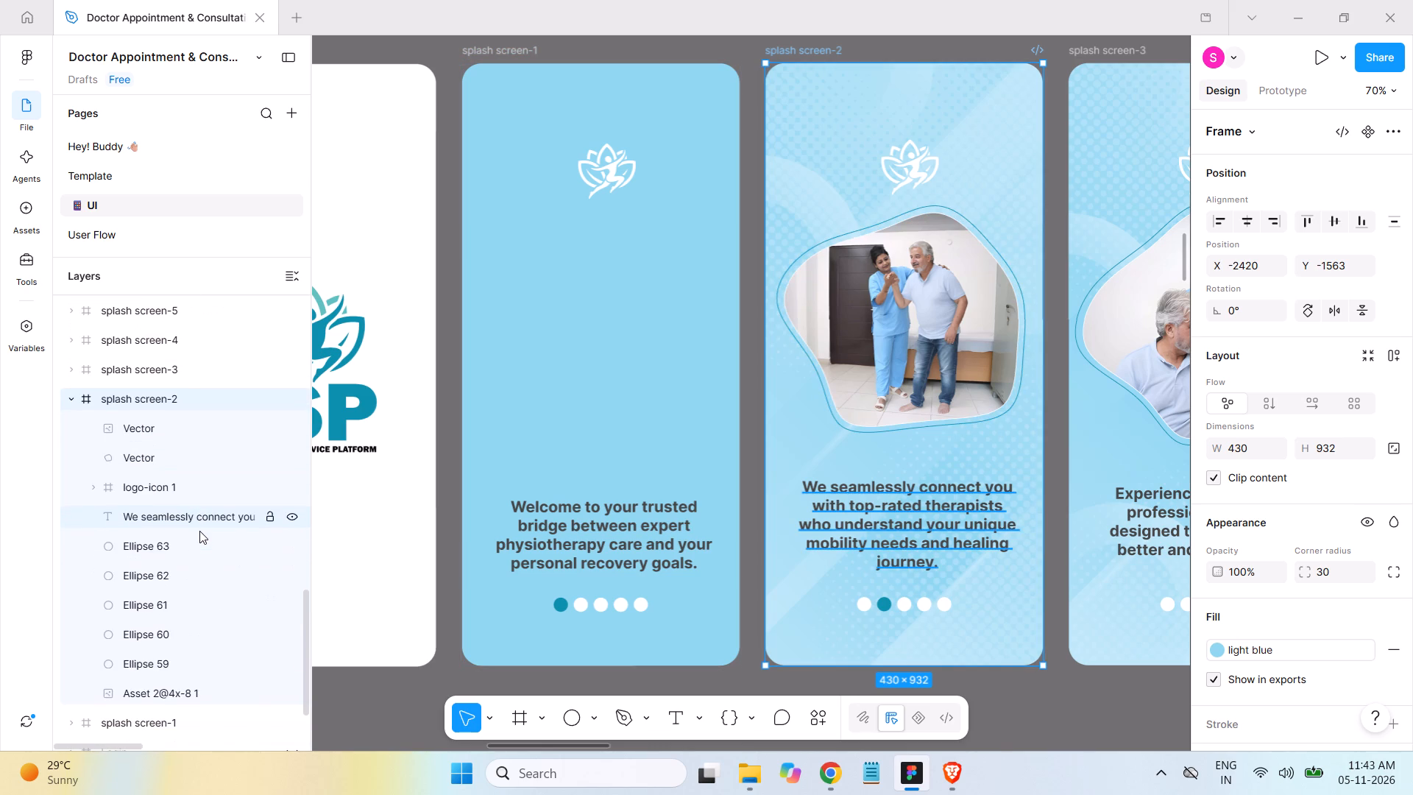
pyautogui.click(165, 661)
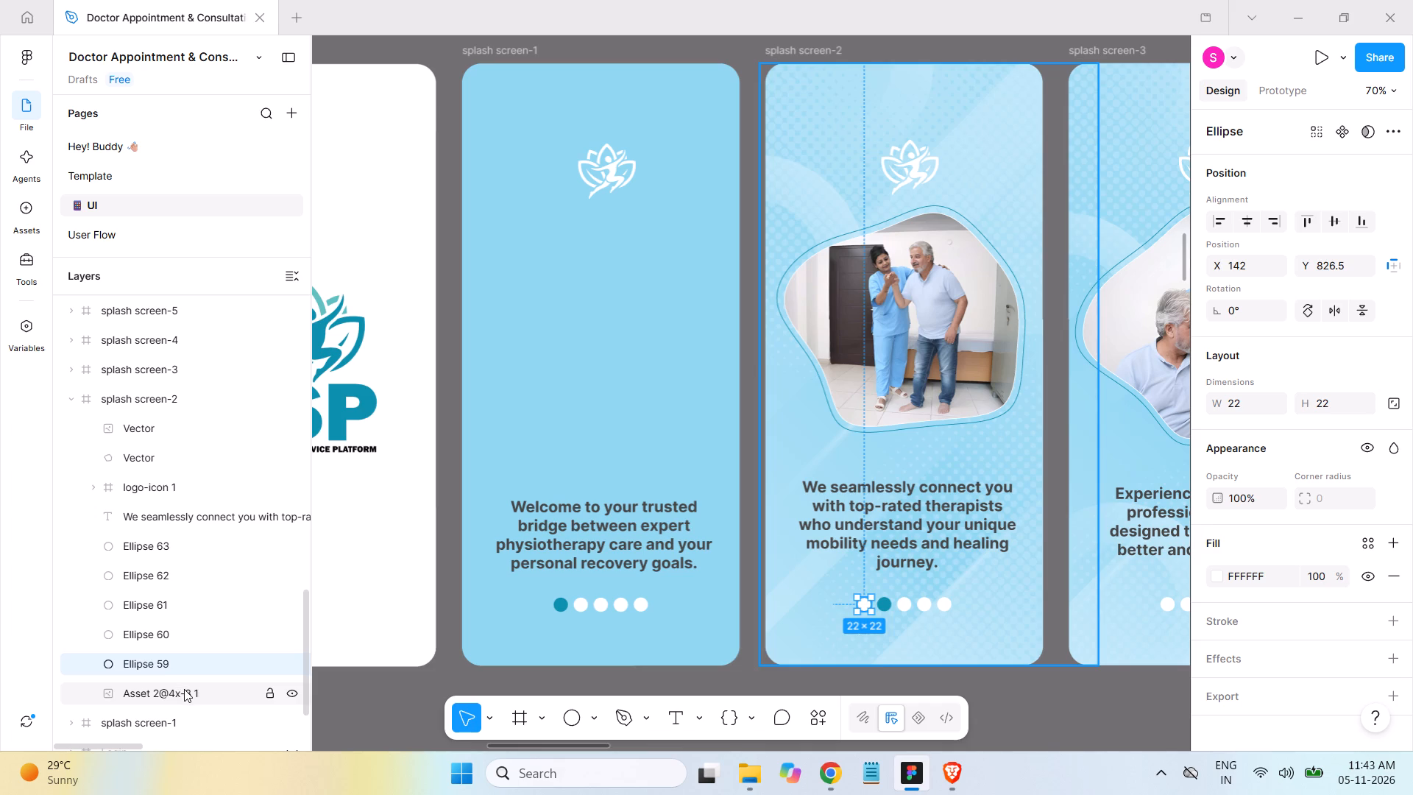
pyautogui.click(184, 689)
pyautogui.hotkey('ctrl', 'v')
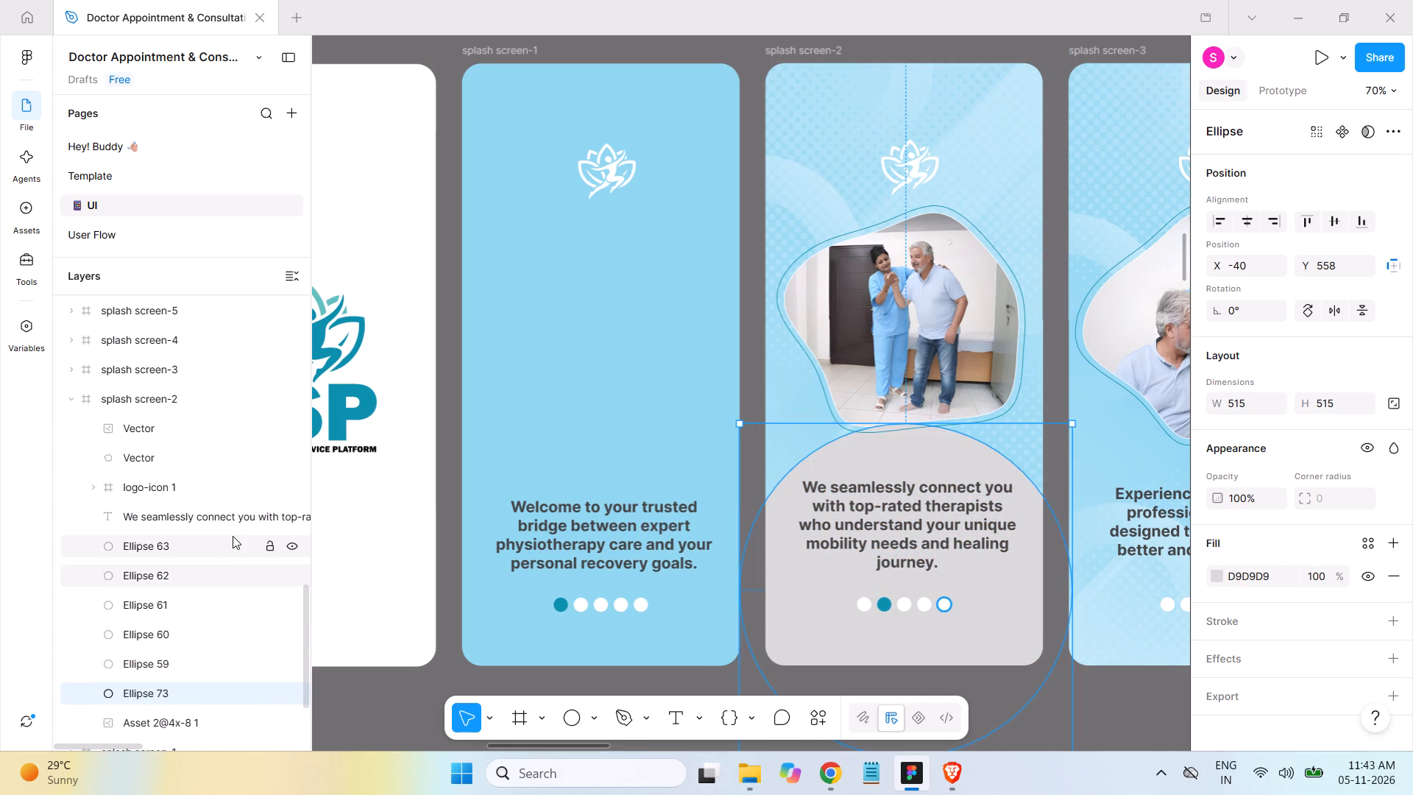
# Delete the Asset 2@4x-8 1 background image from splash screen-2.
pyautogui.scroll(-1, 233, 536)
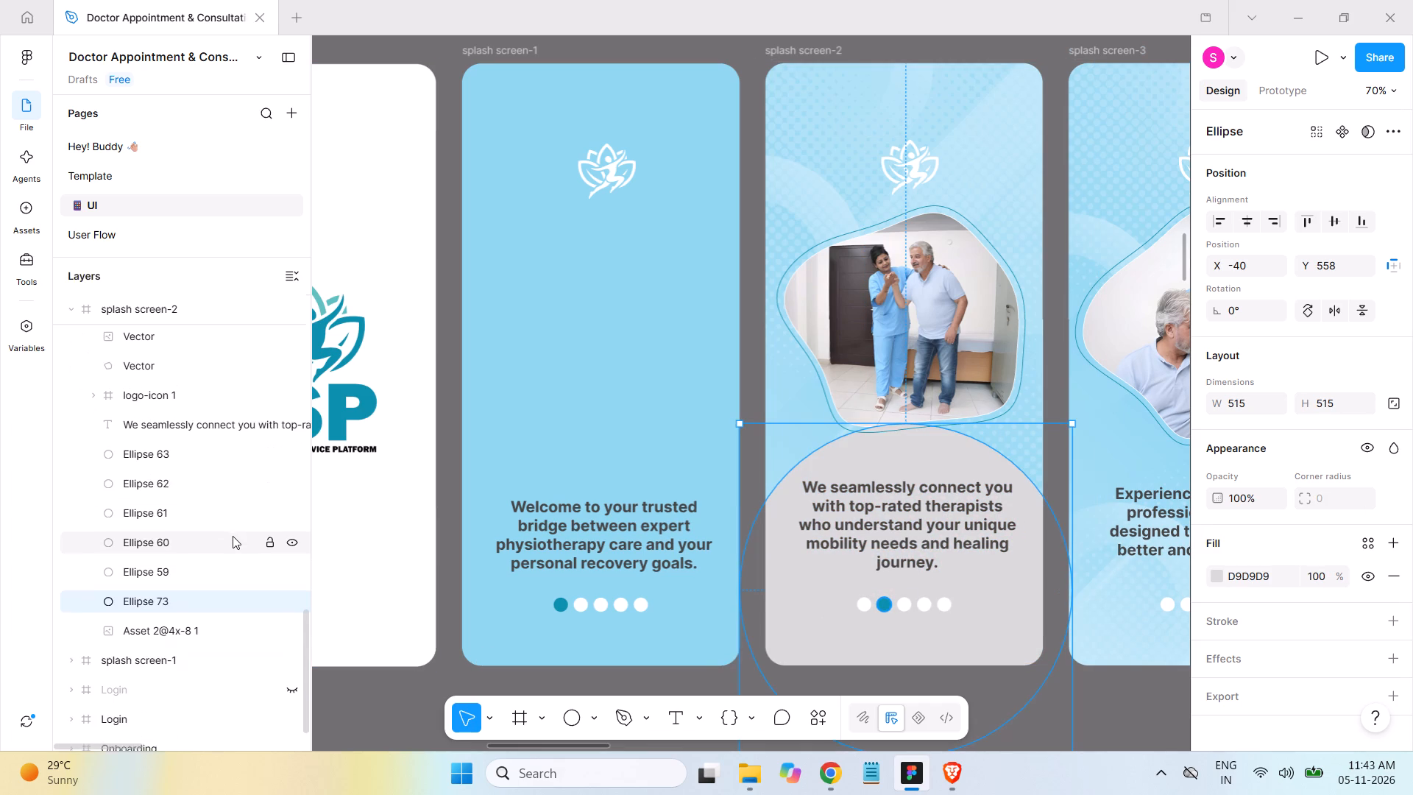
pyautogui.click(175, 632)
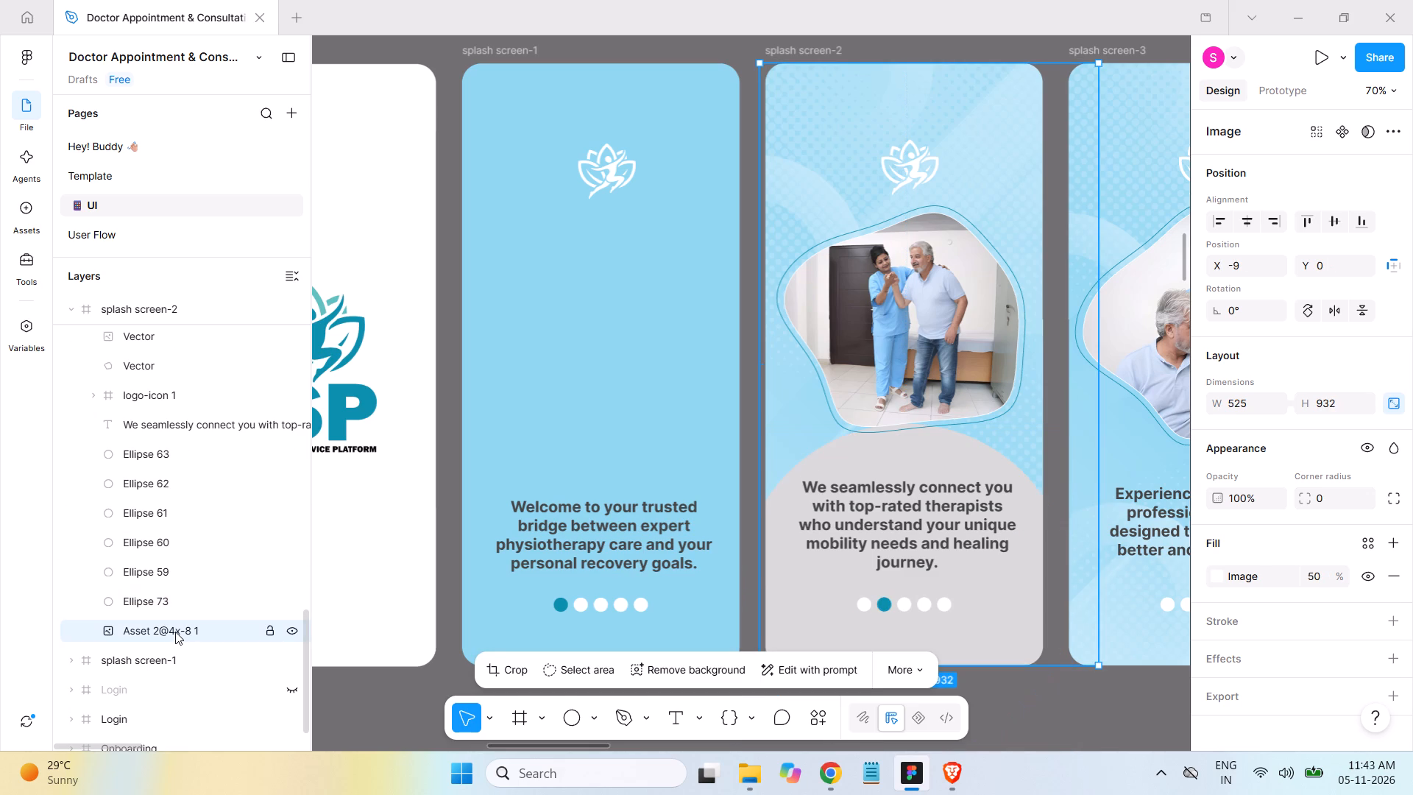
pyautogui.press('Delete')
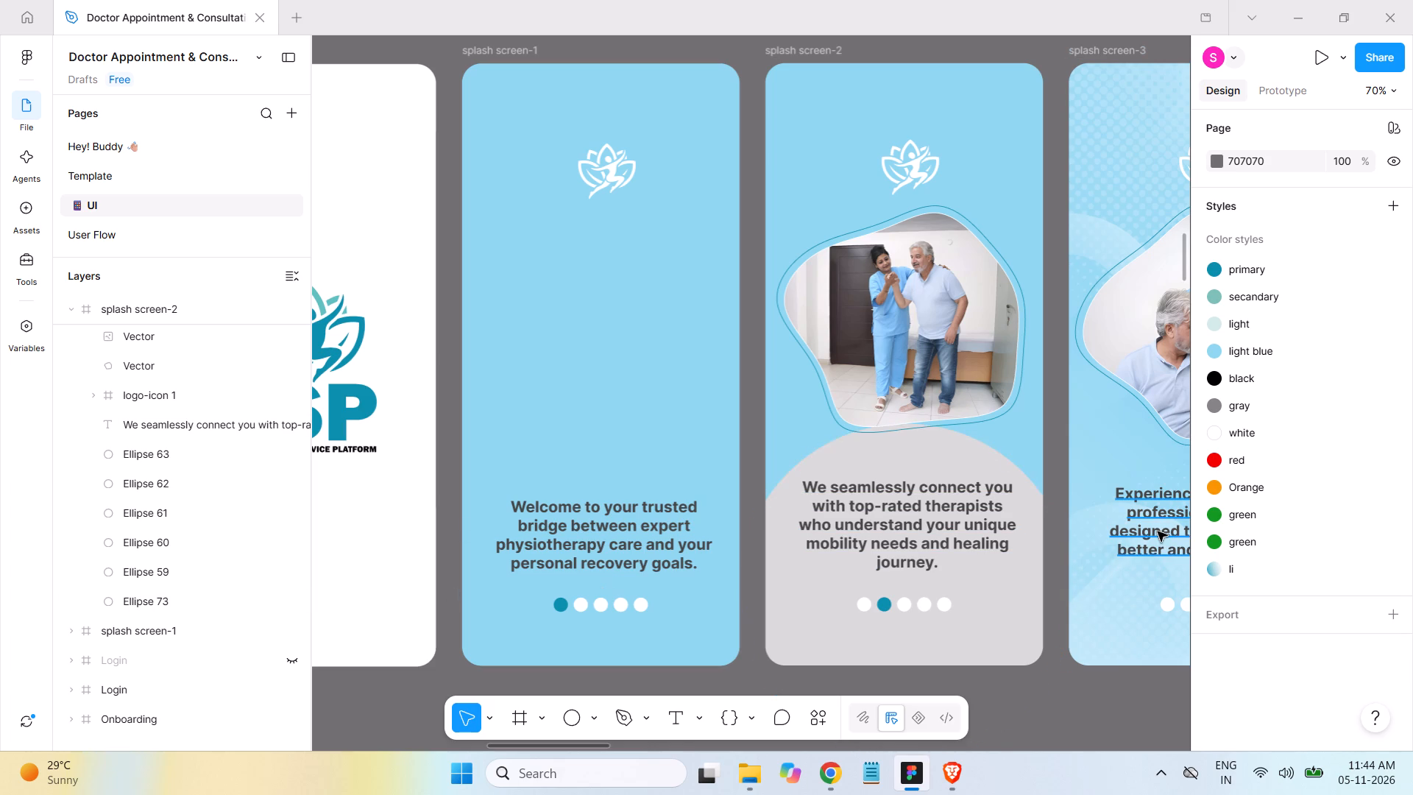
# Set the fill of the large circle in splash screen-2 to D2EBE7 from the page colours.
pyautogui.click(158, 604)
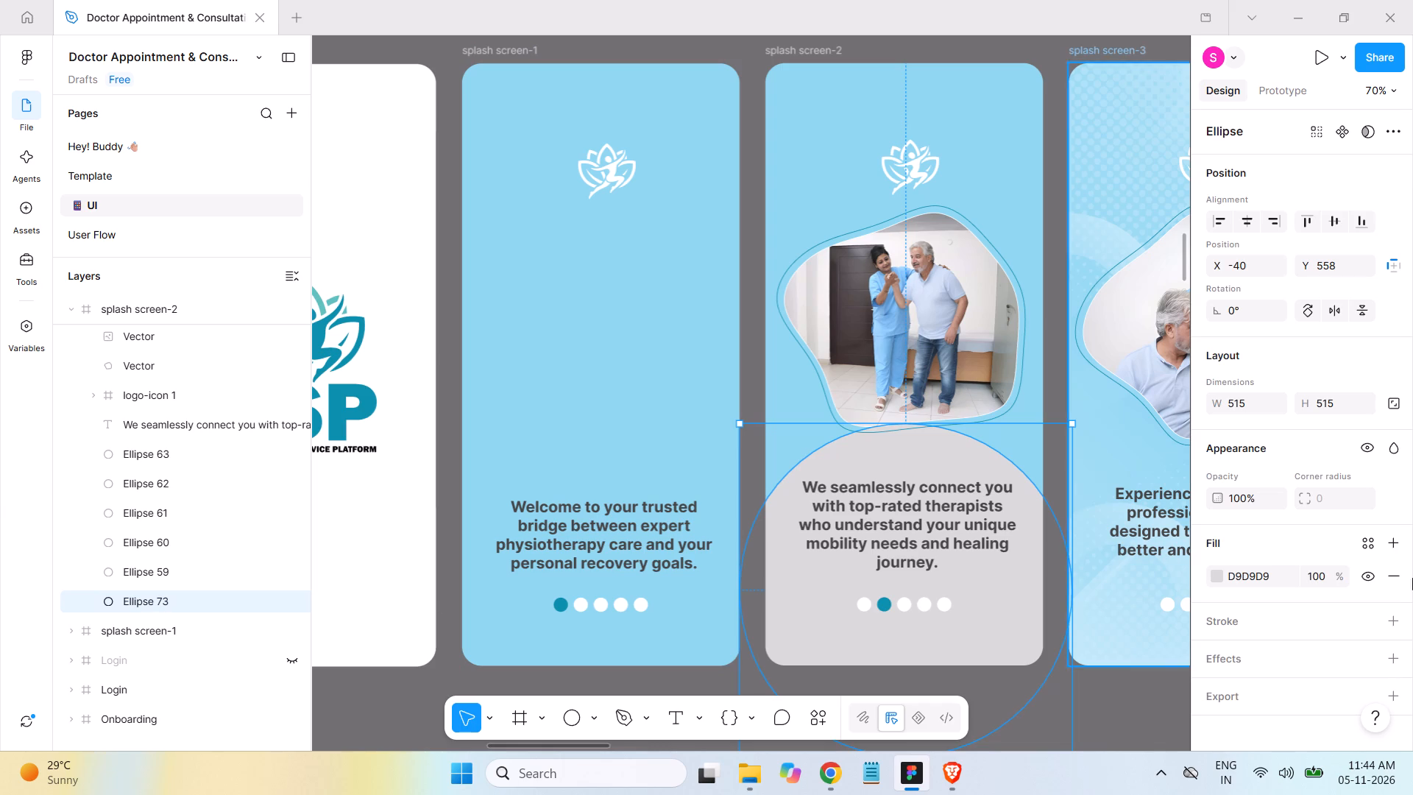
pyautogui.click(1219, 579)
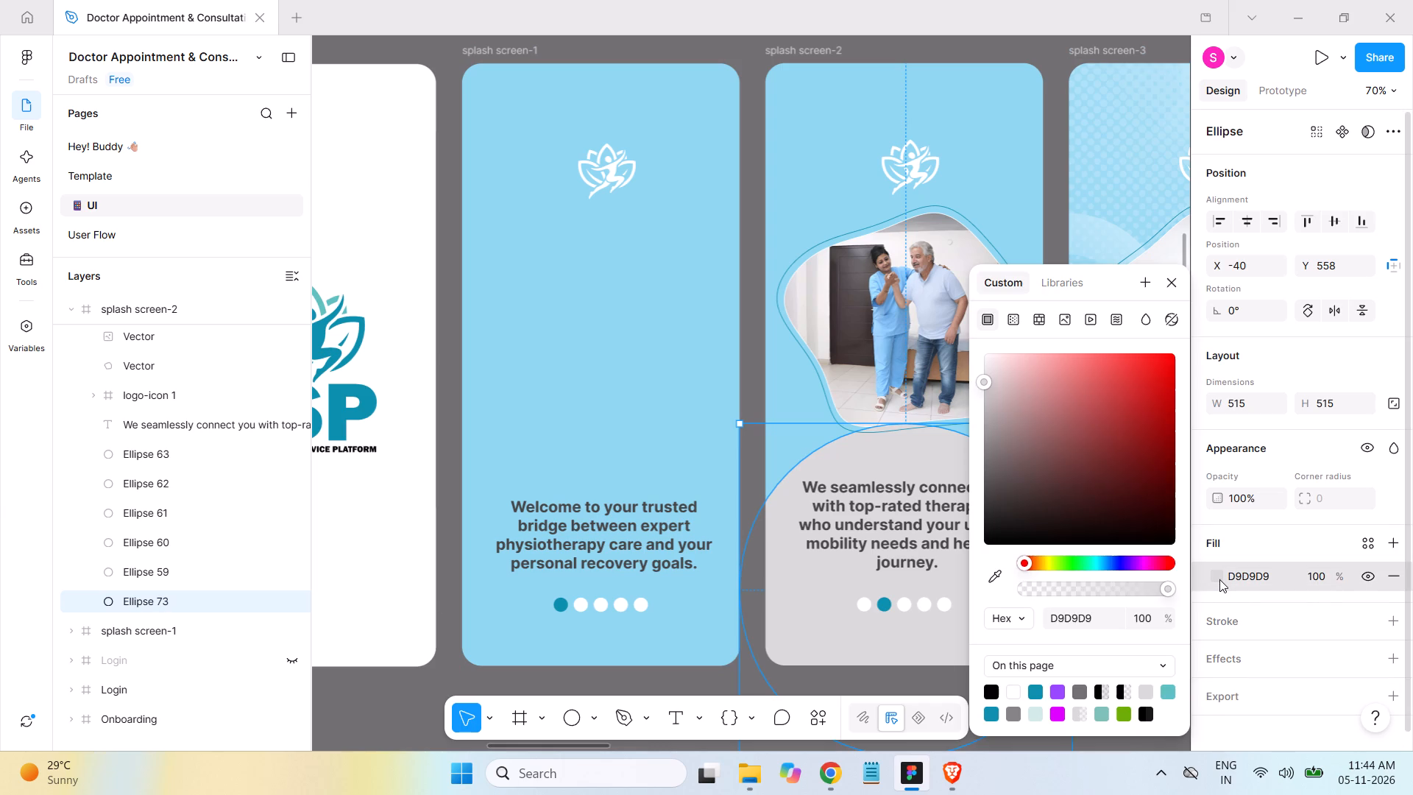
pyautogui.click(1038, 715)
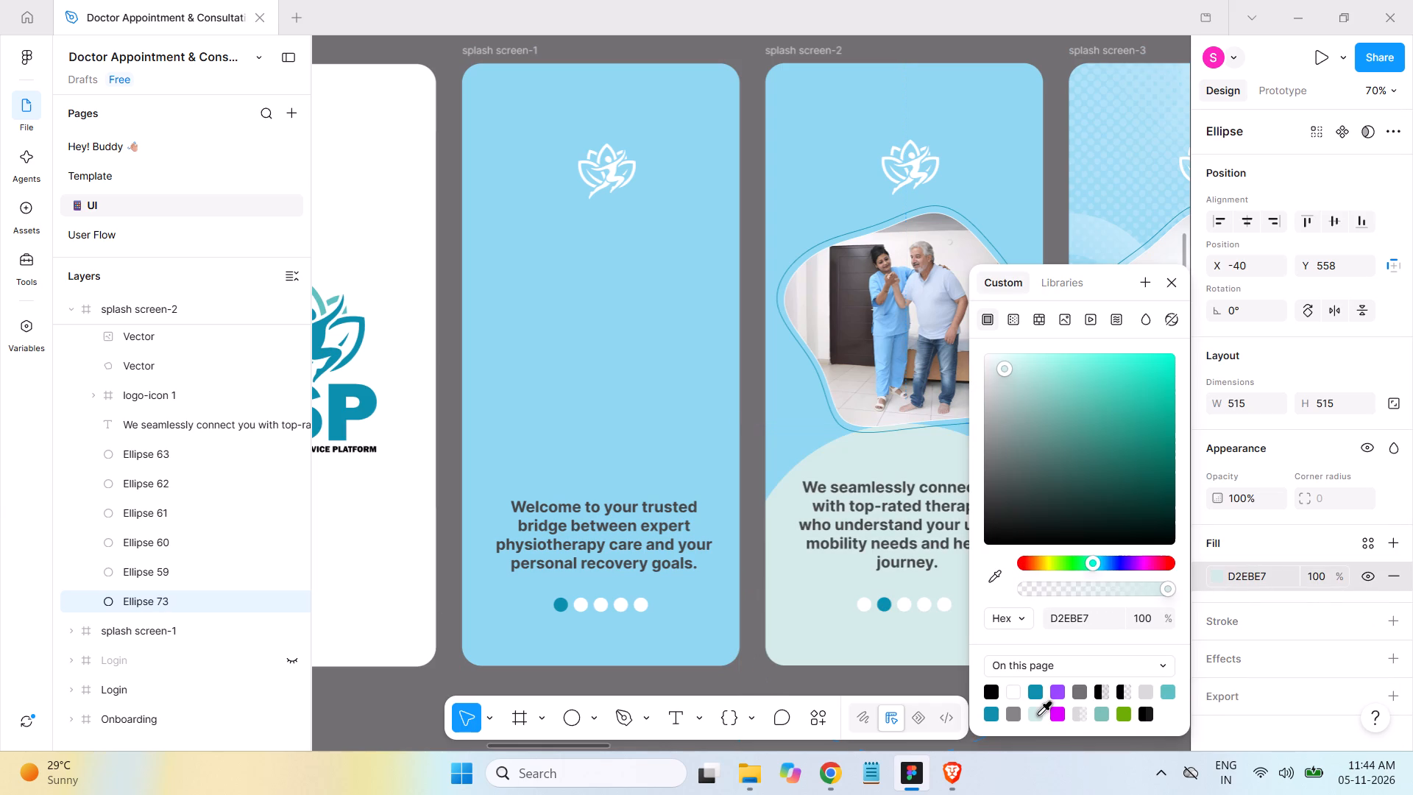
pyautogui.click(1169, 284)
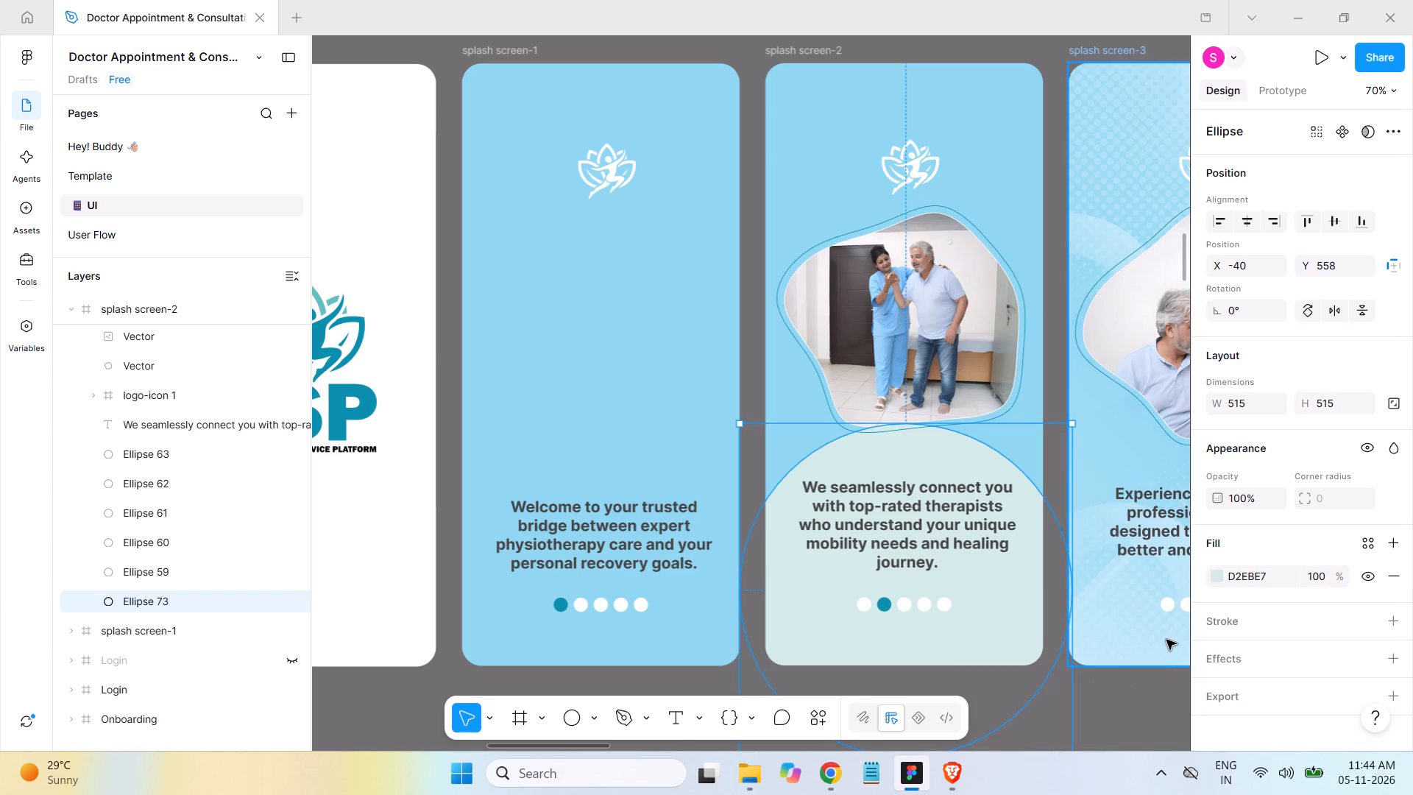
pyautogui.click(448, 363)
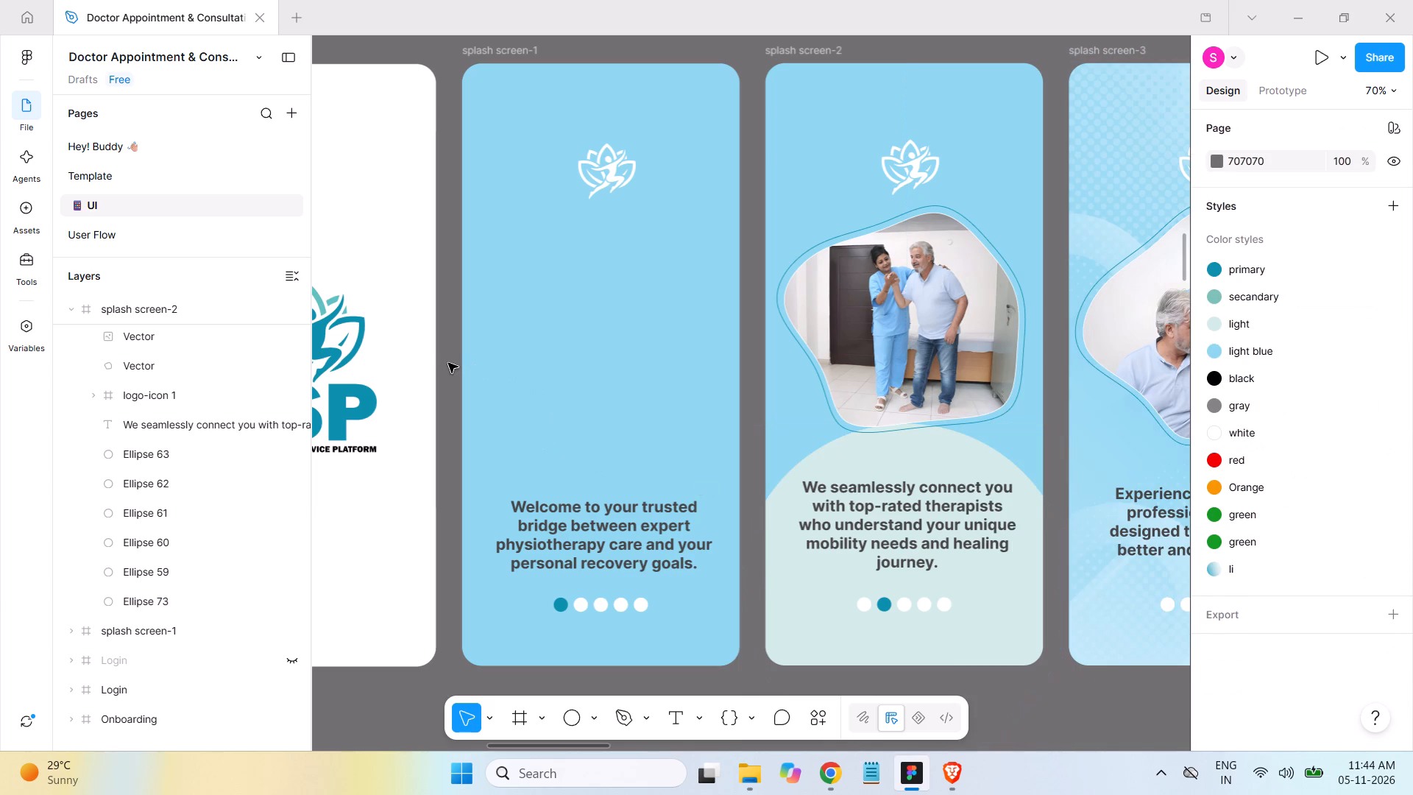
# Delete the photo-filled vector shape and its blue outline vector from splash screen-2.
pyautogui.click(149, 336)
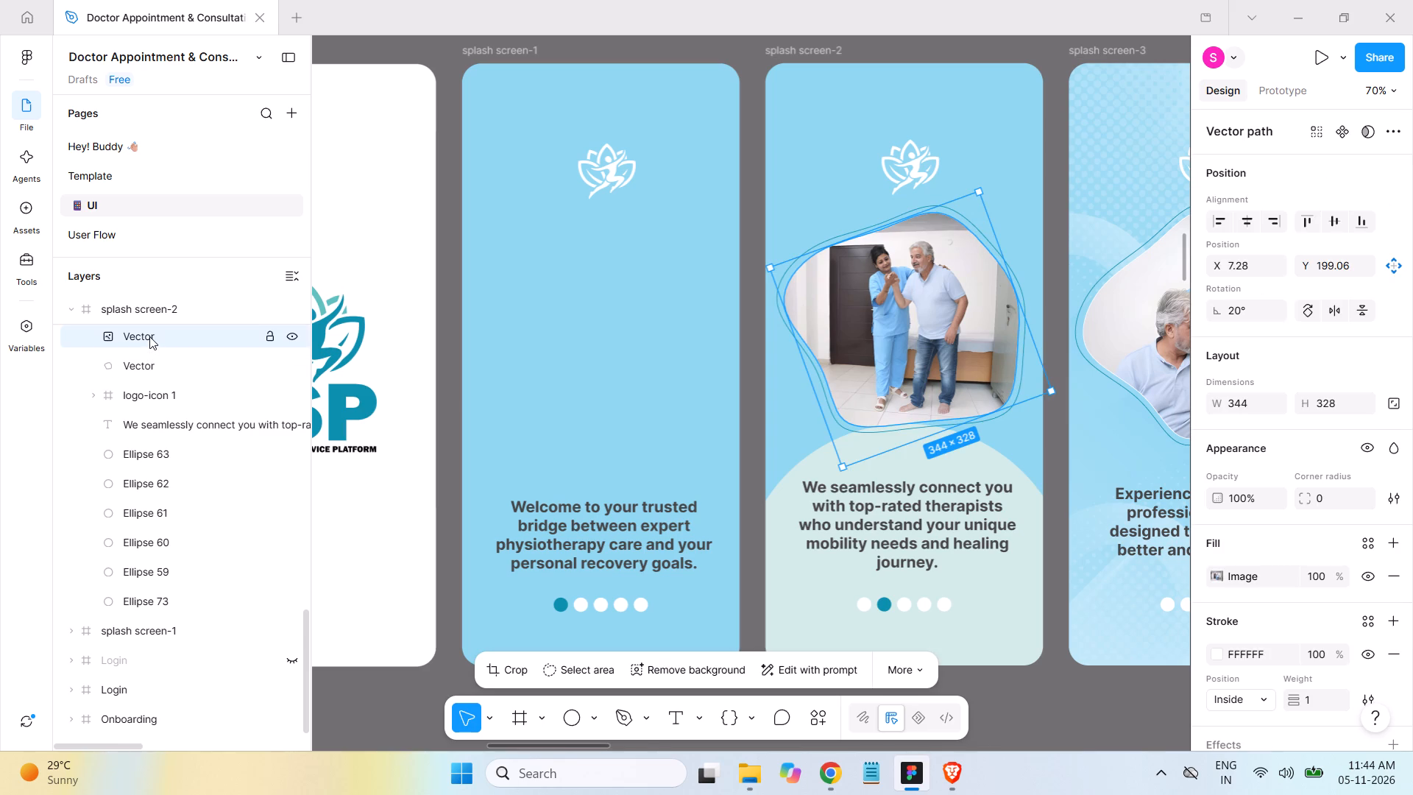
pyautogui.press('Delete')
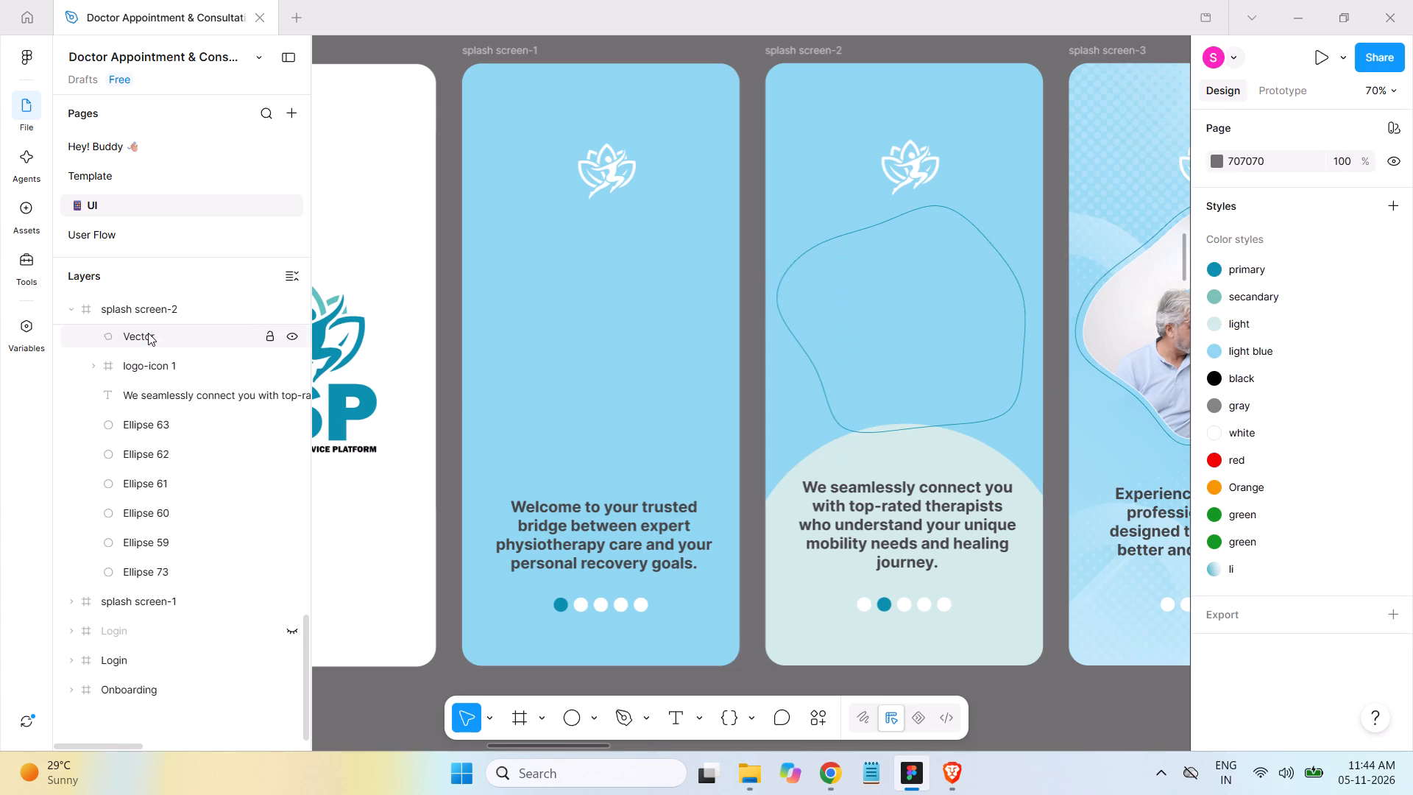
pyautogui.click(148, 333)
pyautogui.press('Delete')
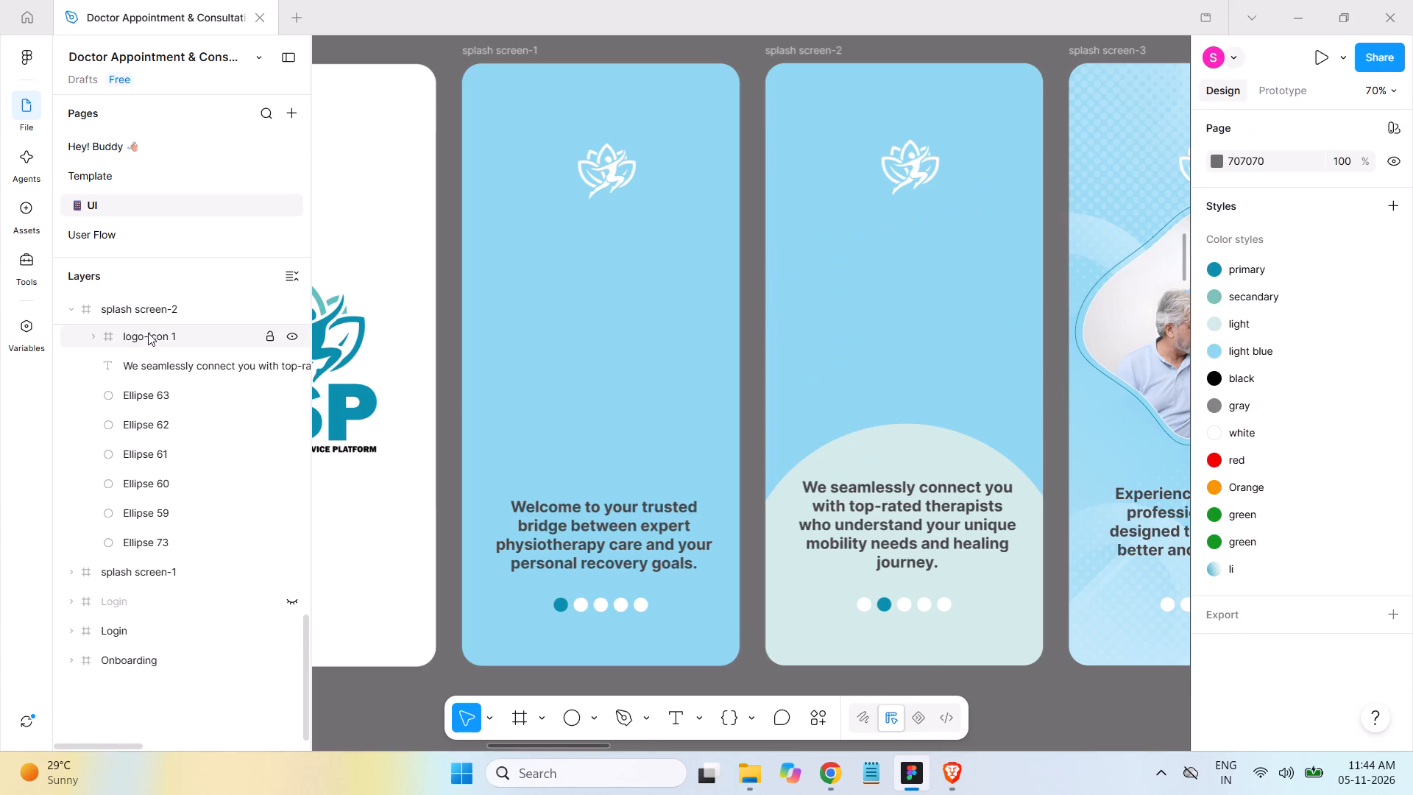
# Copy the large circle Ellipse 73 from splash screen-2 and paste it inside splash screen-1, directly above the Ellipse 59 layer.
pyautogui.click(144, 540)
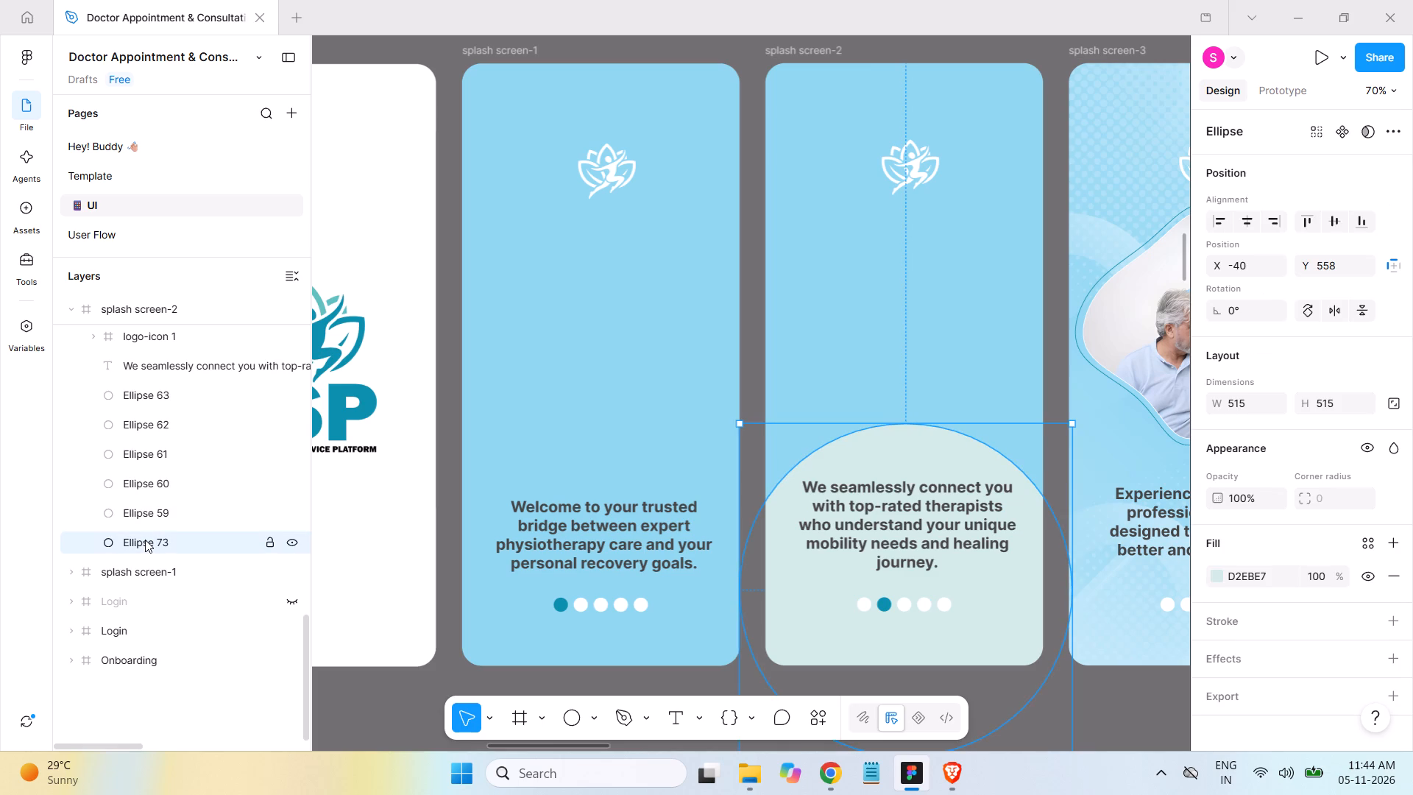
pyautogui.hotkey('ctrl', 'c')
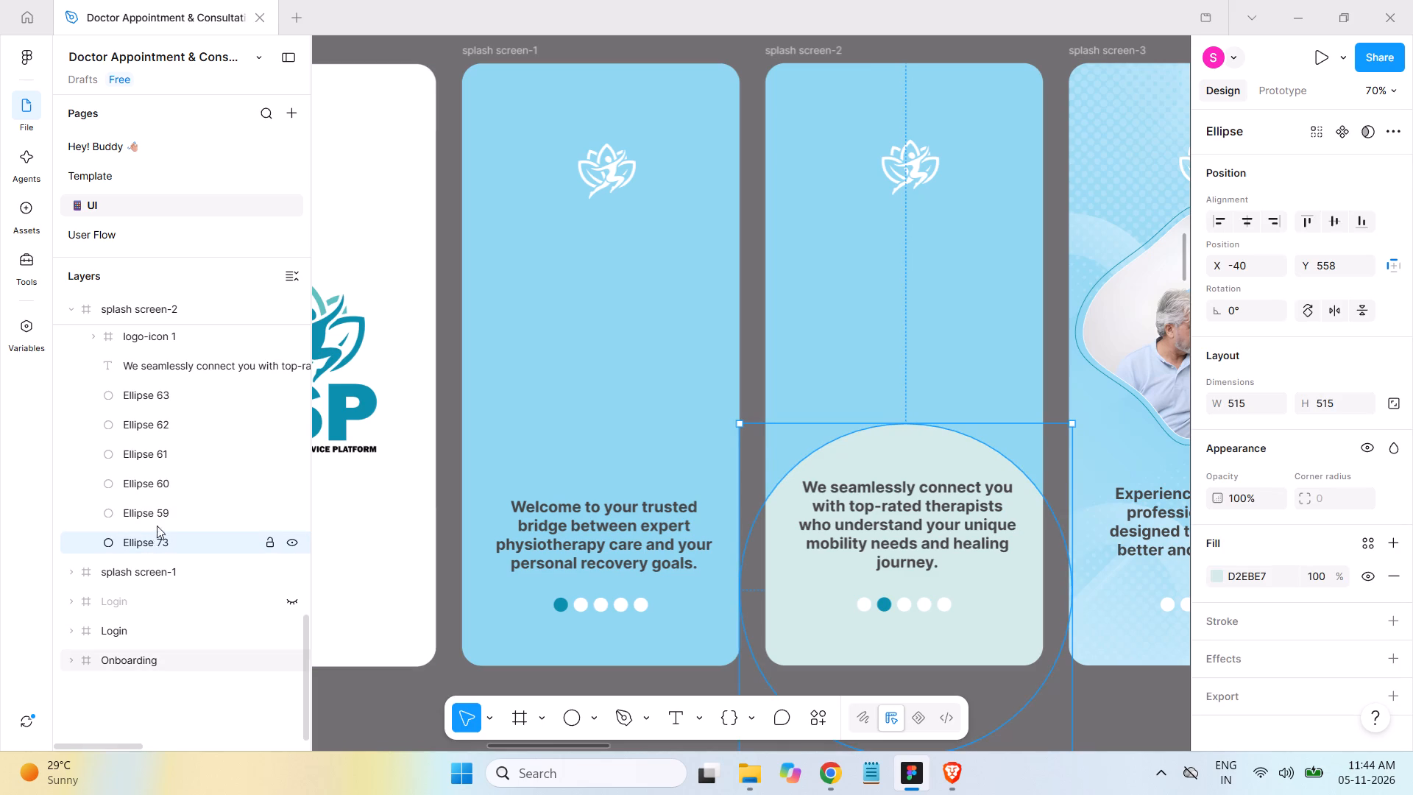
pyautogui.scroll(1, 165, 448)
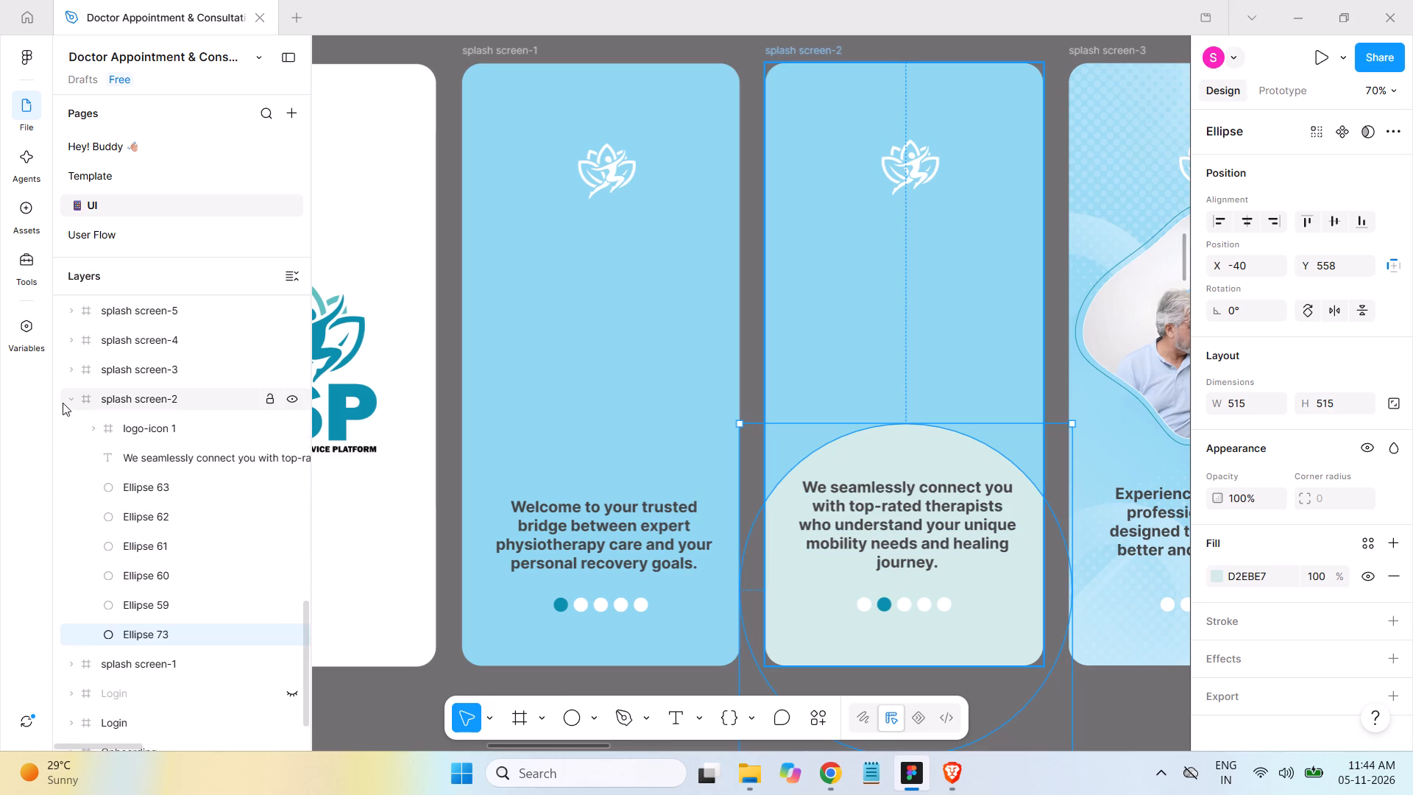
pyautogui.click(71, 399)
pyautogui.click(107, 430)
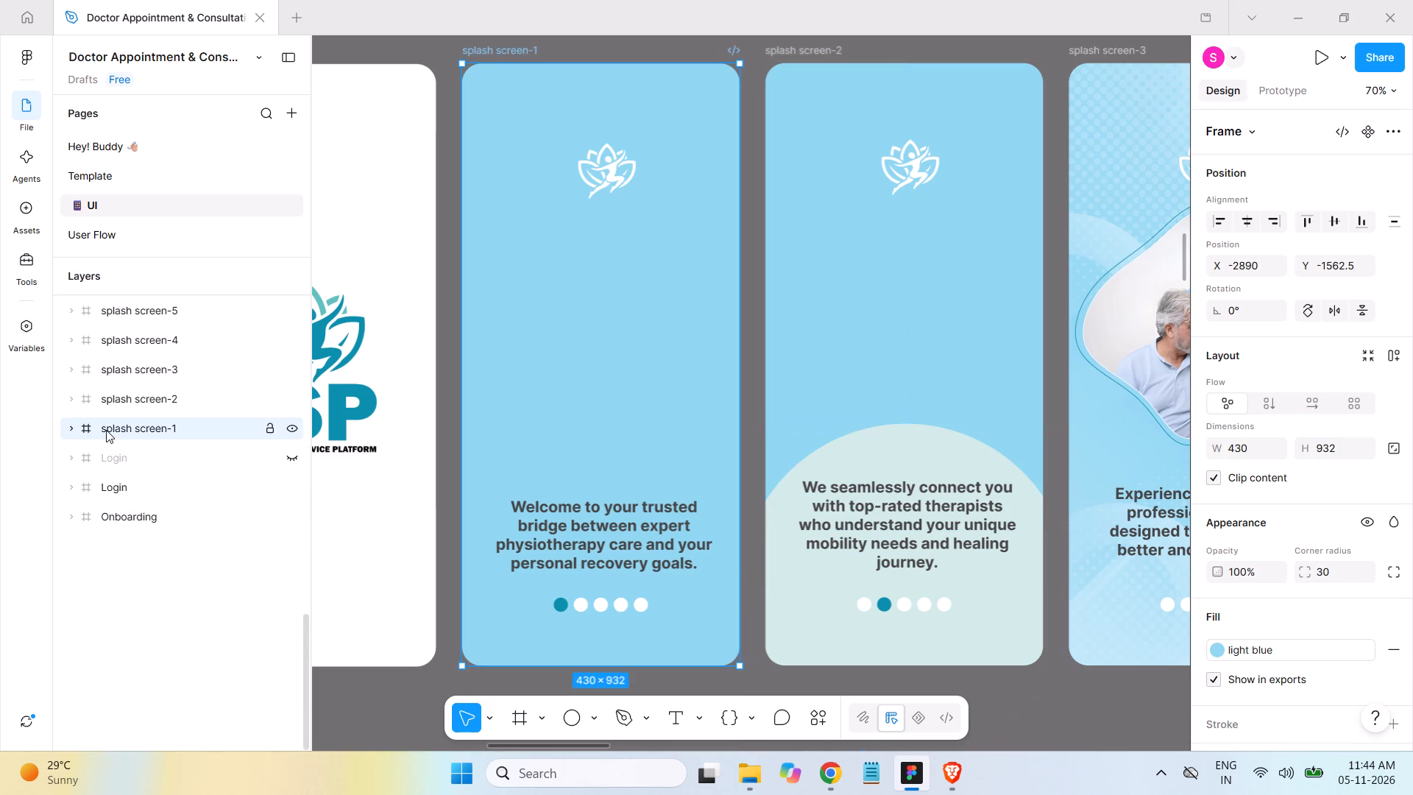
pyautogui.click(69, 426)
pyautogui.click(162, 626)
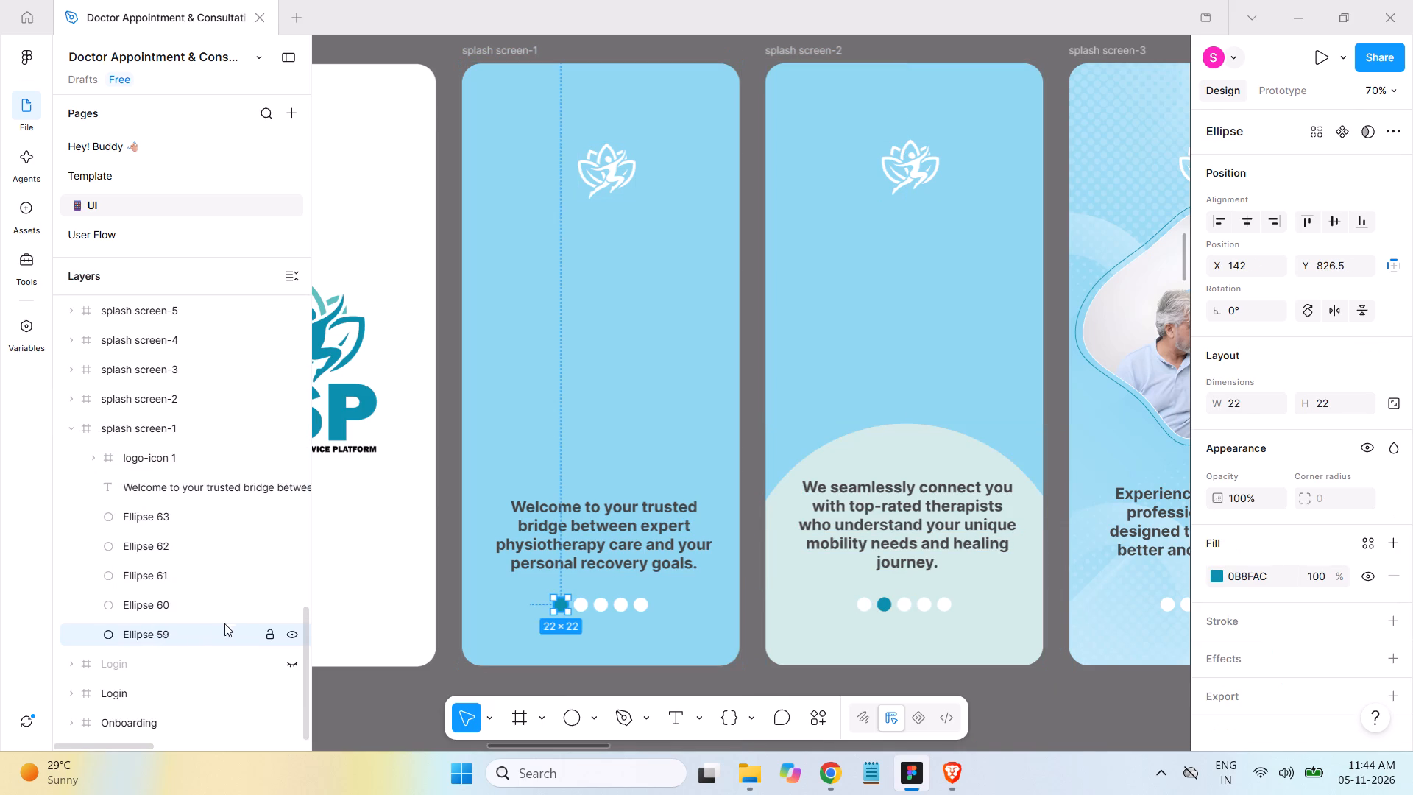
pyautogui.hotkey('ctrl', 'v')
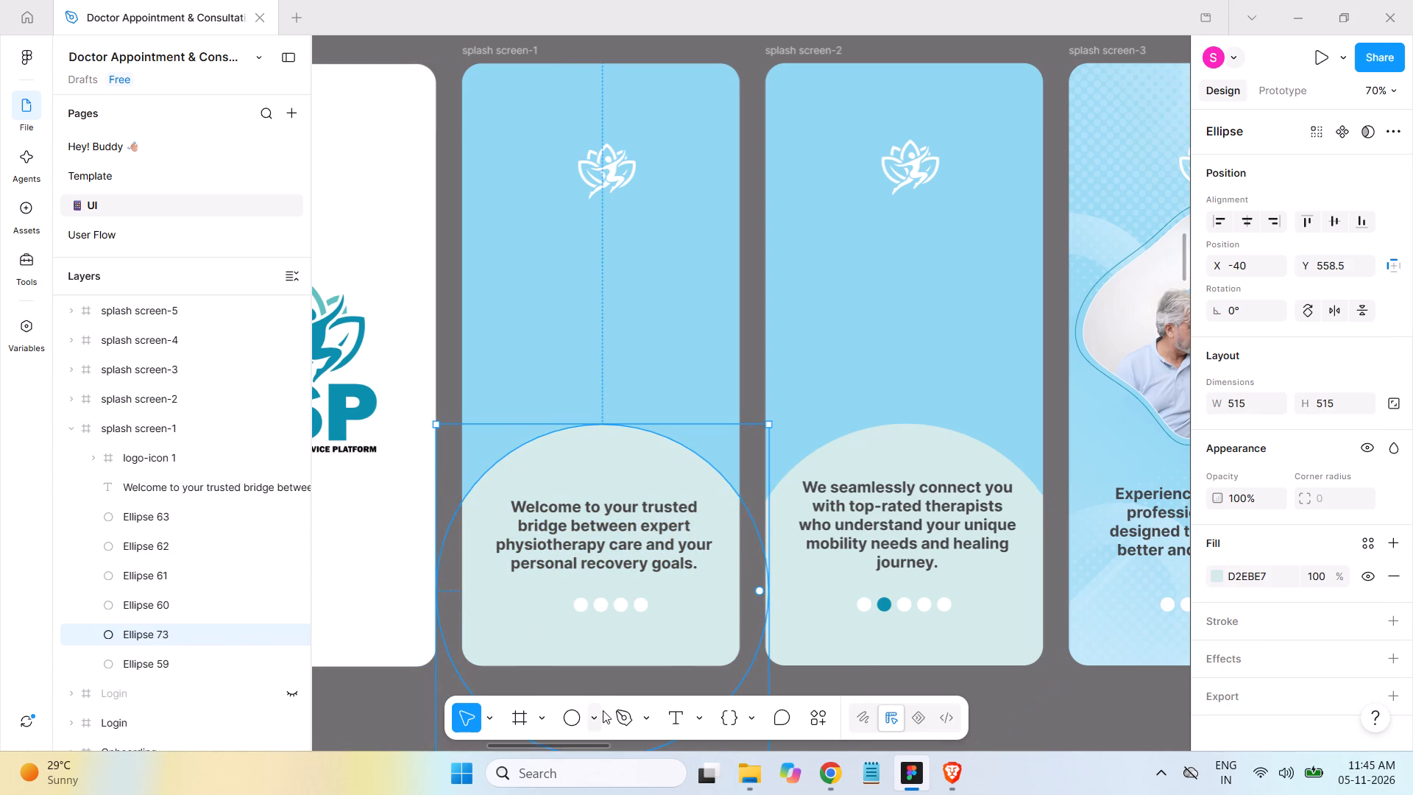
# Reorder the Ellipse 59 dot above the large circle Ellipse 73 in splash screen-1's layers.
pyautogui.click(178, 664)
pyautogui.moveTo(175, 665); pyautogui.dragTo(179, 642)
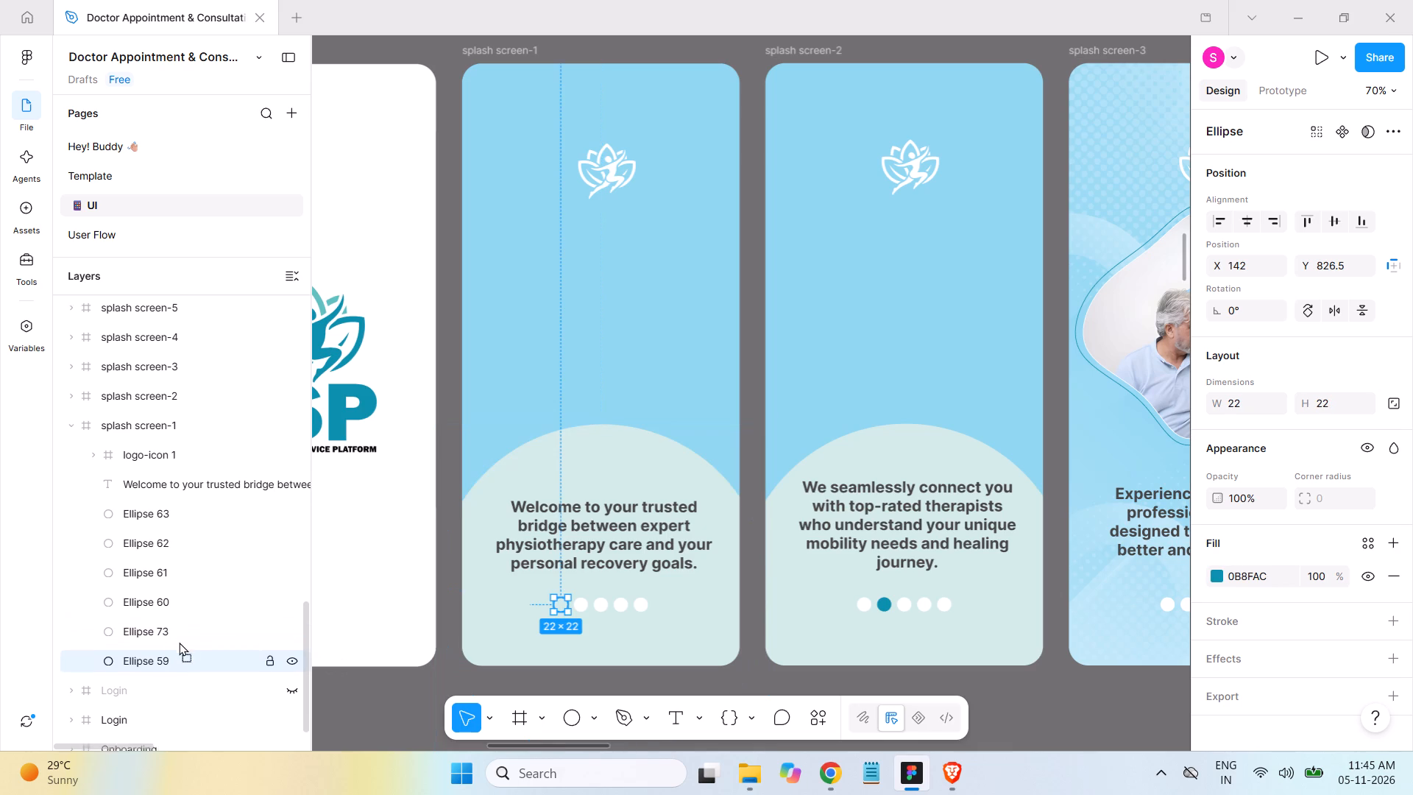
pyautogui.moveTo(179, 642); pyautogui.dragTo(181, 617)
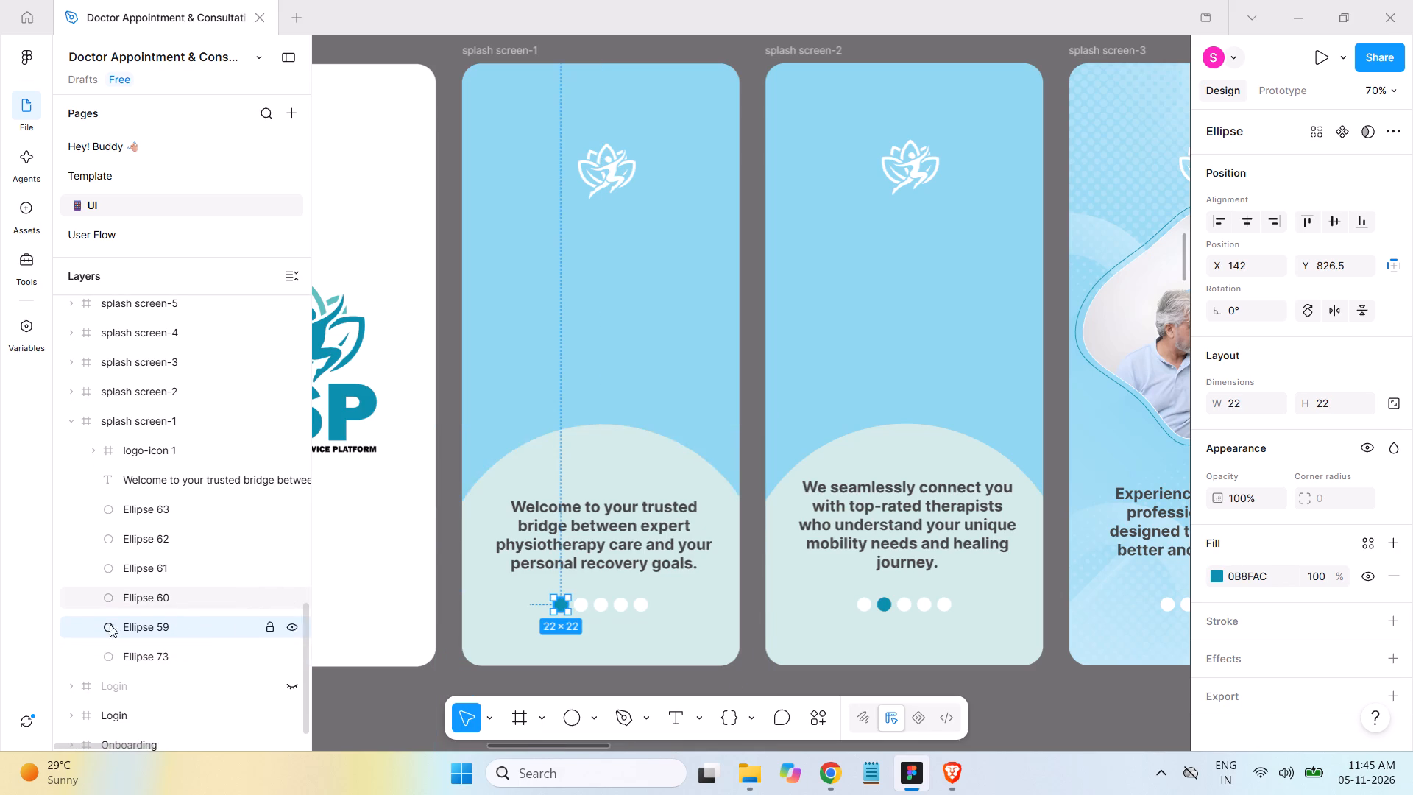
# Rename the large circle layer in splash screen-1 as bg-elipse and copy that name for reuse.
pyautogui.doubleClick(149, 657)
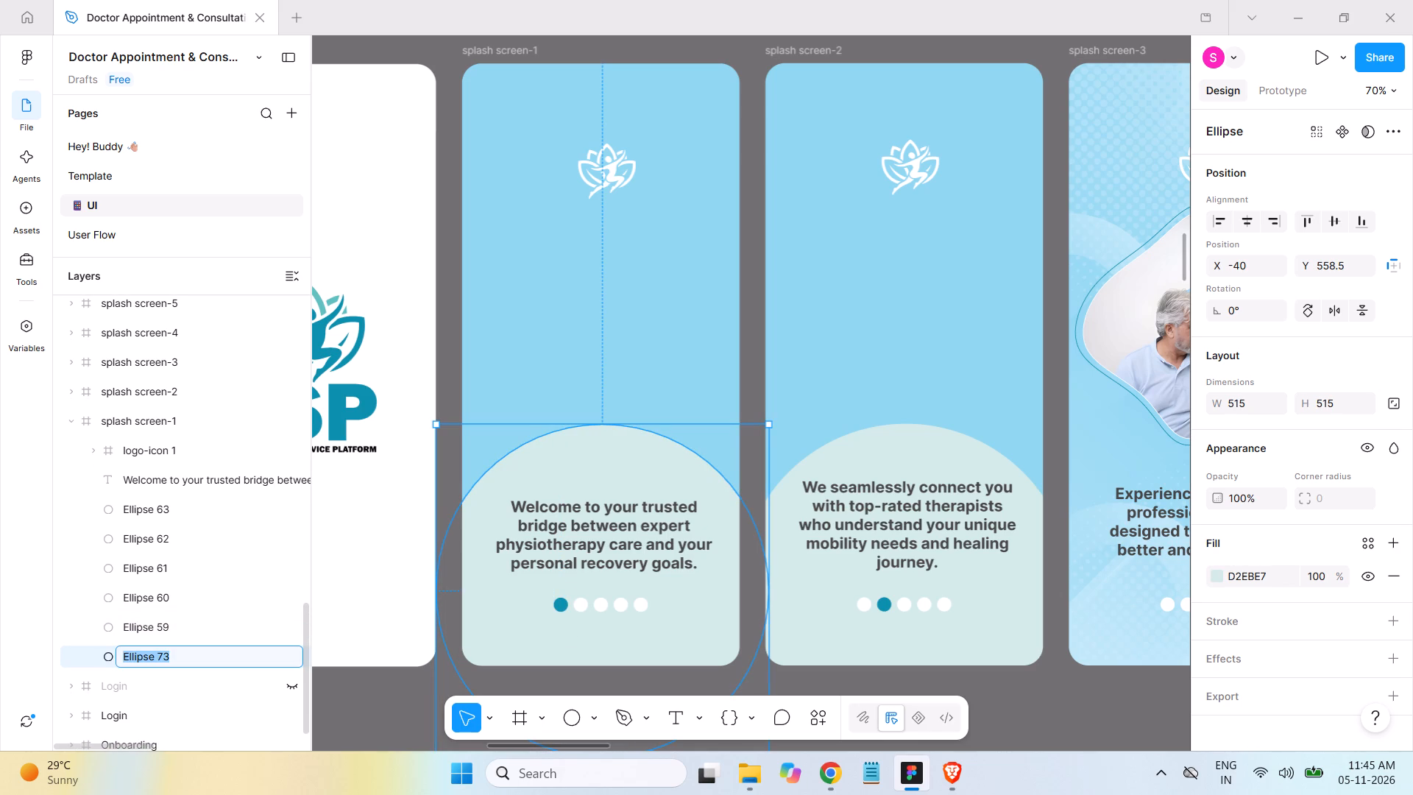
pyautogui.press('b')
pyautogui.press('g')
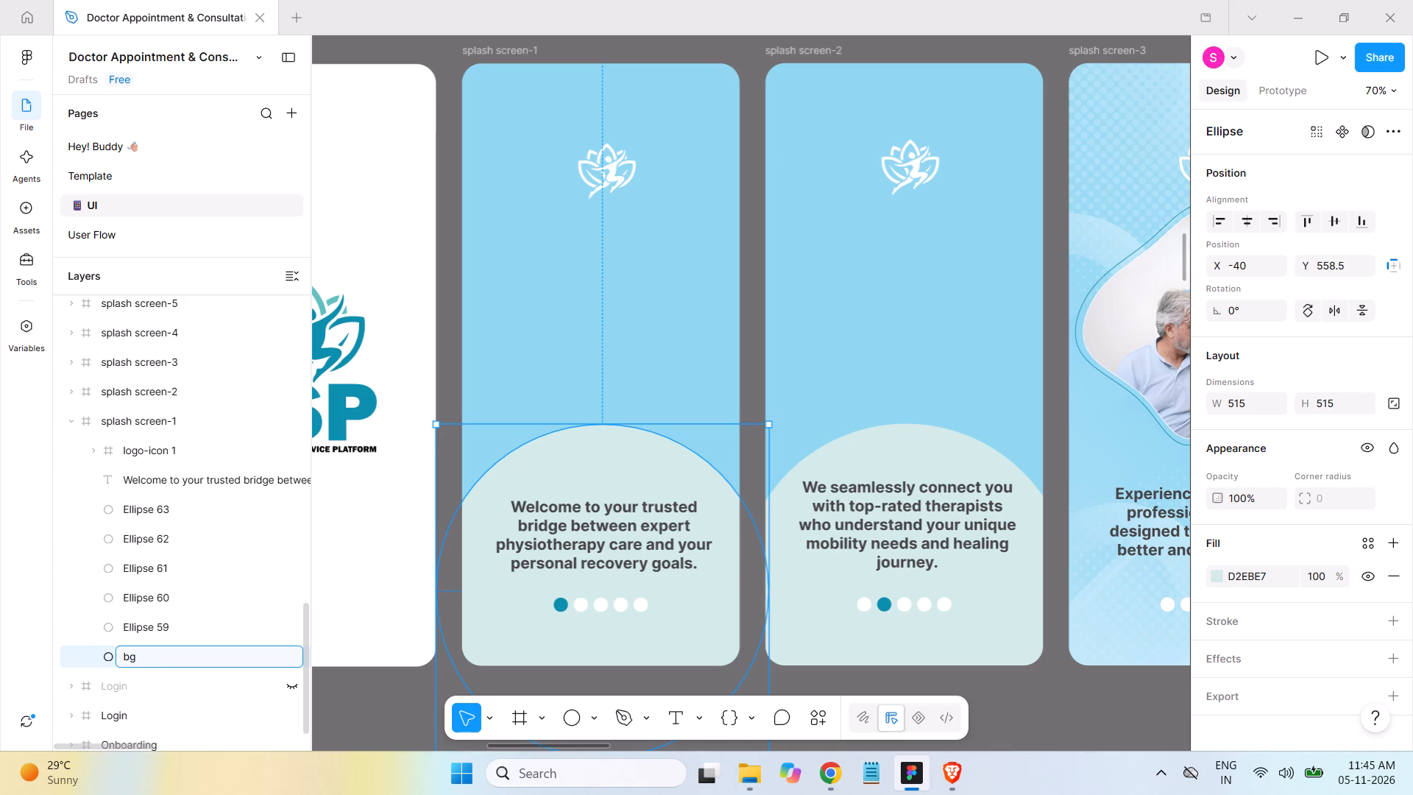
pyautogui.press('-')
pyautogui.write('el')
pyautogui.write('ipse')
pyautogui.moveTo(178, 662); pyautogui.dragTo(96, 665)
pyautogui.hotkey('ctrl', 'c')
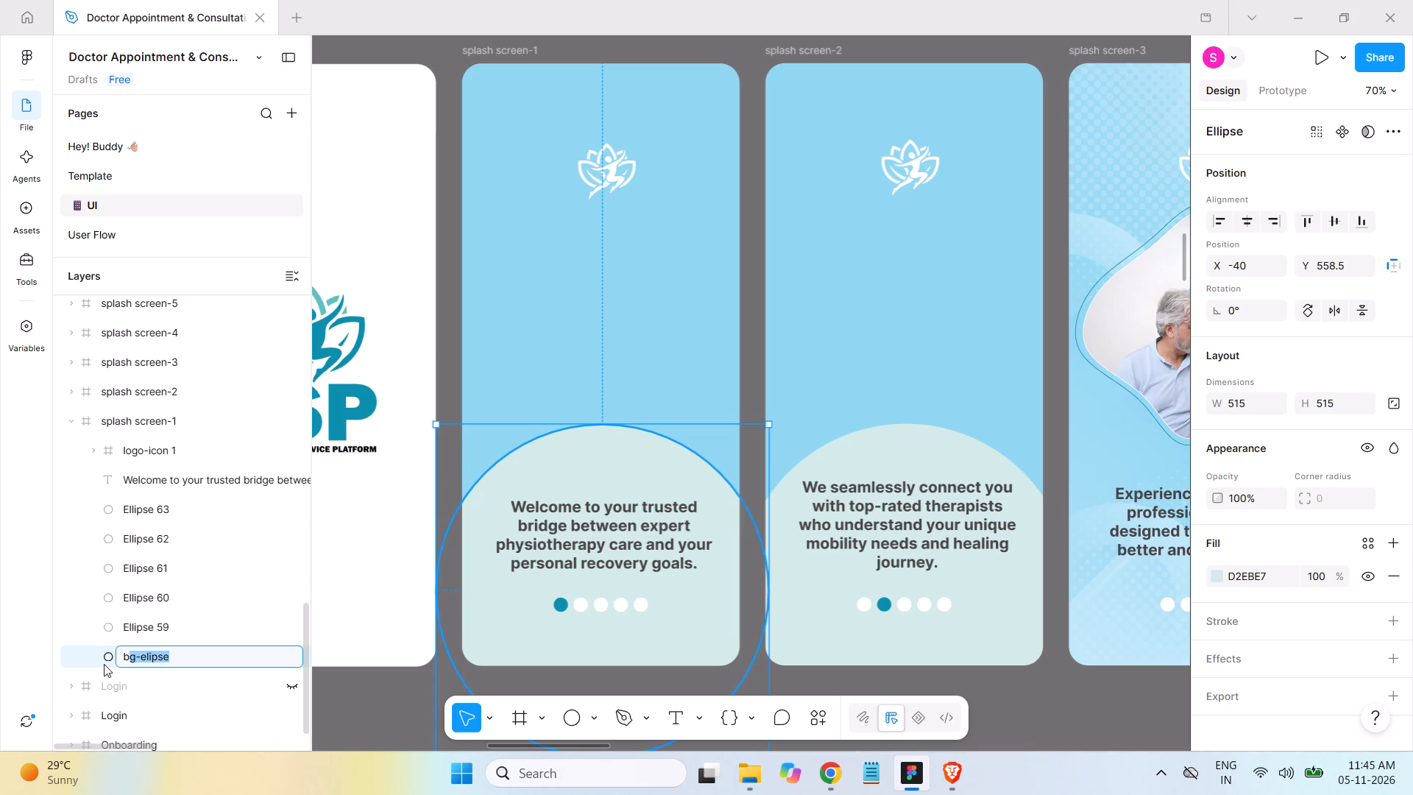
pyautogui.click(450, 321)
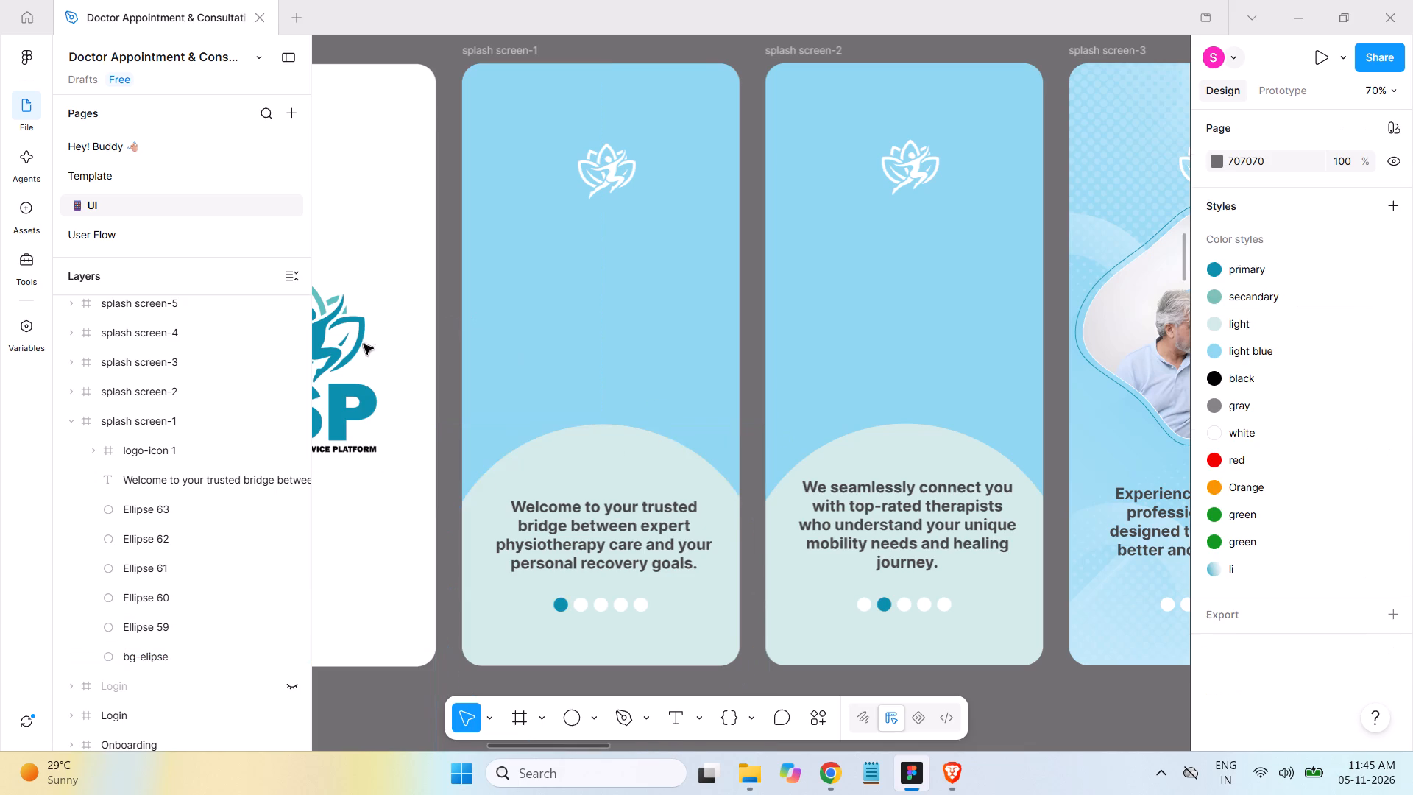
# Rename the large circle layer Ellipse 73 in splash screen-2 as bg-elipse.
pyautogui.click(73, 420)
pyautogui.click(77, 390)
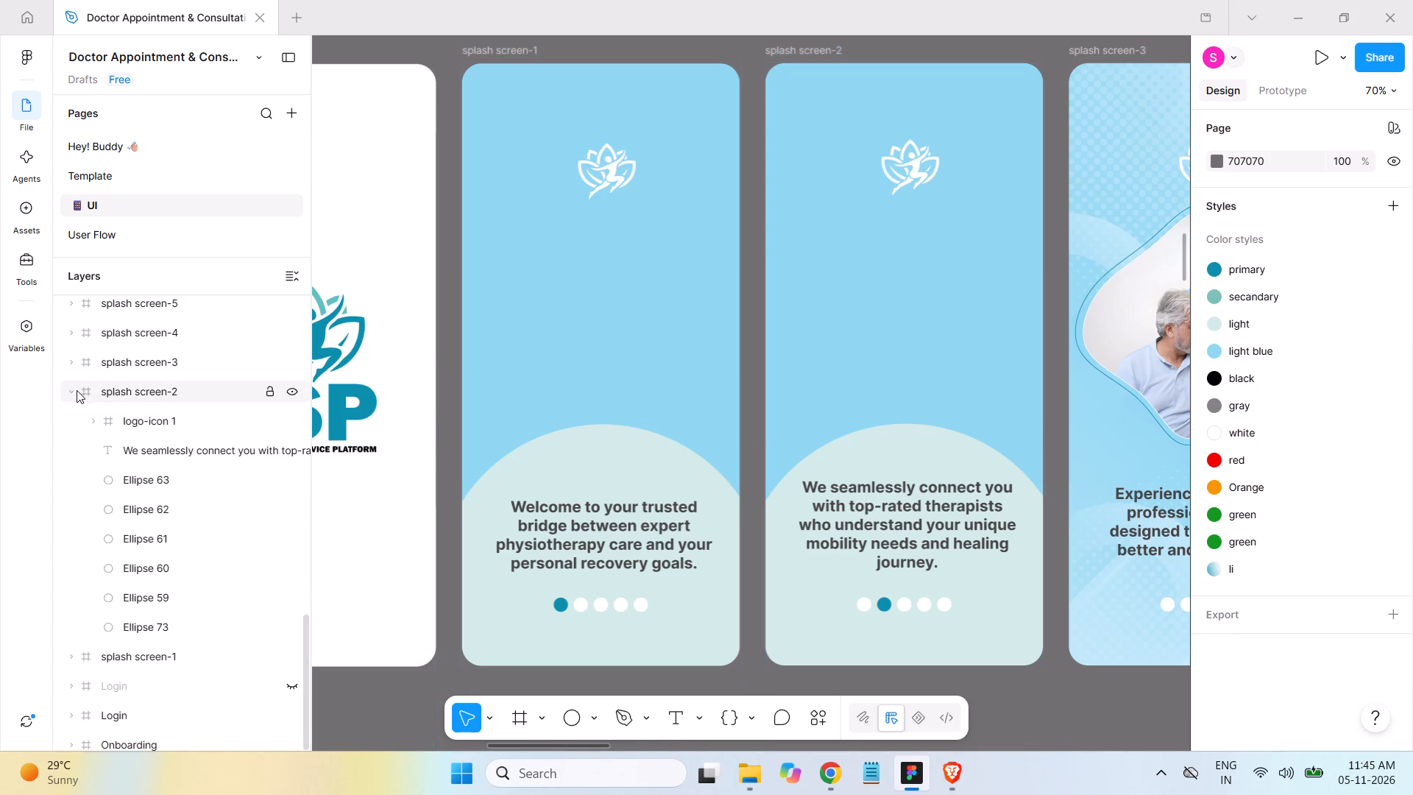
pyautogui.click(150, 631)
pyautogui.doubleClick(150, 631)
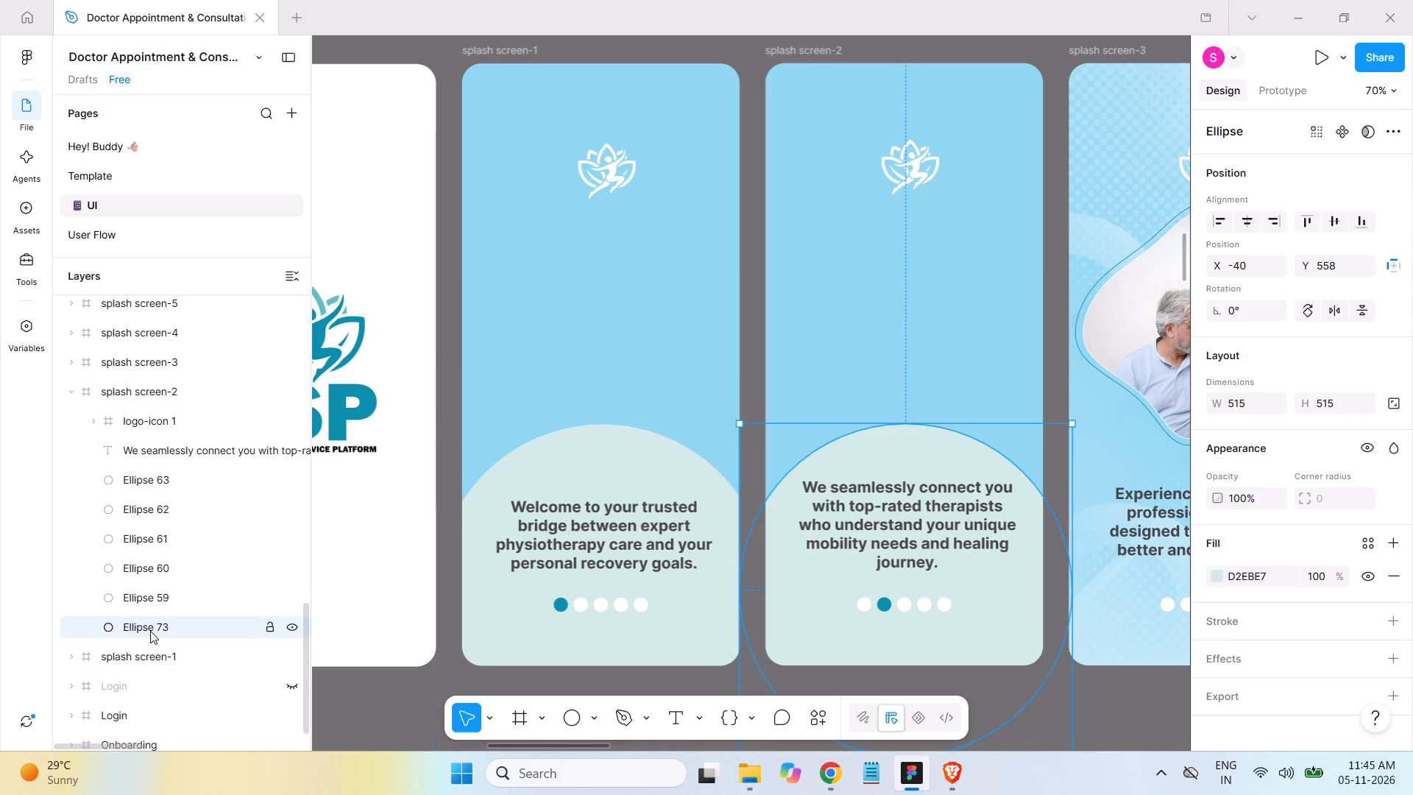
pyautogui.hotkey('ctrl', 'v')
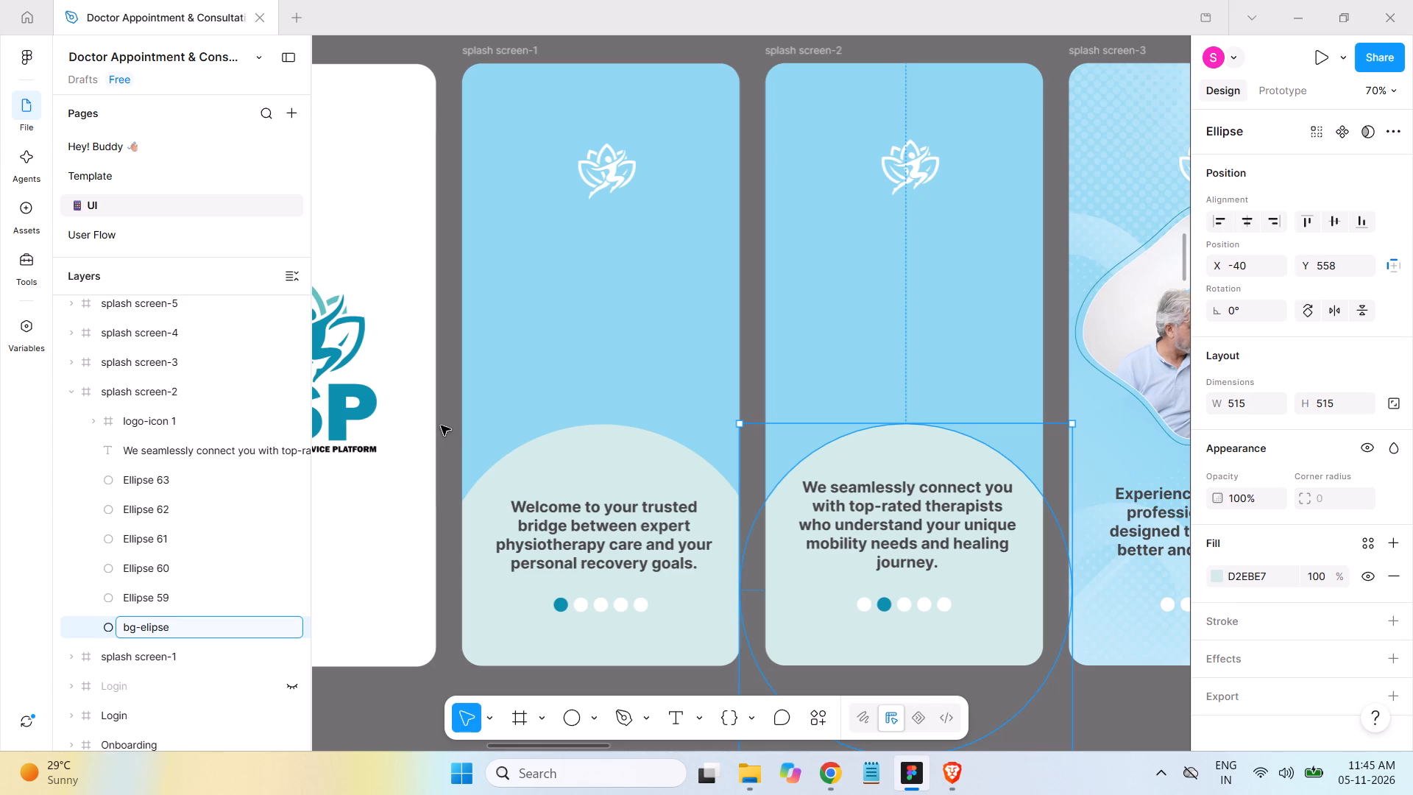
pyautogui.click(450, 432)
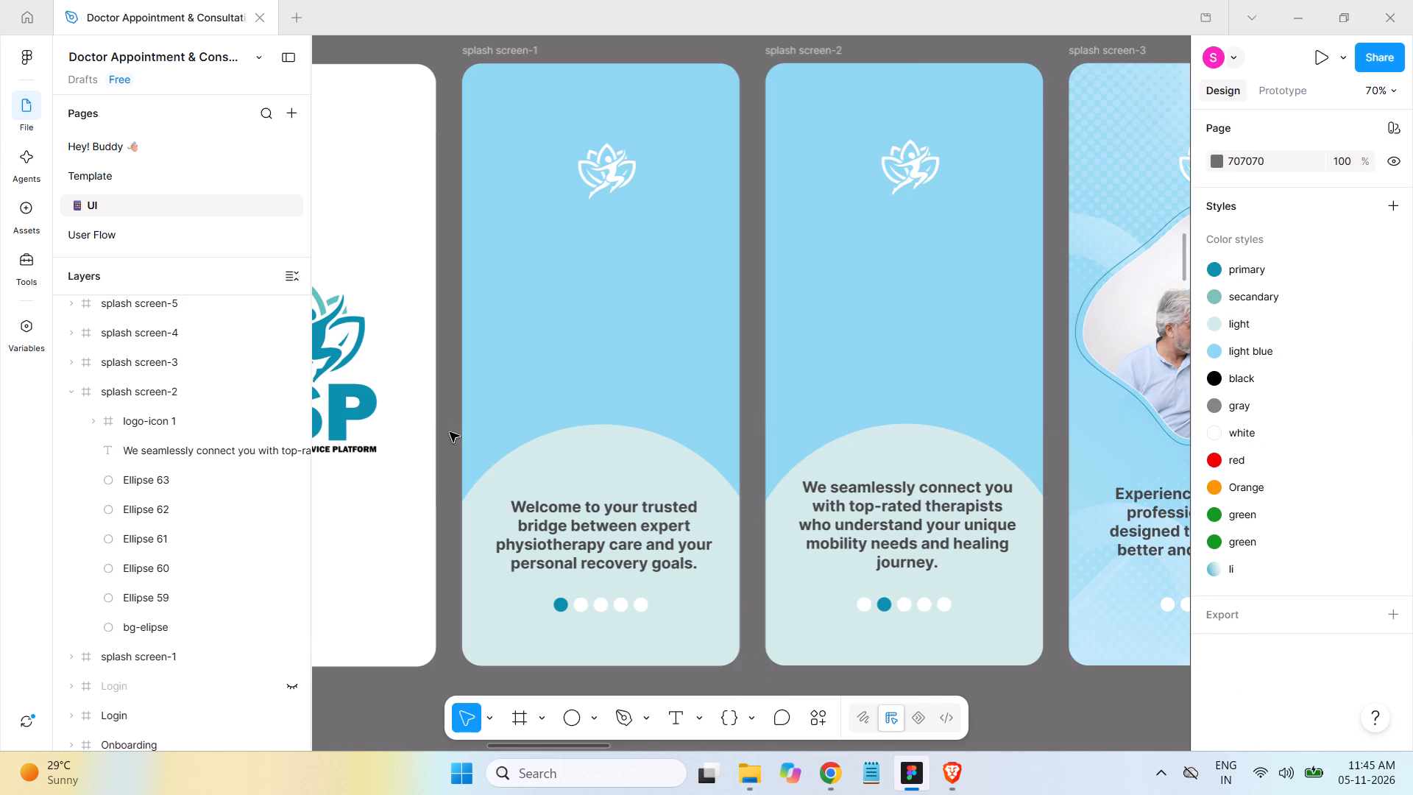
pyautogui.click(65, 389)
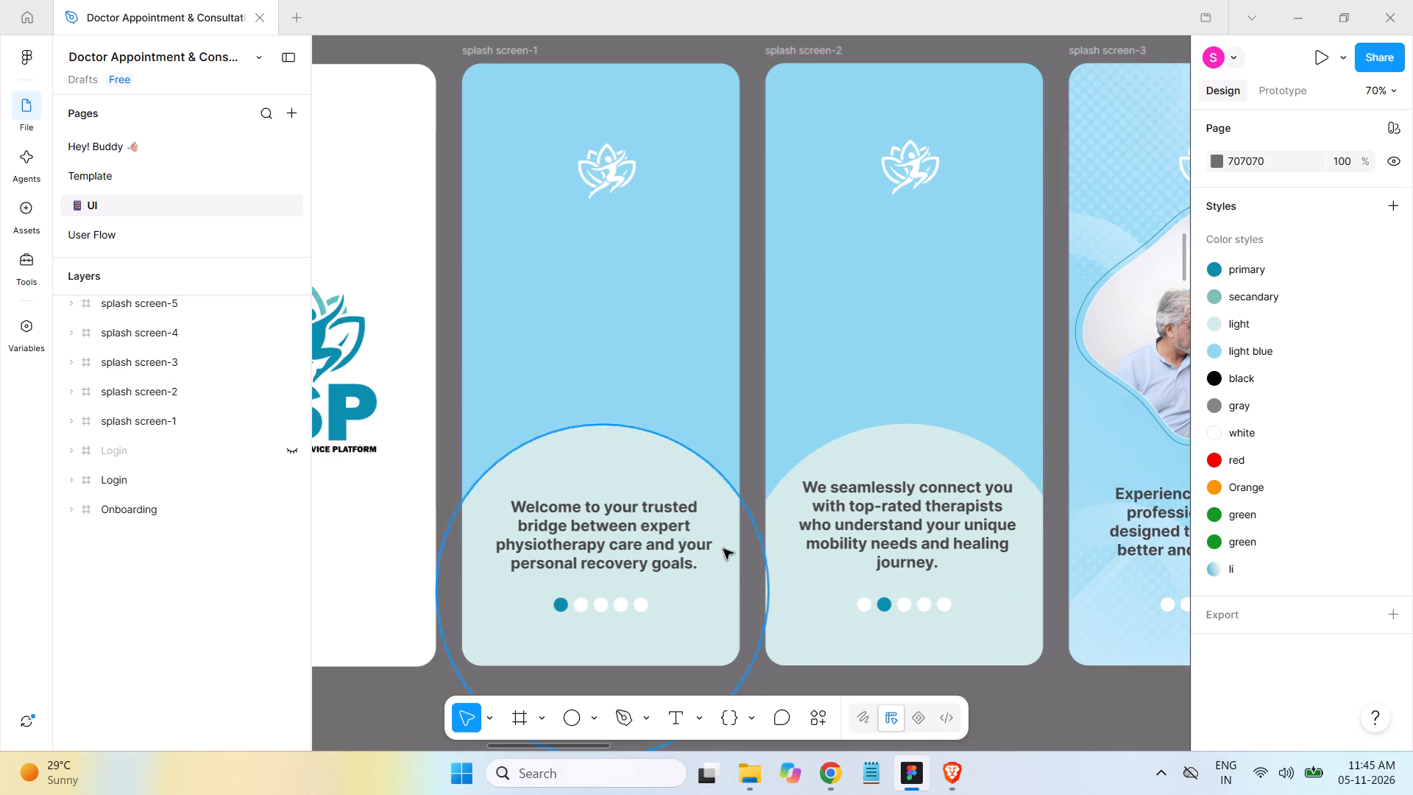
# Copy the bg-elipse circle from splash screen-2 and paste it inside splash screen-3, directly above the Asset 3@4x-8 1 background image layer.
pyautogui.click(74, 392)
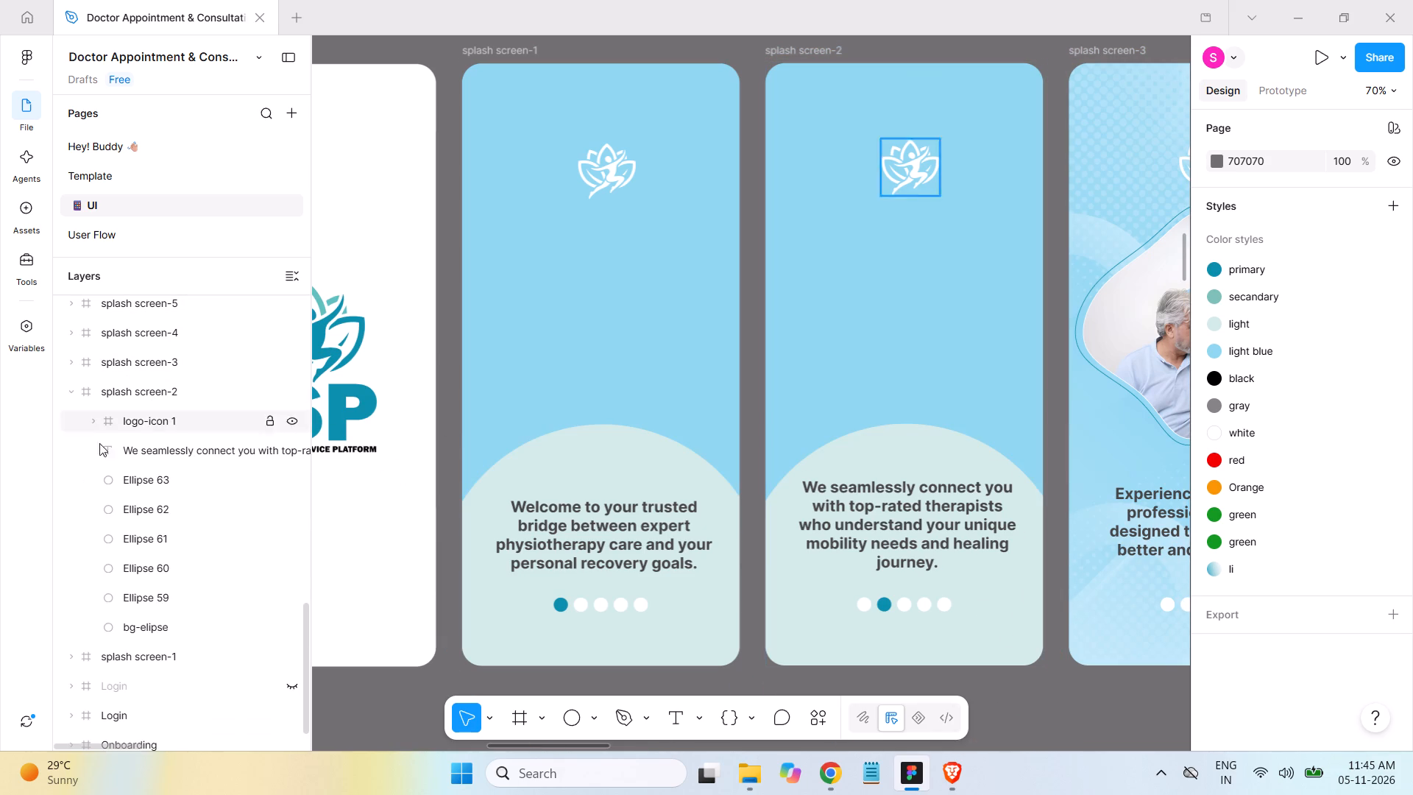
pyautogui.click(151, 630)
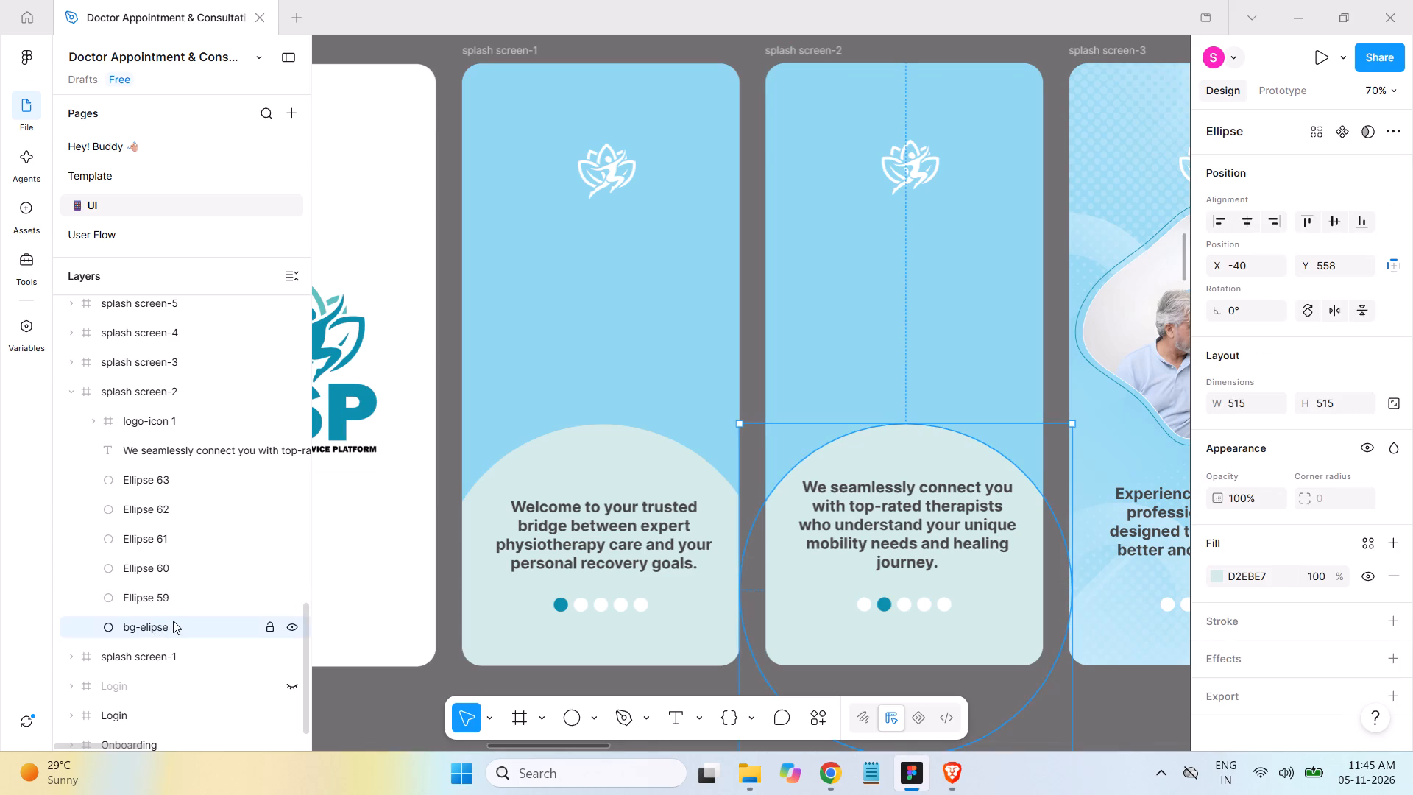
pyautogui.hotkey('ctrl', 'c')
pyautogui.click(74, 392)
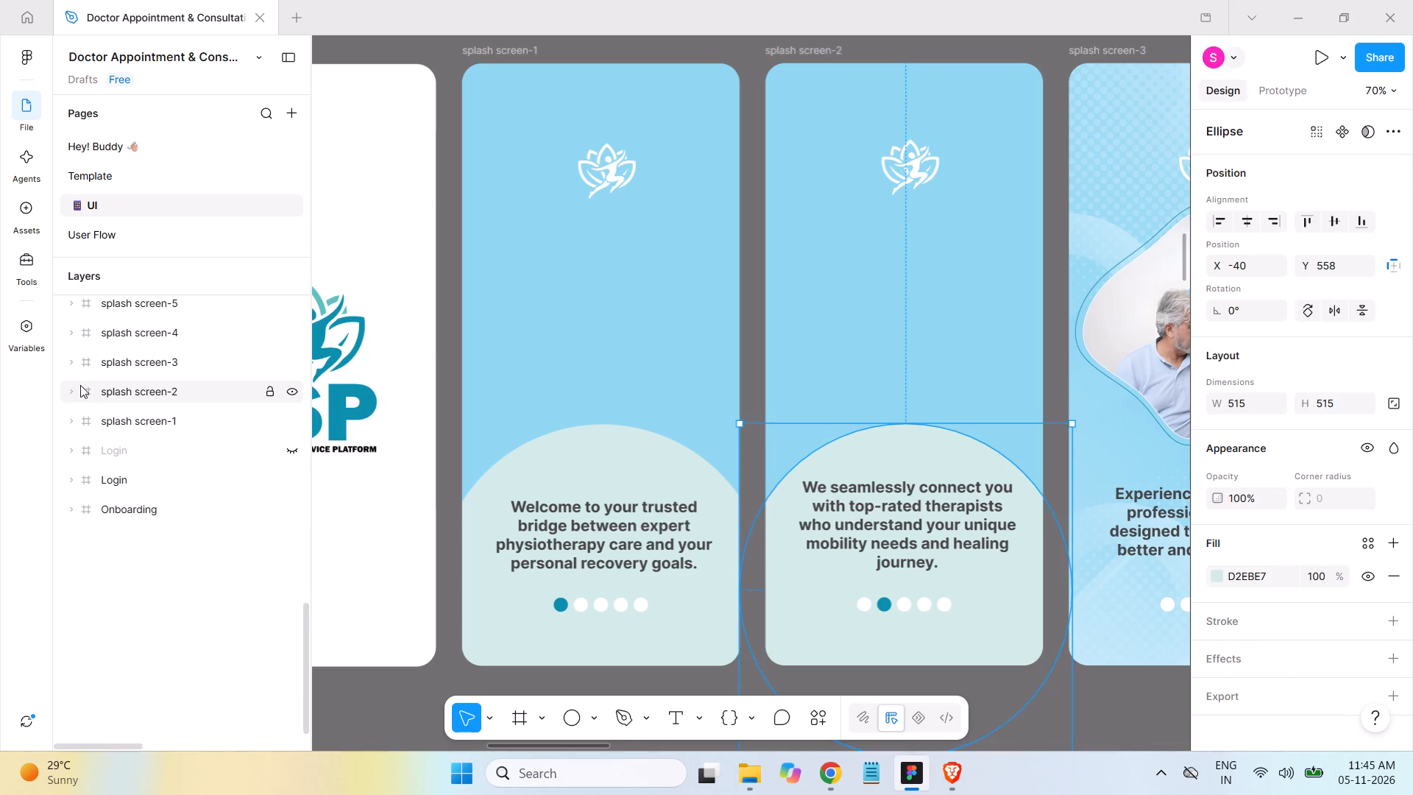
pyautogui.click(113, 364)
pyautogui.press('space')
pyautogui.press('space')
pyautogui.press('space')
pyautogui.press('space')
pyautogui.press('space')
pyautogui.press('space')
pyautogui.press('space')
pyautogui.press('space')
pyautogui.press('space')
pyautogui.press('space')
pyautogui.press('space')
pyautogui.press('space')
pyautogui.press('space')
pyautogui.press('space')
pyautogui.press('space')
pyautogui.press('space')
pyautogui.press('space')
pyautogui.press('space')
pyautogui.press('space')
pyautogui.press('space')
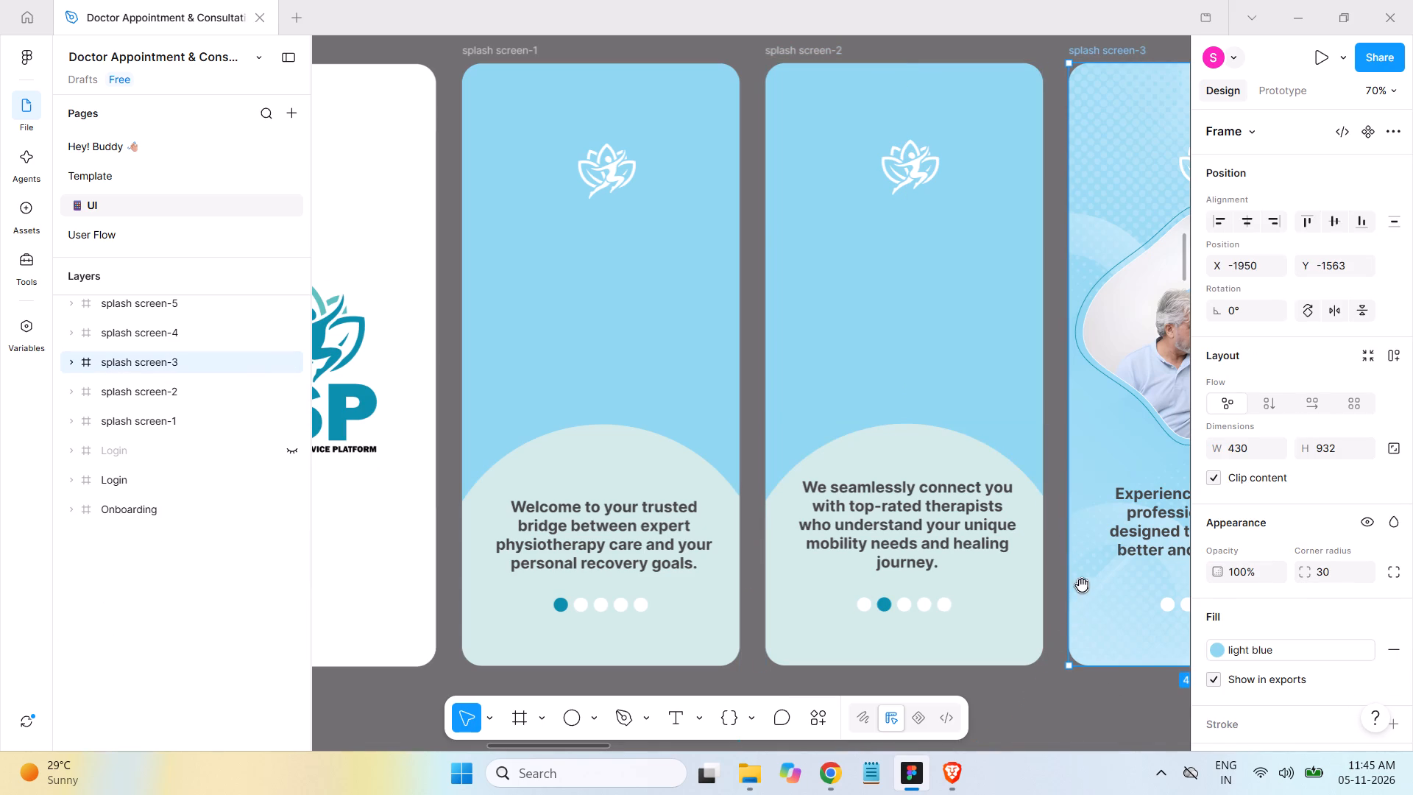
pyautogui.moveTo(1062, 568); pyautogui.dragTo(568, 600)
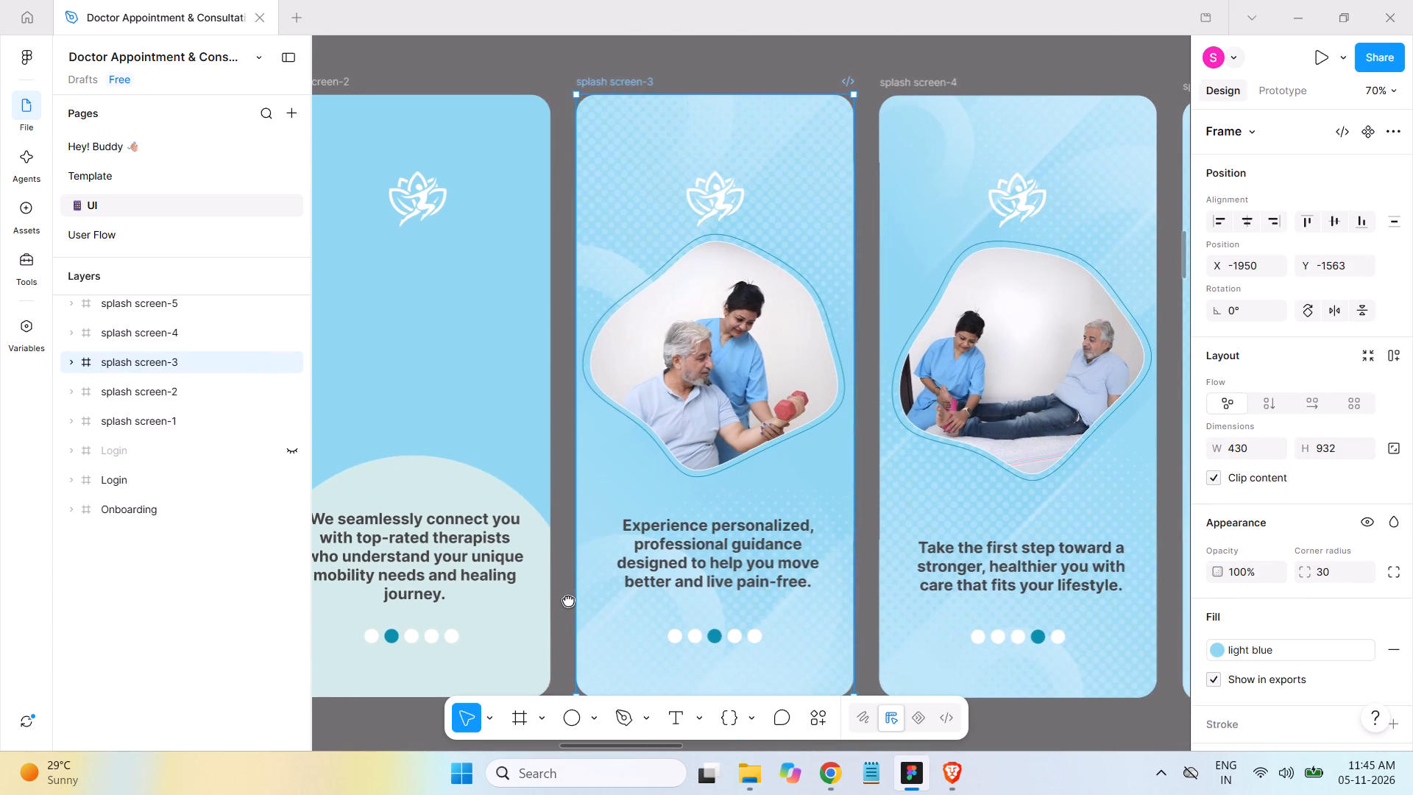
pyautogui.moveTo(568, 600); pyautogui.dragTo(475, 537)
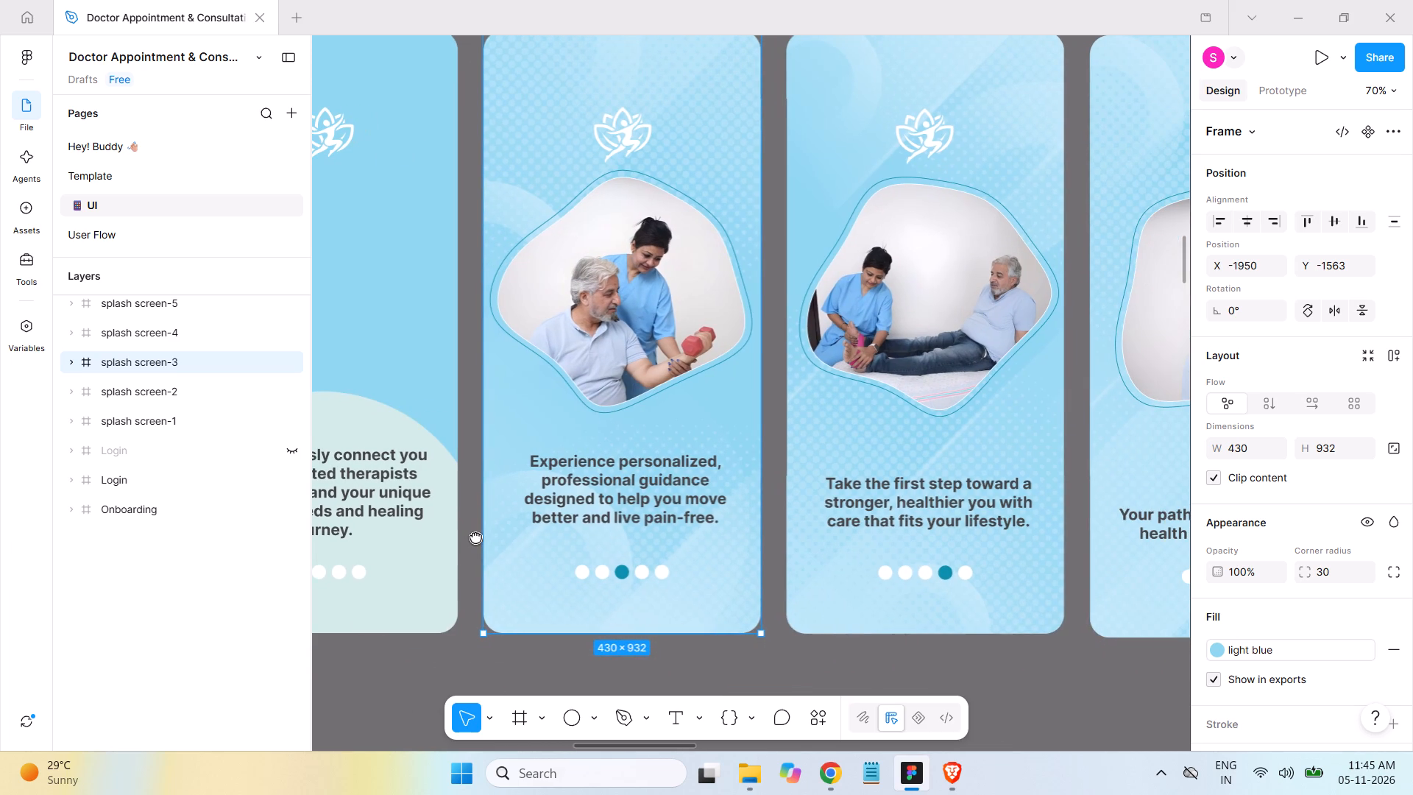
pyautogui.moveTo(475, 537); pyautogui.dragTo(406, 553)
pyautogui.click(69, 362)
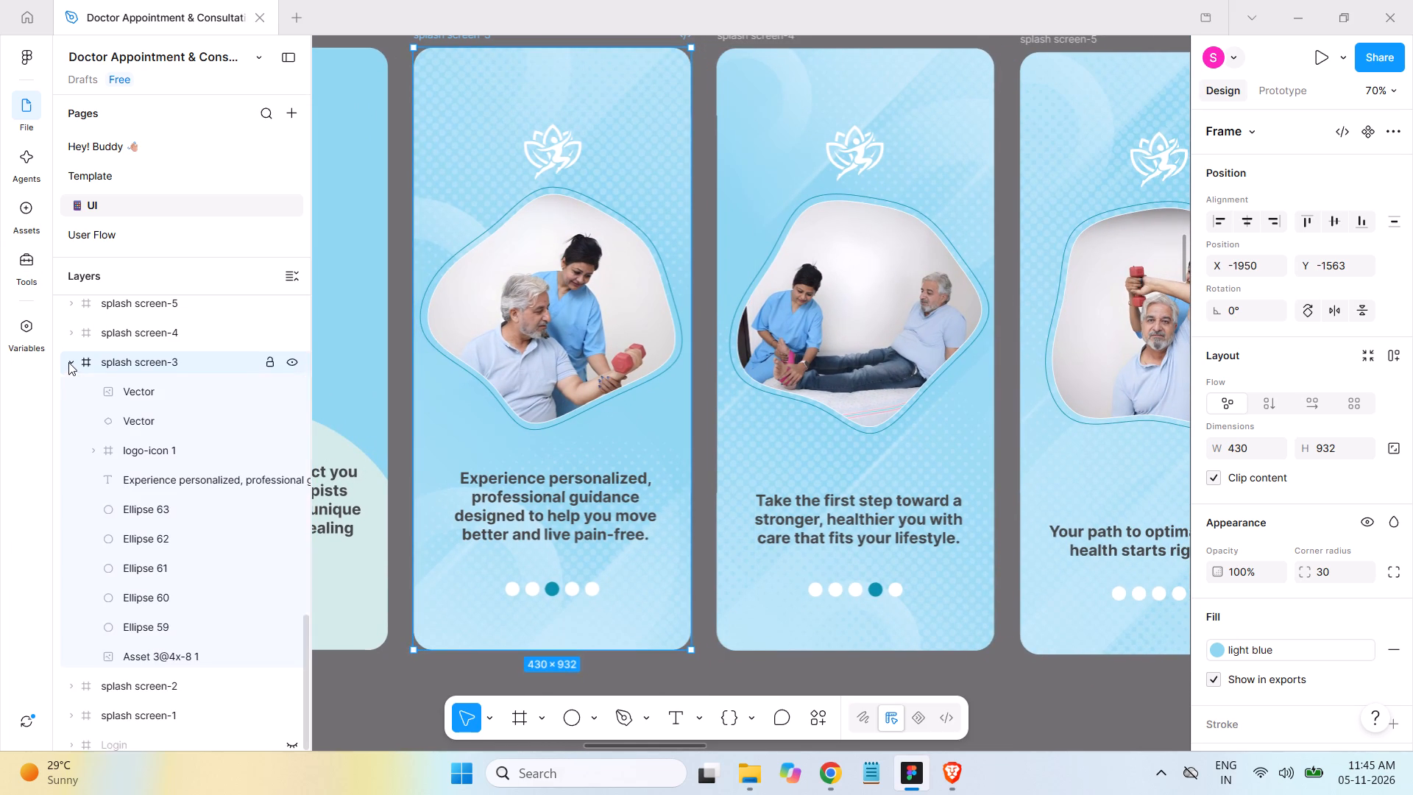
pyautogui.click(171, 654)
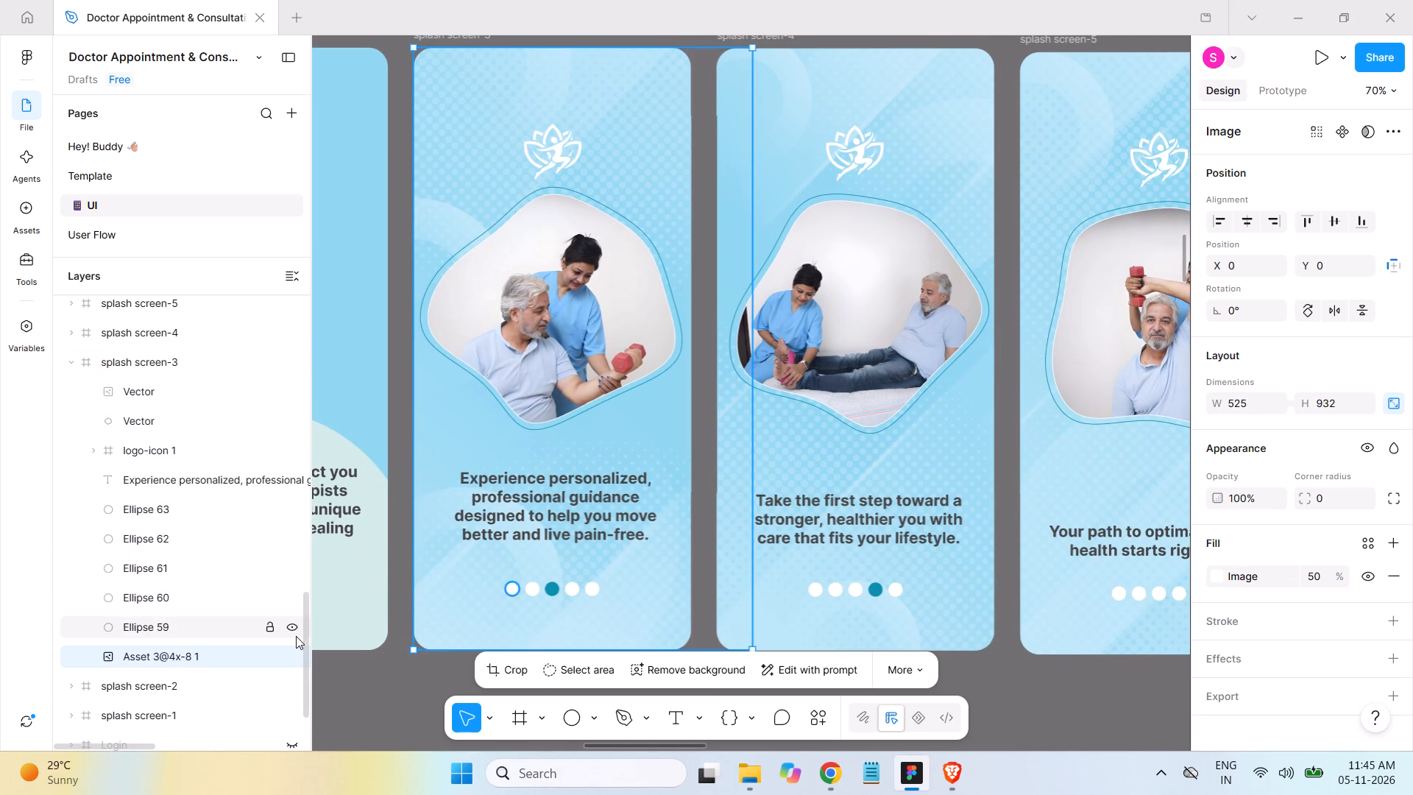
pyautogui.hotkey('ctrl', 'v')
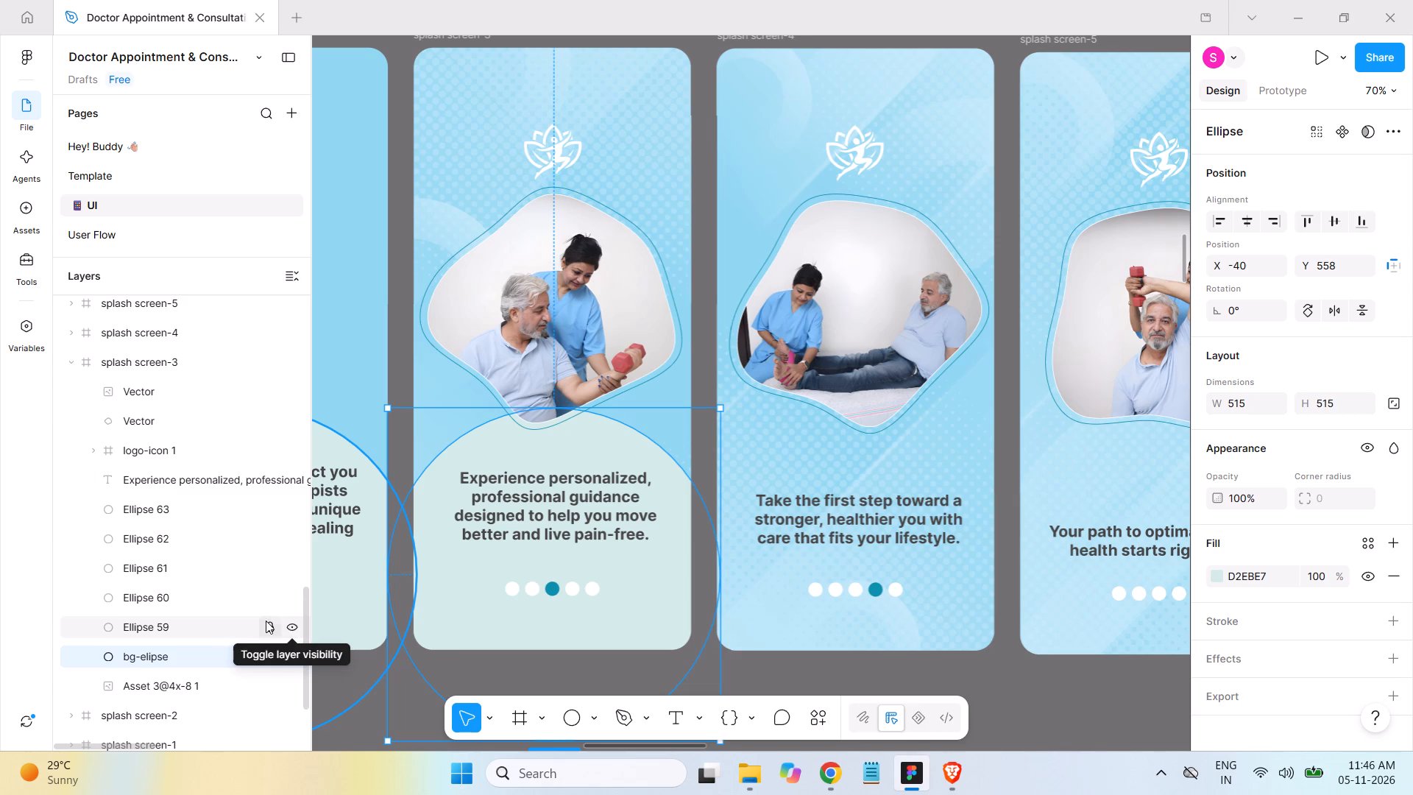
# Delete the Asset 3@4x-8 1 background image from splash screen-3.
pyautogui.click(180, 685)
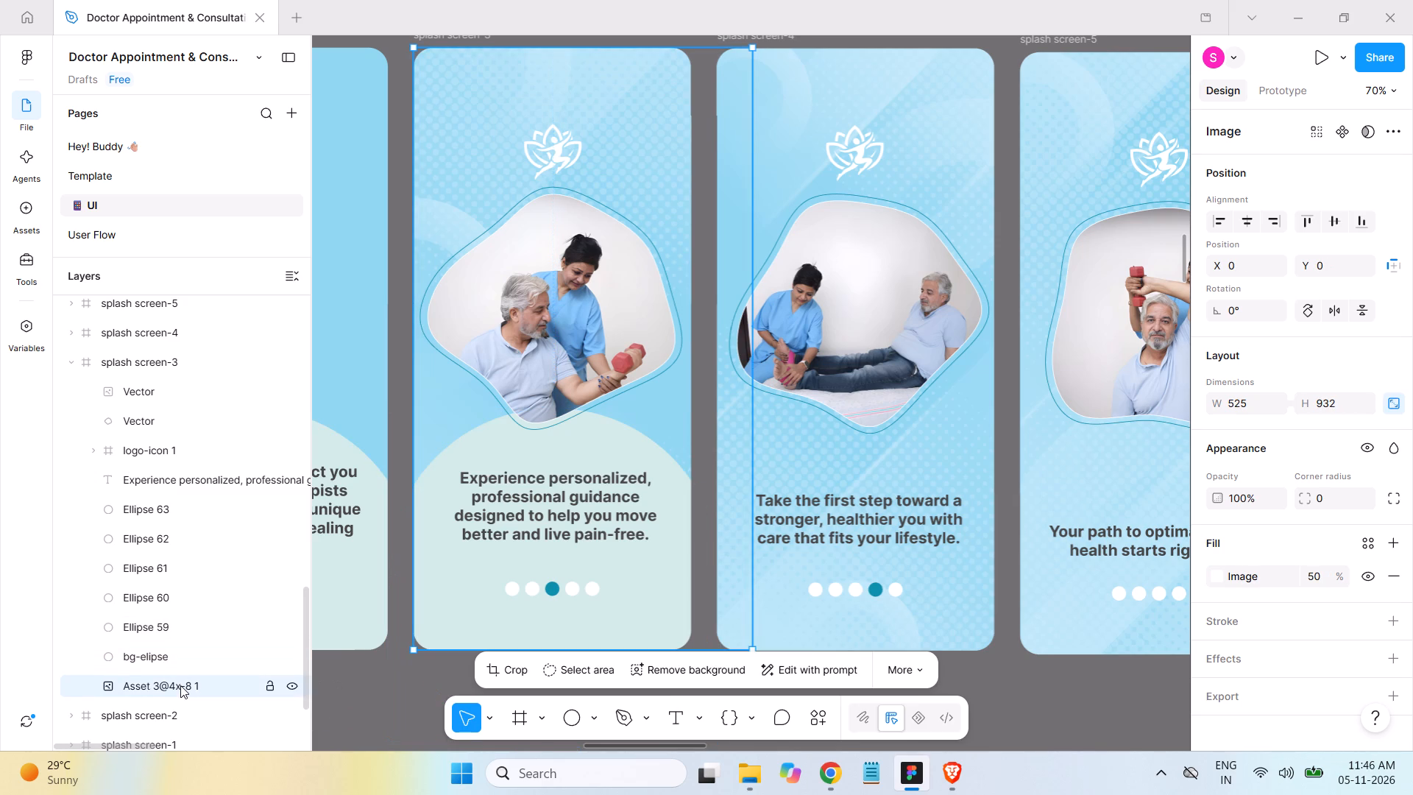
pyautogui.press('Delete')
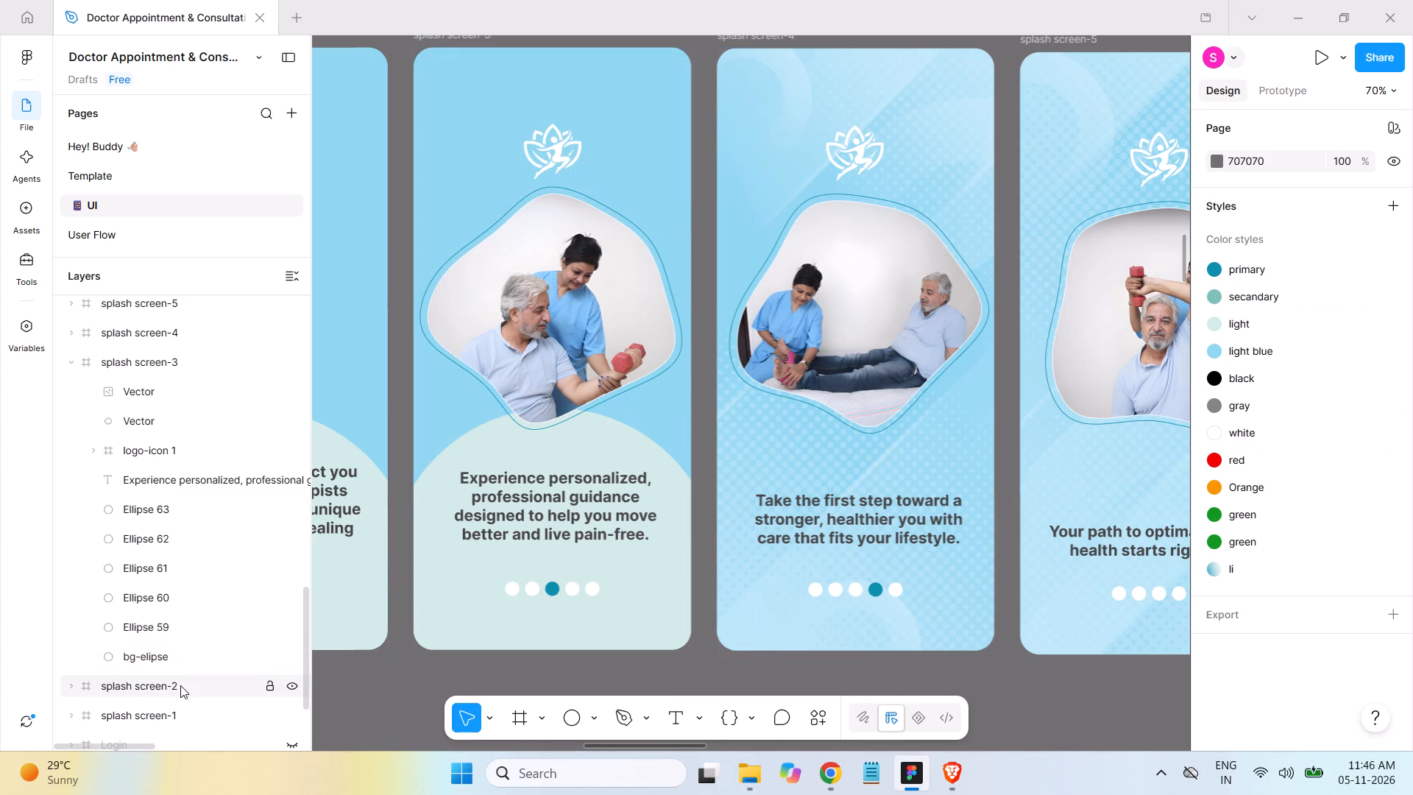
# Delete the photo-filled vector shape and its blue outline vector from splash screen-3.
pyautogui.click(137, 392)
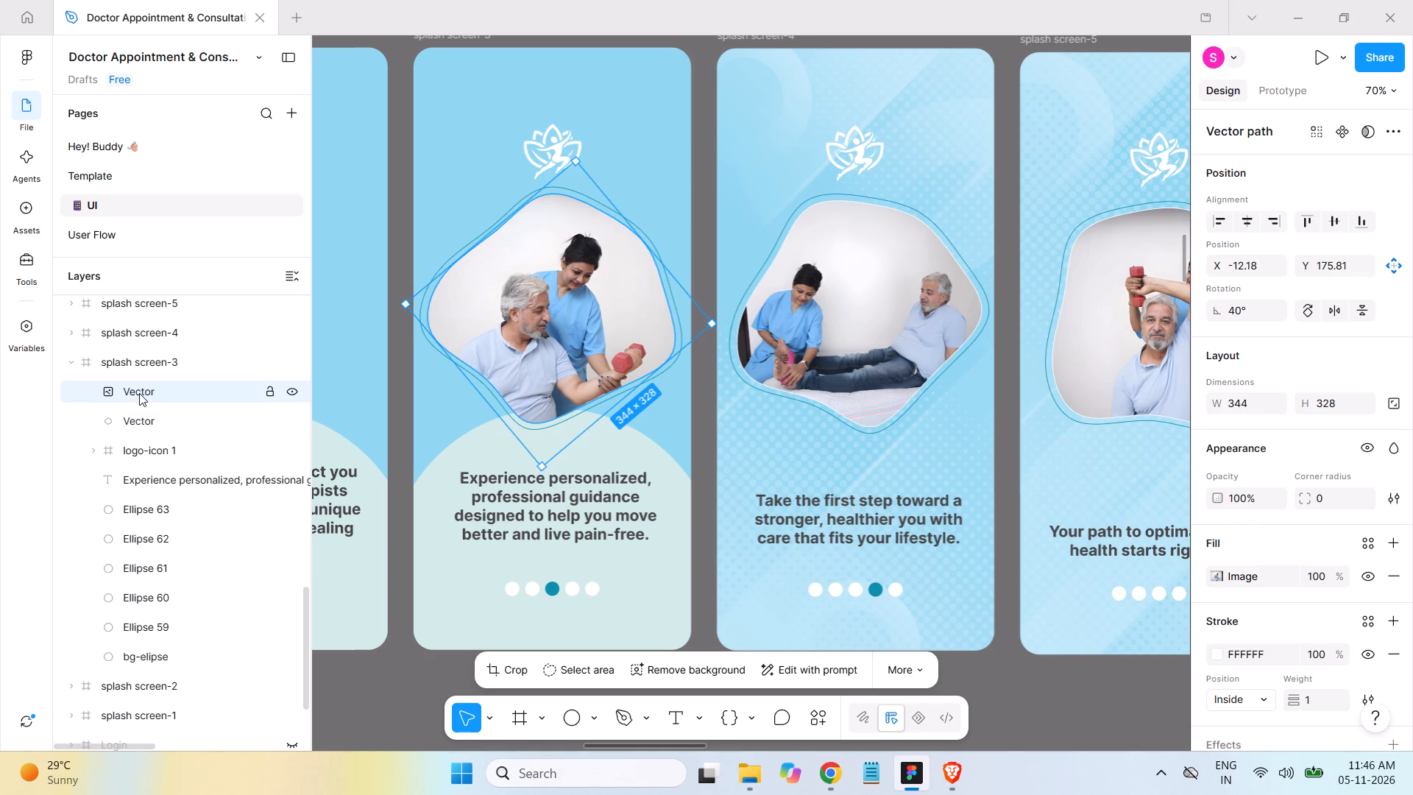
pyautogui.press('Delete')
pyautogui.click(150, 392)
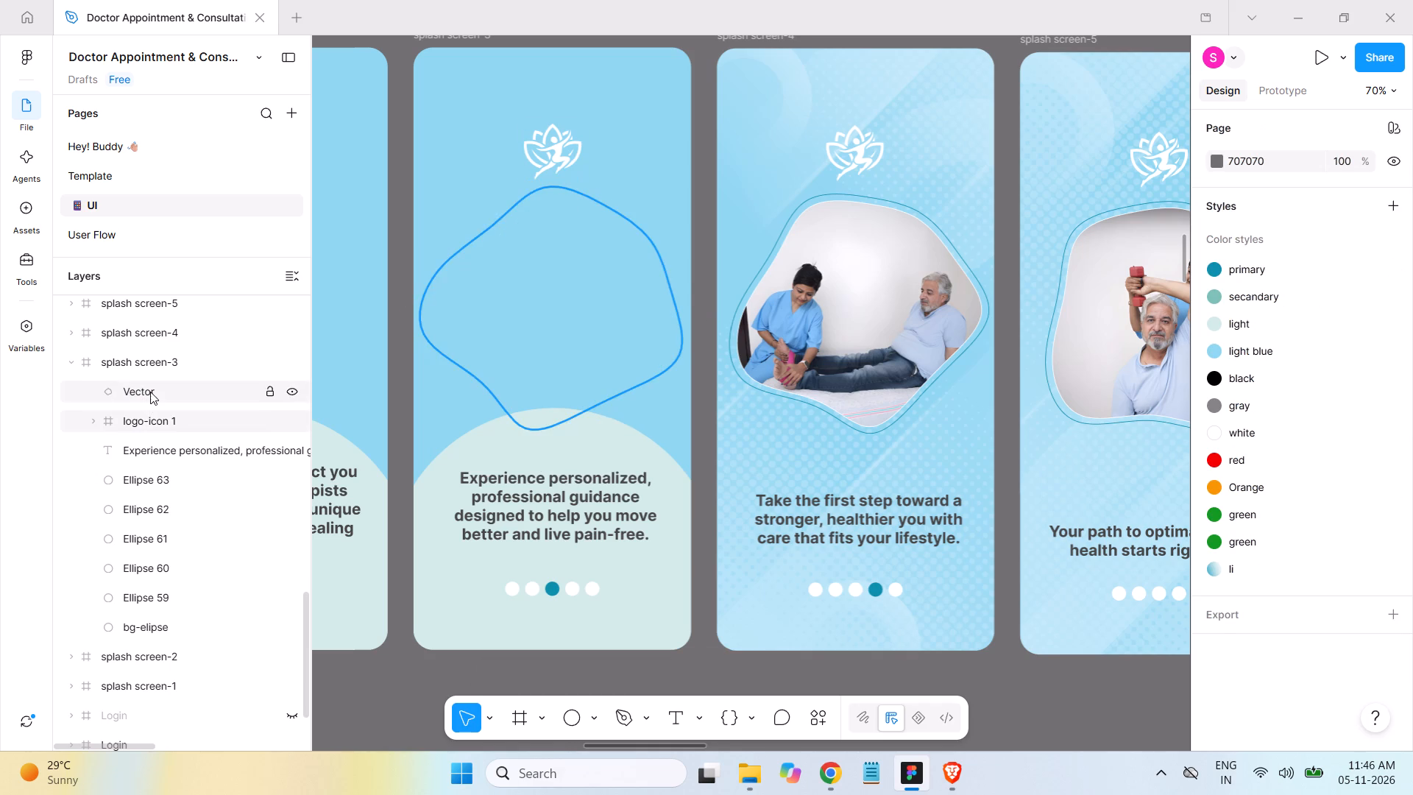
pyautogui.press('Delete')
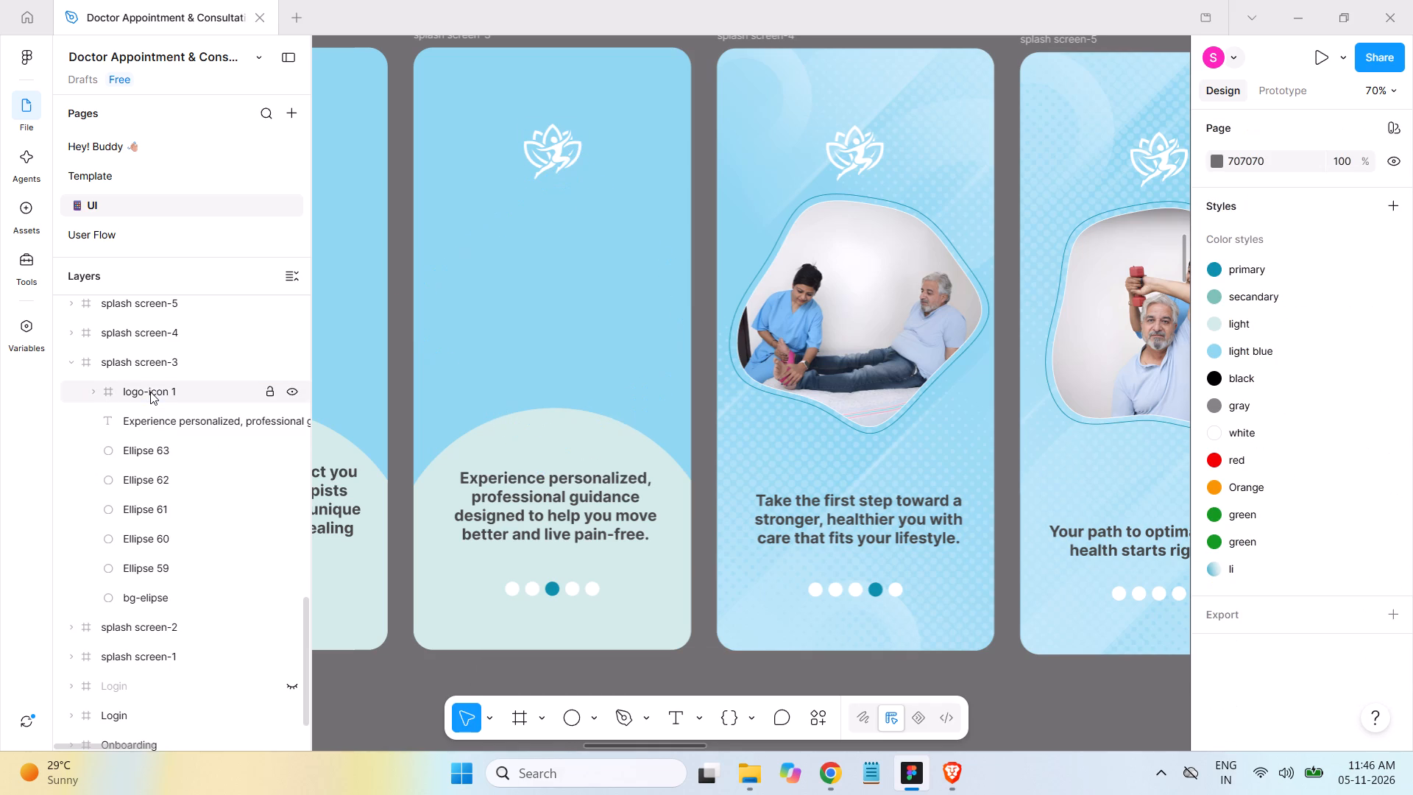
pyautogui.click(70, 362)
# Paste the copied bg-elipse circle inside splash screen-4, directly above the Asset 4@4x-8 1 background image layer.
pyautogui.click(116, 333)
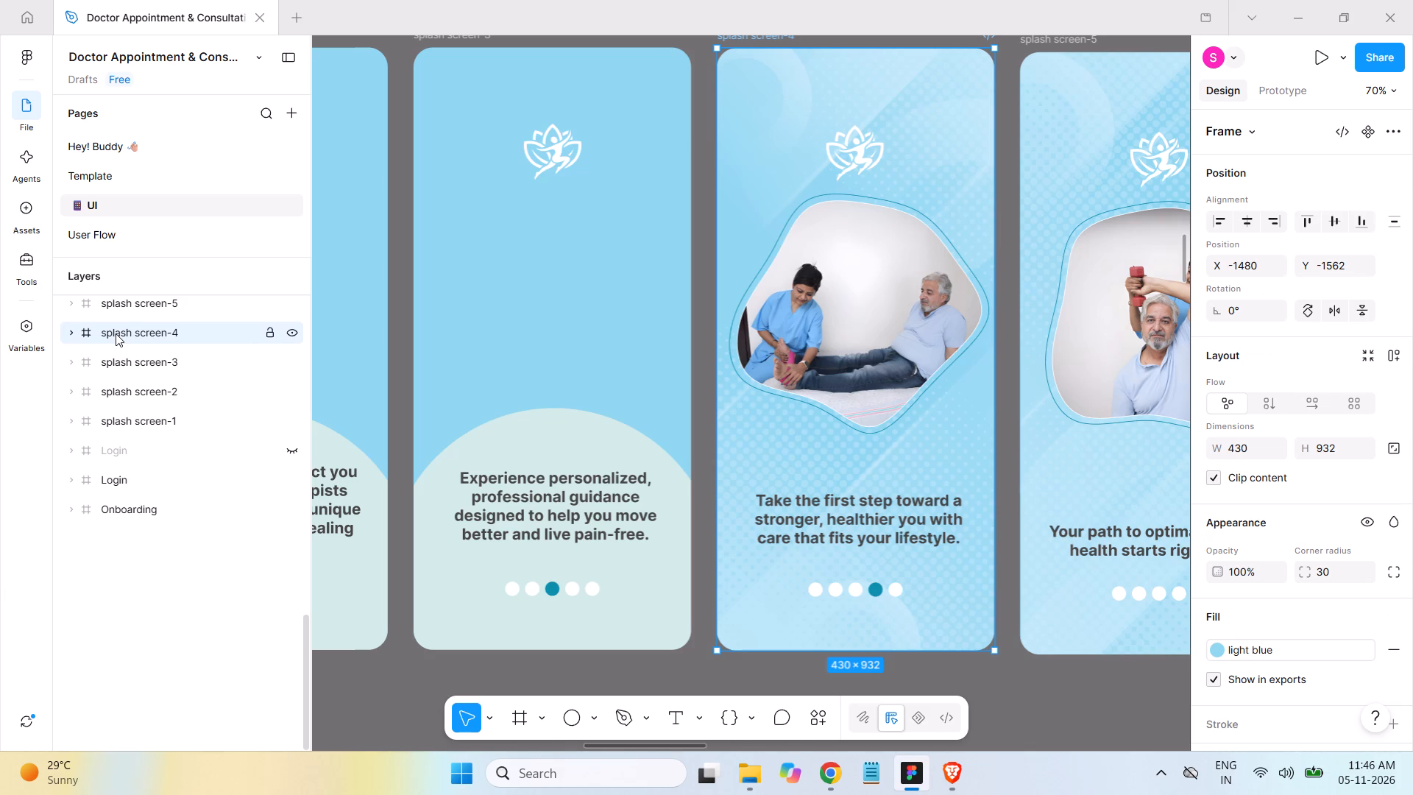
pyautogui.click(70, 331)
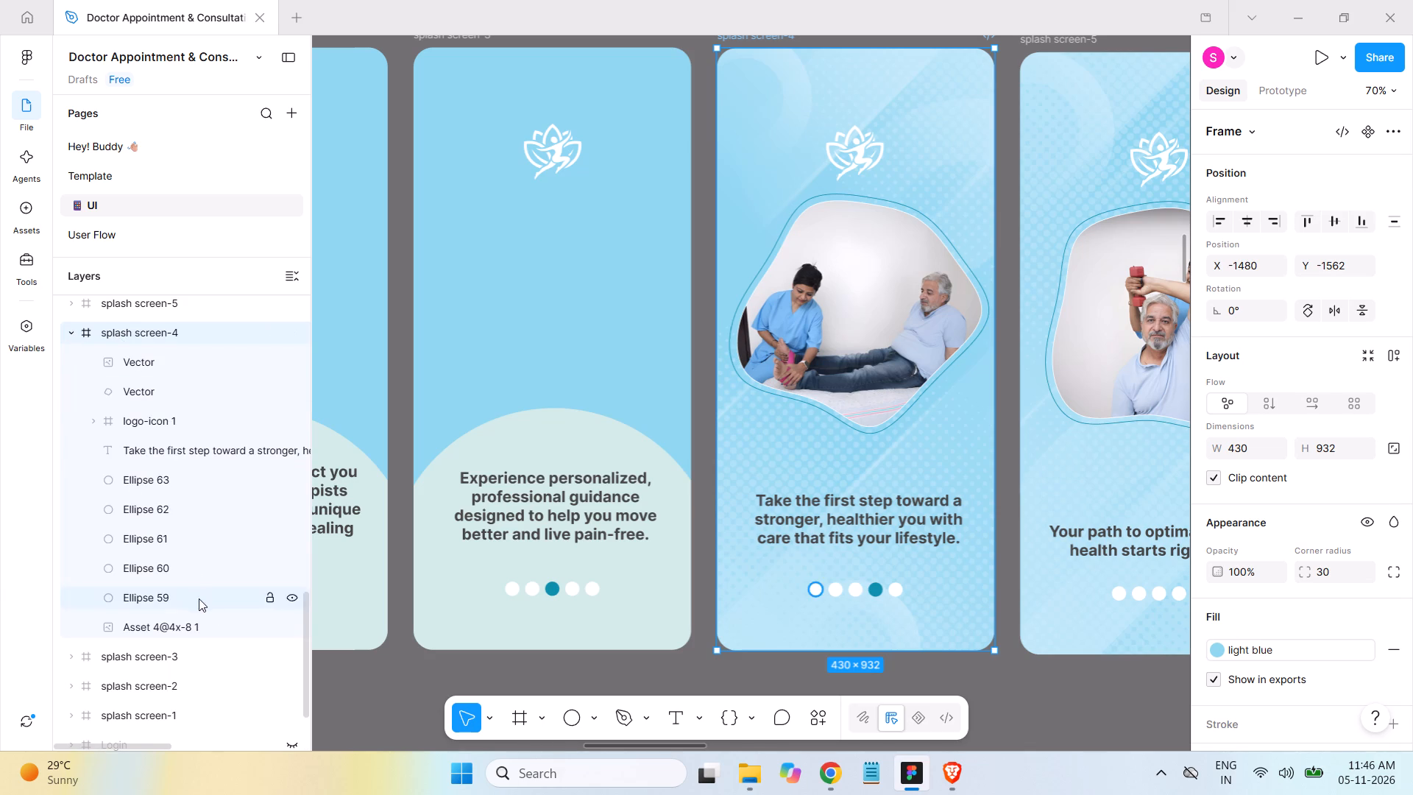
pyautogui.click(180, 626)
pyautogui.hotkey('ctrl', 'v')
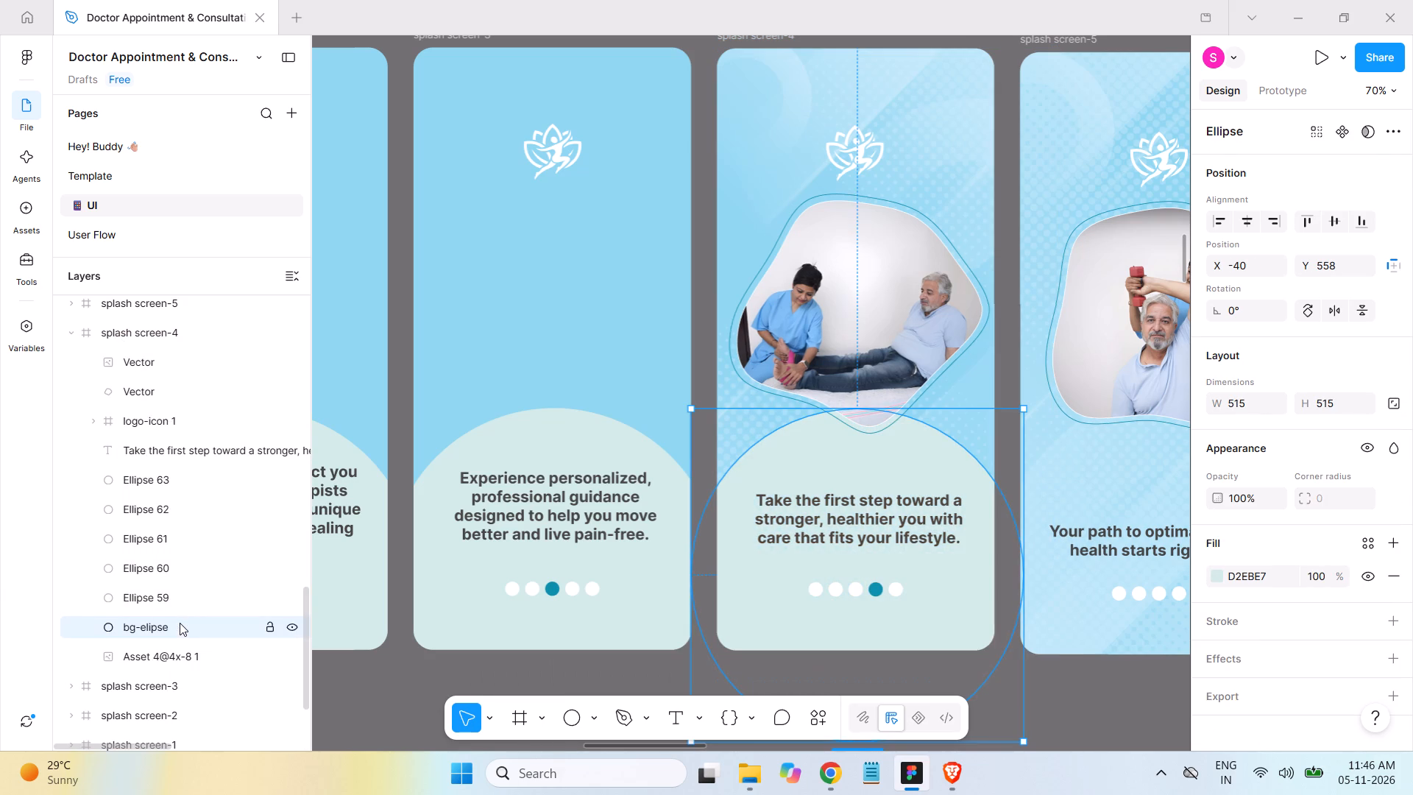
# Delete the Asset 4@4x-8 1 background image from splash screen-4.
pyautogui.click(169, 660)
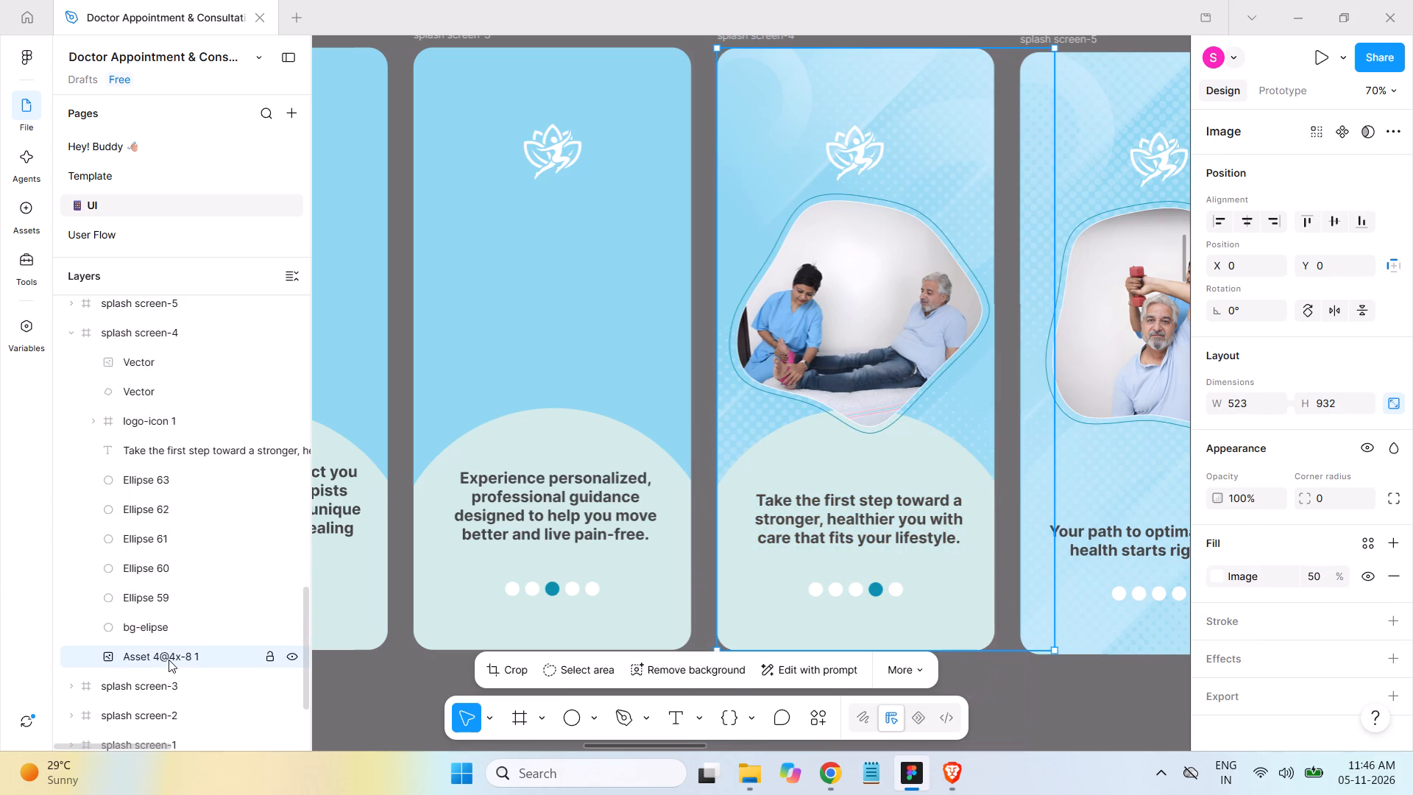
pyautogui.press('Delete')
# Delete the photo-filled vector shape and its blue outline vector from splash screen-4, and collapse the frame's layers.
pyautogui.click(148, 361)
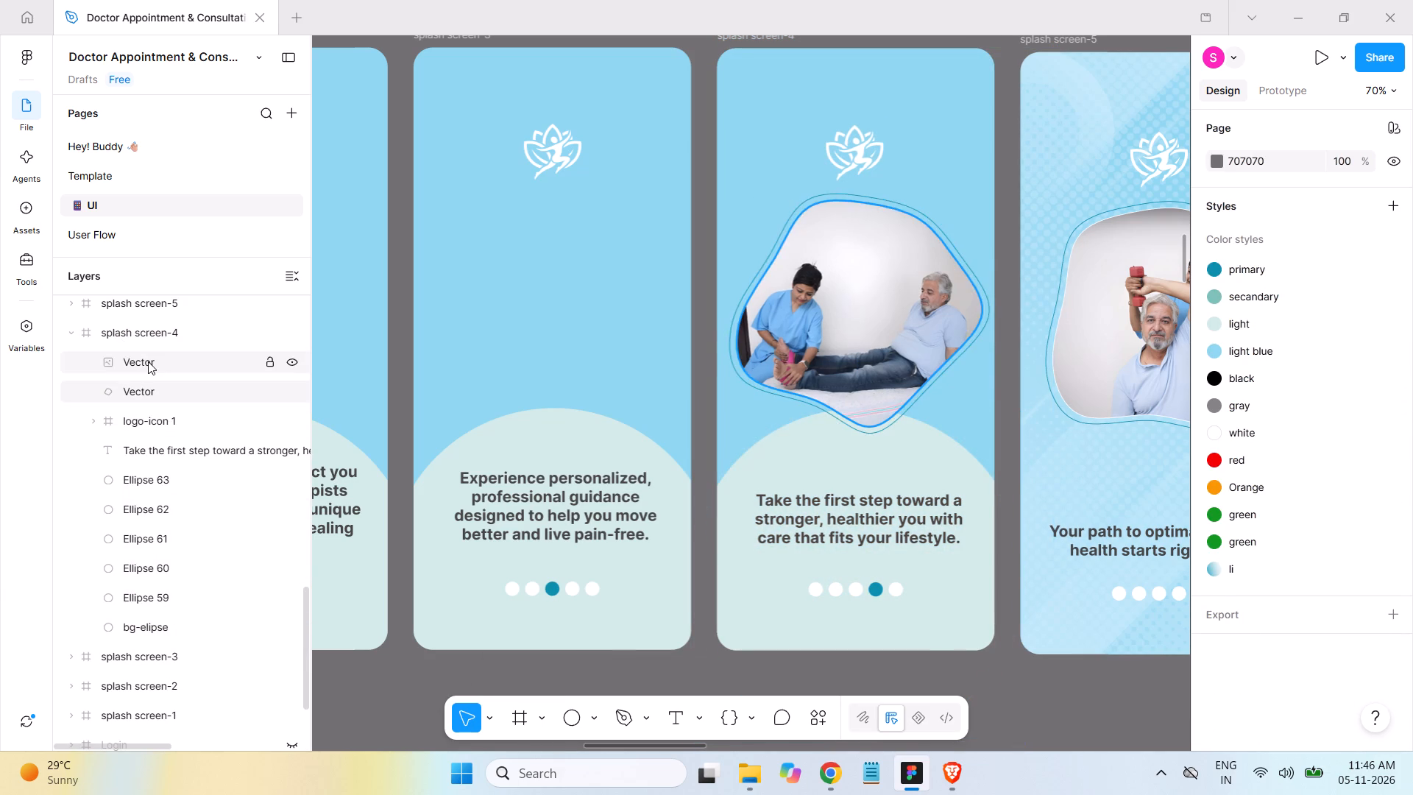
pyautogui.press('Delete')
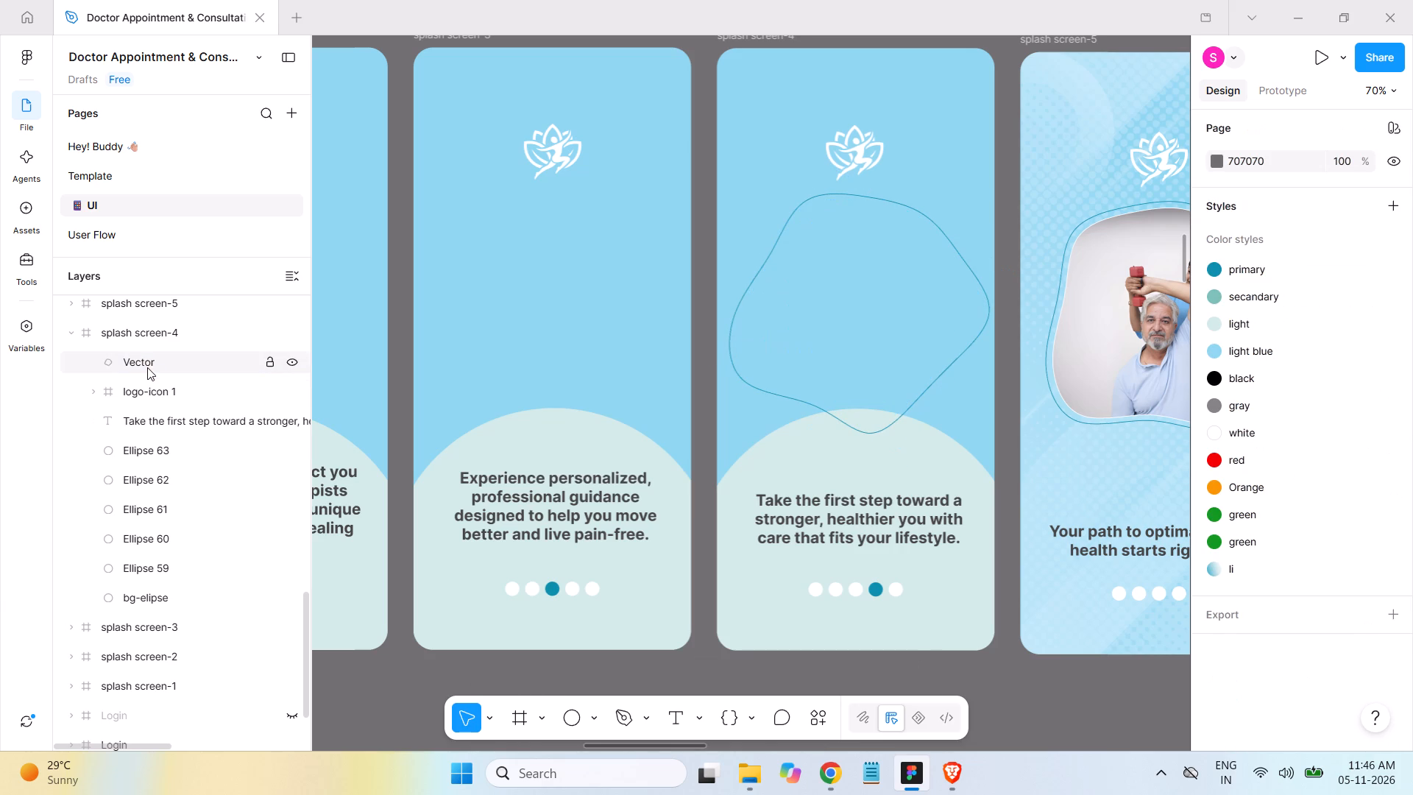
pyautogui.click(148, 361)
pyautogui.press('Delete')
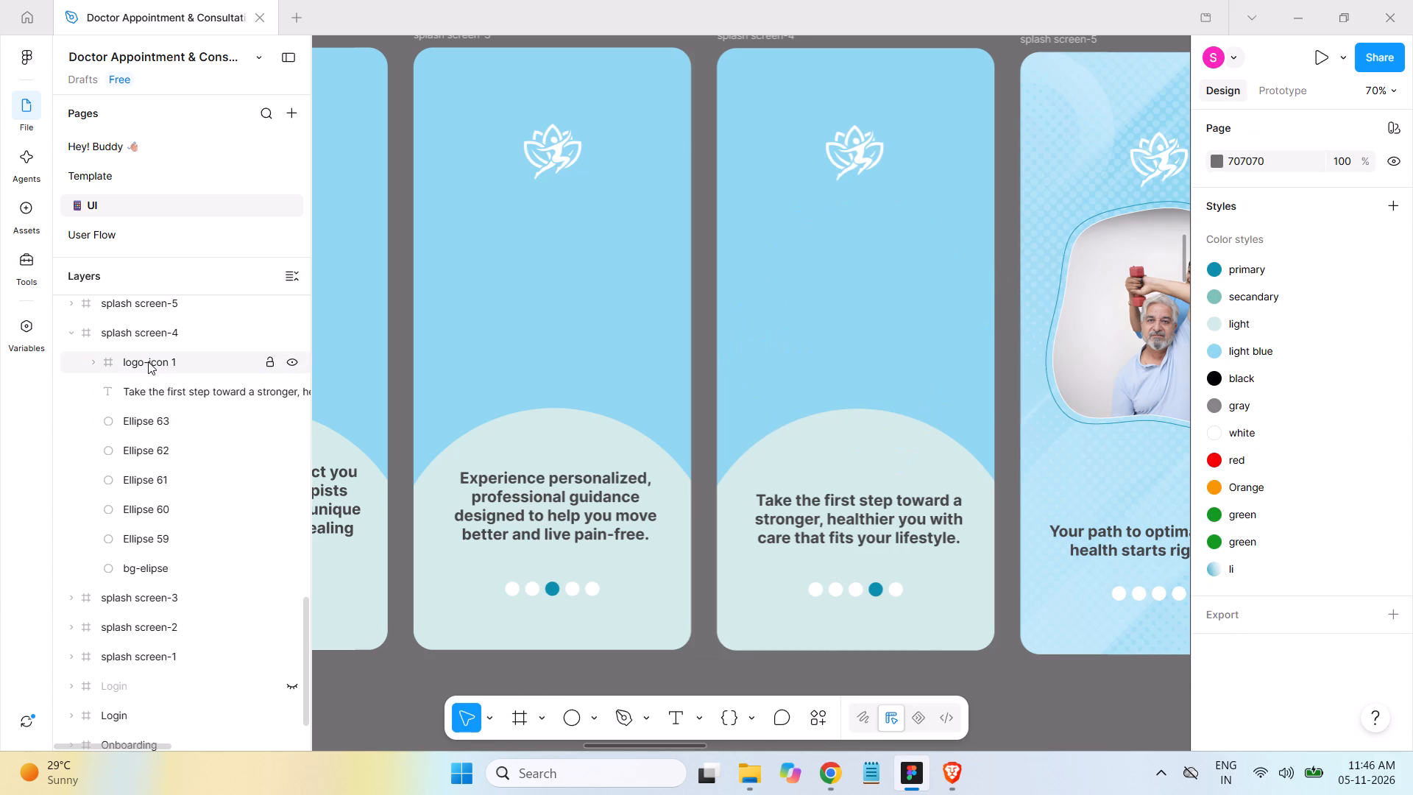
pyautogui.click(72, 333)
# Paste the copied bg-elipse circle inside splash screen-5, directly above the Asset 1@4x-8 2 background image layer.
pyautogui.scroll(2, 155, 383)
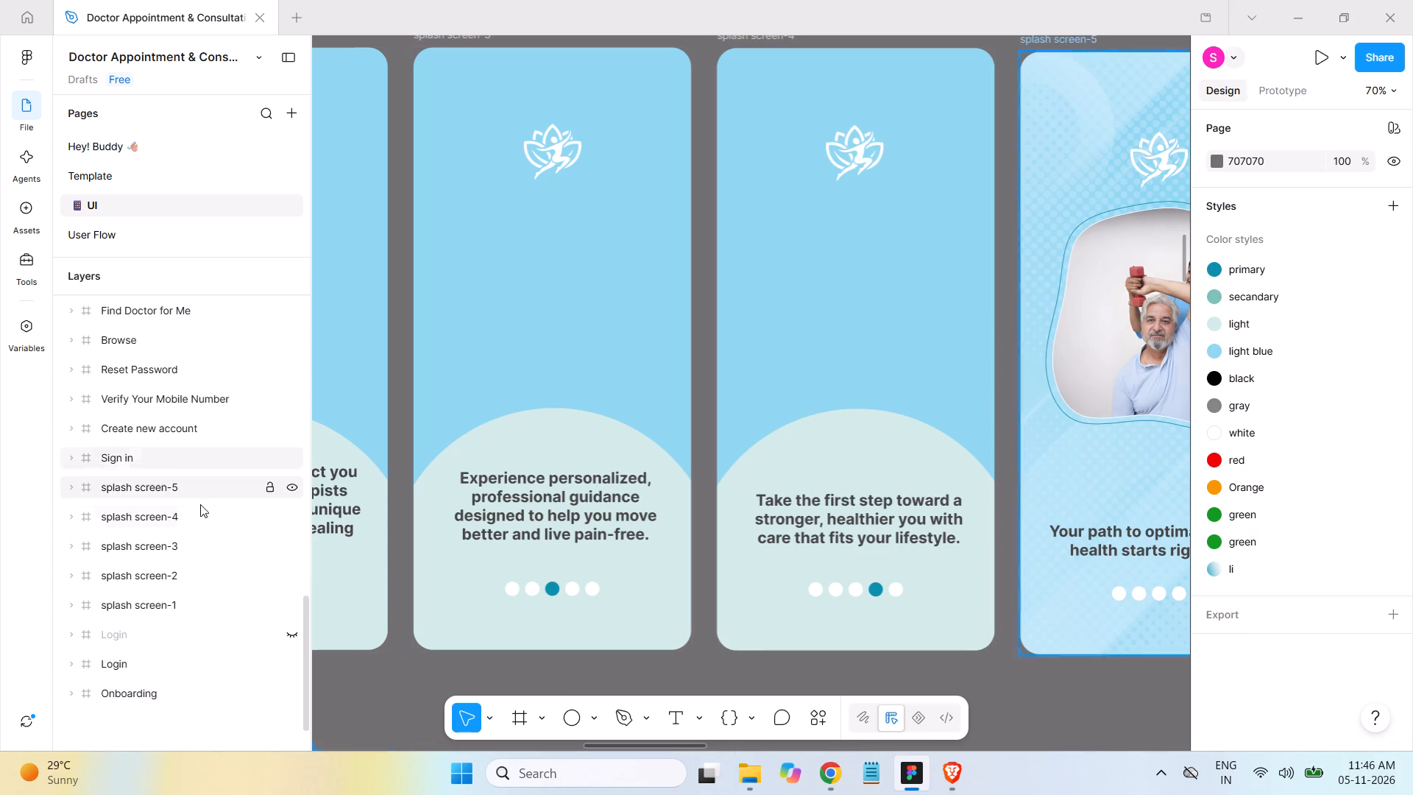
pyautogui.click(105, 487)
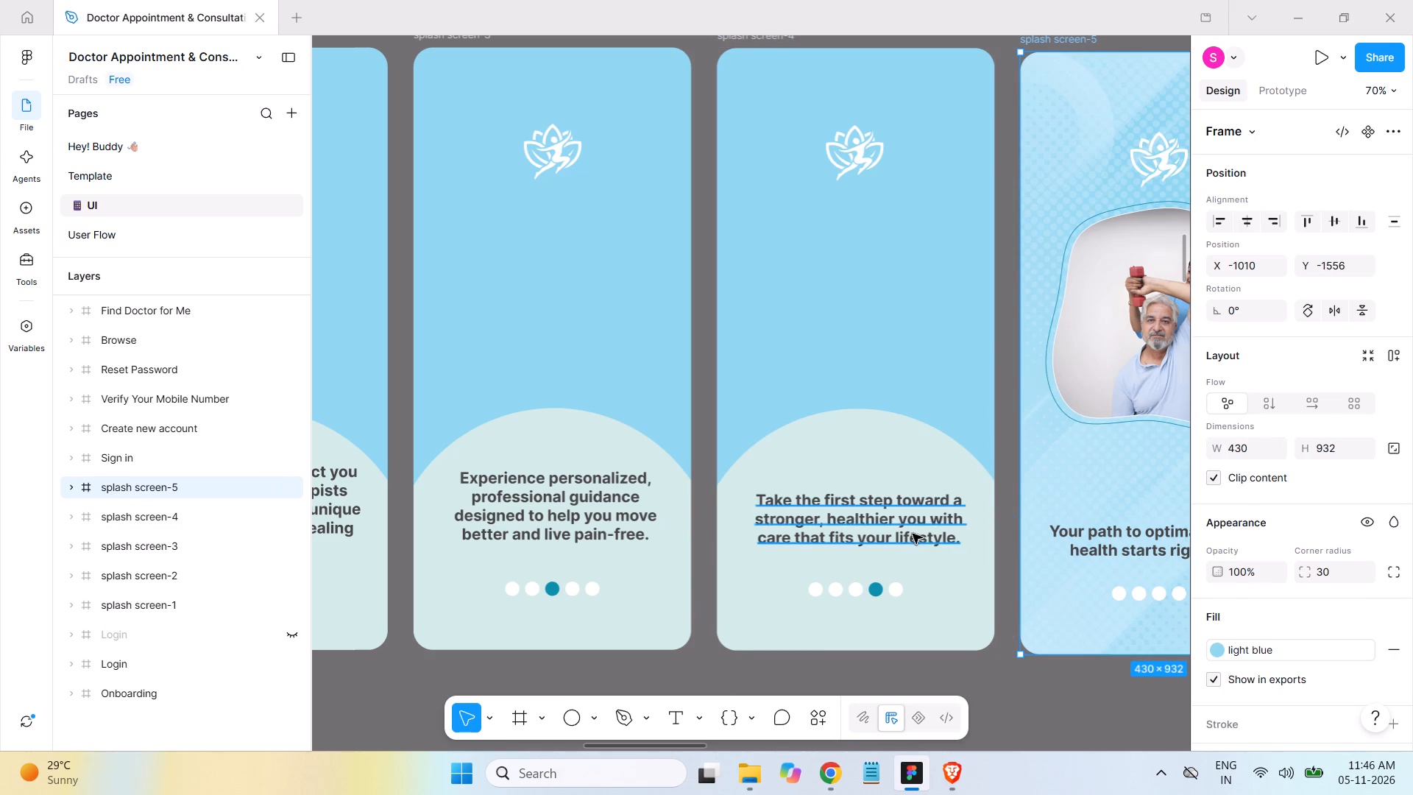
pyautogui.press('space')
pyautogui.press('space')
pyautogui.press('space')
pyautogui.press('space')
pyautogui.press('space')
pyautogui.press('space')
pyautogui.press('space')
pyautogui.press('space')
pyautogui.press('space')
pyautogui.press('space')
pyautogui.press('space')
pyautogui.press('space')
pyautogui.press('space')
pyautogui.press('space')
pyautogui.press('space')
pyautogui.press('space')
pyautogui.press('space')
pyautogui.press('space')
pyautogui.press('space')
pyautogui.press('space')
pyautogui.moveTo(994, 442); pyautogui.dragTo(451, 448)
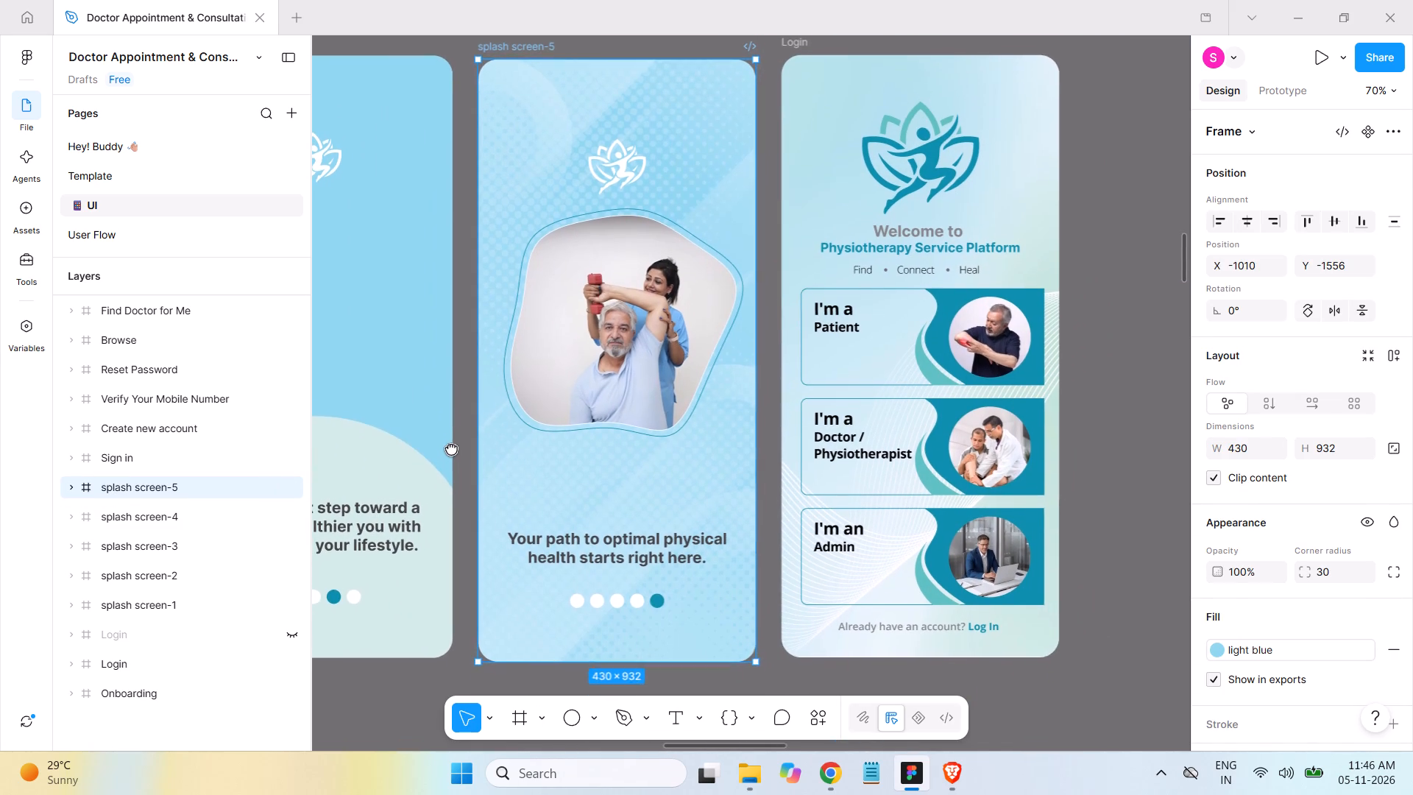
pyautogui.moveTo(451, 448); pyautogui.dragTo(481, 447)
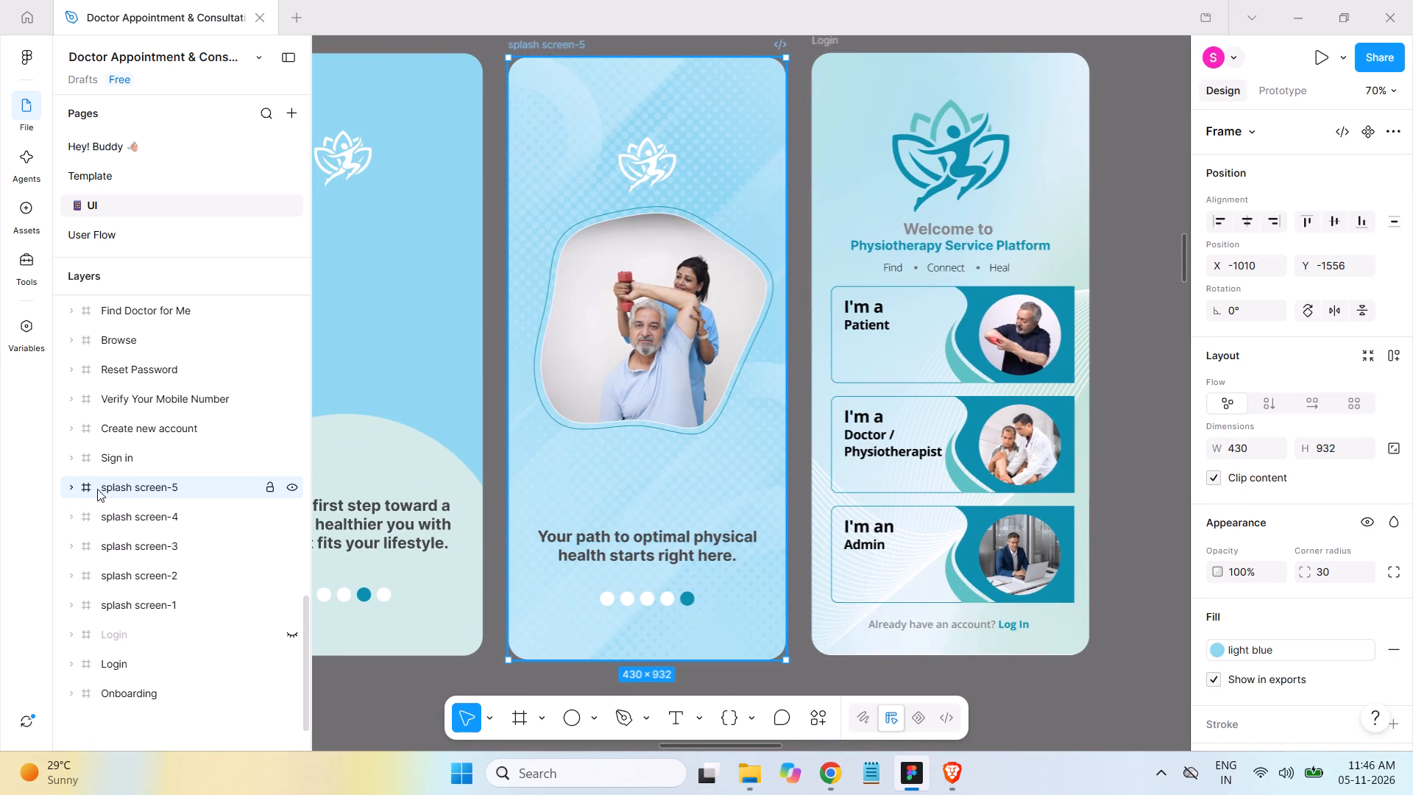
pyautogui.click(74, 486)
pyautogui.scroll(-2, 190, 537)
pyautogui.scroll(1, 190, 537)
pyautogui.scroll(-3, 190, 537)
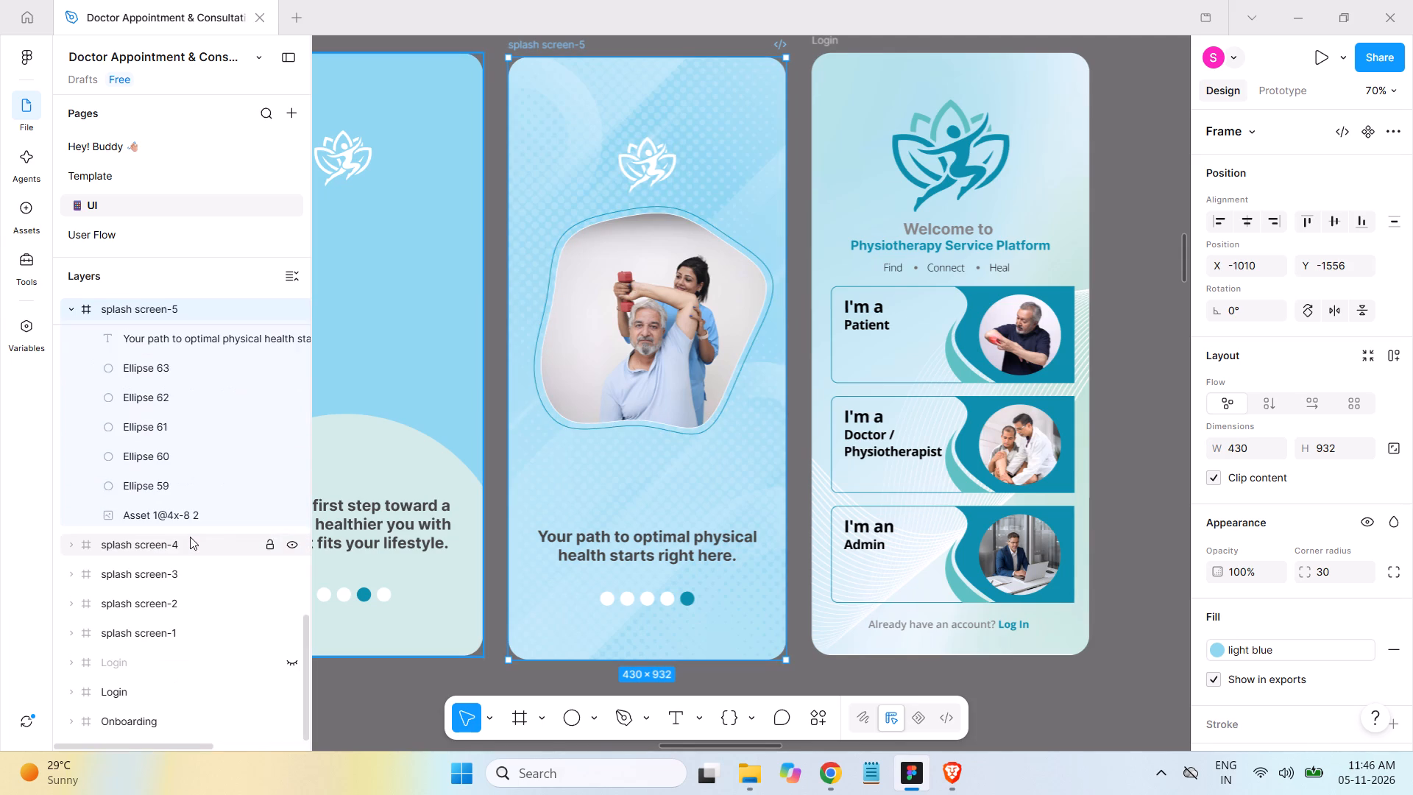
pyautogui.click(190, 512)
pyautogui.hotkey('ctrl', 'v')
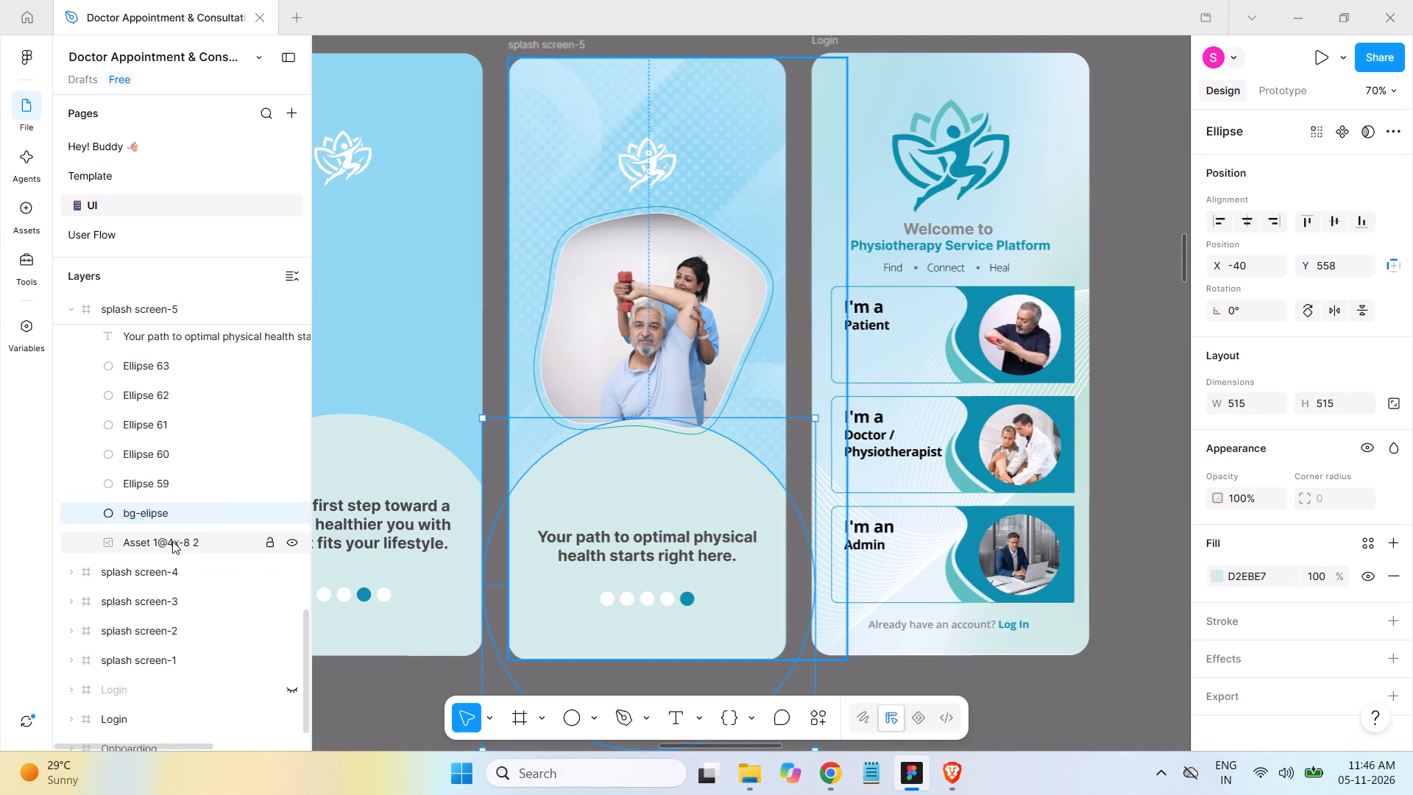
# Delete the Asset 1@4x-8 2 background image from splash screen-5.
pyautogui.click(172, 541)
pyautogui.press('Delete')
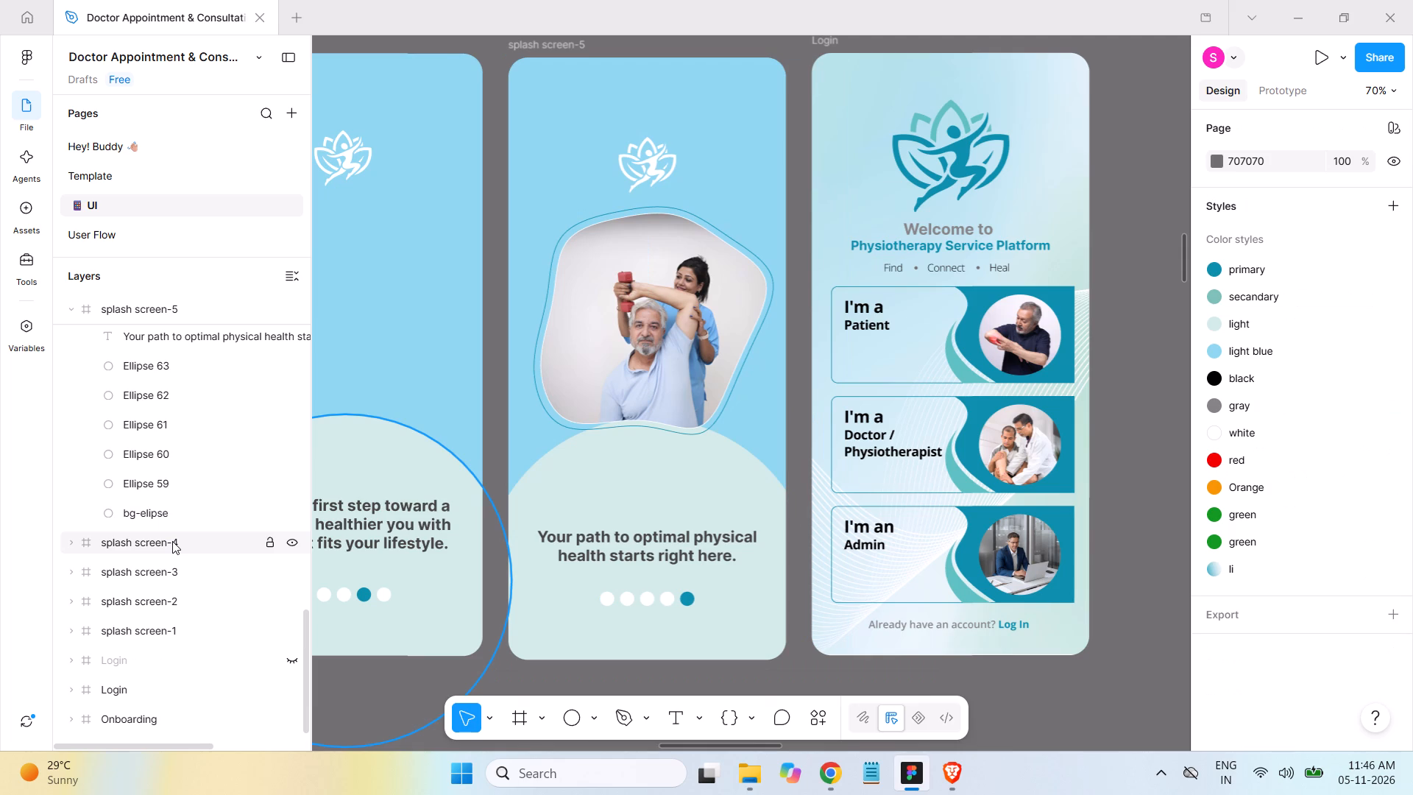
# Delete the photo-filled vector shape and its blue outline vector from splash screen-5, and collapse the frame's layers.
pyautogui.scroll(1, 146, 439)
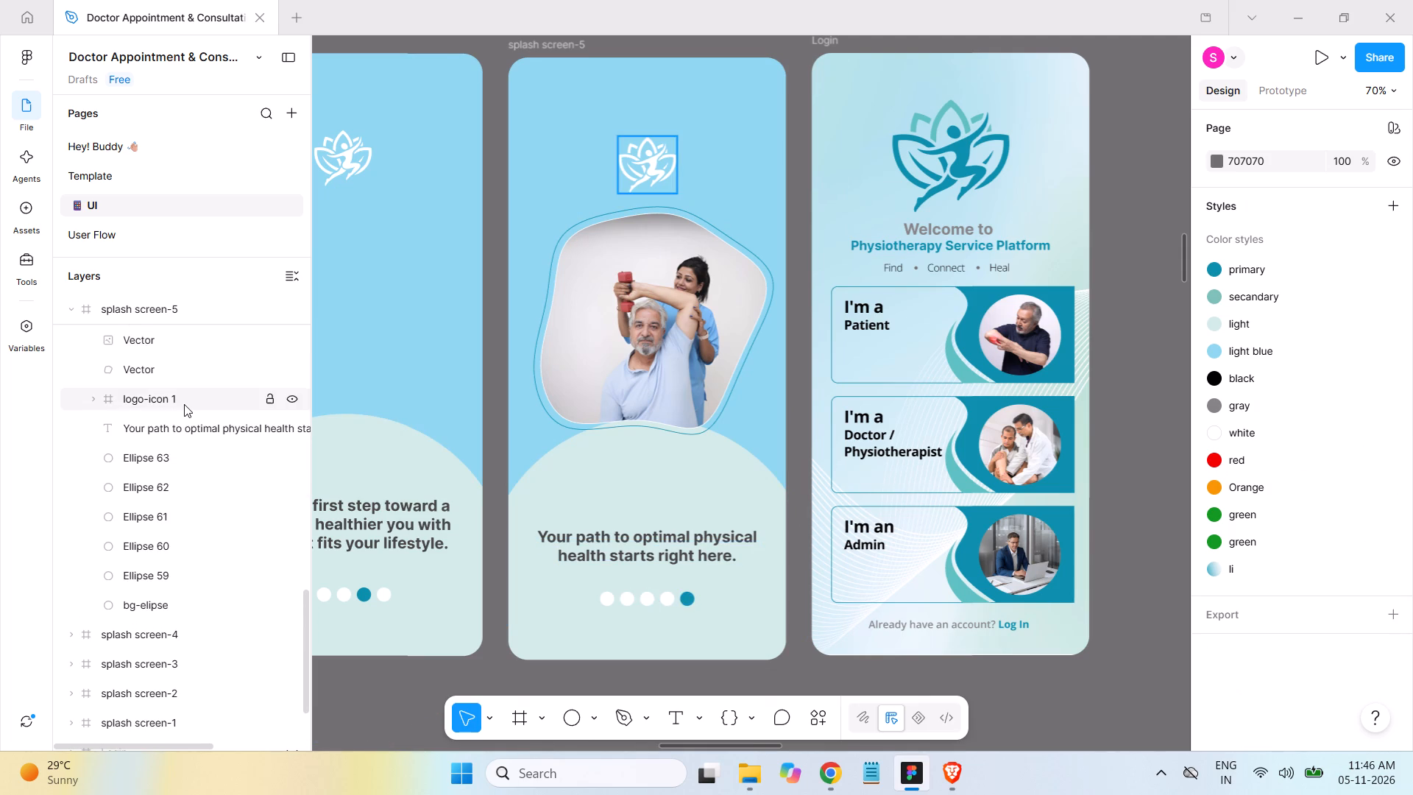
pyautogui.scroll(1, 183, 404)
pyautogui.click(156, 433)
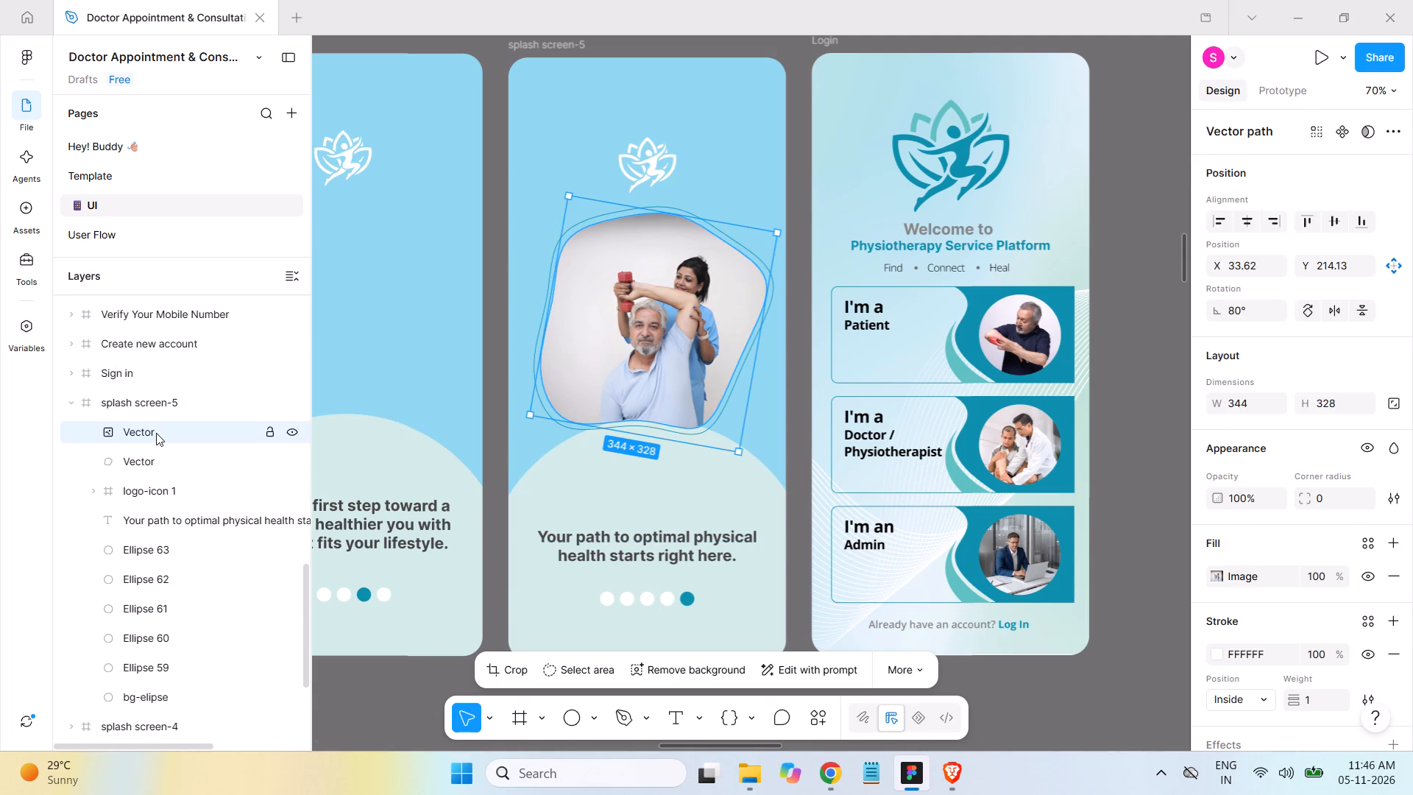
pyautogui.press('Delete')
pyautogui.click(159, 433)
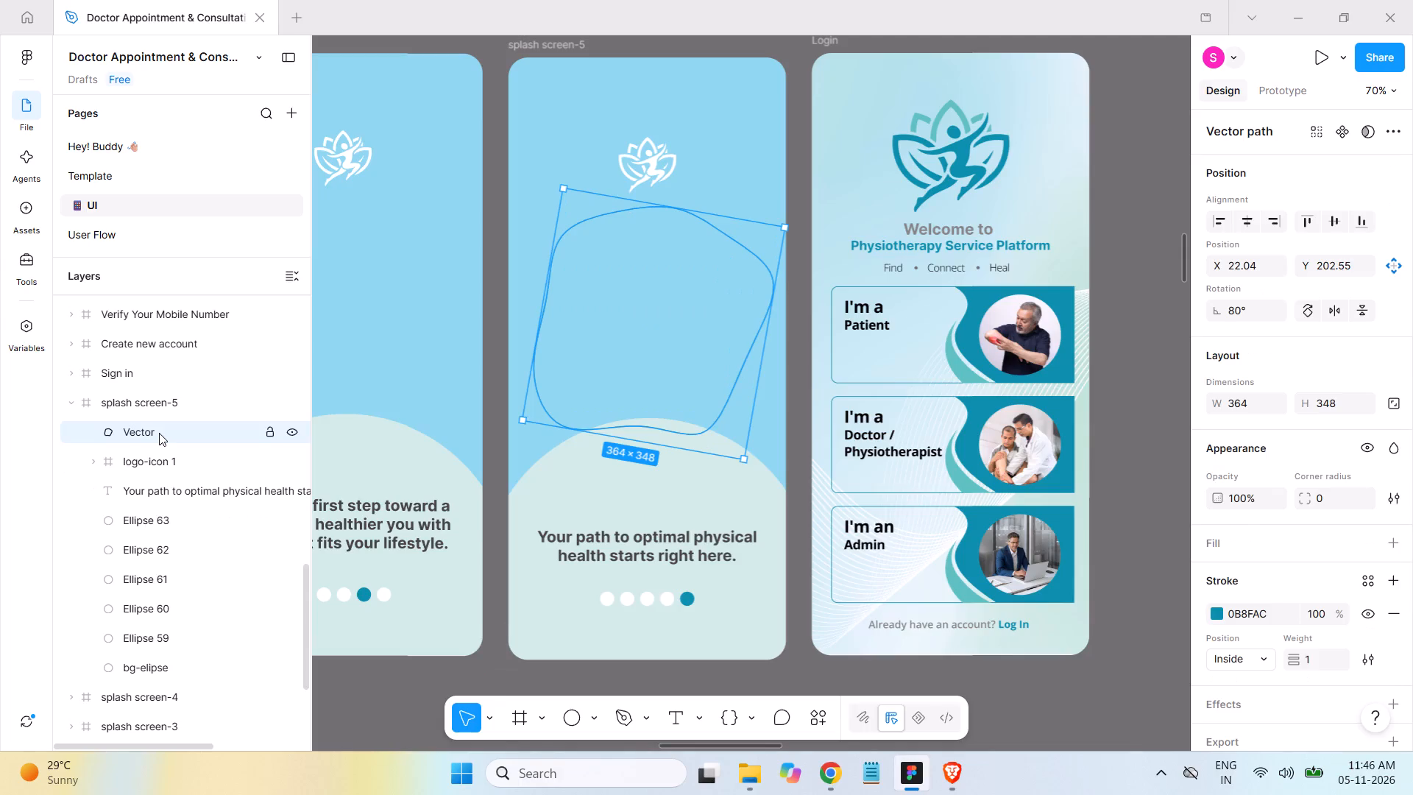
pyautogui.press('Delete')
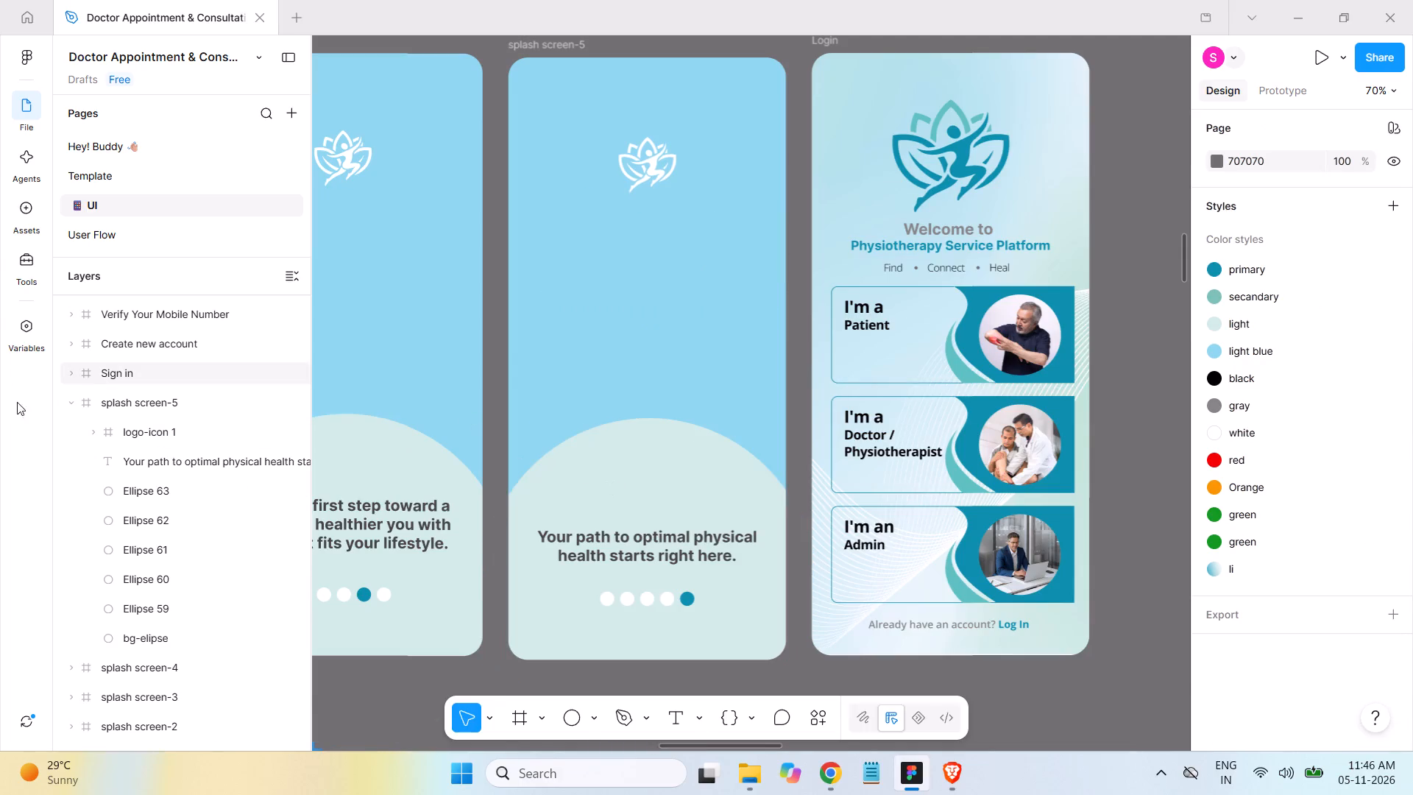
pyautogui.click(71, 406)
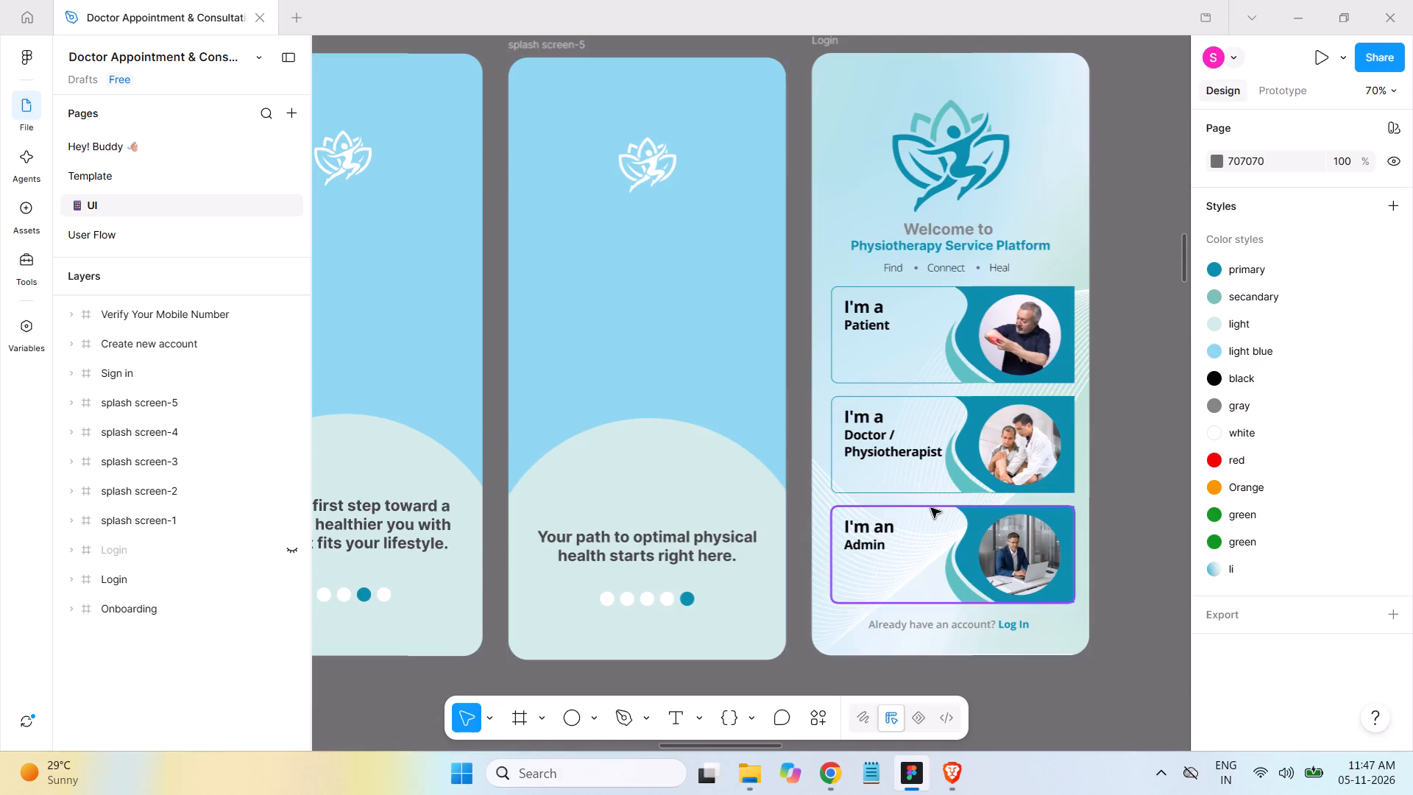
# Save the design file.
pyautogui.hotkey('ctrl', 's')
# Change the frame fill of splash screen-1 to the white colour style.
pyautogui.hotkey('ctrl', '-')
pyautogui.hotkey('ctrl', '-')
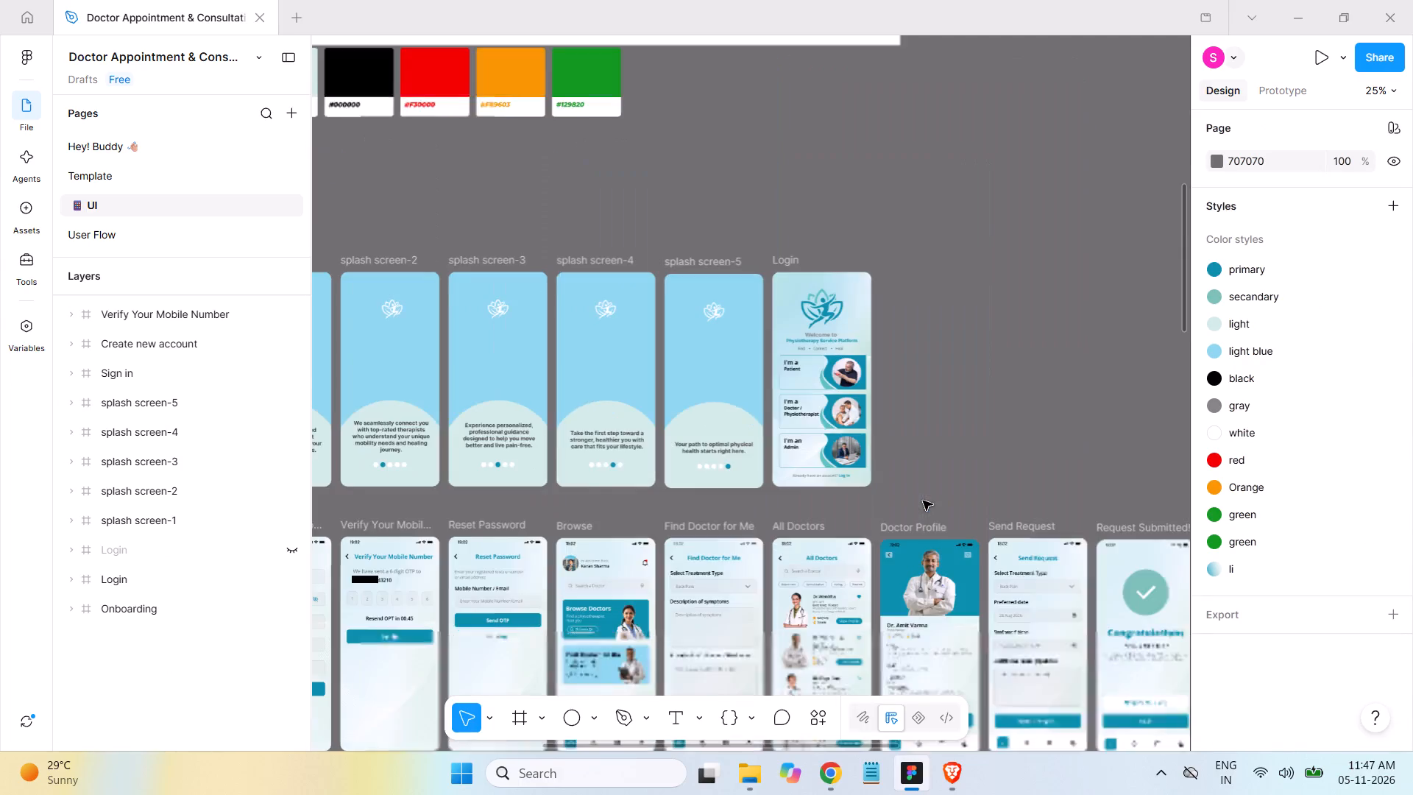
pyautogui.hotkey('ctrl', '-')
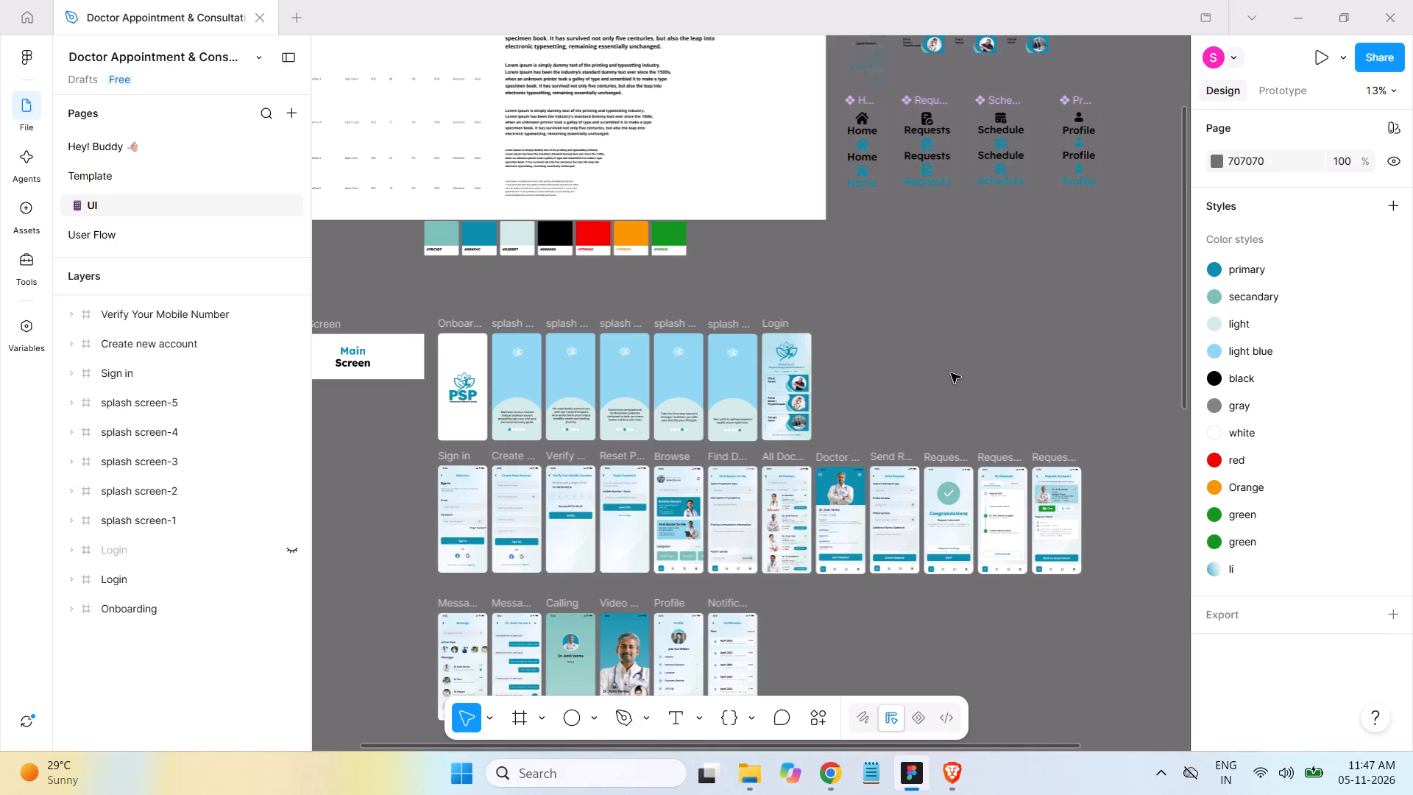
pyautogui.hotkey('ctrl', '=')
pyautogui.hotkey('ctrl', '=')
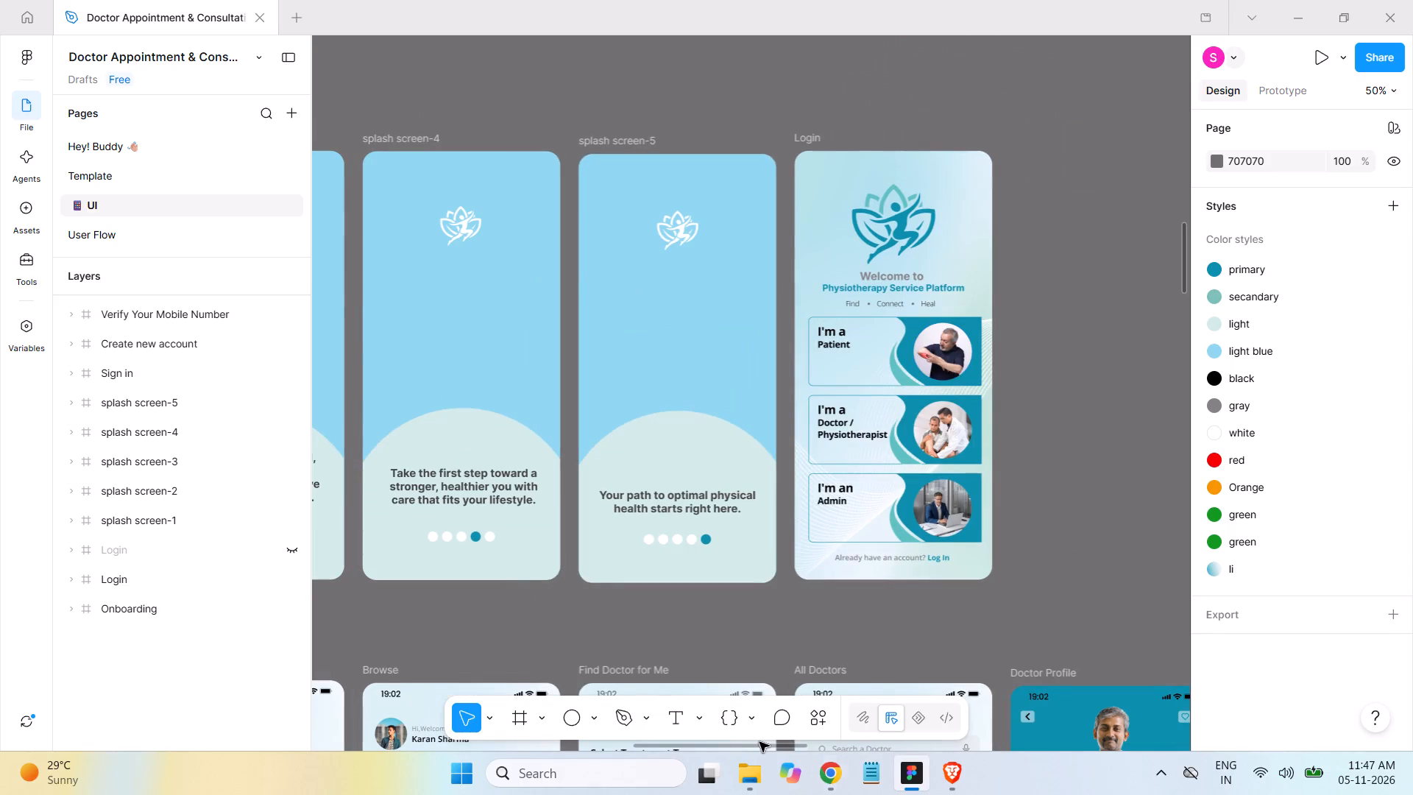
pyautogui.moveTo(759, 748); pyautogui.dragTo(695, 744)
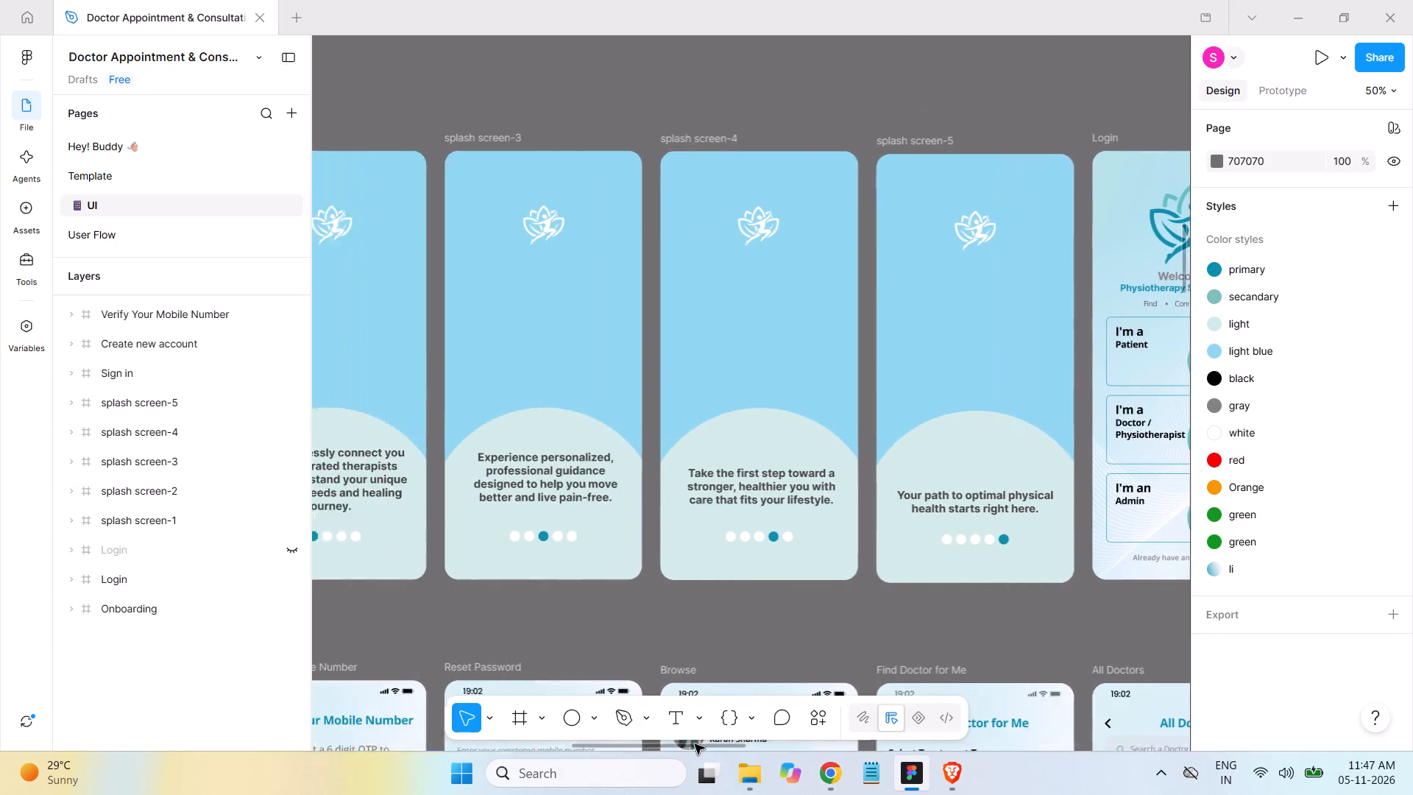
pyautogui.moveTo(695, 744); pyautogui.dragTo(661, 744)
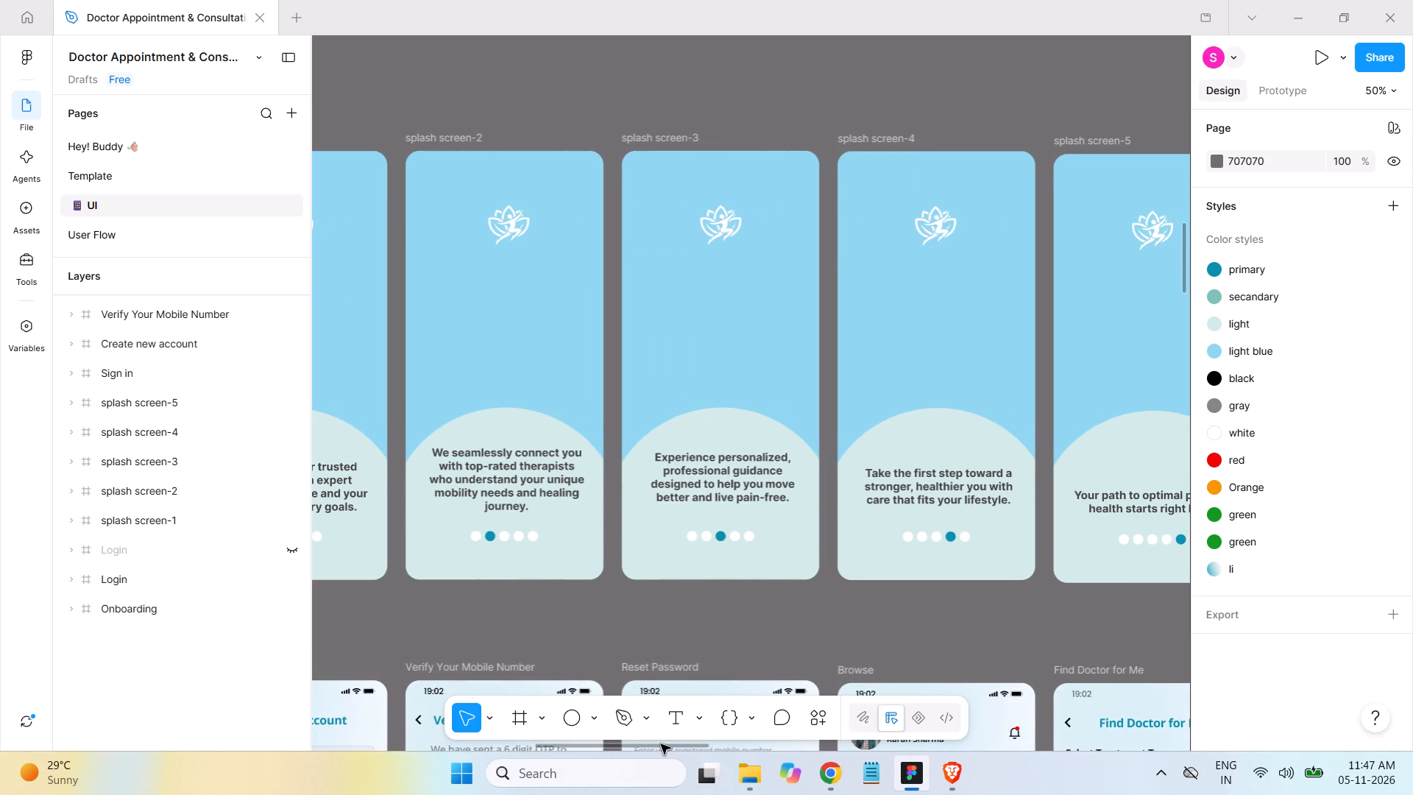
pyautogui.moveTo(661, 744); pyautogui.dragTo(617, 743)
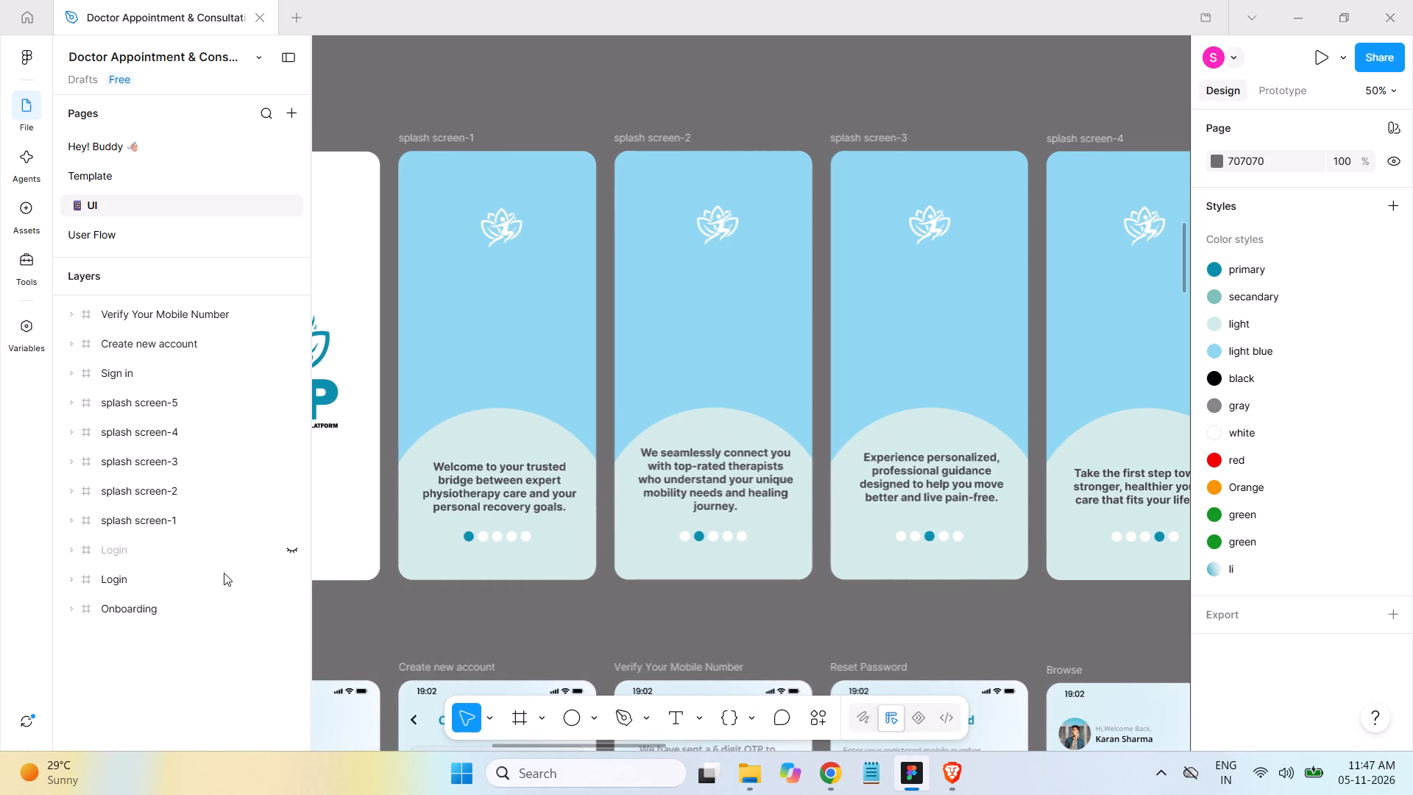
pyautogui.click(82, 519)
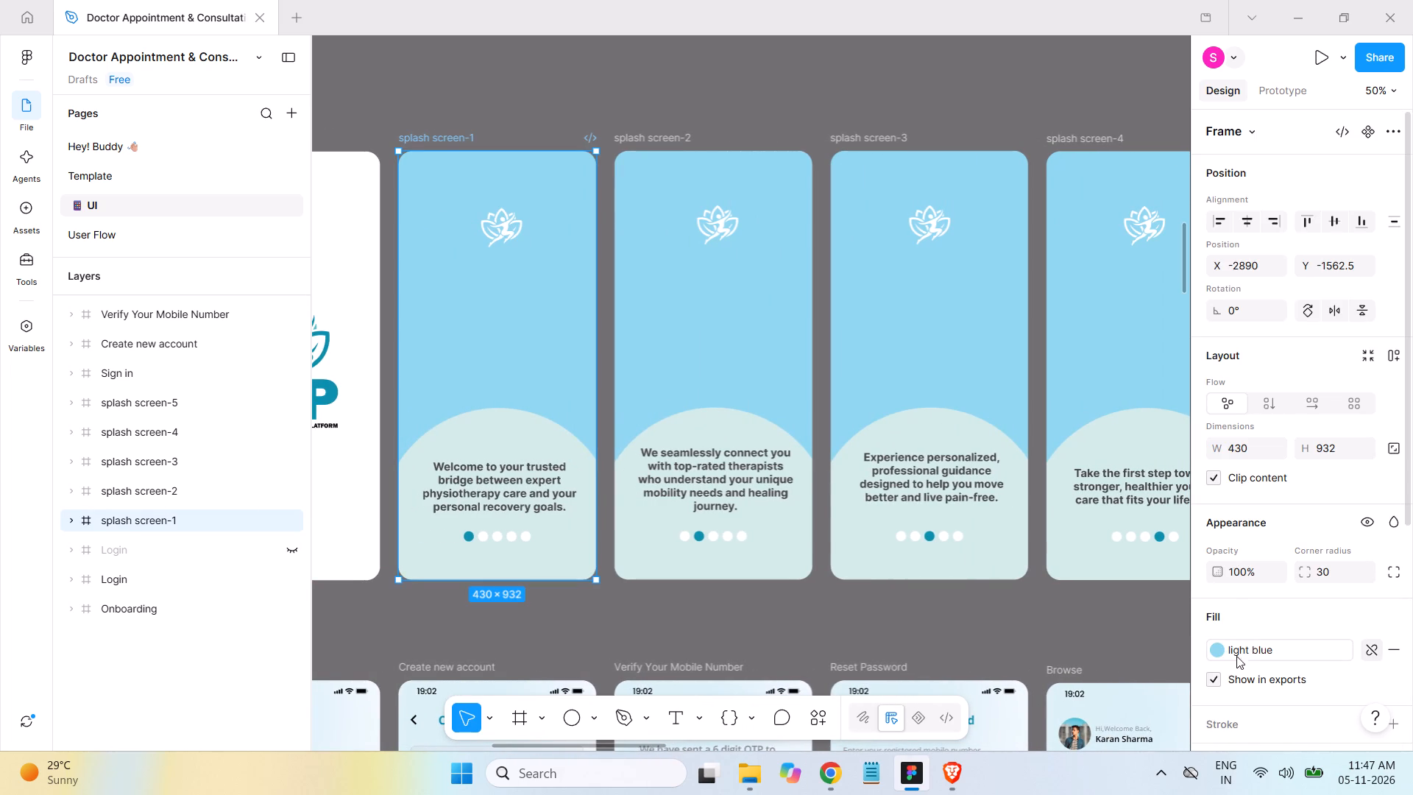
pyautogui.click(1217, 651)
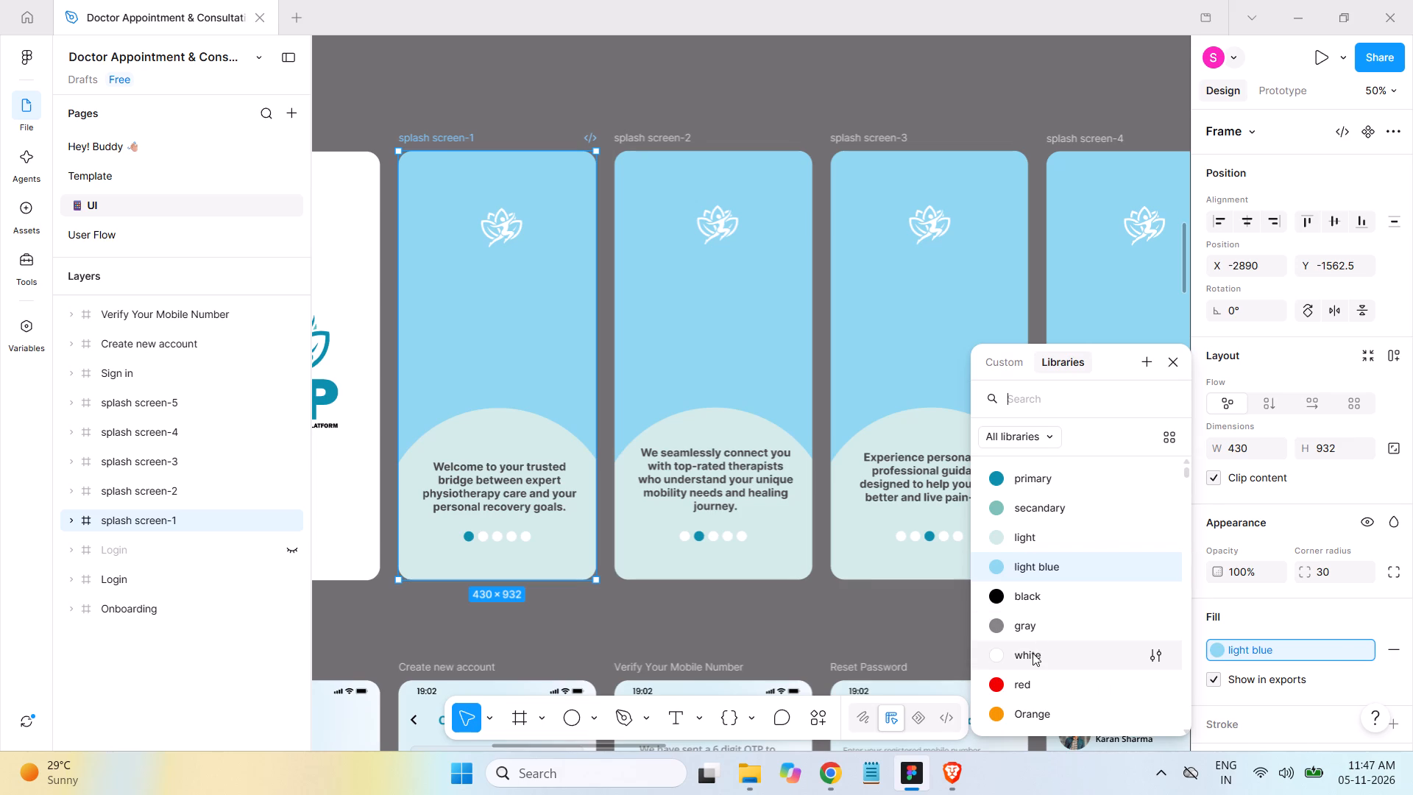
pyautogui.click(1033, 653)
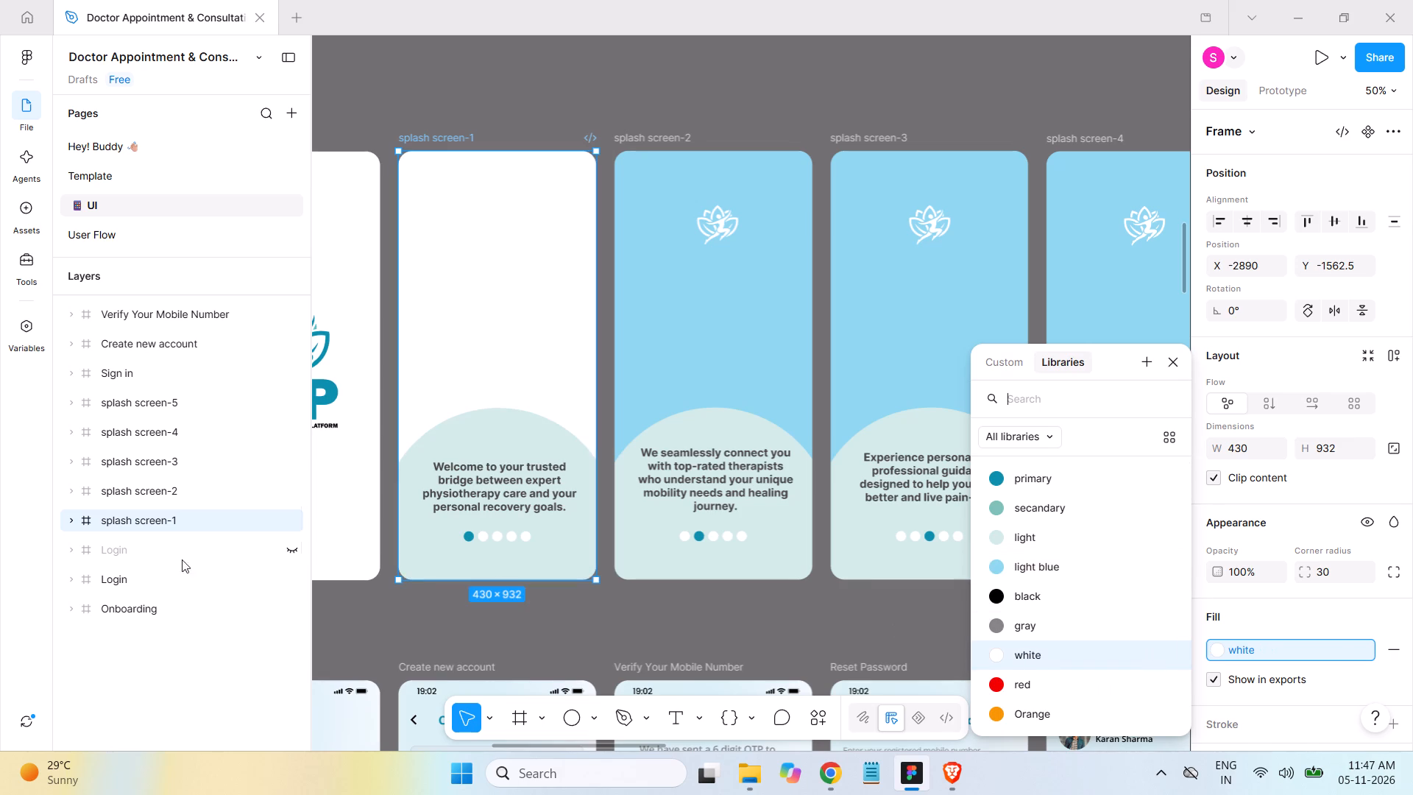
# Change the frame fill of splash screen-2 to the white colour style.
pyautogui.click(83, 490)
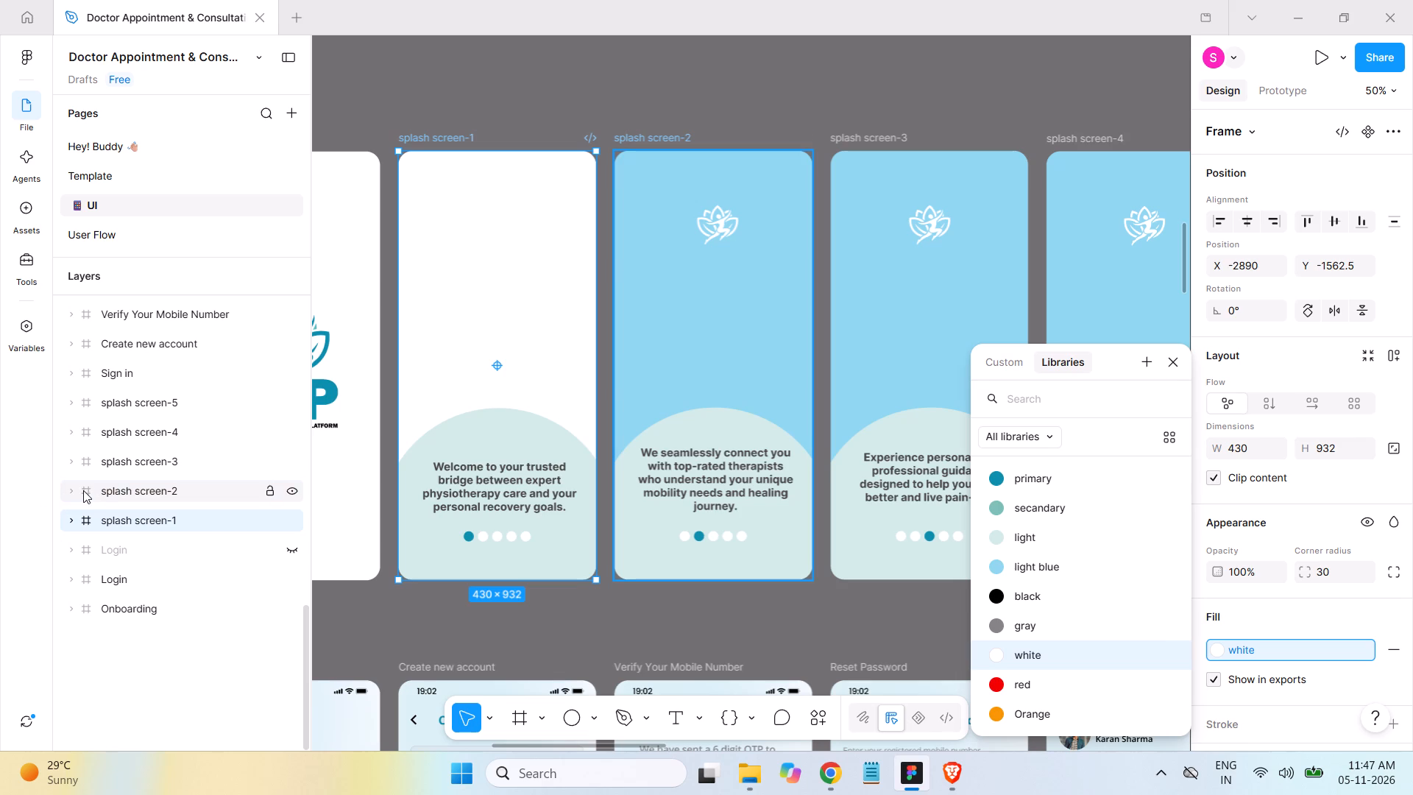
pyautogui.click(1218, 646)
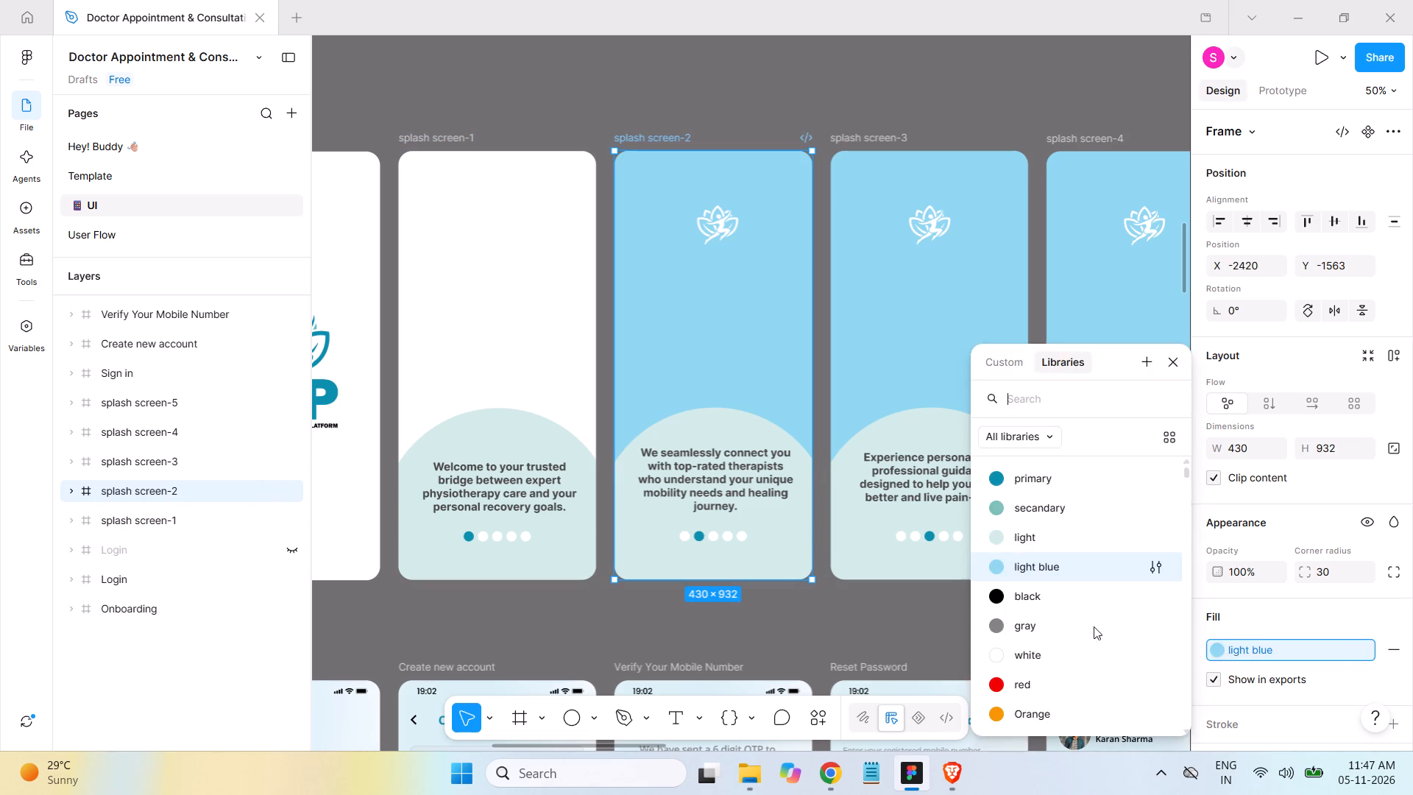
pyautogui.click(1021, 654)
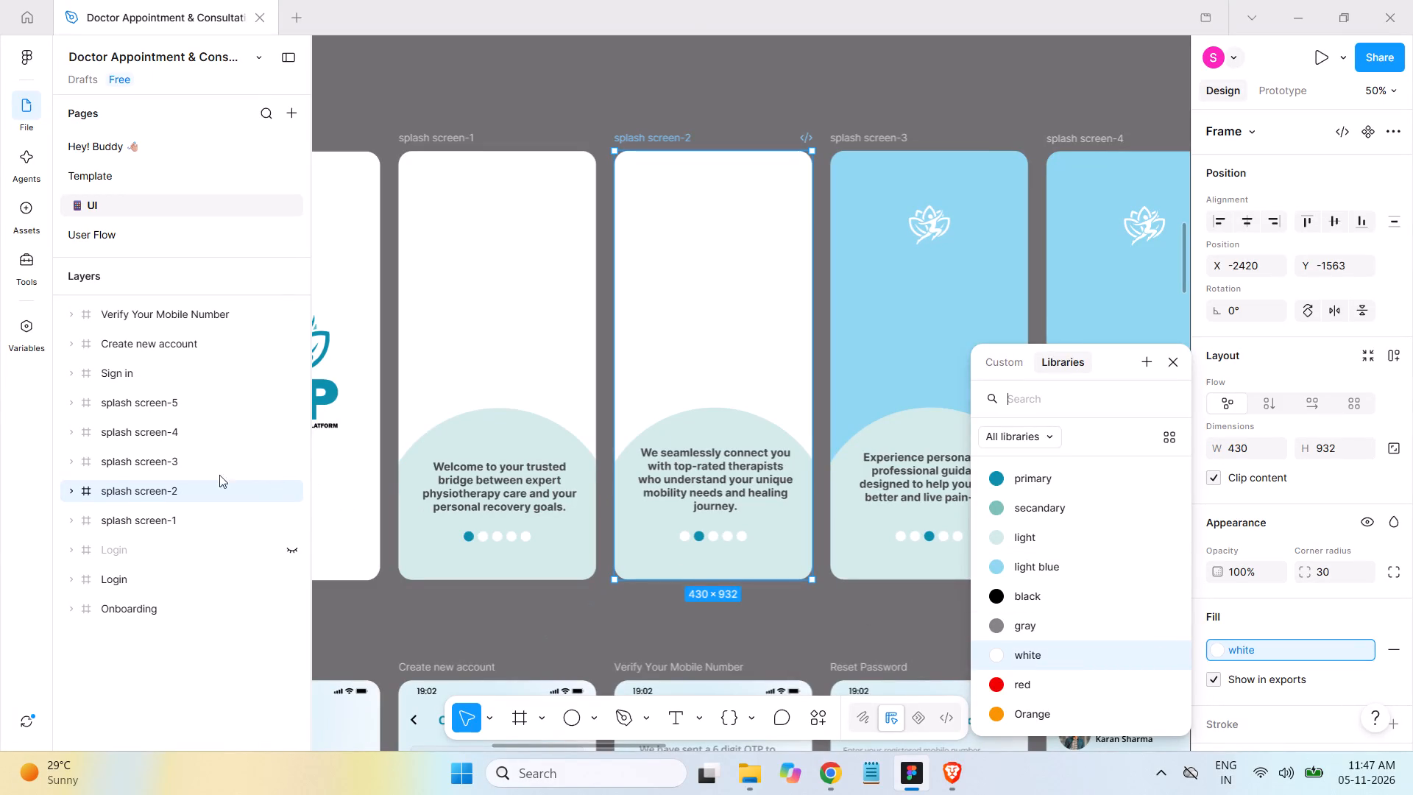
# Change the frame fill of splash screen-3 to the white colour style.
pyautogui.click(86, 460)
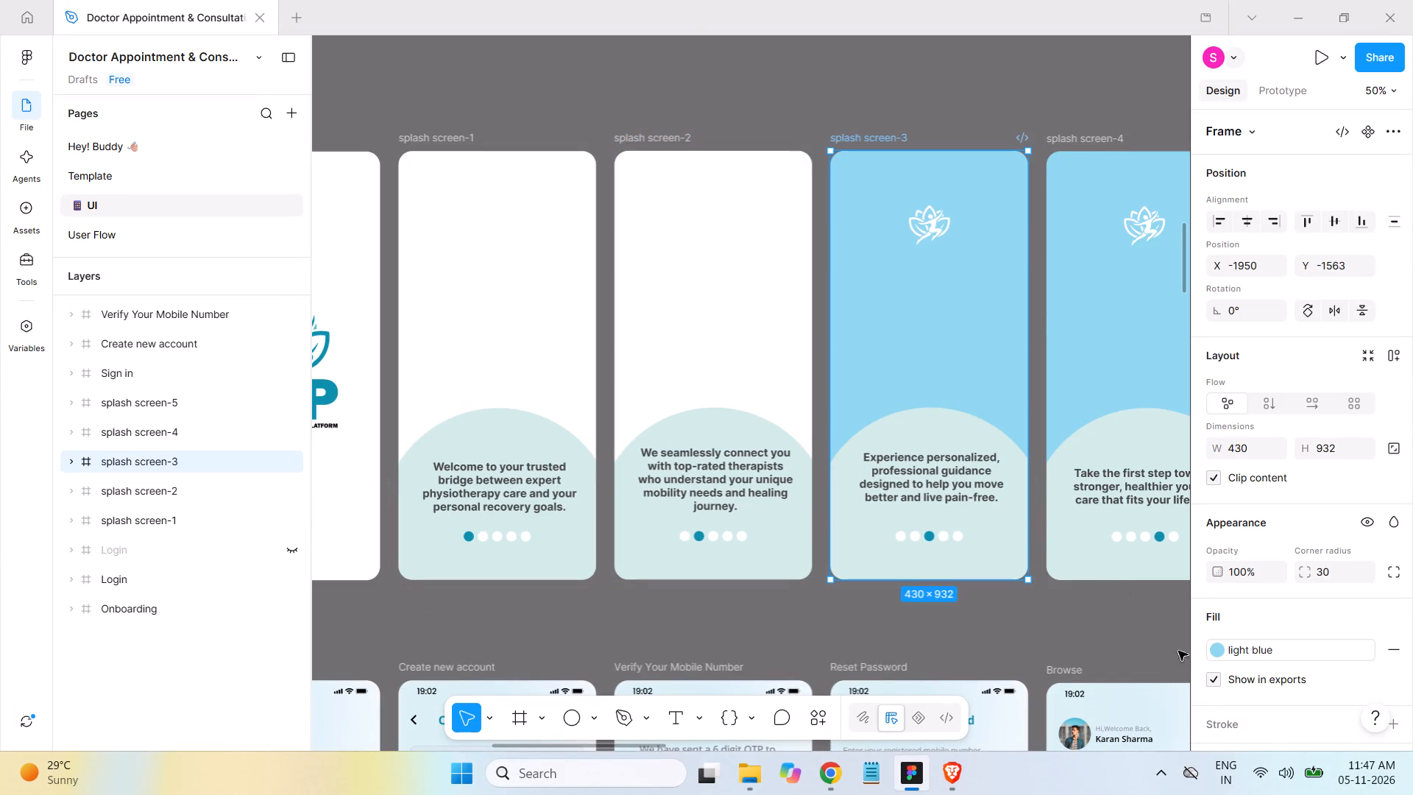
pyautogui.click(1215, 649)
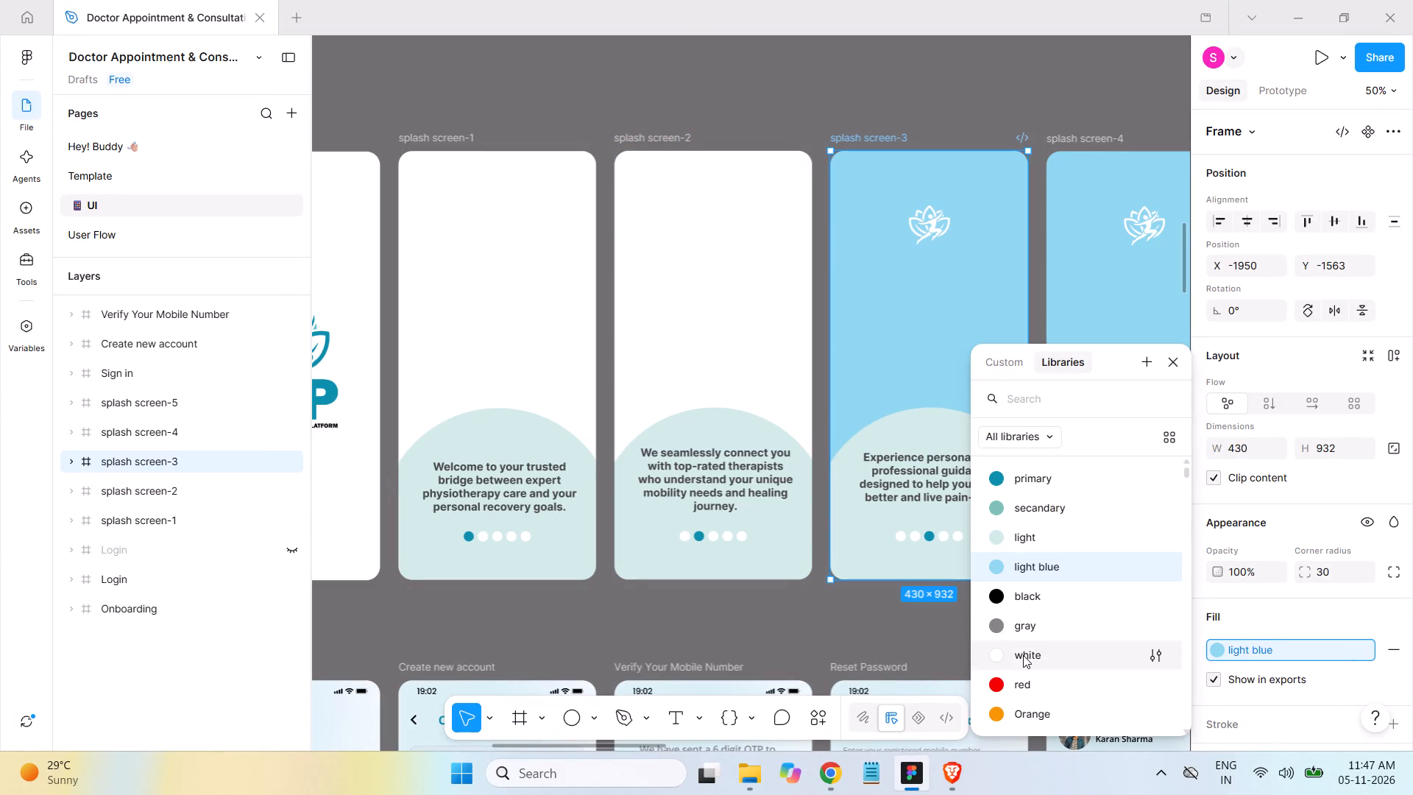
pyautogui.click(1023, 655)
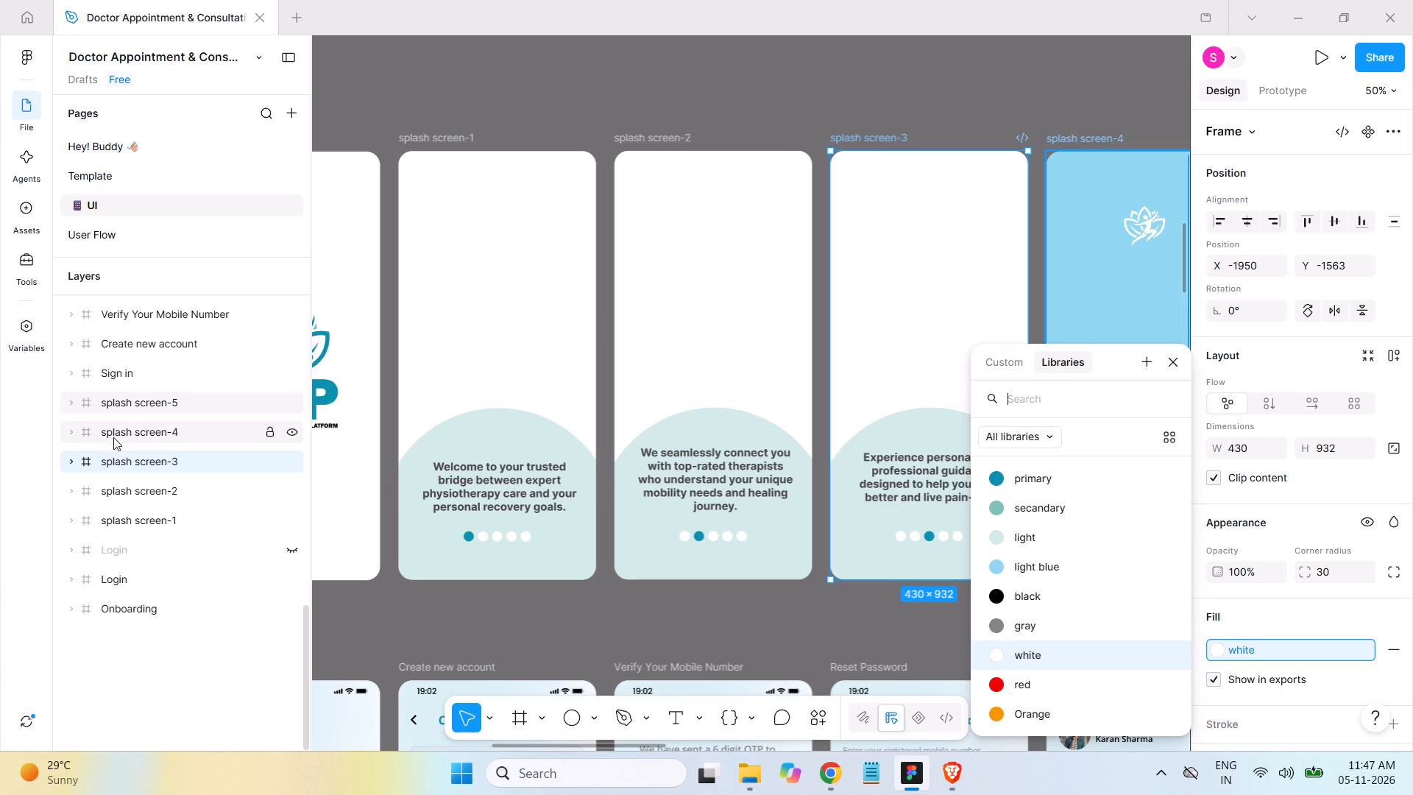
# Change the frame fill of splash screen-4 to the white colour style.
pyautogui.click(84, 433)
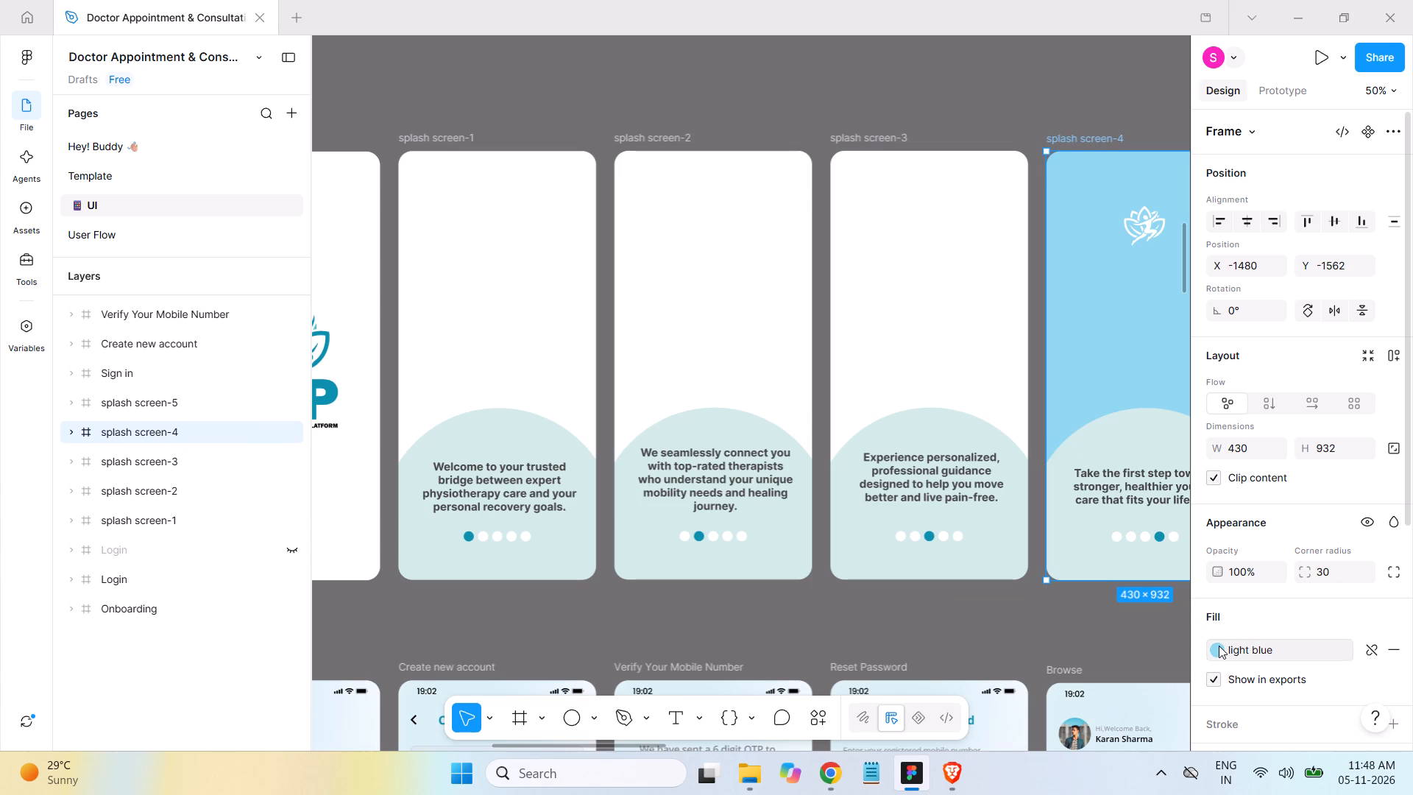
pyautogui.click(1219, 646)
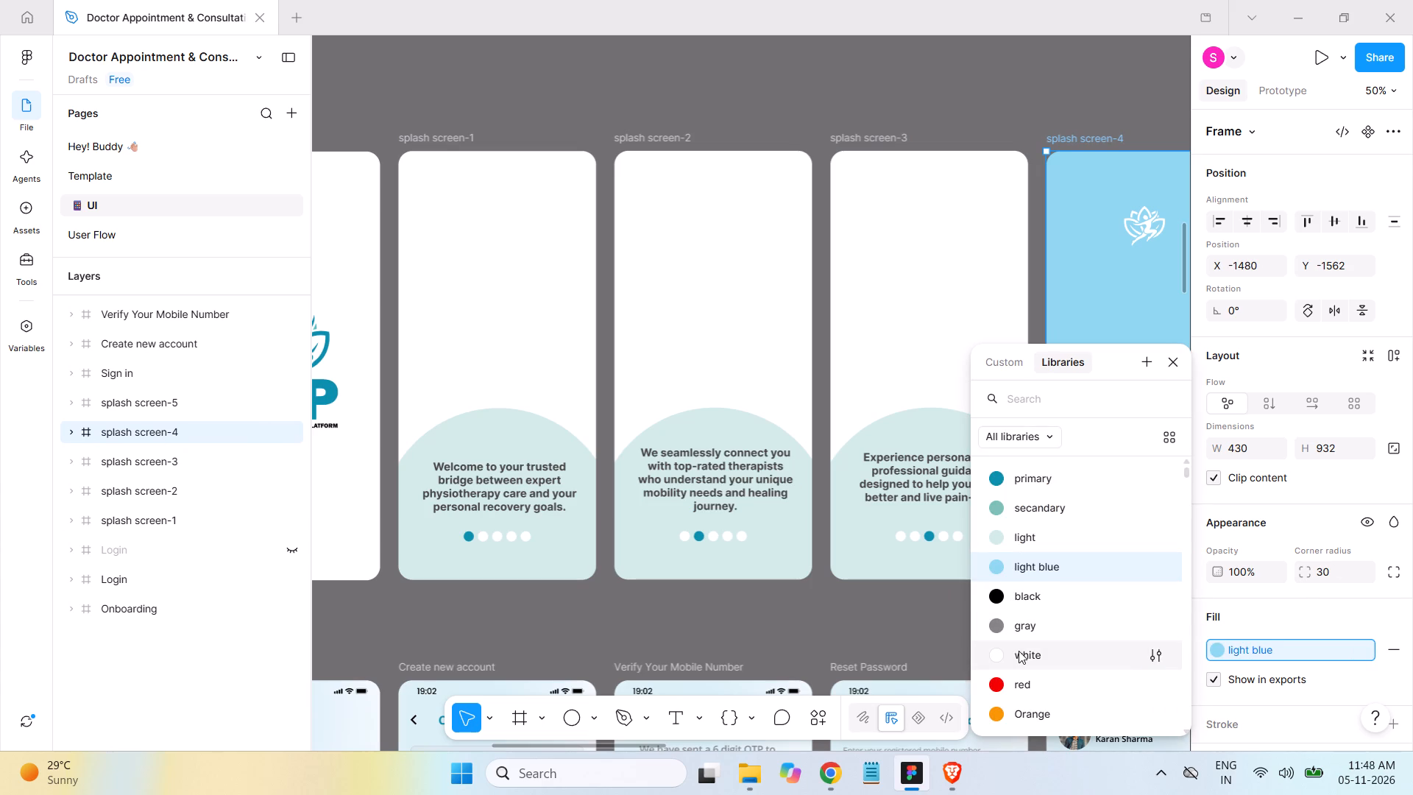
pyautogui.click(1019, 651)
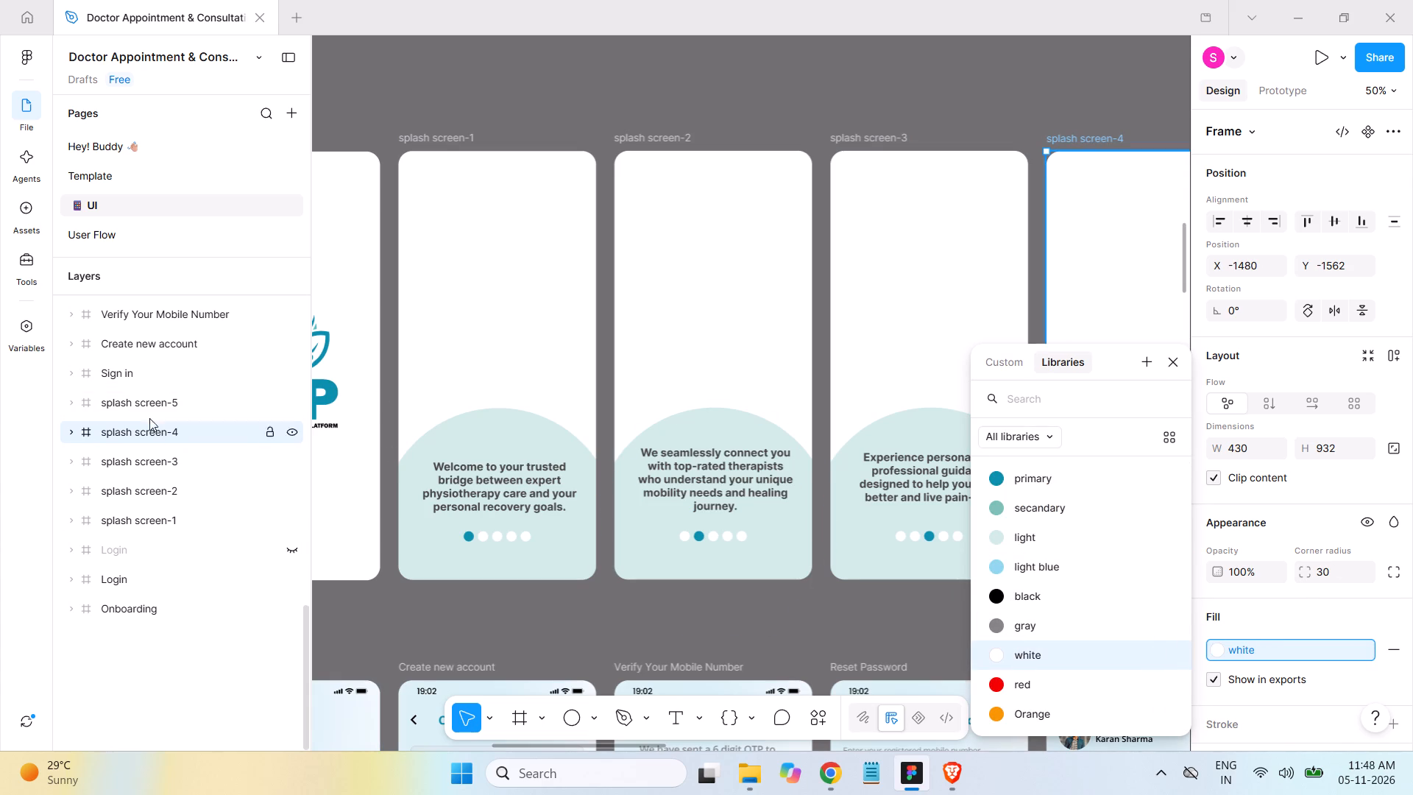
# Select the splash screen-5 frame.
pyautogui.click(84, 400)
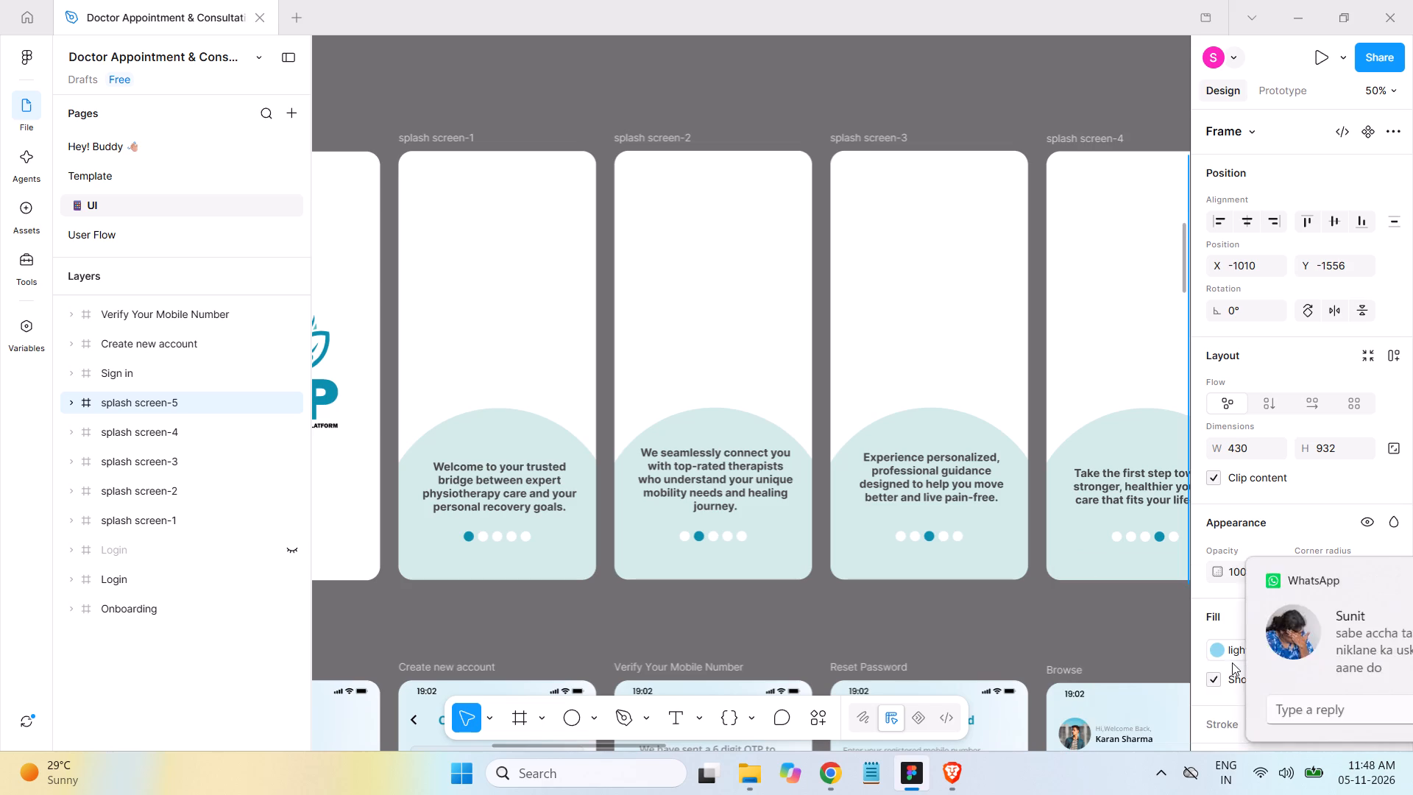
# Reveal the hidden system tray icons to reach WhatsApp.
pyautogui.click(1164, 771)
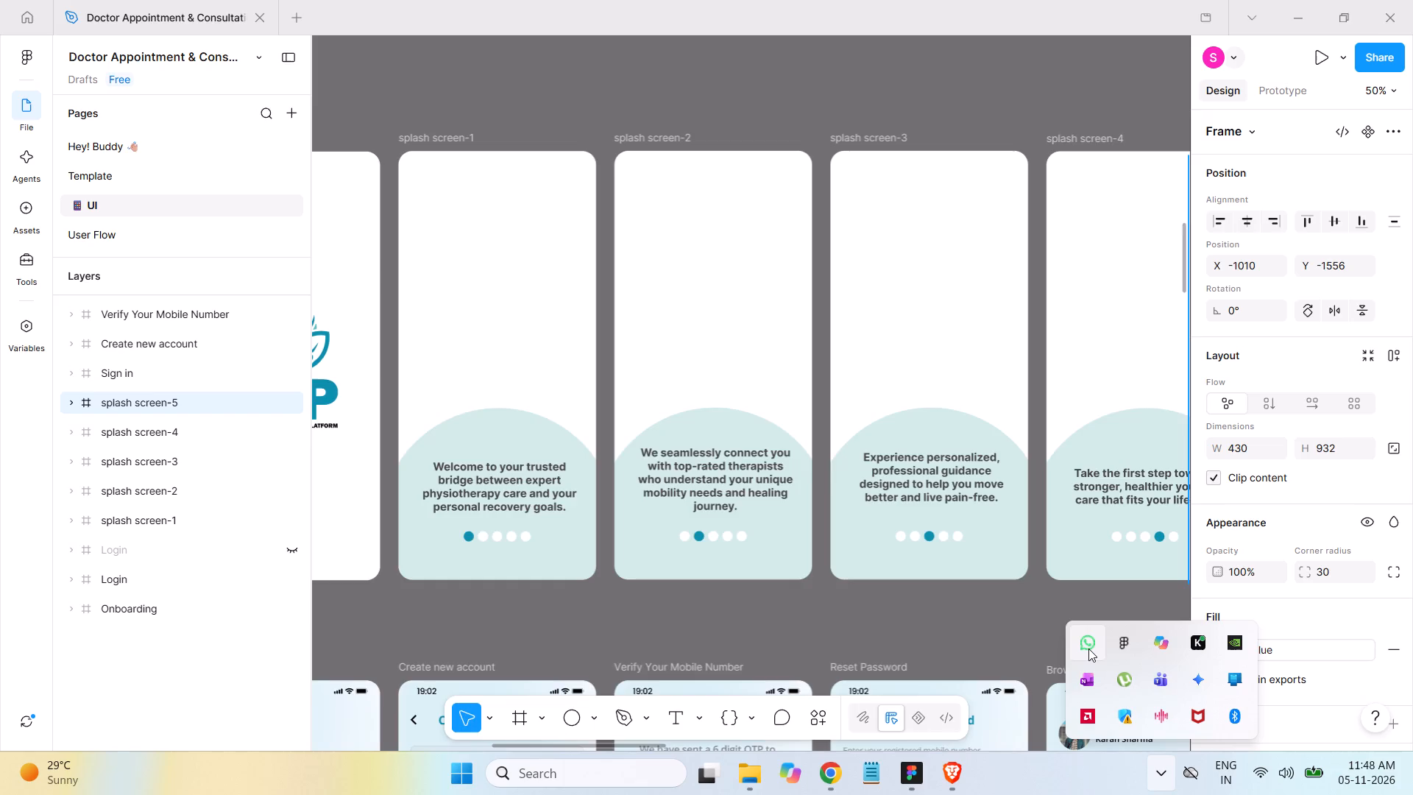
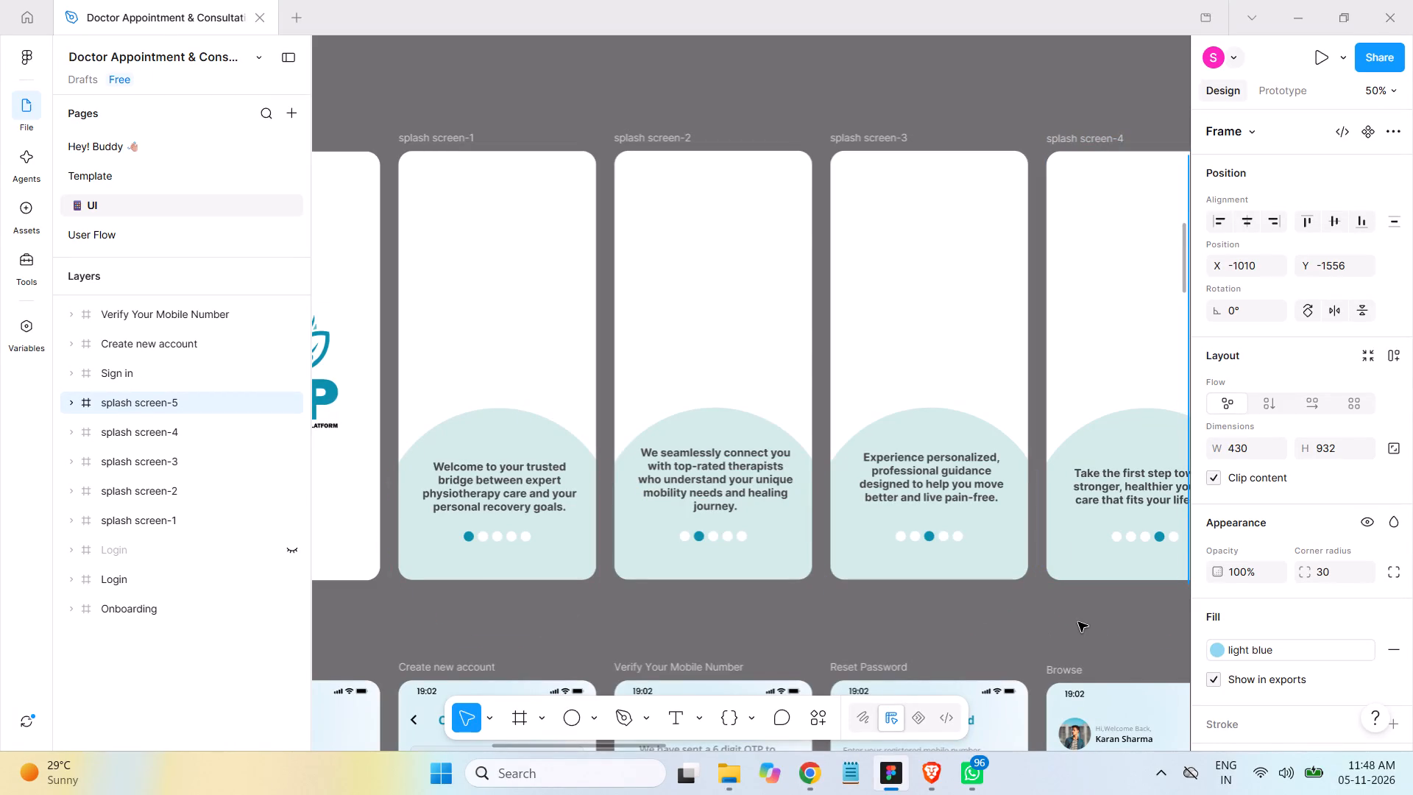
# Save the design file.
pyautogui.hotkey('ctrl', 's')
# Select the PSP logo image inside the Onboarding frame.
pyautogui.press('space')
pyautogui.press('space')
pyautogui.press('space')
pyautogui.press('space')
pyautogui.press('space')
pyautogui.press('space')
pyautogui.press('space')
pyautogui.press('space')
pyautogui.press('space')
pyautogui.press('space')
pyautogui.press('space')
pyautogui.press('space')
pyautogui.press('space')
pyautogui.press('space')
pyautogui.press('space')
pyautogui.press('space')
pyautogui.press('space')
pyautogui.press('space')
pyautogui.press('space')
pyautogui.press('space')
pyautogui.moveTo(595, 617); pyautogui.dragTo(740, 616)
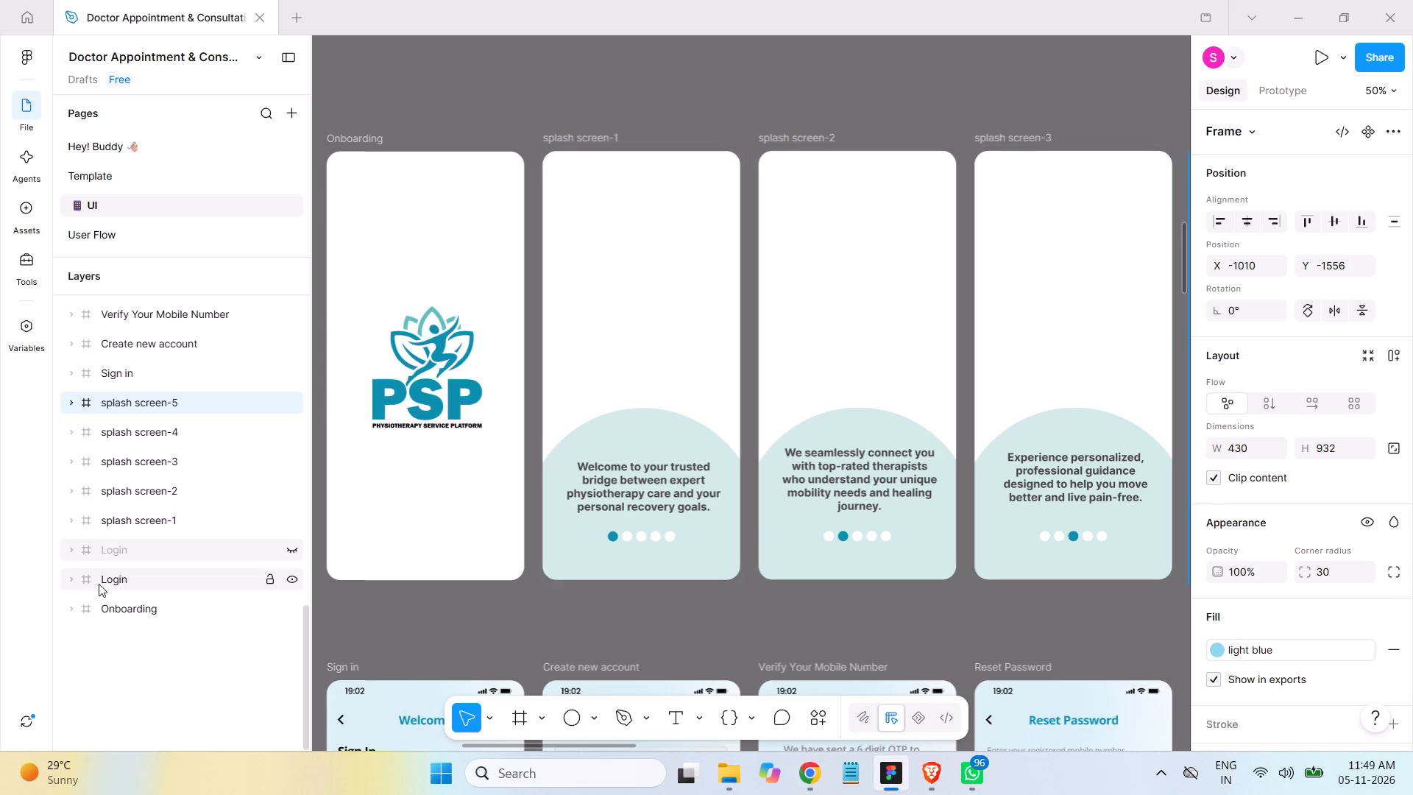
pyautogui.click(442, 346)
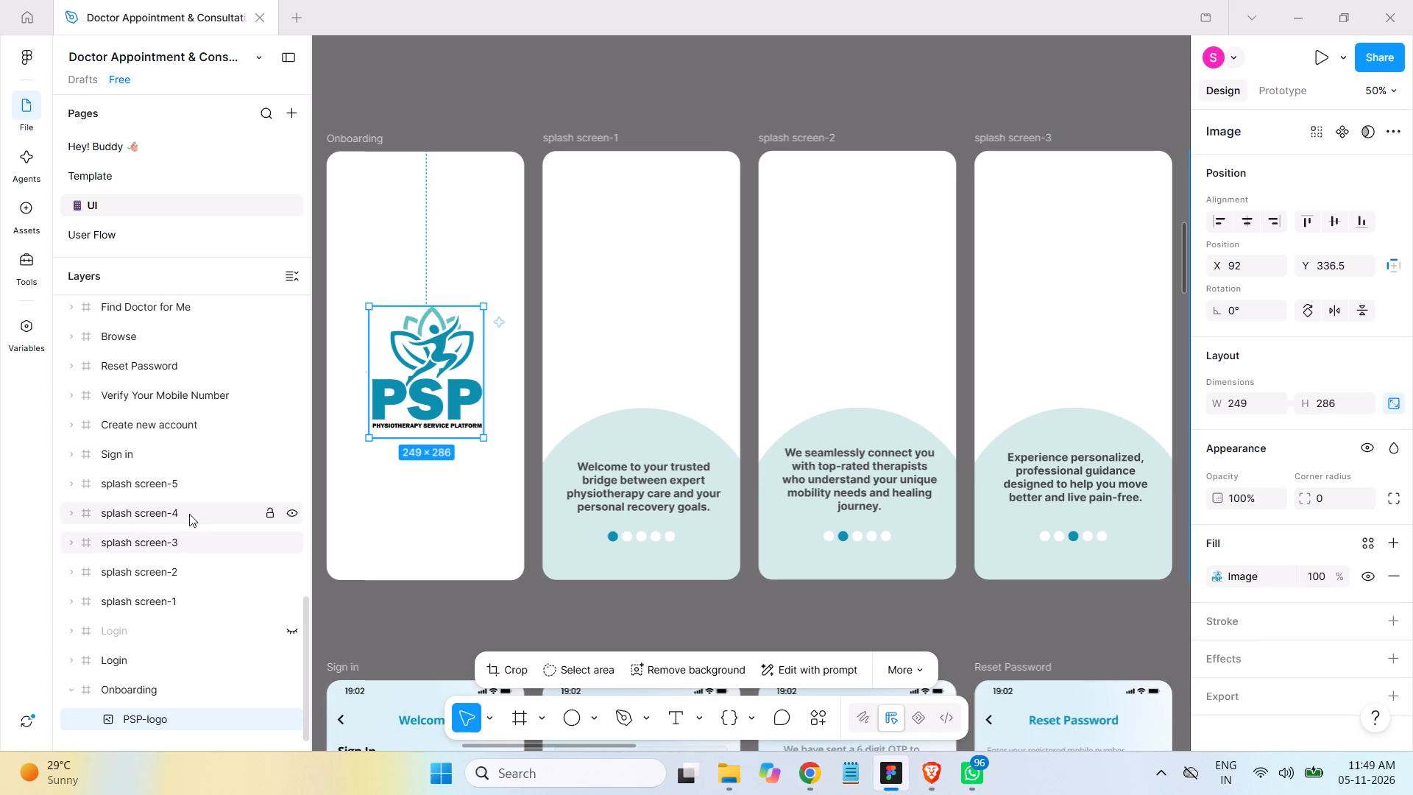
# Change the fill of the main Group inside splash screen-1's logo-icon 1 to the primary colour style.
pyautogui.scroll(-2, 189, 514)
pyautogui.scroll(-1, 177, 572)
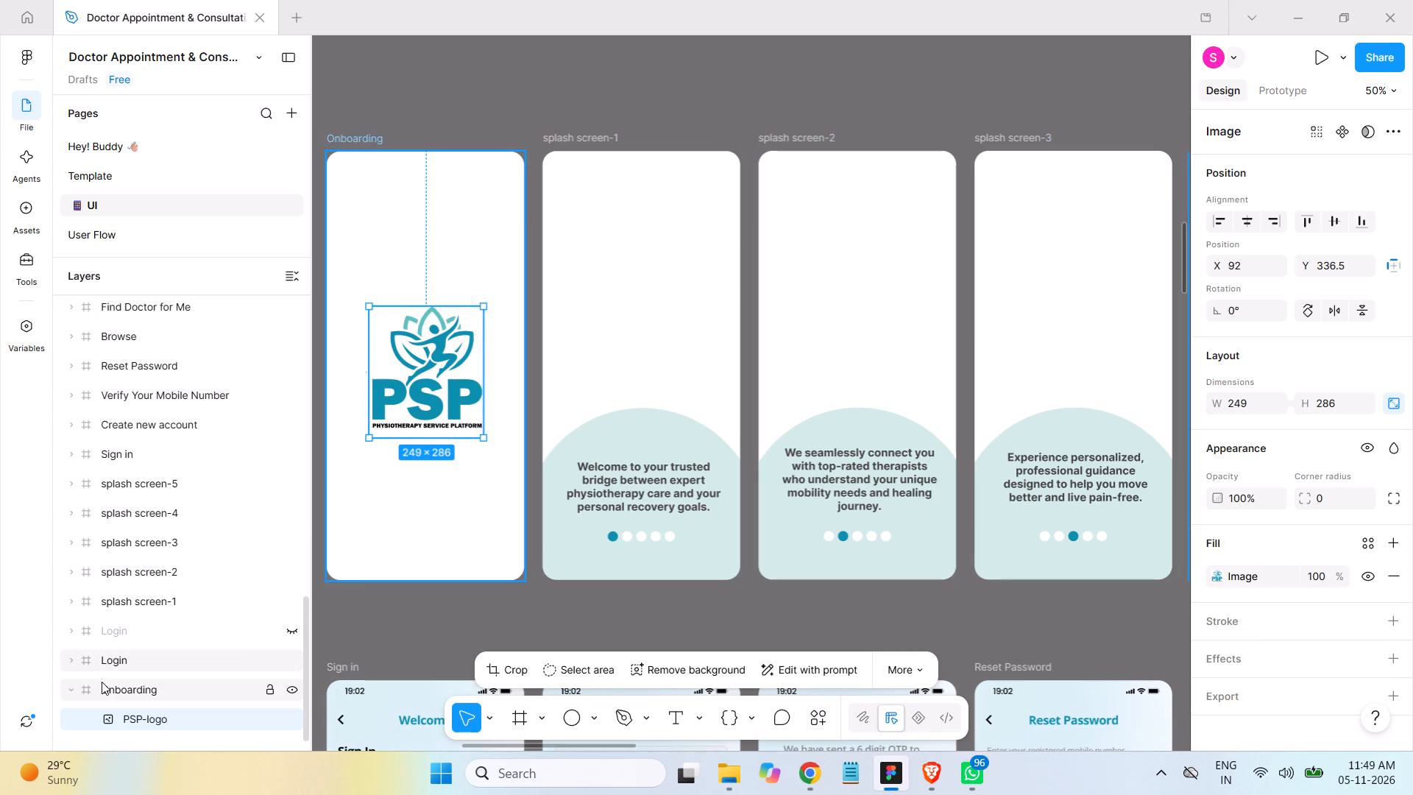
pyautogui.click(67, 690)
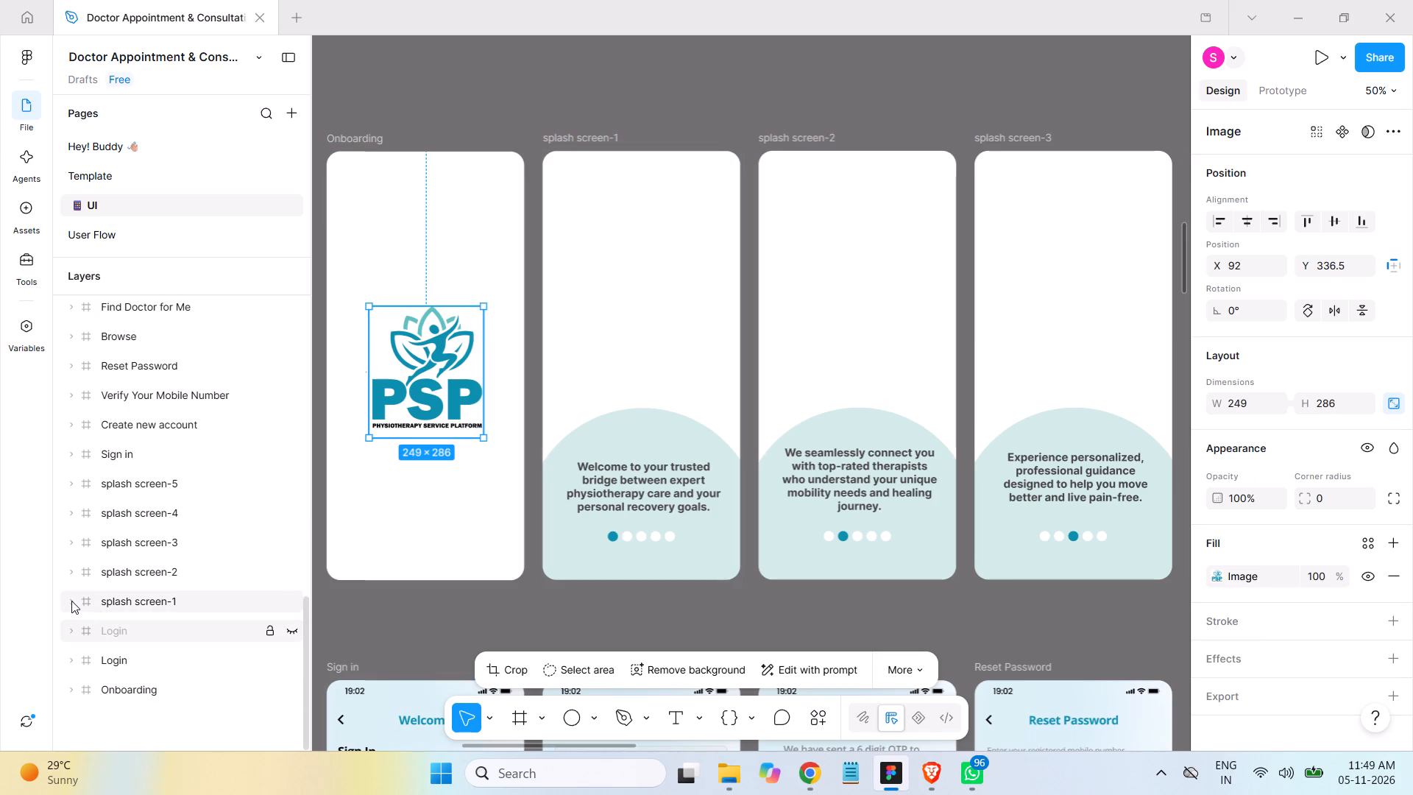
pyautogui.click(72, 600)
pyautogui.scroll(-2, 222, 559)
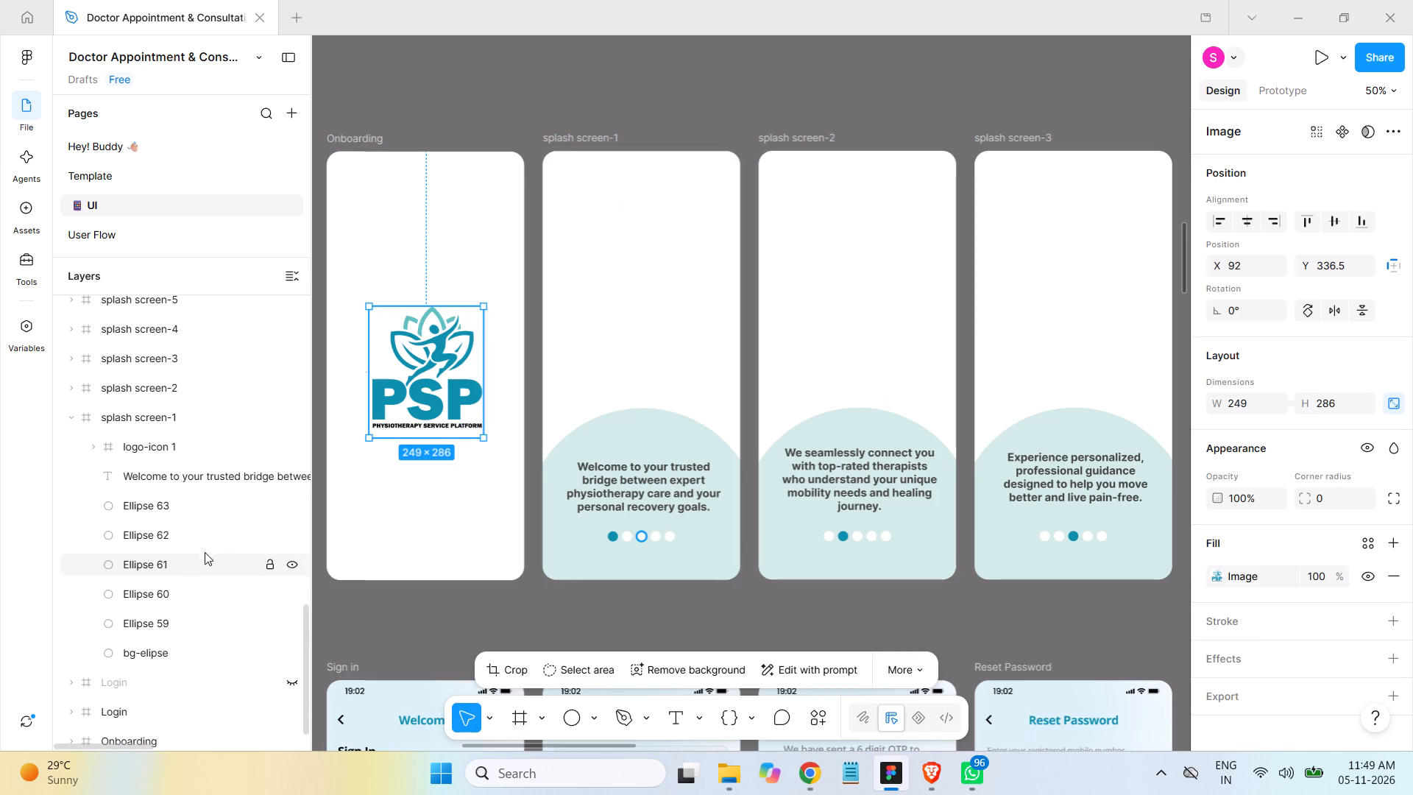
pyautogui.click(144, 448)
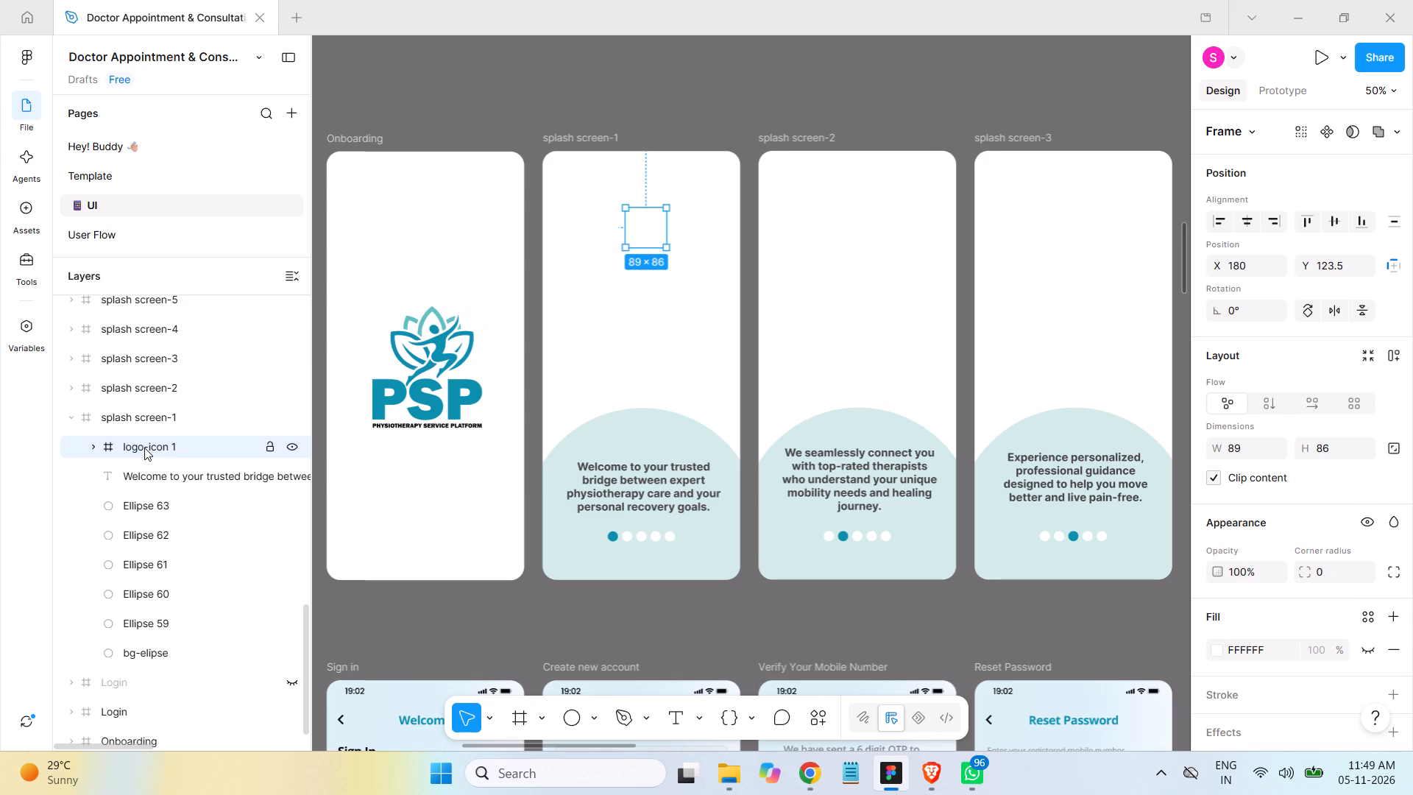
pyautogui.click(96, 445)
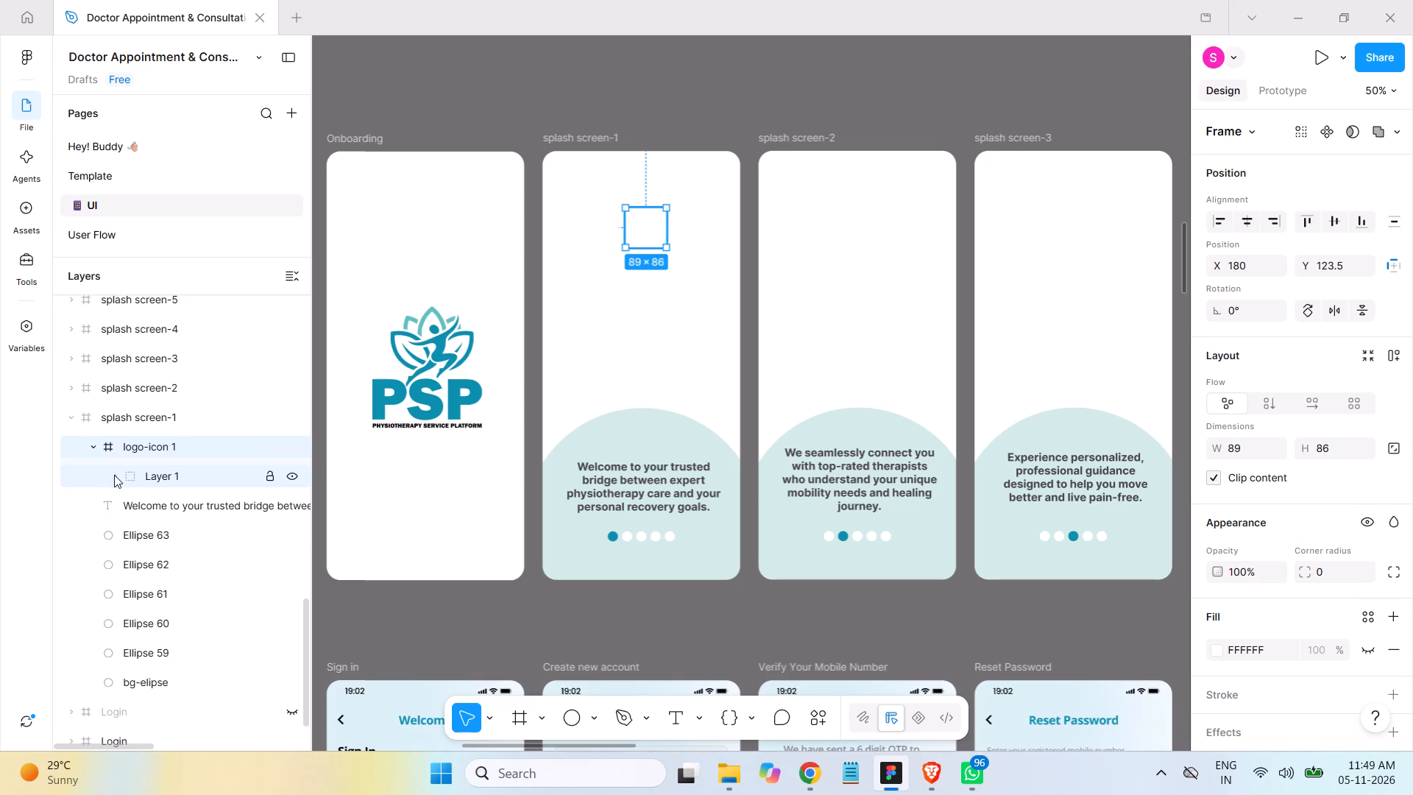
pyautogui.click(118, 480)
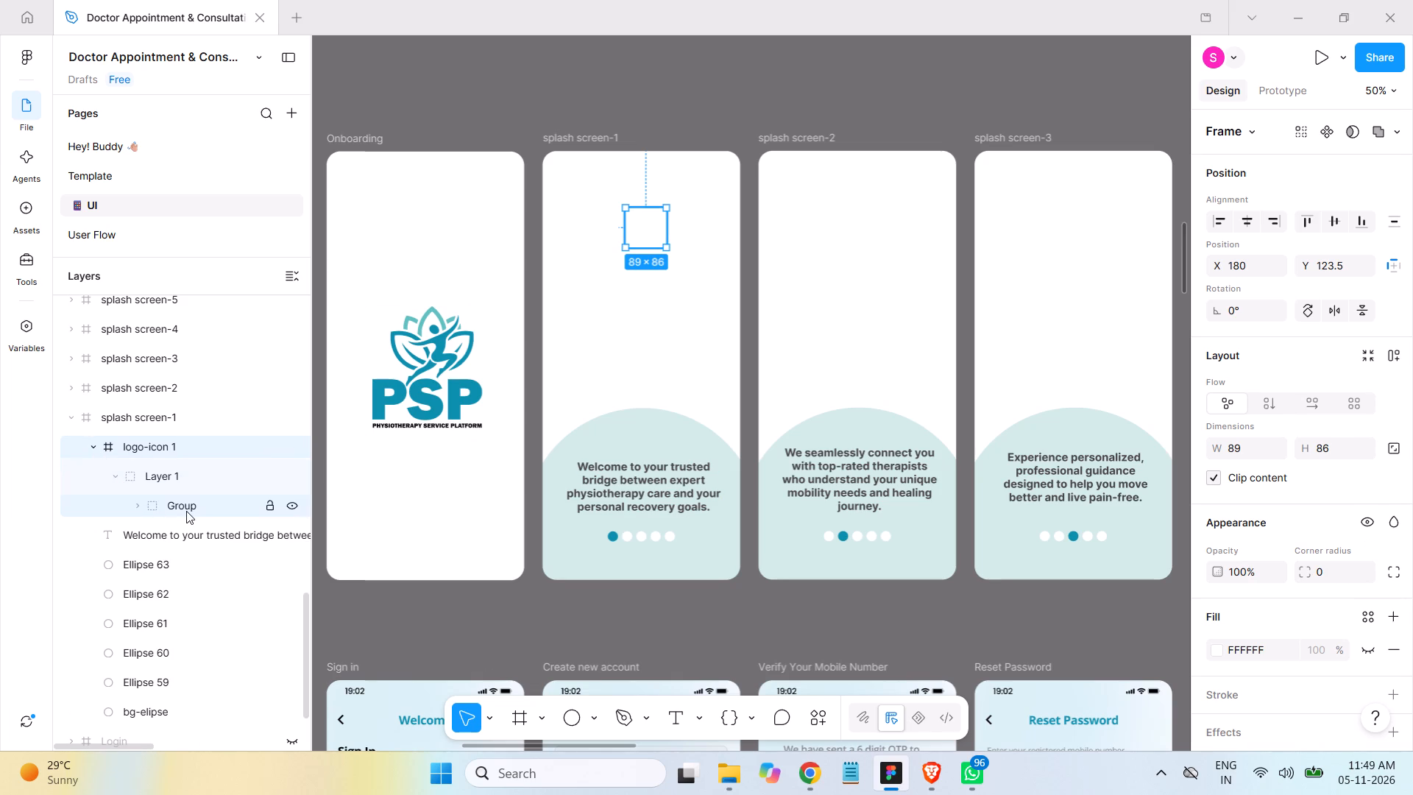
pyautogui.click(186, 511)
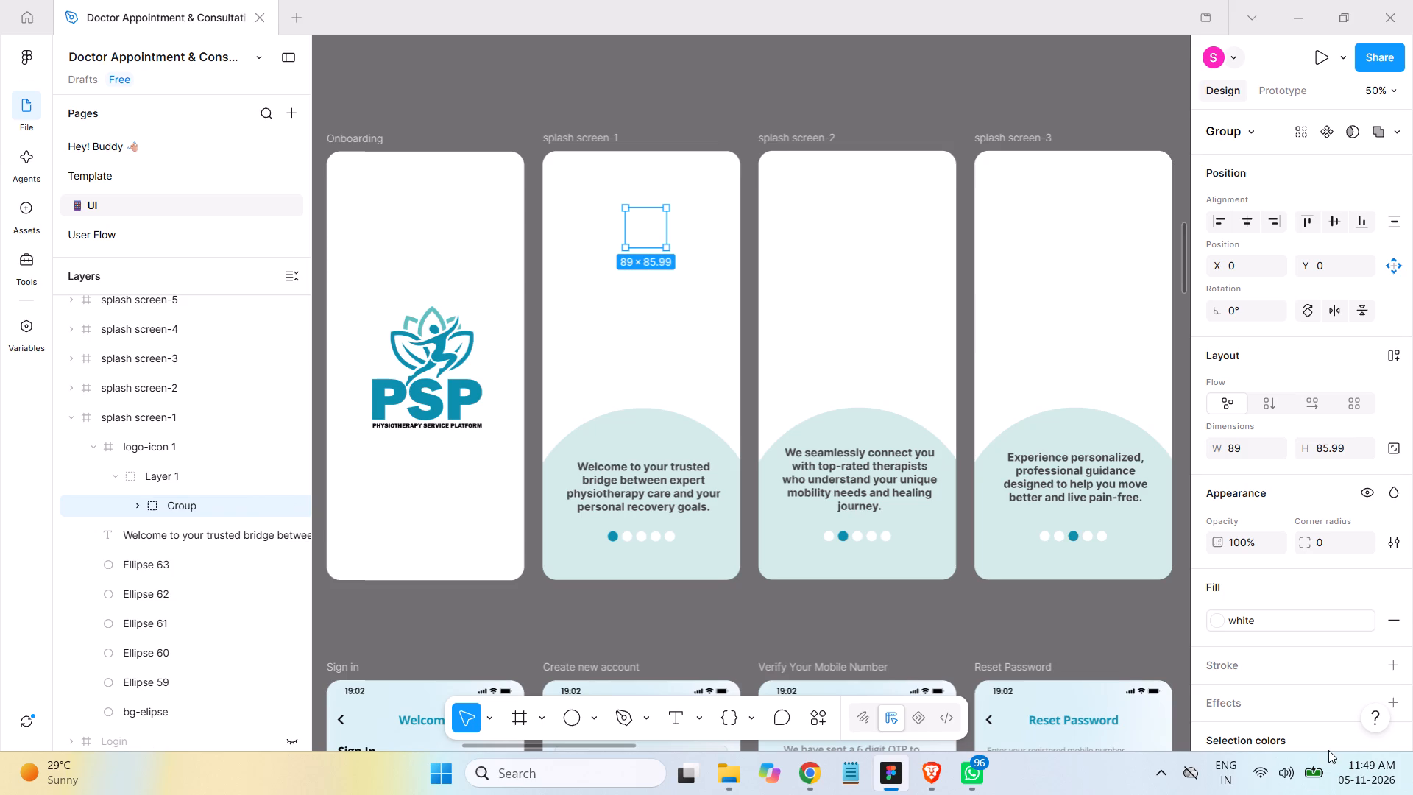
pyautogui.click(1216, 617)
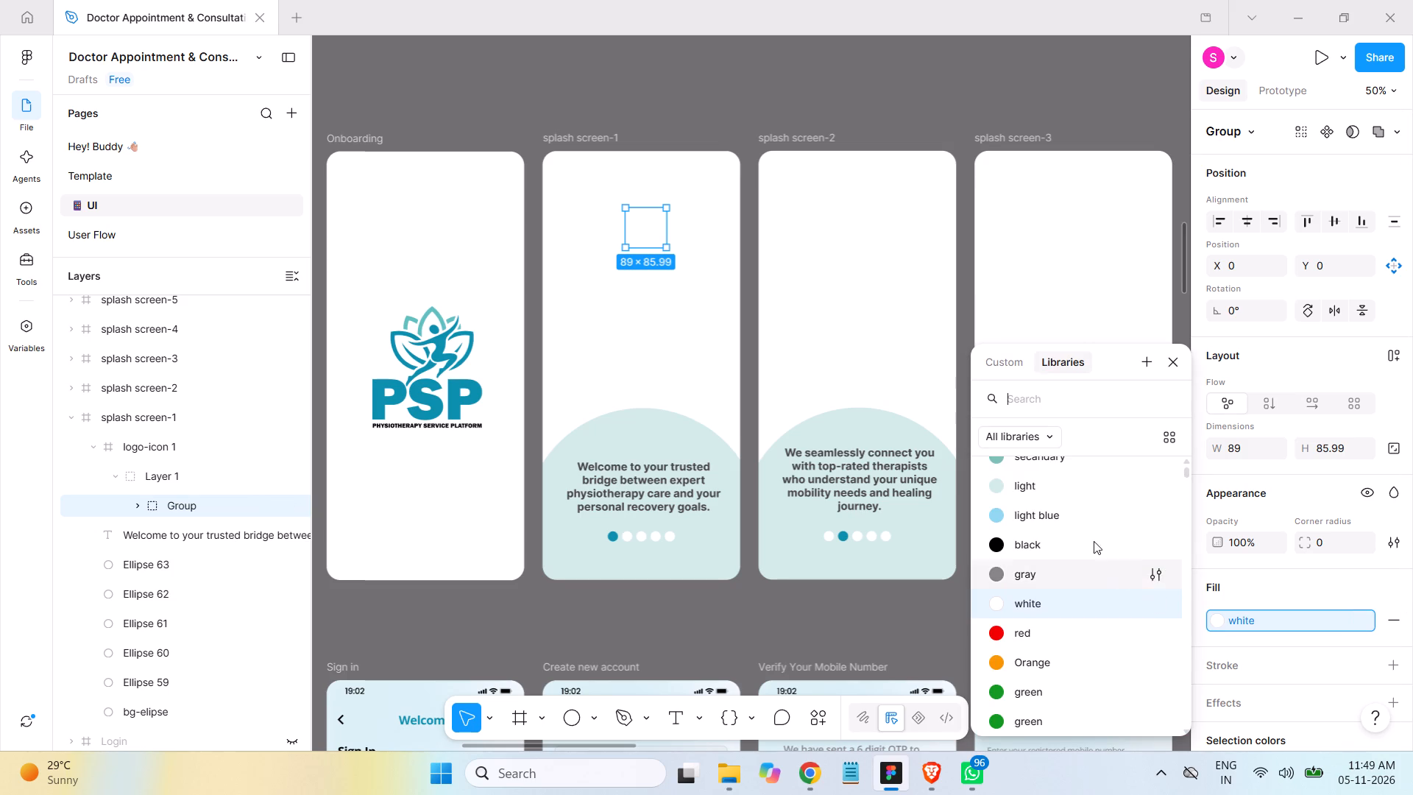
pyautogui.scroll(2, 1089, 533)
pyautogui.click(1055, 479)
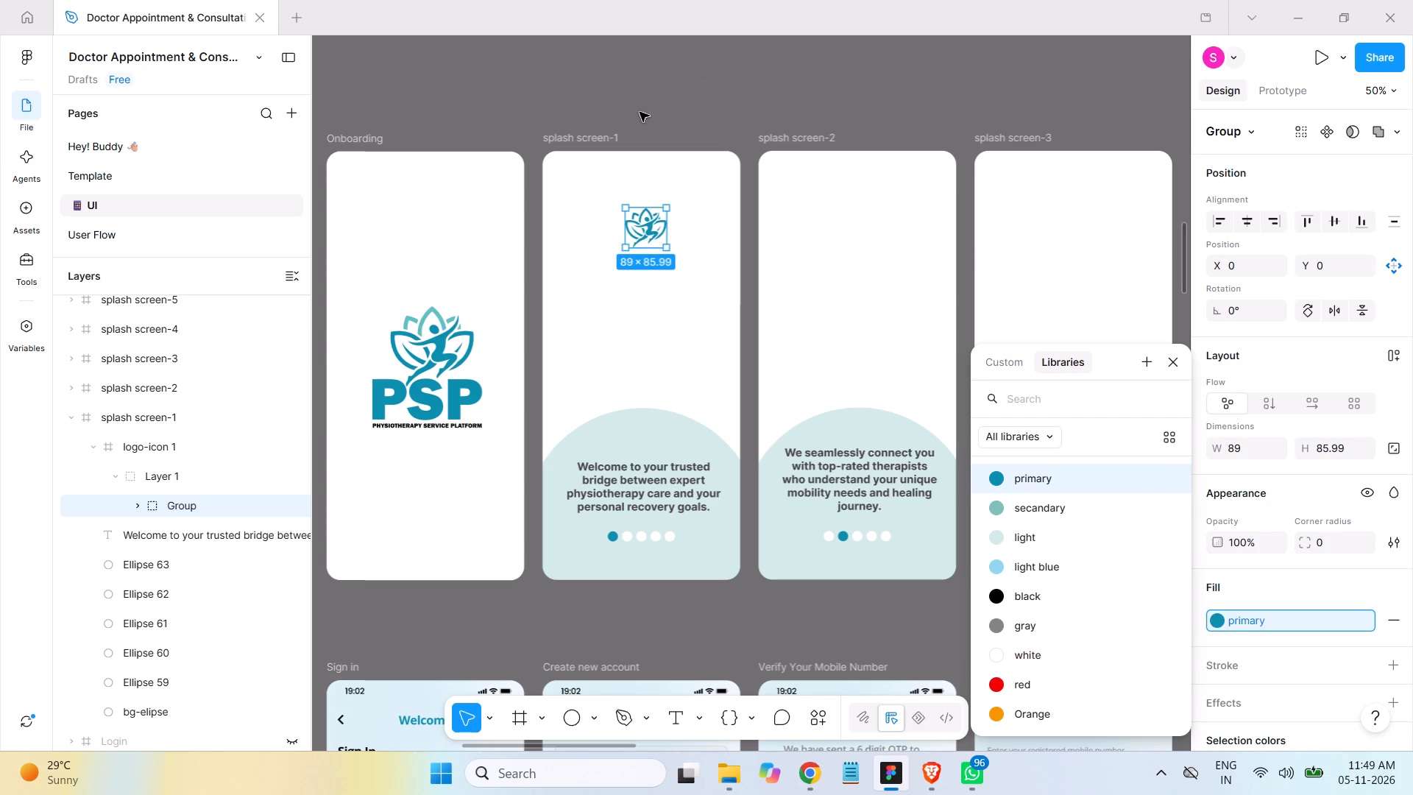
# Examine the logo icon on splash screen-1 up close.
pyautogui.hotkey('ctrl', '=')
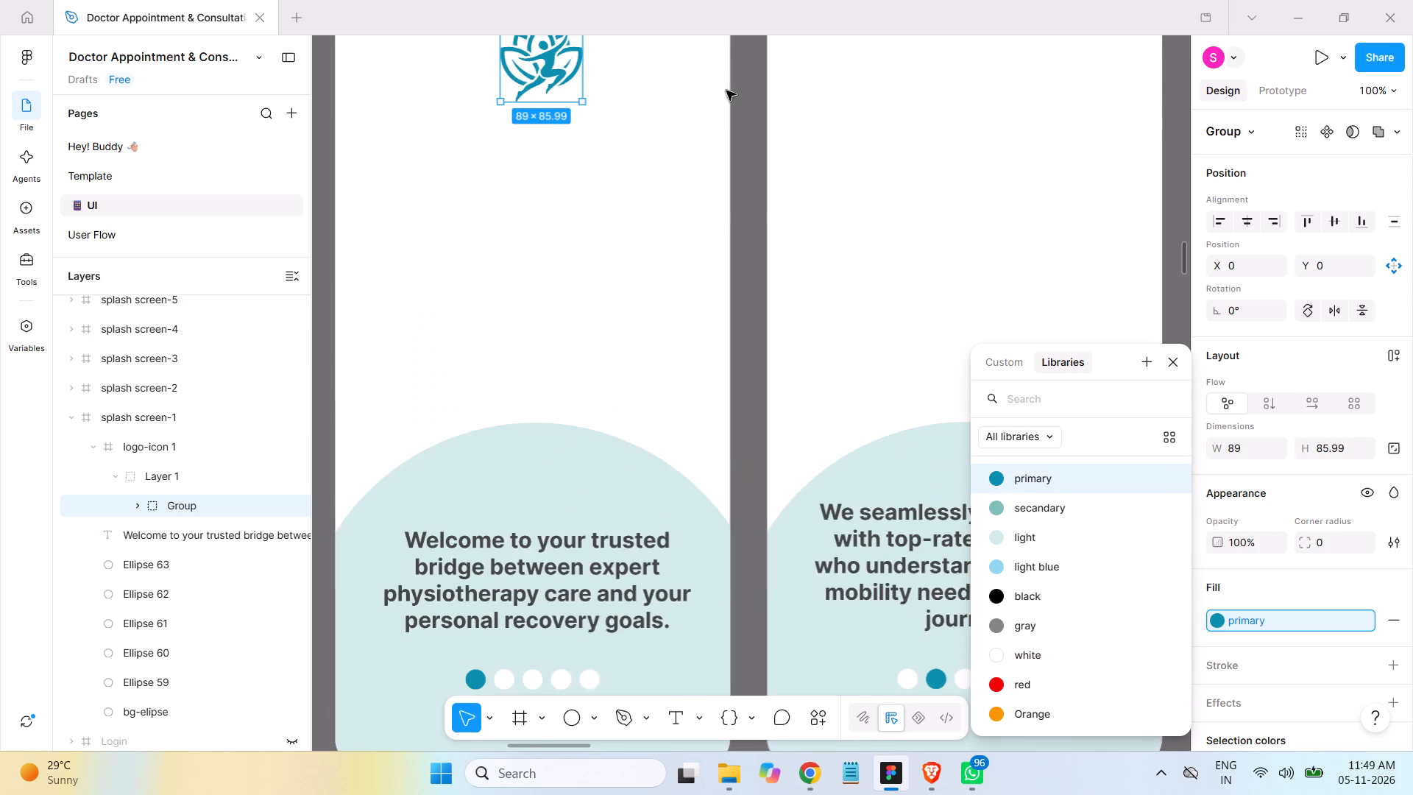
pyautogui.hotkey('ctrl', '=')
pyautogui.scroll(1, 765, 264)
pyautogui.scroll(-1, 765, 264)
pyautogui.scroll(1, 765, 264)
pyautogui.scroll(-2, 765, 264)
pyautogui.scroll(7, 765, 264)
pyautogui.scroll(-1, 768, 264)
pyautogui.scroll(2, 768, 264)
pyautogui.scroll(-1, 771, 266)
pyautogui.scroll(1, 773, 266)
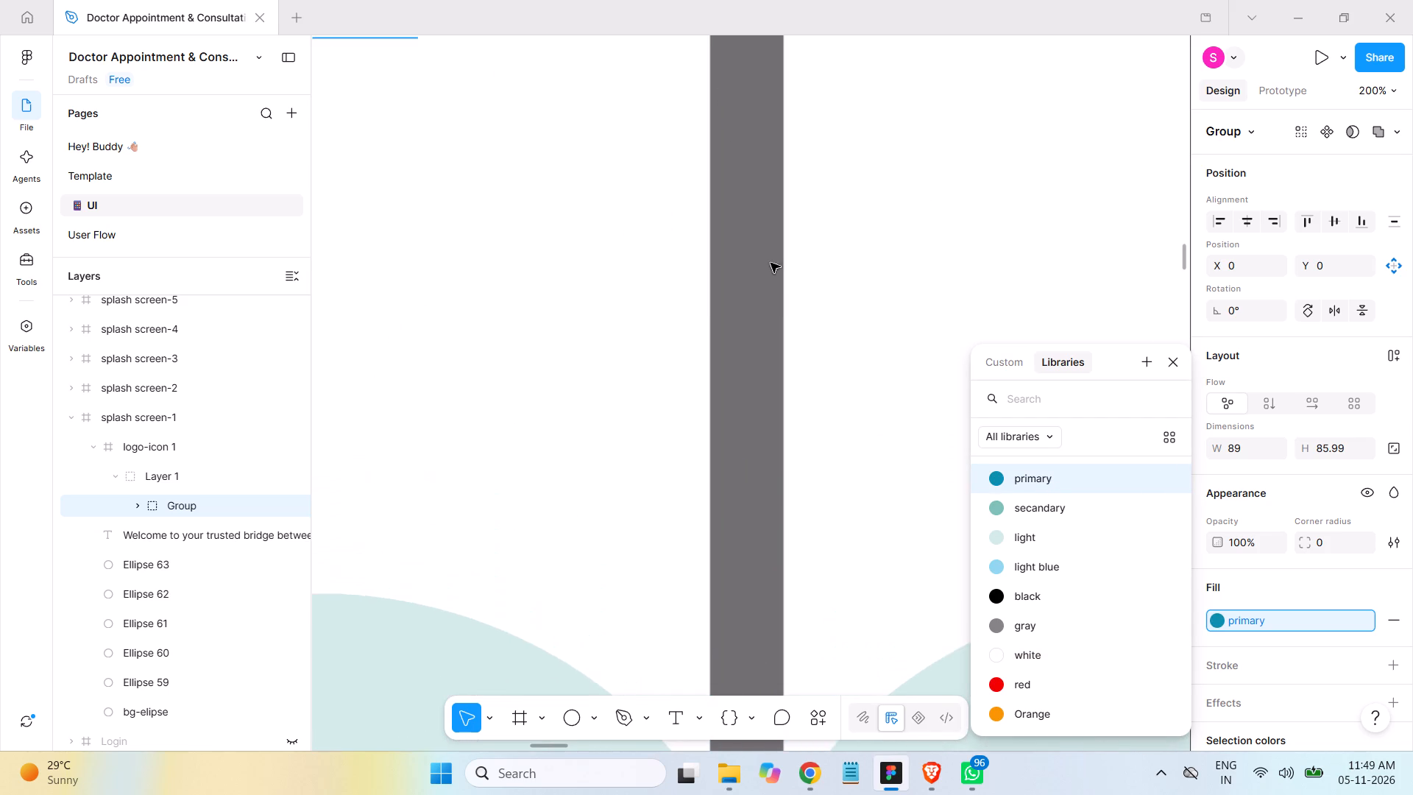
pyautogui.scroll(1, 764, 260)
pyautogui.scroll(-1, 764, 260)
pyautogui.scroll(4, 765, 260)
pyautogui.scroll(-2, 765, 260)
pyautogui.scroll(2, 766, 260)
pyautogui.press('space')
pyautogui.press('space')
pyautogui.press('space')
pyautogui.press('space')
pyautogui.press('space')
pyautogui.press('space')
pyautogui.press('space')
pyautogui.press('space')
pyautogui.press('space')
pyautogui.press('space')
pyautogui.press('space')
pyautogui.press('space')
pyautogui.press('space')
pyautogui.press('space')
pyautogui.press('space')
pyautogui.press('space')
pyautogui.press('space')
pyautogui.press('space')
pyautogui.moveTo(504, 293); pyautogui.dragTo(531, 341)
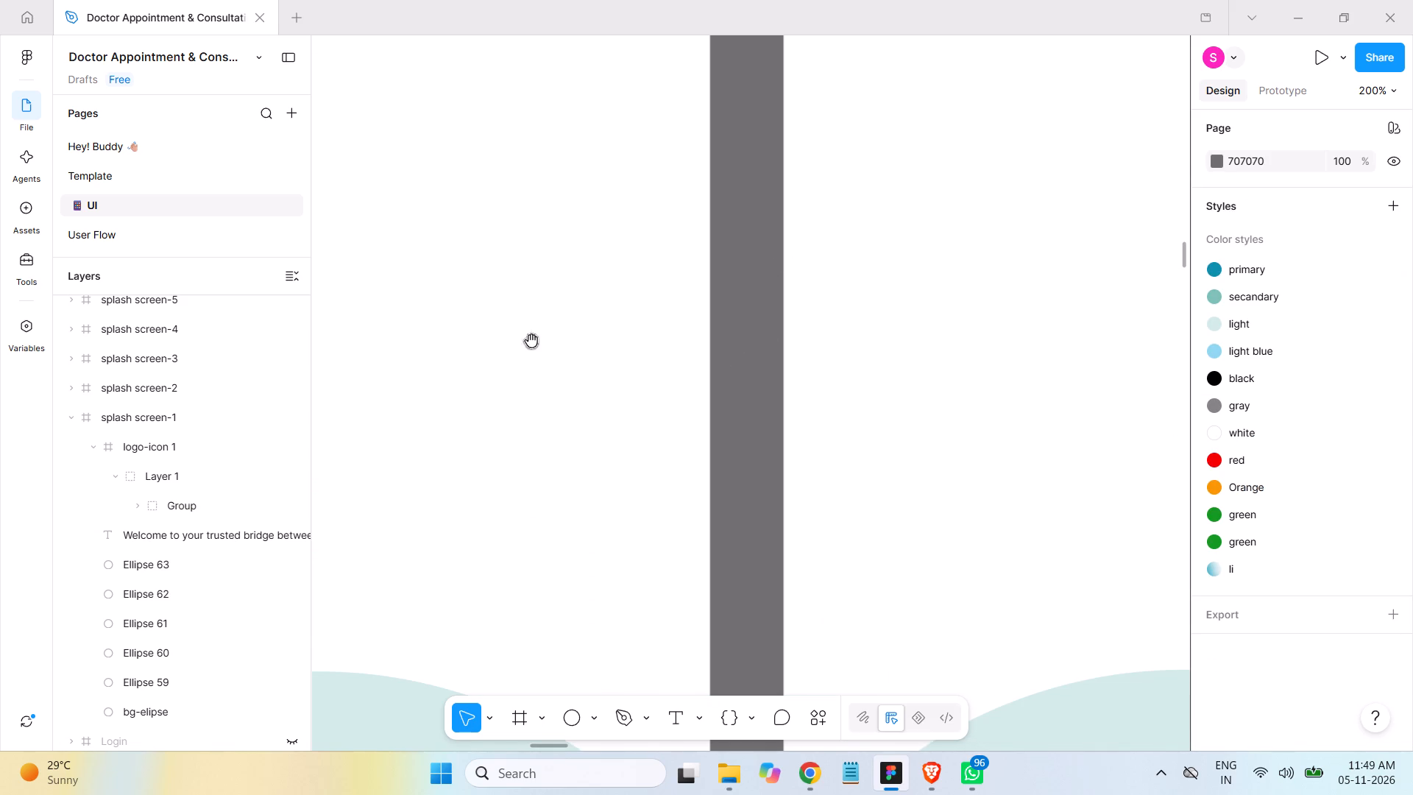
pyautogui.hotkey('ctrl', 'z')
pyautogui.press('space')
pyautogui.press('space')
pyautogui.press('space')
pyautogui.press('space')
pyautogui.press('space')
pyautogui.press('space')
pyautogui.press('space')
pyautogui.press('space')
pyautogui.press('space')
pyautogui.press('space')
pyautogui.press('space')
pyautogui.press('space')
pyautogui.press('space')
pyautogui.press('space')
pyautogui.press('space')
pyautogui.press('space')
pyautogui.press('space')
pyautogui.press('space')
pyautogui.press('space')
pyautogui.press('space')
pyautogui.moveTo(740, 283); pyautogui.dragTo(912, 610)
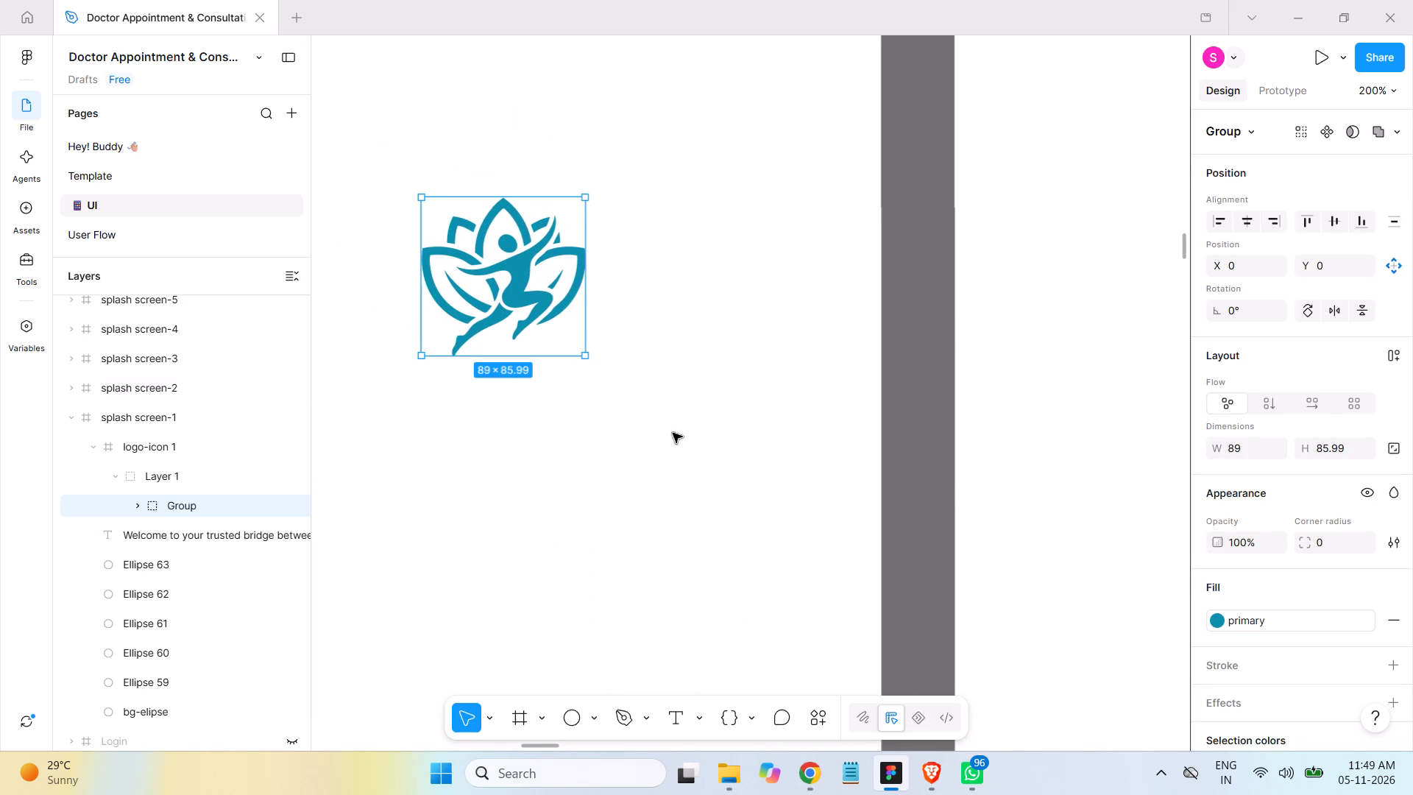
pyautogui.press('space')
pyautogui.press('space')
pyautogui.press('space')
pyautogui.press('space')
pyautogui.press('space')
pyautogui.press('space')
pyautogui.press('space')
pyautogui.press('space')
pyautogui.press('space')
pyautogui.press('space')
pyautogui.press('space')
pyautogui.press('space')
pyautogui.press('space')
pyautogui.press('space')
pyautogui.press('space')
pyautogui.press('space')
pyautogui.press('space')
pyautogui.press('space')
pyautogui.press('space')
pyautogui.press('space')
pyautogui.moveTo(559, 455); pyautogui.dragTo(945, 503)
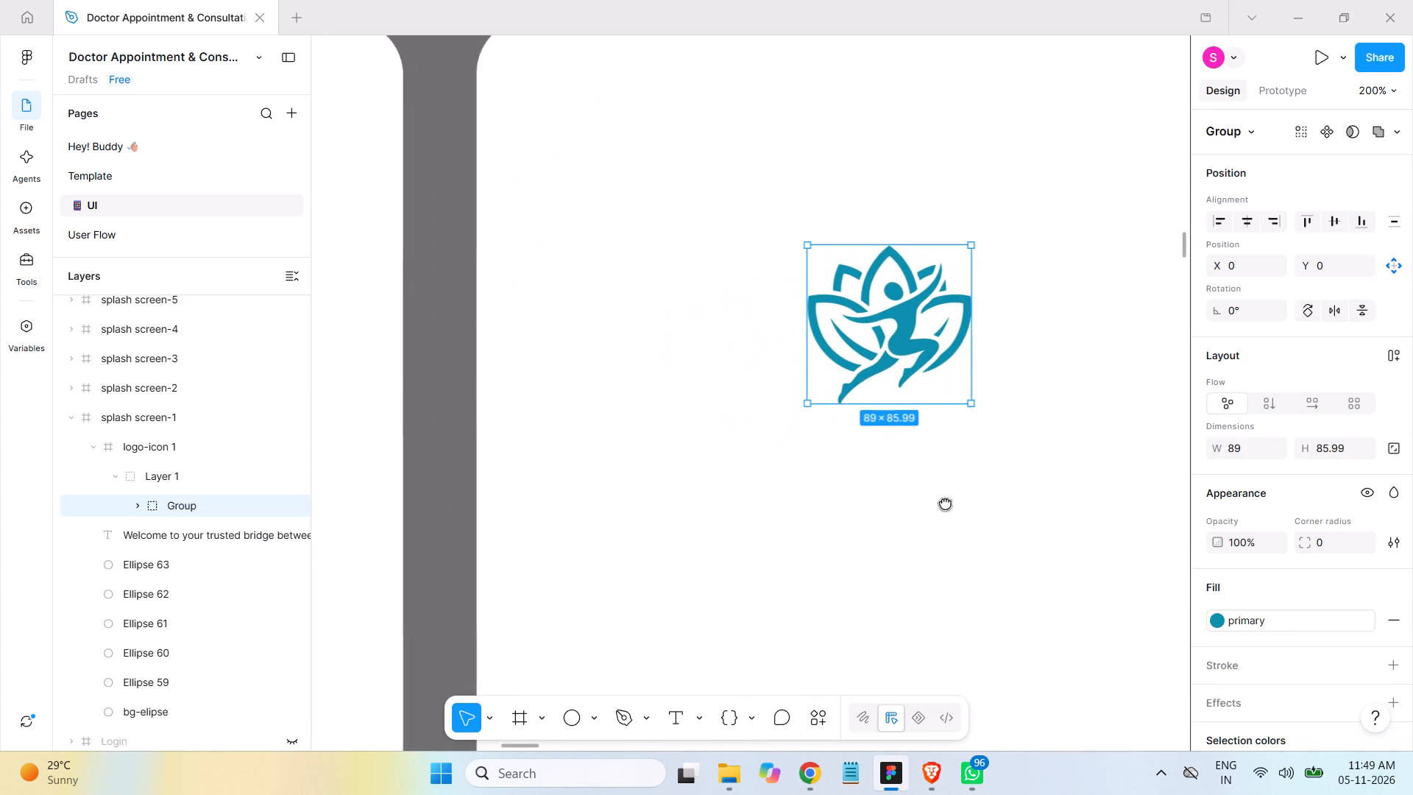
pyautogui.moveTo(945, 503); pyautogui.dragTo(991, 514)
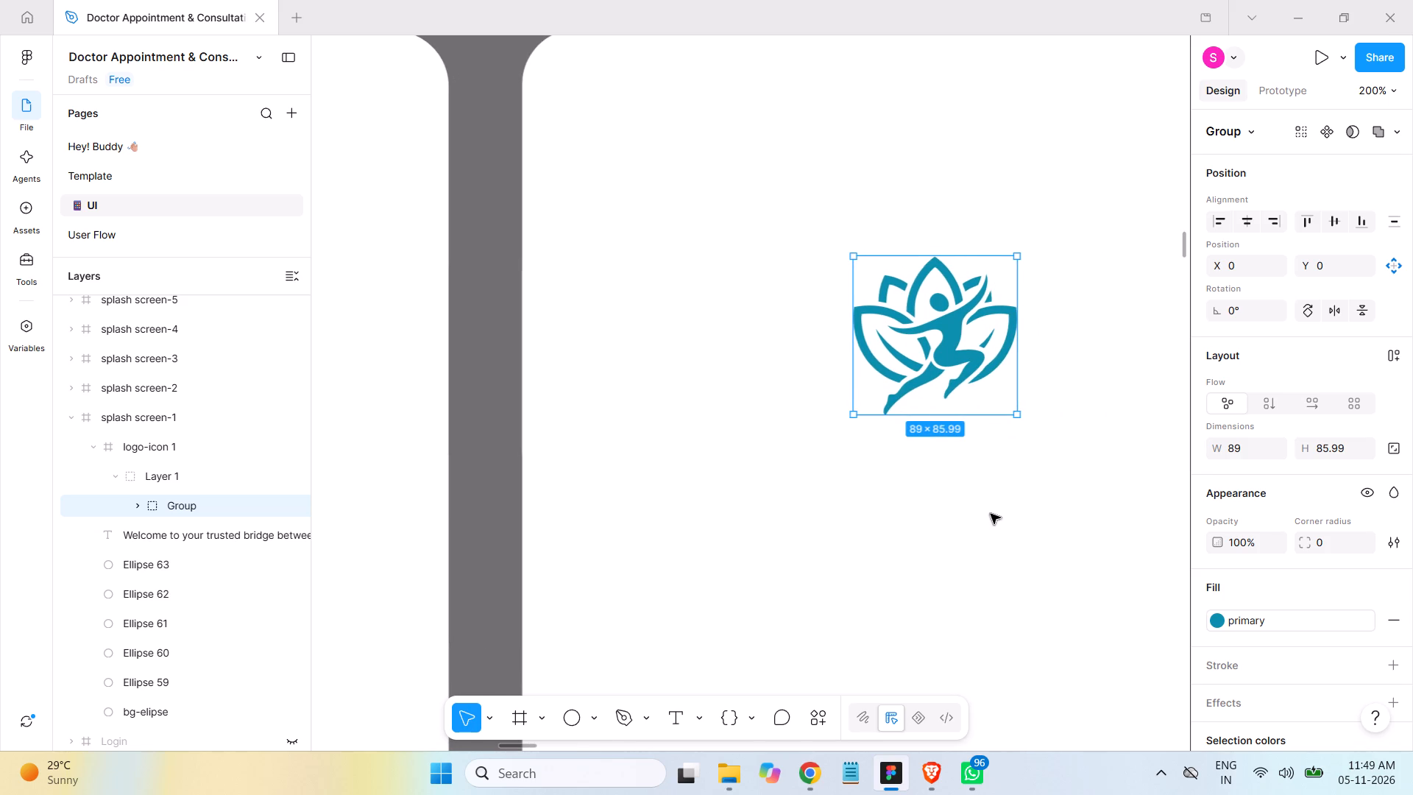
pyautogui.hotkey('ctrl', '-')
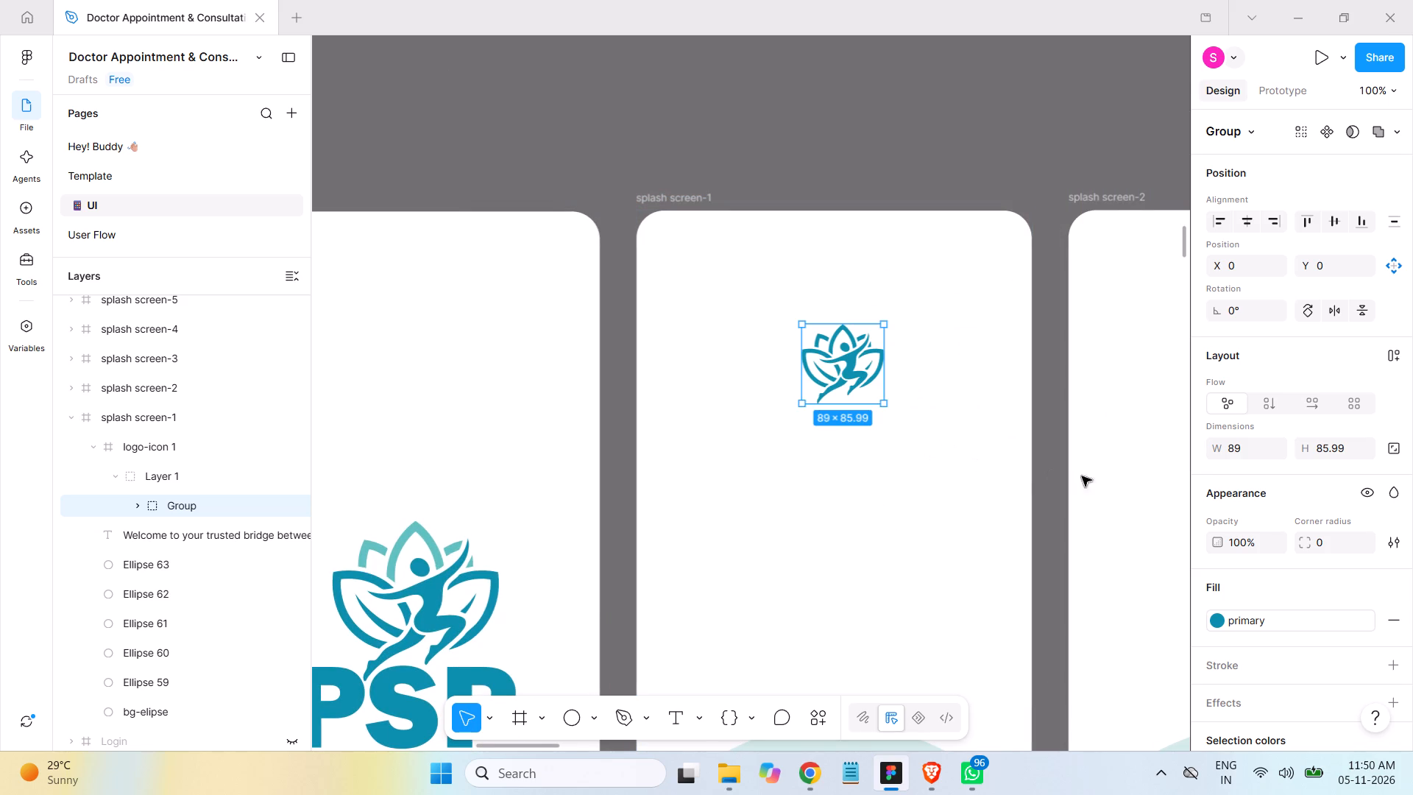
# Apply the secandary colour style to the logo's small Vector petal and its upper petals Group on splash screen-1.
pyautogui.click(141, 506)
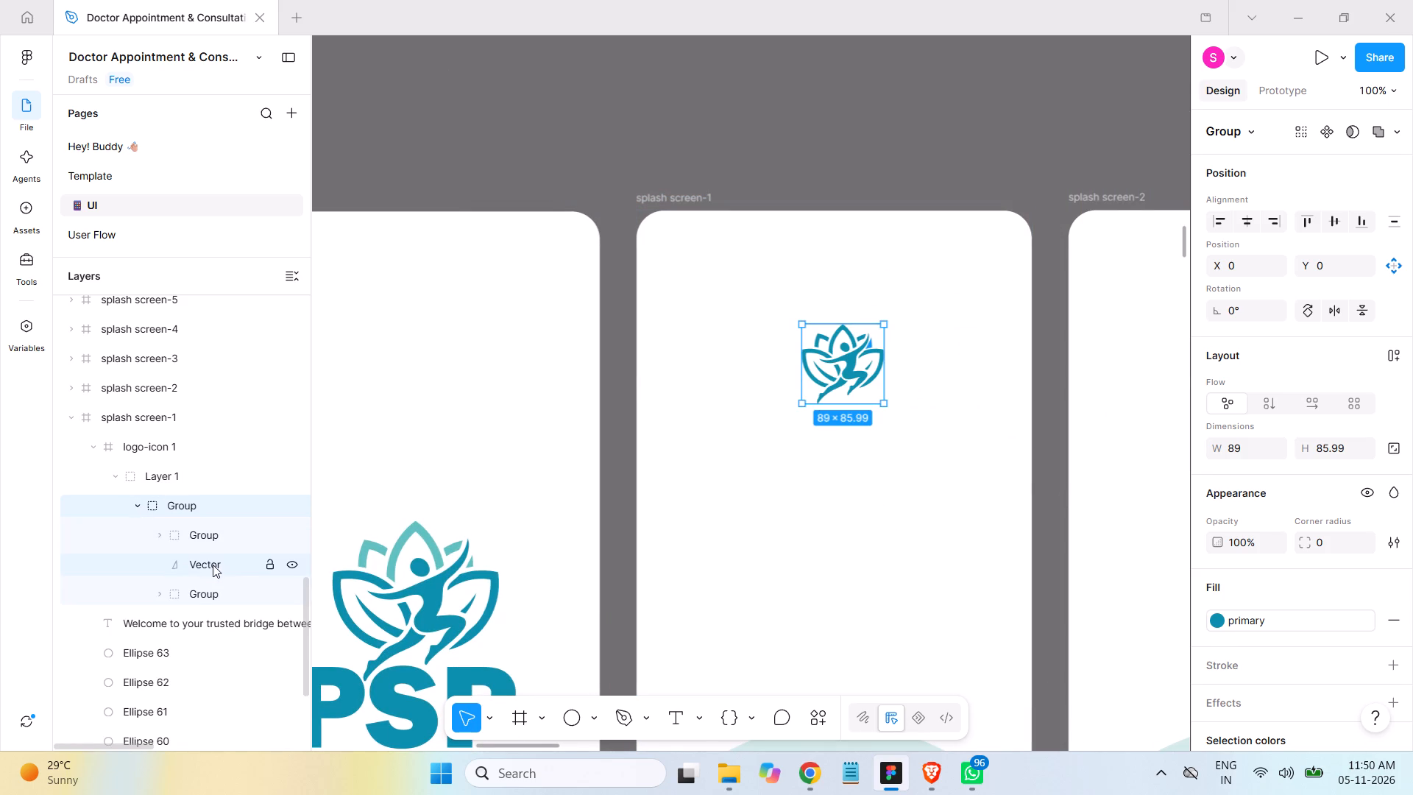
pyautogui.click(202, 560)
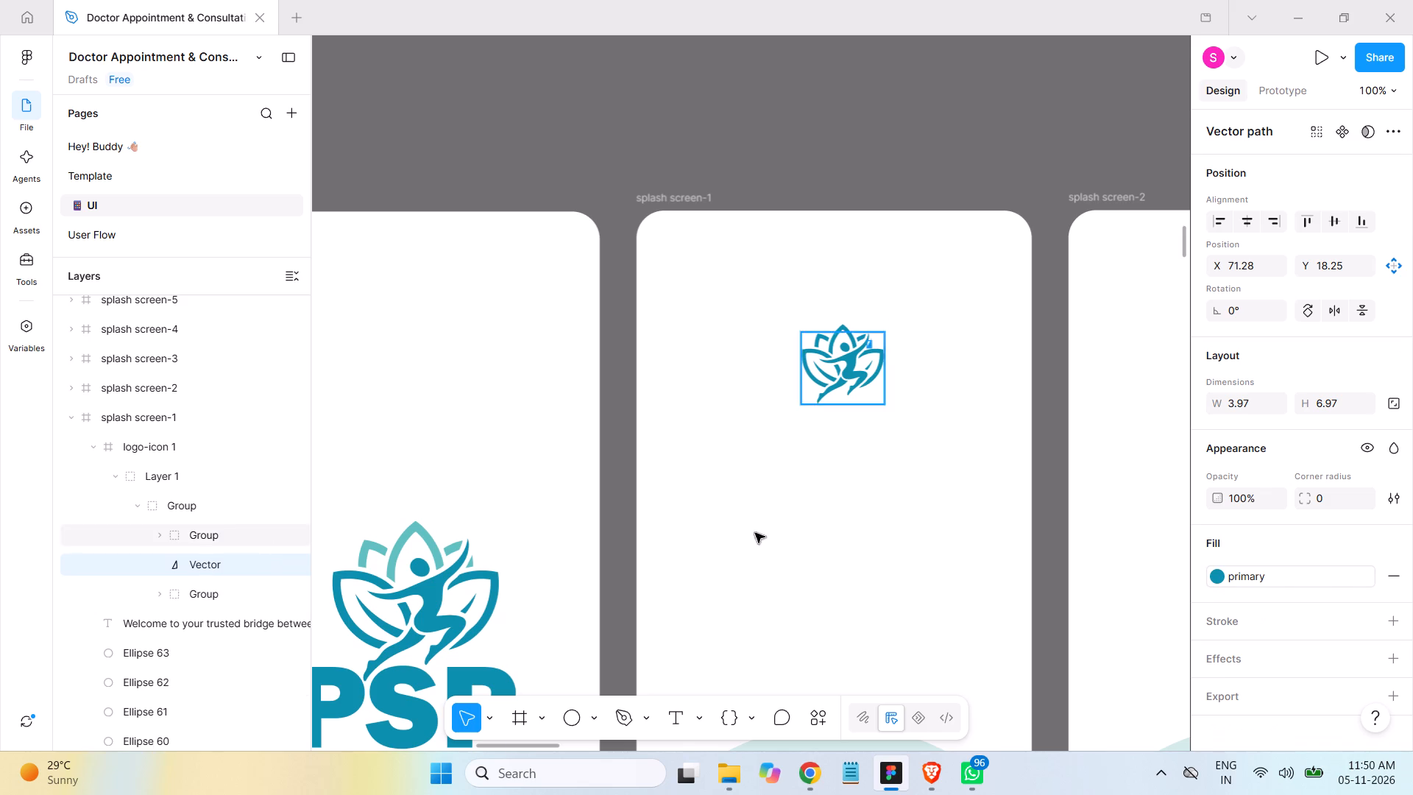
pyautogui.click(1217, 576)
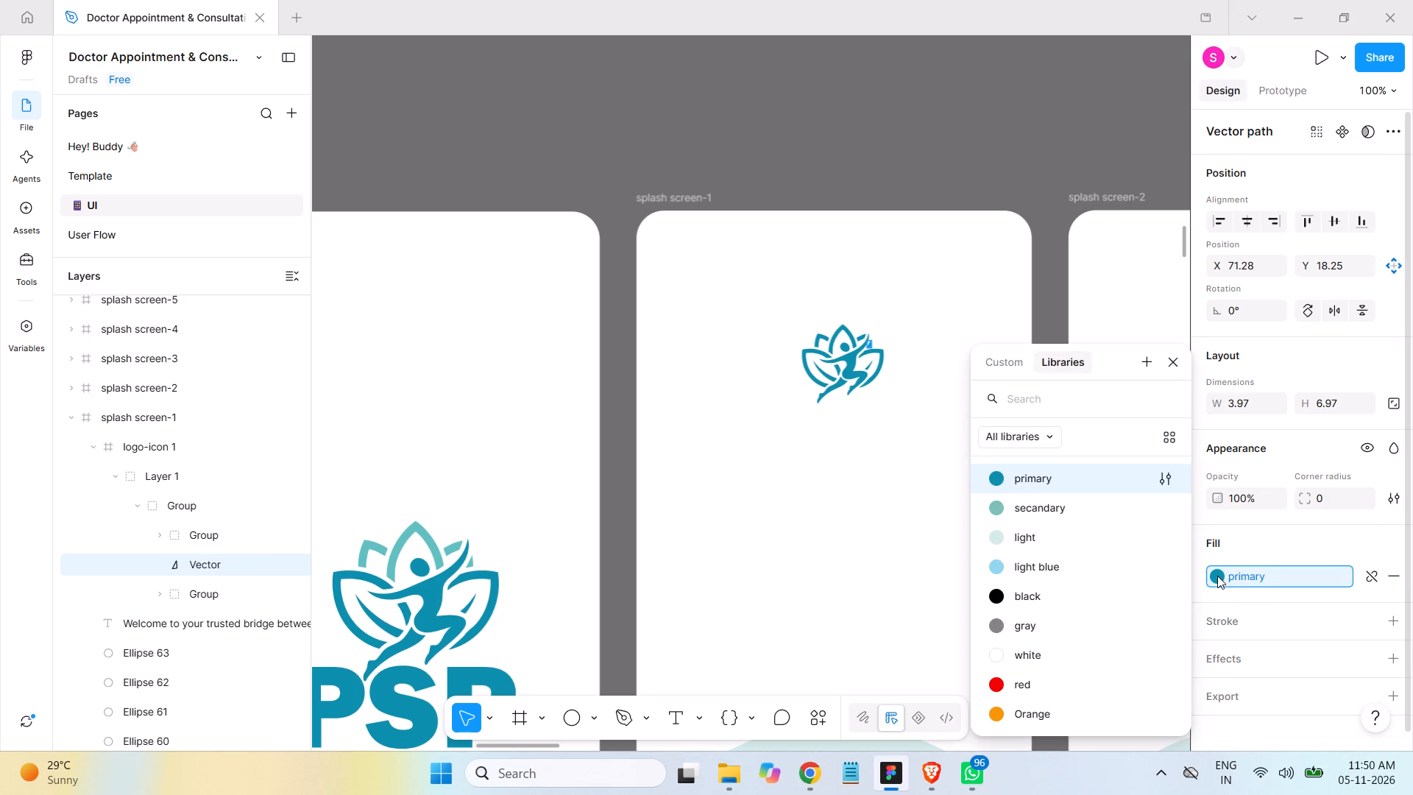
pyautogui.click(1049, 504)
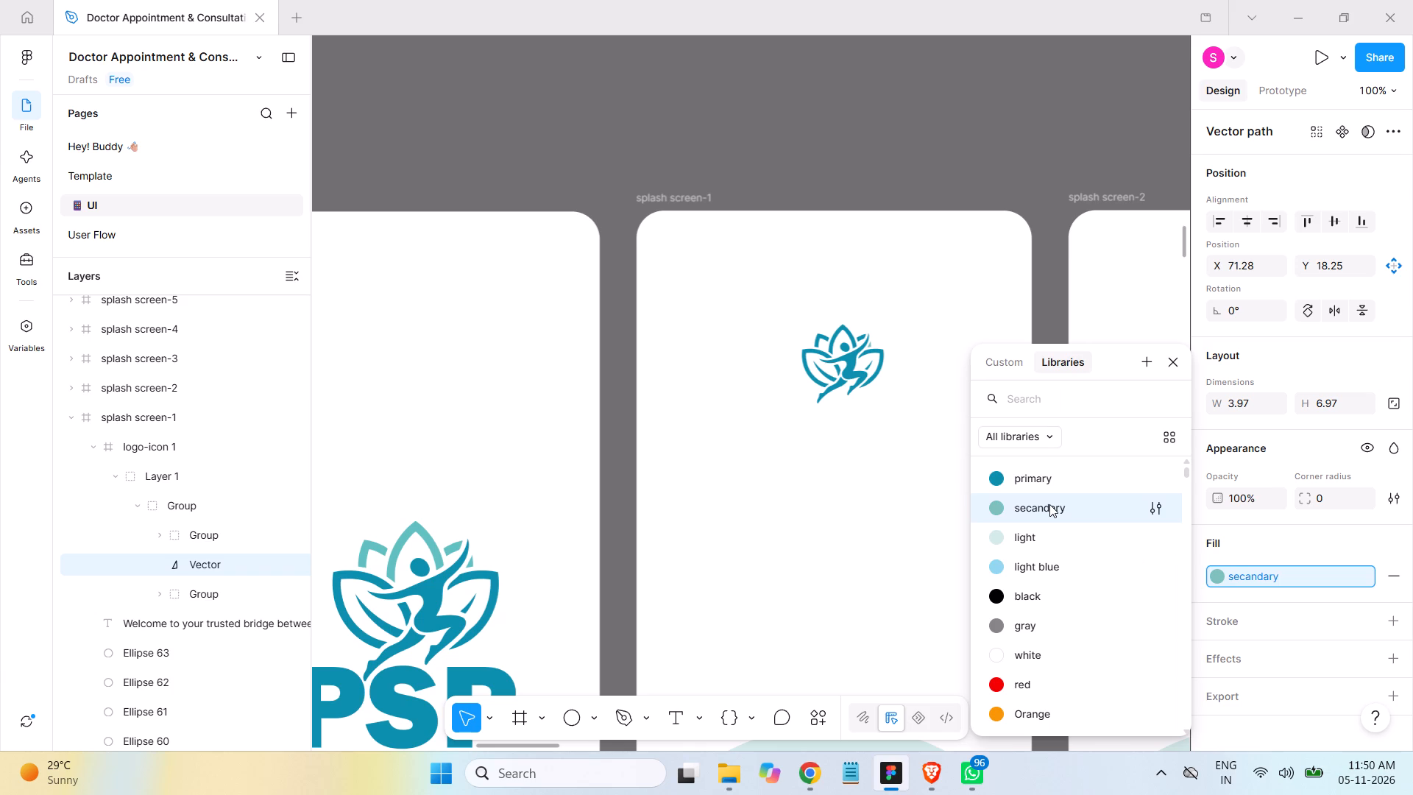
pyautogui.click(200, 591)
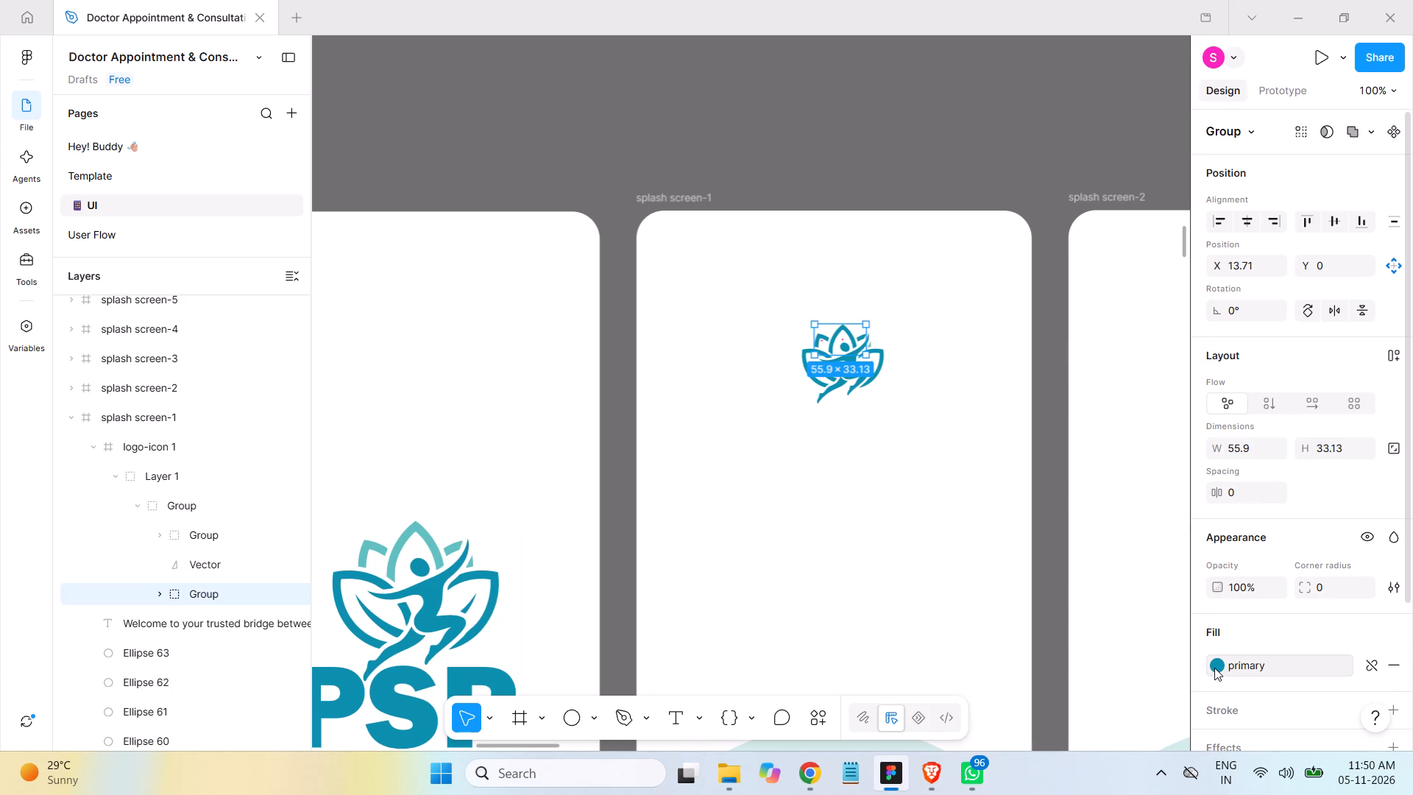
pyautogui.click(1214, 668)
pyautogui.click(1052, 508)
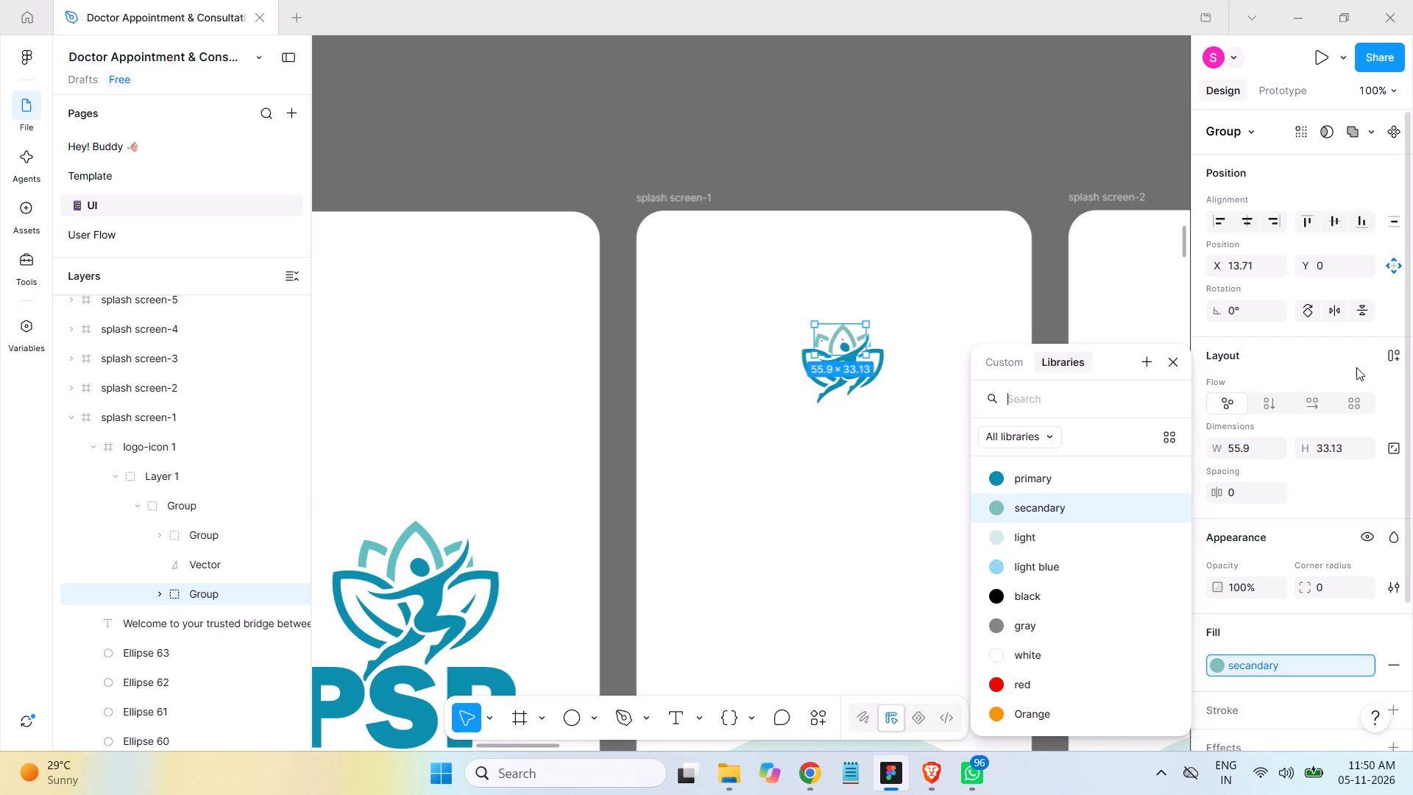
pyautogui.click(1175, 360)
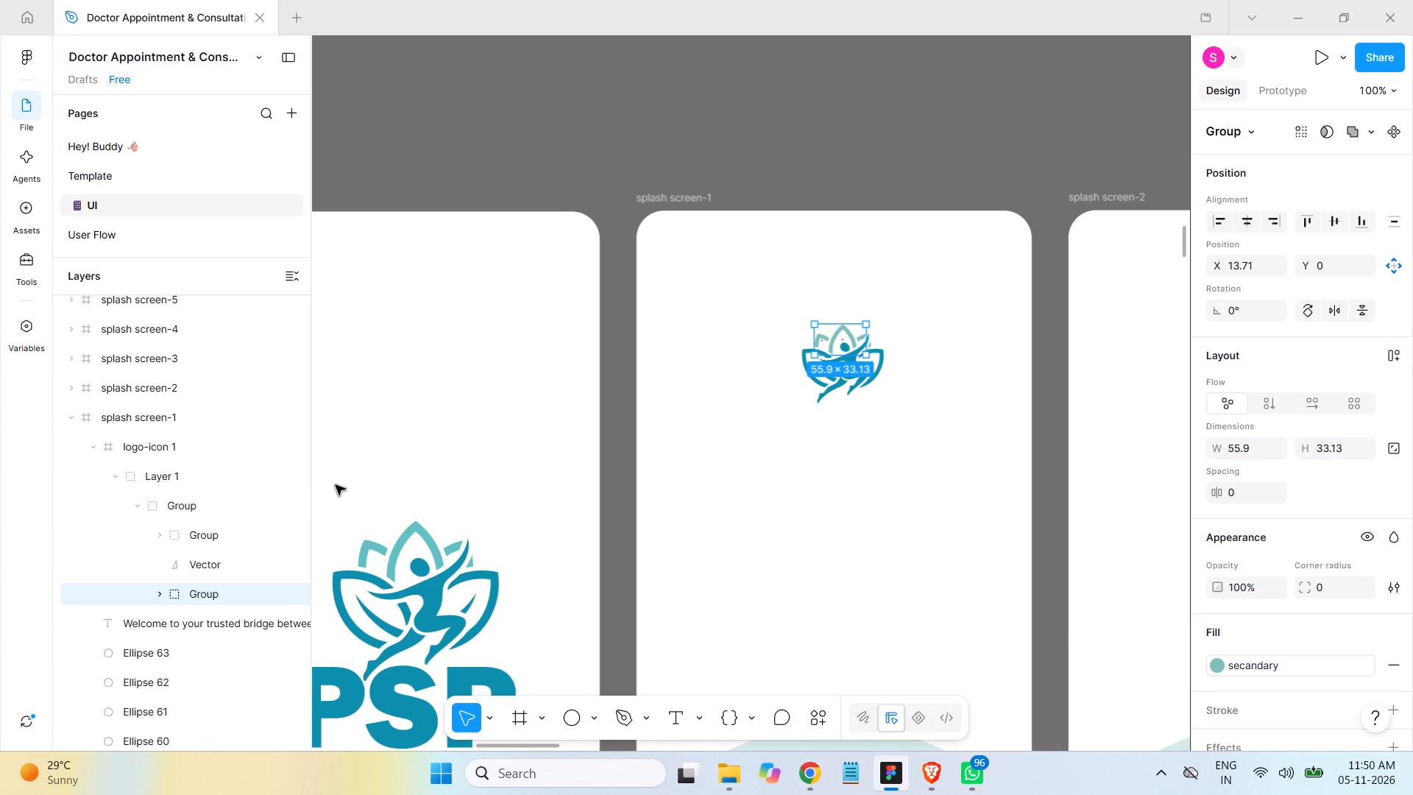
# Copy the recoloured logo-icon 1 frame from splash screen-1 and paste it into splash screen-2.
pyautogui.click(134, 503)
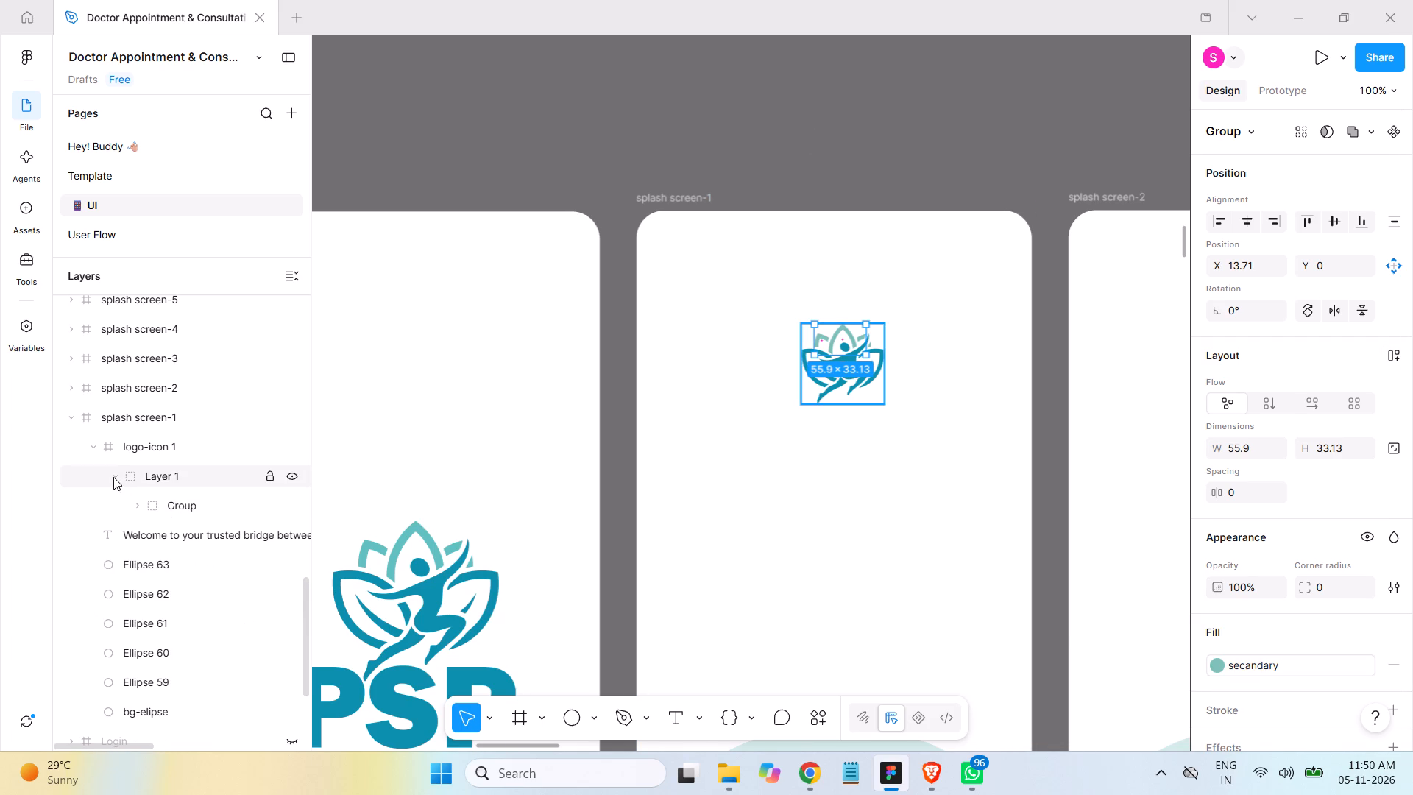
pyautogui.click(113, 477)
pyautogui.click(107, 447)
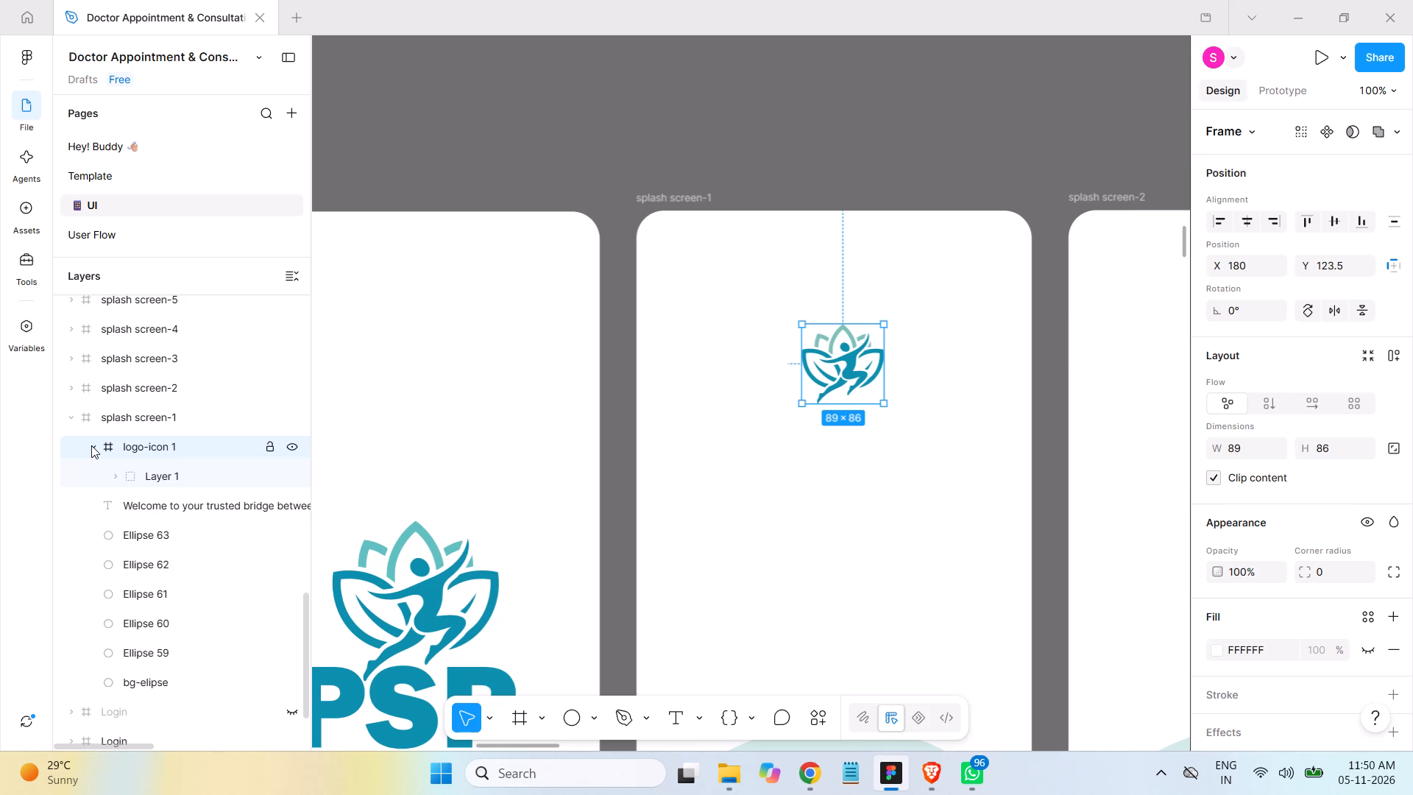
pyautogui.click(91, 445)
pyautogui.click(146, 447)
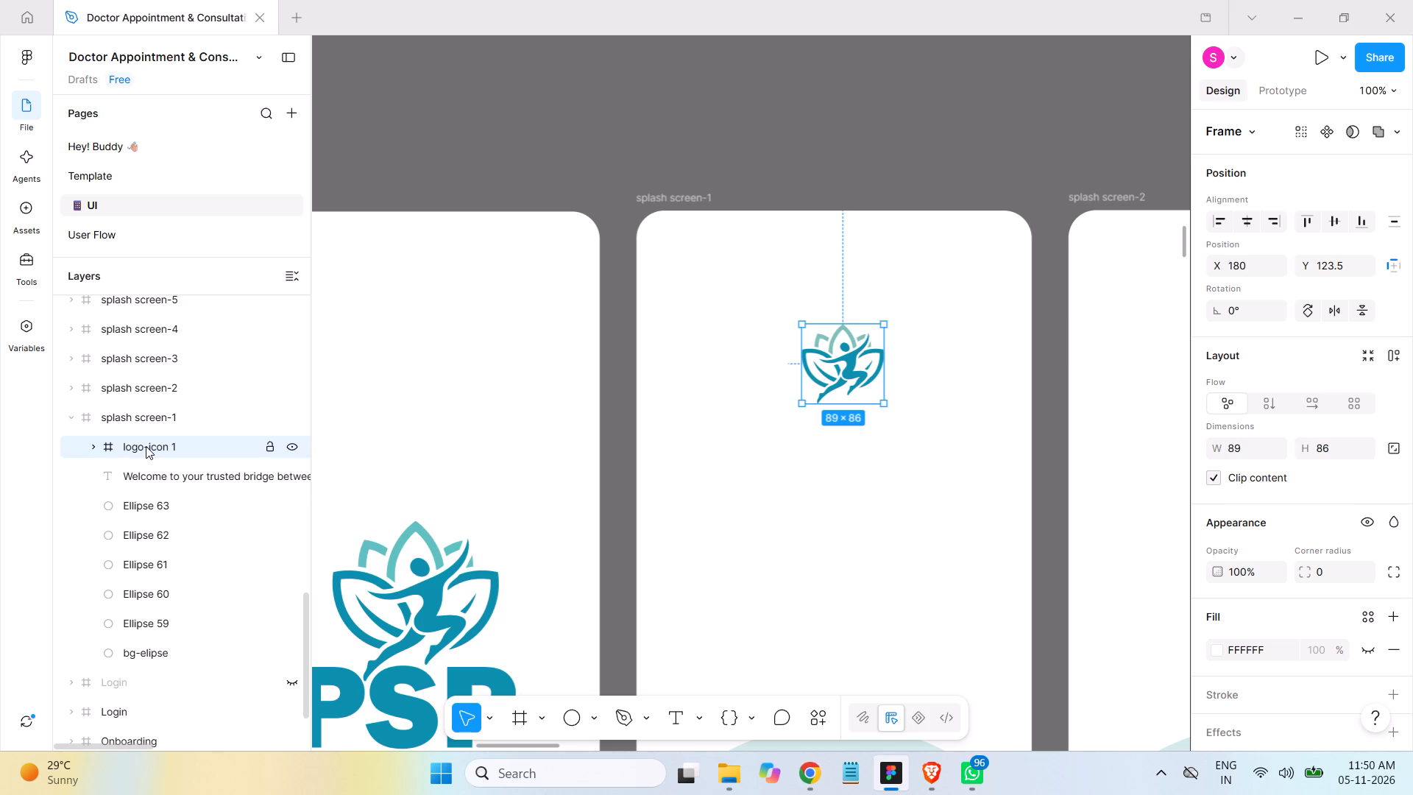
pyautogui.hotkey('ctrl', 'c')
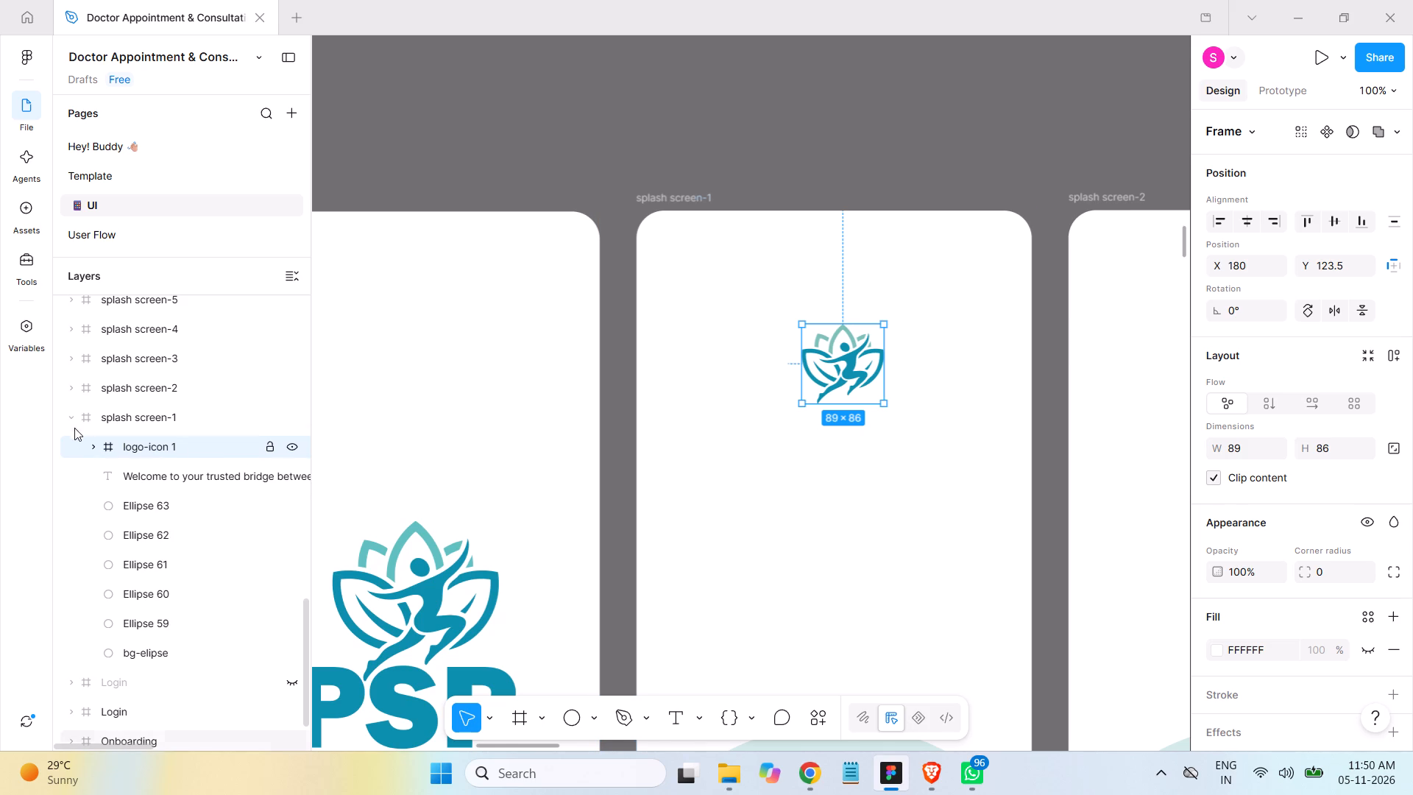
pyautogui.click(74, 419)
pyautogui.press('space')
pyautogui.press('space')
pyautogui.press('space')
pyautogui.press('space')
pyautogui.press('space')
pyautogui.press('space')
pyautogui.press('space')
pyautogui.press('space')
pyautogui.press('space')
pyautogui.press('space')
pyautogui.press('space')
pyautogui.press('space')
pyautogui.press('space')
pyautogui.press('space')
pyautogui.press('space')
pyautogui.press('space')
pyautogui.press('space')
pyautogui.press('space')
pyautogui.press('space')
pyautogui.press('space')
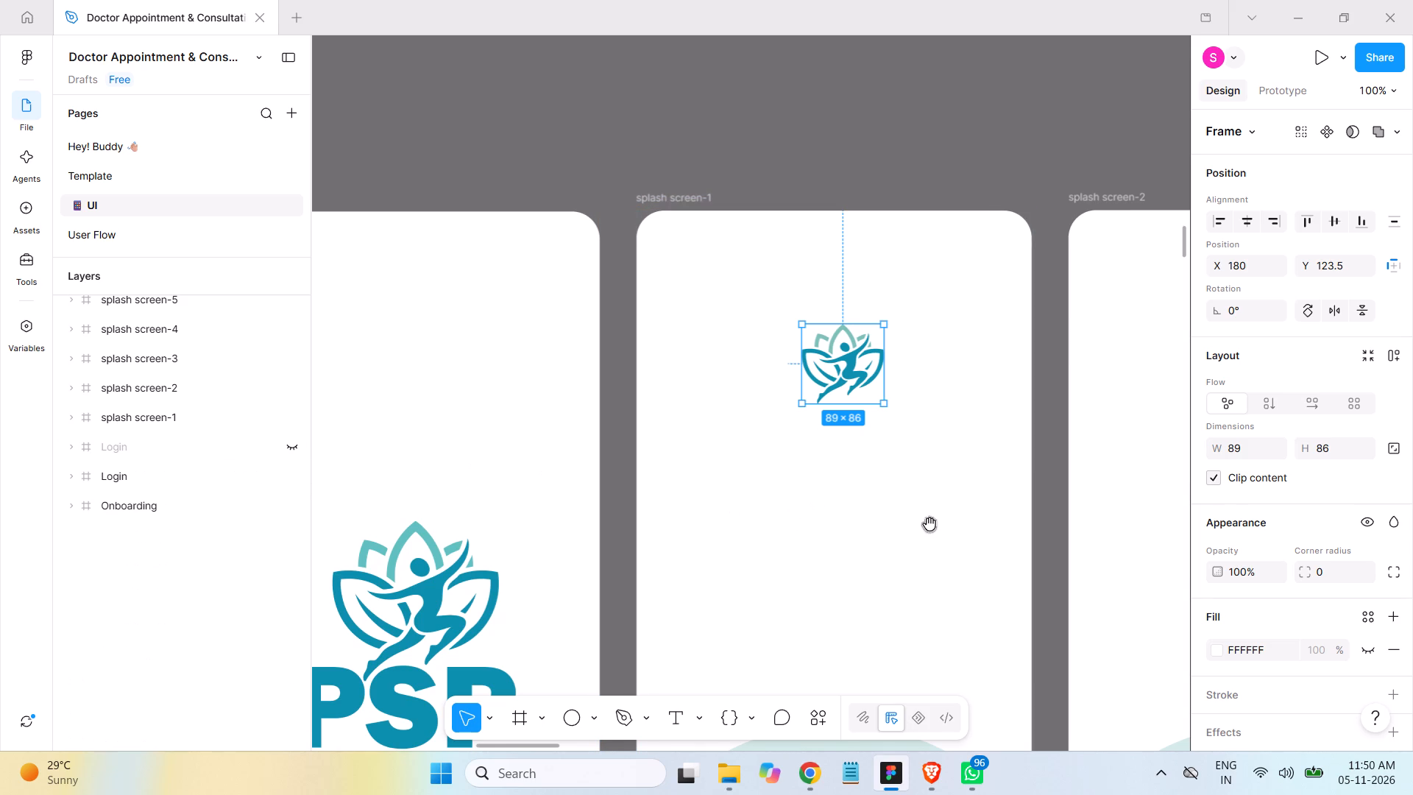
pyautogui.moveTo(929, 524); pyautogui.dragTo(375, 515)
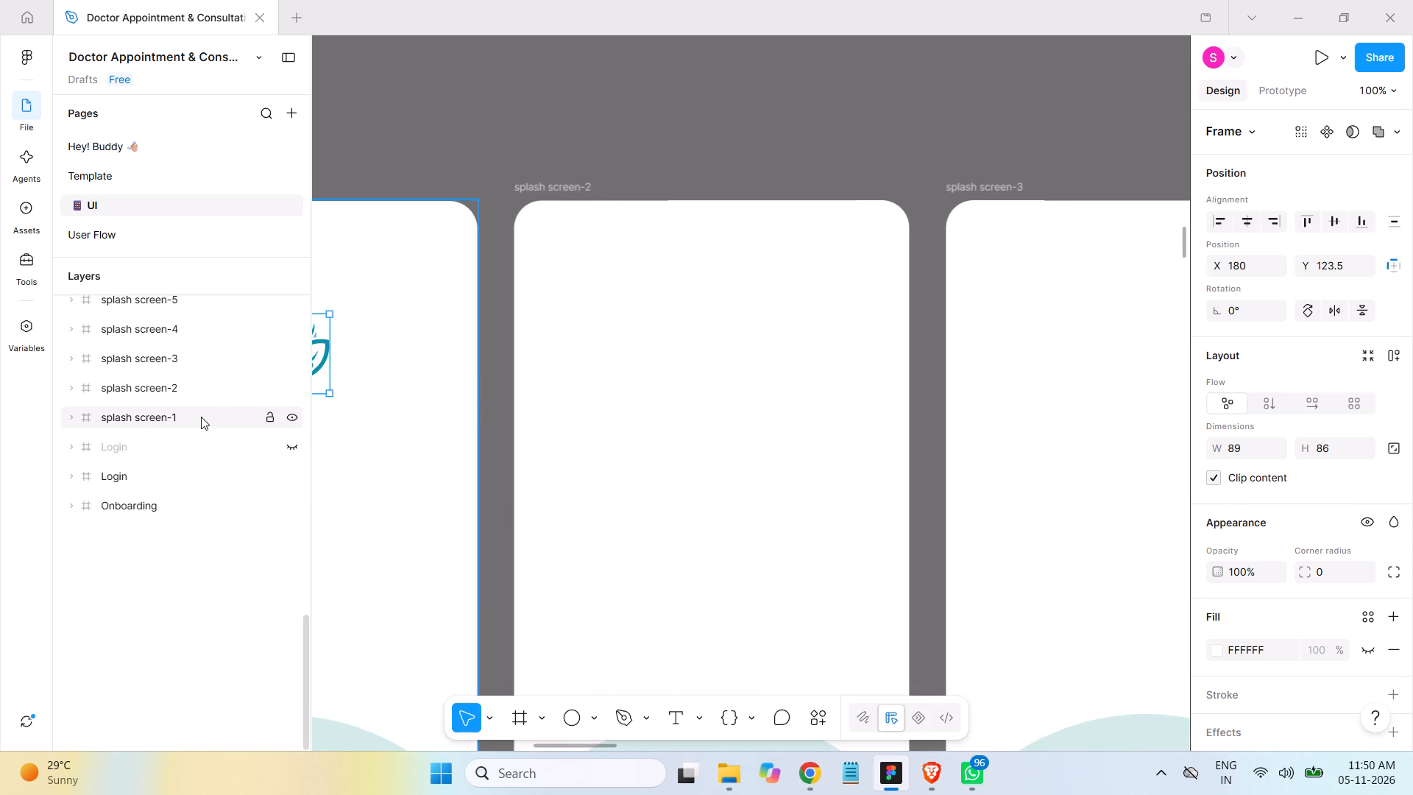
pyautogui.click(85, 386)
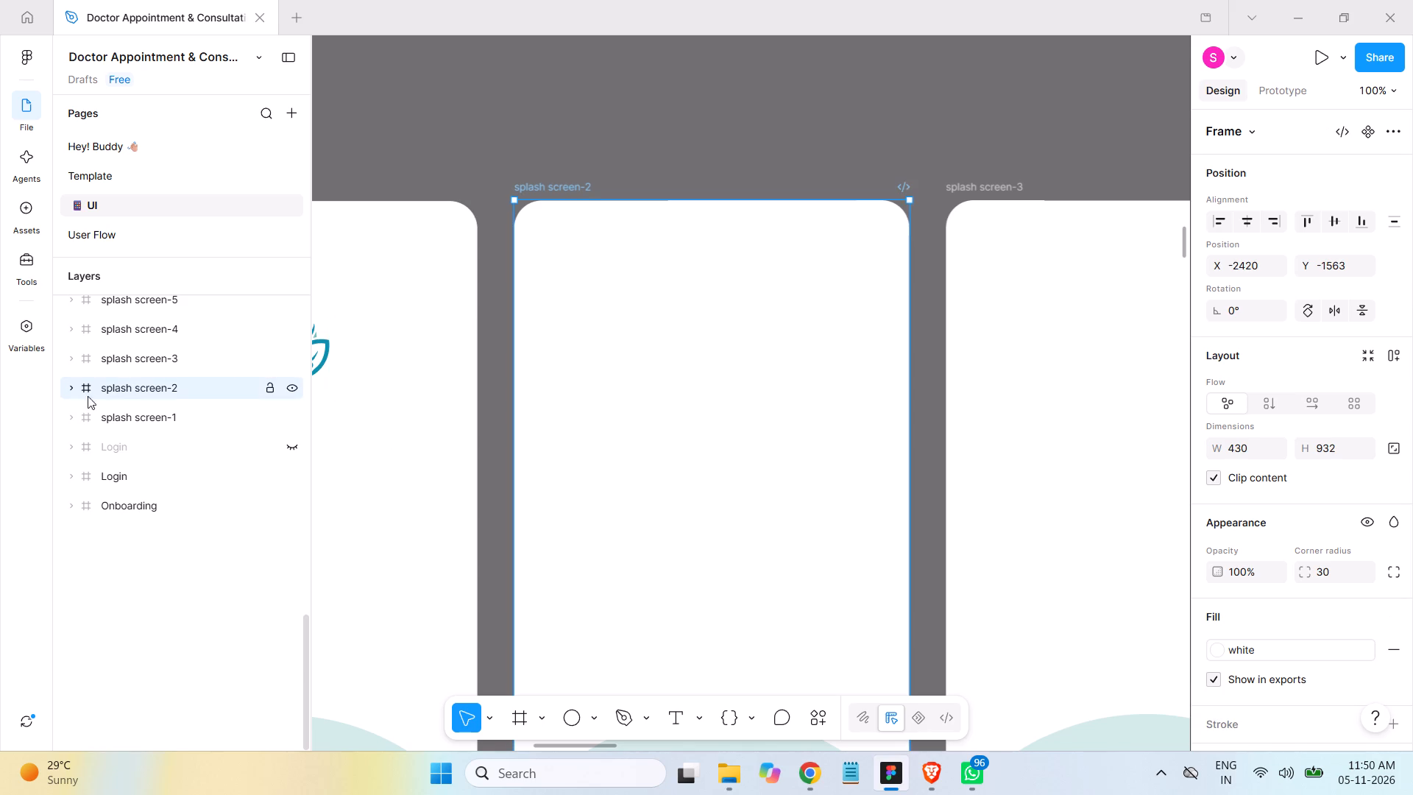
pyautogui.click(72, 387)
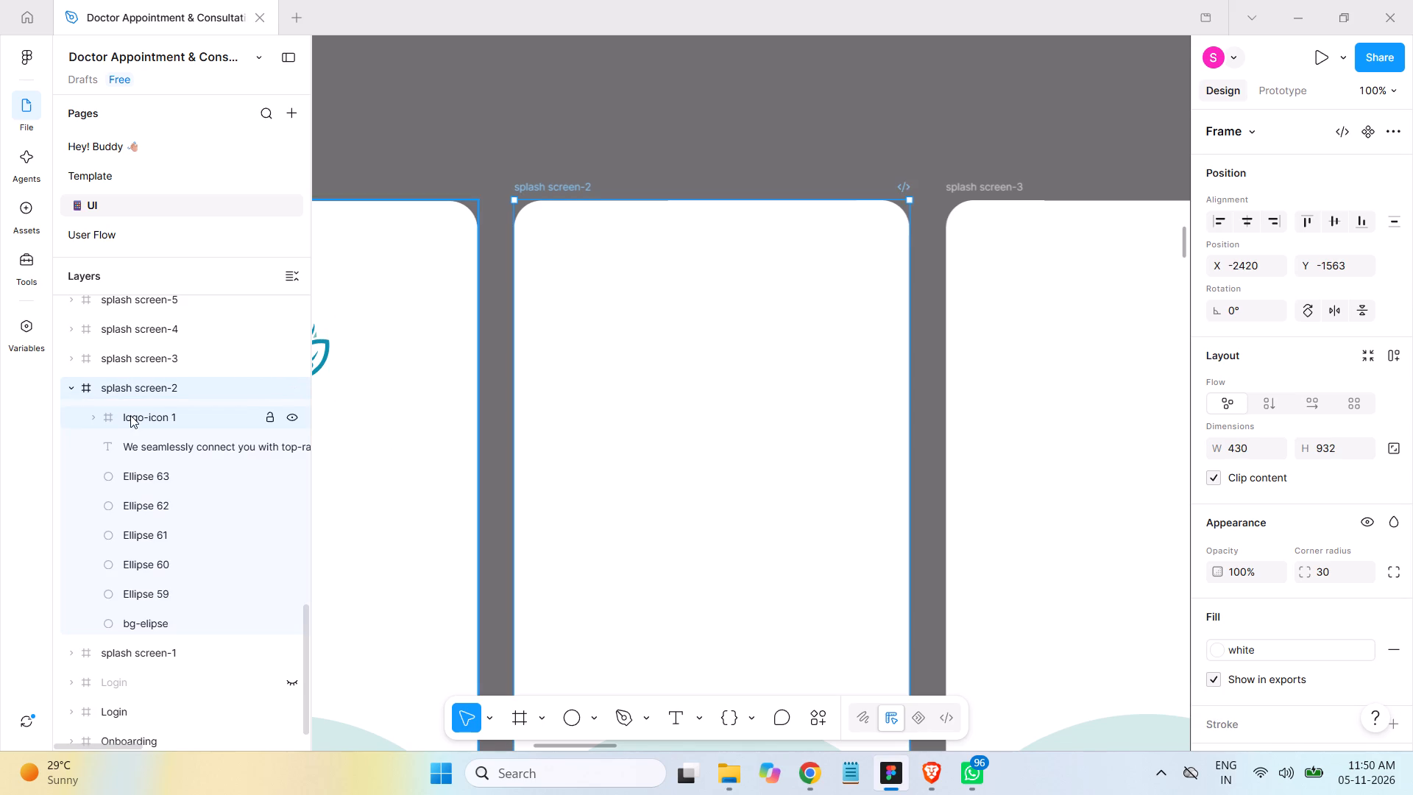
pyautogui.hotkey('ctrl', 'v')
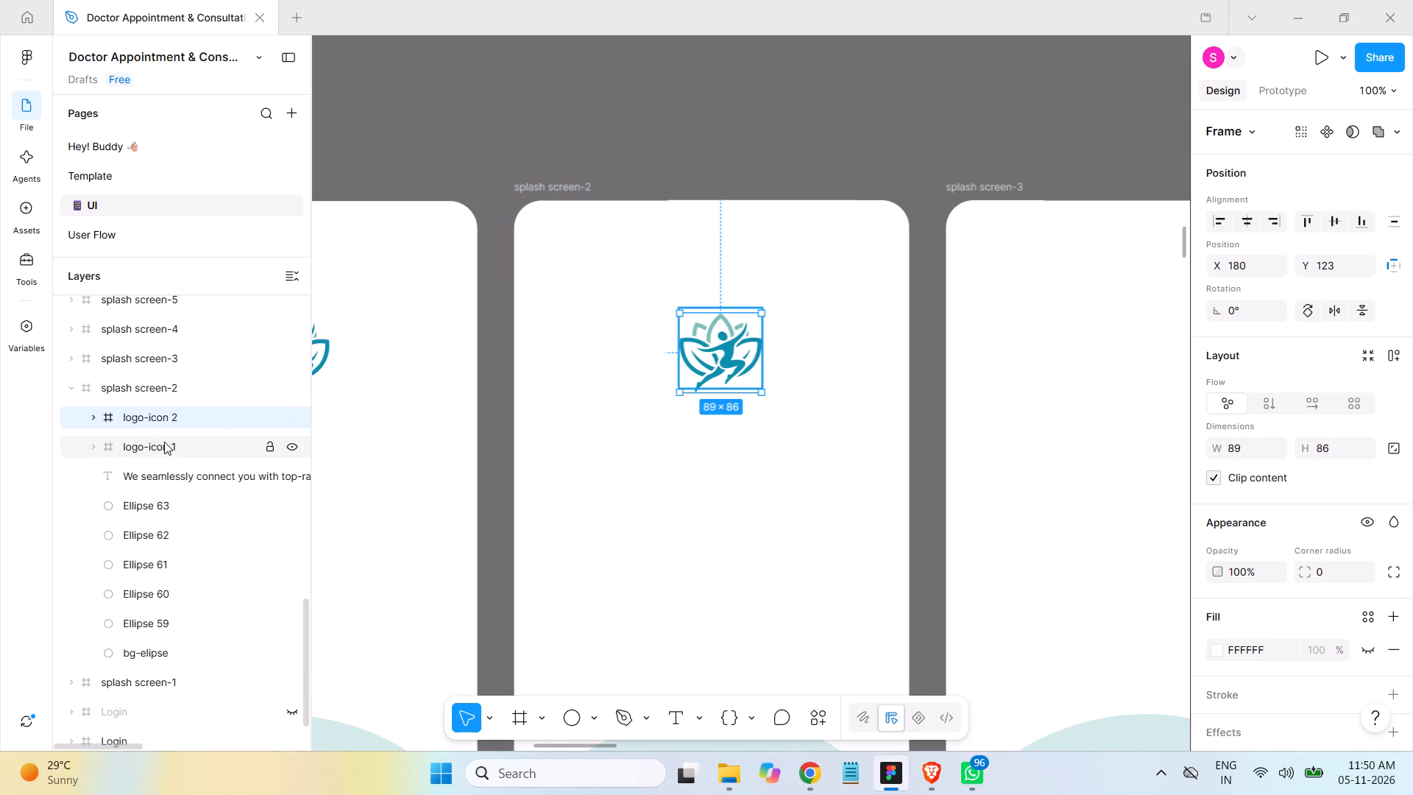
# Delete the old logo-icon 1 frame from splash screen-2.
pyautogui.click(144, 445)
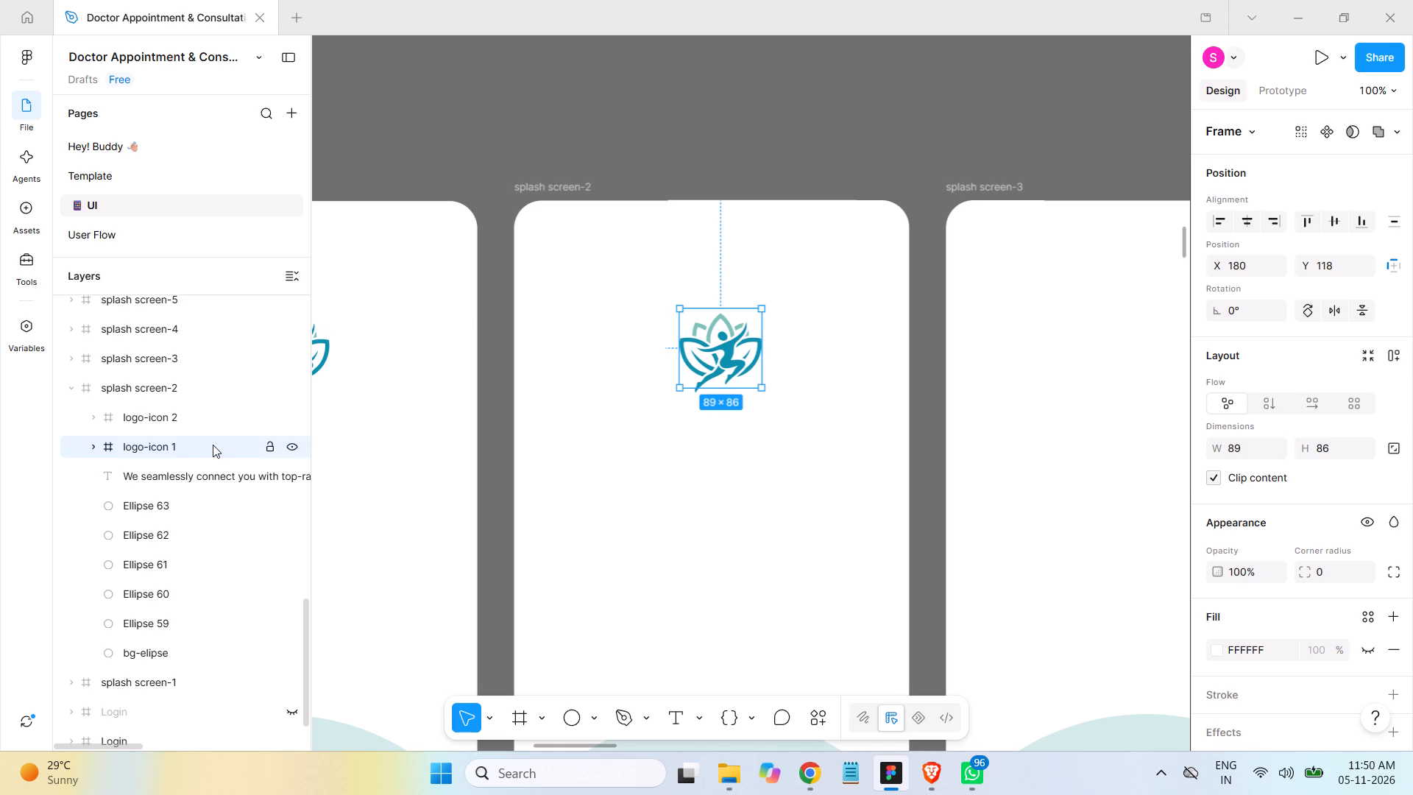
pyautogui.press('Delete')
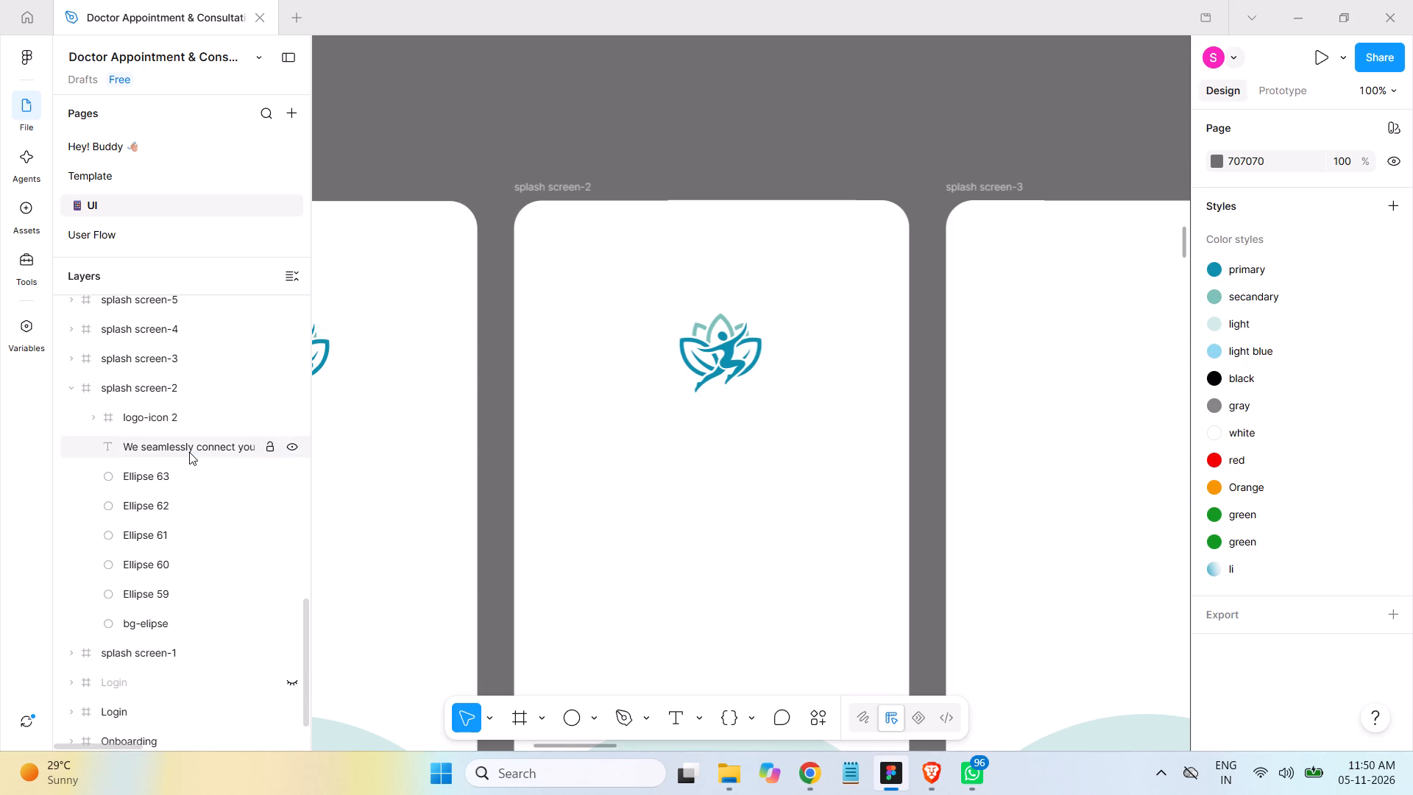
pyautogui.click(71, 389)
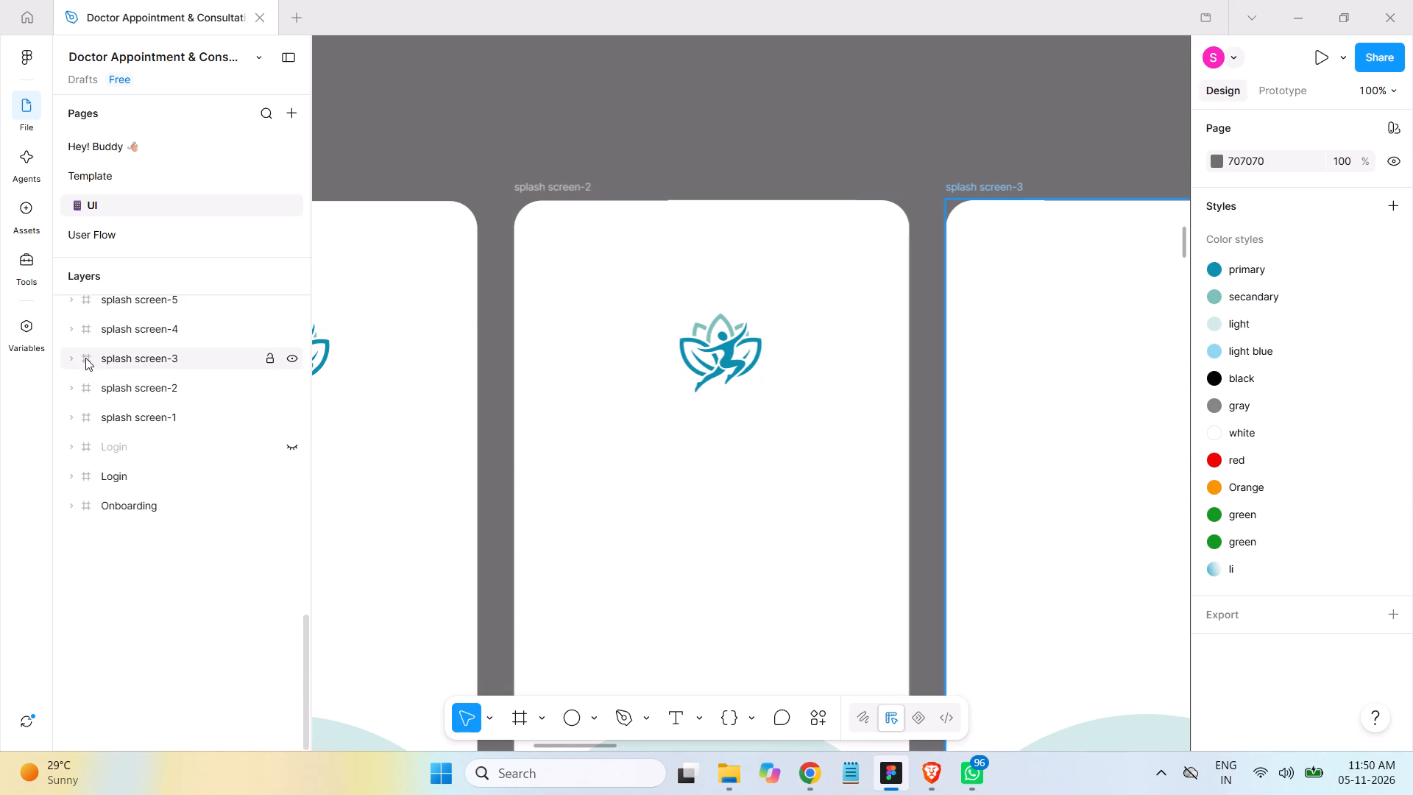
# Replace the logo on splash screen-3: paste the copied recoloured logo frame and delete the old logo-icon 1.
pyautogui.click(85, 357)
pyautogui.press('space')
pyautogui.press('space')
pyautogui.press('space')
pyautogui.press('space')
pyautogui.press('space')
pyautogui.press('space')
pyautogui.press('space')
pyautogui.press('space')
pyautogui.press('space')
pyautogui.press('space')
pyautogui.press('space')
pyautogui.press('space')
pyautogui.press('space')
pyautogui.press('space')
pyautogui.press('space')
pyautogui.press('space')
pyautogui.press('space')
pyautogui.press('space')
pyautogui.press('space')
pyautogui.press('space')
pyautogui.moveTo(921, 487); pyautogui.dragTo(787, 501)
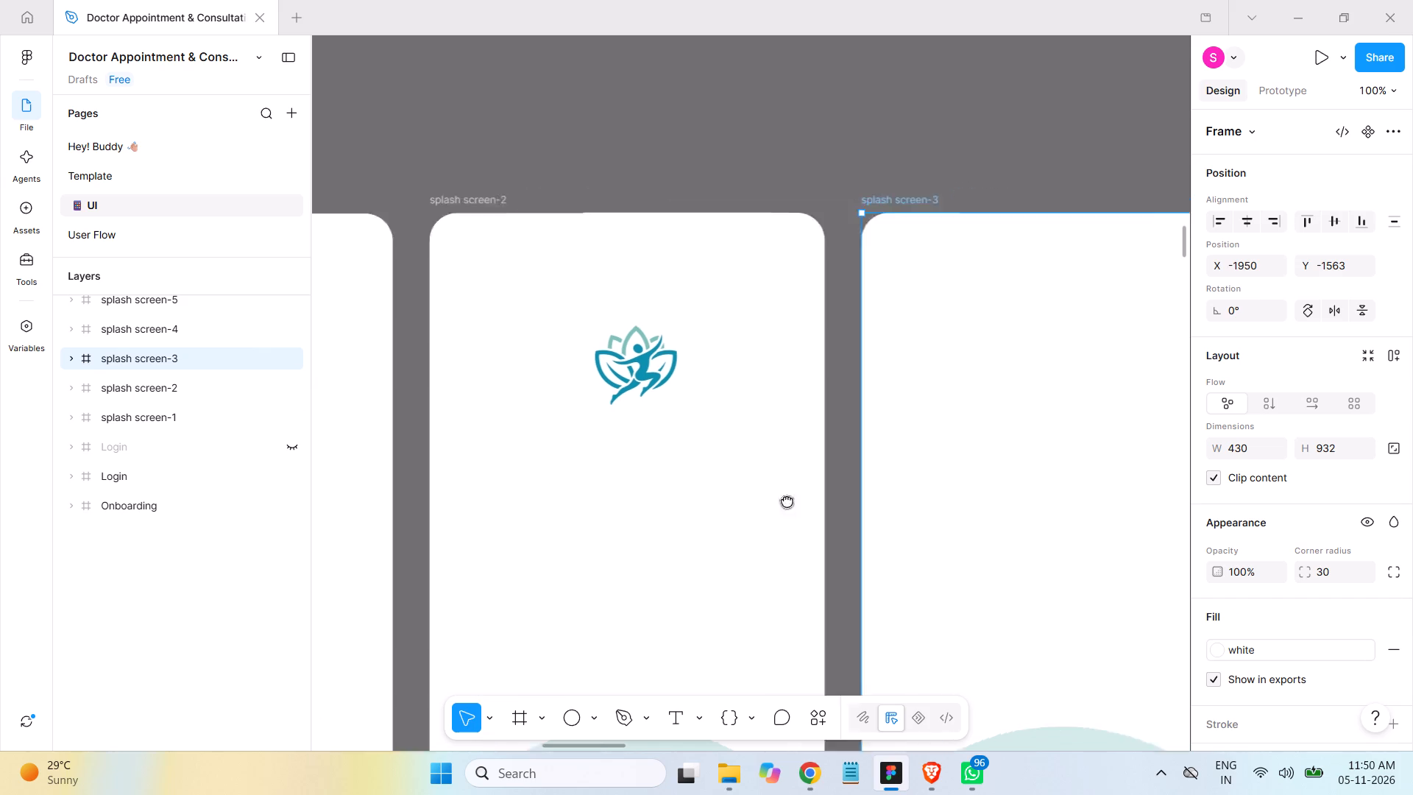
pyautogui.moveTo(787, 501); pyautogui.dragTo(345, 475)
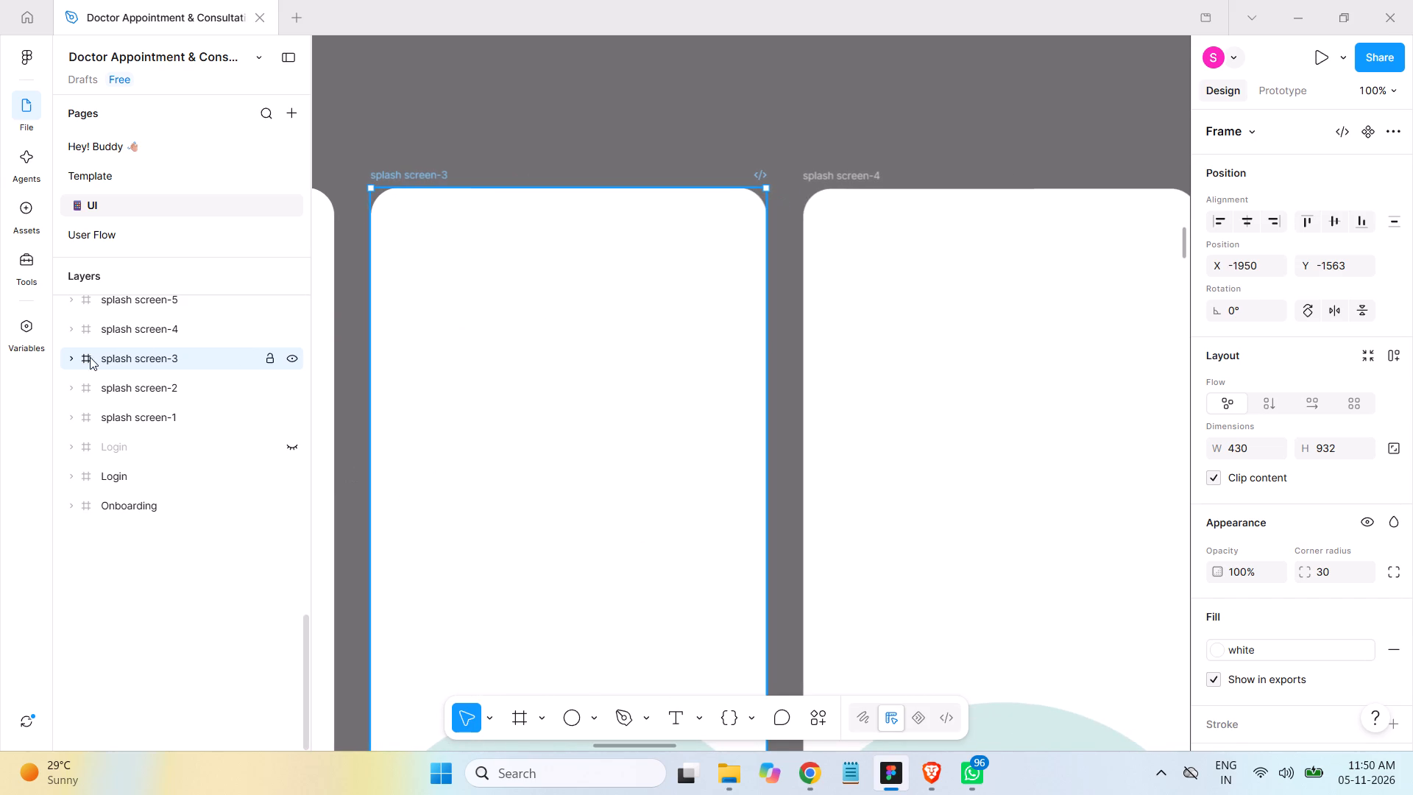
pyautogui.click(71, 358)
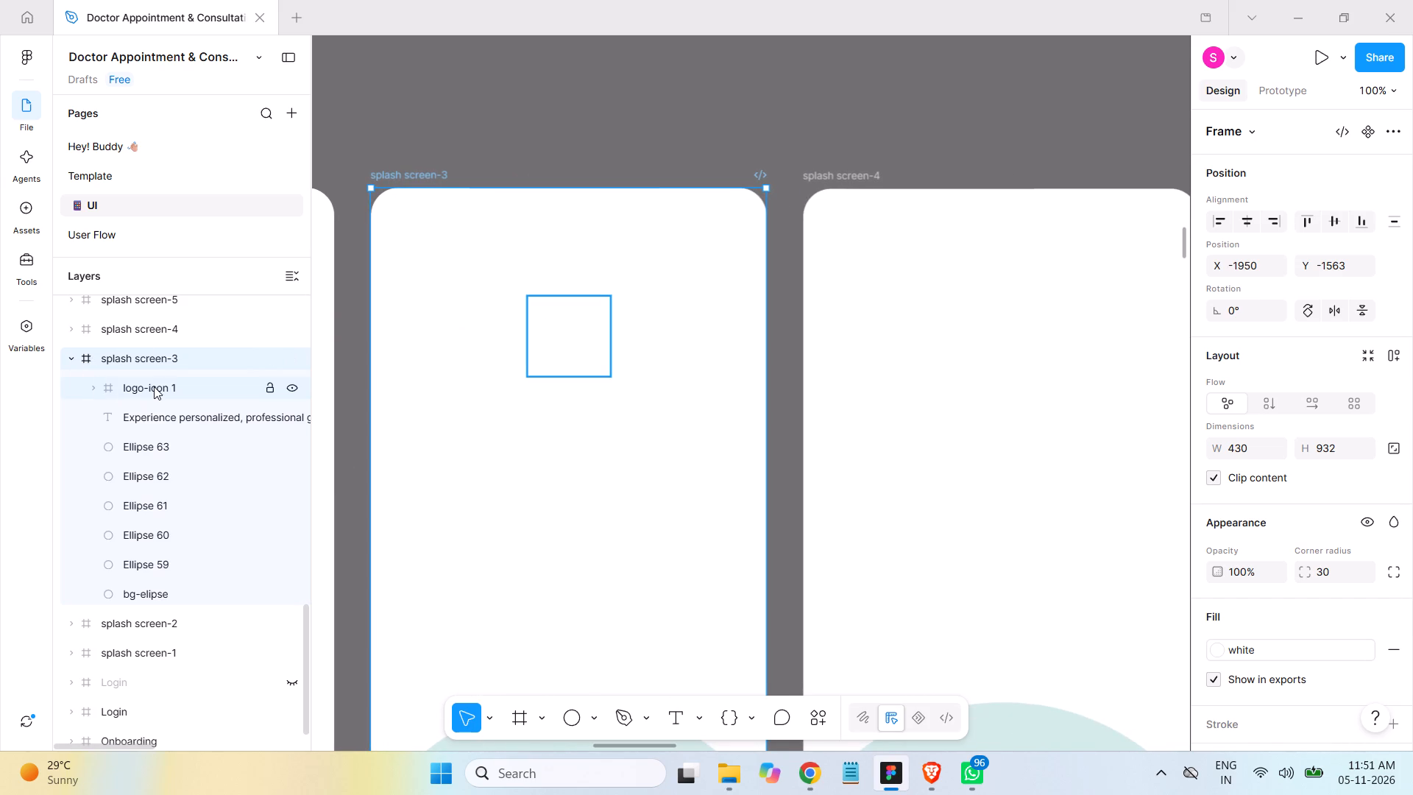
pyautogui.hotkey('ctrl', 'v')
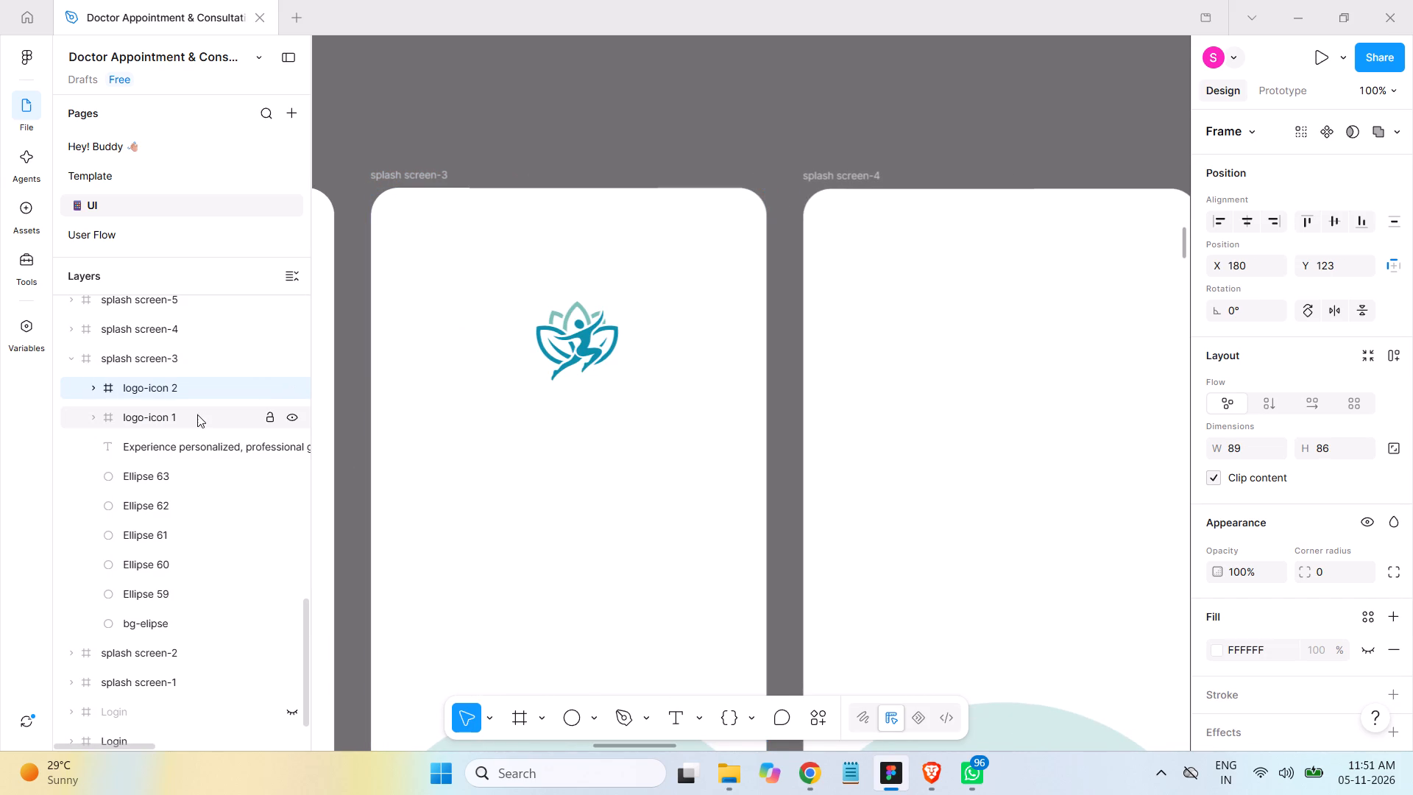
pyautogui.click(108, 414)
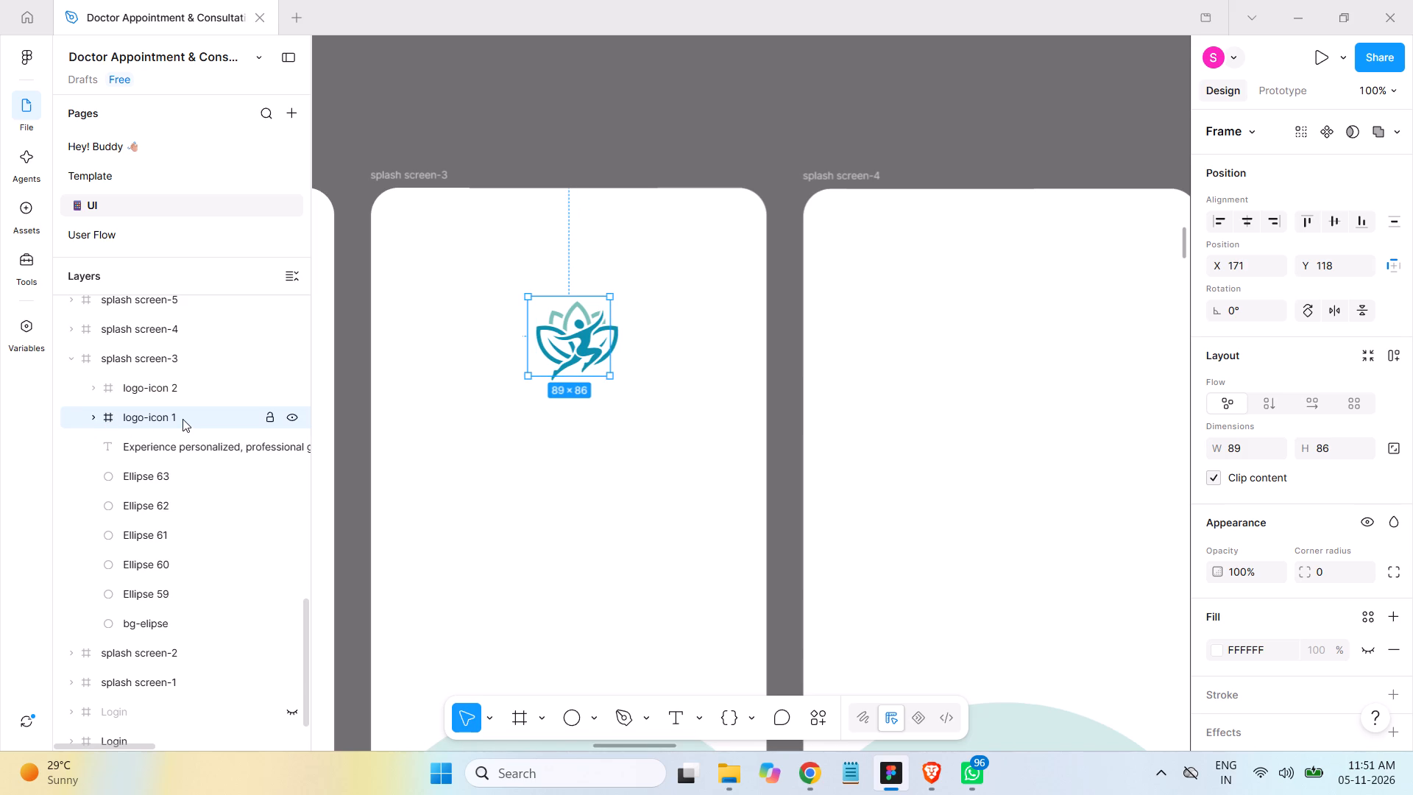
pyautogui.press('Delete')
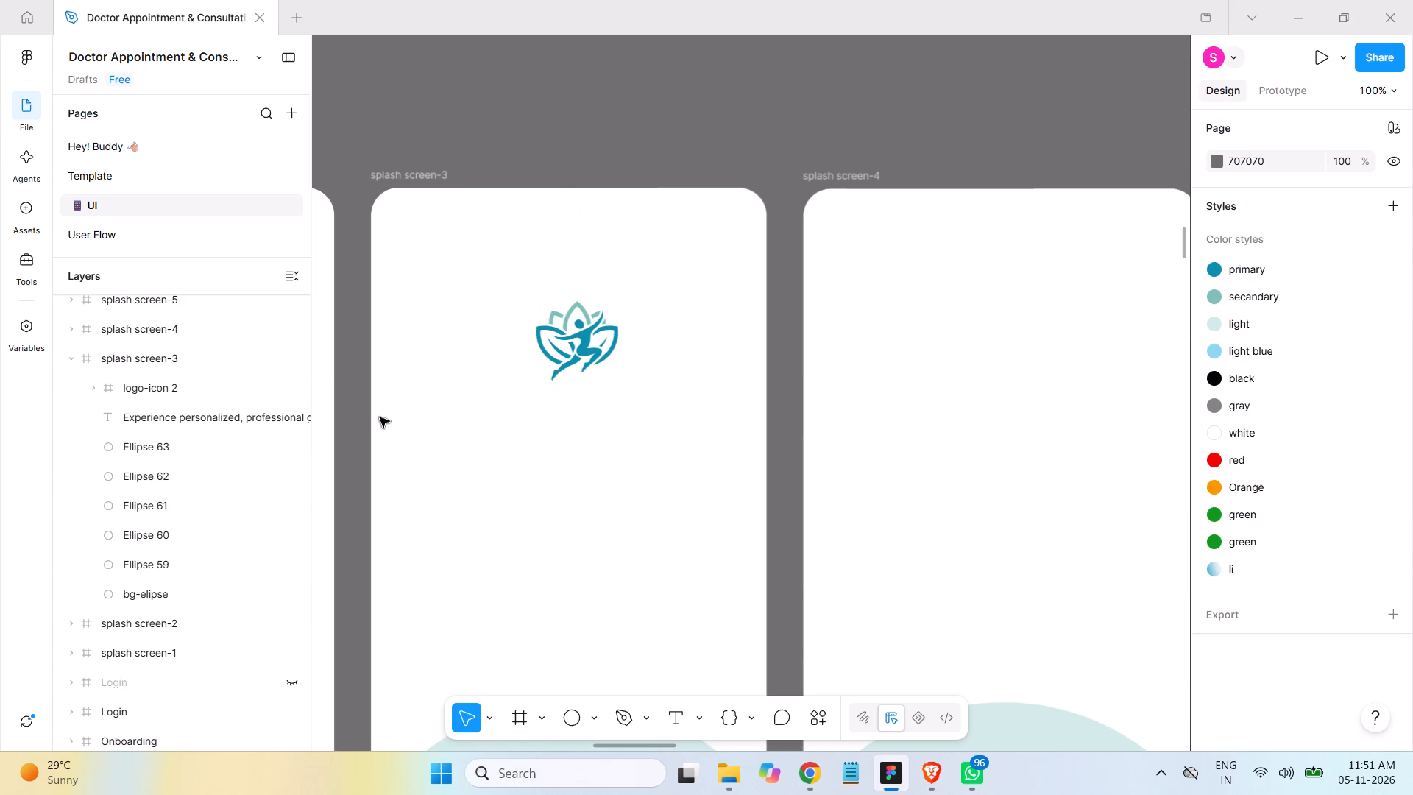
# Centre the pasted logo-icon 2 frame horizontally on splash screen-3.
pyautogui.click(70, 360)
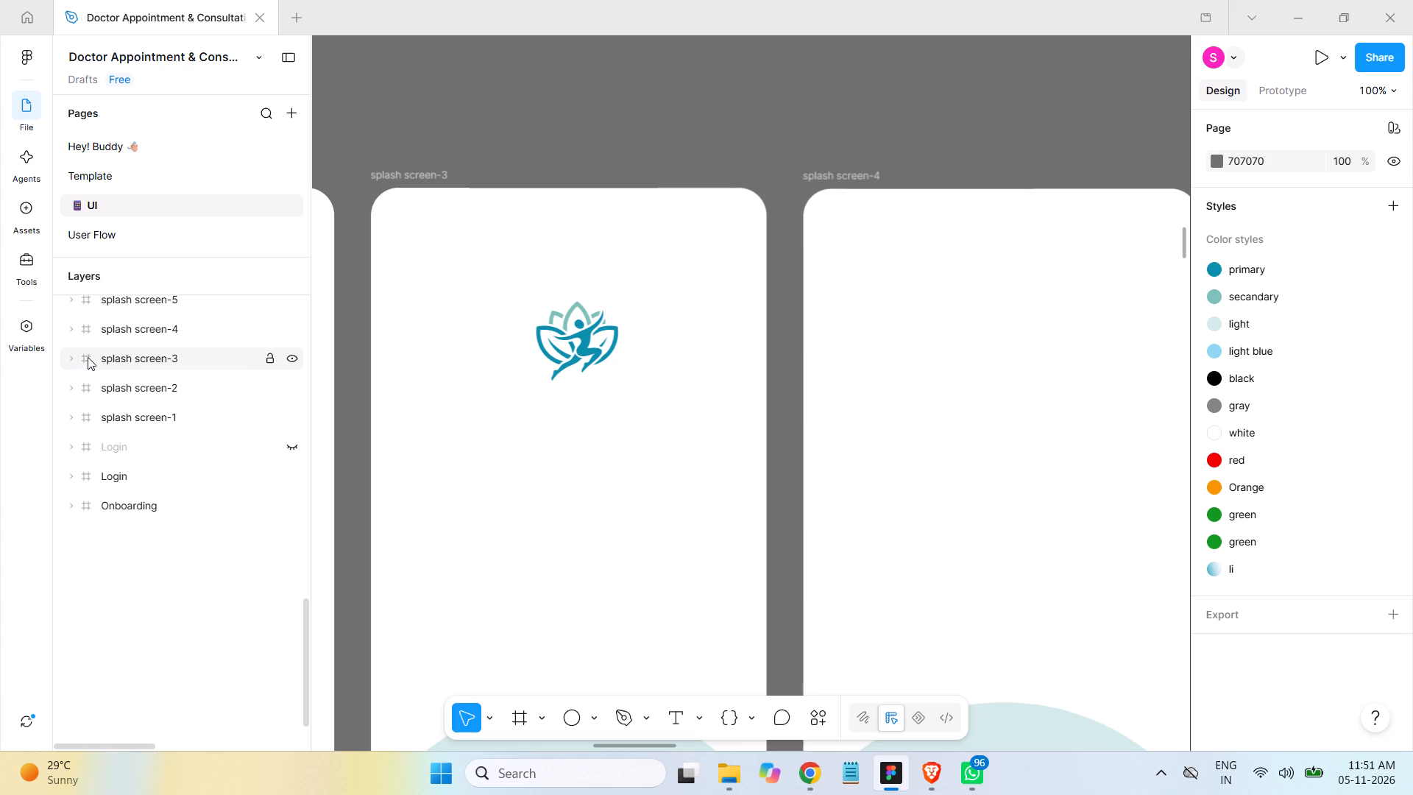
pyautogui.click(71, 359)
pyautogui.click(142, 387)
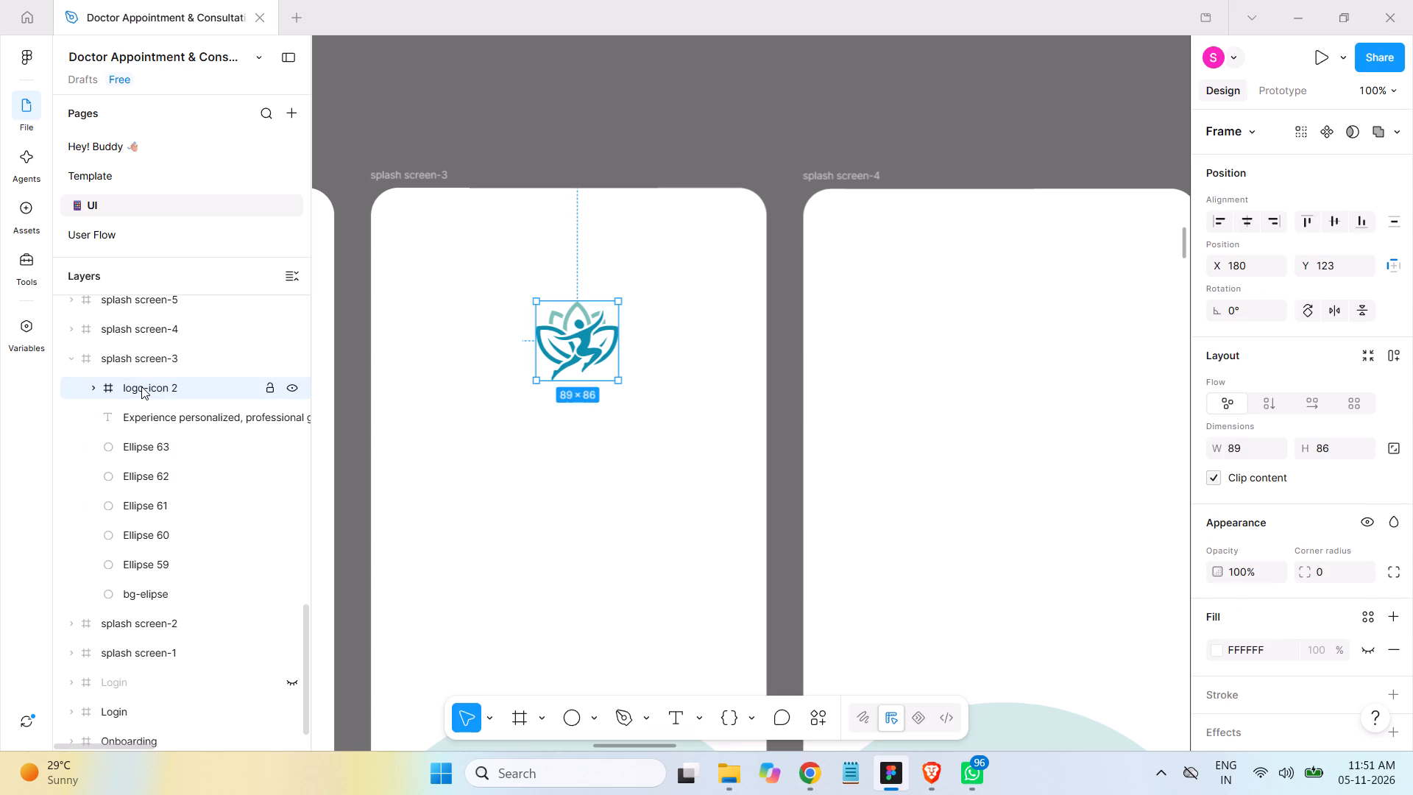
pyautogui.click(1246, 220)
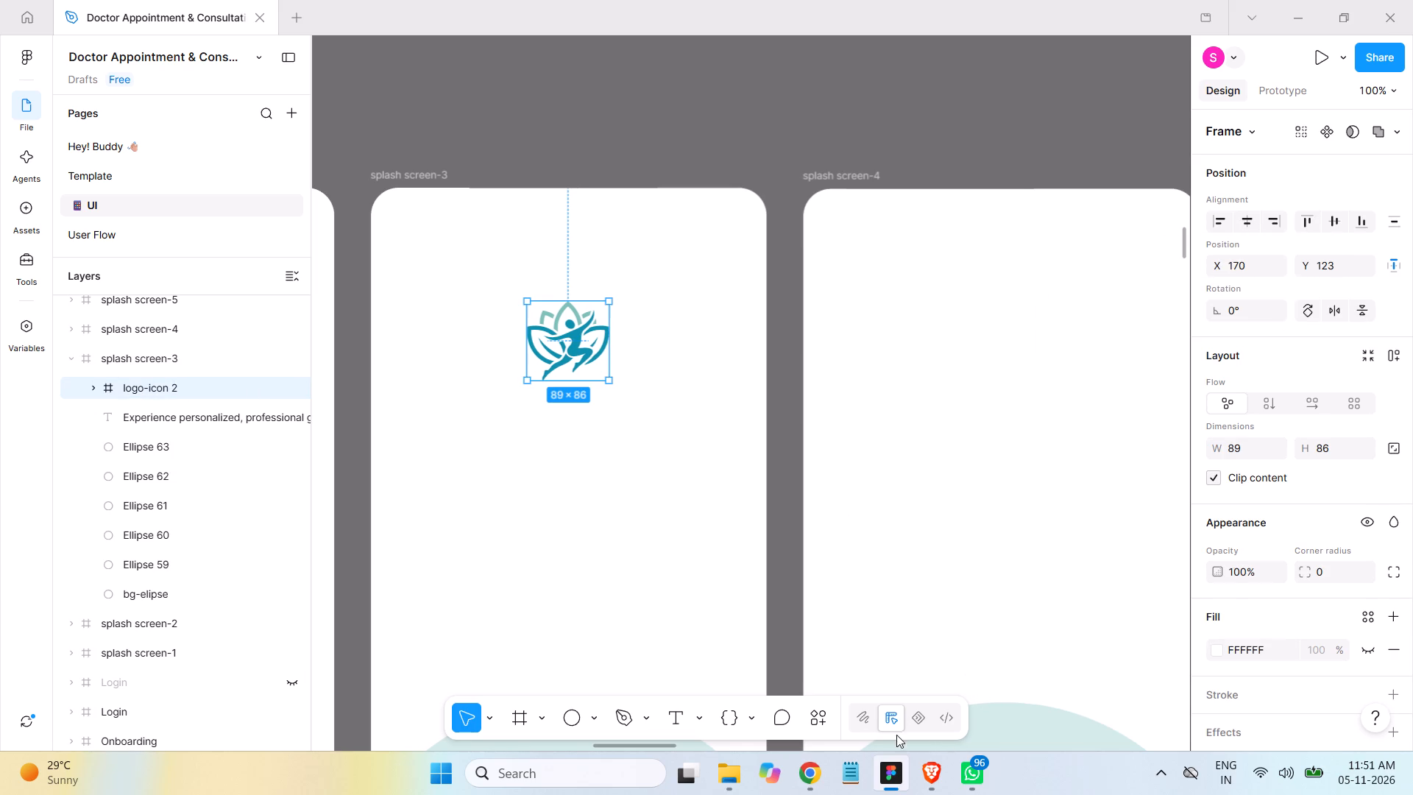
pyautogui.click(73, 358)
# Paste the recoloured logo into splash screen-4 and move it out of the old logo-icon 1 frame, directly above it.
pyautogui.click(84, 328)
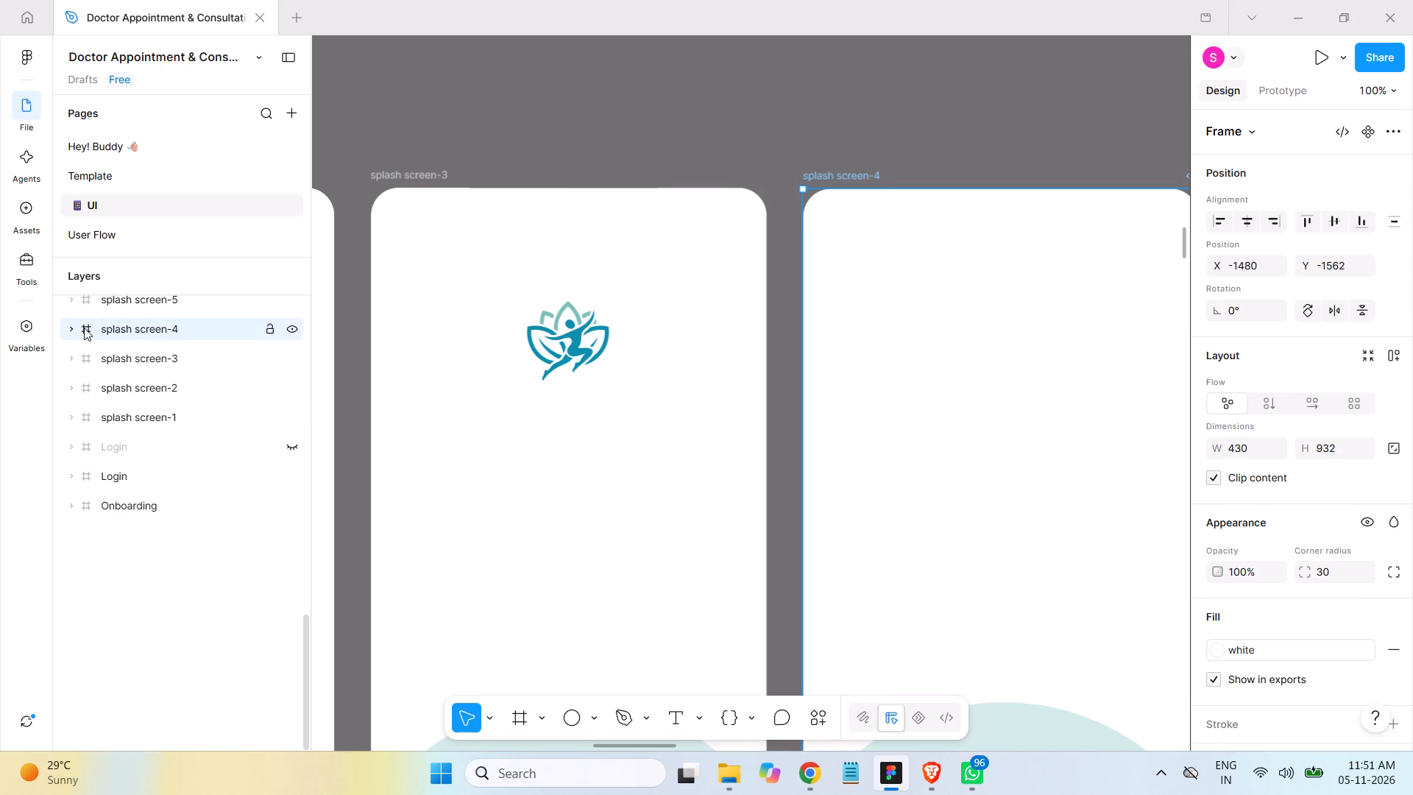
pyautogui.click(74, 329)
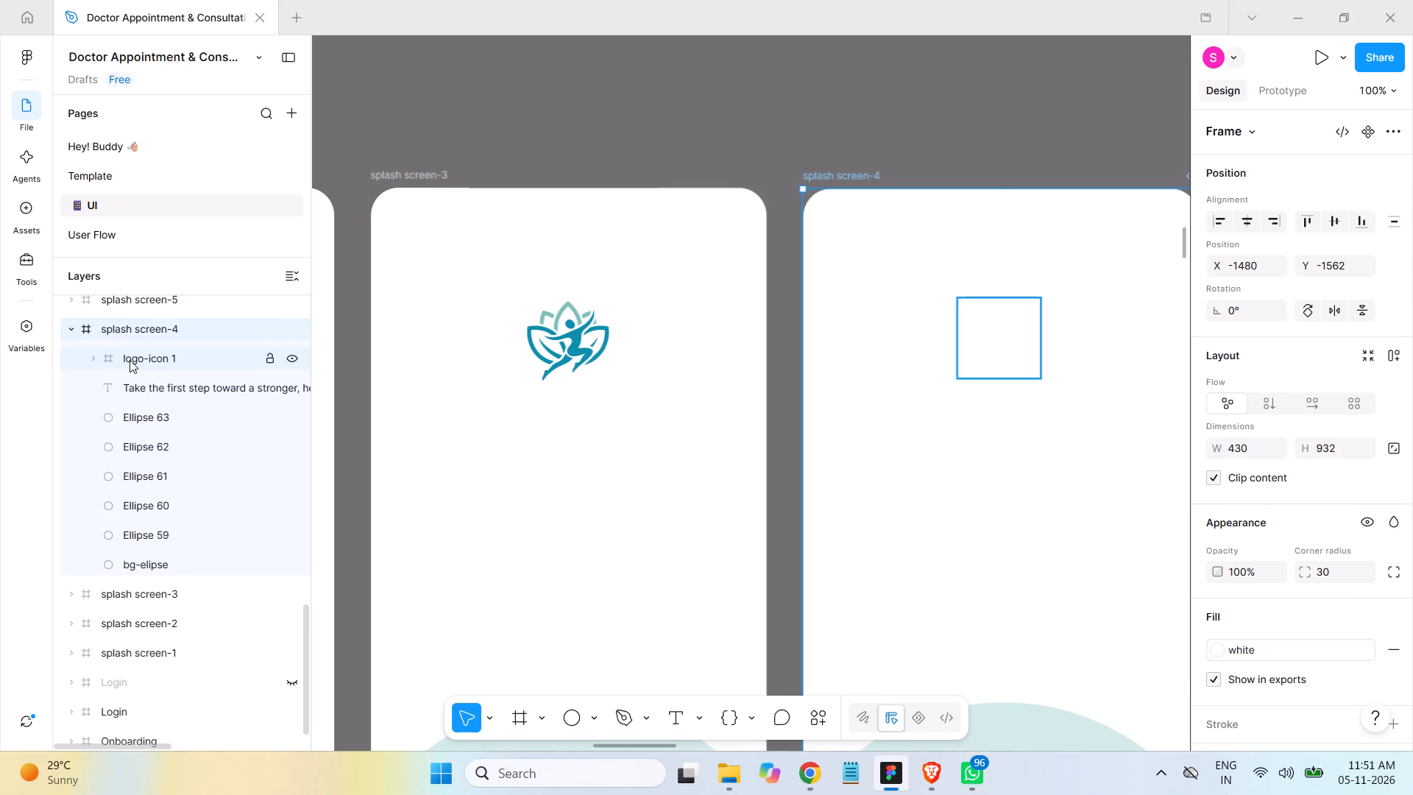
pyautogui.click(130, 360)
pyautogui.hotkey('ctrl', 'v')
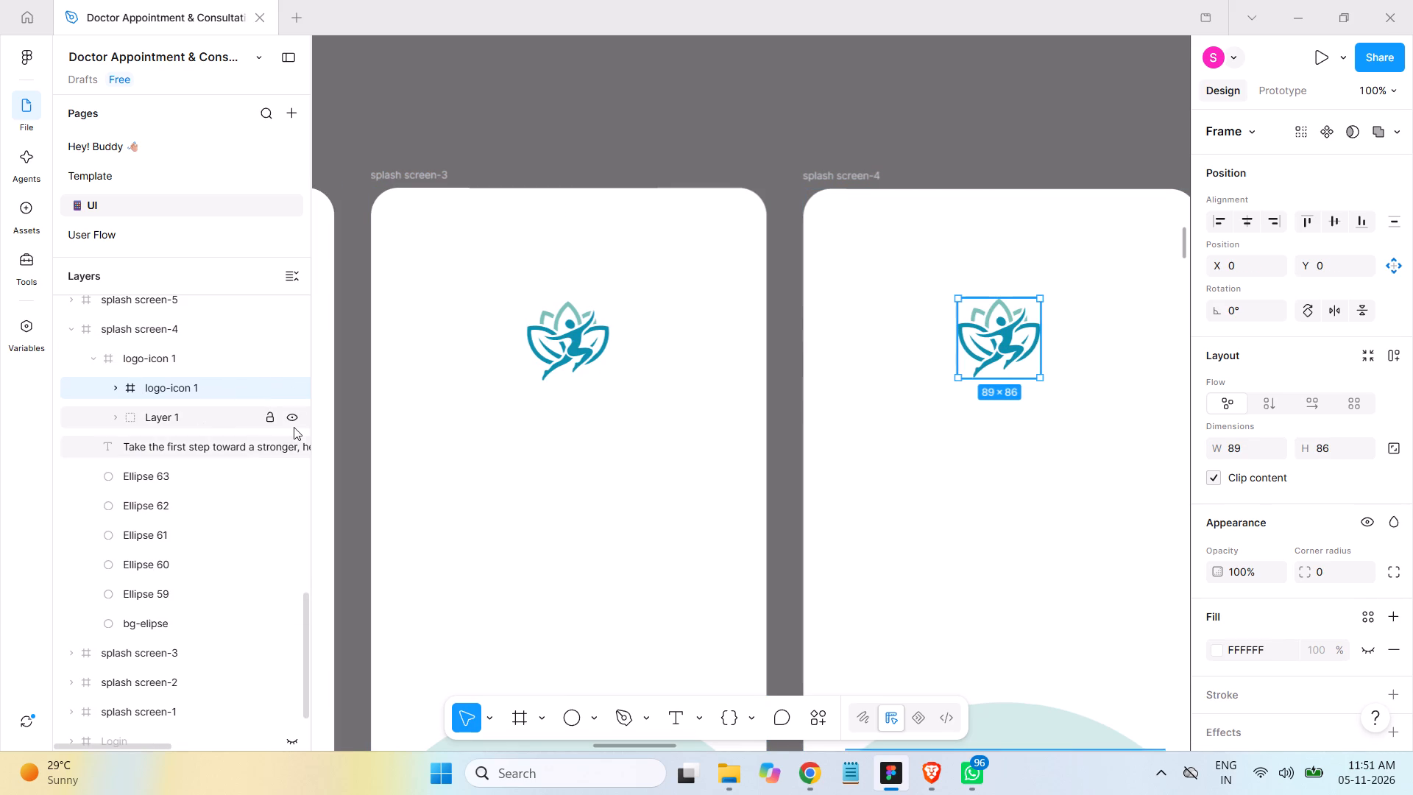
pyautogui.moveTo(158, 388); pyautogui.dragTo(156, 360)
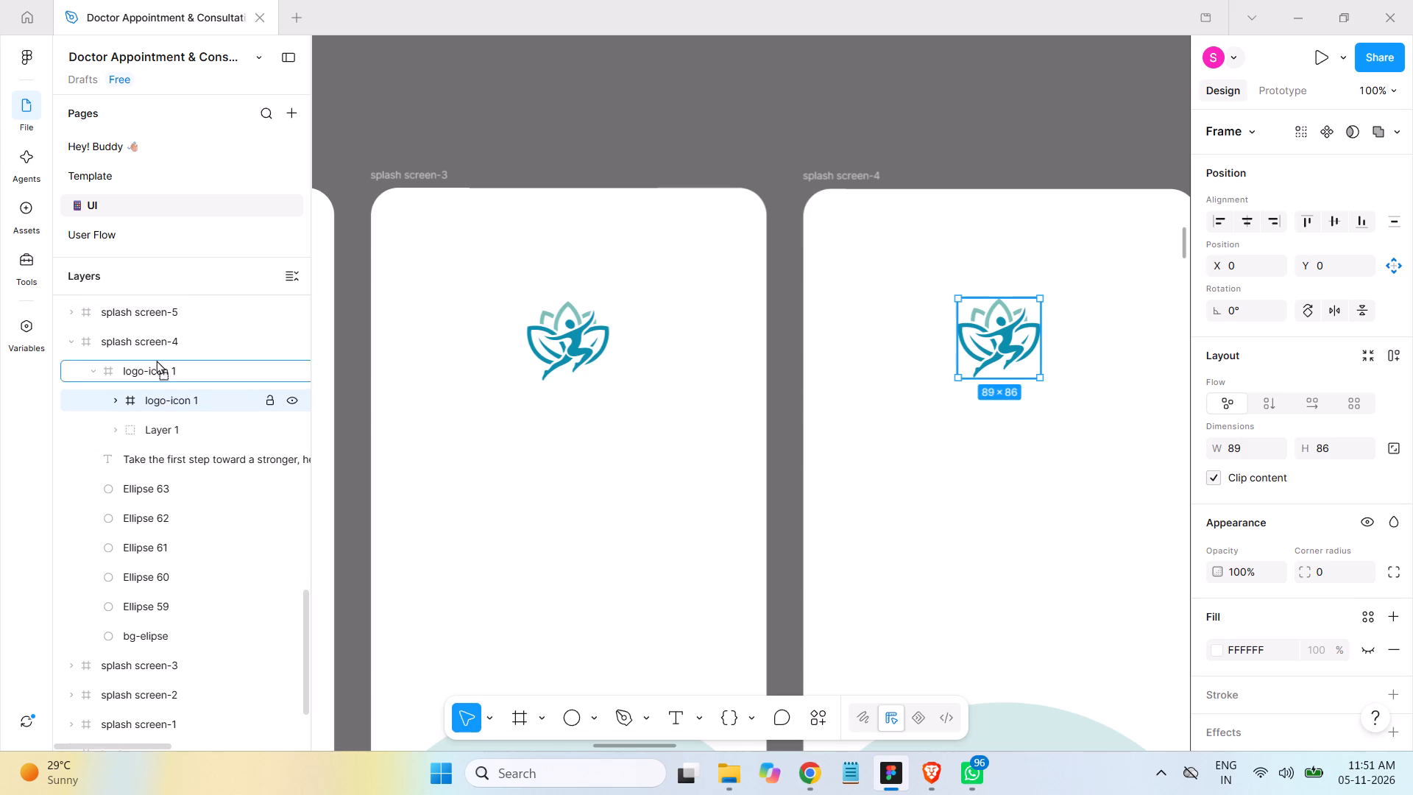
pyautogui.moveTo(156, 360); pyautogui.dragTo(153, 534)
# Delete the old logo-icon 1 frame containing Layer 1 from splash screen-4.
pyautogui.click(92, 579)
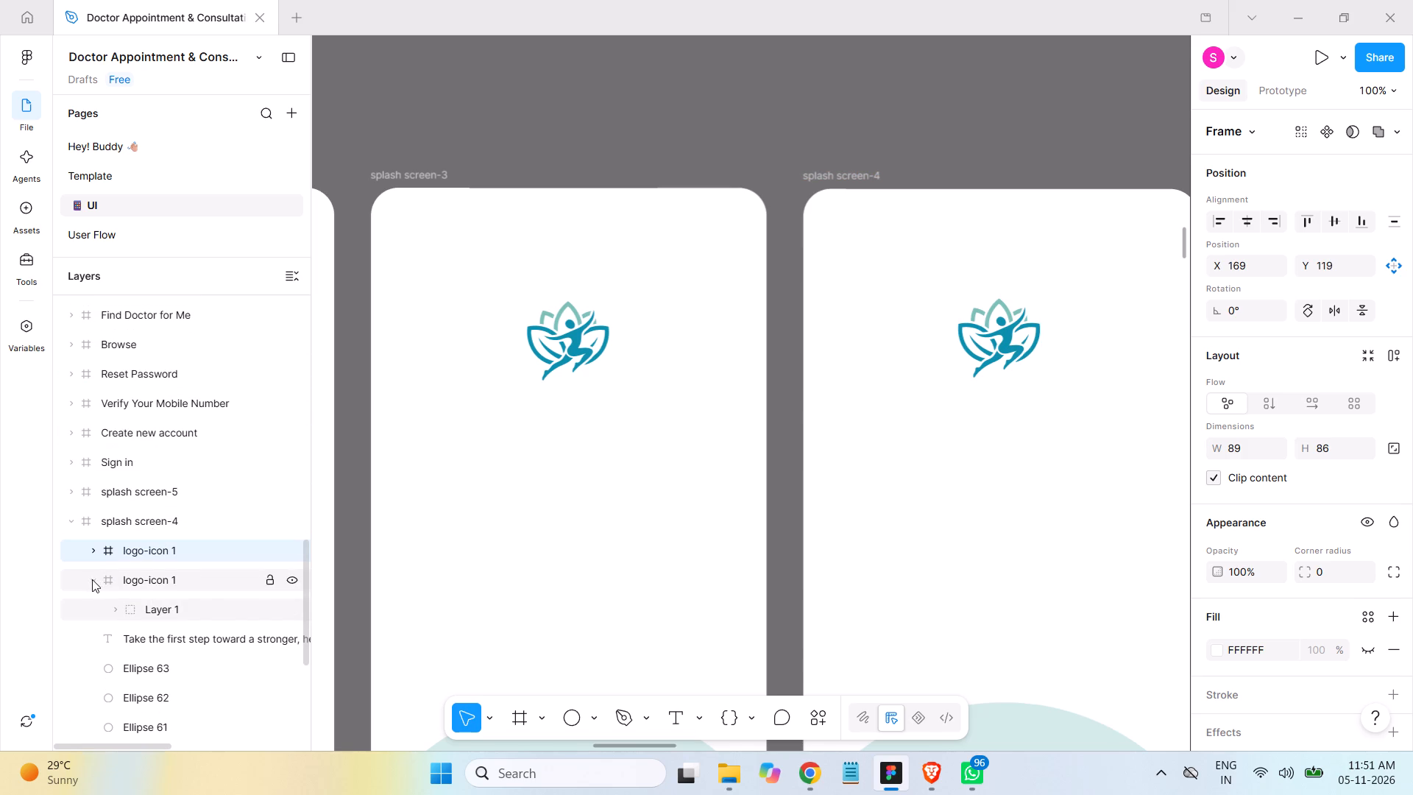
pyautogui.click(138, 579)
pyautogui.press('Delete')
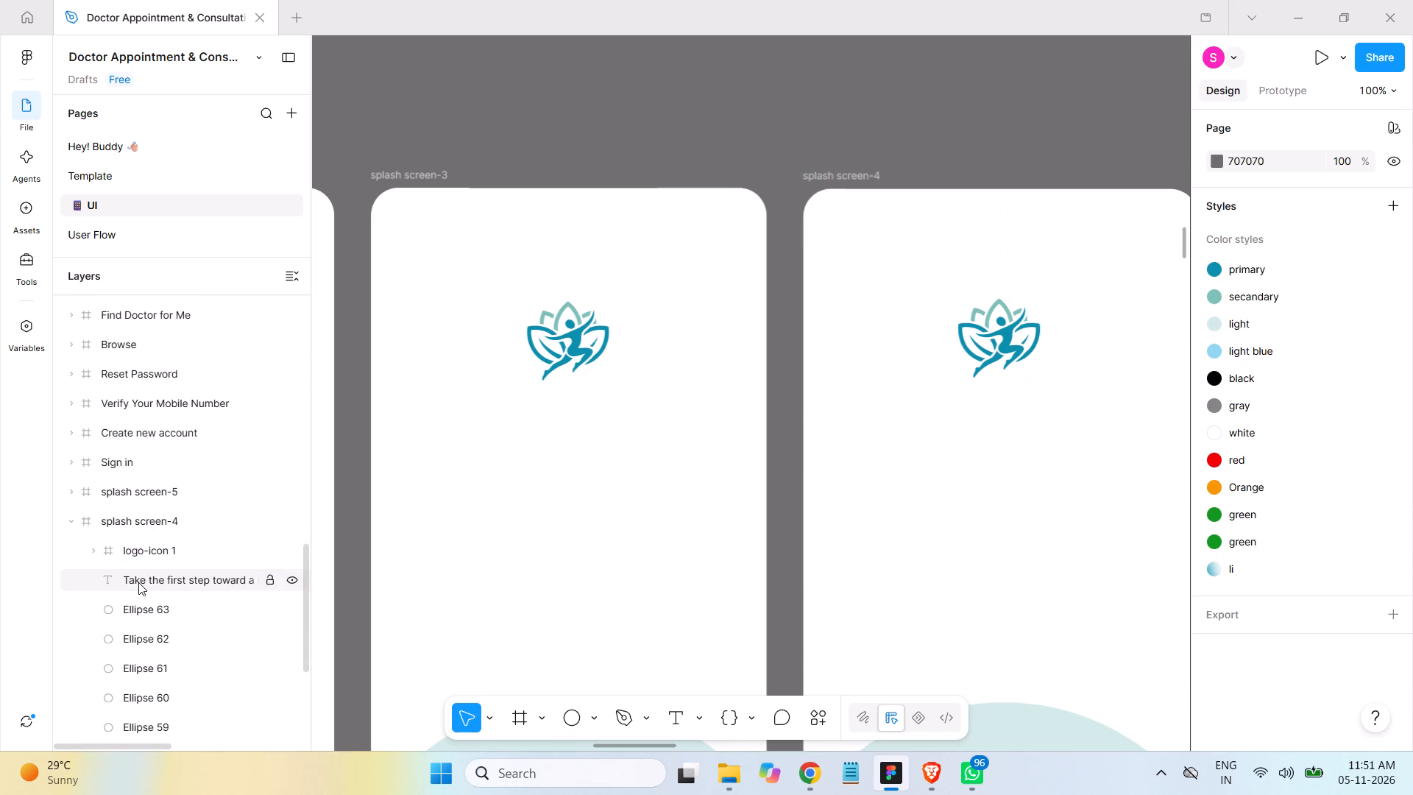
# Centre the remaining logo-icon 1 frame horizontally on splash screen-4.
pyautogui.click(135, 549)
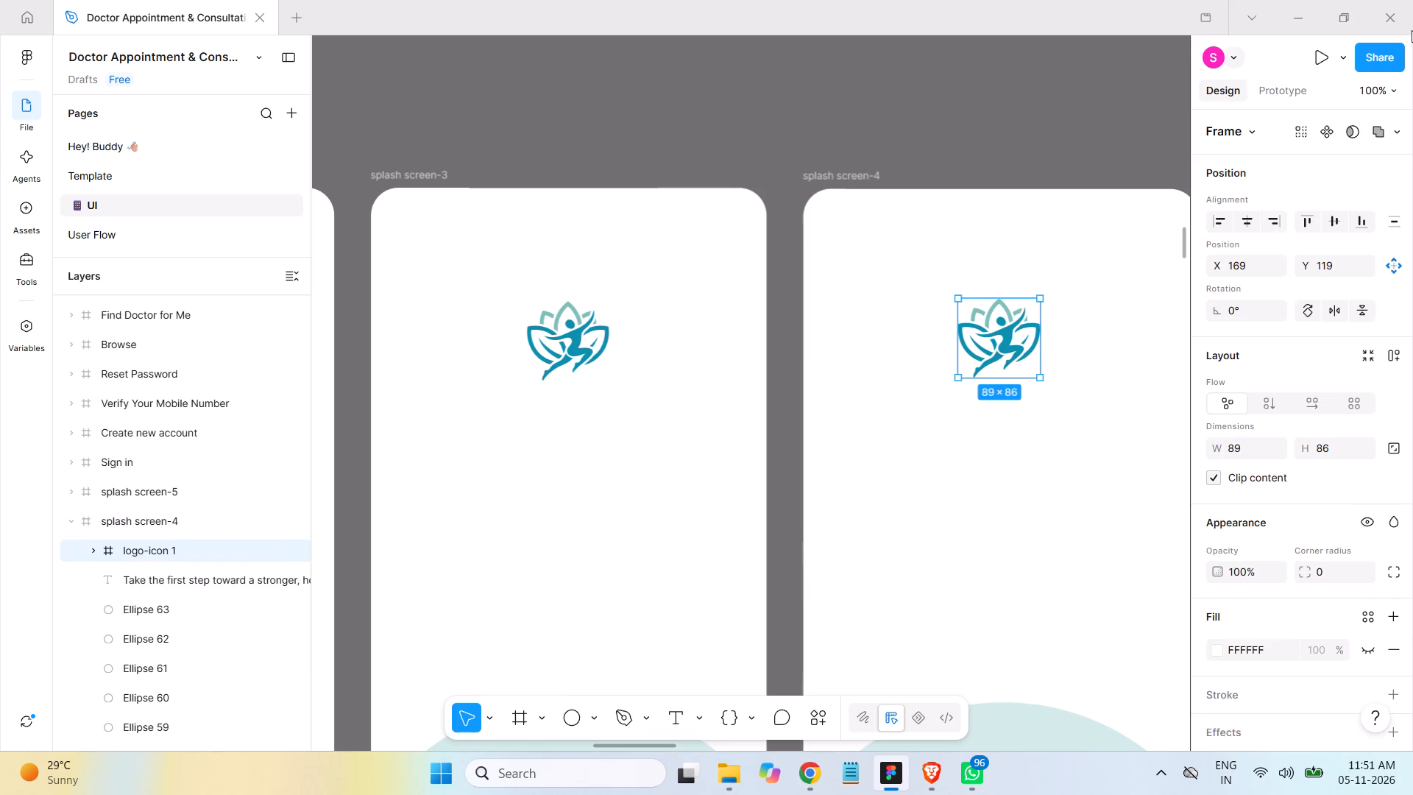
pyautogui.click(1247, 216)
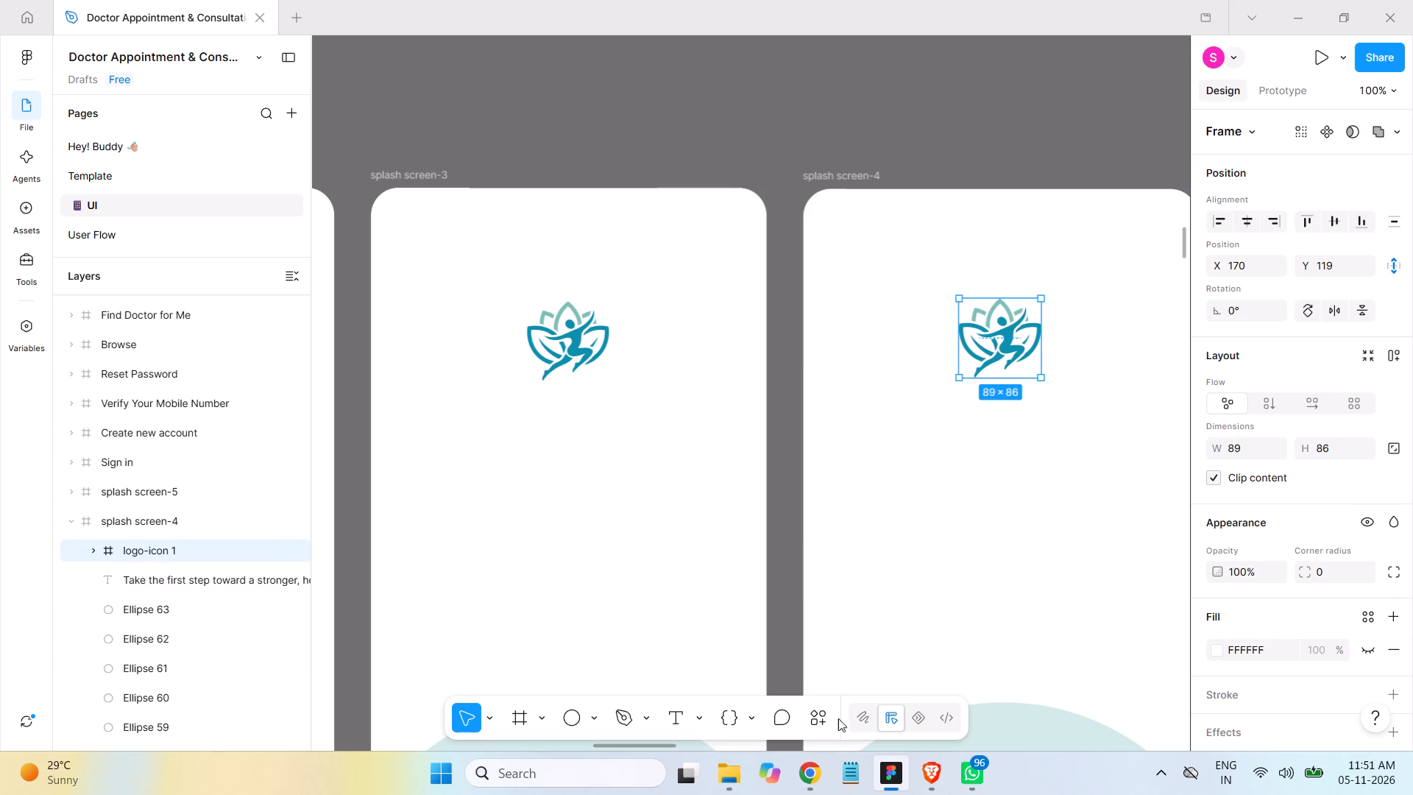
pyautogui.press('space')
pyautogui.click(914, 113)
# Replace the white logo on splash screen-5: paste the copied recoloured logo frame and delete the old logo-icon 1.
pyautogui.press('space')
pyautogui.press('space')
pyautogui.press('space')
pyautogui.press('space')
pyautogui.press('space')
pyautogui.press('space')
pyautogui.press('space')
pyautogui.press('space')
pyautogui.press('space')
pyautogui.press('space')
pyautogui.press('space')
pyautogui.press('space')
pyautogui.press('space')
pyautogui.press('space')
pyautogui.press('space')
pyautogui.press('space')
pyautogui.press('space')
pyautogui.press('space')
pyautogui.press('space')
pyautogui.press('space')
pyautogui.moveTo(922, 113); pyautogui.dragTo(477, 111)
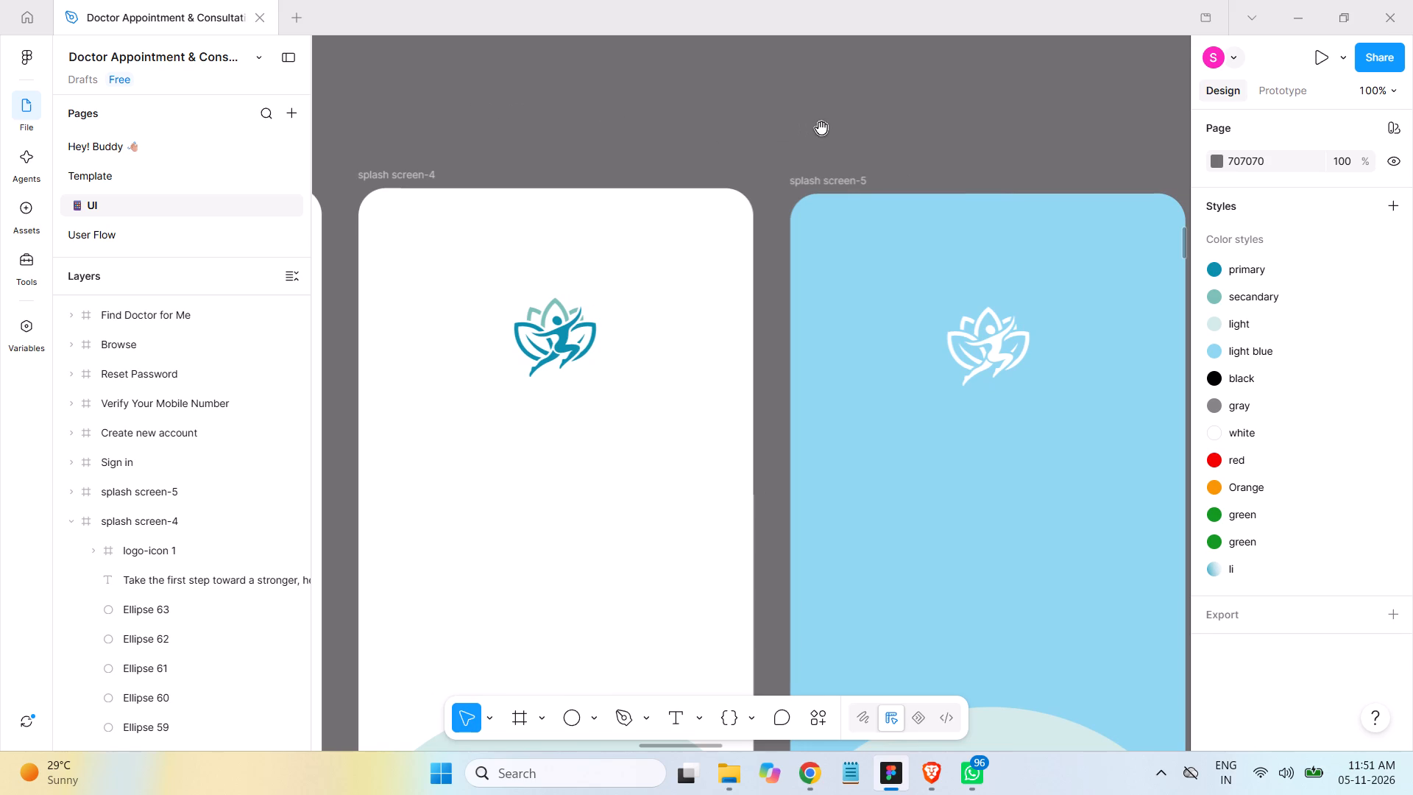
pyautogui.moveTo(821, 127); pyautogui.dragTo(737, 127)
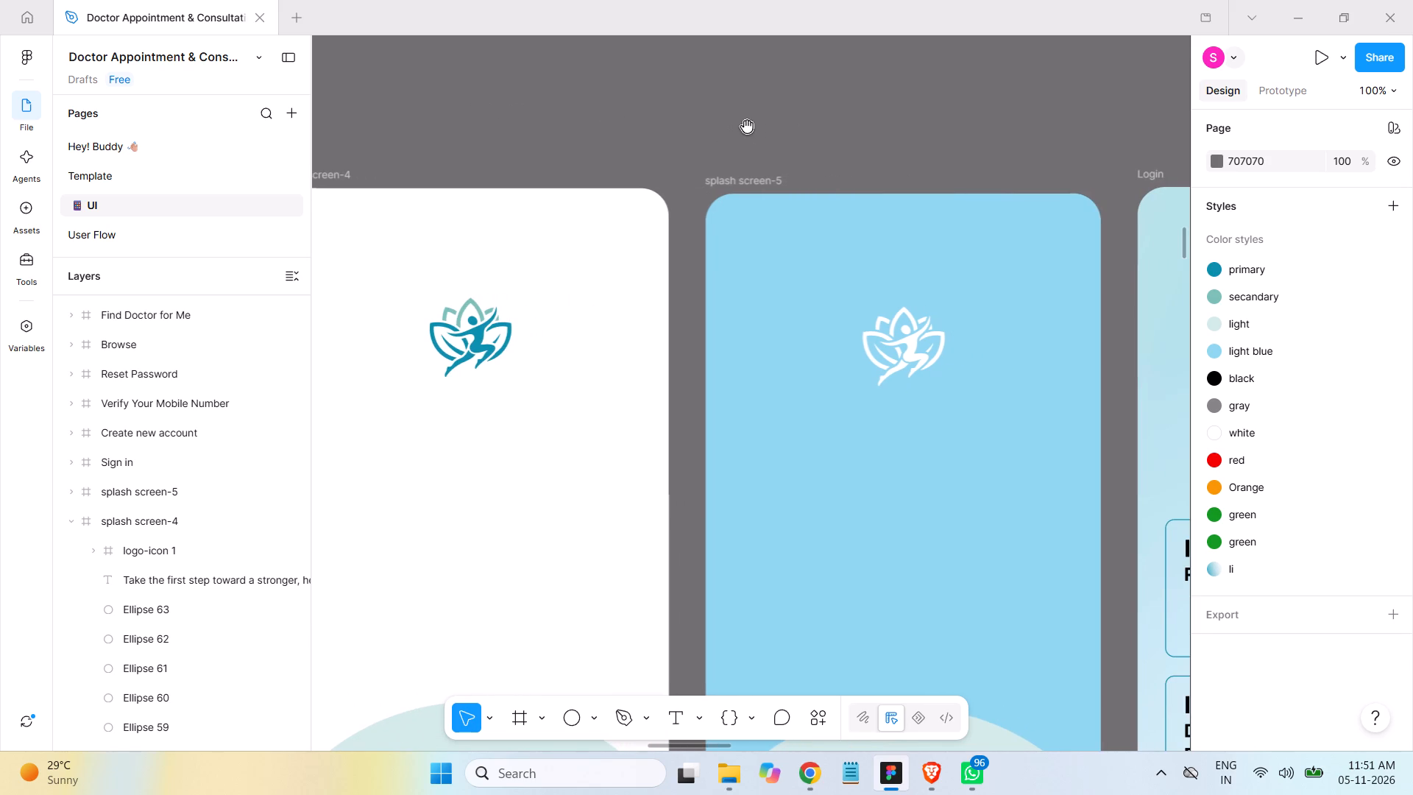
pyautogui.click(73, 522)
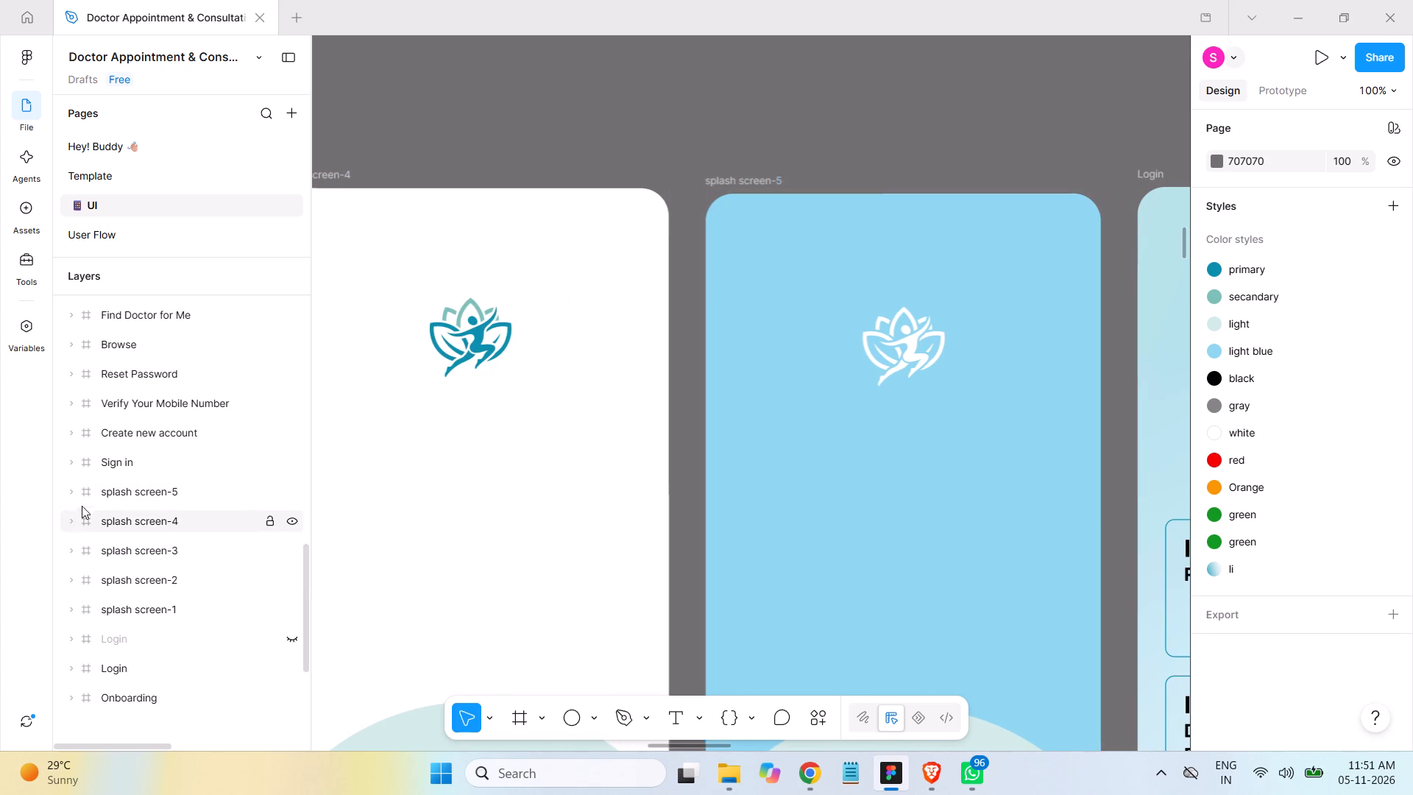
pyautogui.click(85, 491)
pyautogui.click(67, 490)
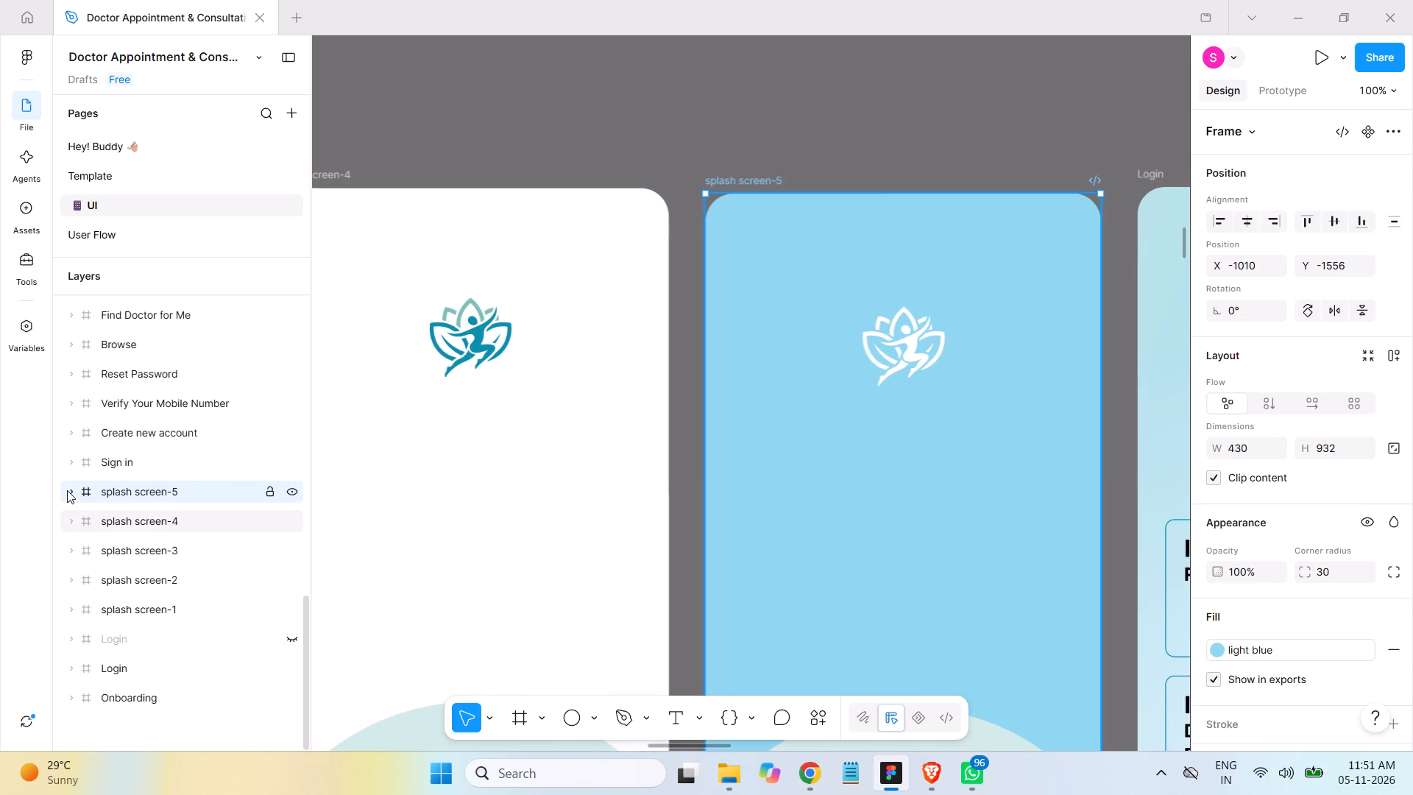
pyautogui.click(124, 492)
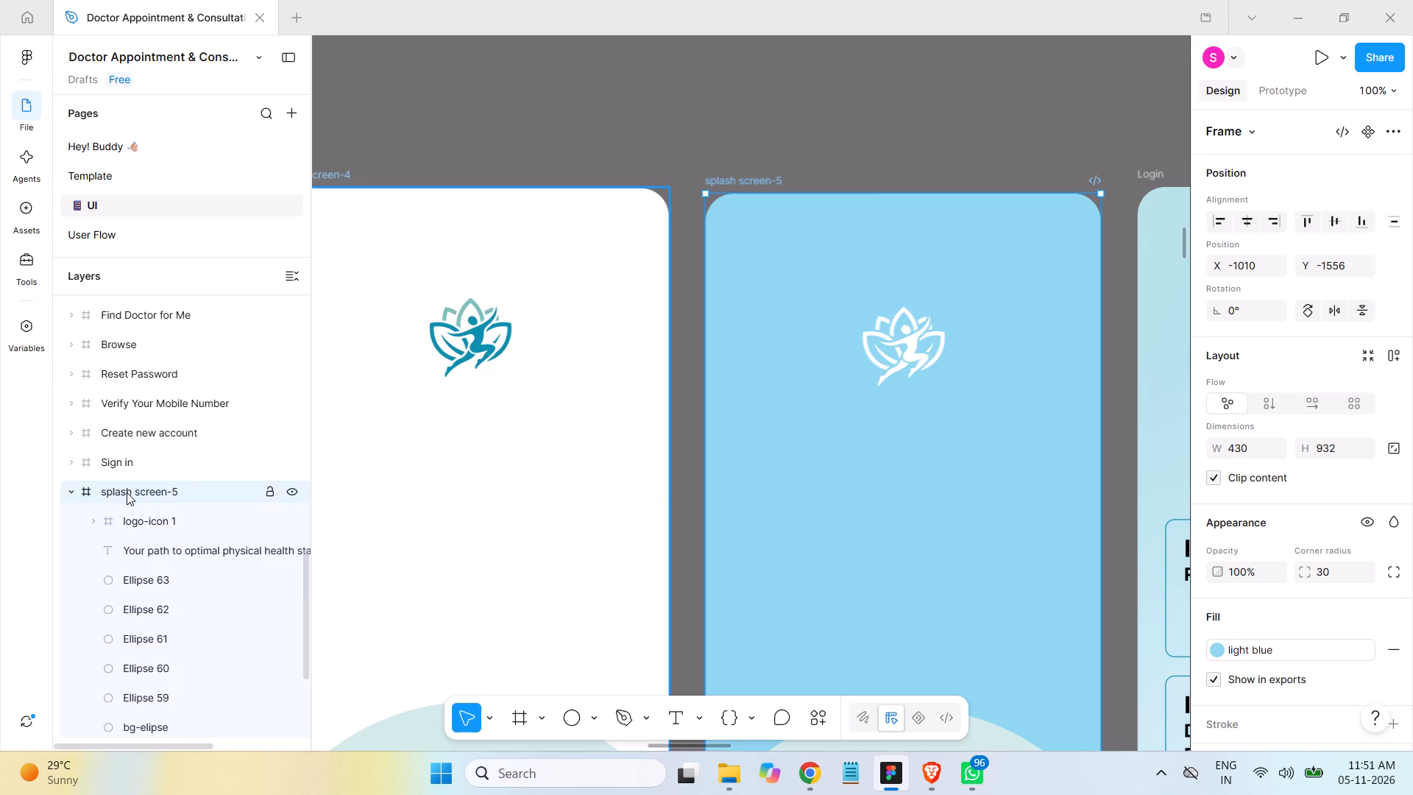
pyautogui.hotkey('ctrl', 'v')
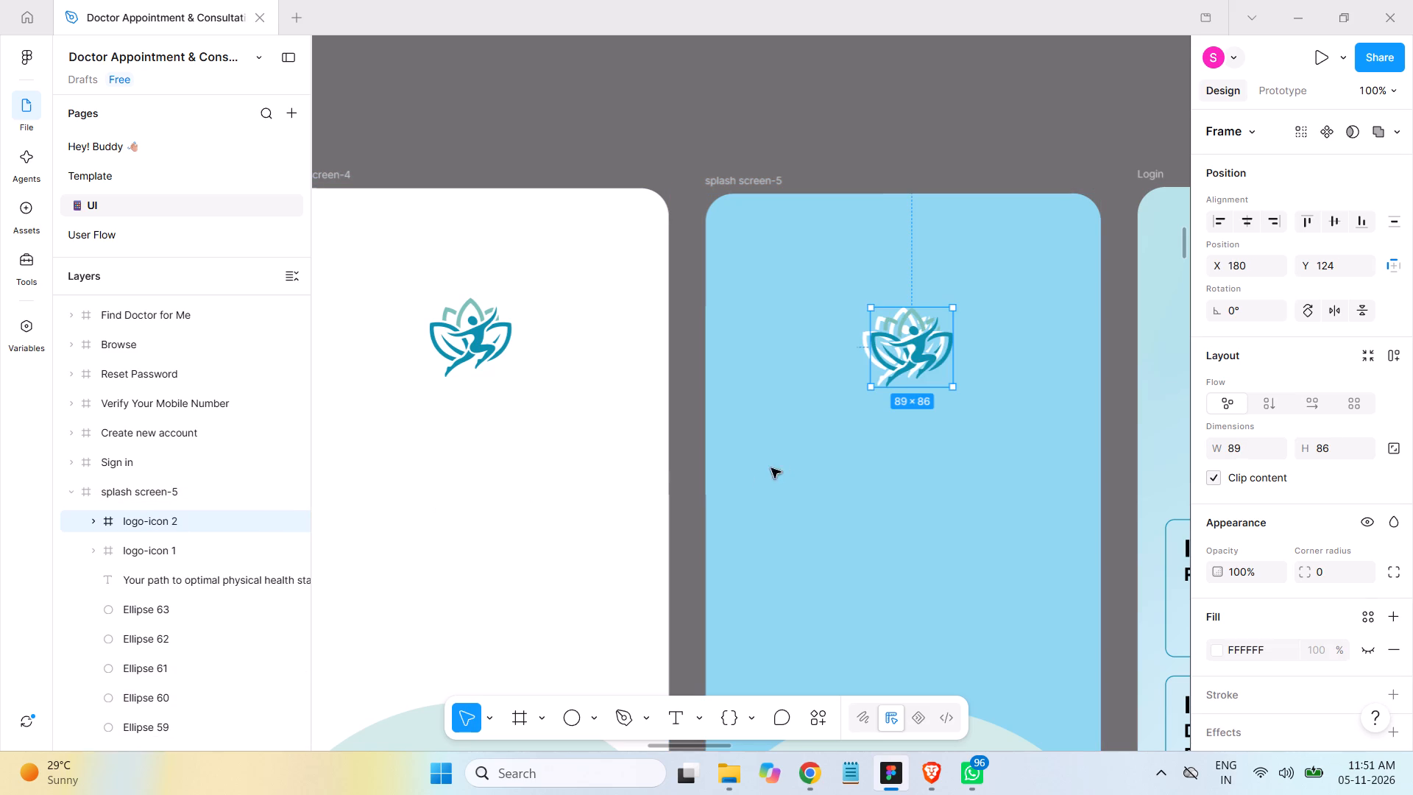
pyautogui.click(126, 547)
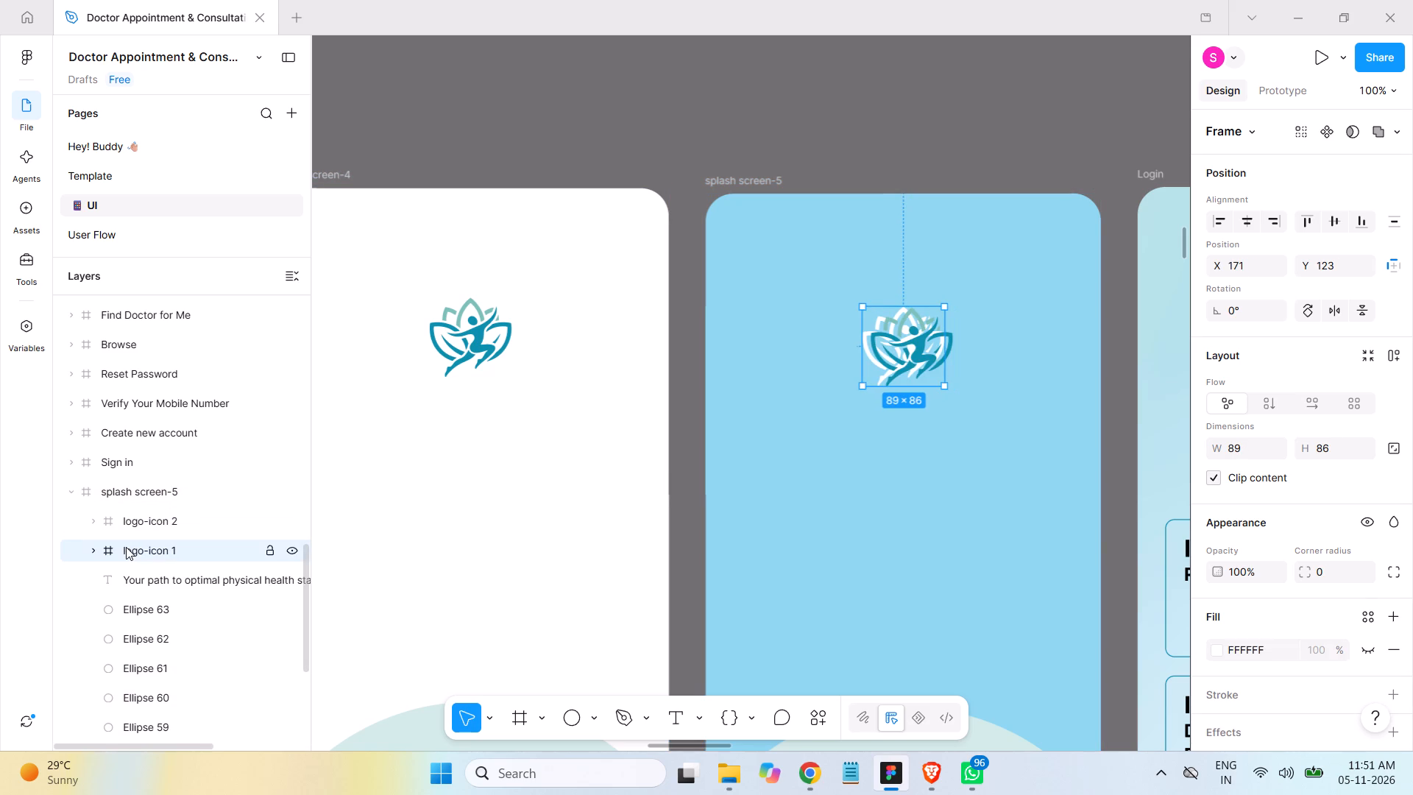
pyautogui.press('Delete')
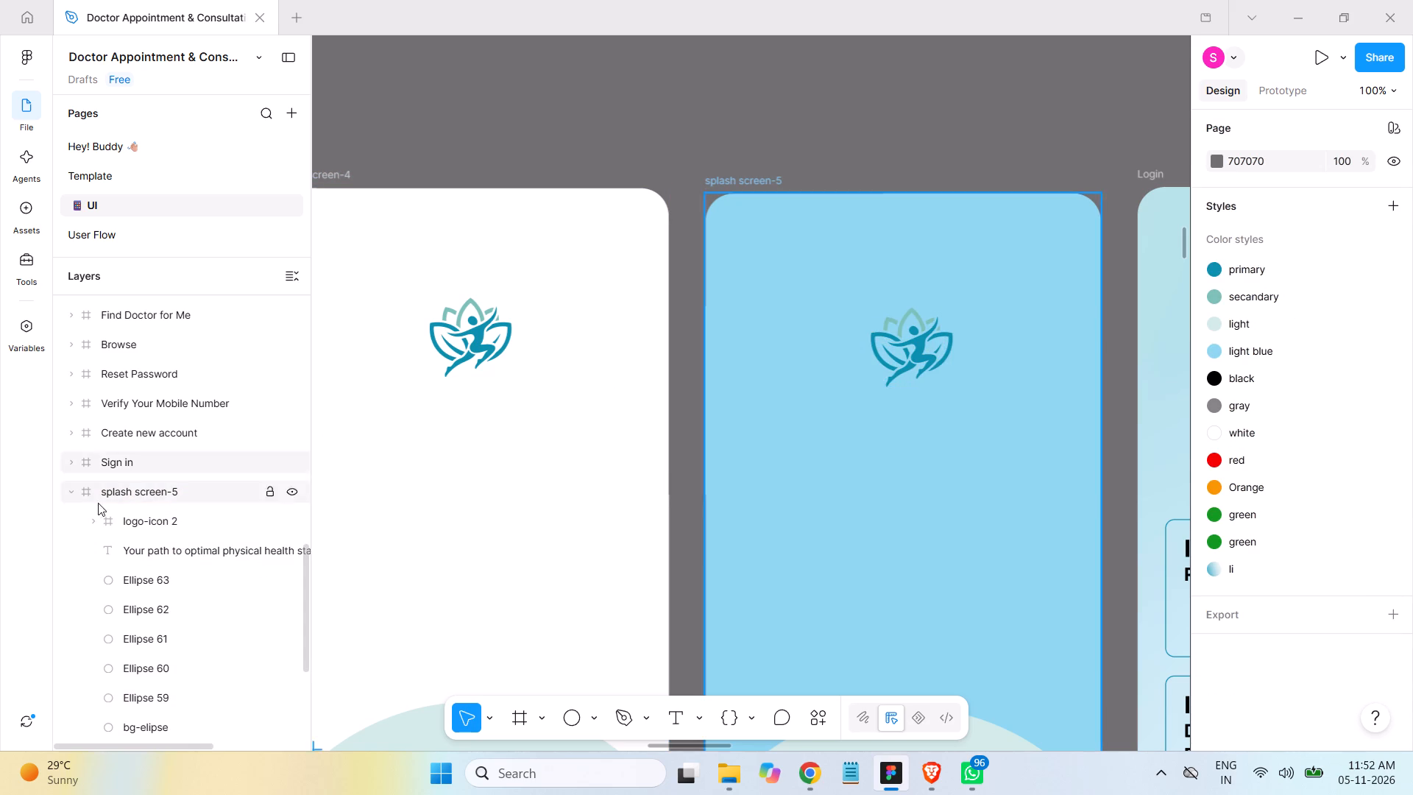
# Centre the pasted logo-icon 2 frame horizontally on splash screen-5.
pyautogui.click(124, 519)
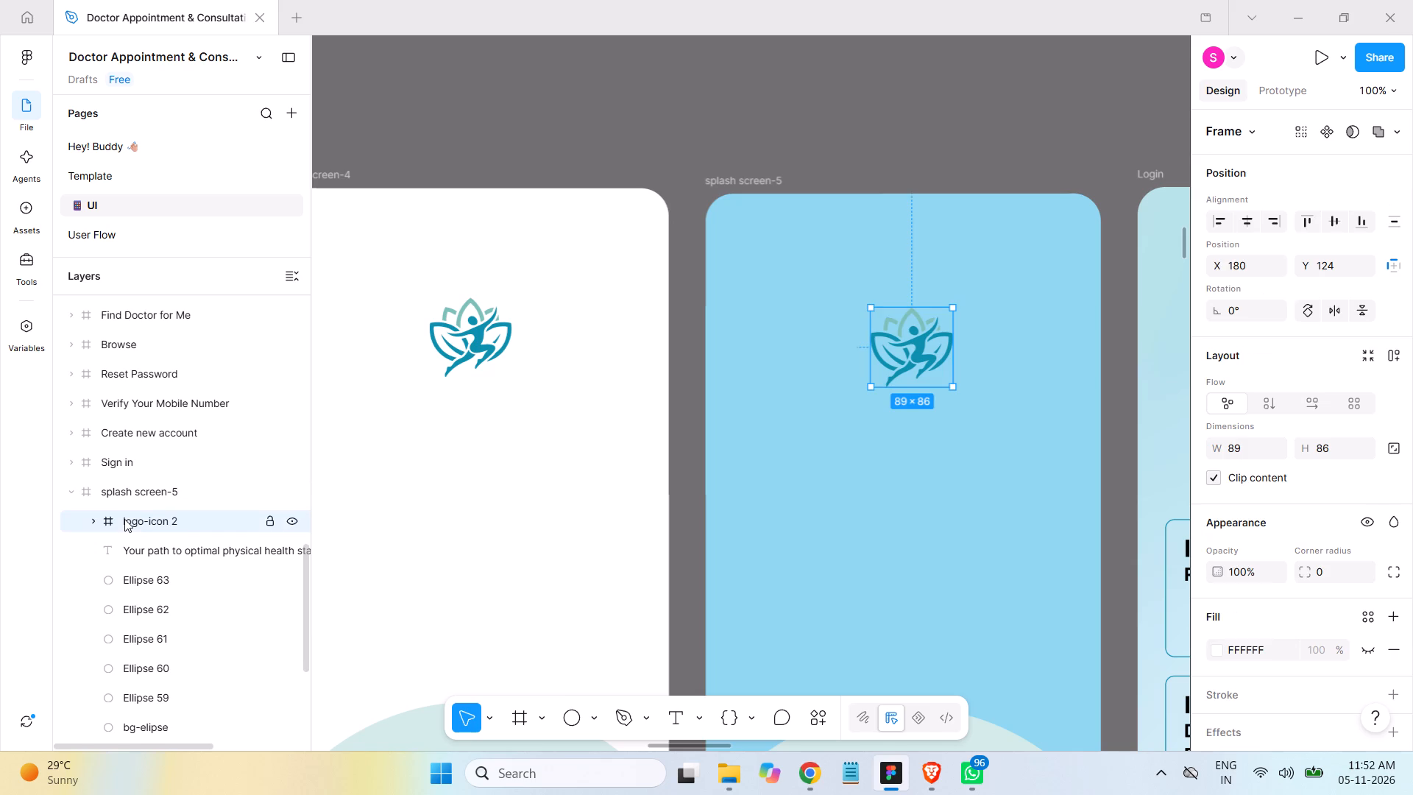
pyautogui.click(1246, 220)
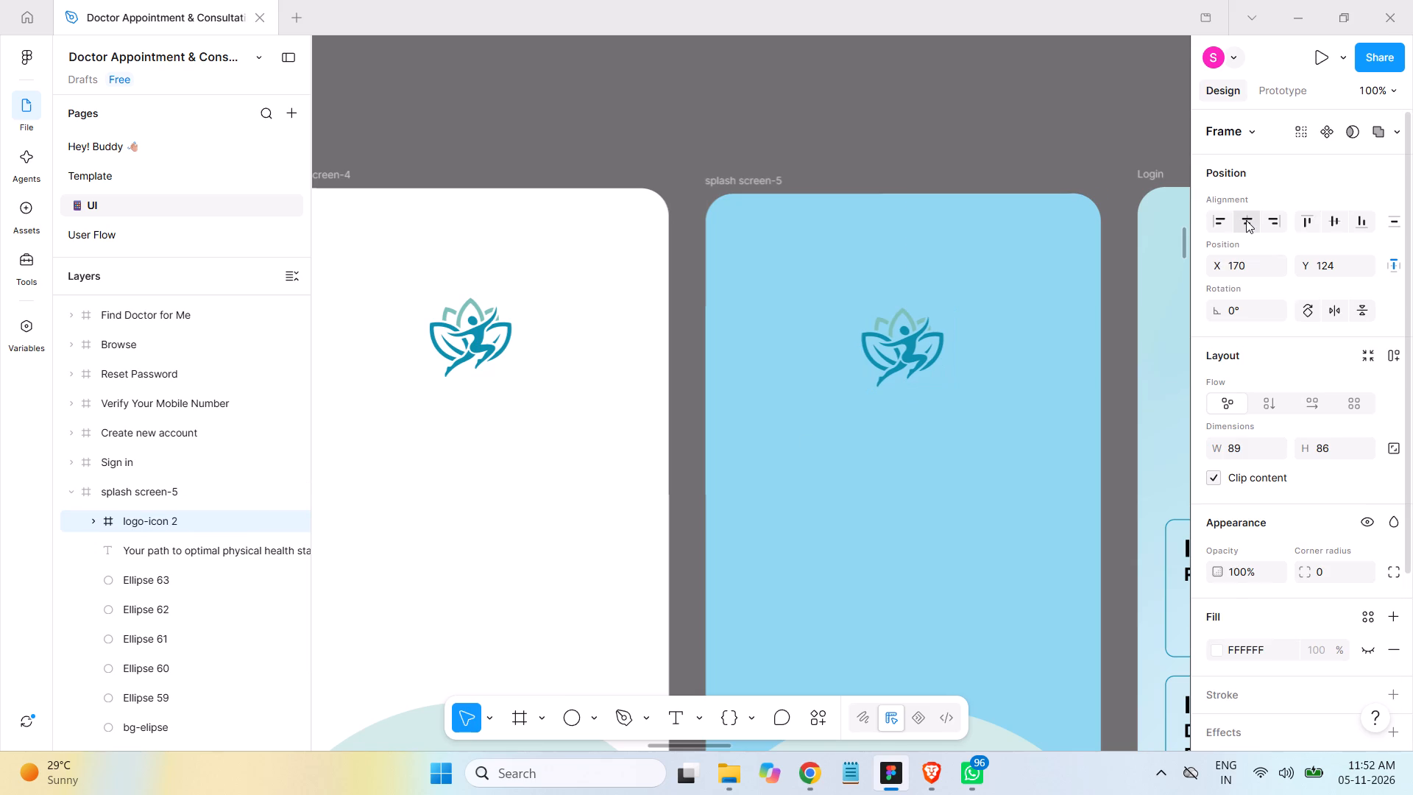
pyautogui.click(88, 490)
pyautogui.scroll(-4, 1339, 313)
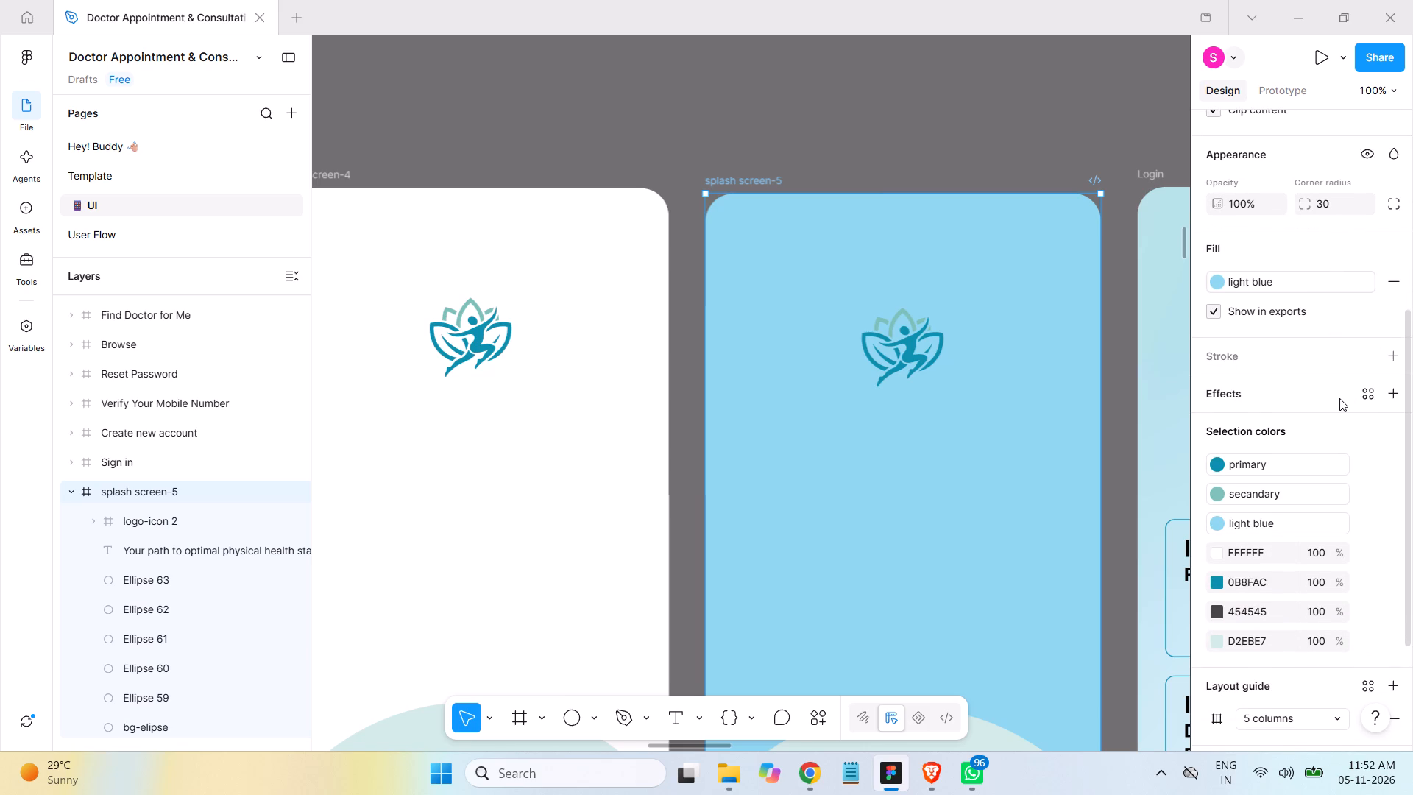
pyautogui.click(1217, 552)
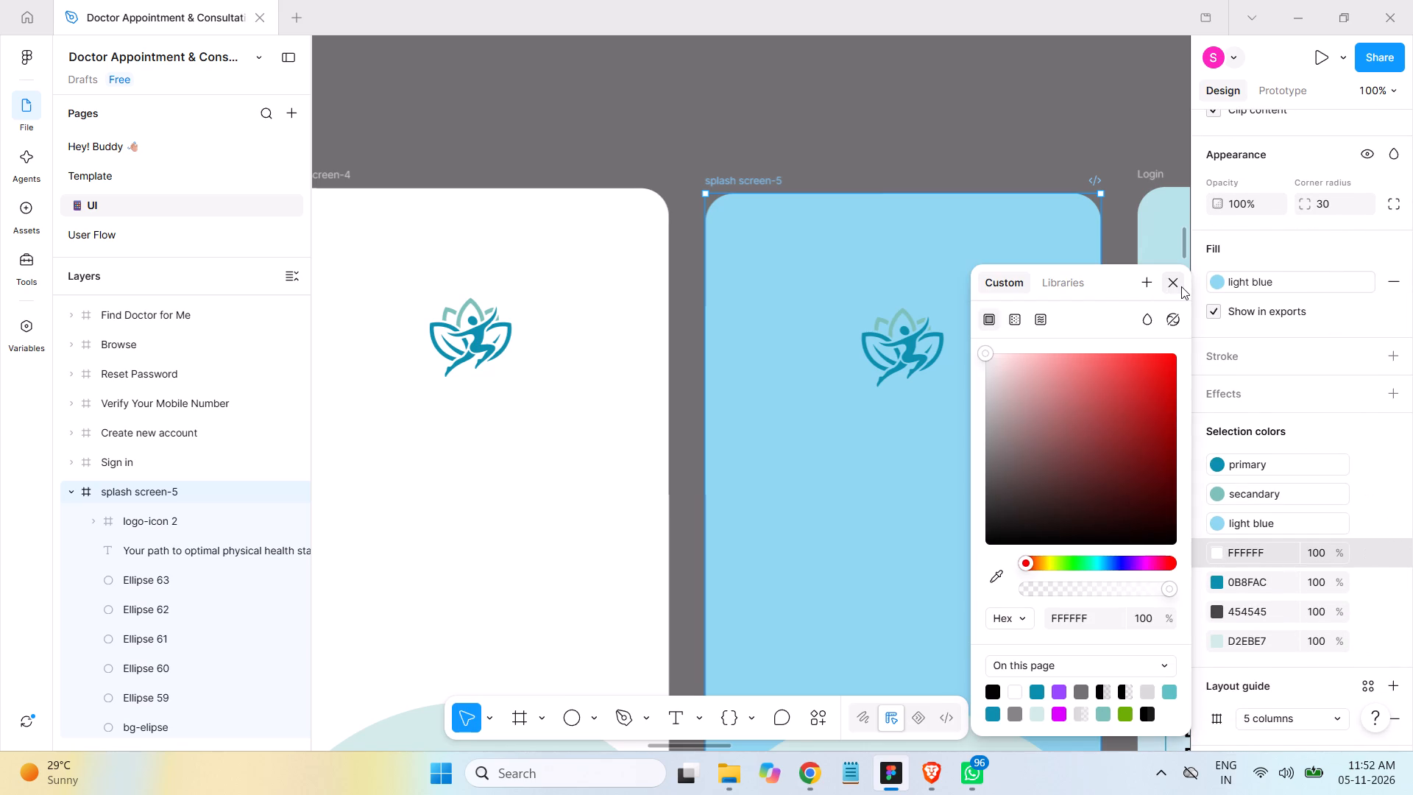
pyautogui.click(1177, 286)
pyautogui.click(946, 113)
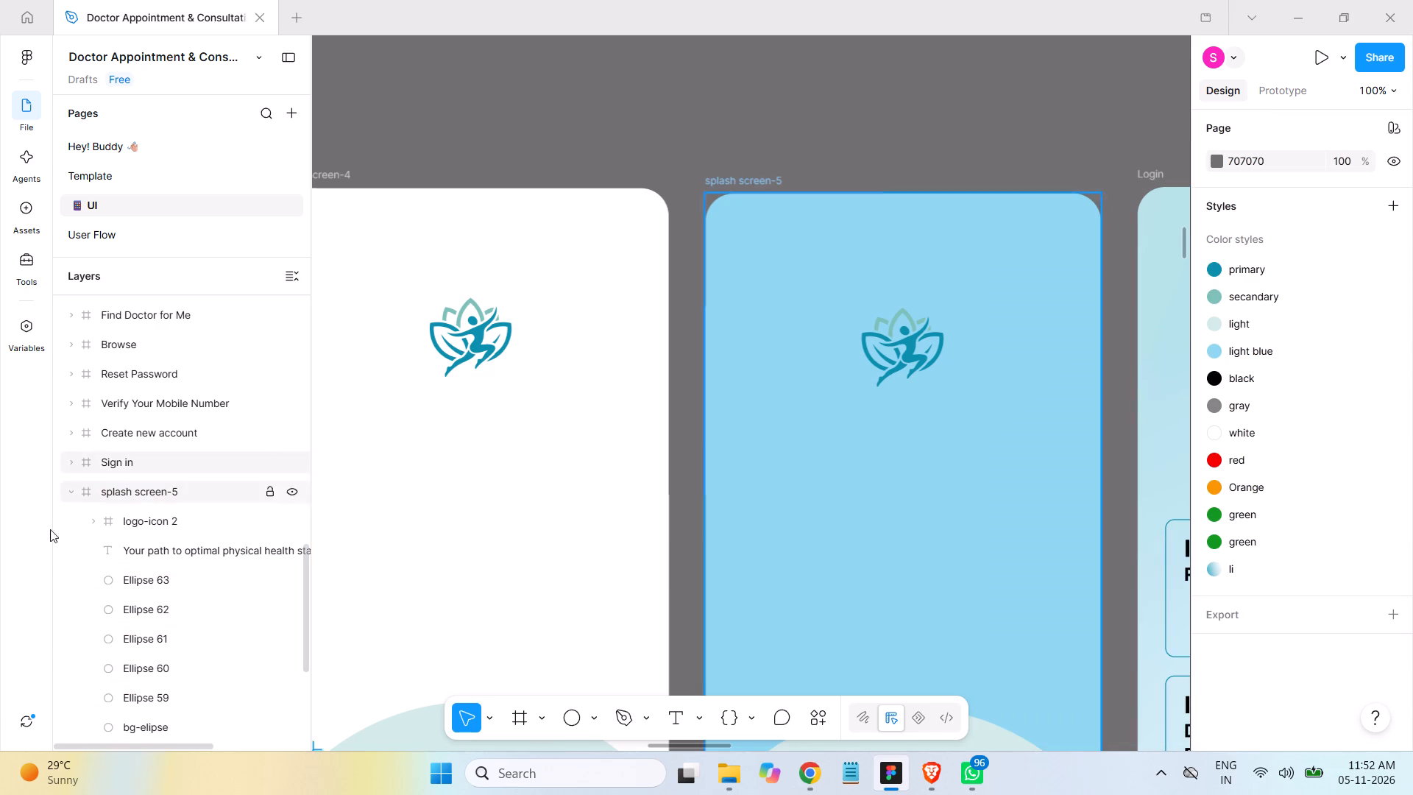
# Apply the white colour style to splash screen-5's background fill and save the file.
pyautogui.click(113, 487)
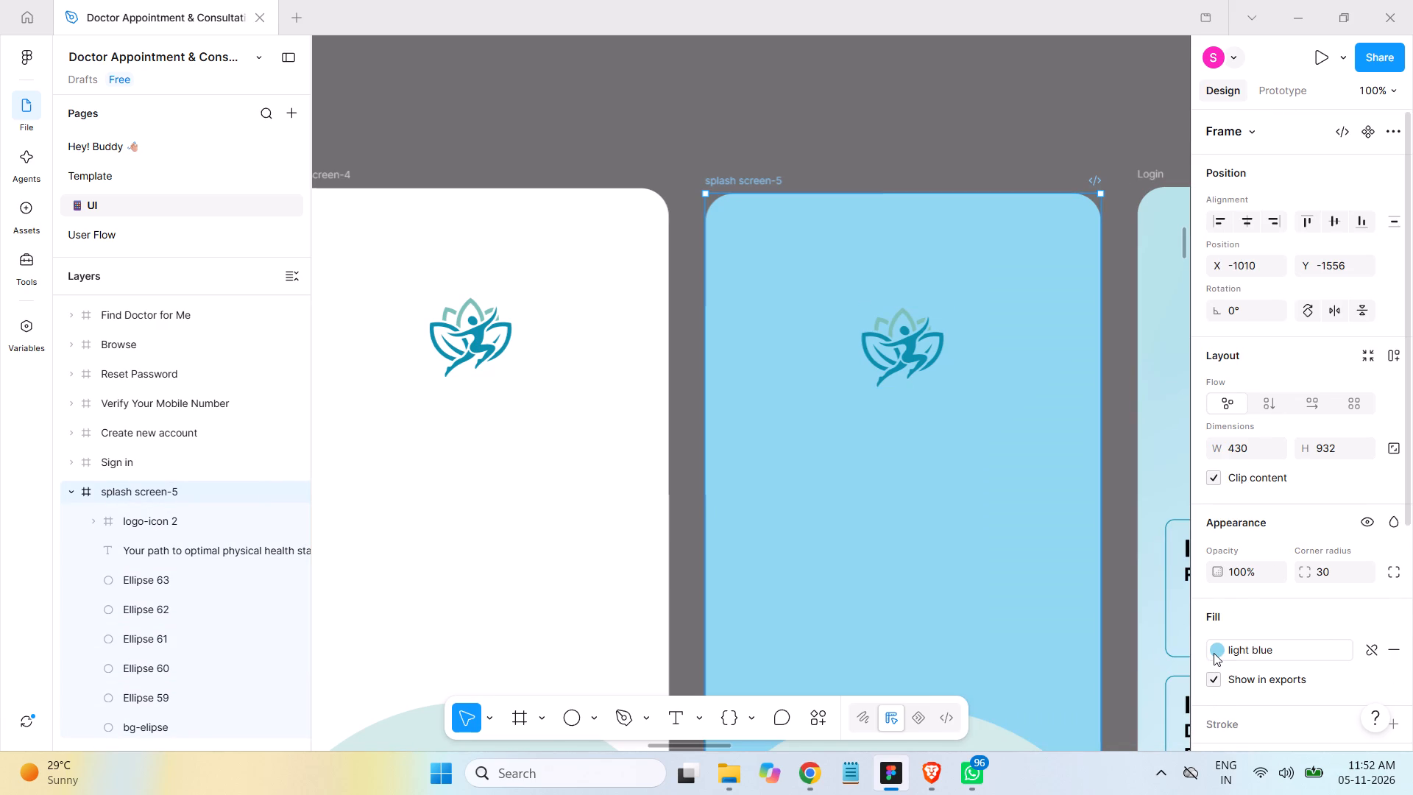
pyautogui.click(1214, 653)
pyautogui.click(1051, 654)
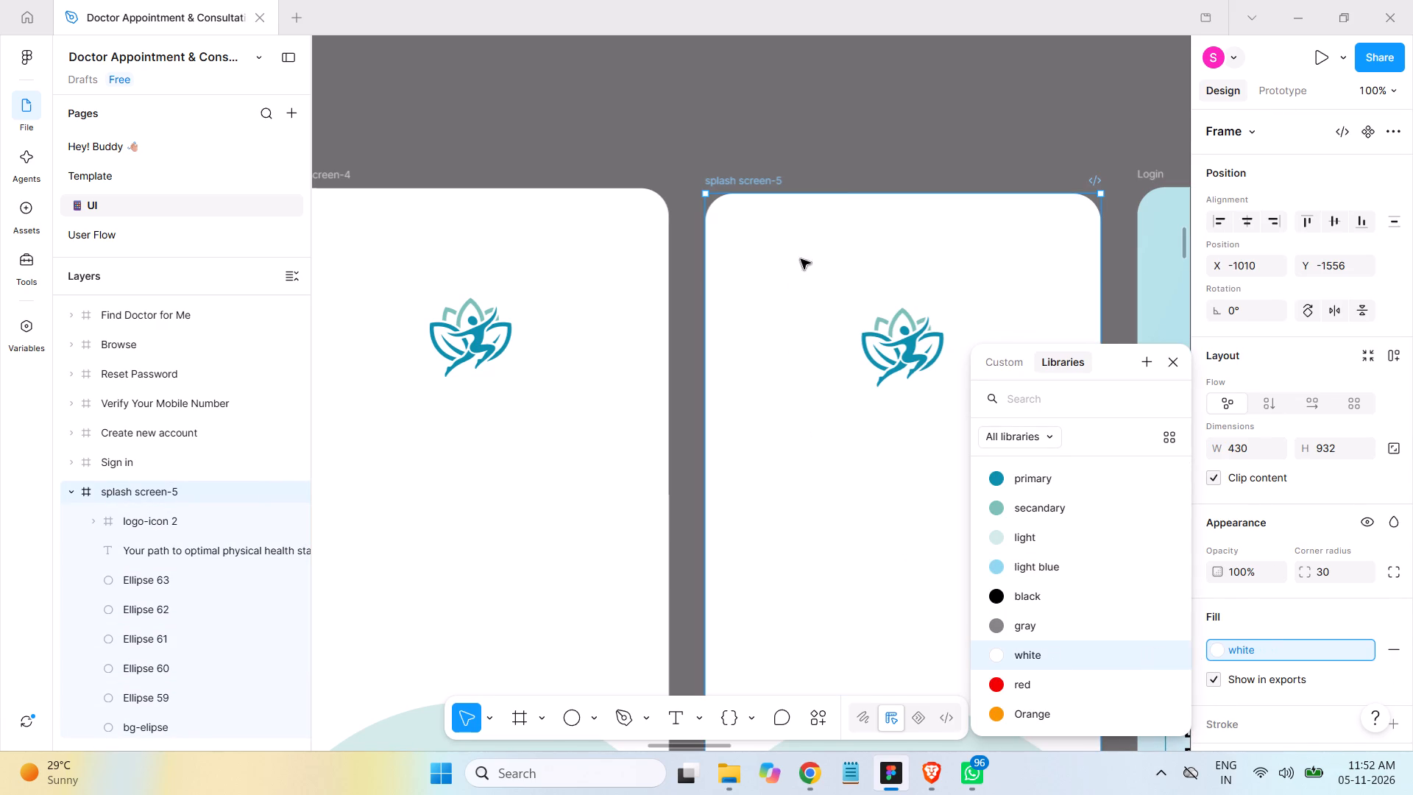
pyautogui.click(849, 132)
pyautogui.hotkey('ctrl', 's')
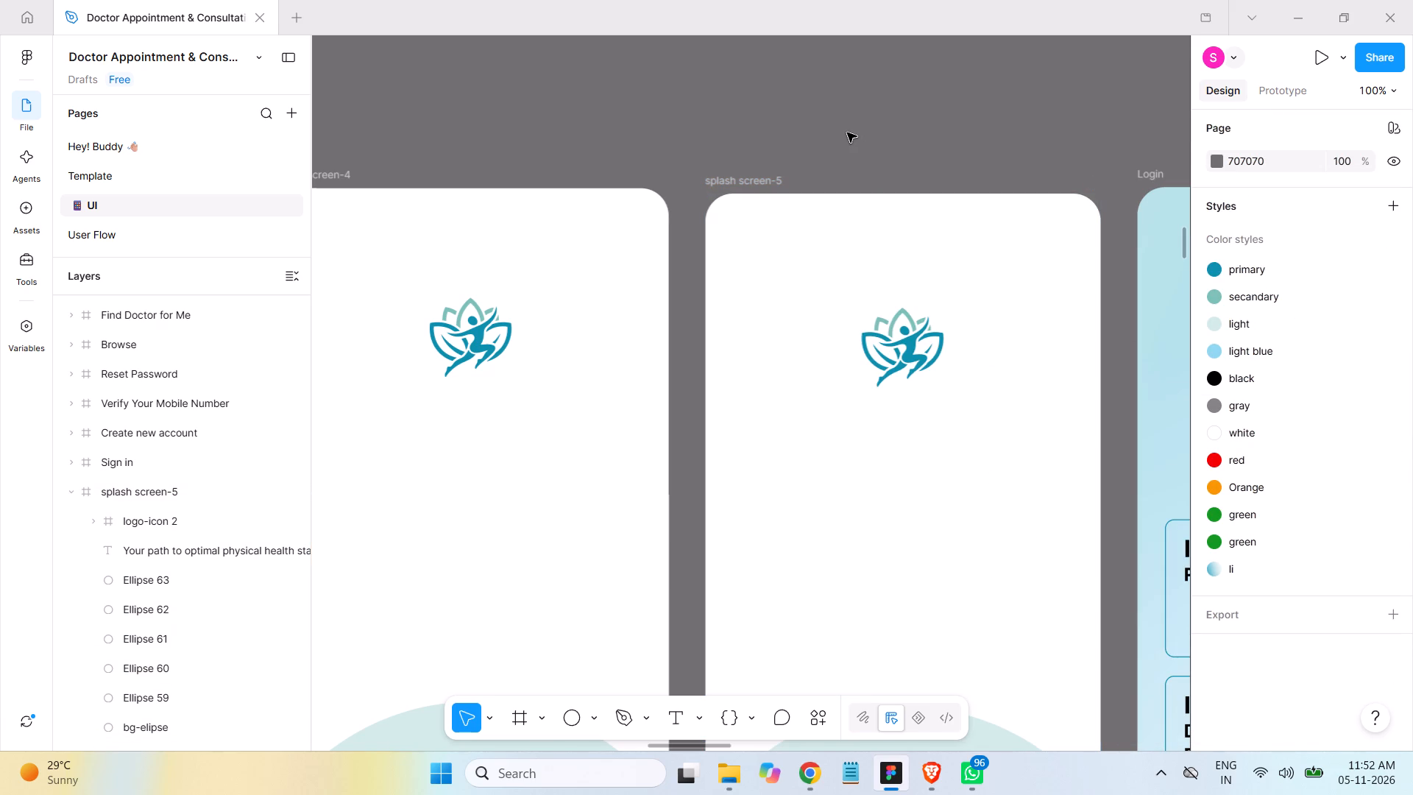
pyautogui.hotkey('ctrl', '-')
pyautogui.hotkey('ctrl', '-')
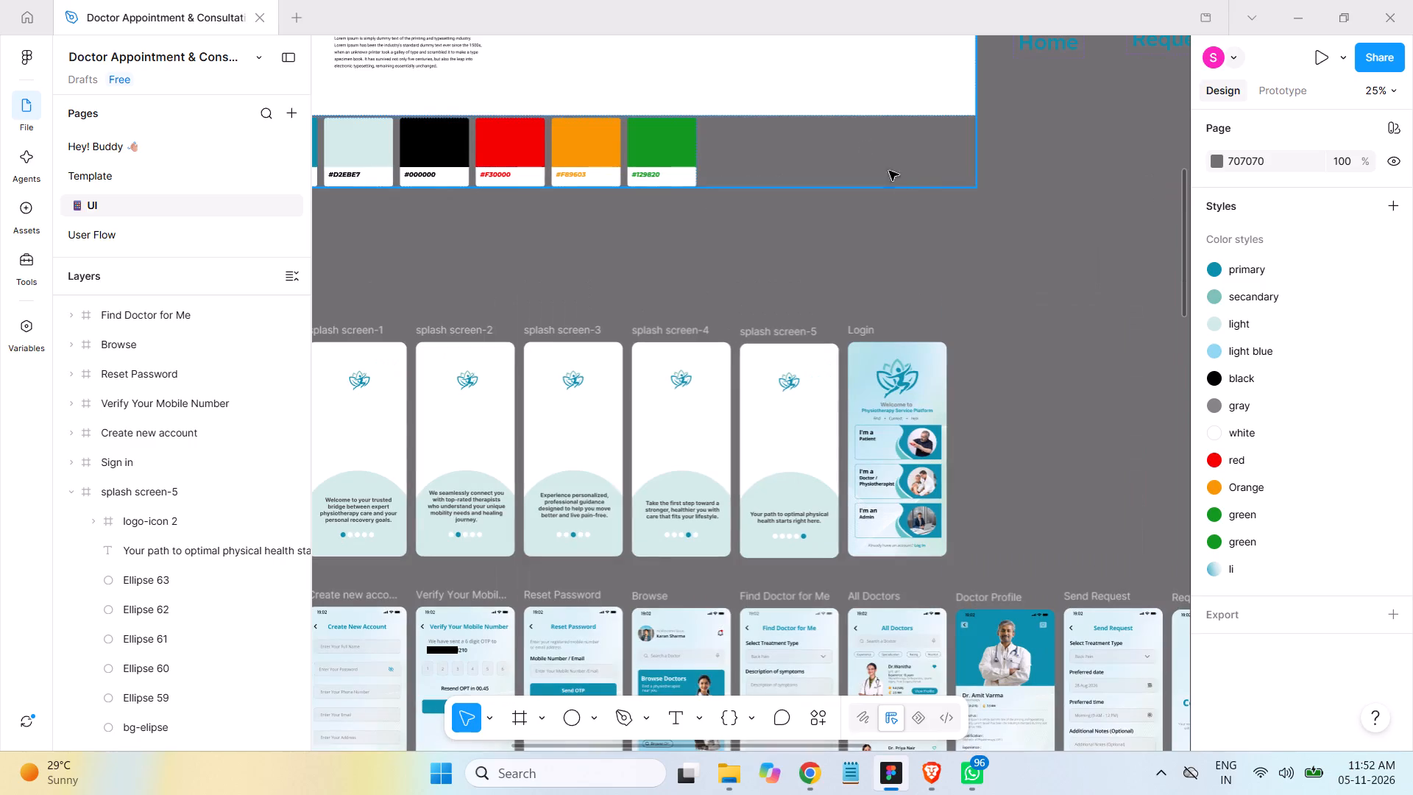
# Centre the logo-icon 1 frame horizontally on splash screen-1.
pyautogui.press('space')
pyautogui.press('space')
pyautogui.press('space')
pyautogui.press('space')
pyautogui.press('space')
pyautogui.press('space')
pyautogui.press('space')
pyautogui.press('space')
pyautogui.press('space')
pyautogui.press('space')
pyautogui.press('space')
pyautogui.press('space')
pyautogui.press('space')
pyautogui.press('space')
pyautogui.press('space')
pyautogui.press('space')
pyautogui.press('space')
pyautogui.press('space')
pyautogui.press('space')
pyautogui.press('space')
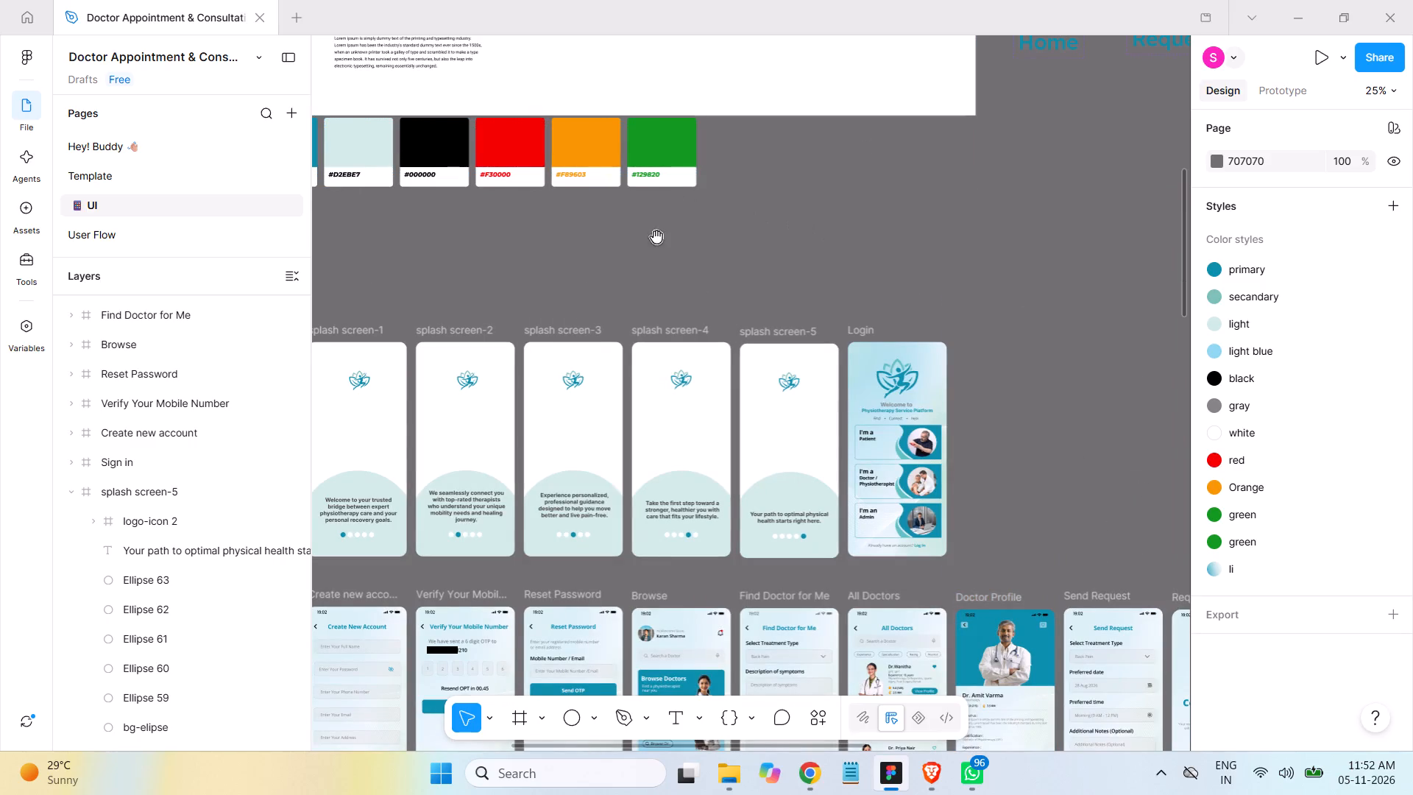
pyautogui.moveTo(634, 250); pyautogui.dragTo(776, 177)
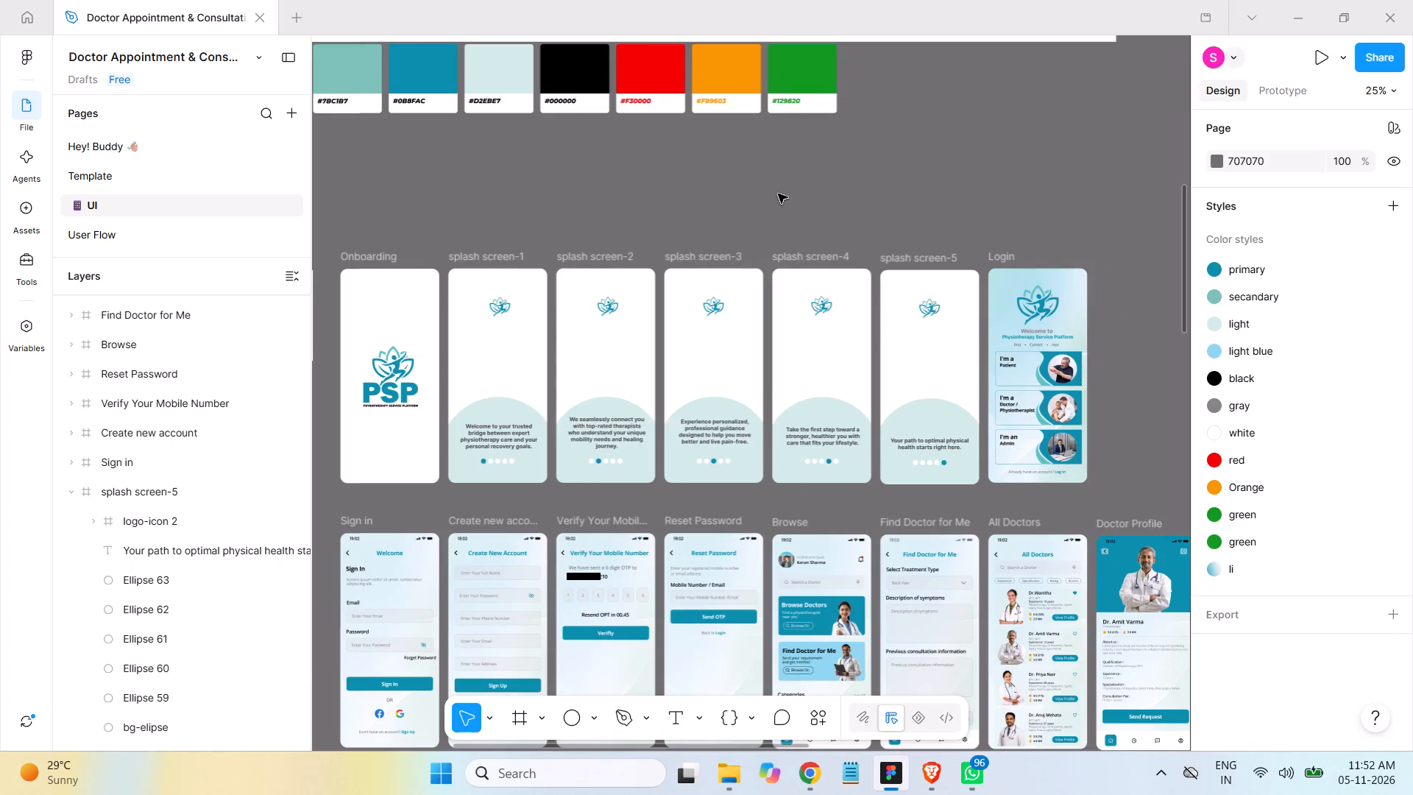
pyautogui.click(70, 492)
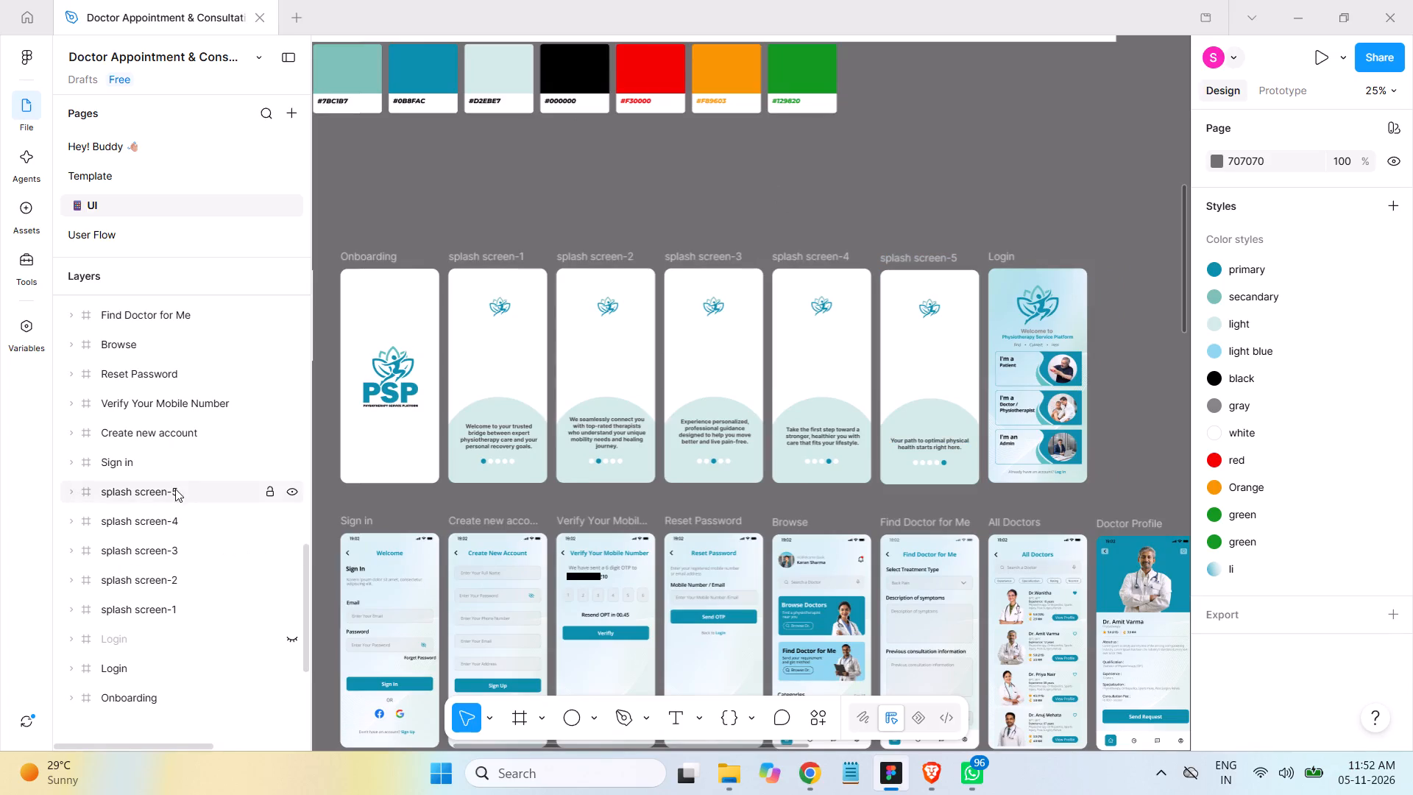
pyautogui.click(72, 609)
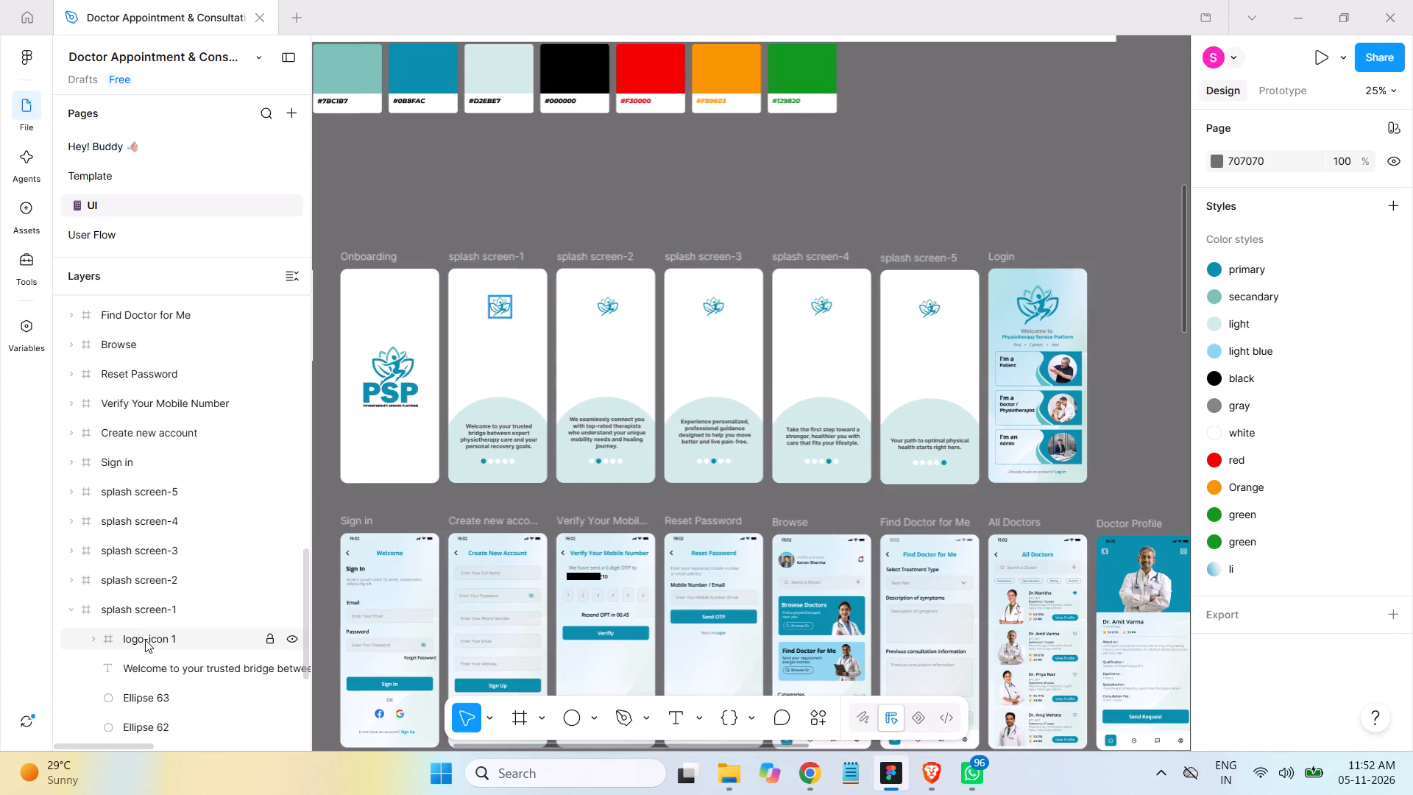
pyautogui.click(131, 636)
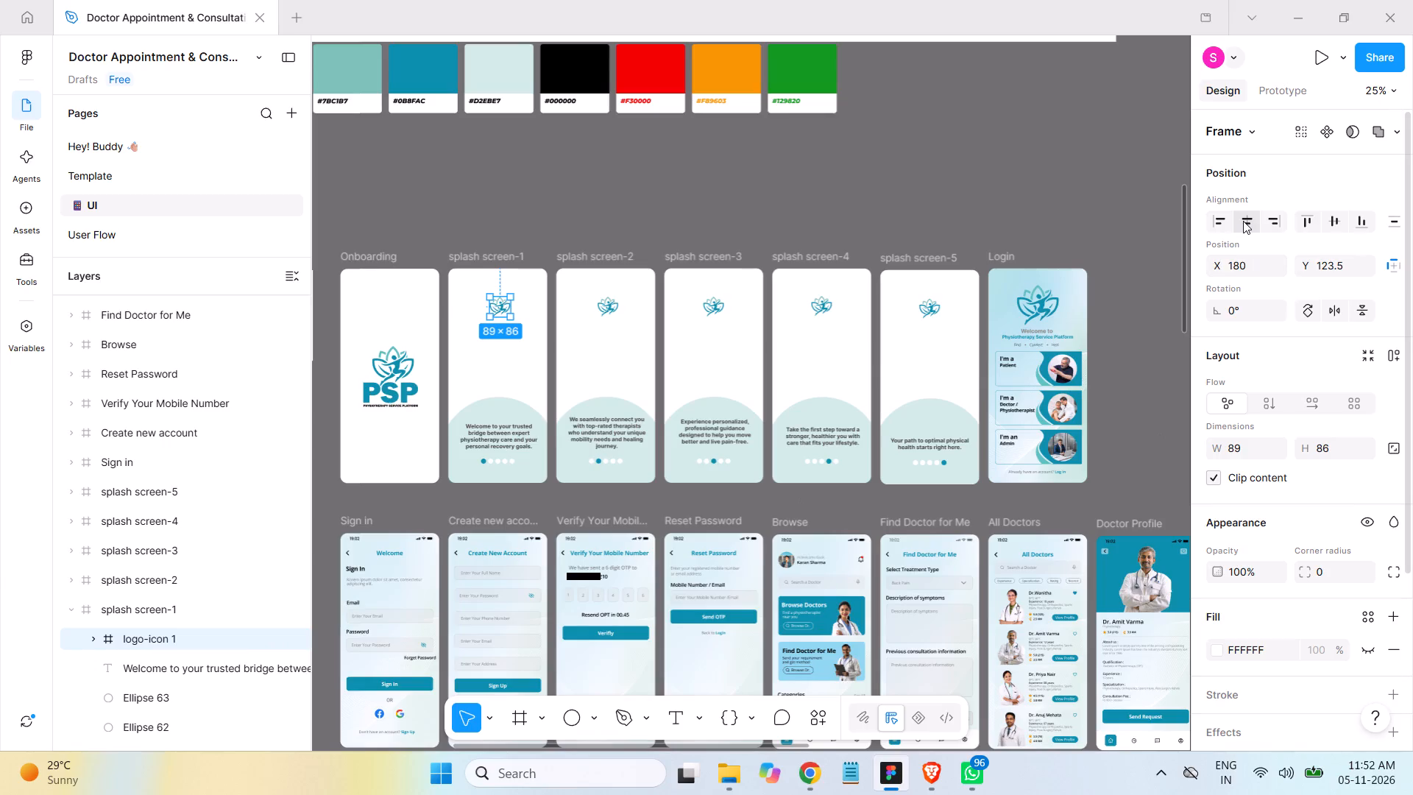
pyautogui.click(1243, 221)
pyautogui.click(72, 607)
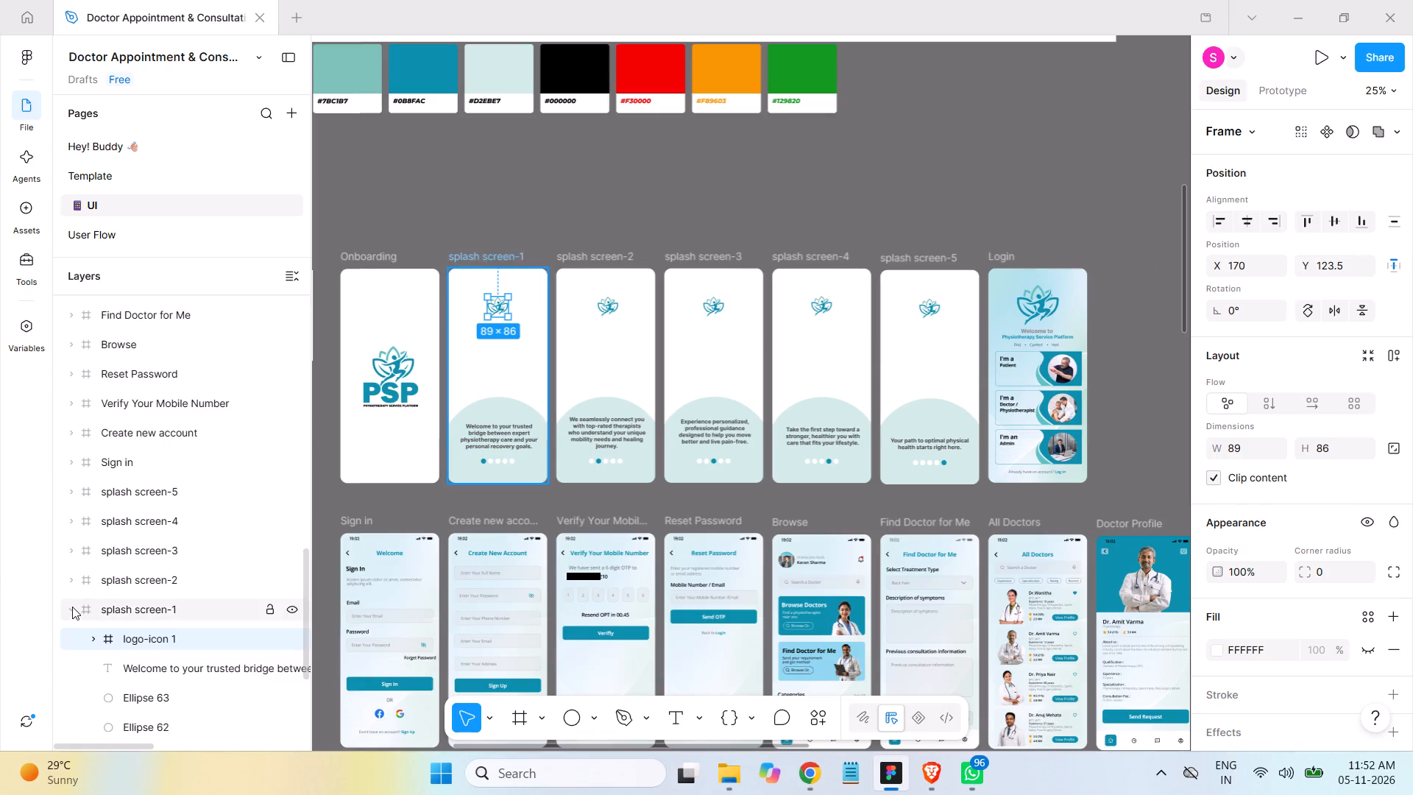
# Centre the logo-icon 2 frame horizontally on splash screen-2.
pyautogui.click(68, 581)
pyautogui.click(128, 611)
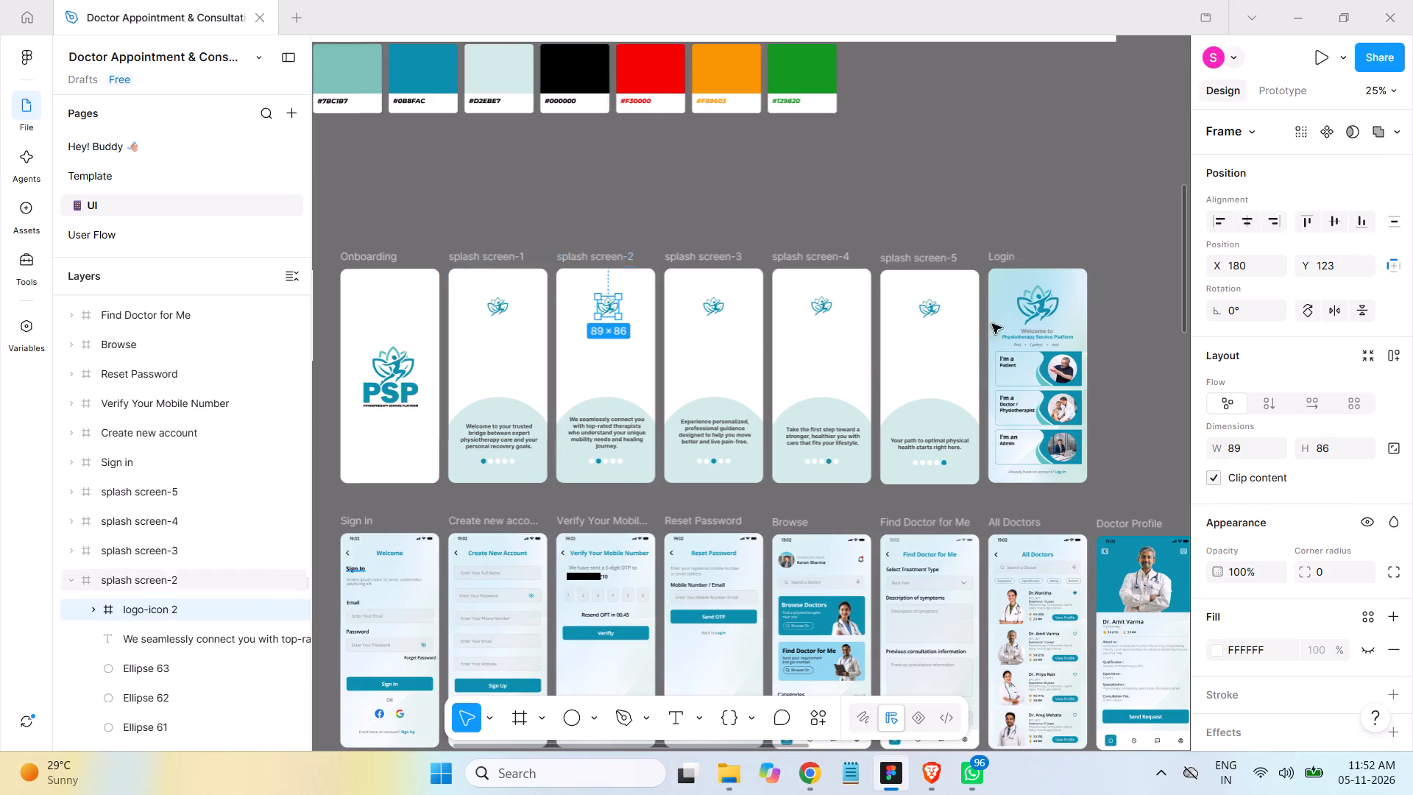
pyautogui.click(1247, 220)
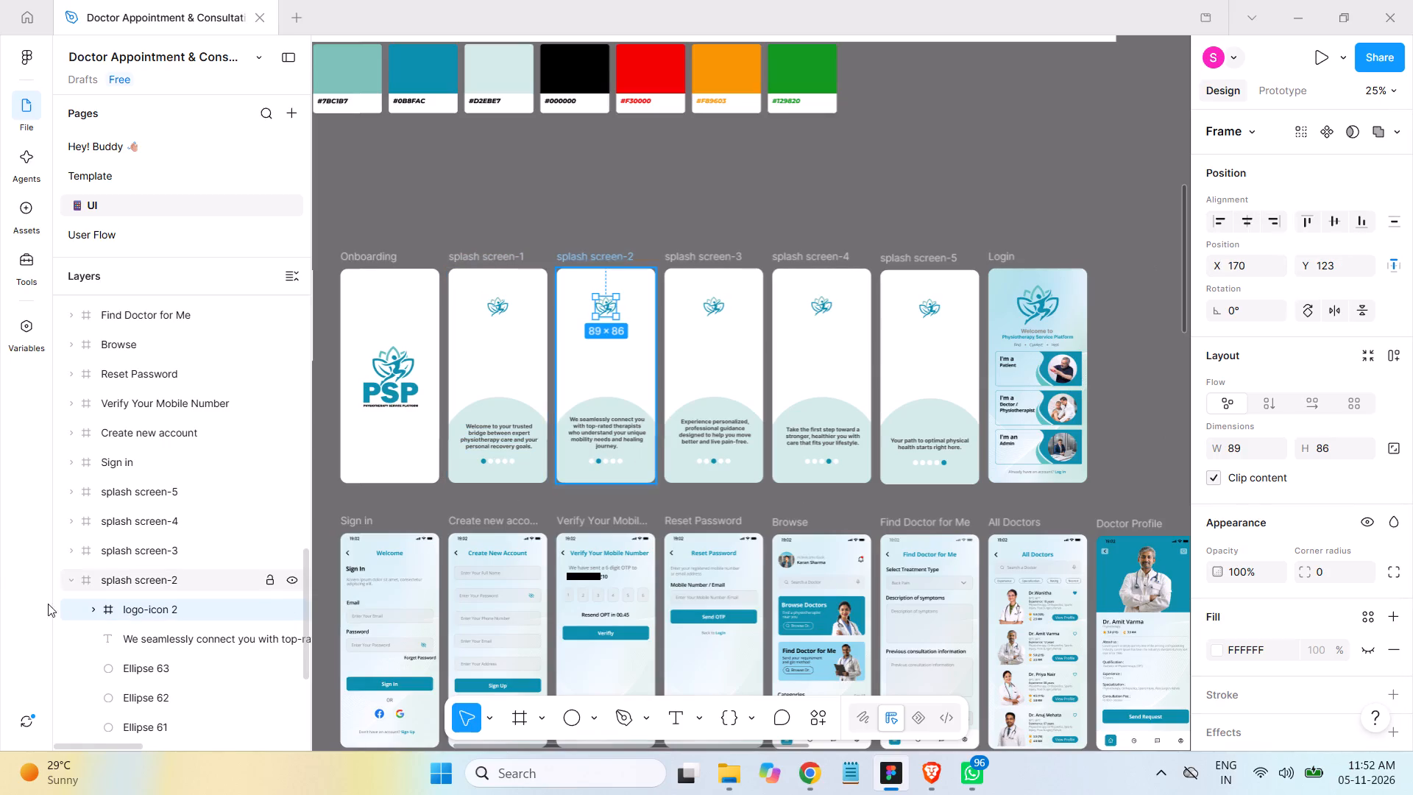
pyautogui.click(66, 579)
# Centre the logo-icon 2 frame horizontally on splash screen-3 and save the file.
pyautogui.click(72, 553)
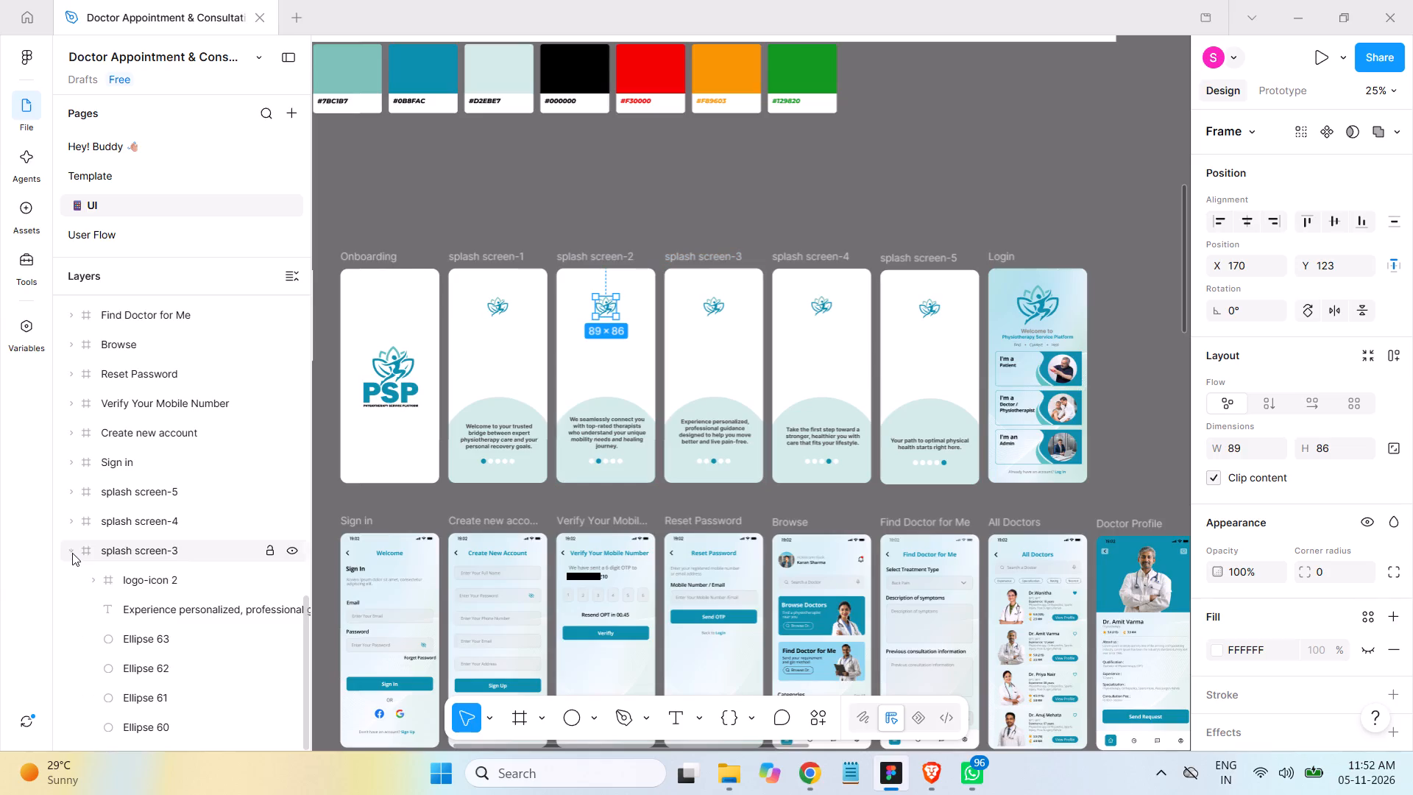
pyautogui.click(113, 580)
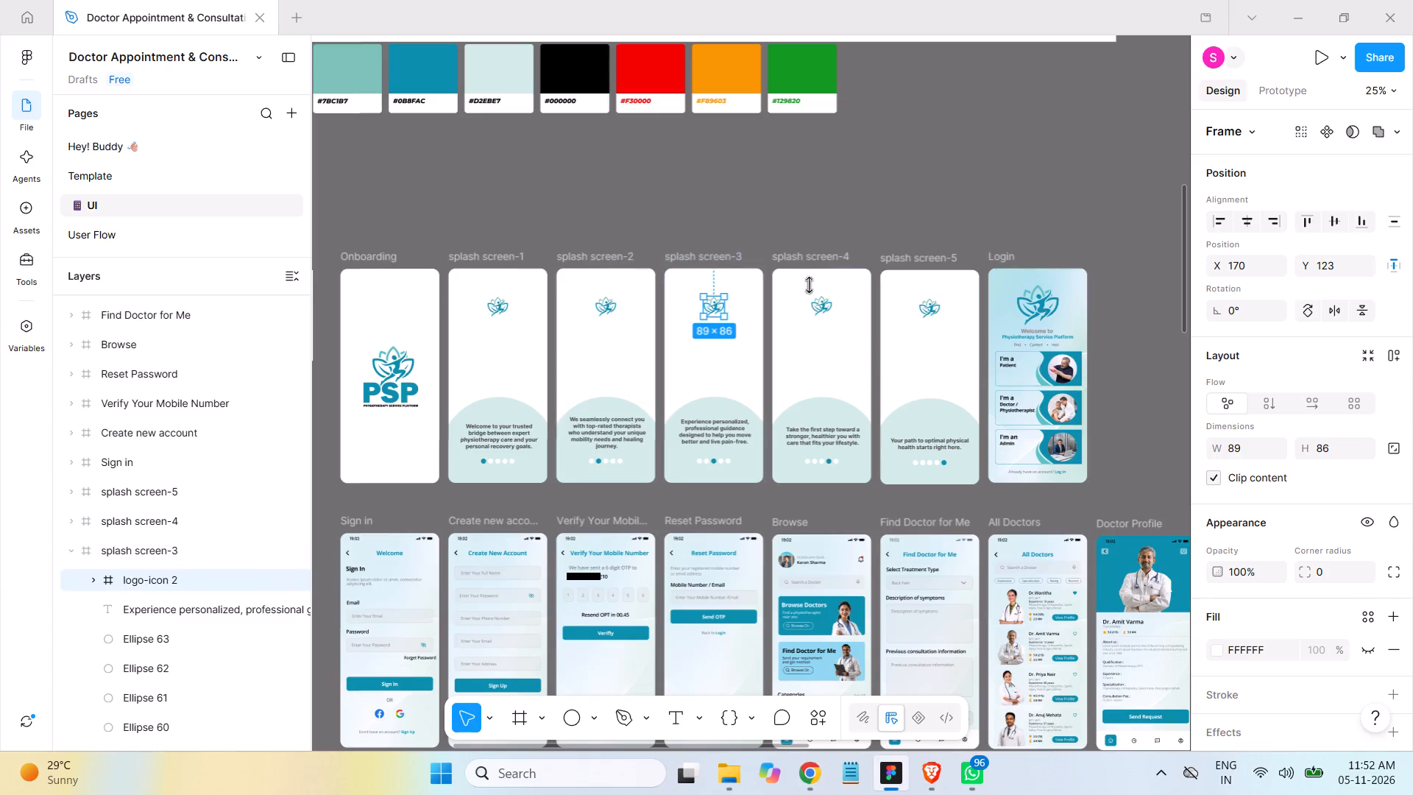
pyautogui.click(1249, 225)
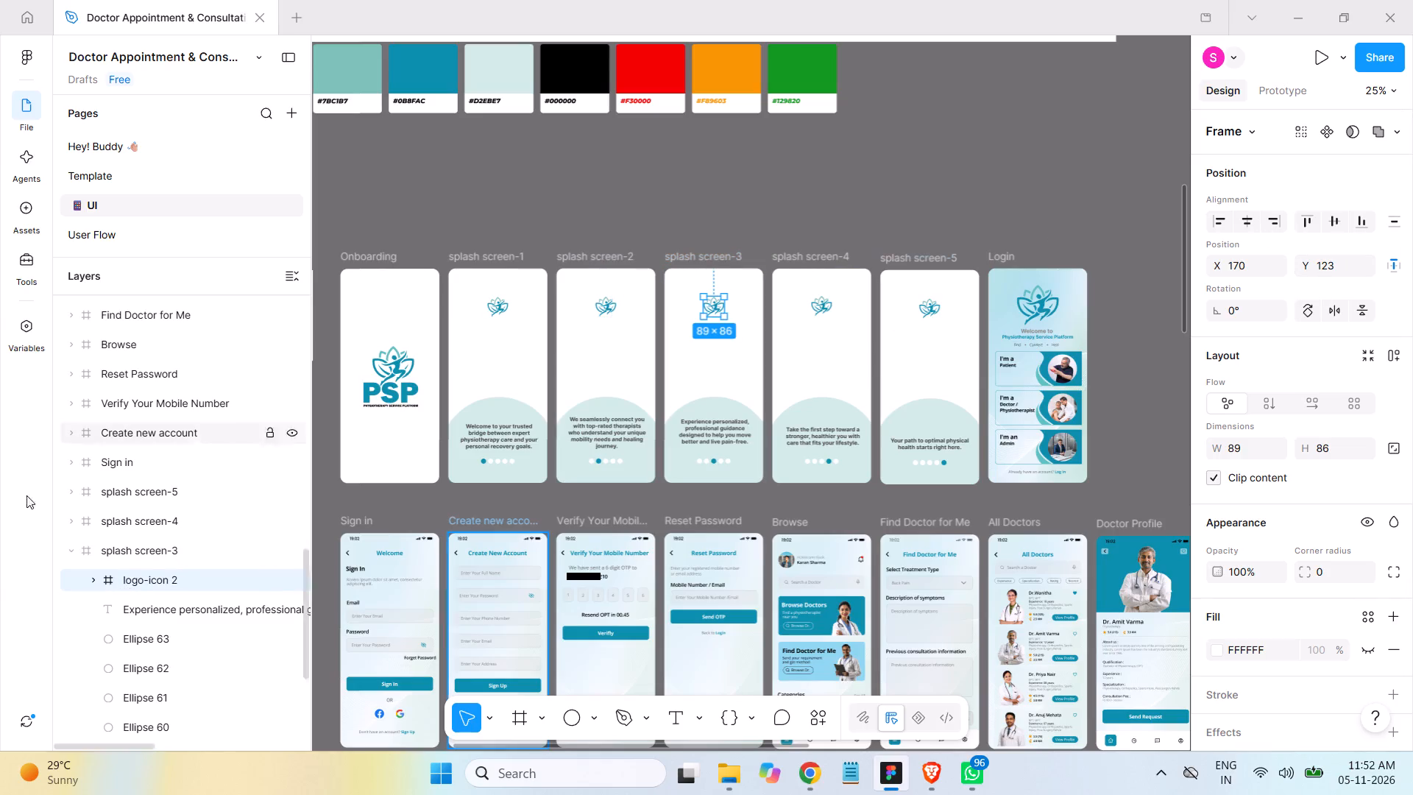
pyautogui.click(68, 552)
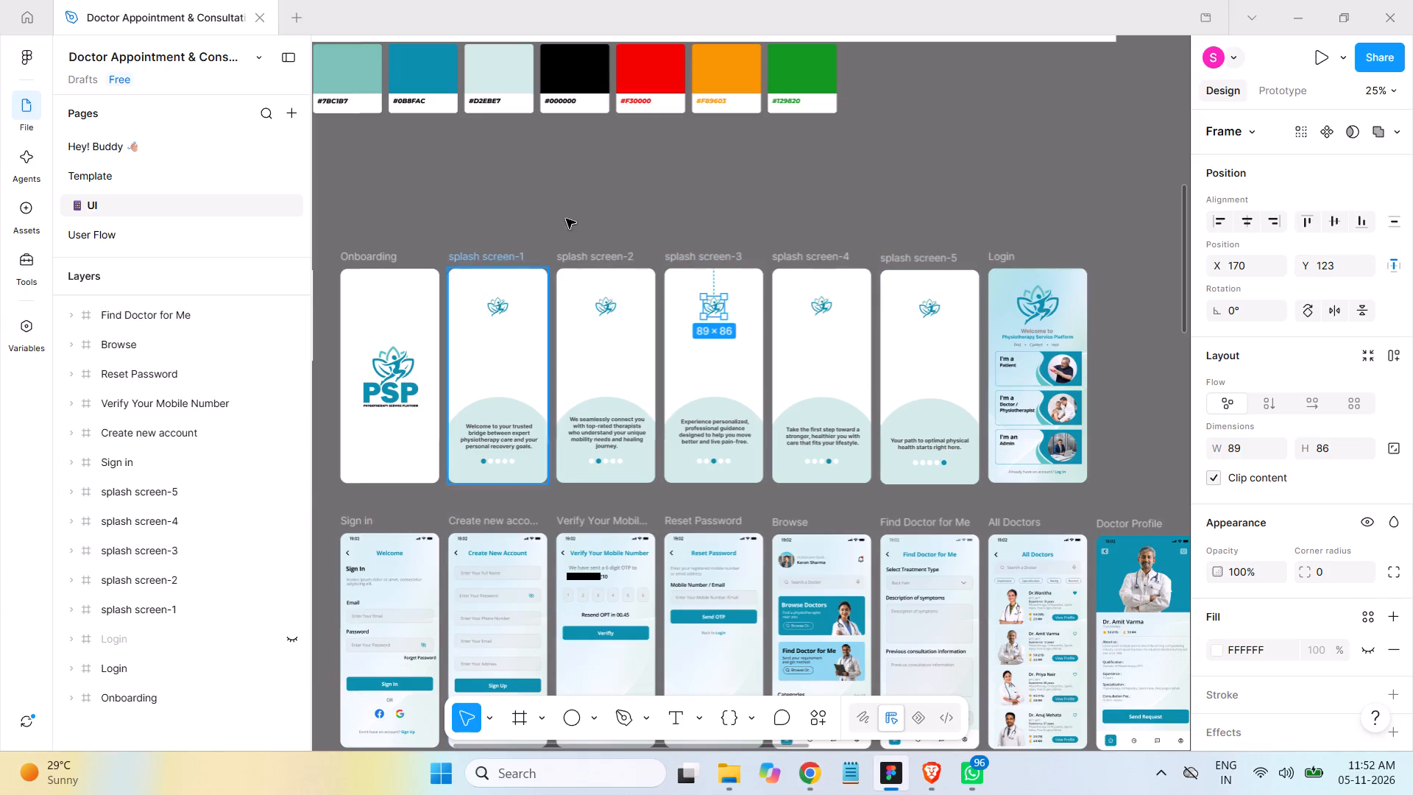
pyautogui.click(471, 185)
pyautogui.hotkey('ctrl', 's')
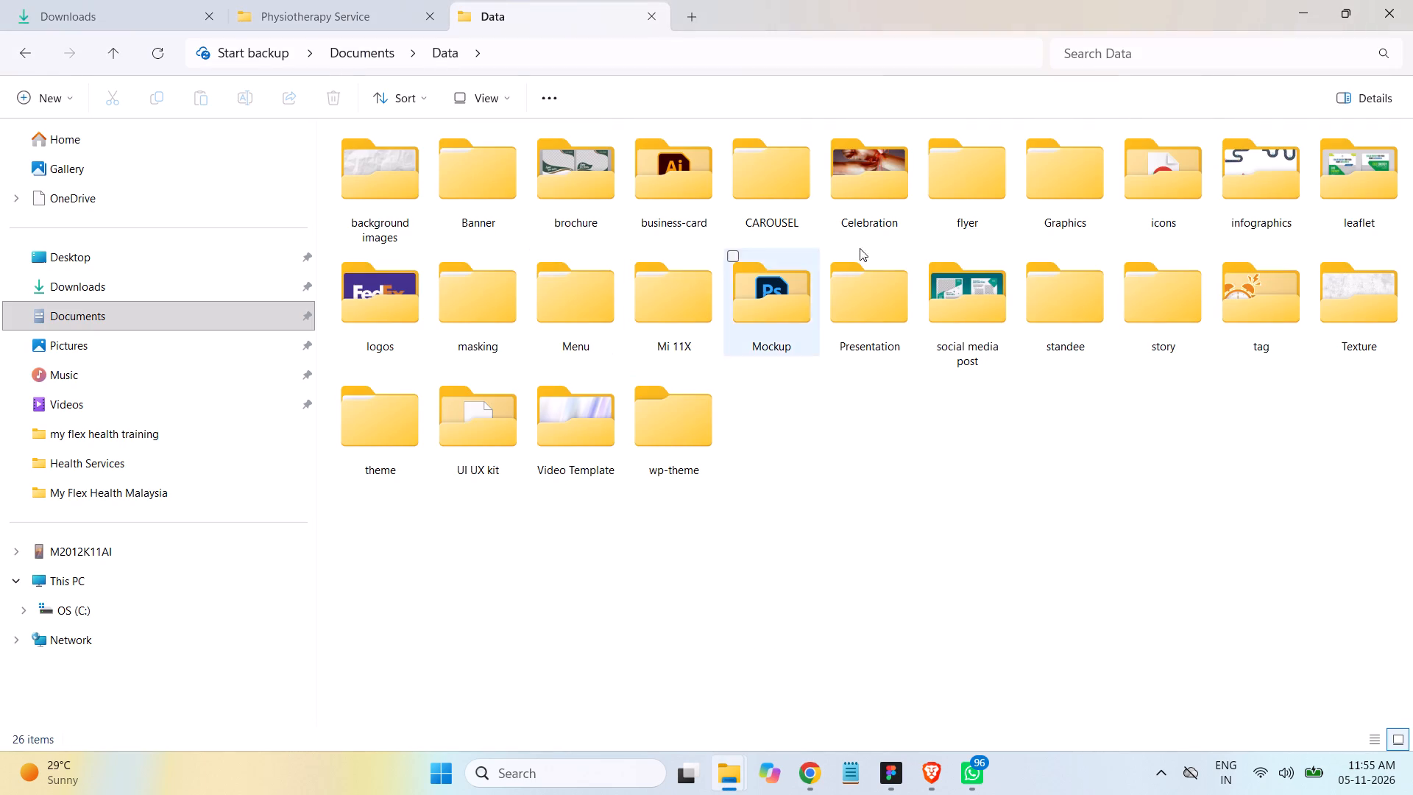
pyautogui.click(339, 16)
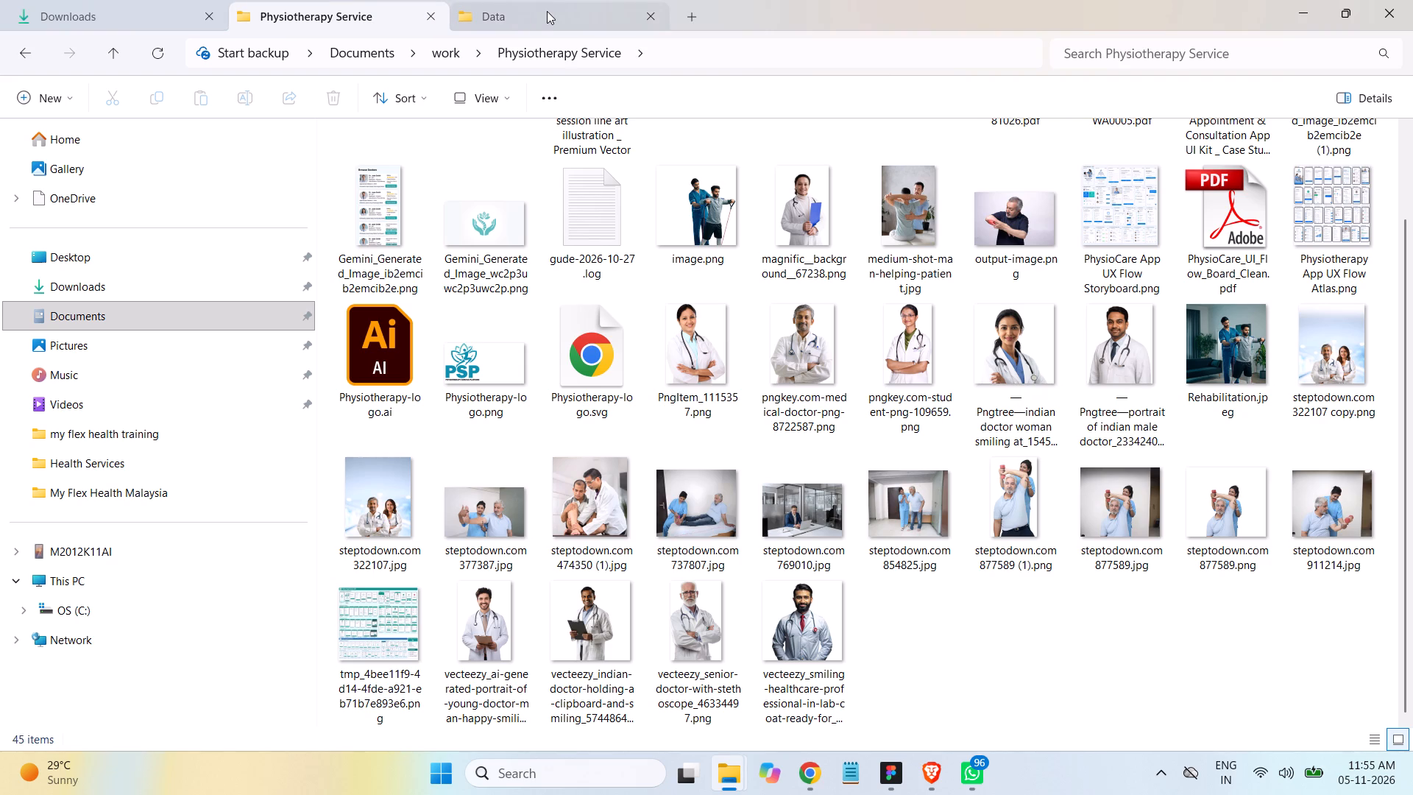
pyautogui.click(547, 11)
pyautogui.click(91, 10)
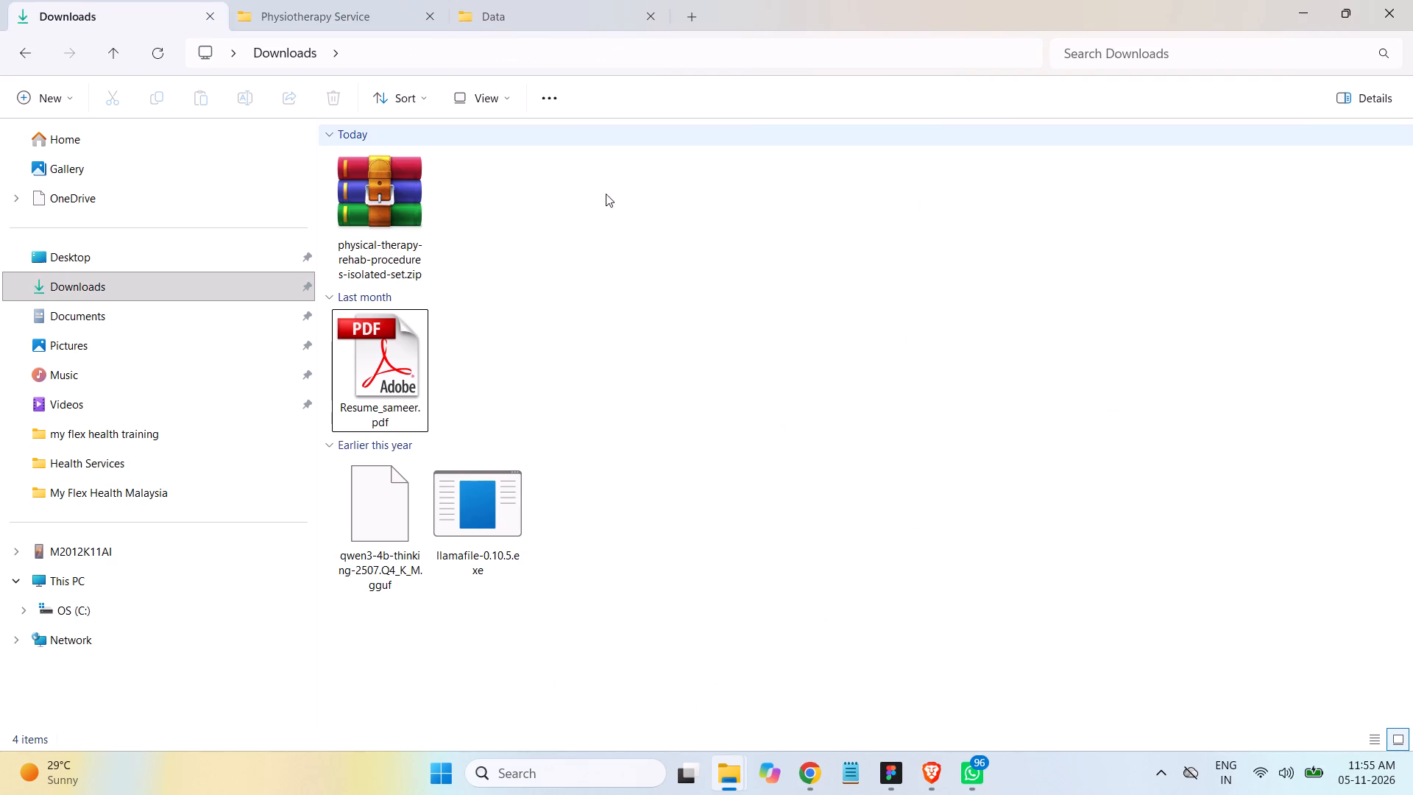
pyautogui.click(549, 202)
pyautogui.click(366, 208)
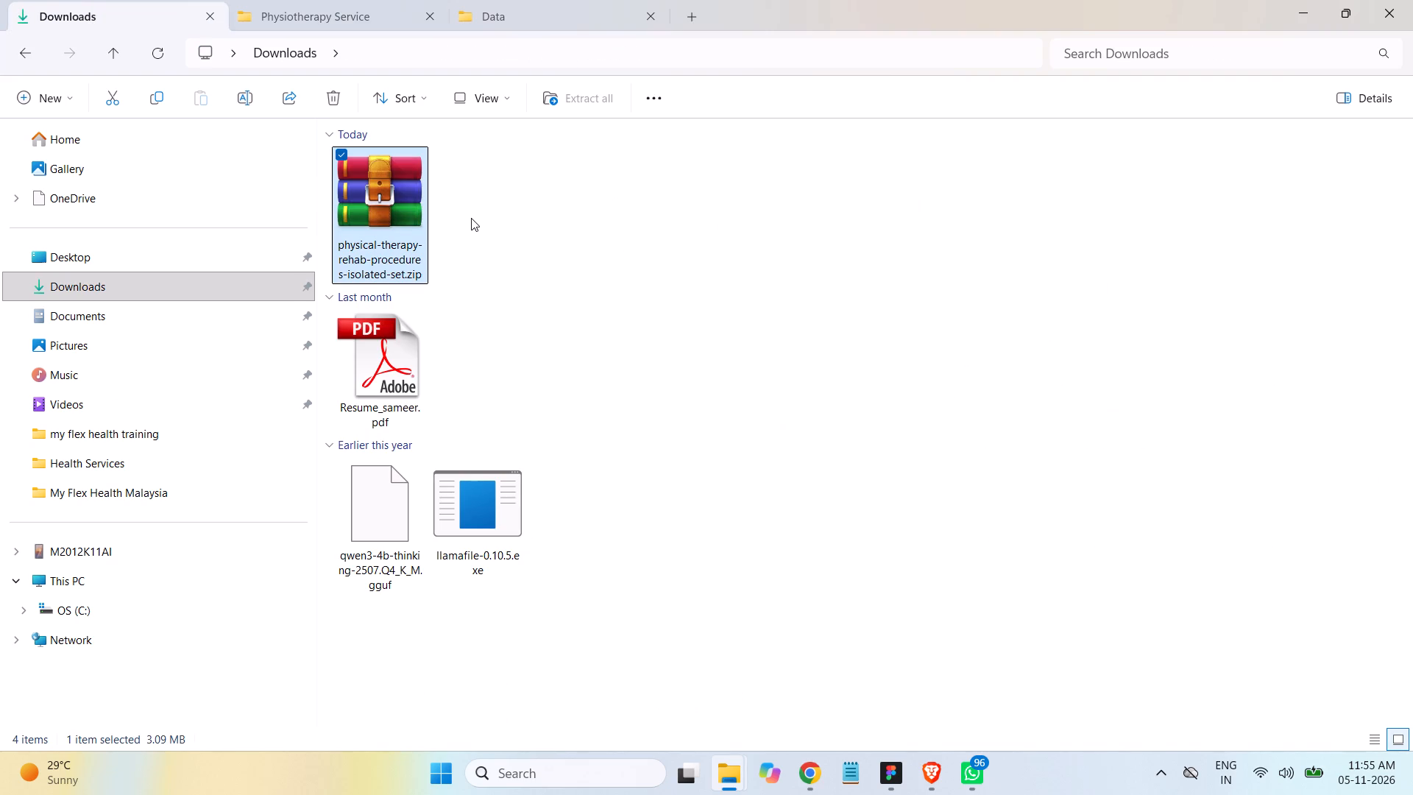
pyautogui.hotkey('ctrl', 'x')
pyautogui.click(538, 14)
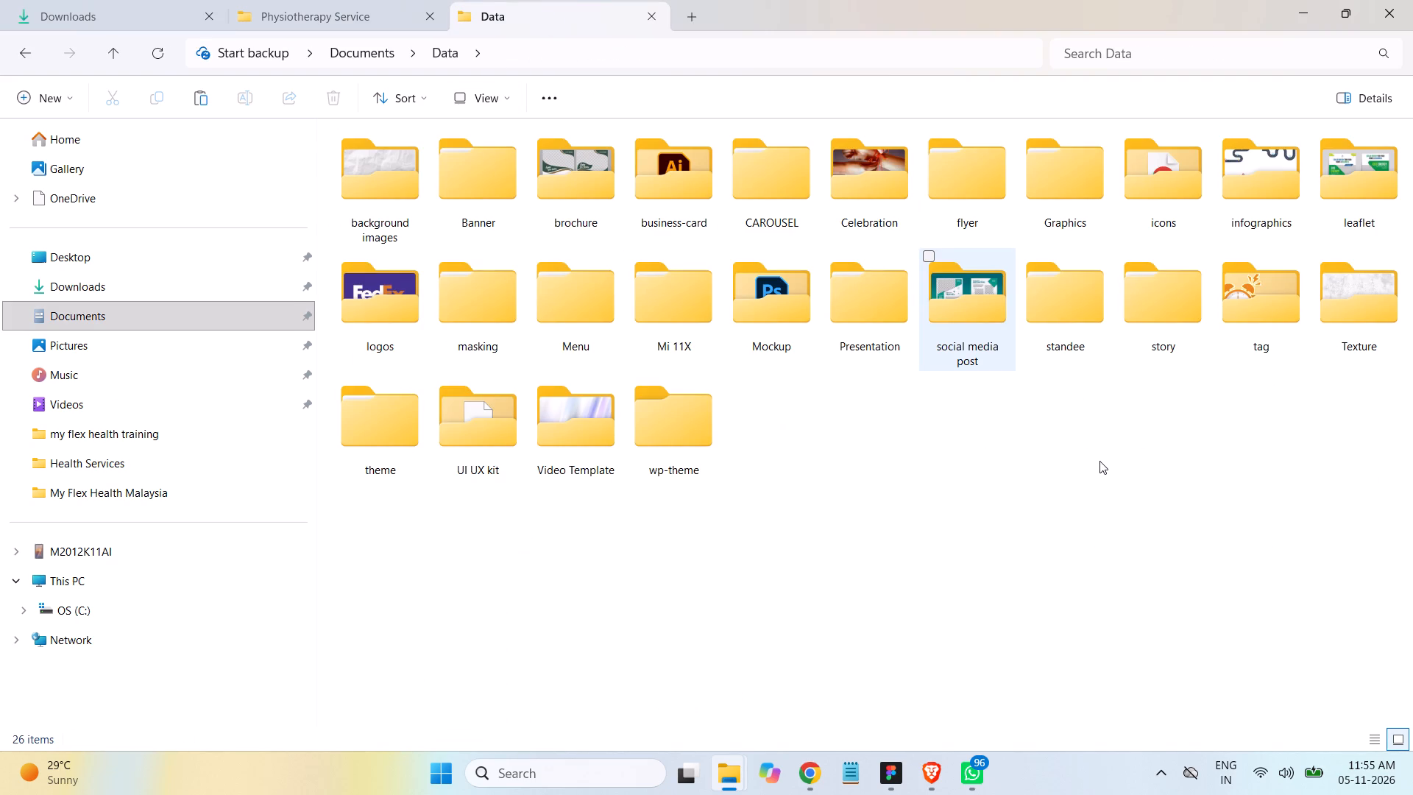
pyautogui.click(344, 4)
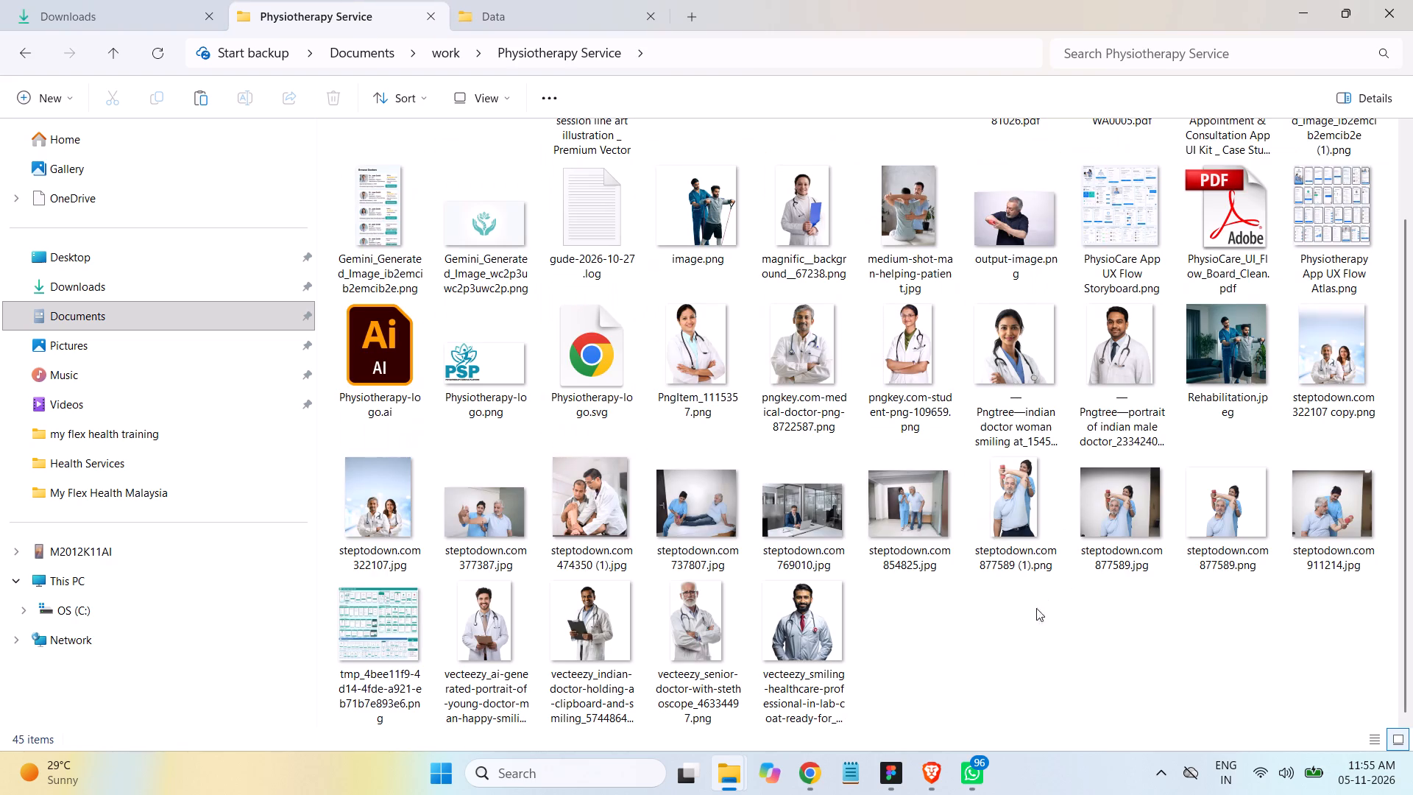
pyautogui.click(1050, 657)
pyautogui.hotkey('ctrl', 'v')
pyautogui.click(1020, 646)
# Extract the physical-therapy-rehab-procedures-isolated-set archive into its own folder and permanently delete the zip file.
pyautogui.rightClick(905, 640)
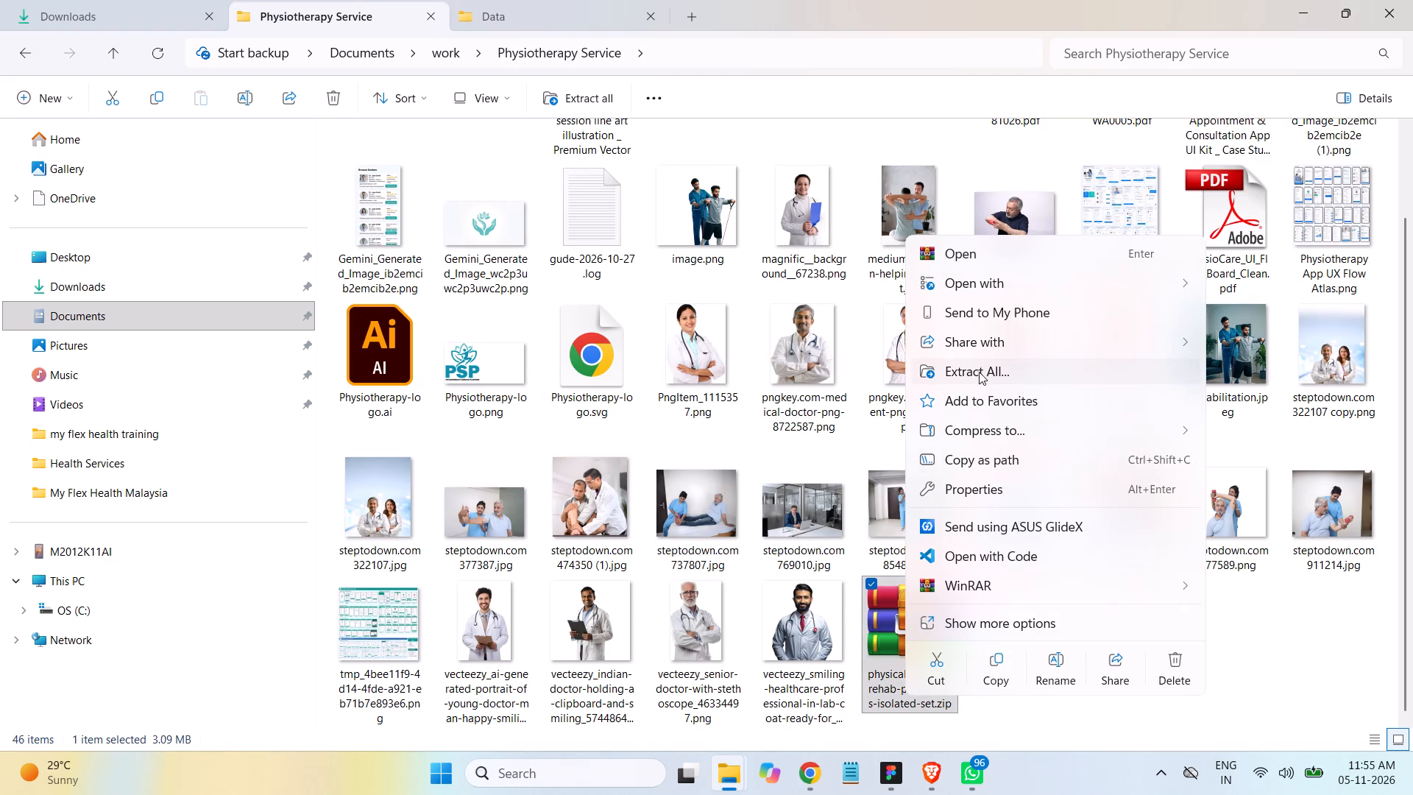
pyautogui.click(979, 370)
pyautogui.click(854, 569)
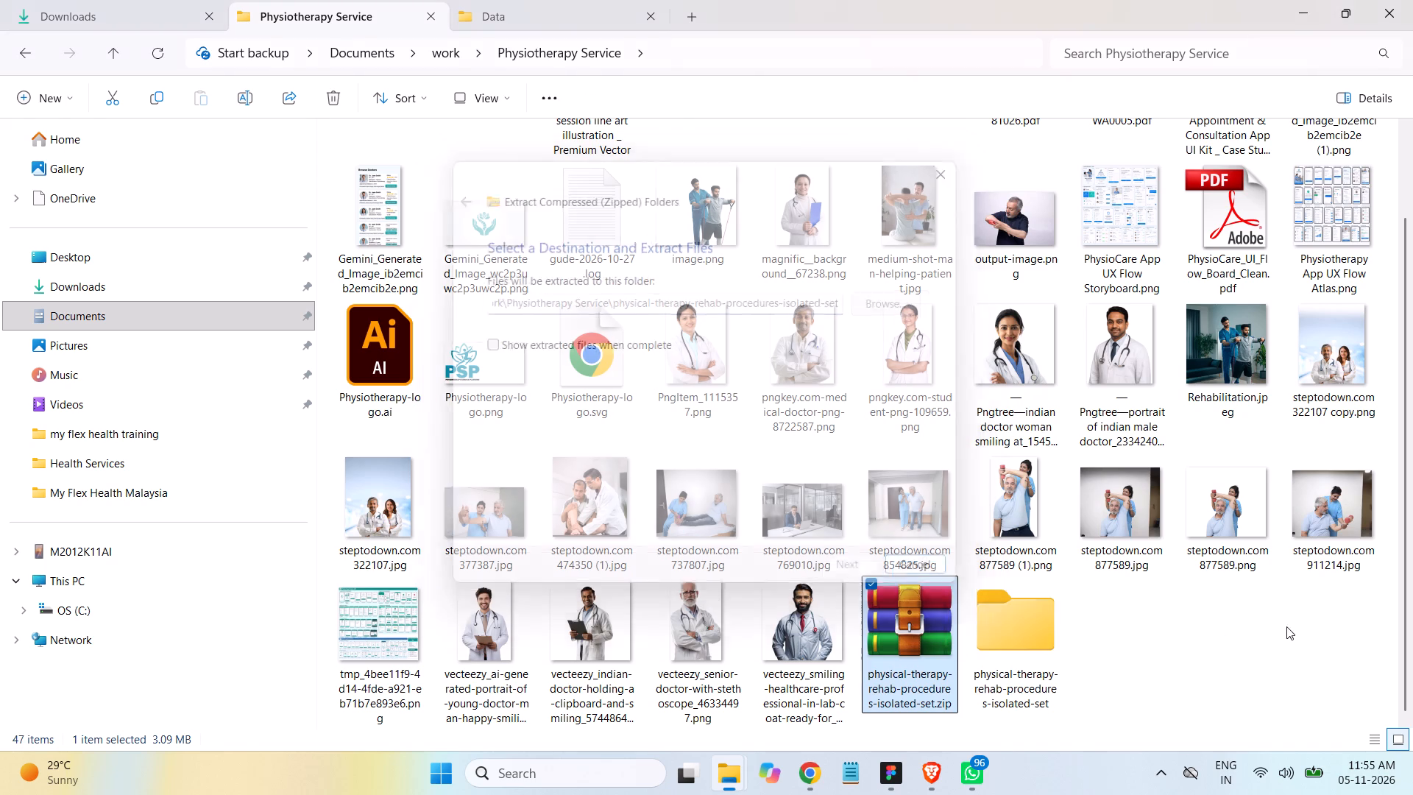
pyautogui.hotkey('shift', 'Delete')
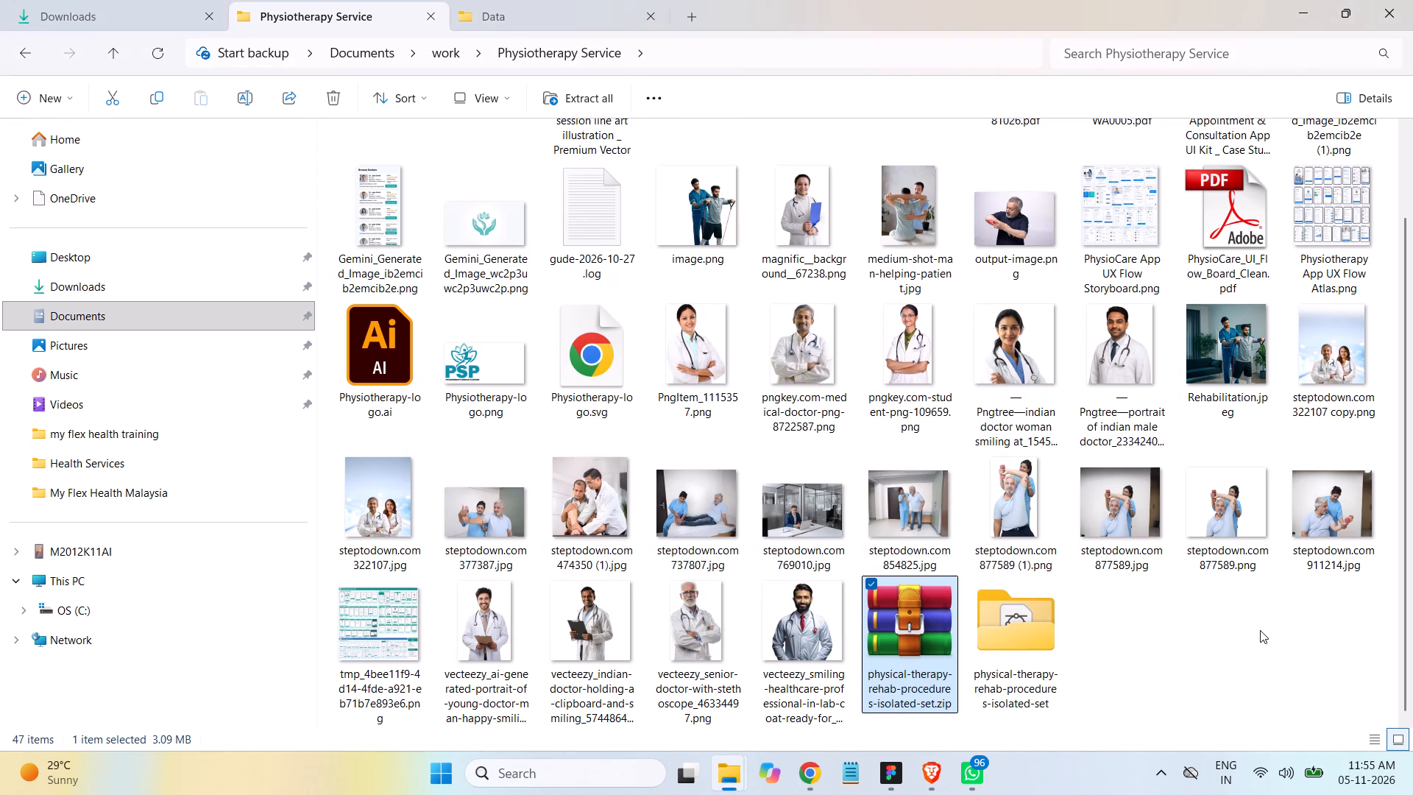
pyautogui.click(773, 438)
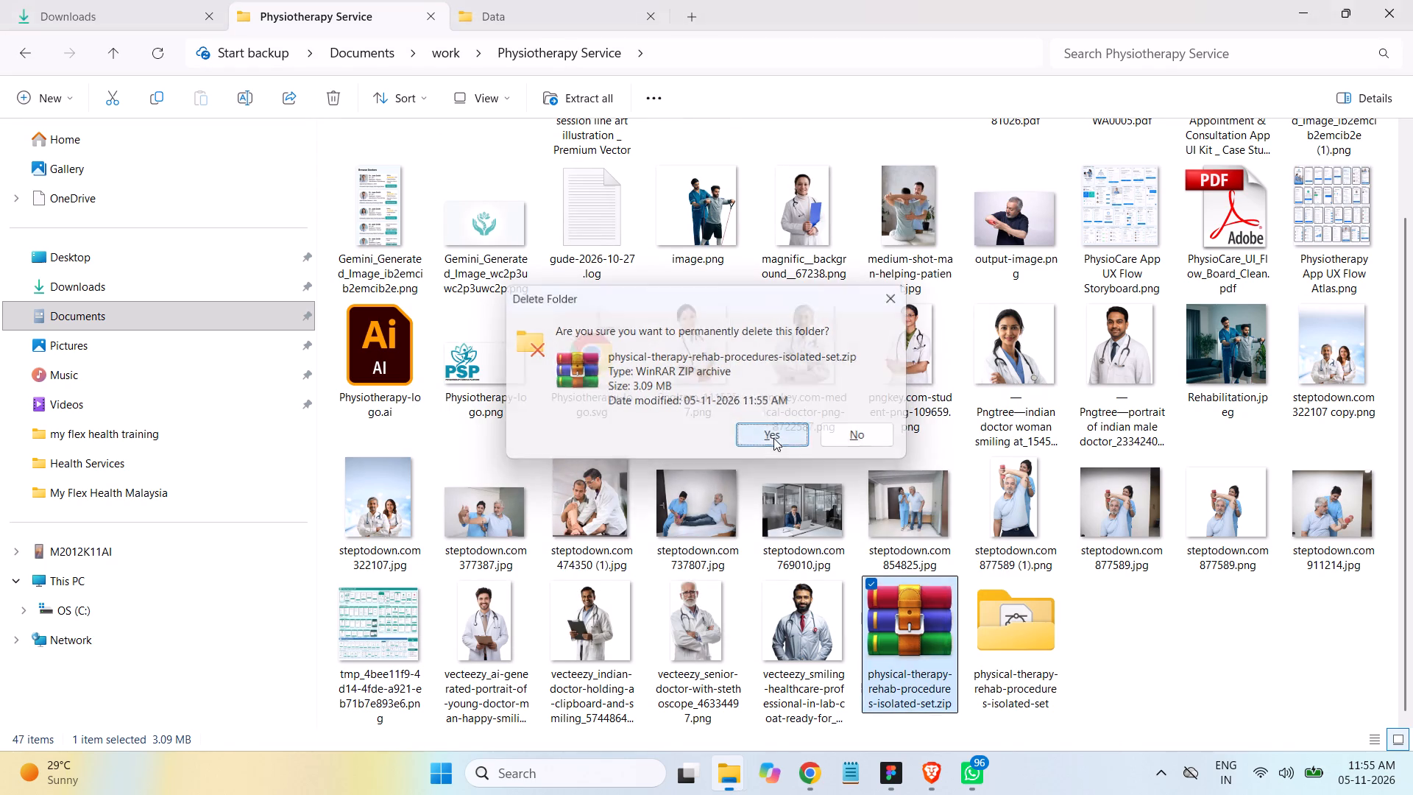
# Open the extracted EPS file 2210_w048_n005_402b_p1_402 in Illustrator, retaining the 9-slice scaling option for symbols.
pyautogui.doubleClick(922, 635)
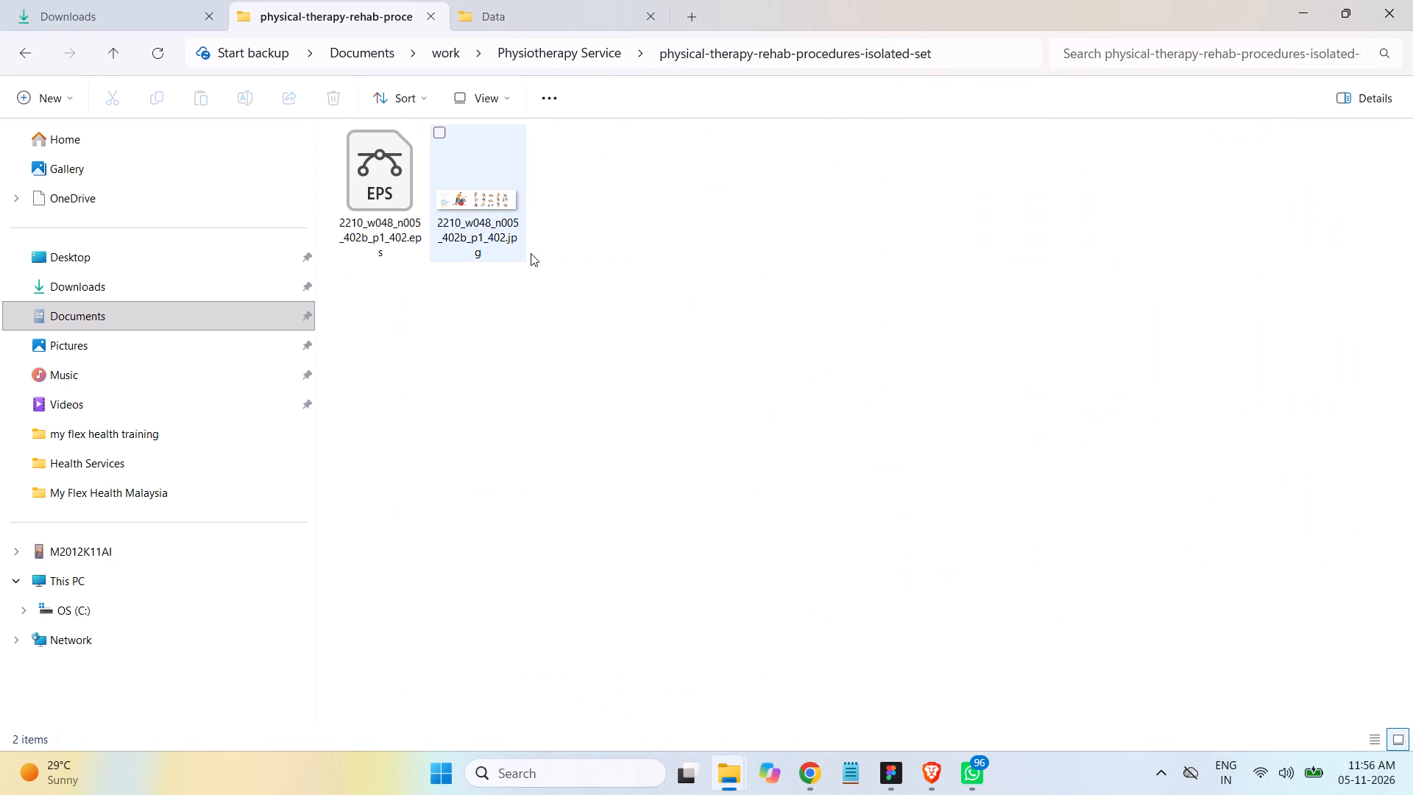
pyautogui.doubleClick(397, 195)
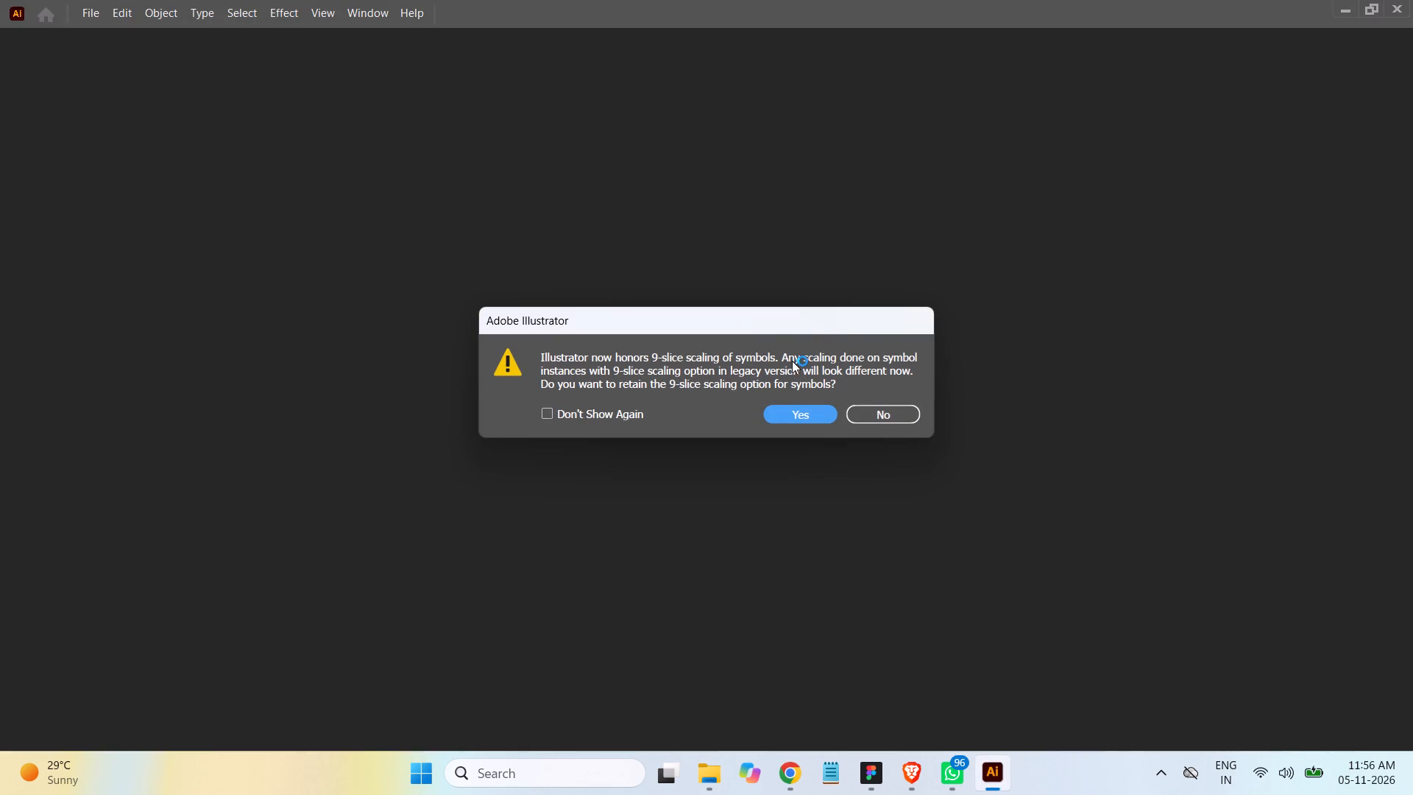
pyautogui.click(797, 417)
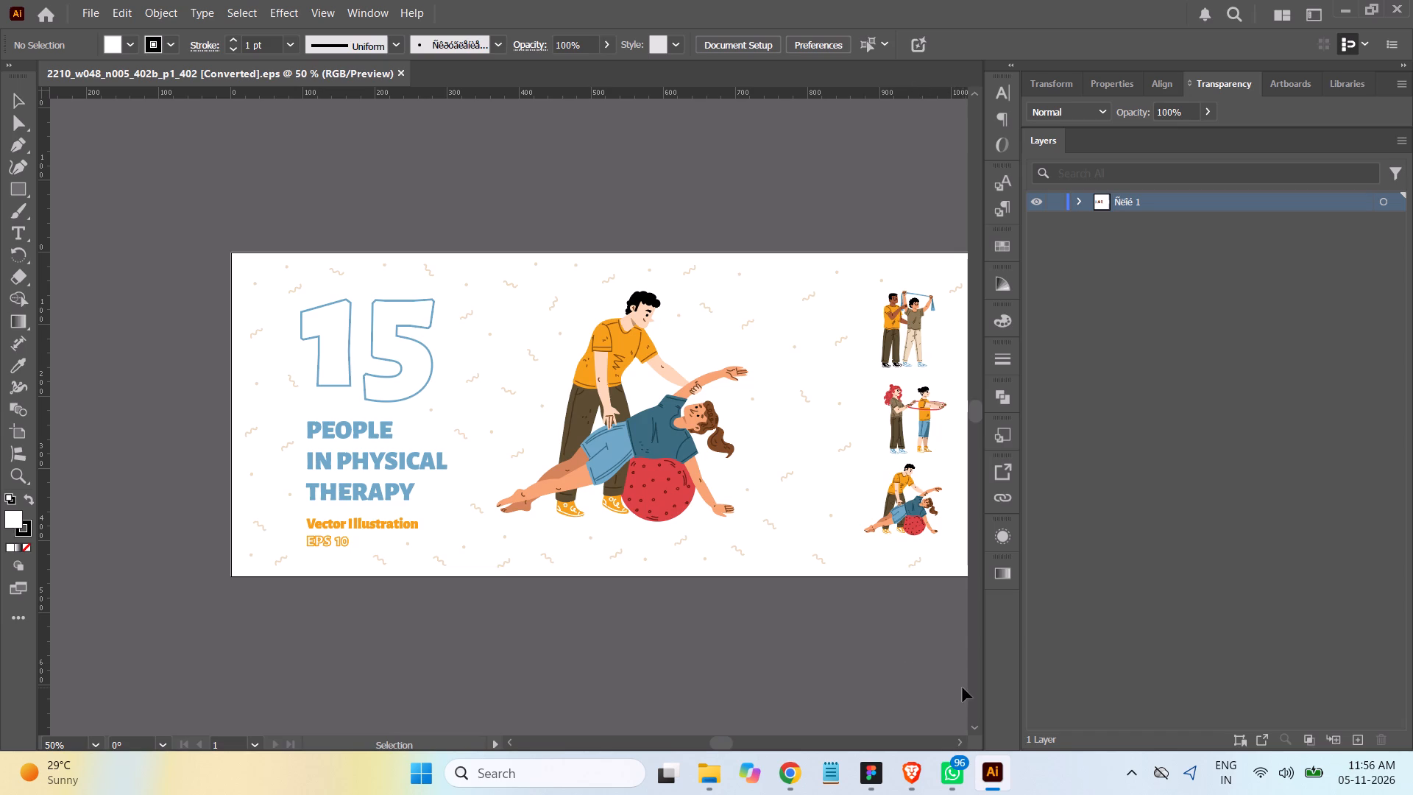
# Look over the small physical therapy illustrations on the artboard at 100% zoom.
pyautogui.tripleClick(962, 741)
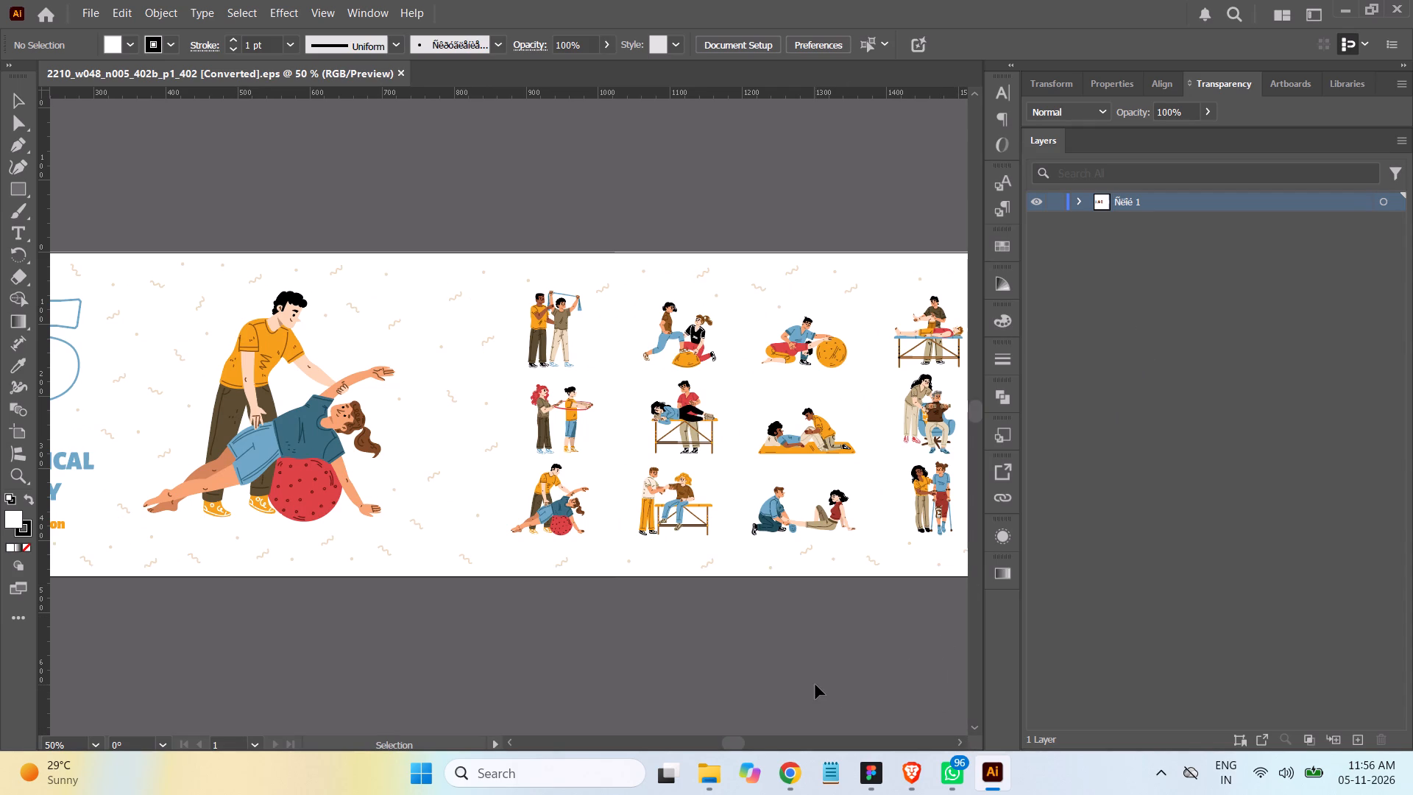
pyautogui.hotkey('ctrl', '=')
pyautogui.hotkey('ctrl', '=')
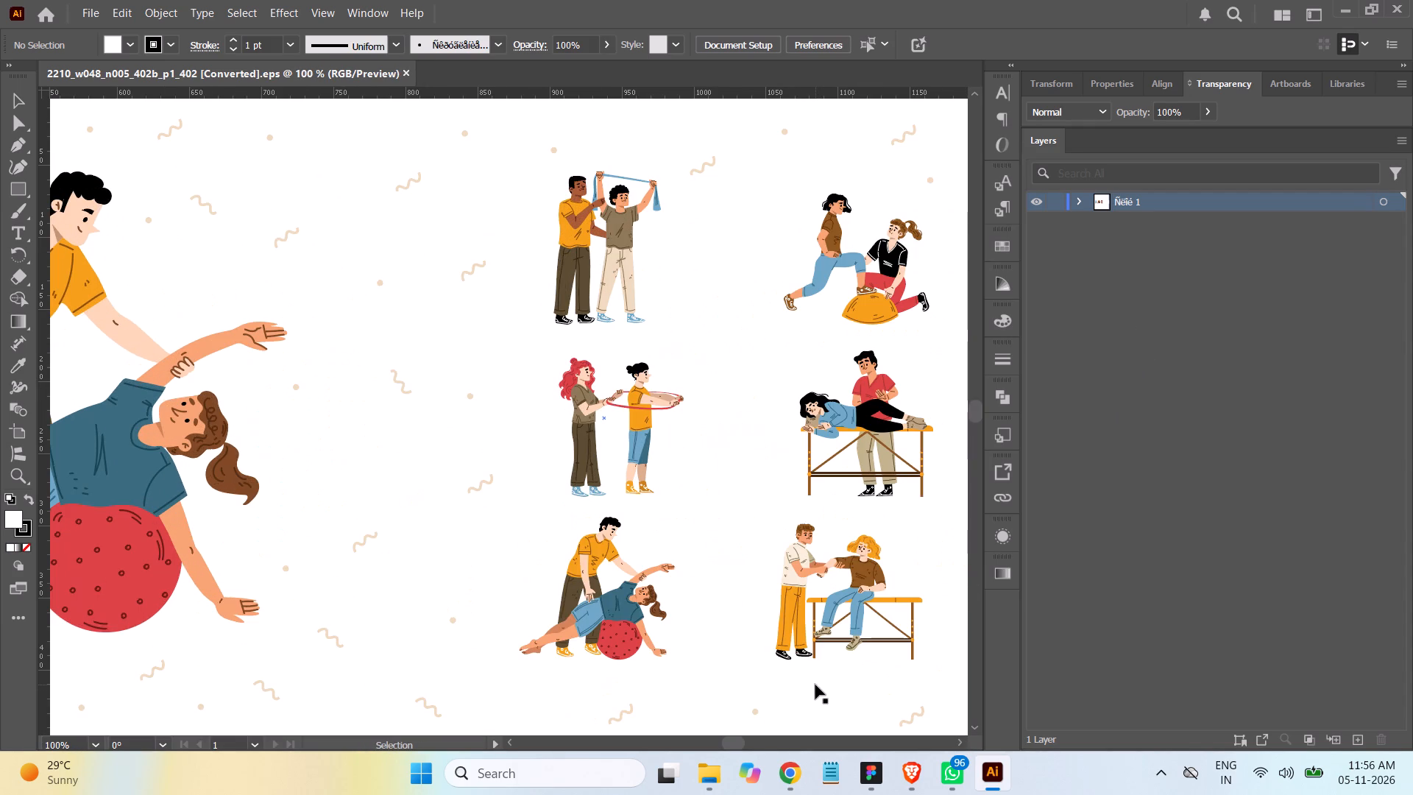
pyautogui.doubleClick(961, 744)
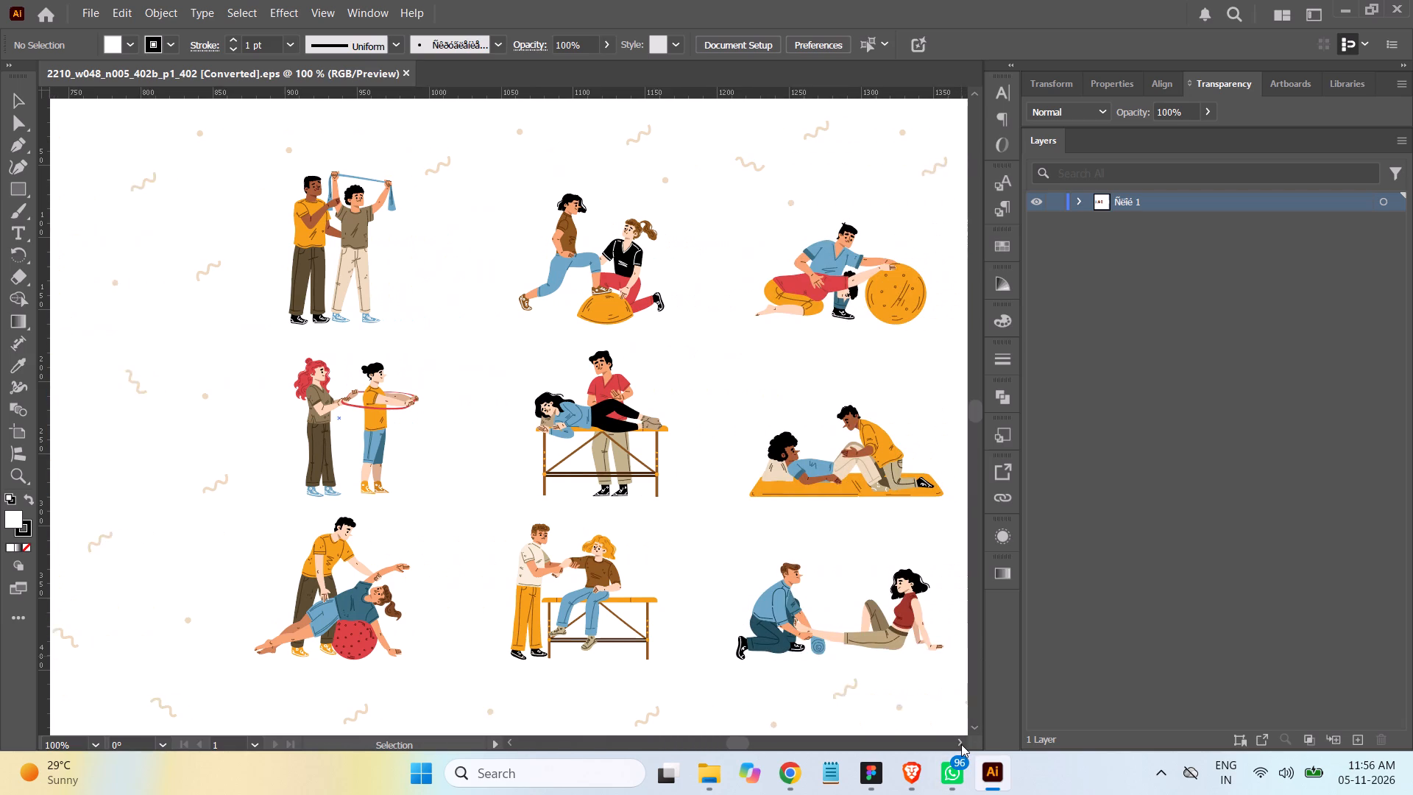
pyautogui.click(961, 744)
pyautogui.click(961, 744)
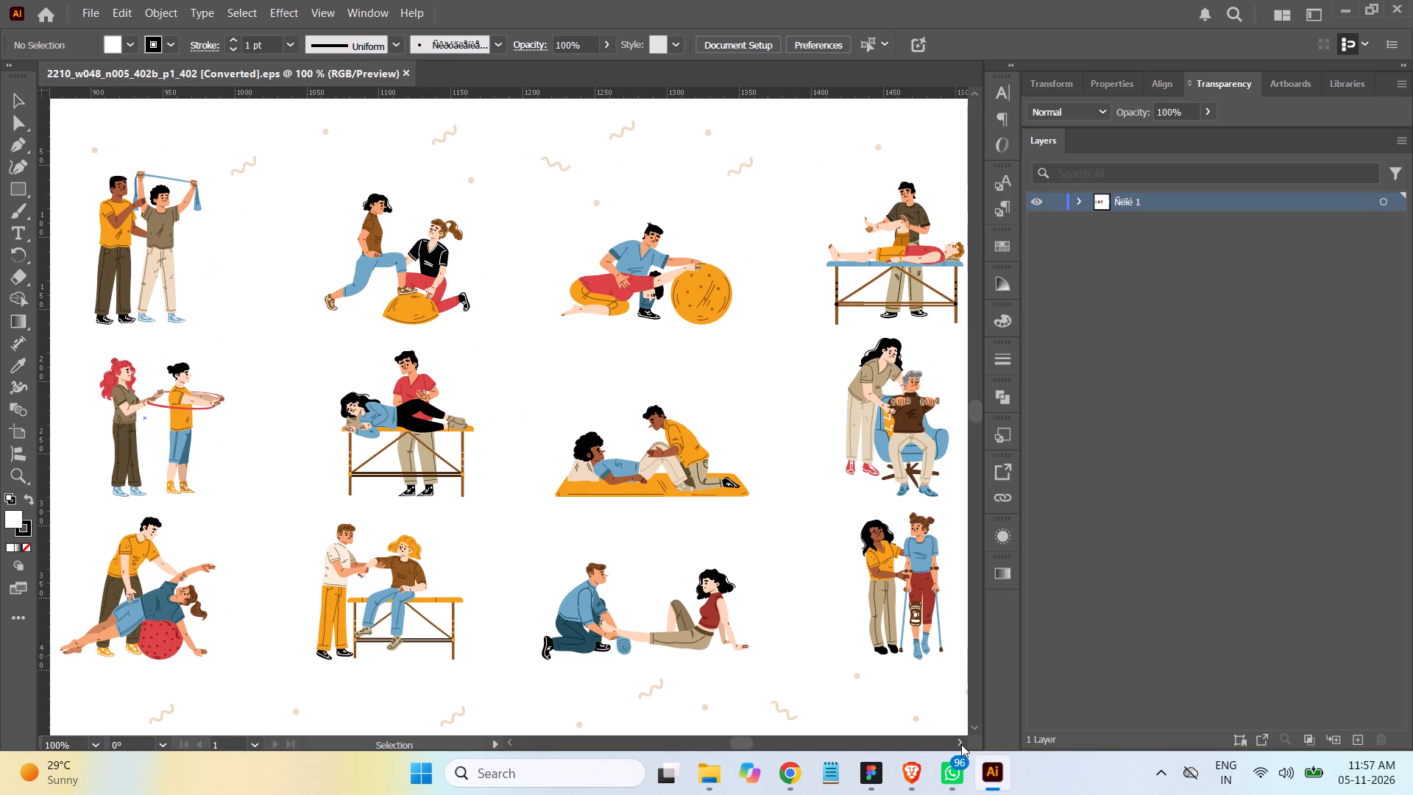
# Expand the artwork's only layer and toggle the topmost group's visibility to identify which illustration it holds.
pyautogui.click(1079, 199)
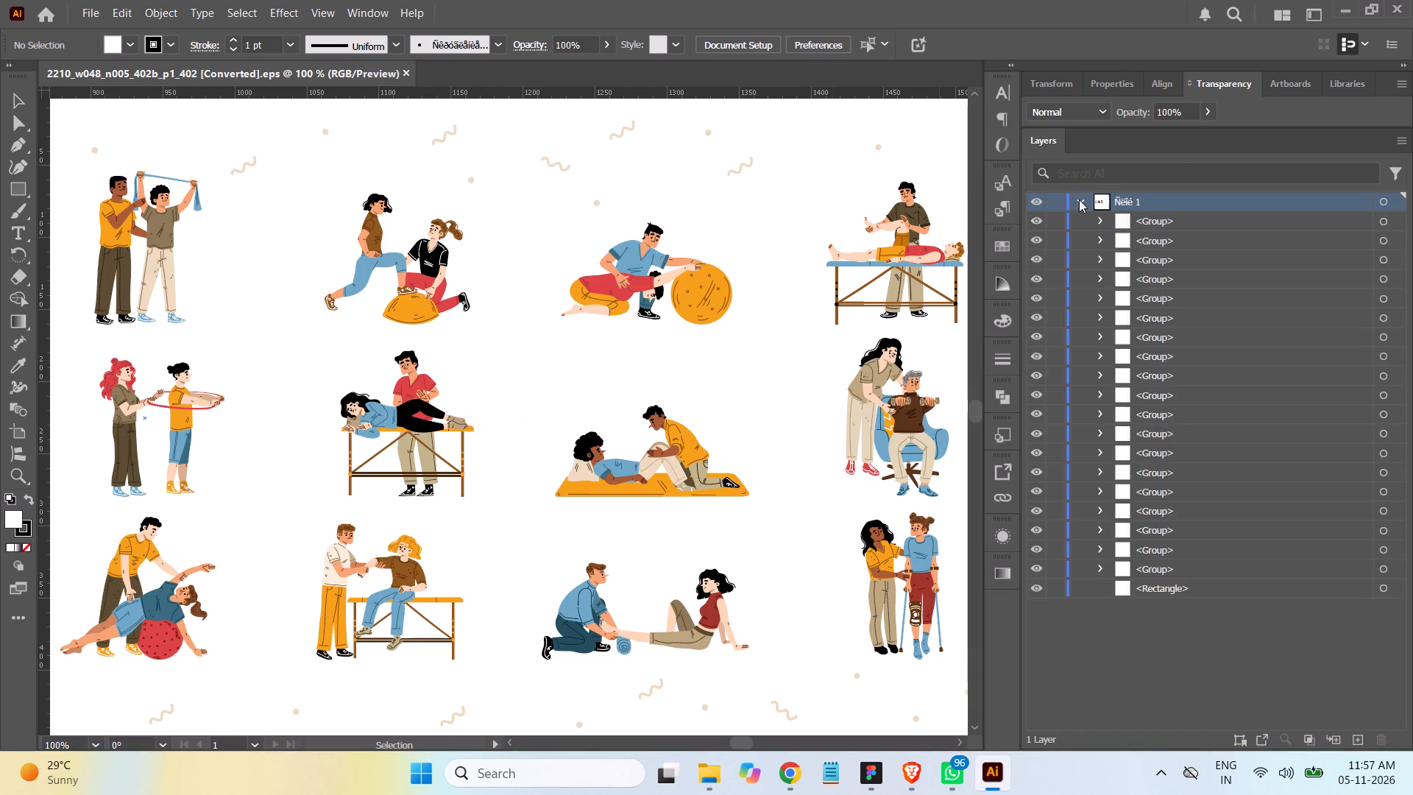
pyautogui.click(1035, 221)
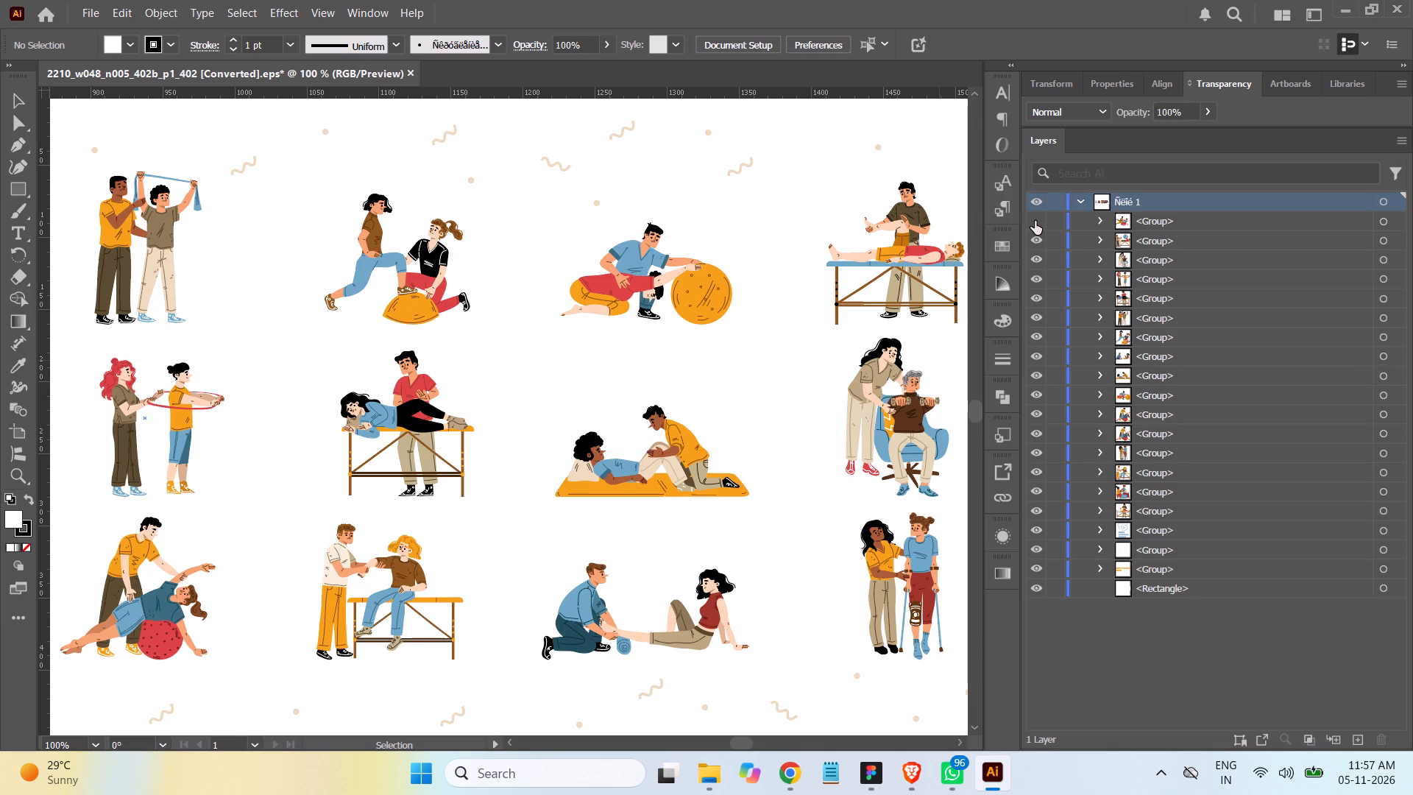
pyautogui.click(1035, 221)
pyautogui.click(1035, 221)
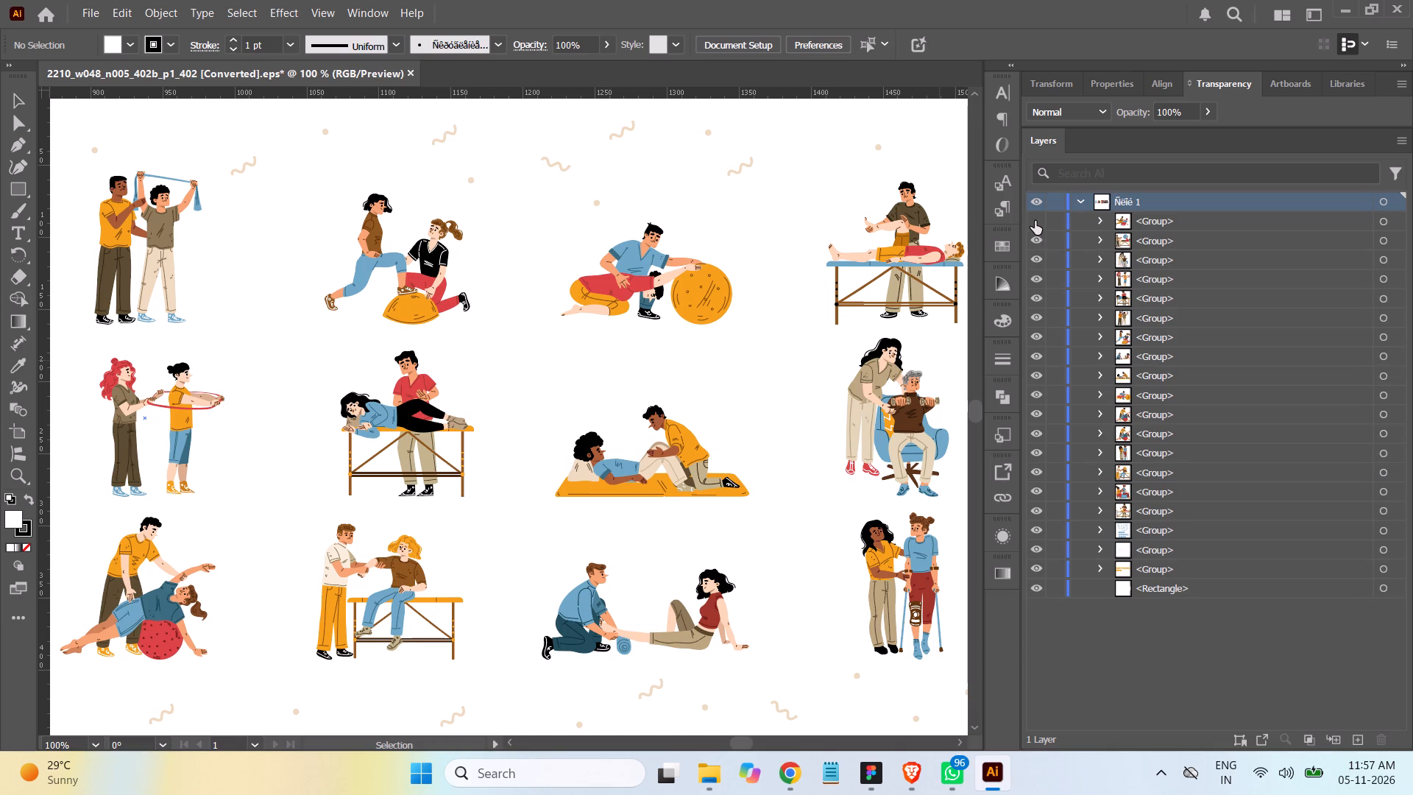
pyautogui.click(1035, 221)
pyautogui.press('space')
pyautogui.press('space')
pyautogui.press('space')
pyautogui.press('space')
pyautogui.press('space')
pyautogui.press('space')
pyautogui.press('space')
pyautogui.press('space')
pyautogui.press('space')
pyautogui.press('space')
pyautogui.press('space')
pyautogui.press('space')
pyautogui.press('space')
pyautogui.press('space')
pyautogui.press('space')
pyautogui.press('space')
pyautogui.press('space')
pyautogui.press('space')
pyautogui.press('space')
pyautogui.press('space')
pyautogui.moveTo(545, 374); pyautogui.dragTo(1074, 360)
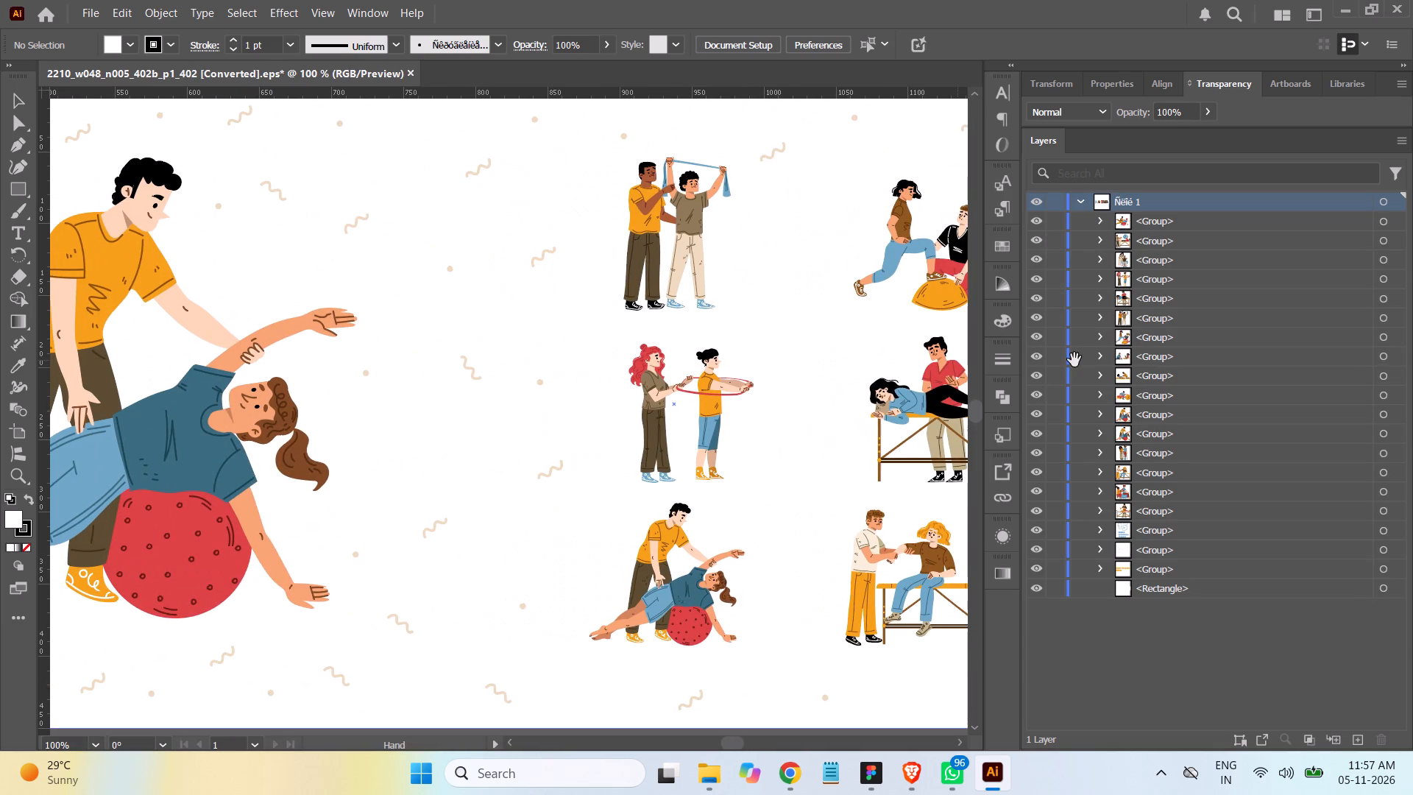
pyautogui.click(1034, 219)
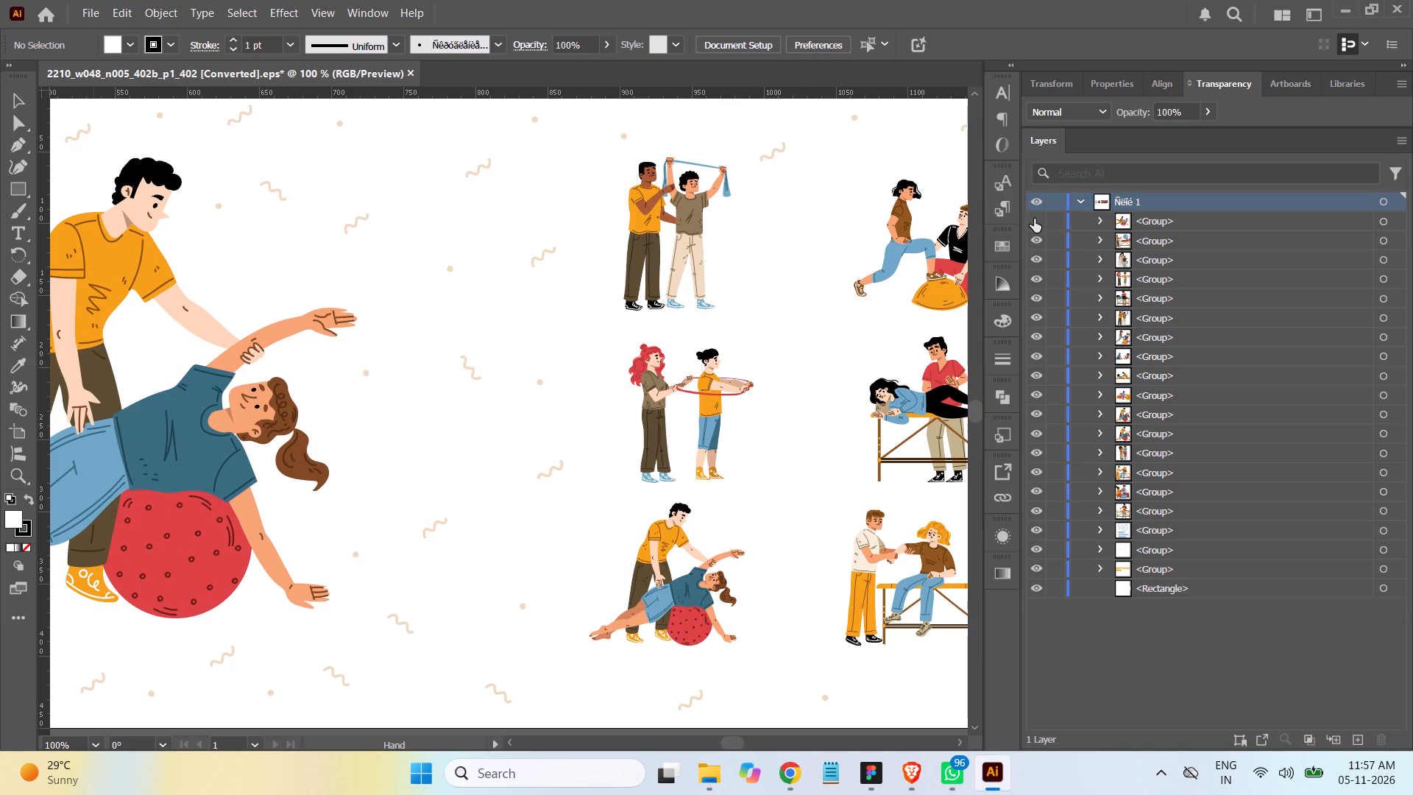
pyautogui.click(1034, 219)
pyautogui.click(1034, 219)
pyautogui.click(1034, 219)
pyautogui.press('space')
pyautogui.press('space')
pyautogui.press('space')
pyautogui.press('space')
pyautogui.press('space')
pyautogui.press('space')
pyautogui.press('space')
pyautogui.press('space')
pyautogui.press('space')
pyautogui.press('space')
pyautogui.press('space')
pyautogui.press('space')
pyautogui.press('space')
pyautogui.press('space')
pyautogui.press('space')
pyautogui.press('space')
pyautogui.press('space')
pyautogui.press('space')
pyautogui.press('space')
pyautogui.press('space')
pyautogui.moveTo(779, 348); pyautogui.dragTo(272, 358)
pyautogui.moveTo(725, 438); pyautogui.dragTo(456, 420)
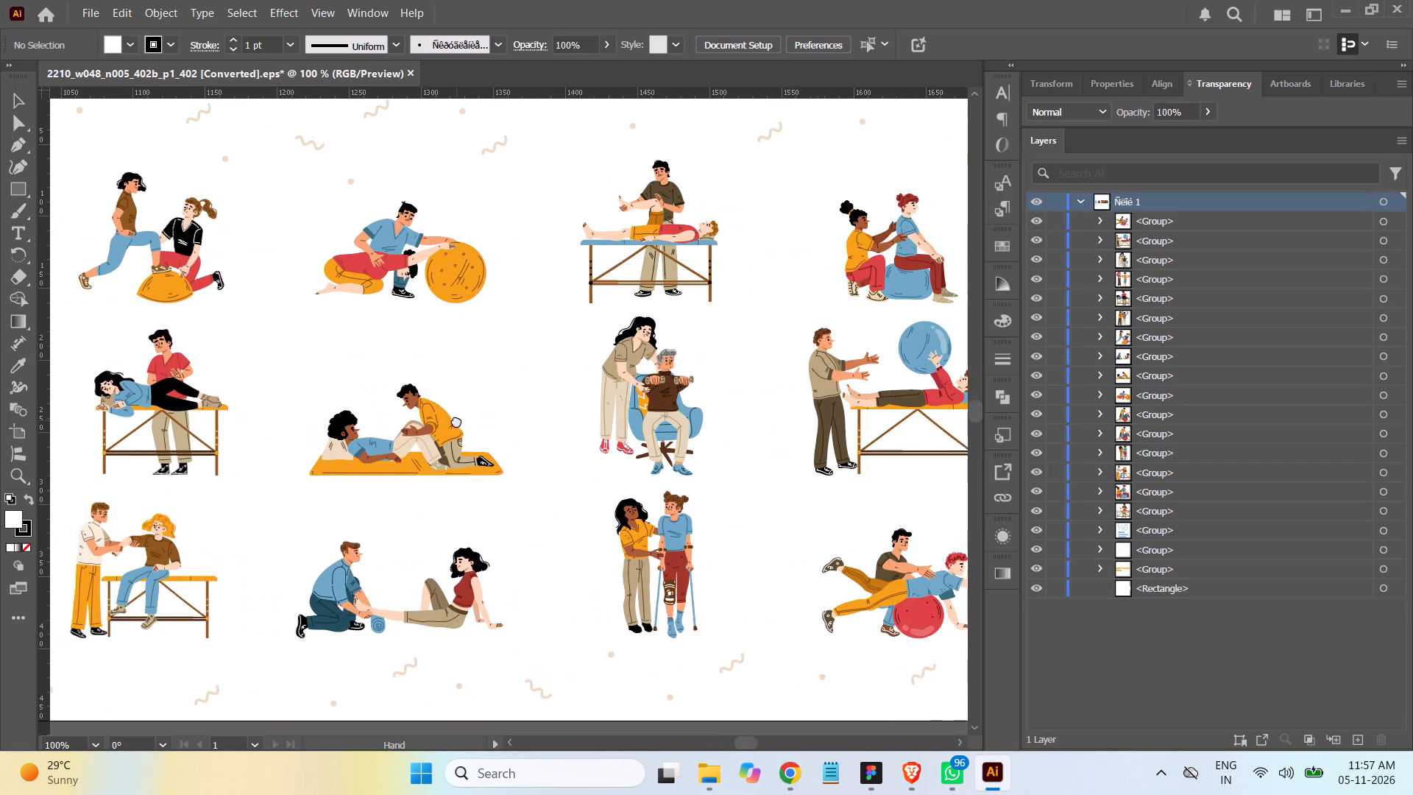
pyautogui.moveTo(456, 420); pyautogui.dragTo(255, 407)
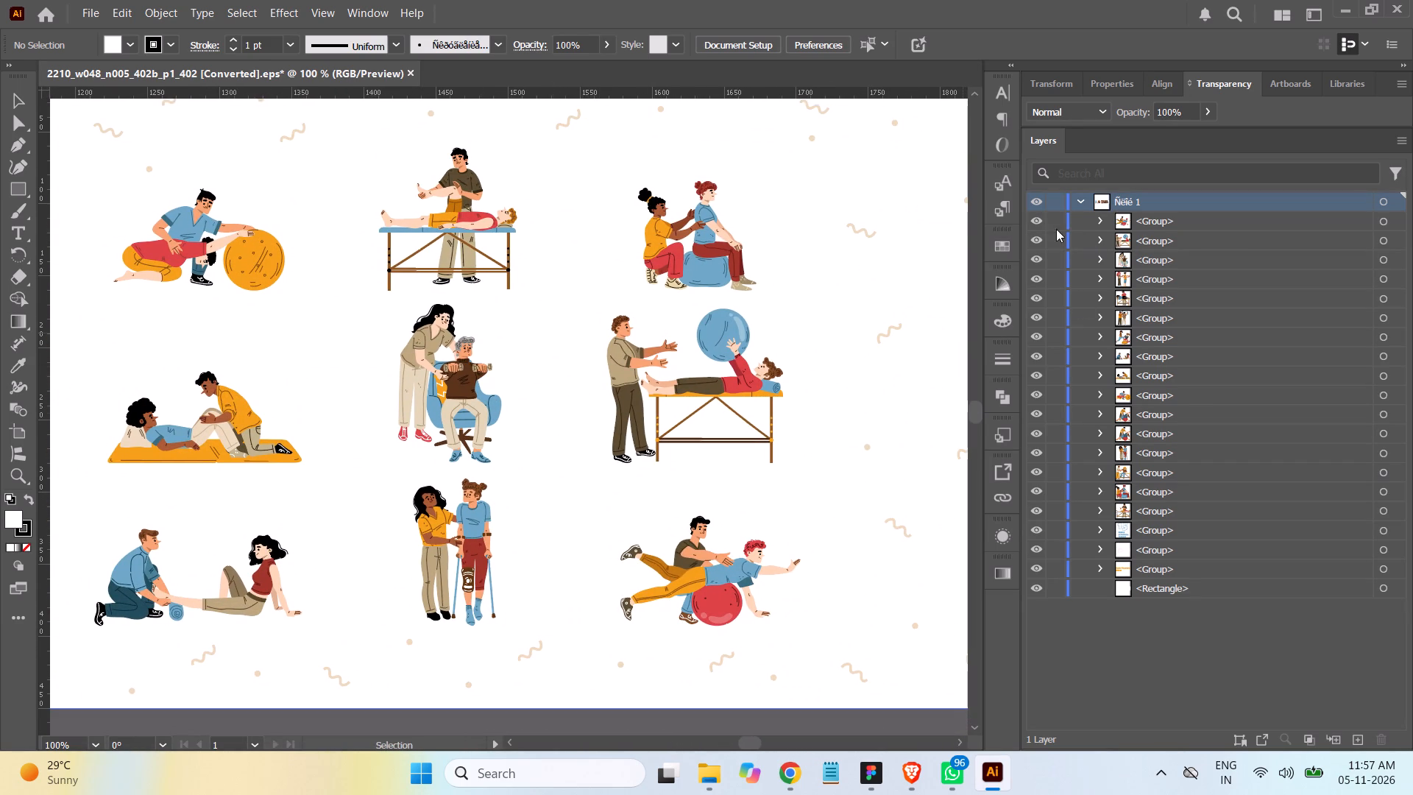
pyautogui.click(1033, 222)
pyautogui.click(1033, 222)
# Expand the topmost group, which holds the red exercise-ball illustration, and toggle an olive line-detail subgroup's visibility to identify it.
pyautogui.press('z')
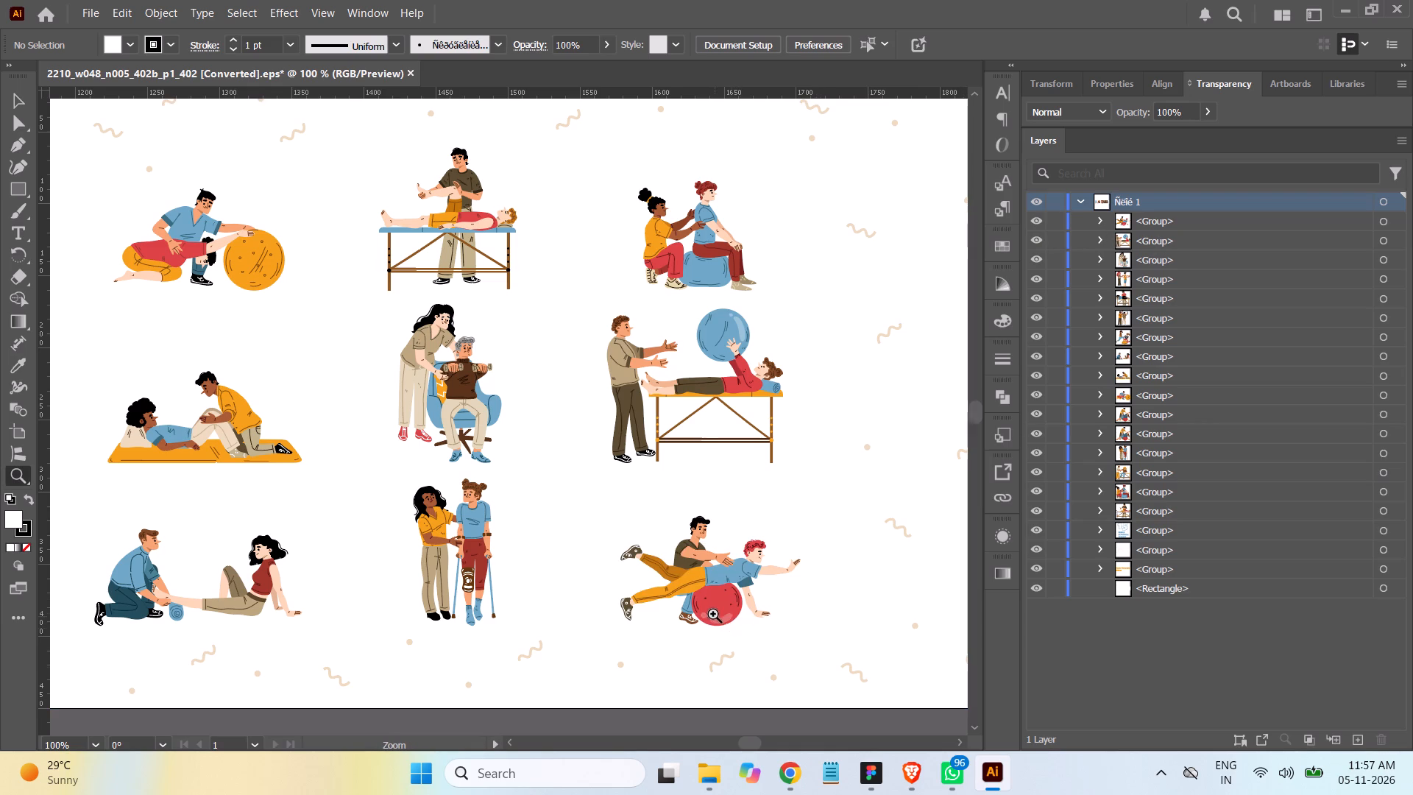
pyautogui.click(710, 609)
pyautogui.click(498, 382)
pyautogui.click(470, 378)
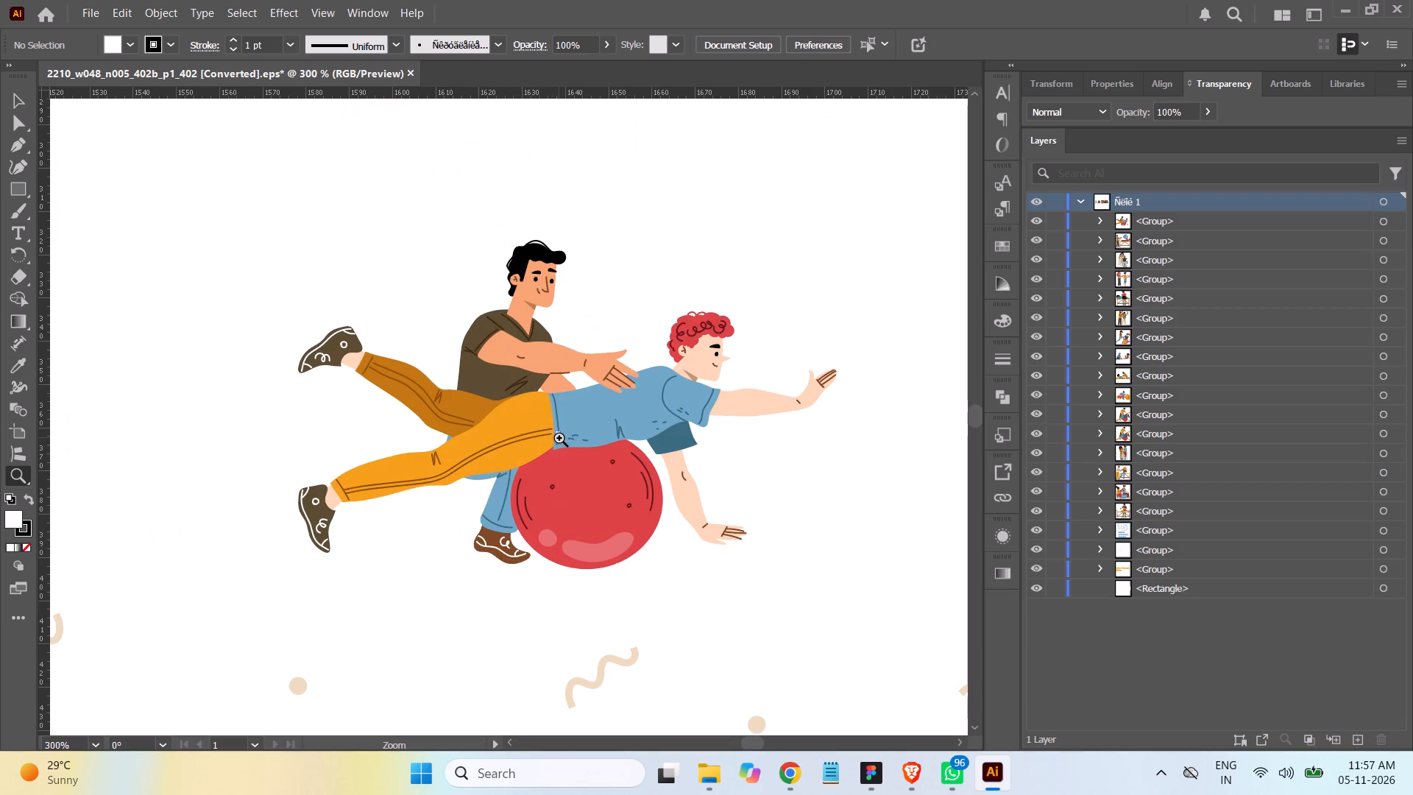
pyautogui.click(1098, 220)
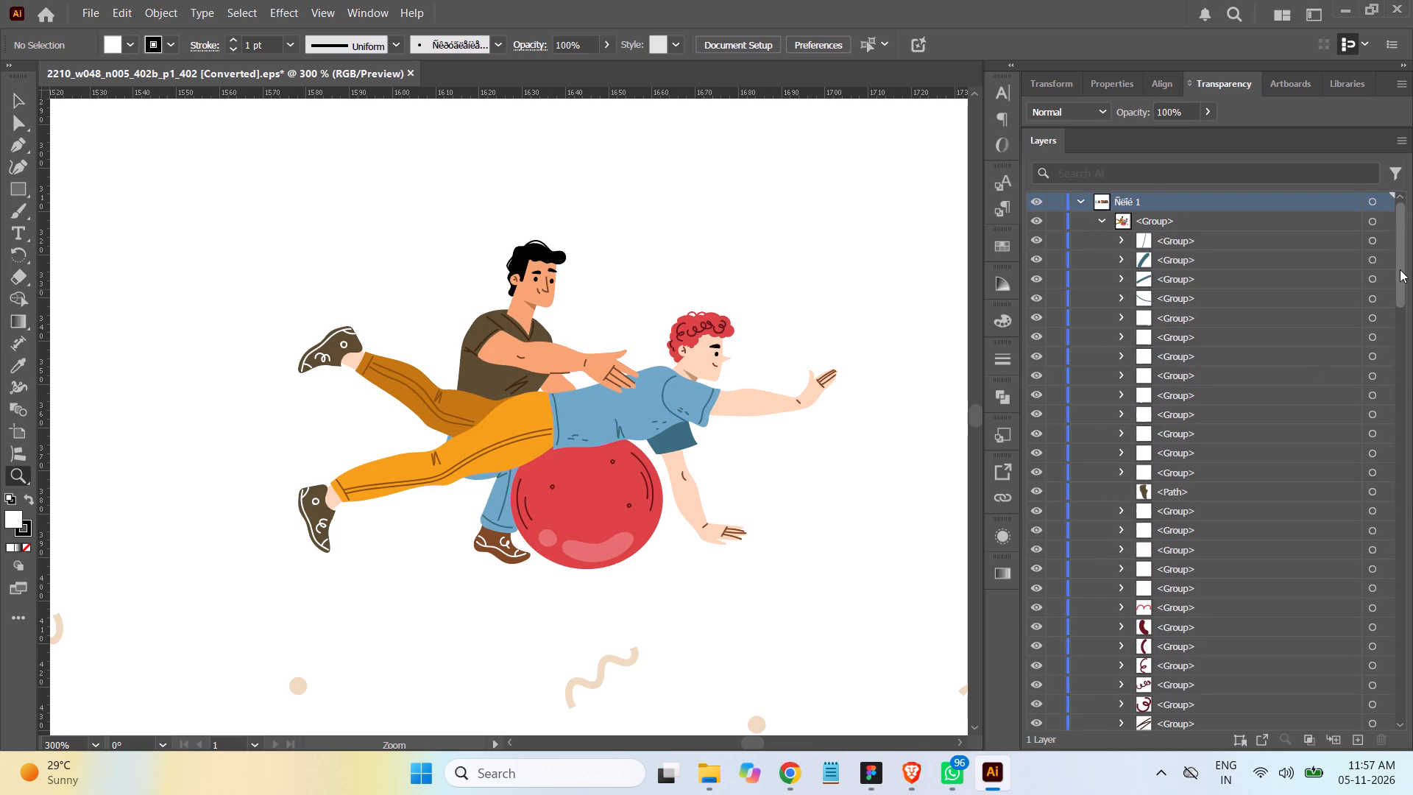
pyautogui.moveTo(1400, 269); pyautogui.dragTo(1403, 387)
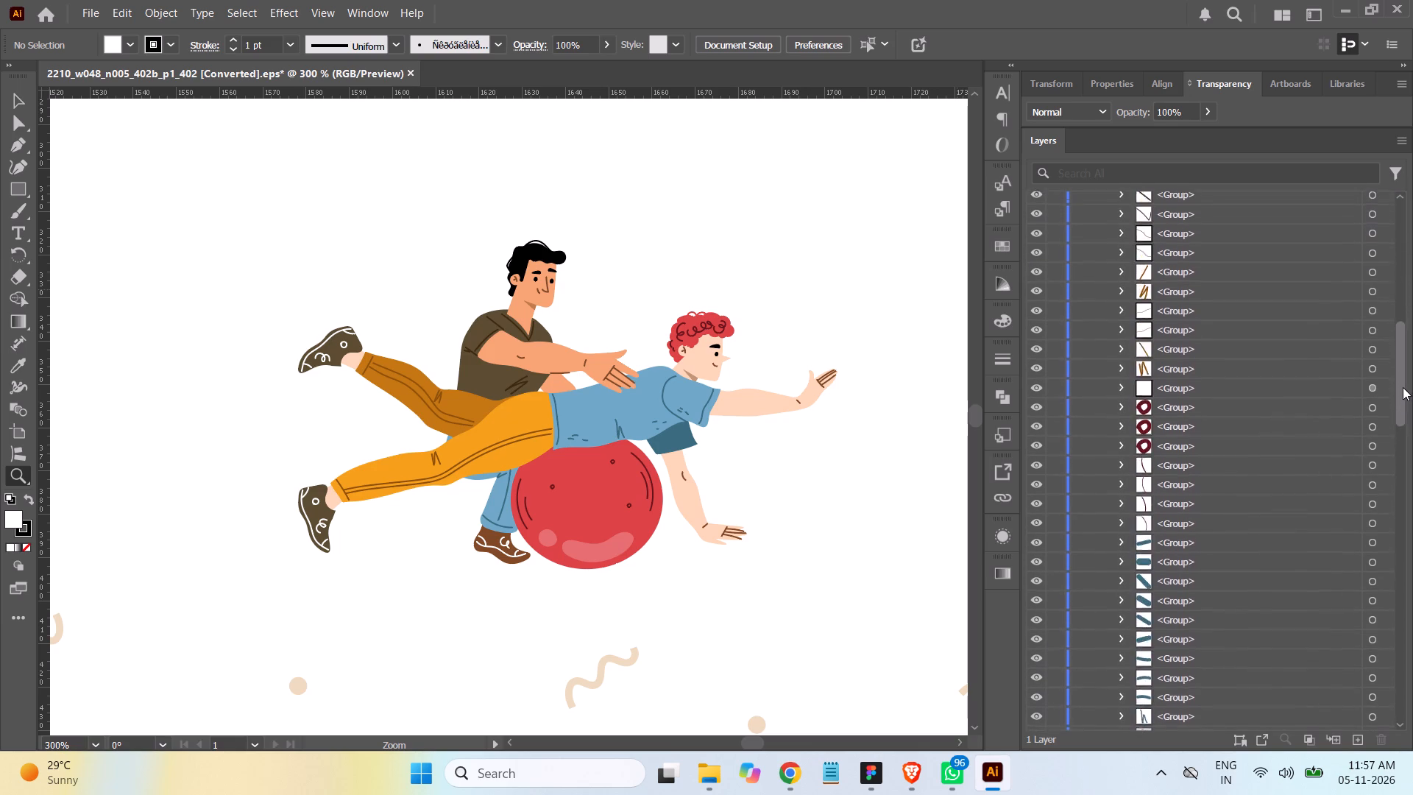
pyautogui.moveTo(1403, 387); pyautogui.dragTo(1401, 350)
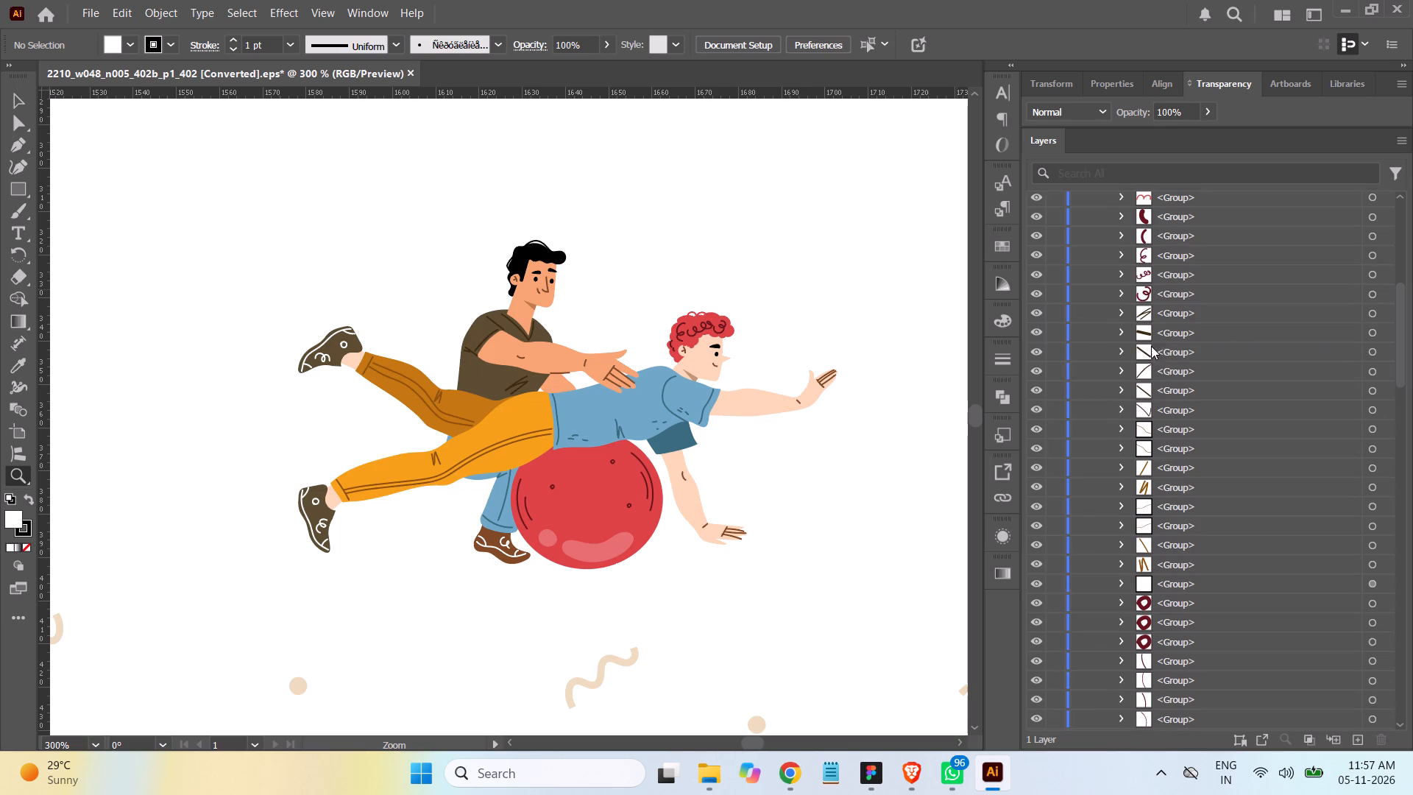
pyautogui.click(1040, 332)
pyautogui.click(1040, 332)
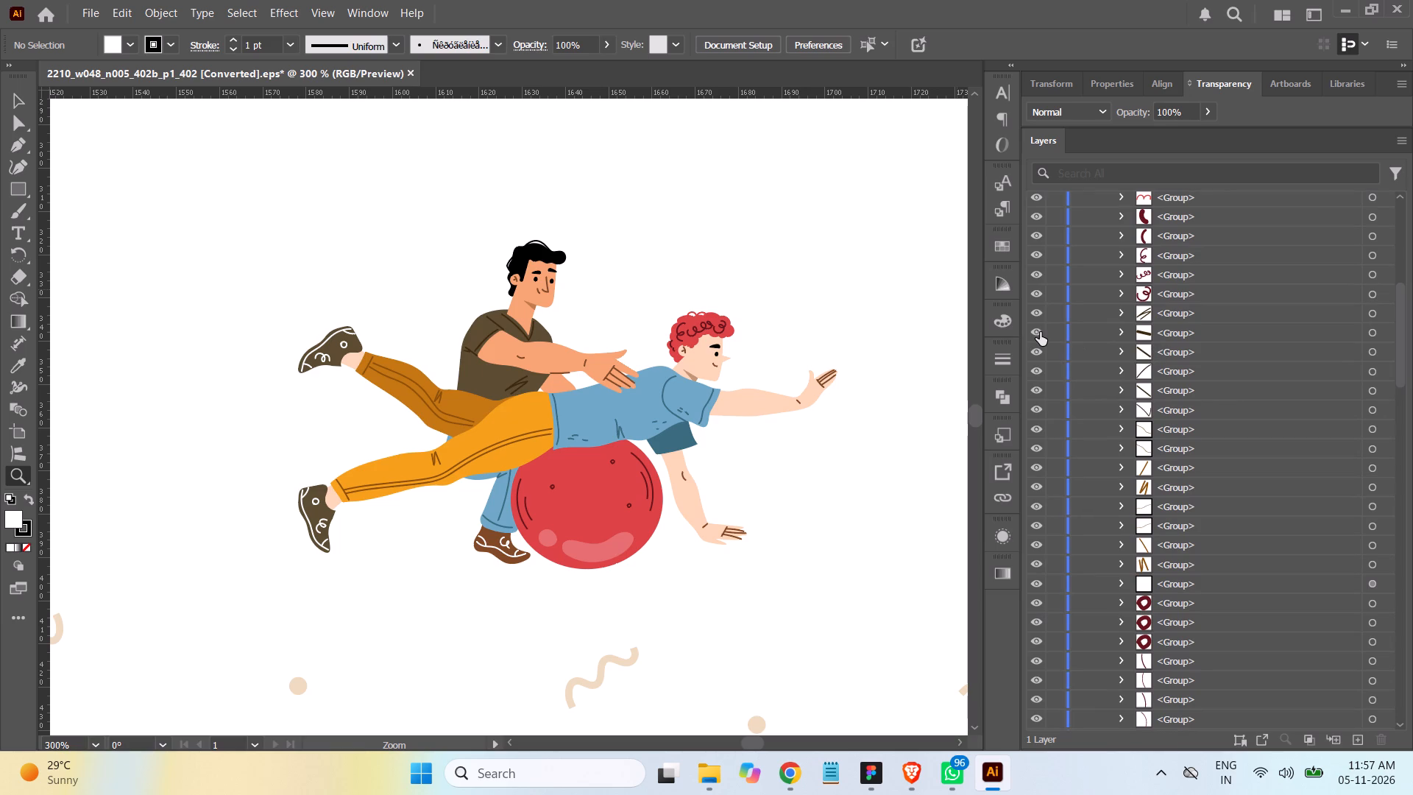
pyautogui.click(1040, 332)
pyautogui.click(1040, 332)
# Toggle the visibility of the group's orange skin, brown shoe, black hair and bottommost red and skin-coloured paths to identify each part.
pyautogui.moveTo(1400, 367); pyautogui.dragTo(1405, 585)
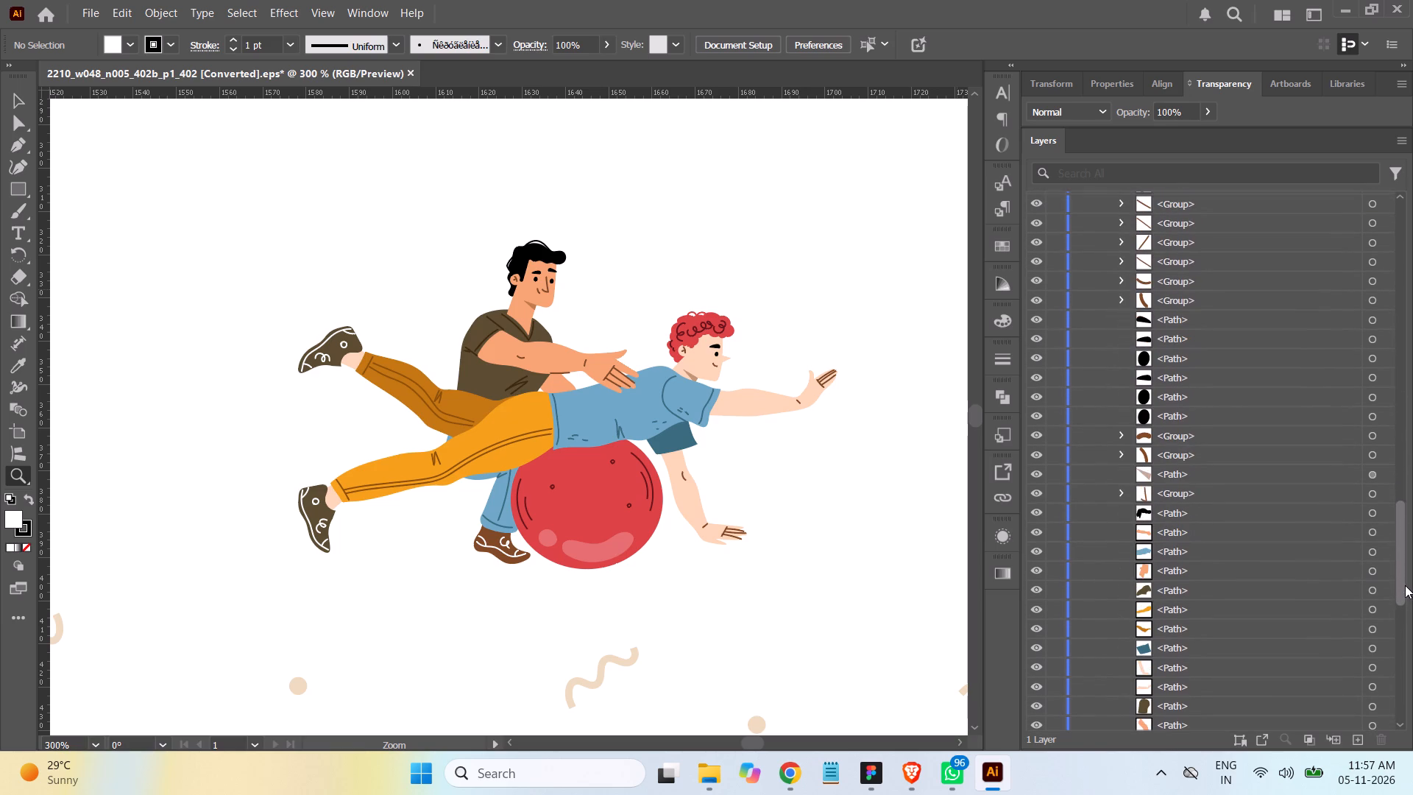
pyautogui.moveTo(1405, 585); pyautogui.dragTo(1409, 603)
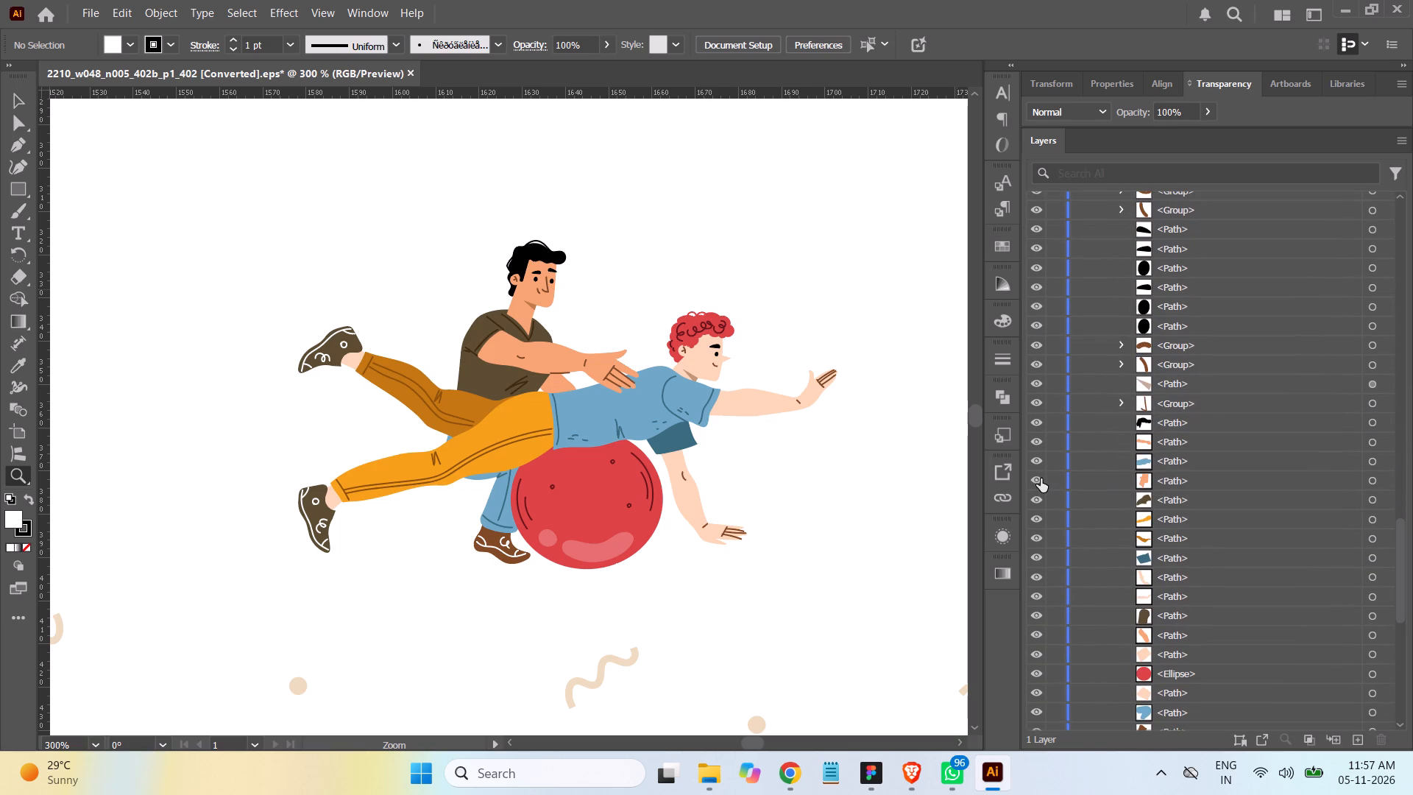
pyautogui.click(1035, 481)
pyautogui.click(1035, 481)
pyautogui.moveTo(1399, 580); pyautogui.dragTo(1412, 629)
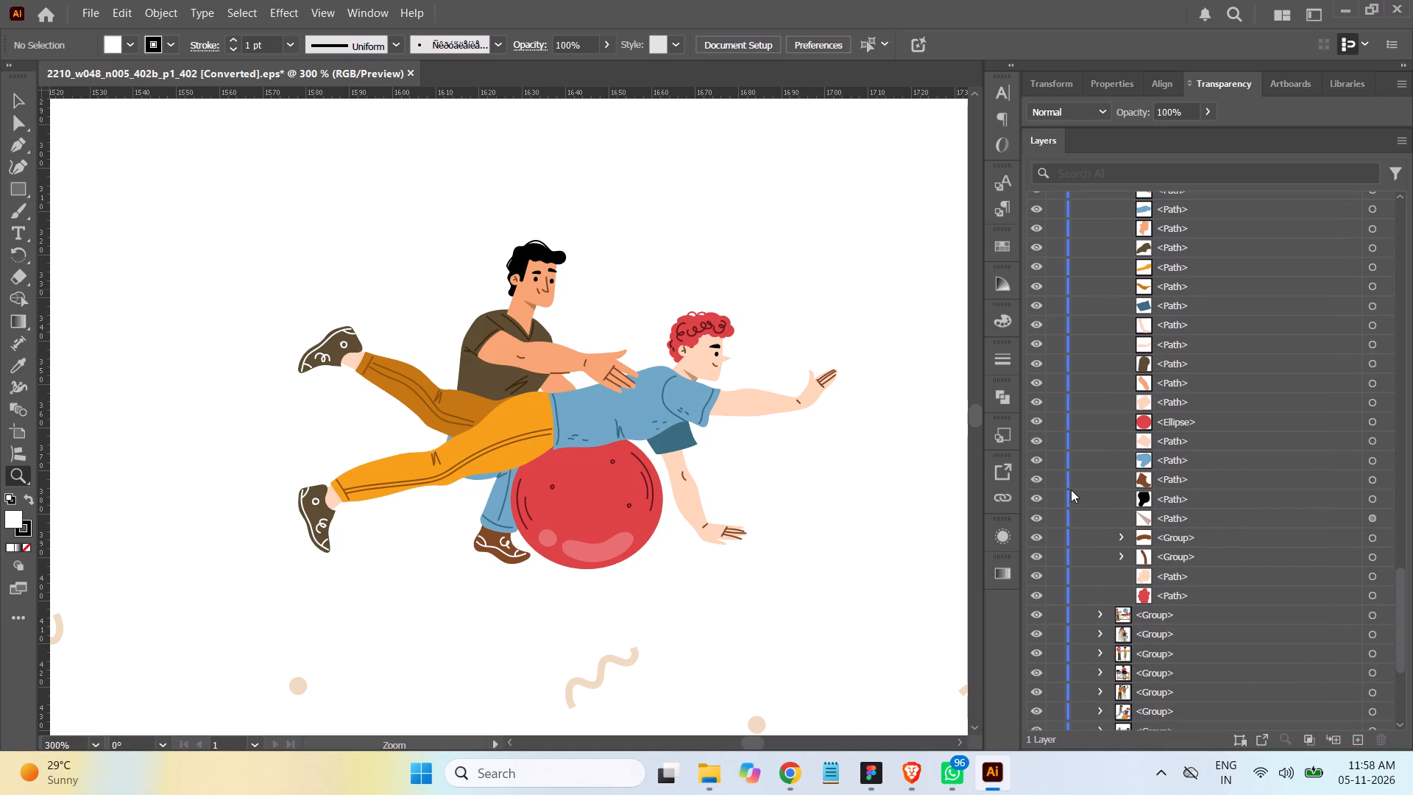
pyautogui.click(1037, 479)
pyautogui.click(1037, 479)
pyautogui.click(1034, 498)
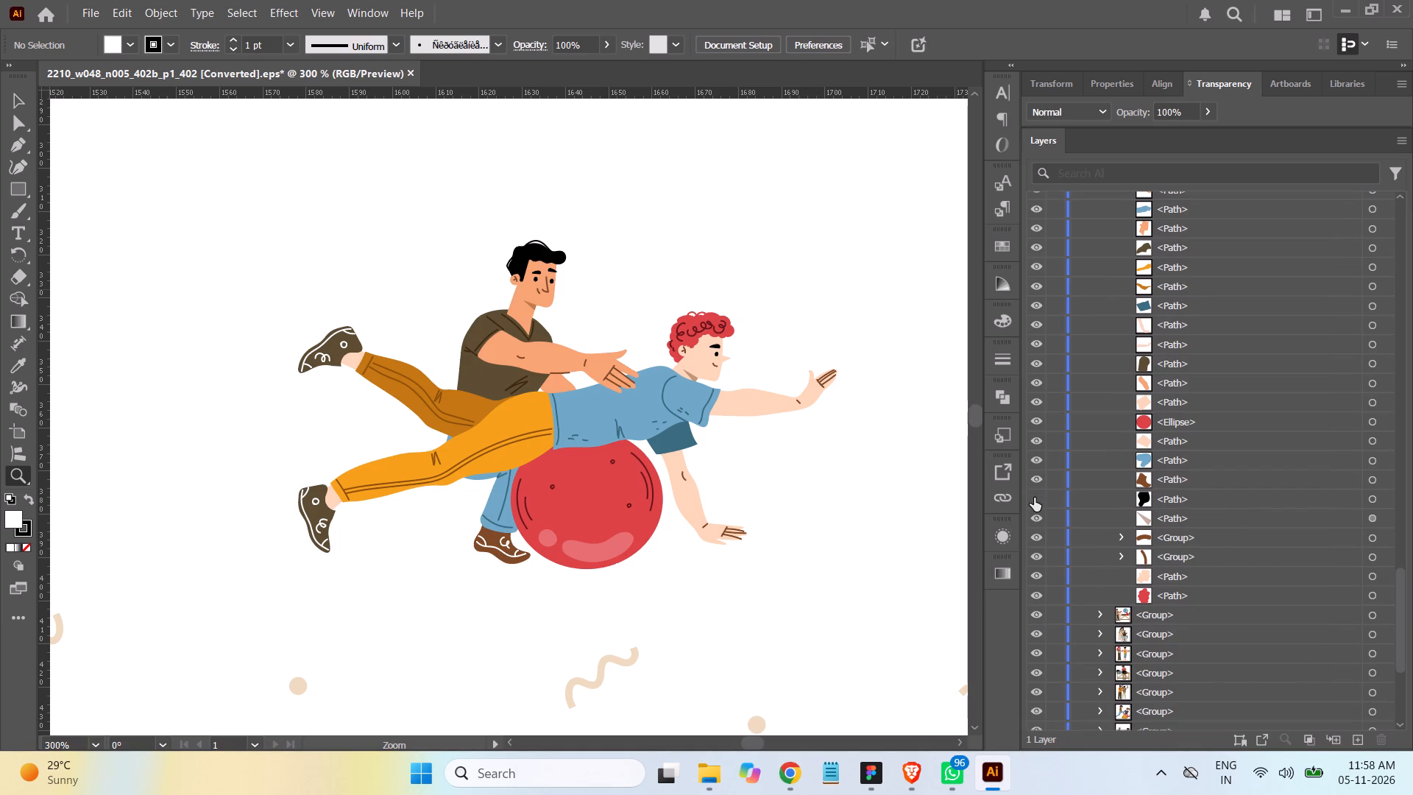
pyautogui.click(1034, 498)
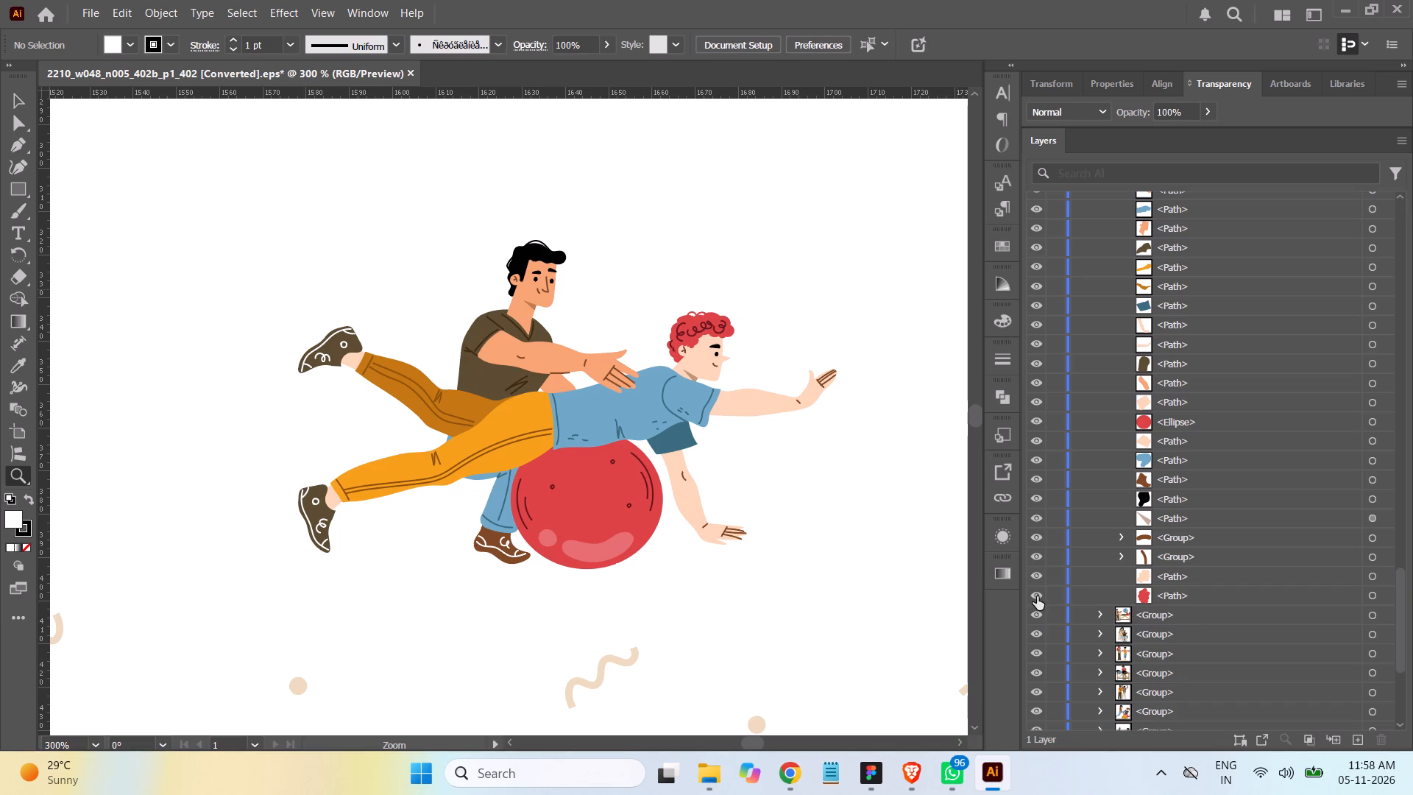
pyautogui.click(1035, 595)
pyautogui.click(1035, 595)
pyautogui.click(1035, 576)
pyautogui.click(1035, 576)
# Toggle the visibility of the olive path, a brown line-detail subgroup and the dark brown shoe path to identify each part.
pyautogui.moveTo(1400, 602); pyautogui.dragTo(1407, 543)
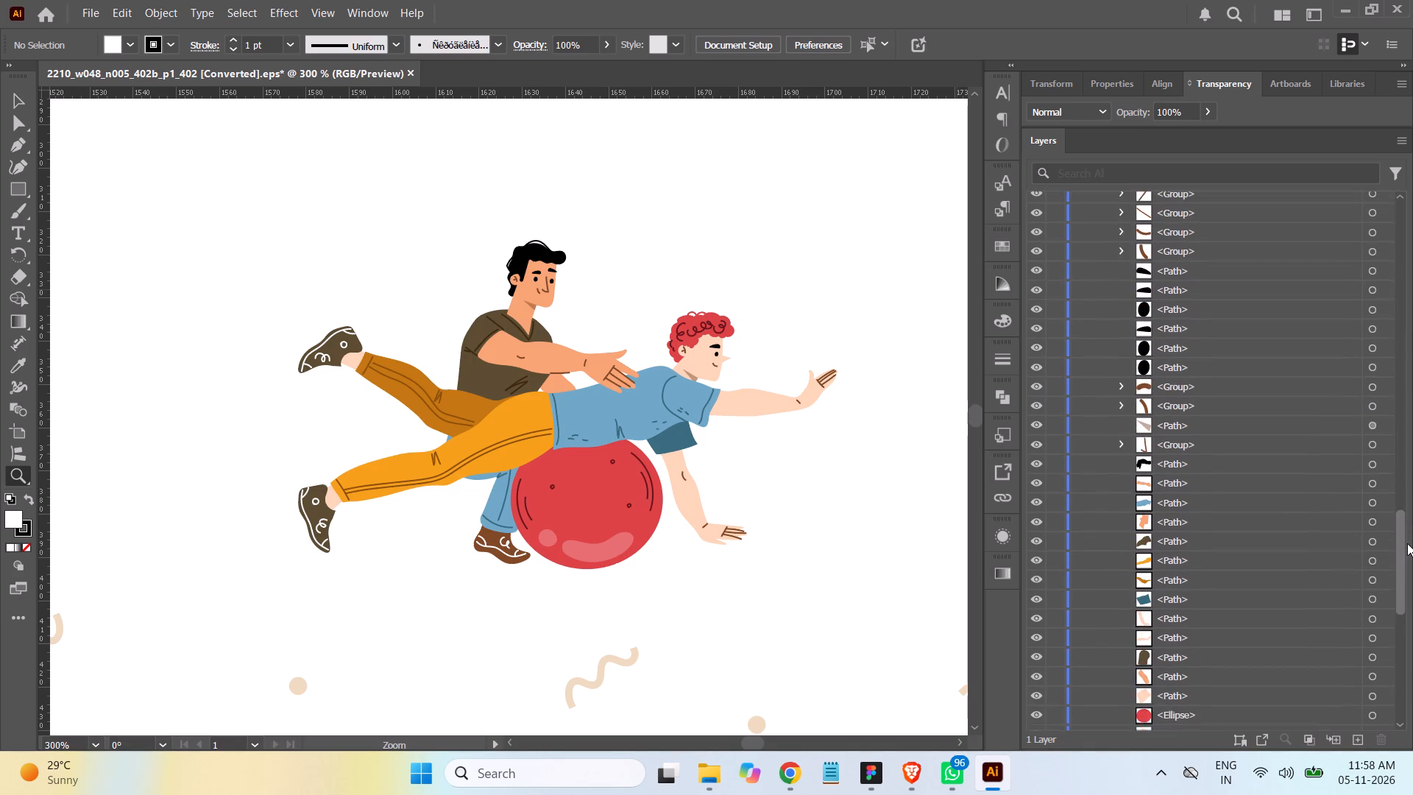
pyautogui.moveTo(1407, 543); pyautogui.dragTo(1408, 541)
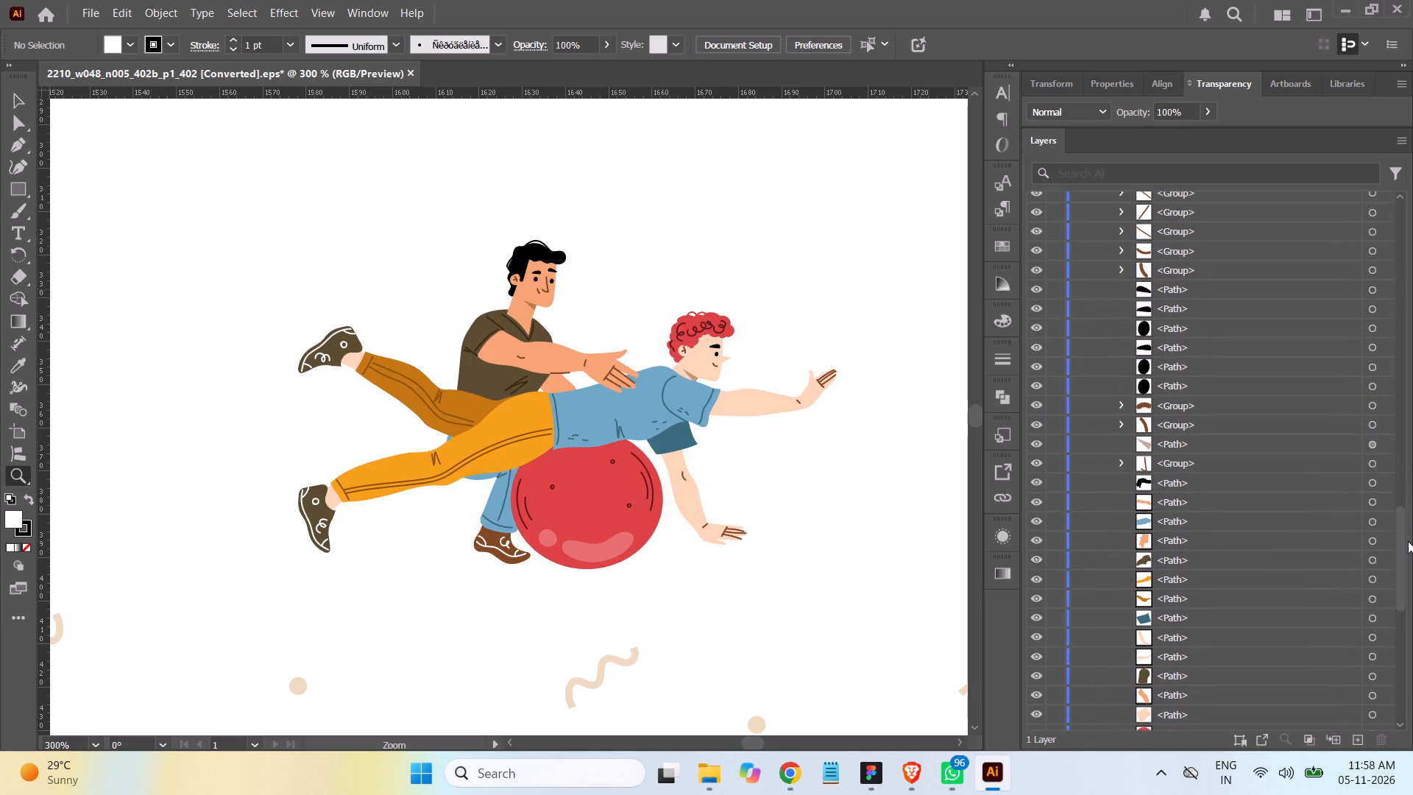
pyautogui.click(1038, 557)
pyautogui.click(1038, 557)
pyautogui.moveTo(1400, 565); pyautogui.dragTo(1403, 532)
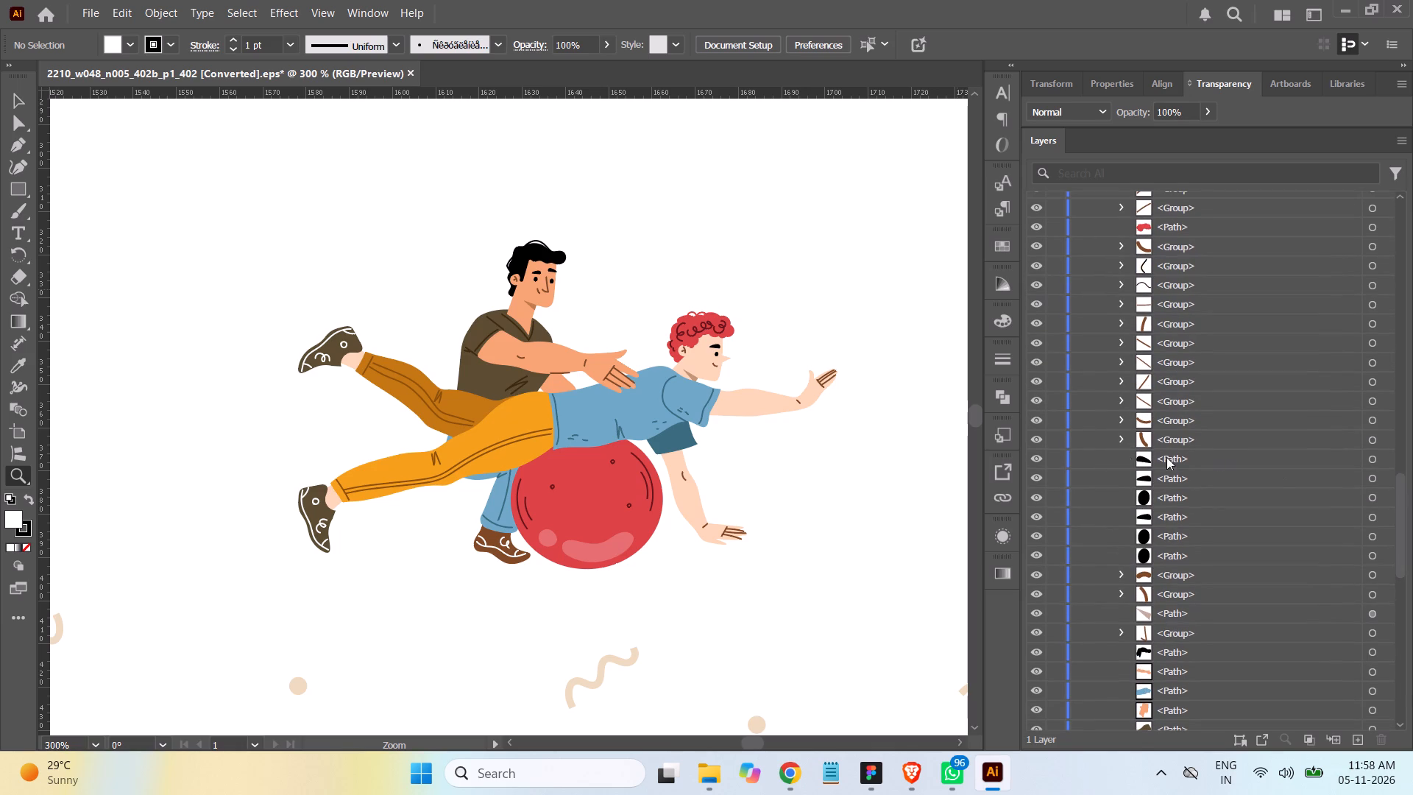
pyautogui.click(1037, 440)
pyautogui.click(1037, 440)
pyautogui.moveTo(1400, 529); pyautogui.dragTo(1398, 437)
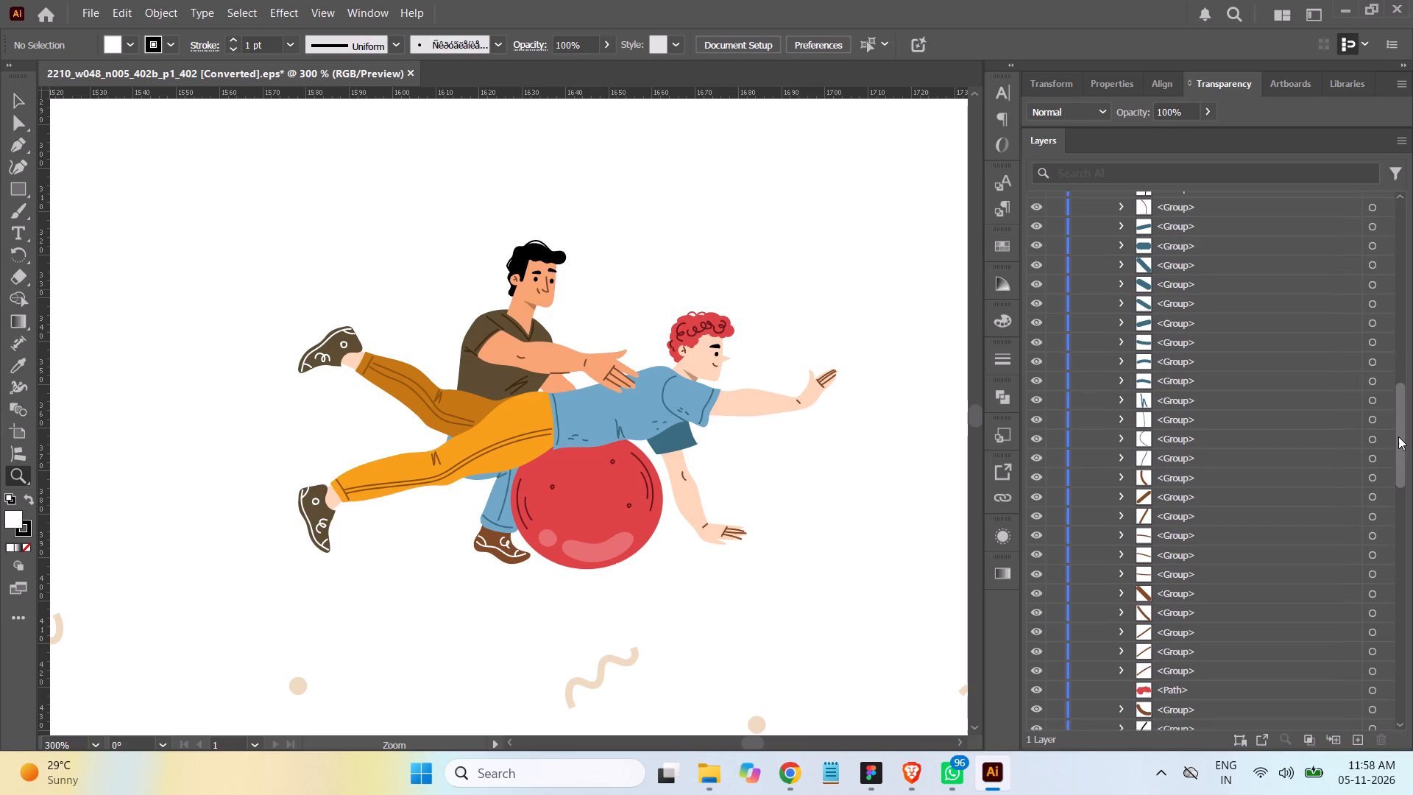
pyautogui.moveTo(1398, 437); pyautogui.dragTo(1401, 365)
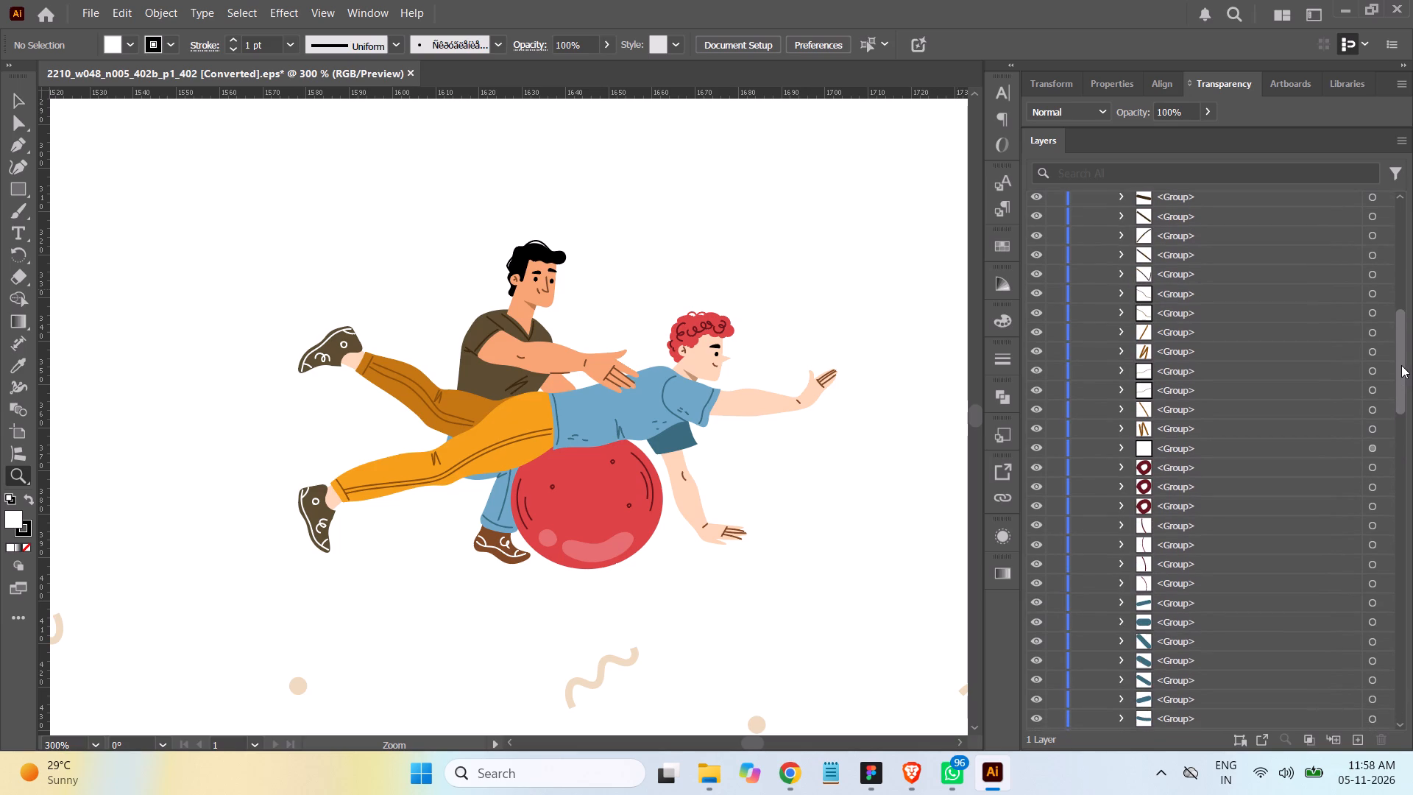
pyautogui.moveTo(1401, 365); pyautogui.dragTo(1406, 293)
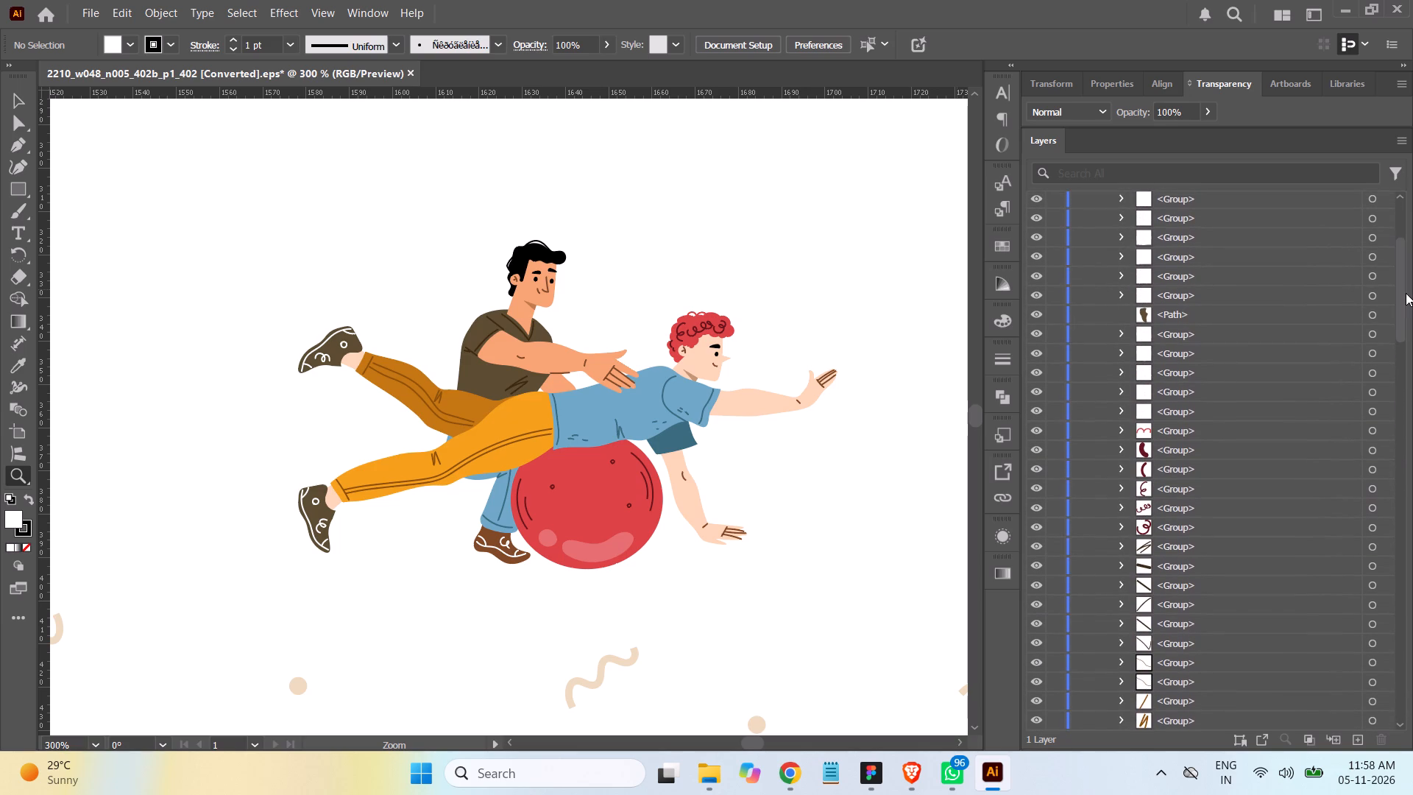
pyautogui.click(1033, 316)
pyautogui.click(1033, 316)
# Toggle the visibility of the light blue, orange skin, yellow-orange, black and dark brown shirt paths to identify each part.
pyautogui.moveTo(1400, 317); pyautogui.dragTo(1407, 347)
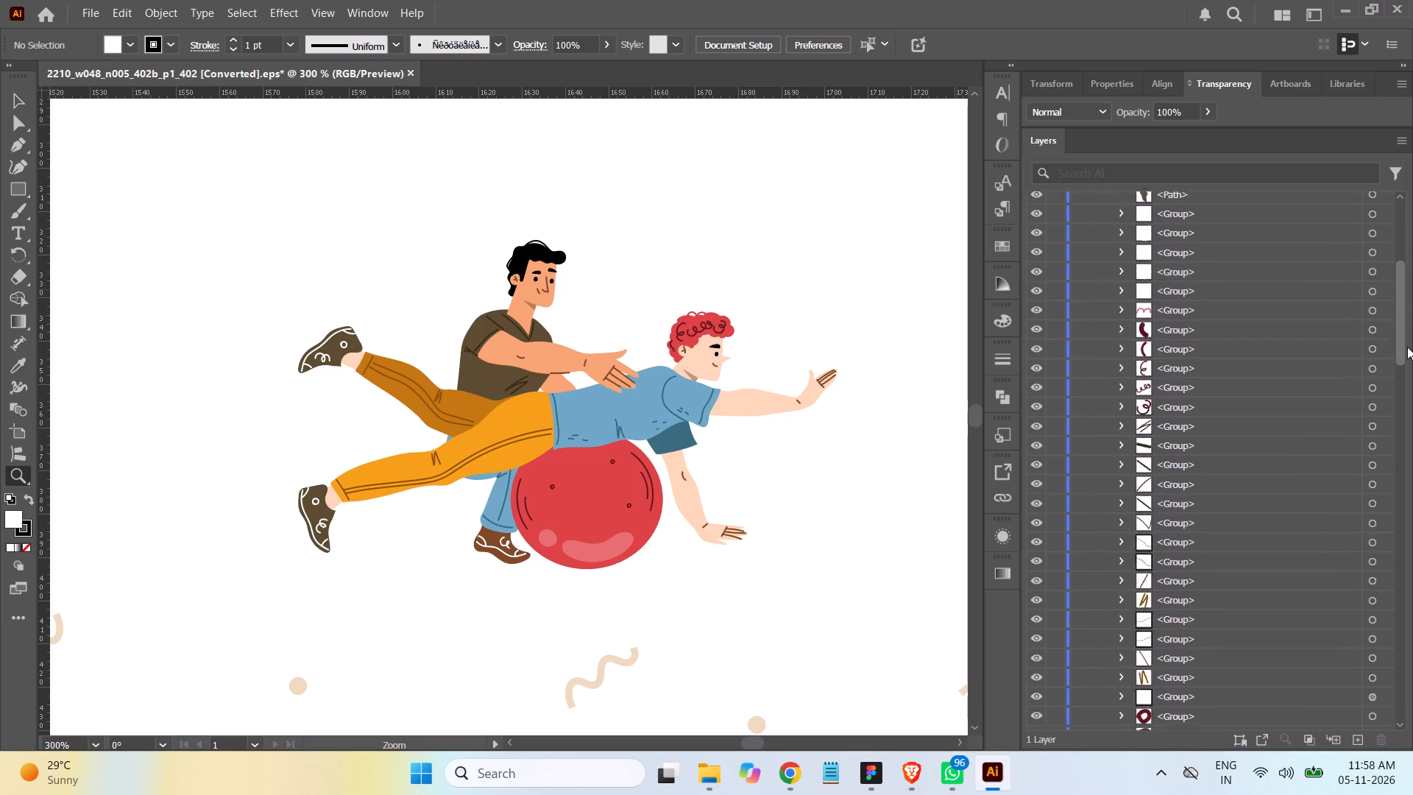
pyautogui.moveTo(1407, 347); pyautogui.dragTo(1411, 403)
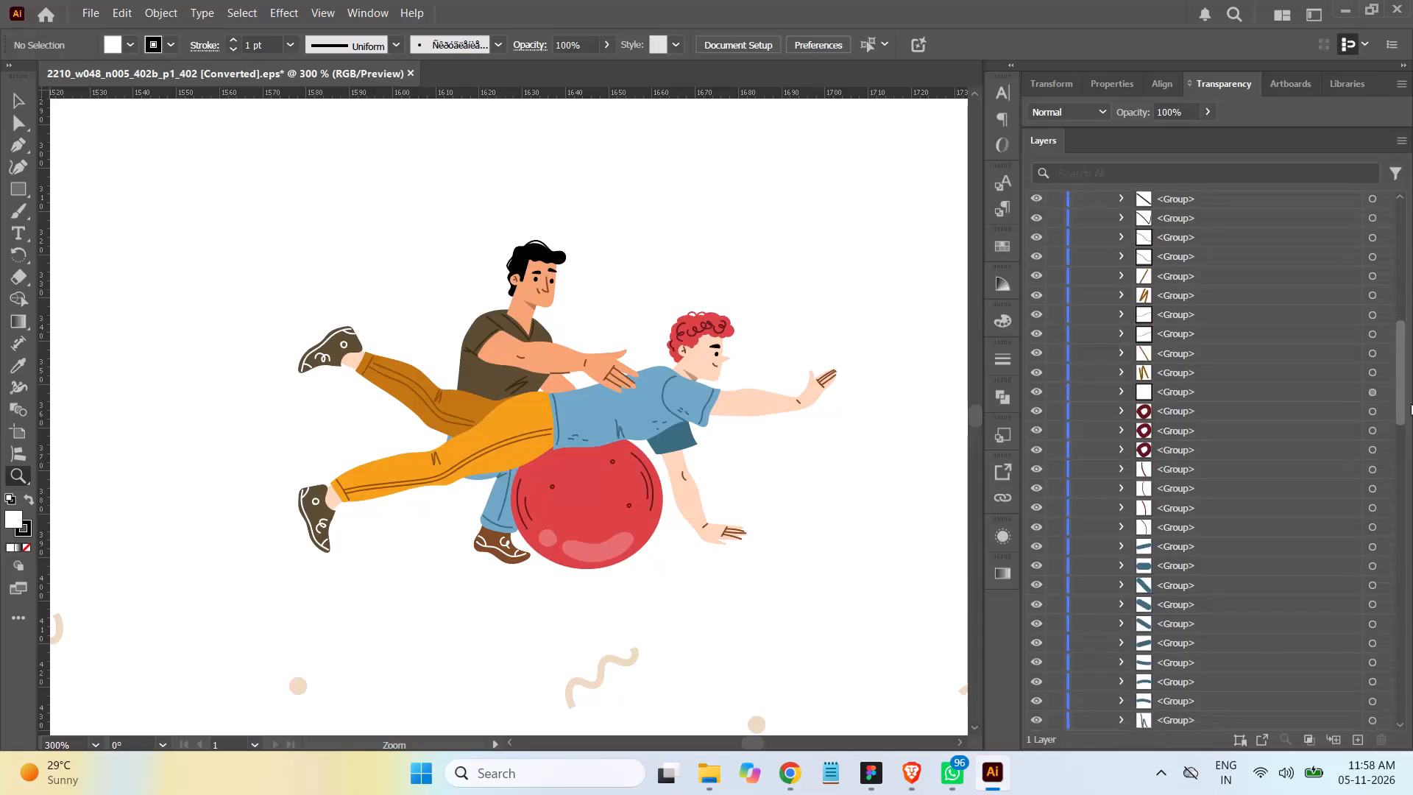
pyautogui.moveTo(1411, 403); pyautogui.dragTo(1410, 479)
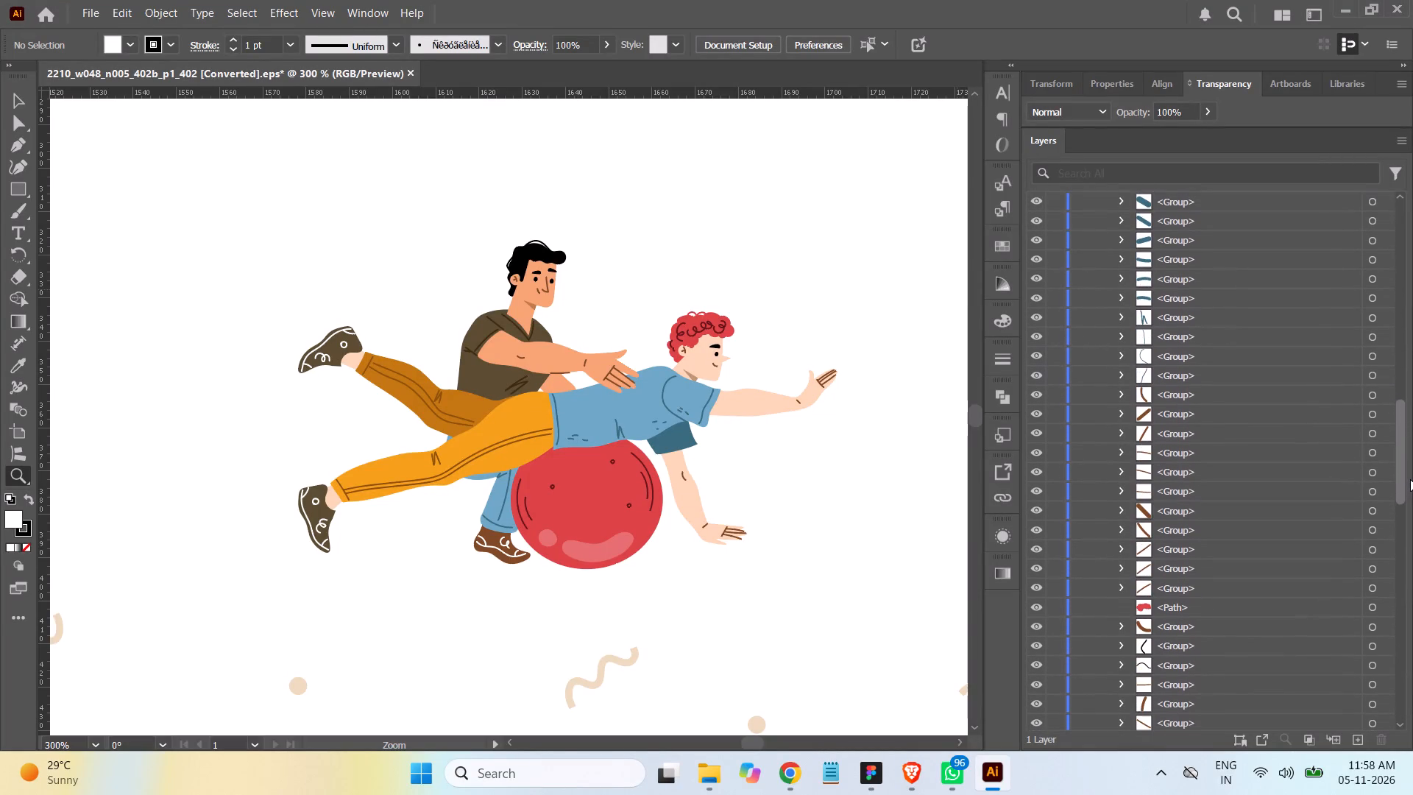
pyautogui.moveTo(1410, 479); pyautogui.dragTo(1412, 515)
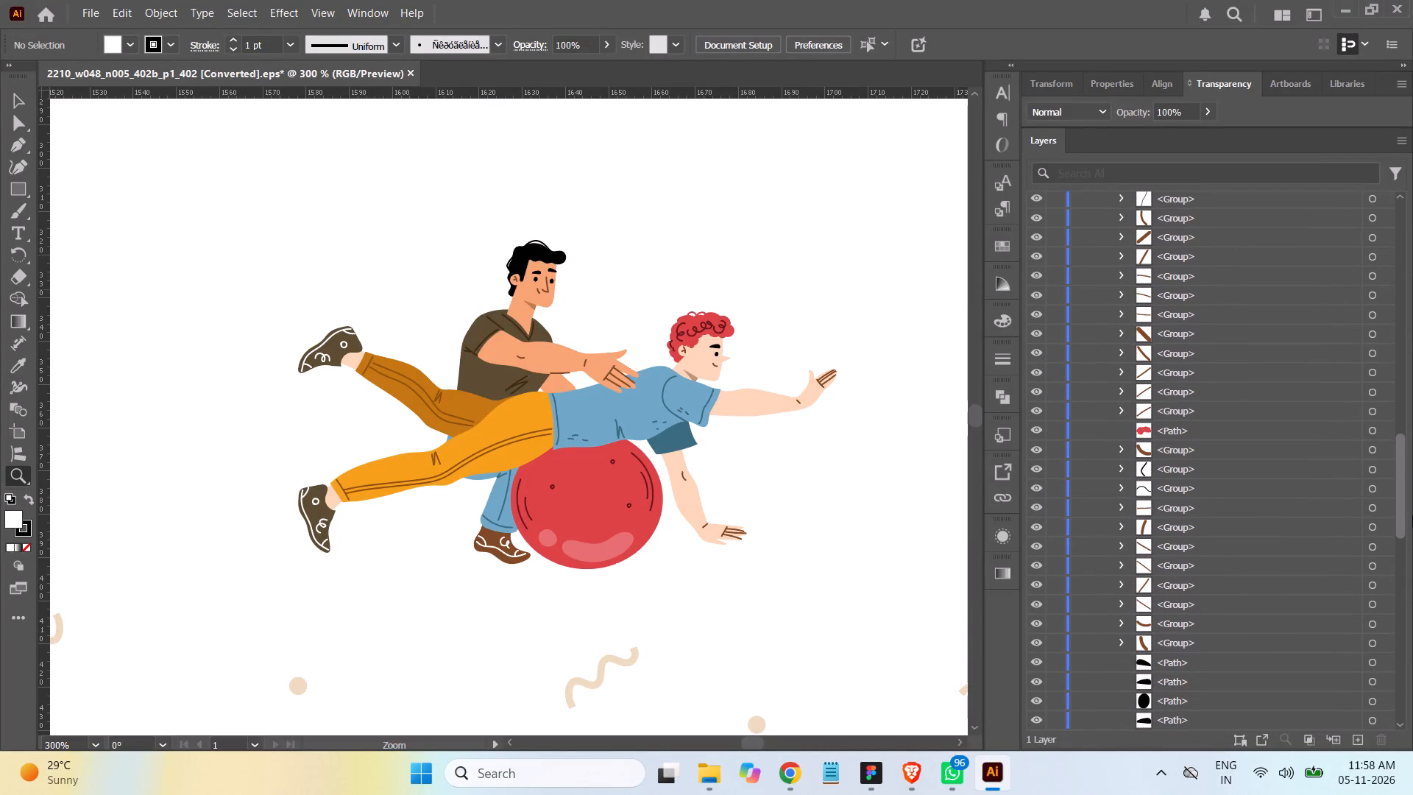
pyautogui.moveTo(1412, 515); pyautogui.dragTo(1412, 571)
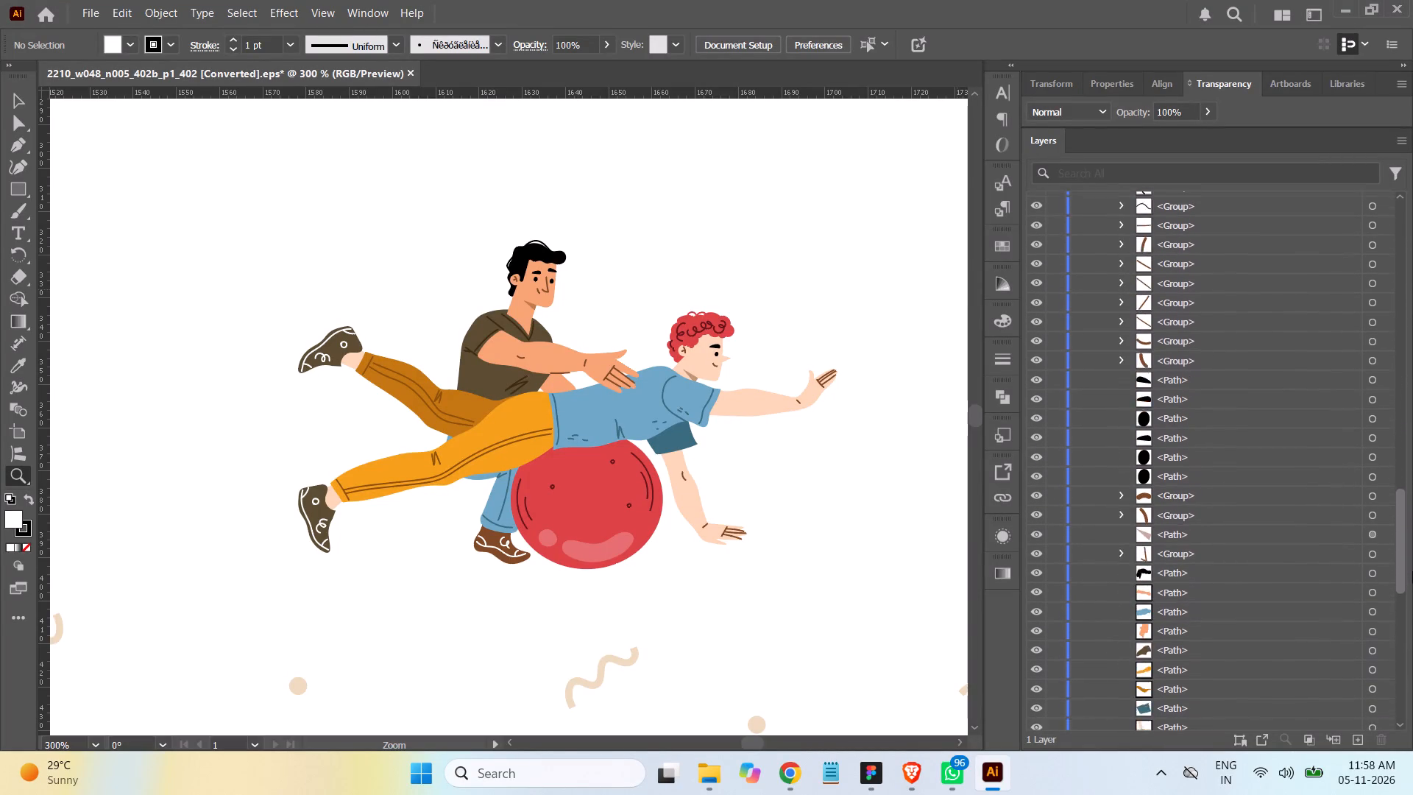
pyautogui.moveTo(1412, 571); pyautogui.dragTo(1412, 600)
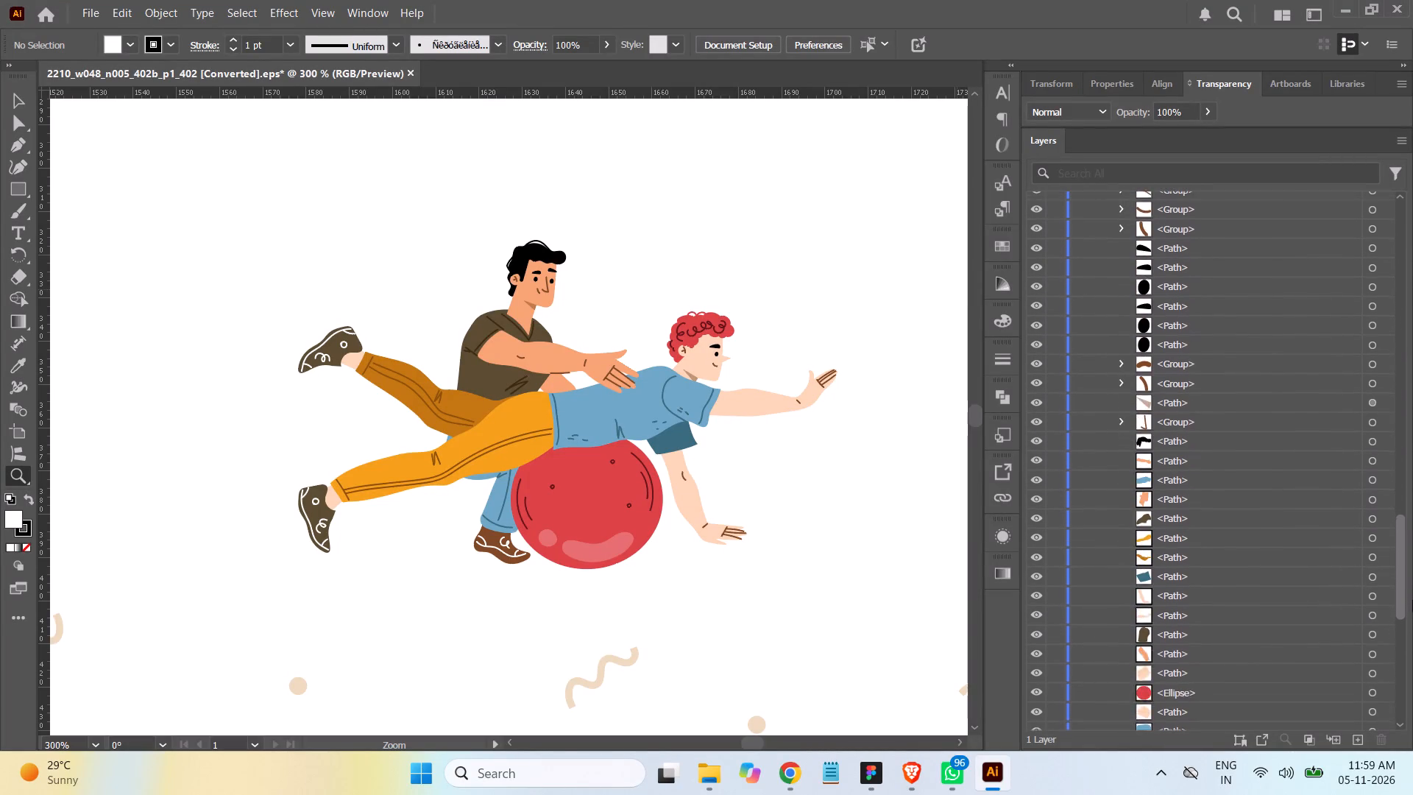
pyautogui.moveTo(1412, 600); pyautogui.dragTo(1412, 601)
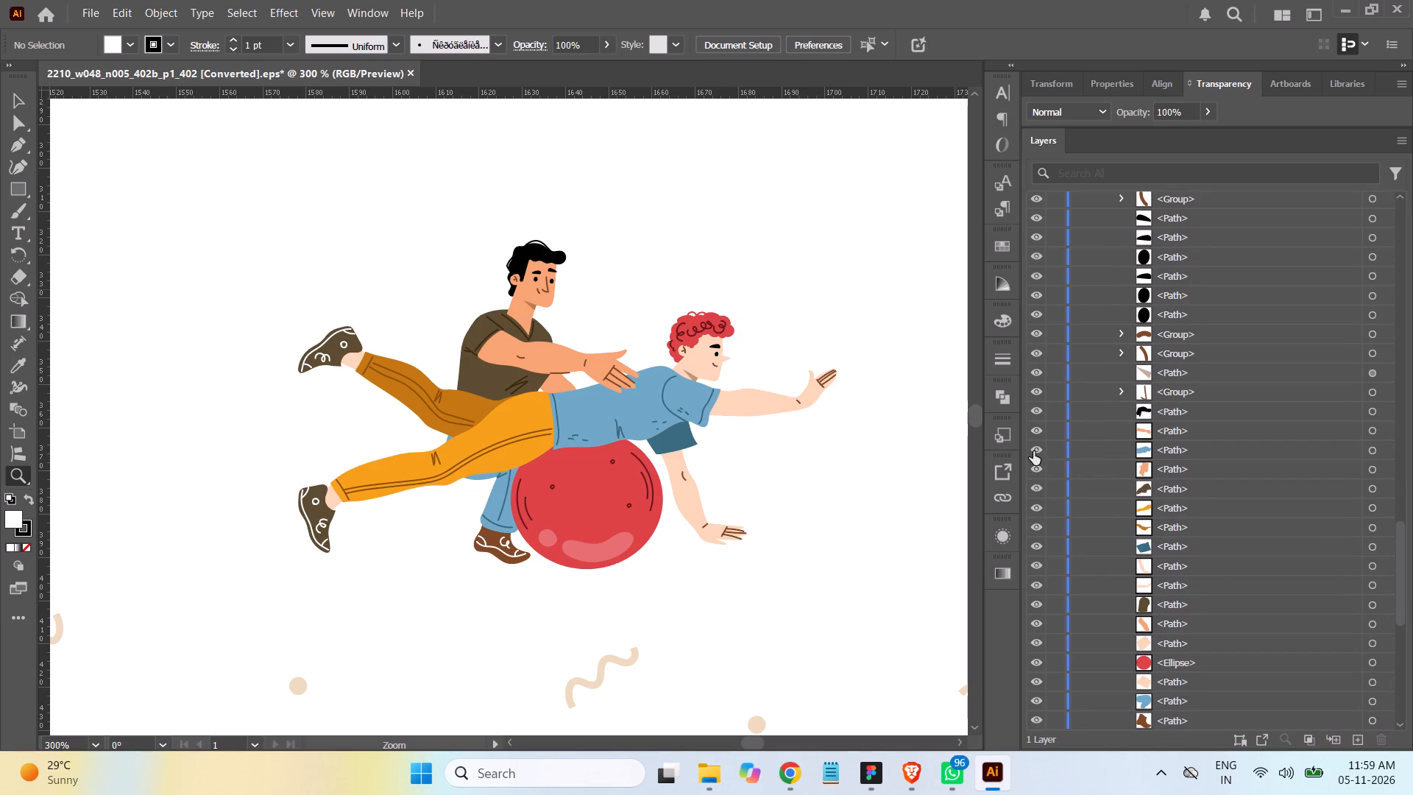
pyautogui.click(1034, 451)
pyautogui.click(1034, 451)
pyautogui.click(1035, 474)
pyautogui.click(1035, 474)
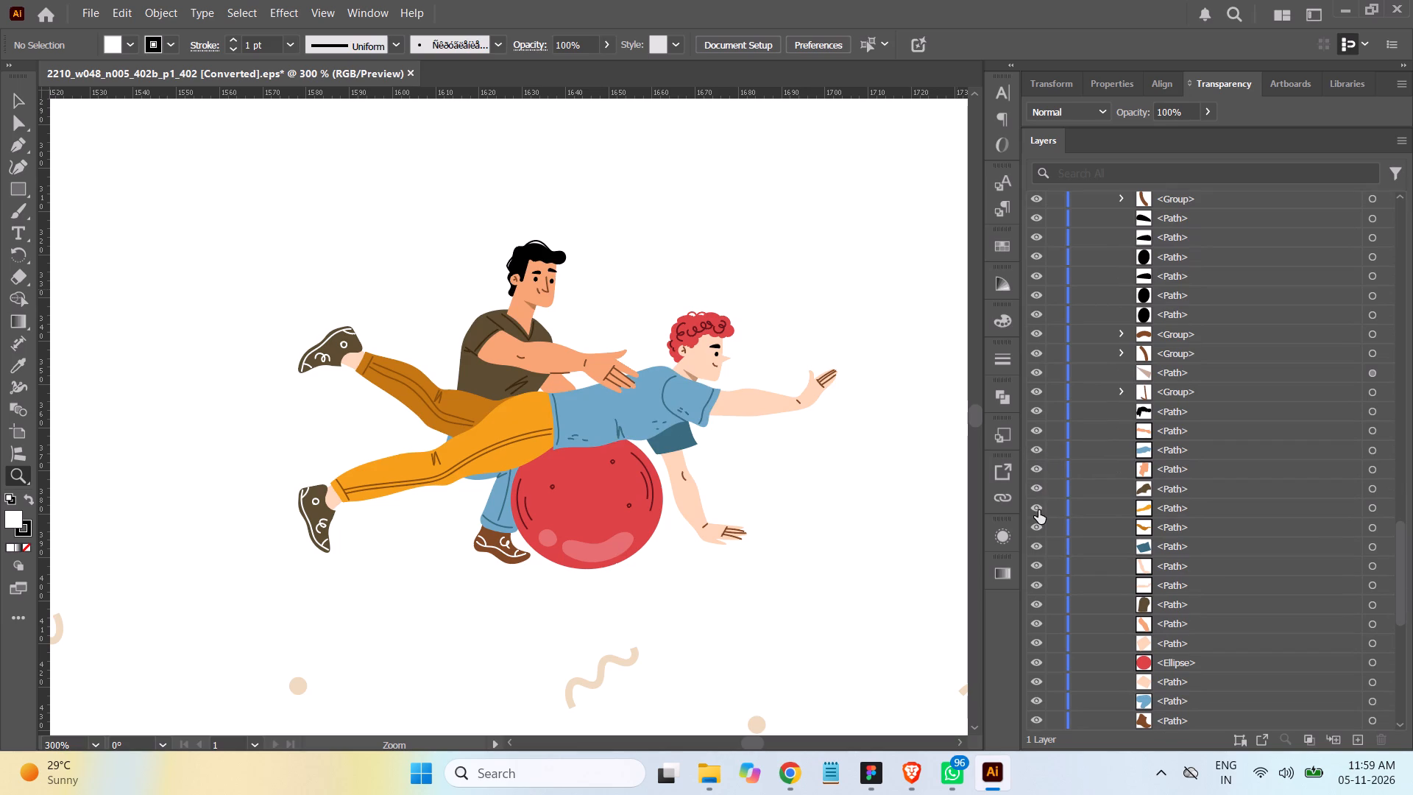
pyautogui.click(1038, 510)
pyautogui.click(1038, 510)
pyautogui.click(1033, 414)
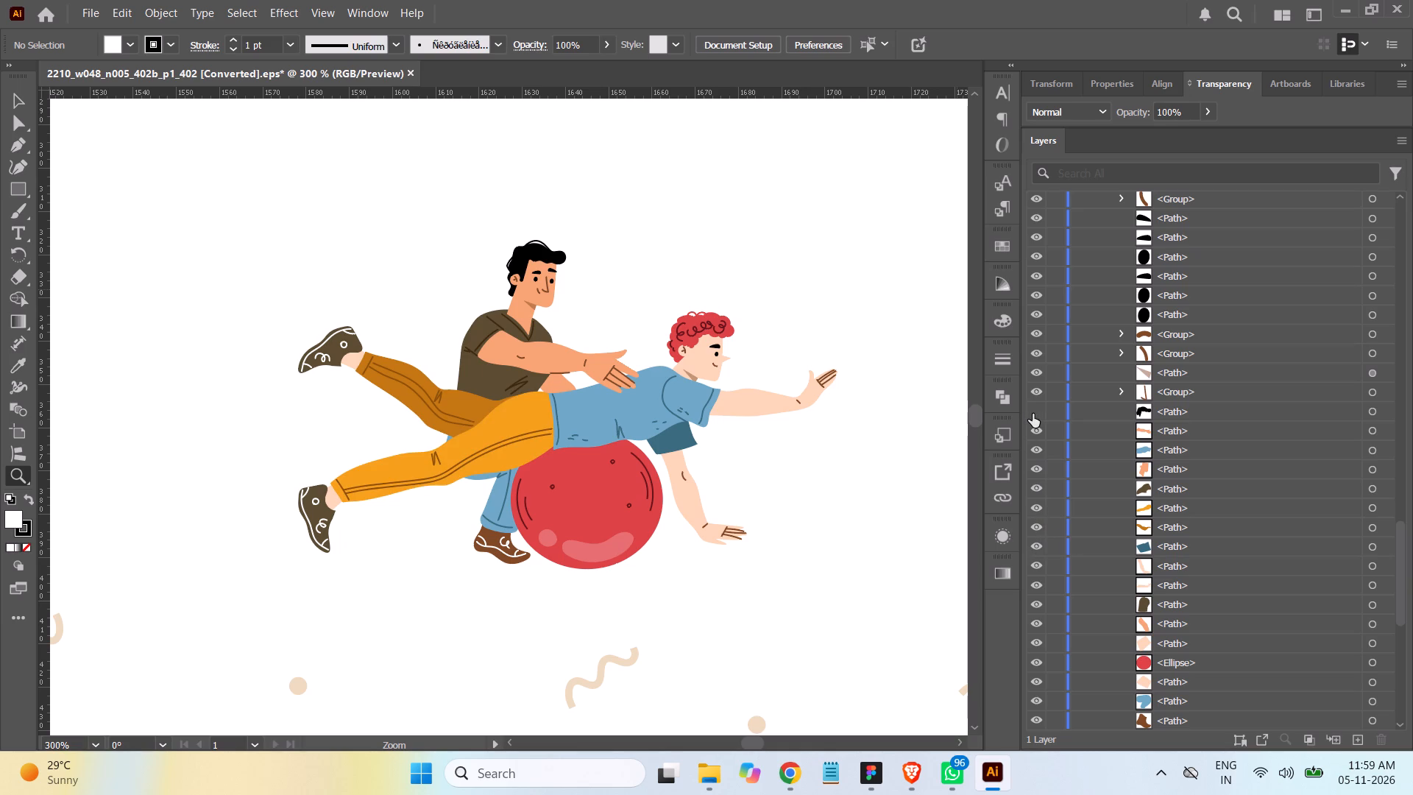
pyautogui.click(1033, 414)
pyautogui.click(1030, 605)
pyautogui.click(1030, 605)
# Target the standing man's dark brown shirt path, switch to Figma and copy the primary color style's hex value 0B8FAC.
pyautogui.click(1374, 604)
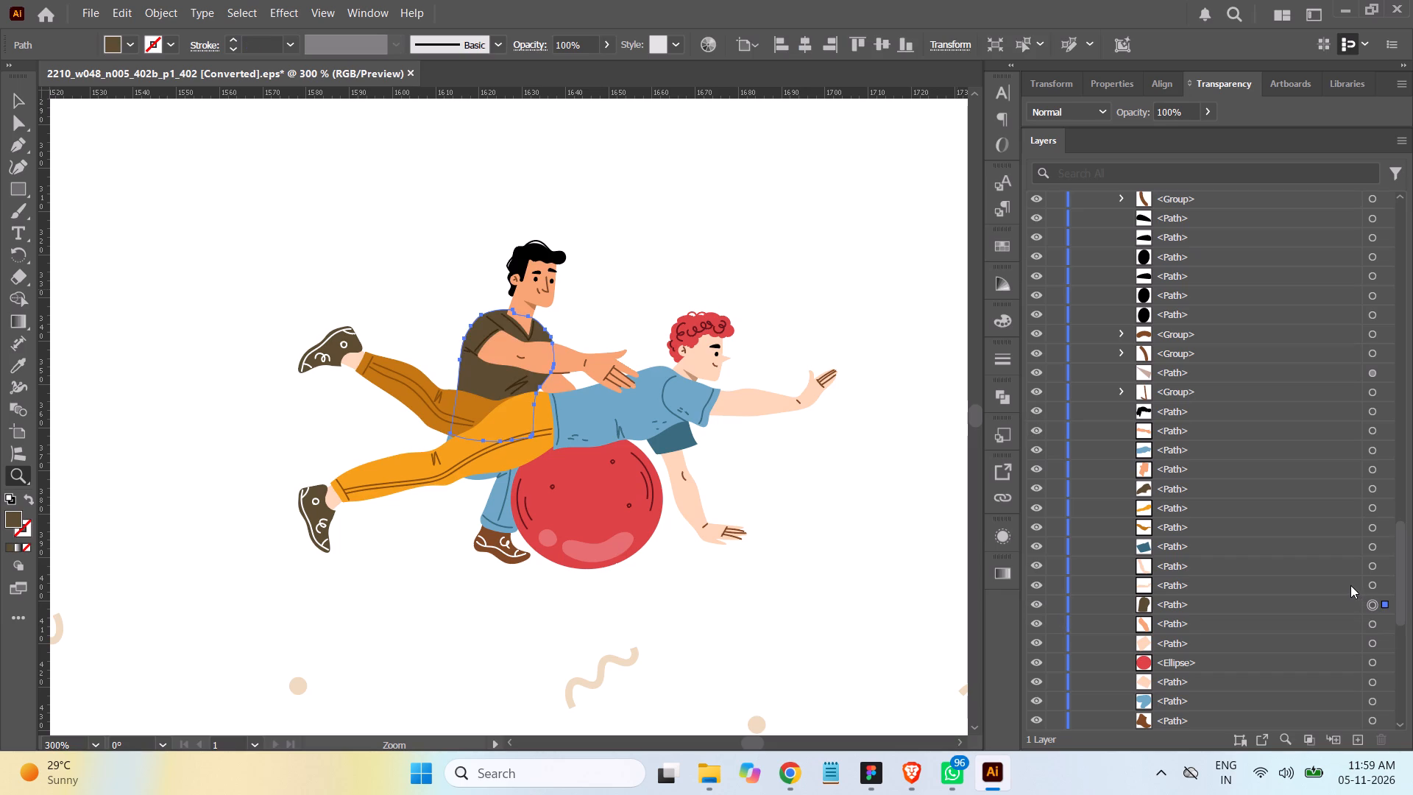
pyautogui.click(877, 774)
pyautogui.click(877, 773)
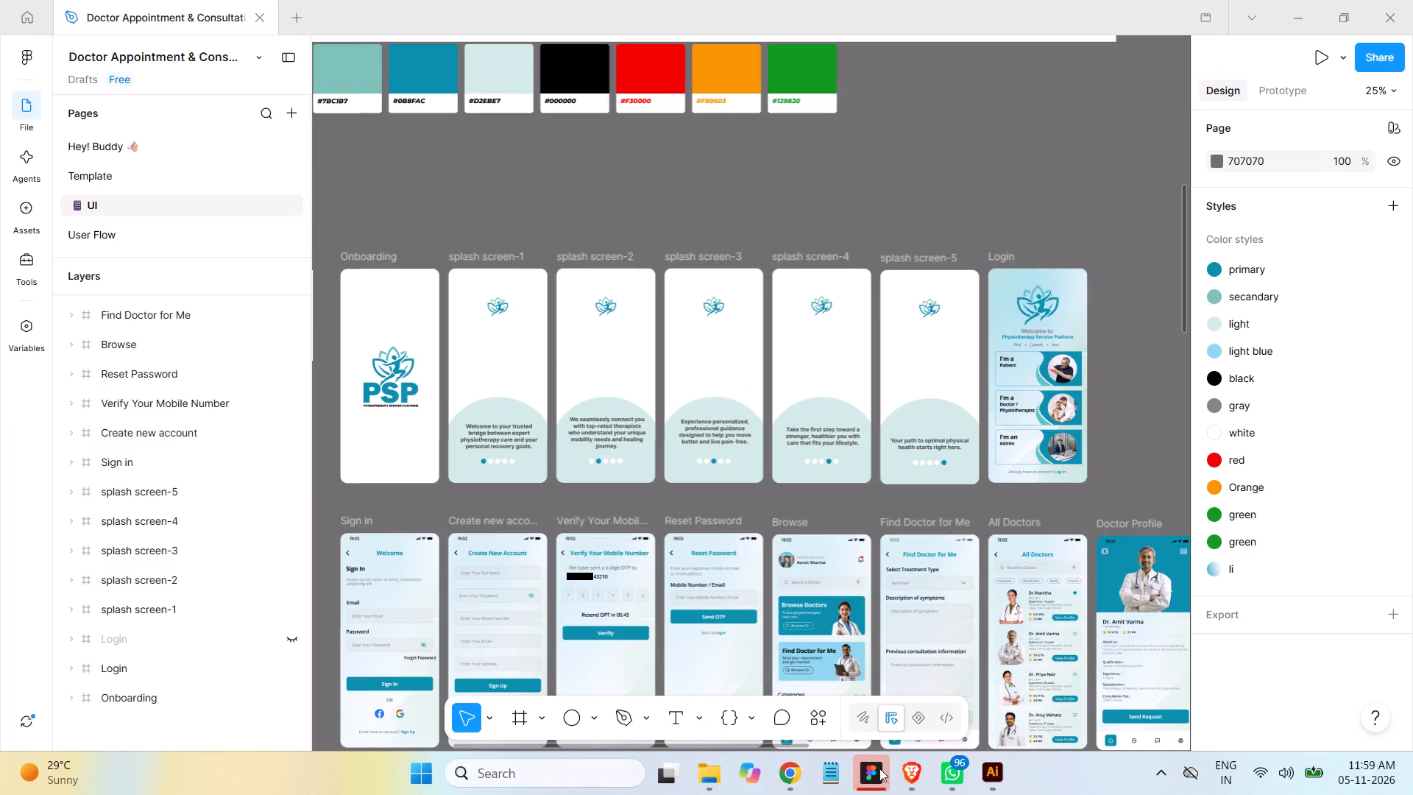
pyautogui.doubleClick(1216, 266)
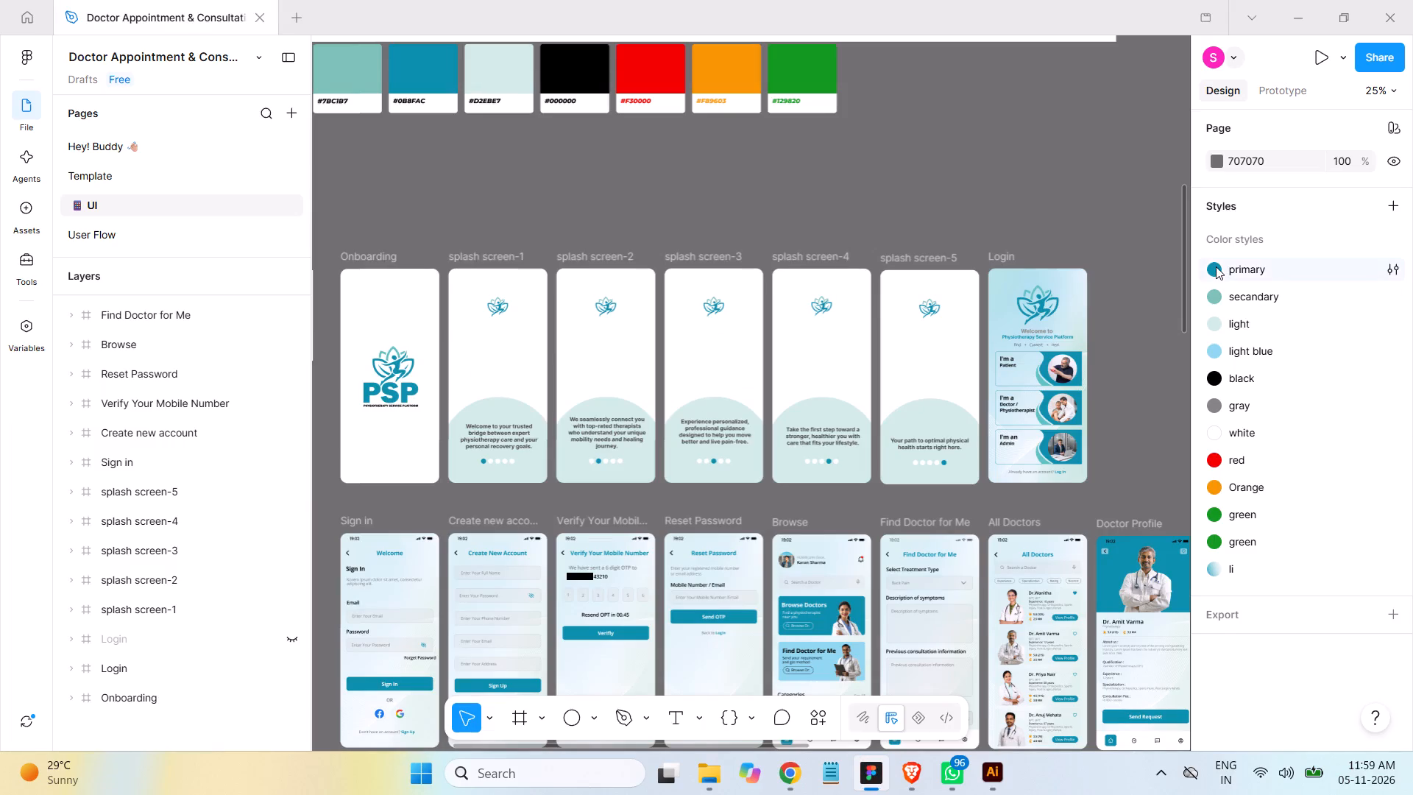
pyautogui.click(1216, 266)
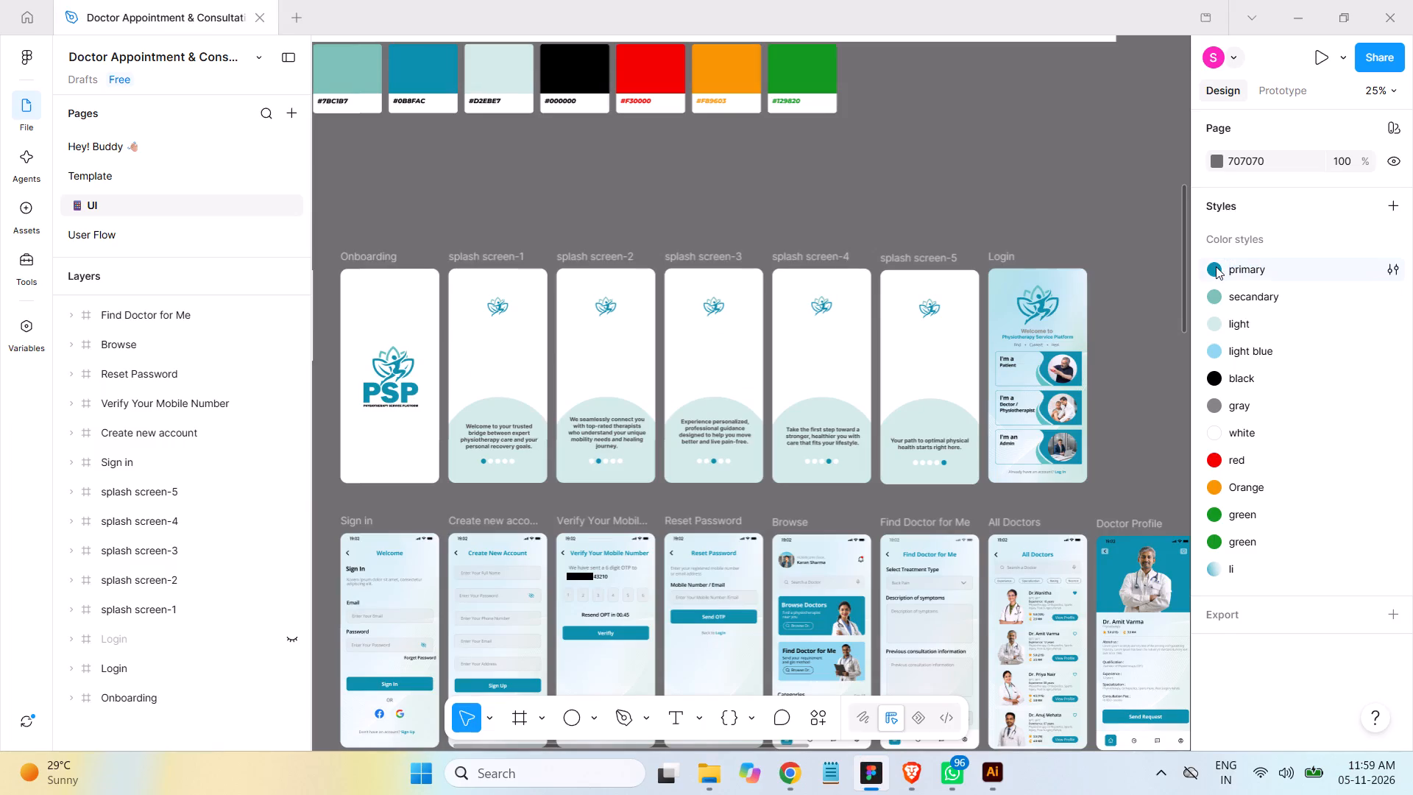
pyautogui.doubleClick(1216, 266)
pyautogui.click(1216, 266)
pyautogui.click(1396, 267)
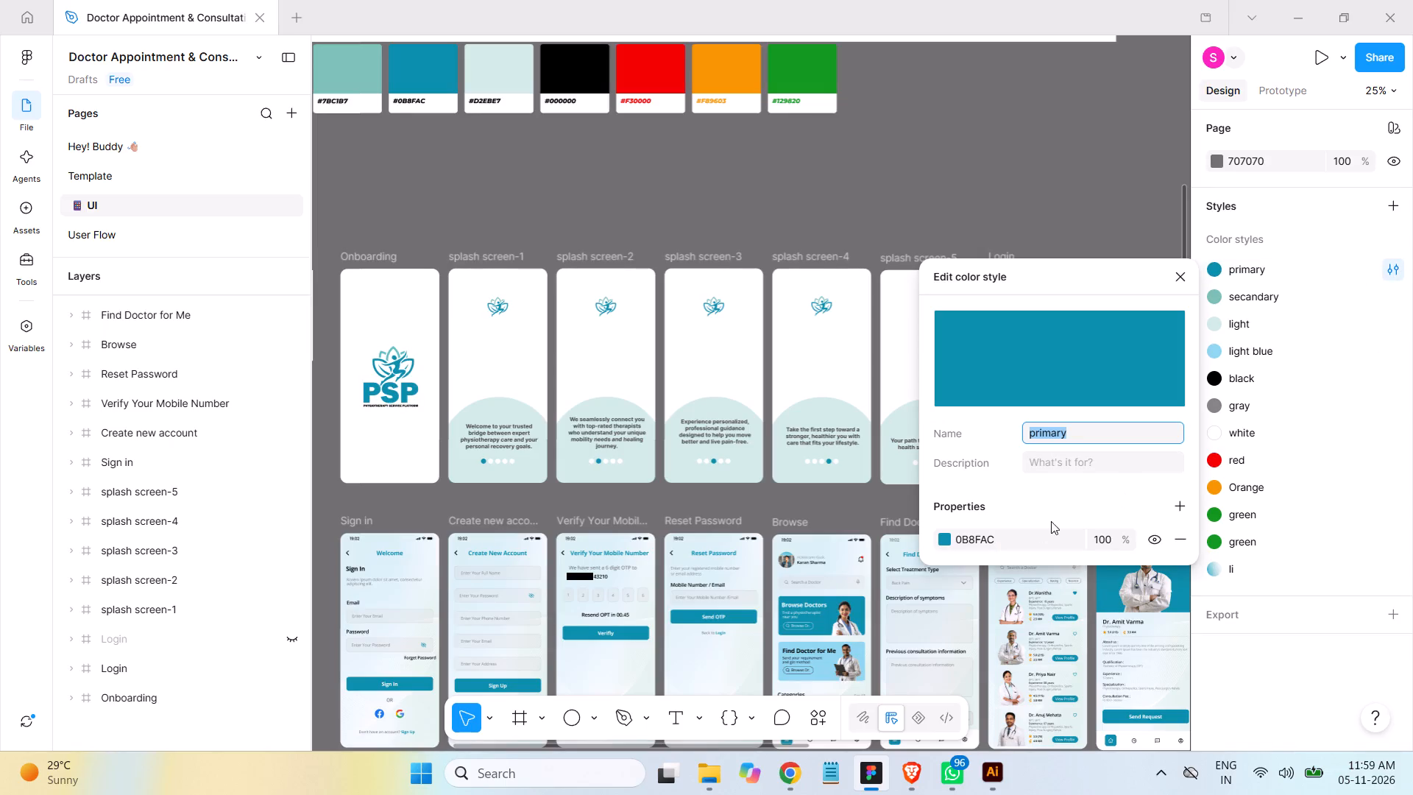
pyautogui.doubleClick(971, 539)
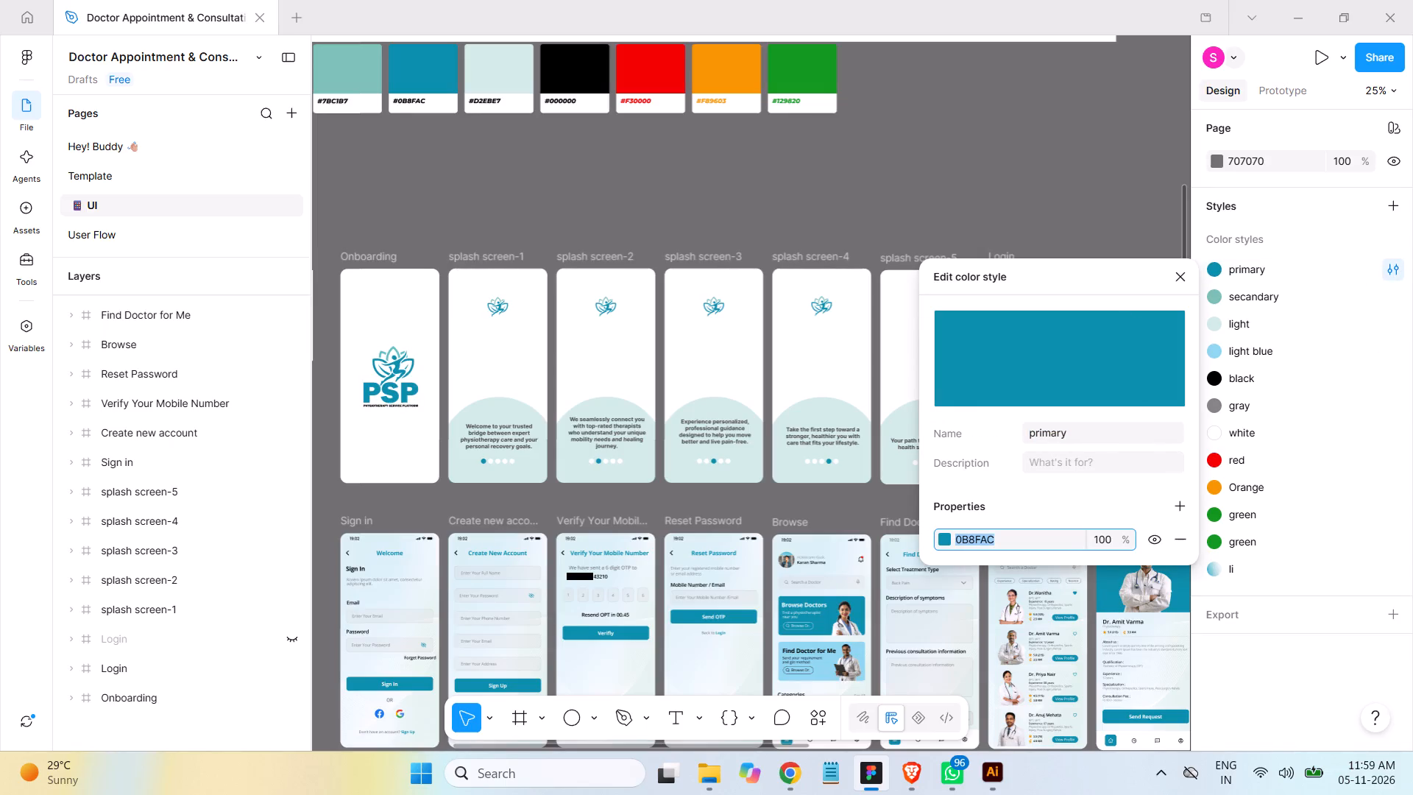
pyautogui.hotkey('ctrl', 'c')
pyautogui.click(1187, 272)
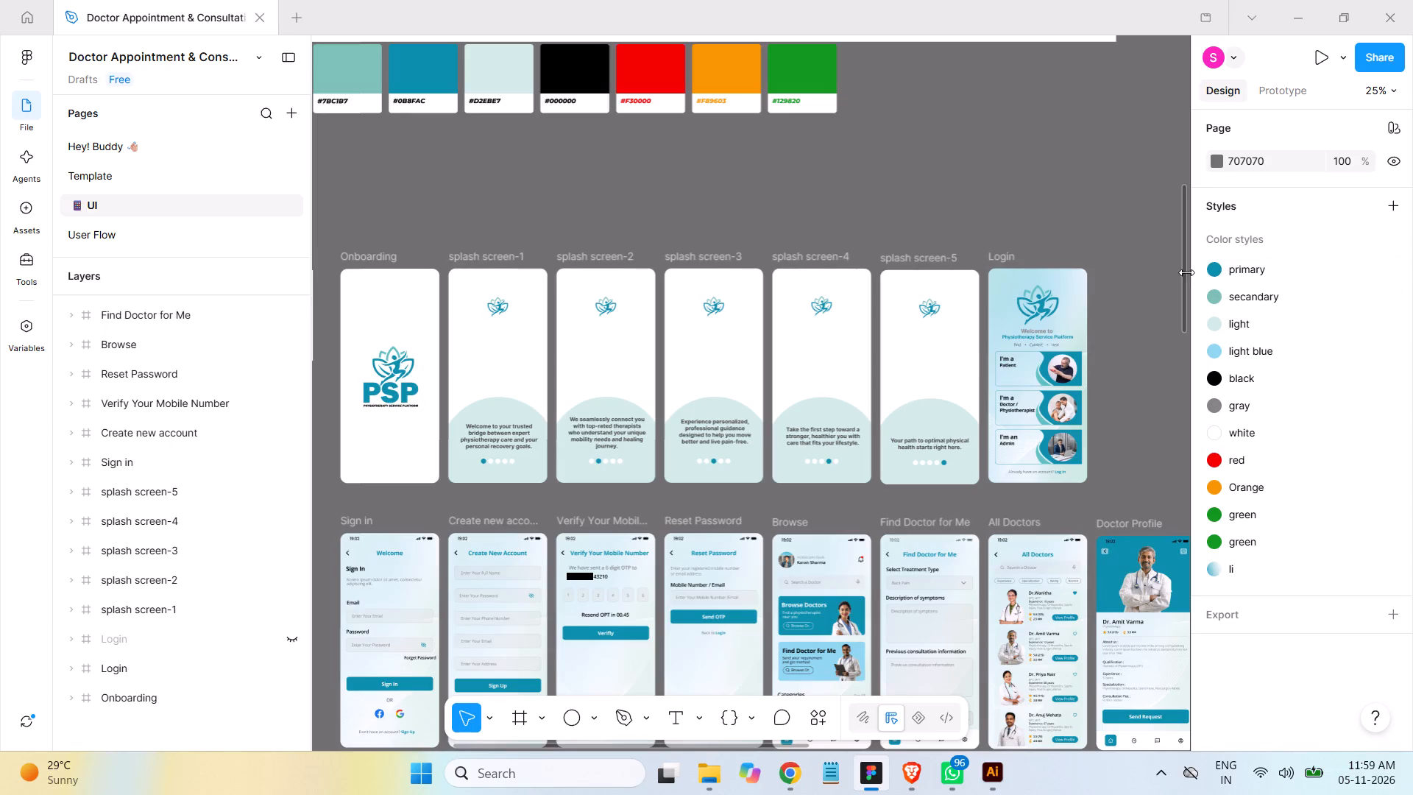
# Switch back to Illustrator and set the standing man's shirt fill to the copied hex value 0B8FAC.
pyautogui.click(989, 776)
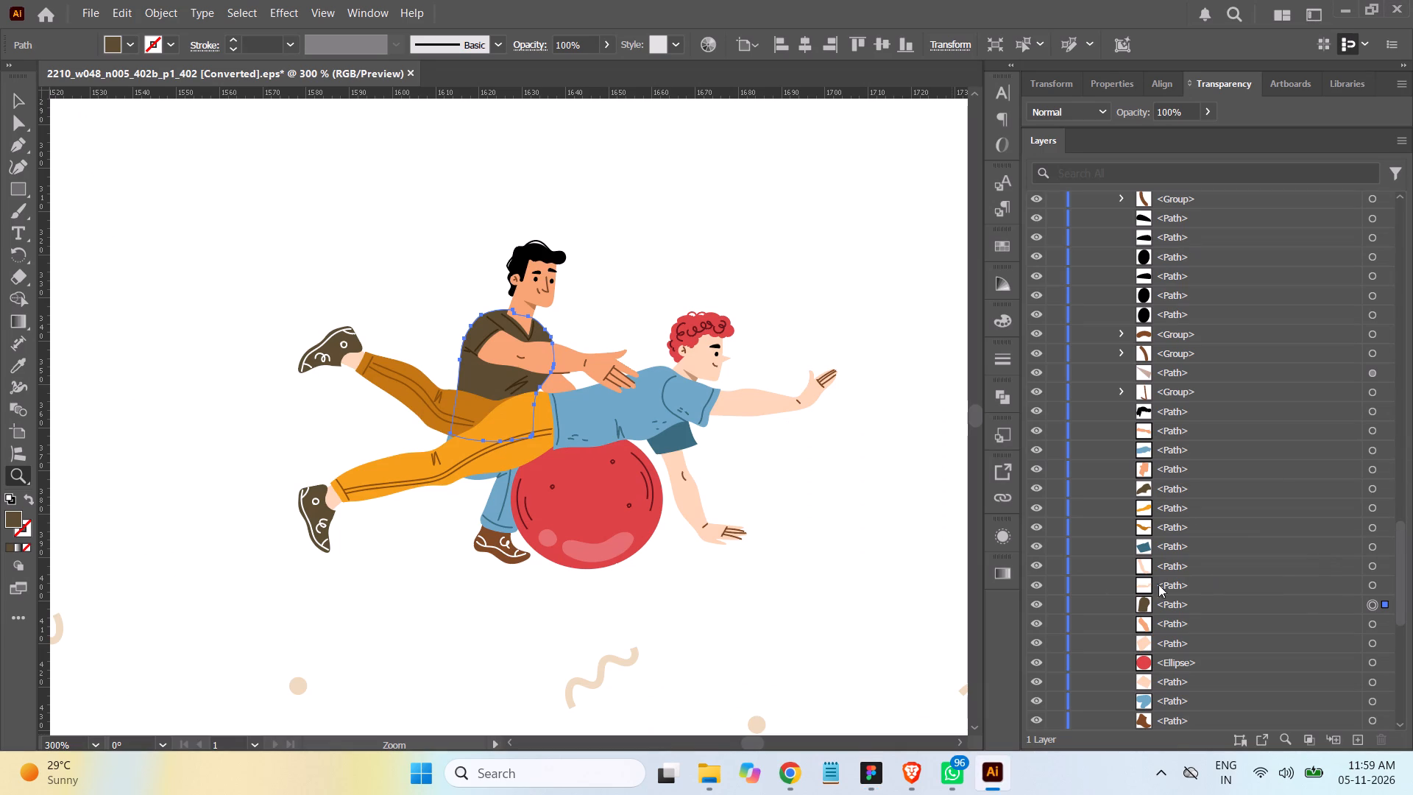
pyautogui.doubleClick(12, 517)
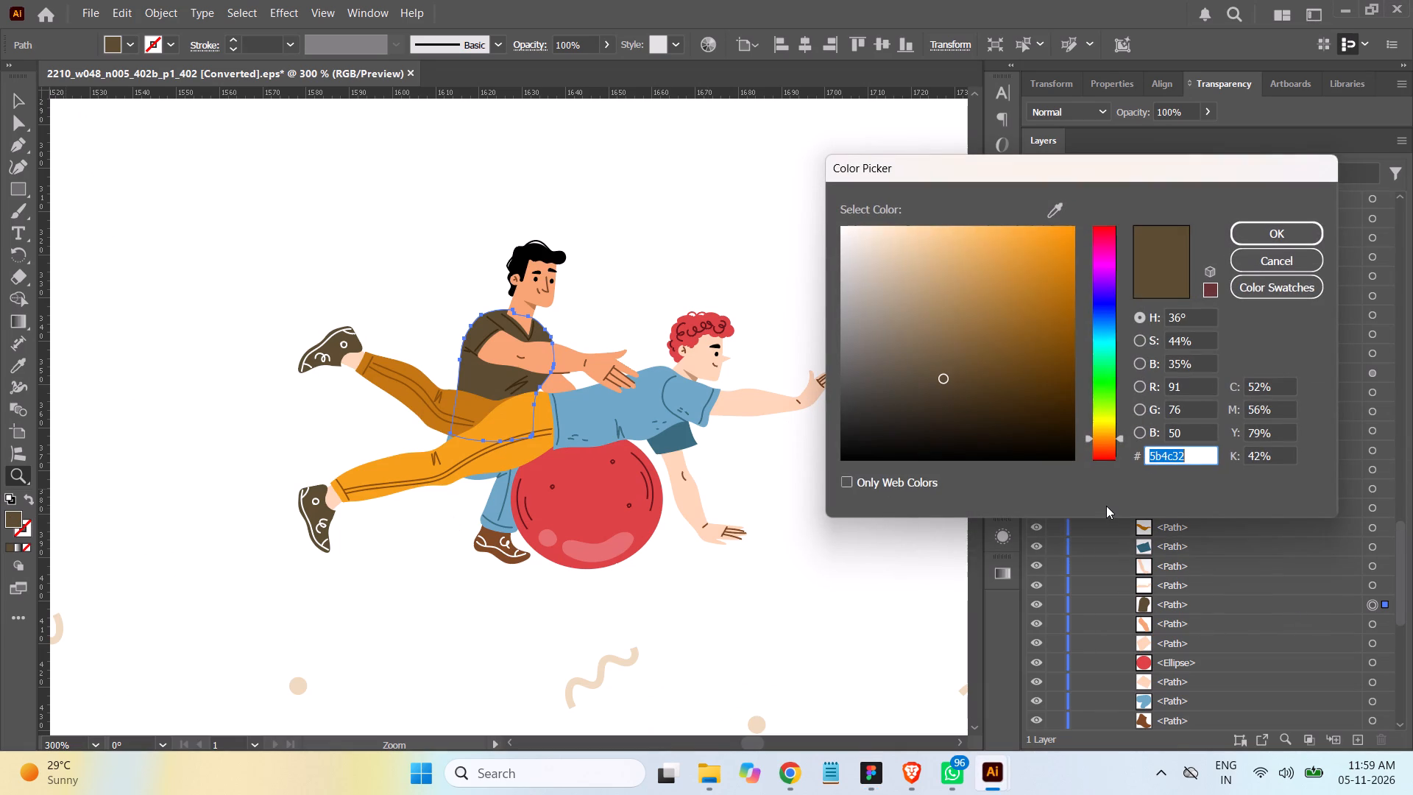
pyautogui.hotkey('ctrl', 'v')
pyautogui.click(1295, 240)
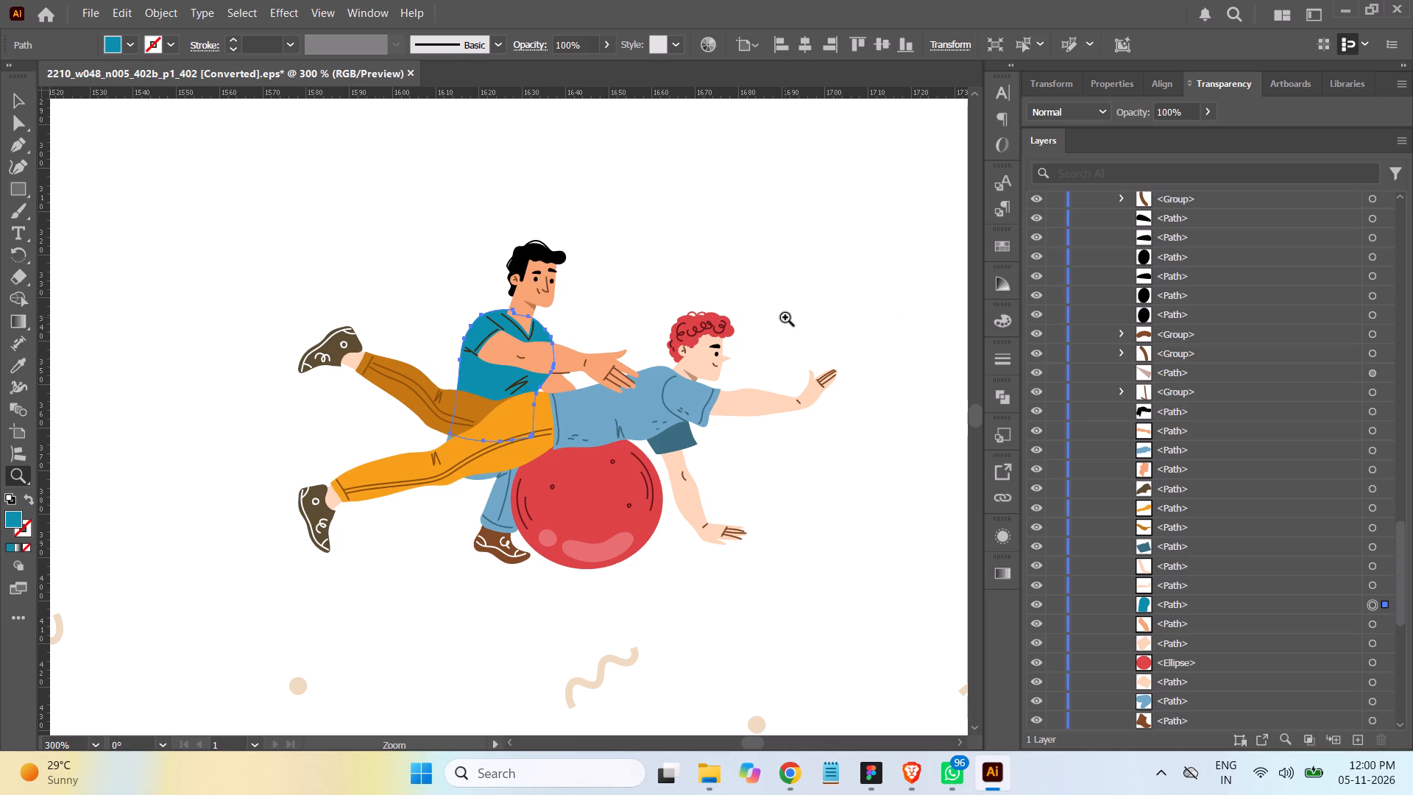
pyautogui.click(1233, 607)
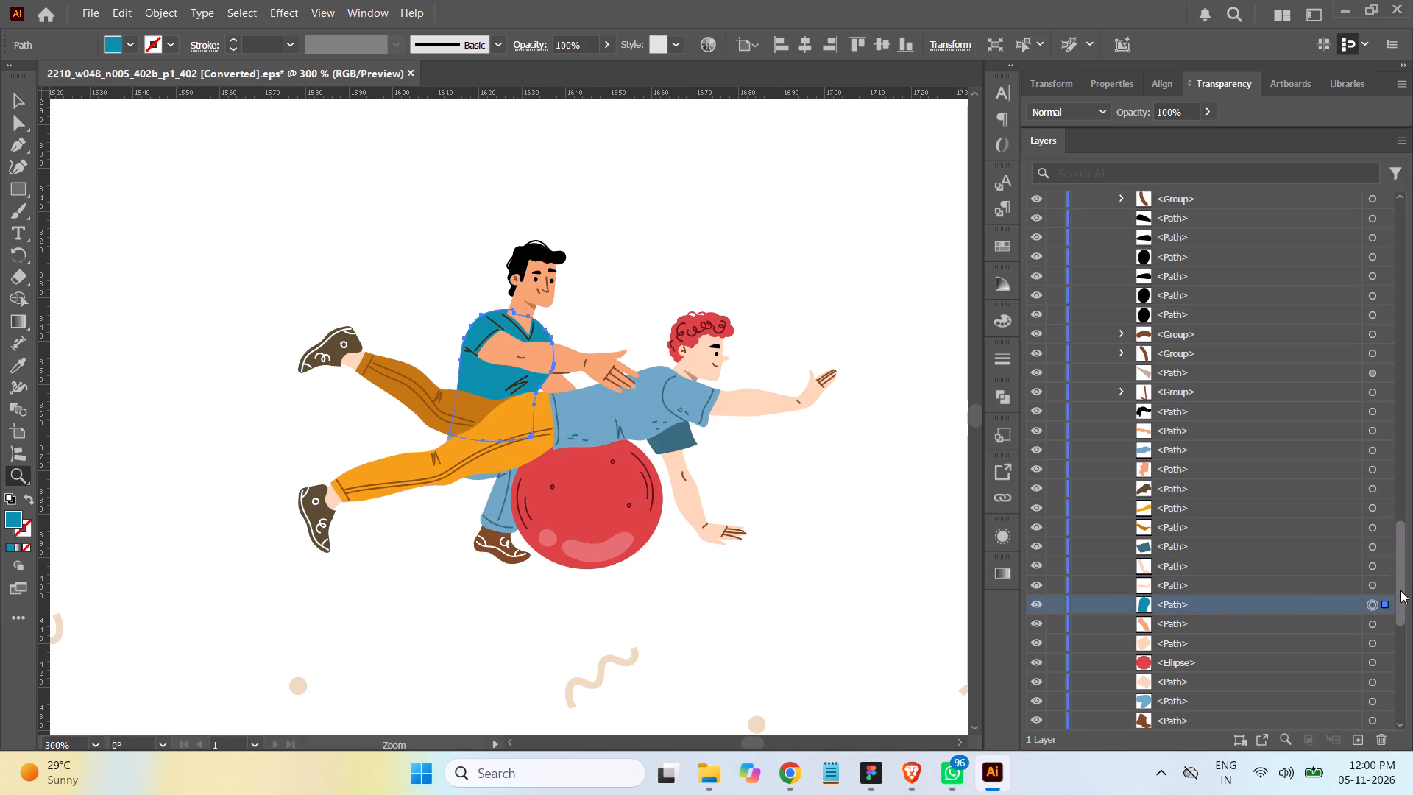
# Toggle the visibility of the first four line-detail subgroups in the exercise-ball group to identify what each one draws.
pyautogui.moveTo(1402, 588); pyautogui.dragTo(1412, 234)
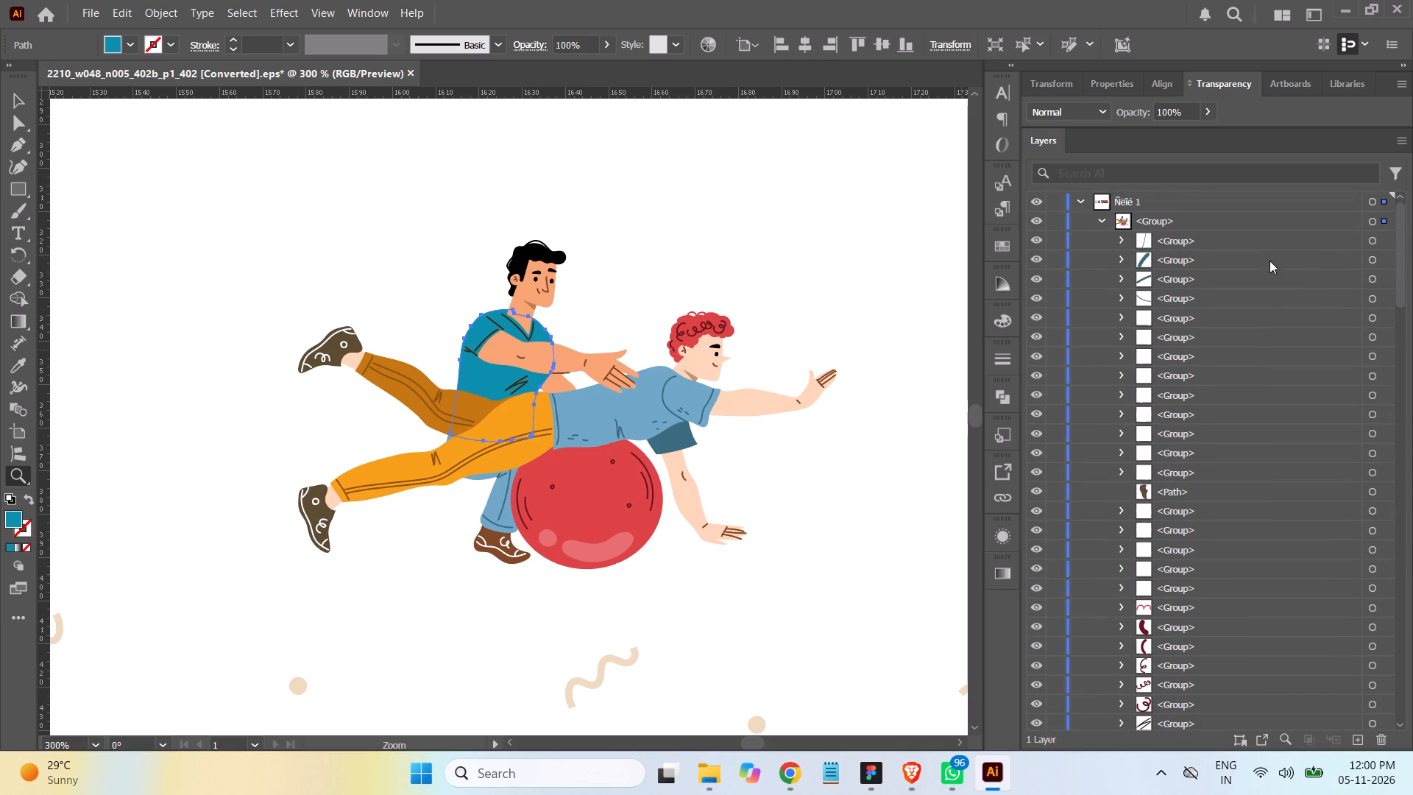
pyautogui.click(1037, 241)
pyautogui.click(1037, 241)
pyautogui.click(1036, 261)
pyautogui.click(1036, 261)
pyautogui.click(1035, 280)
pyautogui.click(1035, 280)
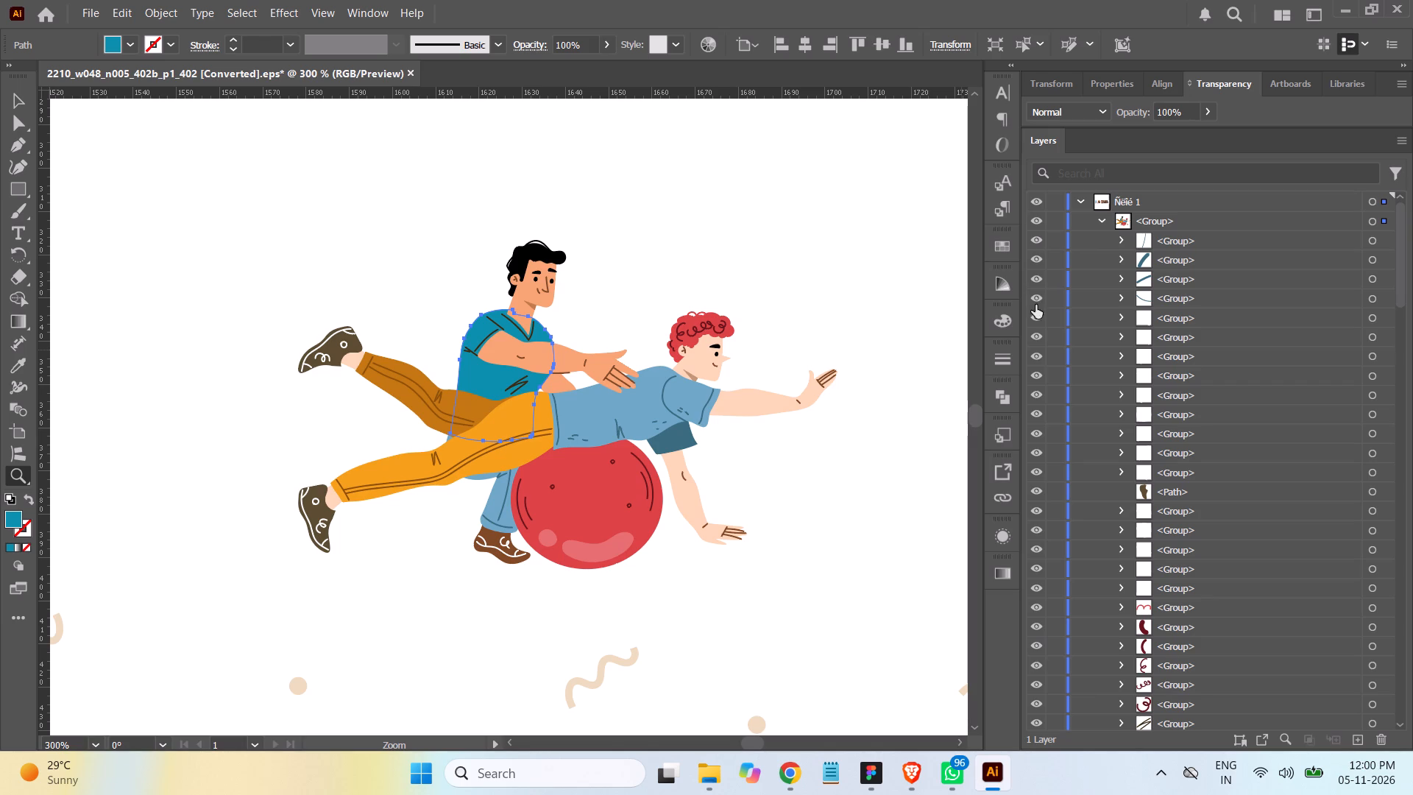
pyautogui.click(1035, 298)
pyautogui.click(1035, 298)
# Recheck the exercise-ball group's first subgroup by toggling its visibility, and view its name and display options without changing them.
pyautogui.doubleClick(1067, 241)
pyautogui.click(1034, 241)
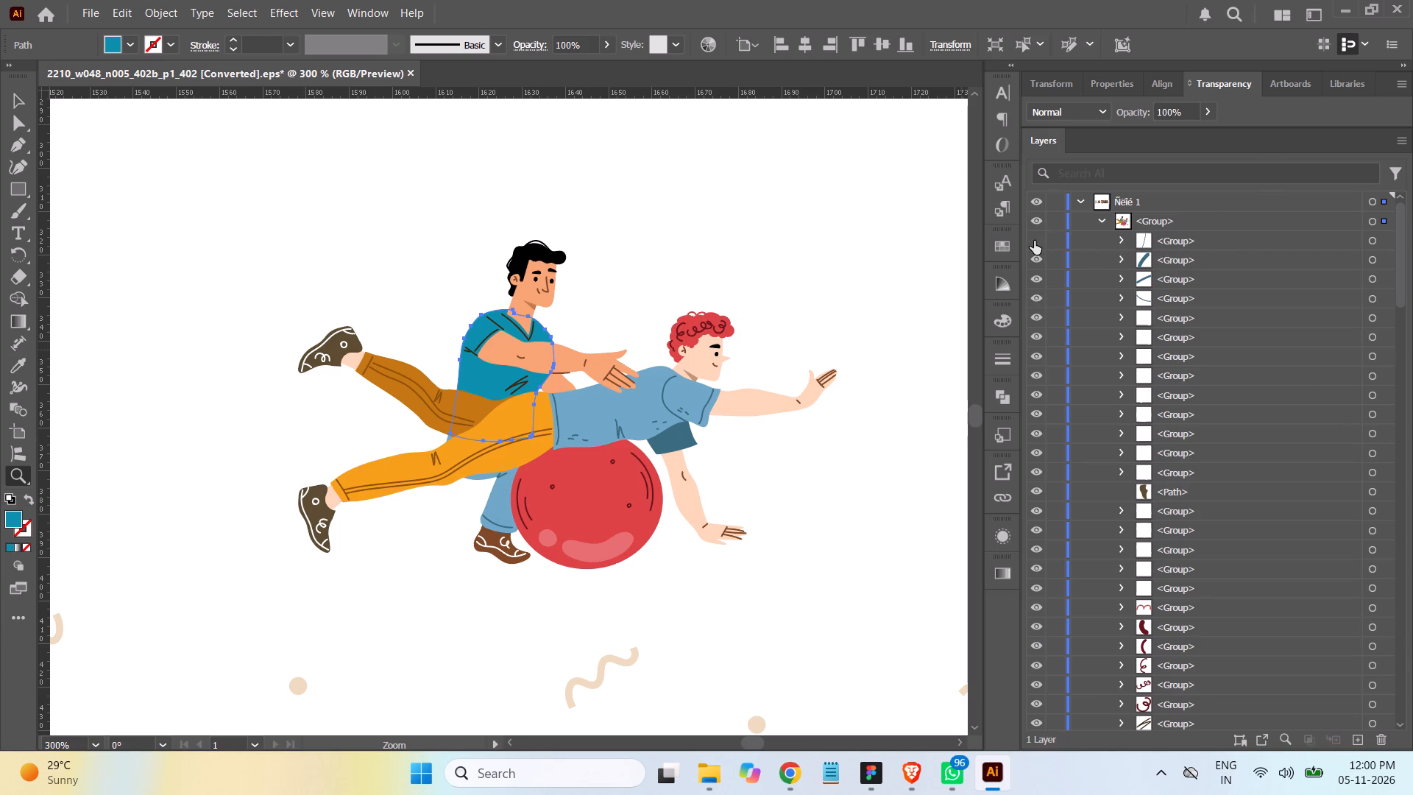
pyautogui.click(1034, 241)
pyautogui.click(1034, 241)
pyautogui.click(1034, 241)
pyautogui.doubleClick(1144, 241)
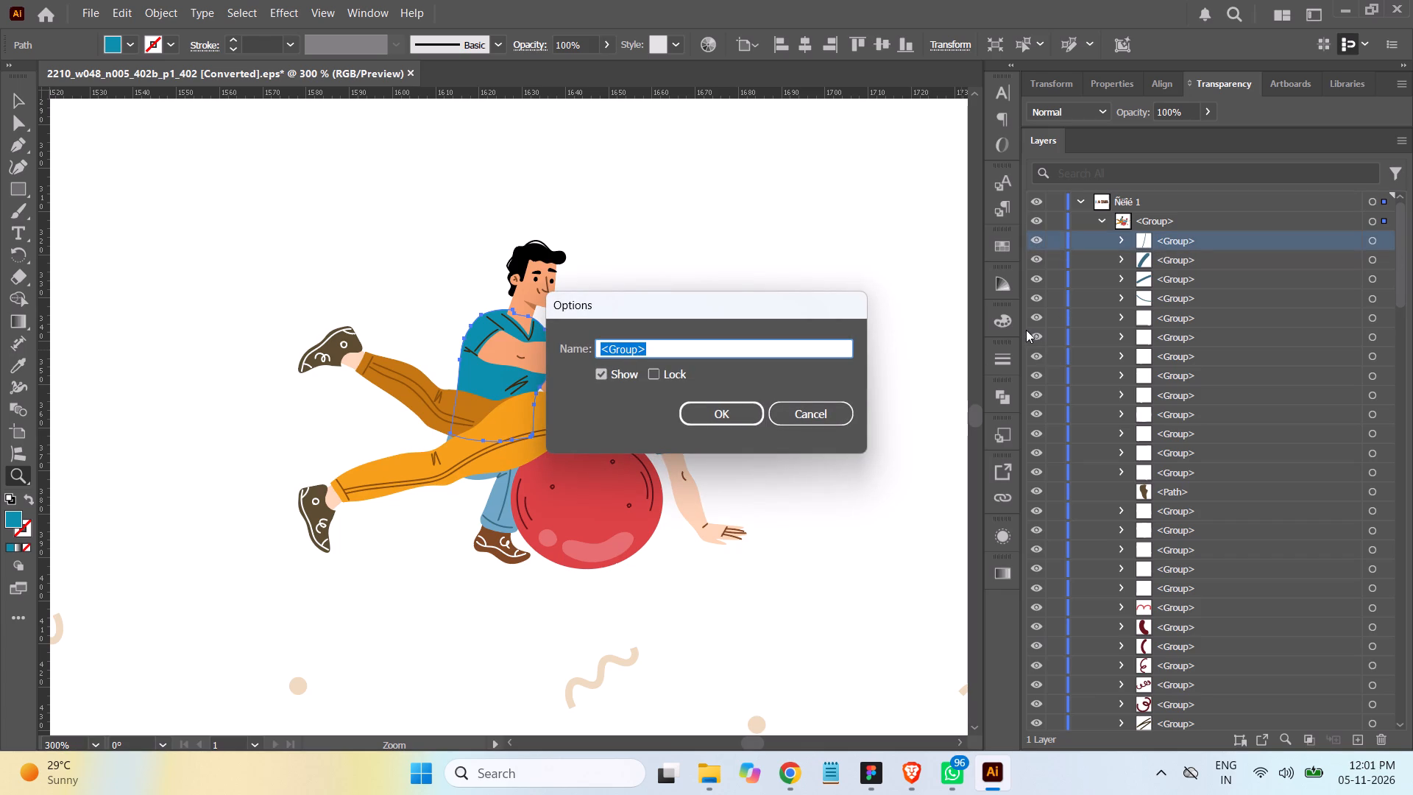
pyautogui.click(815, 411)
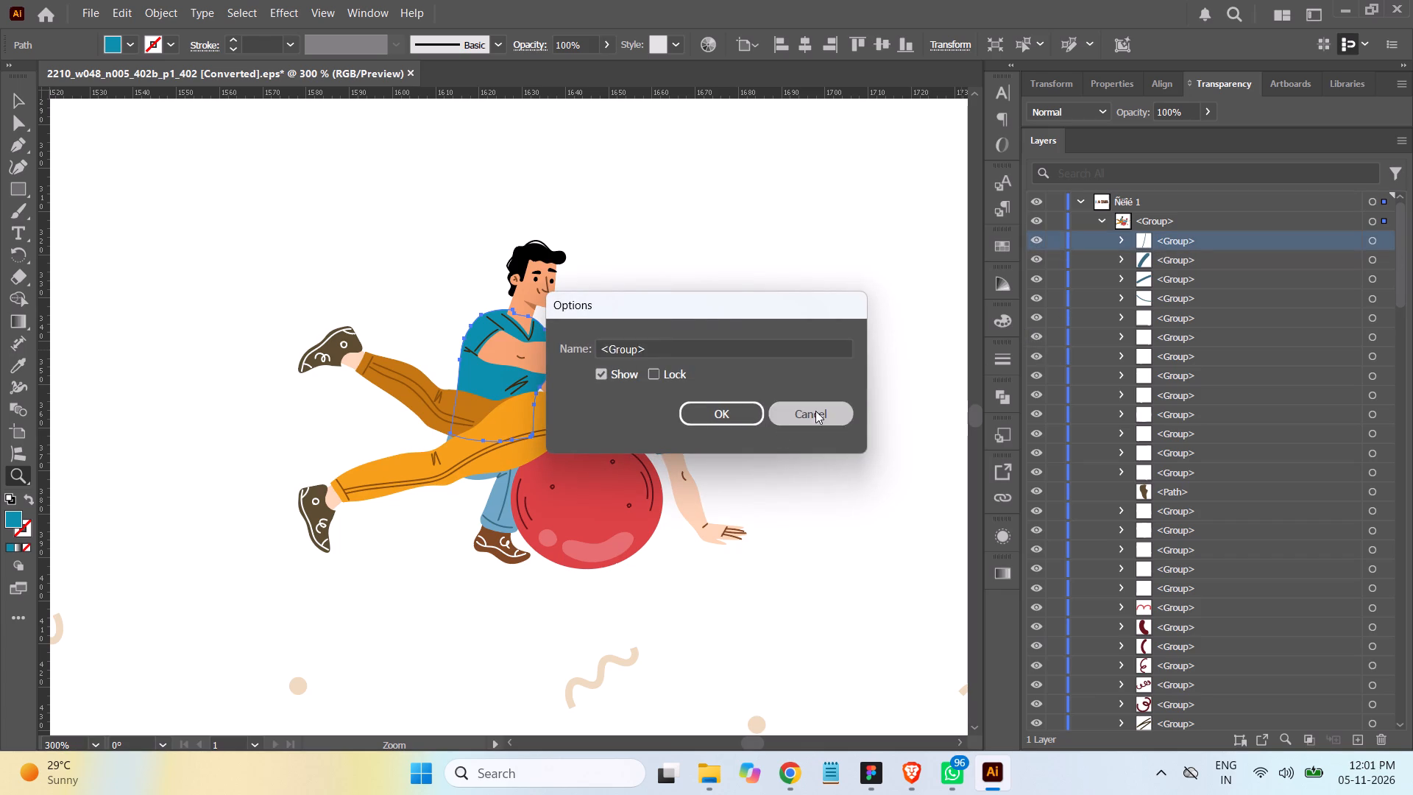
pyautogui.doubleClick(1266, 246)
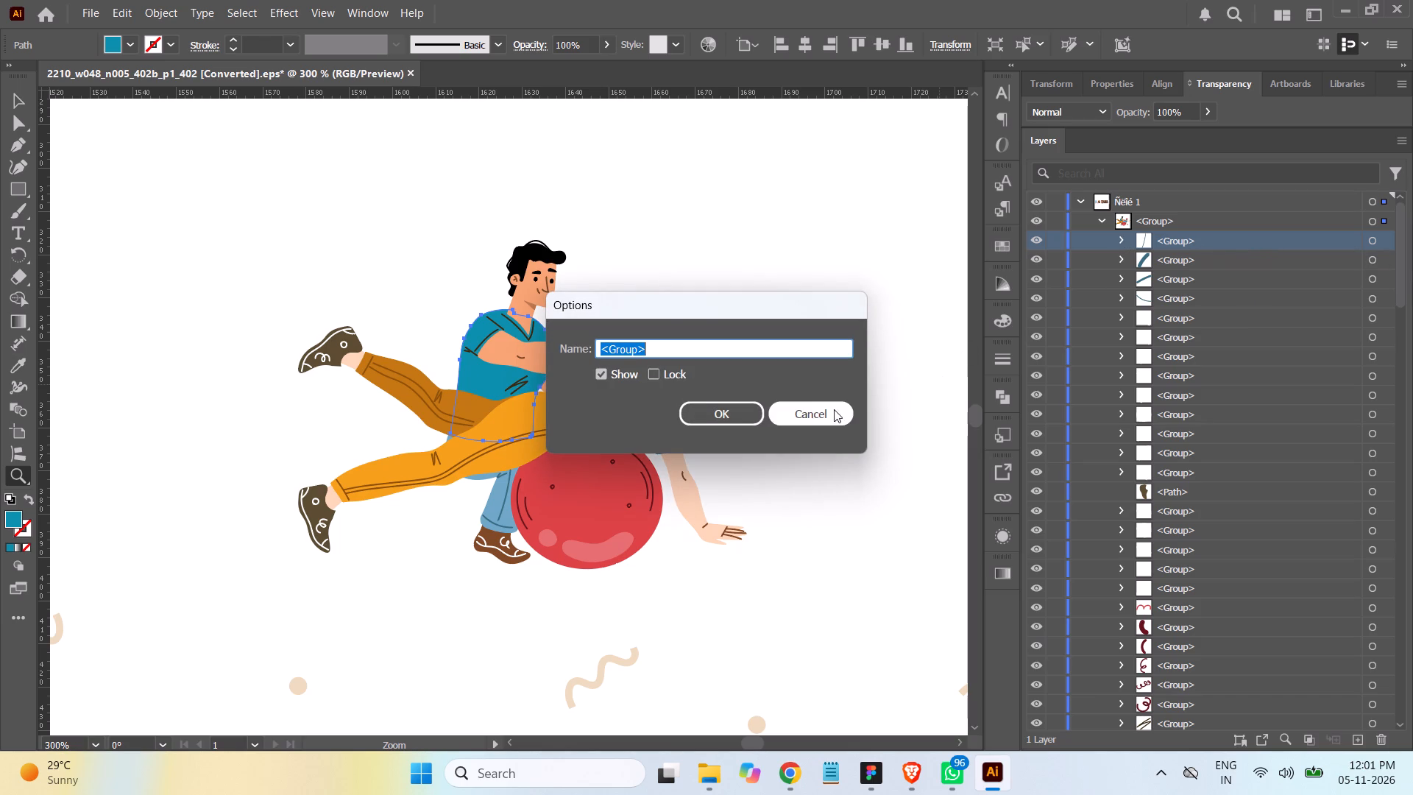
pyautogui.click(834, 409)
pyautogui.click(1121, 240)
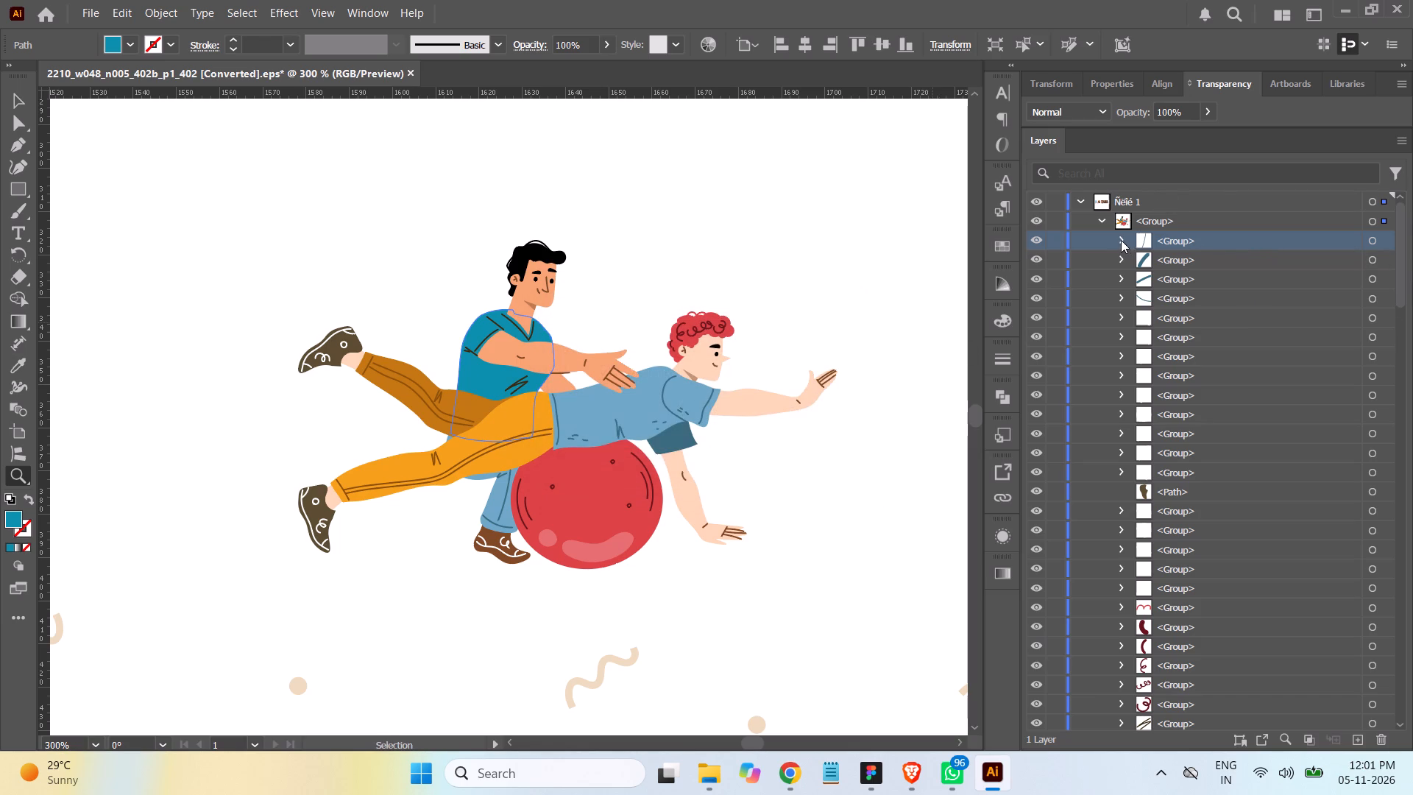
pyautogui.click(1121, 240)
# Lock the first four subgroups of the exercise-ball group, toggling visibility from the second through the fifth to identify what they draw.
pyautogui.click(1373, 241)
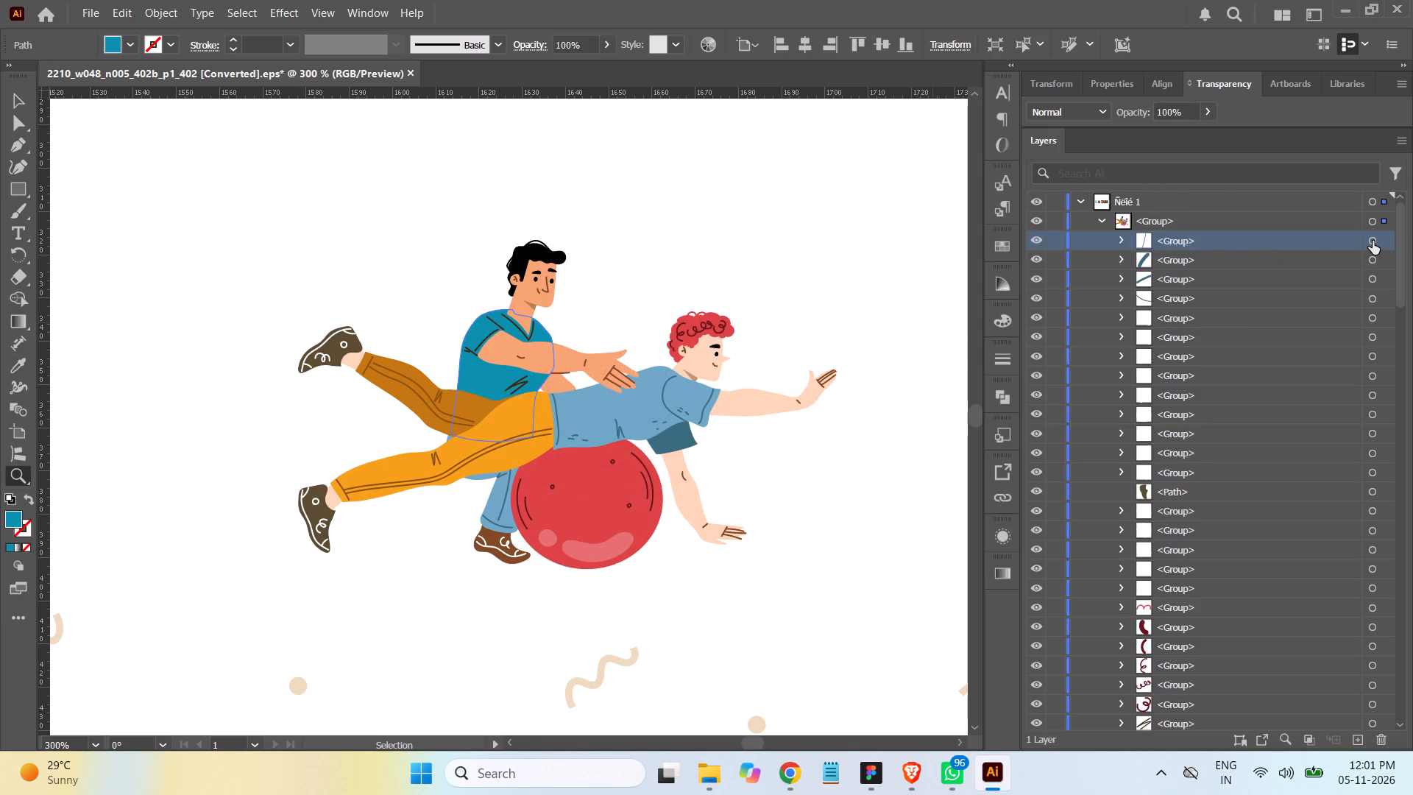
pyautogui.click(1373, 241)
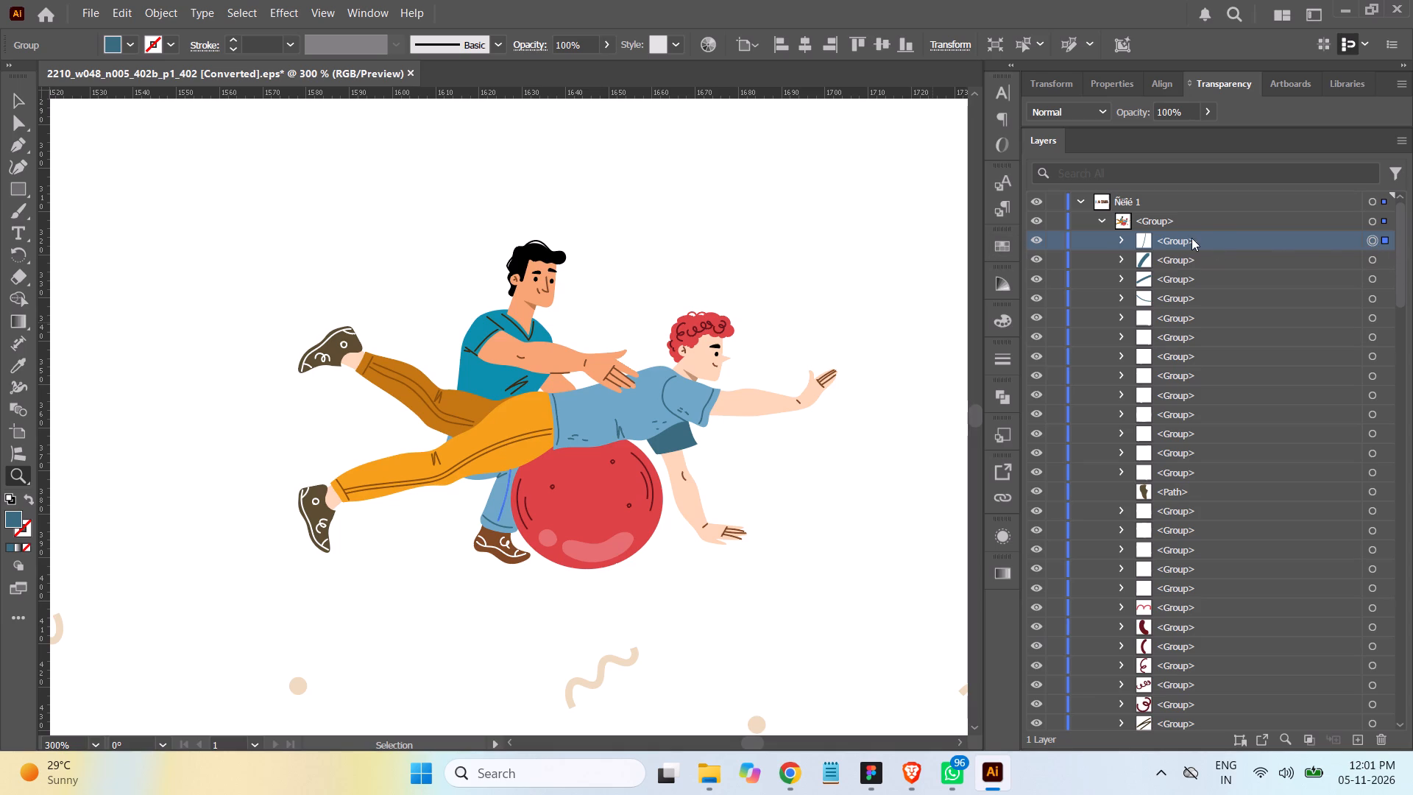
pyautogui.click(1055, 241)
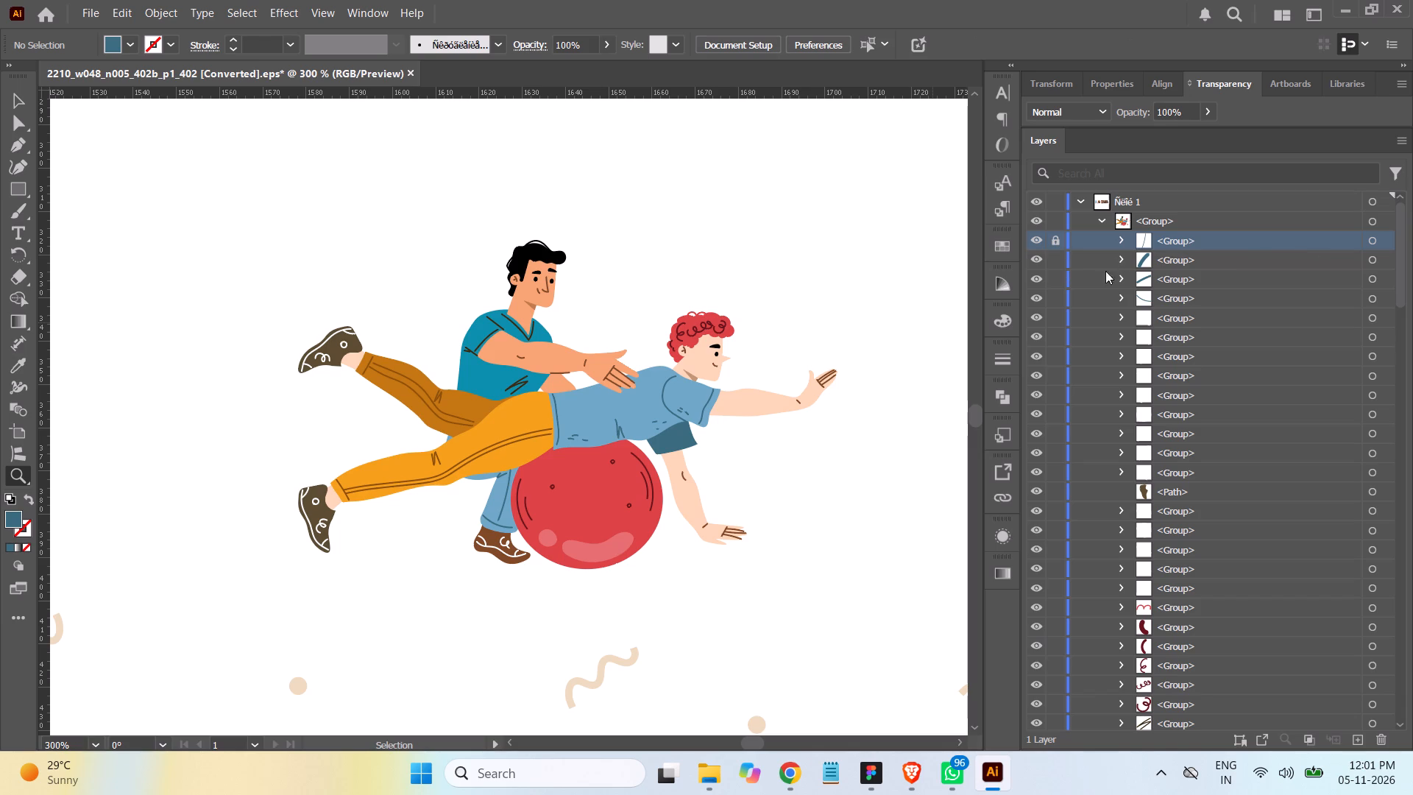
pyautogui.click(1038, 260)
pyautogui.click(1038, 260)
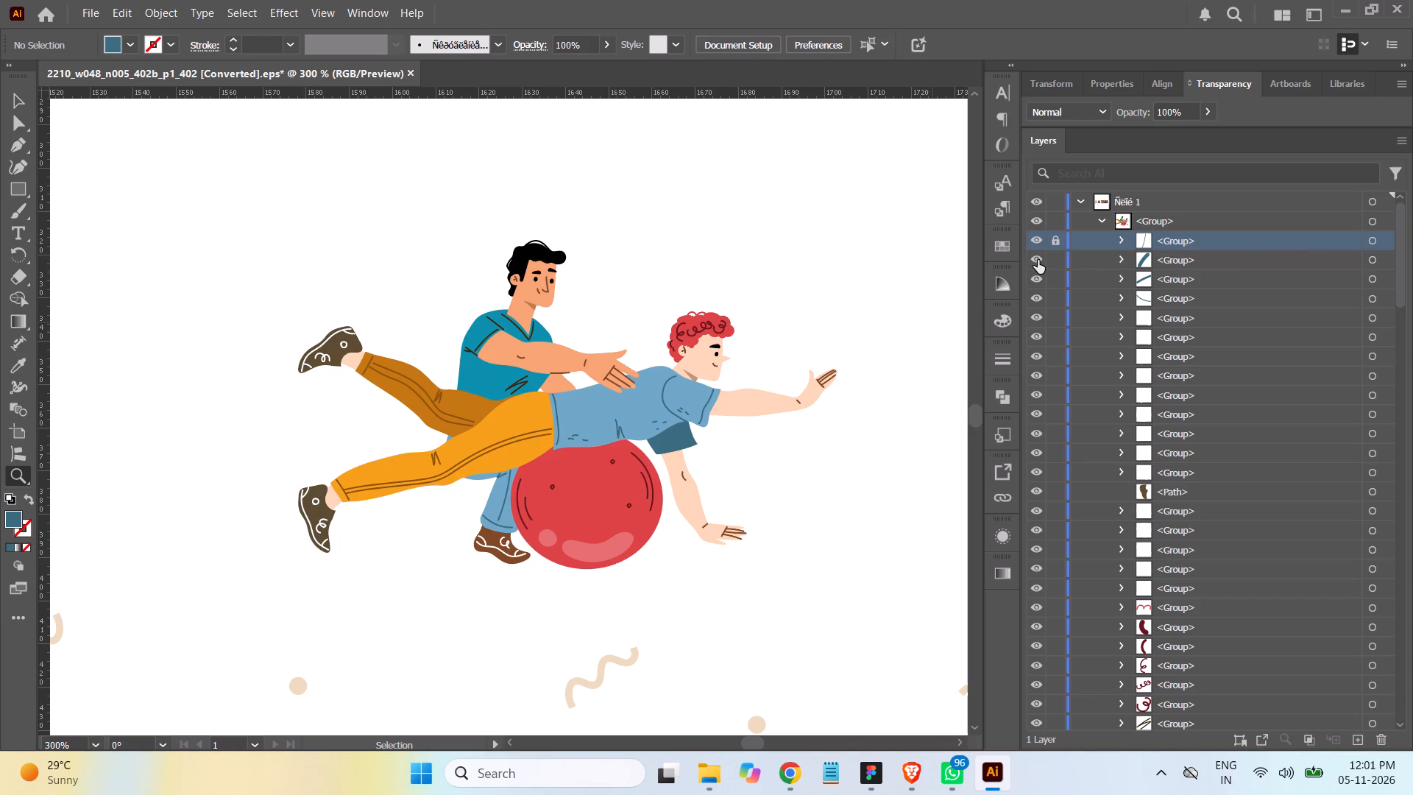
pyautogui.click(1052, 258)
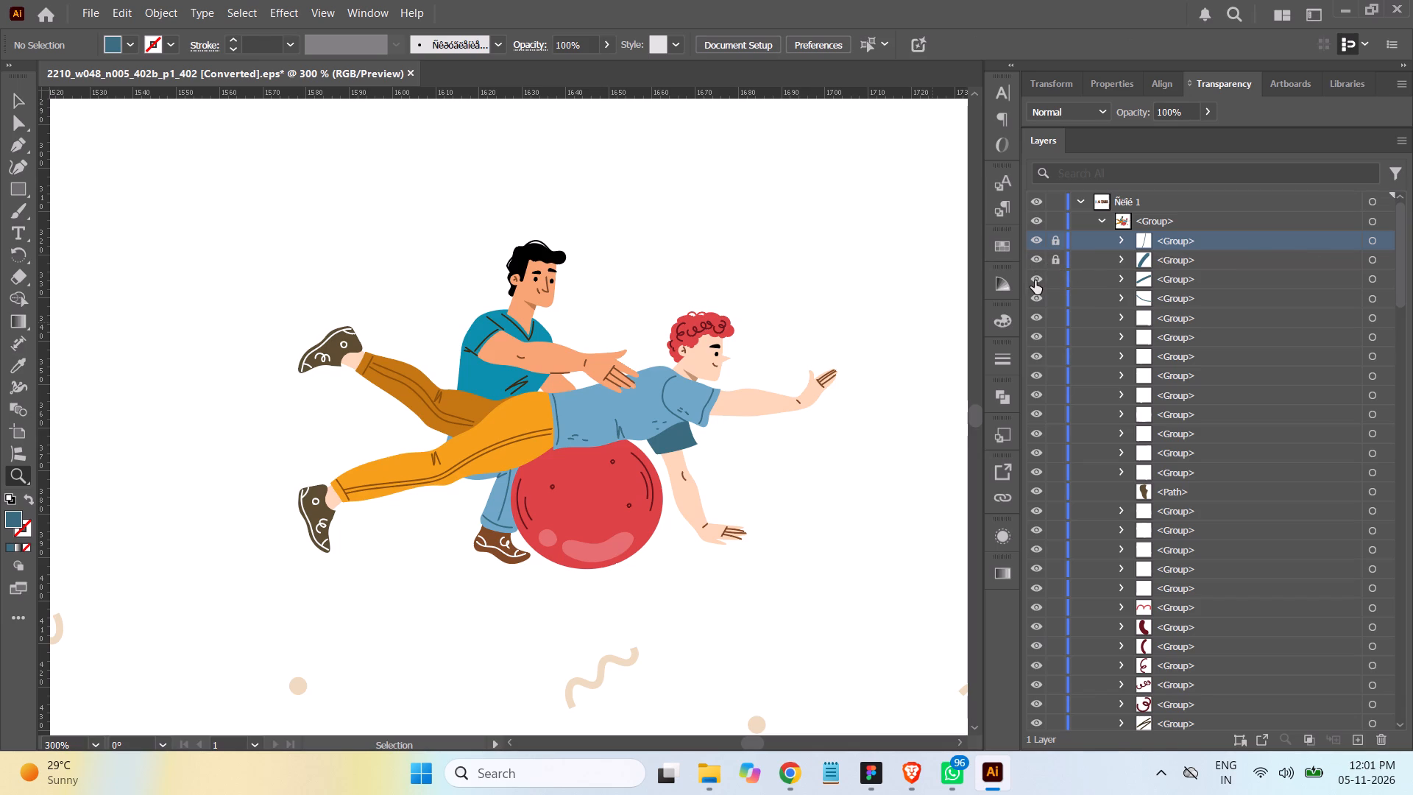
pyautogui.click(1035, 280)
pyautogui.click(1035, 280)
pyautogui.click(1055, 278)
pyautogui.click(1034, 300)
pyautogui.click(1035, 300)
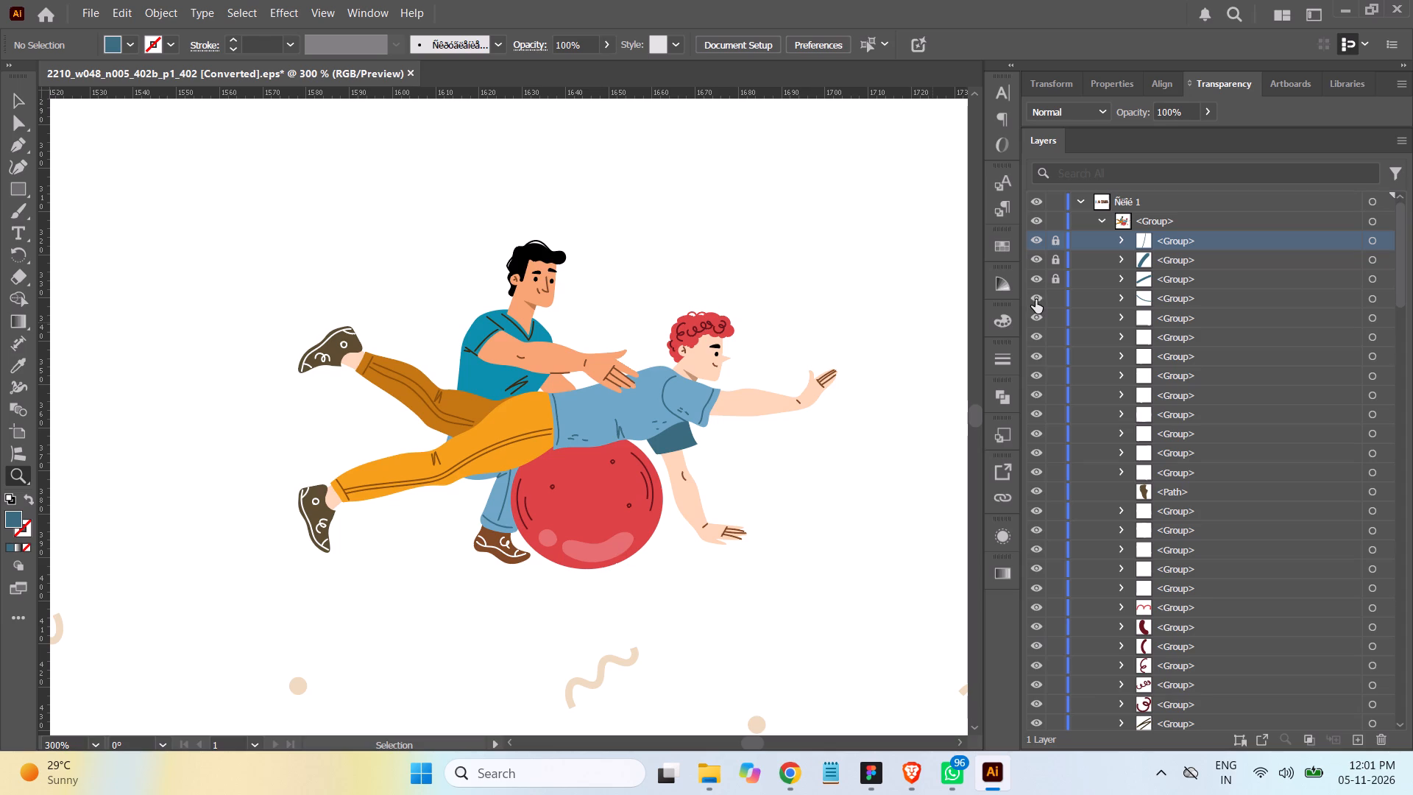
pyautogui.click(1054, 300)
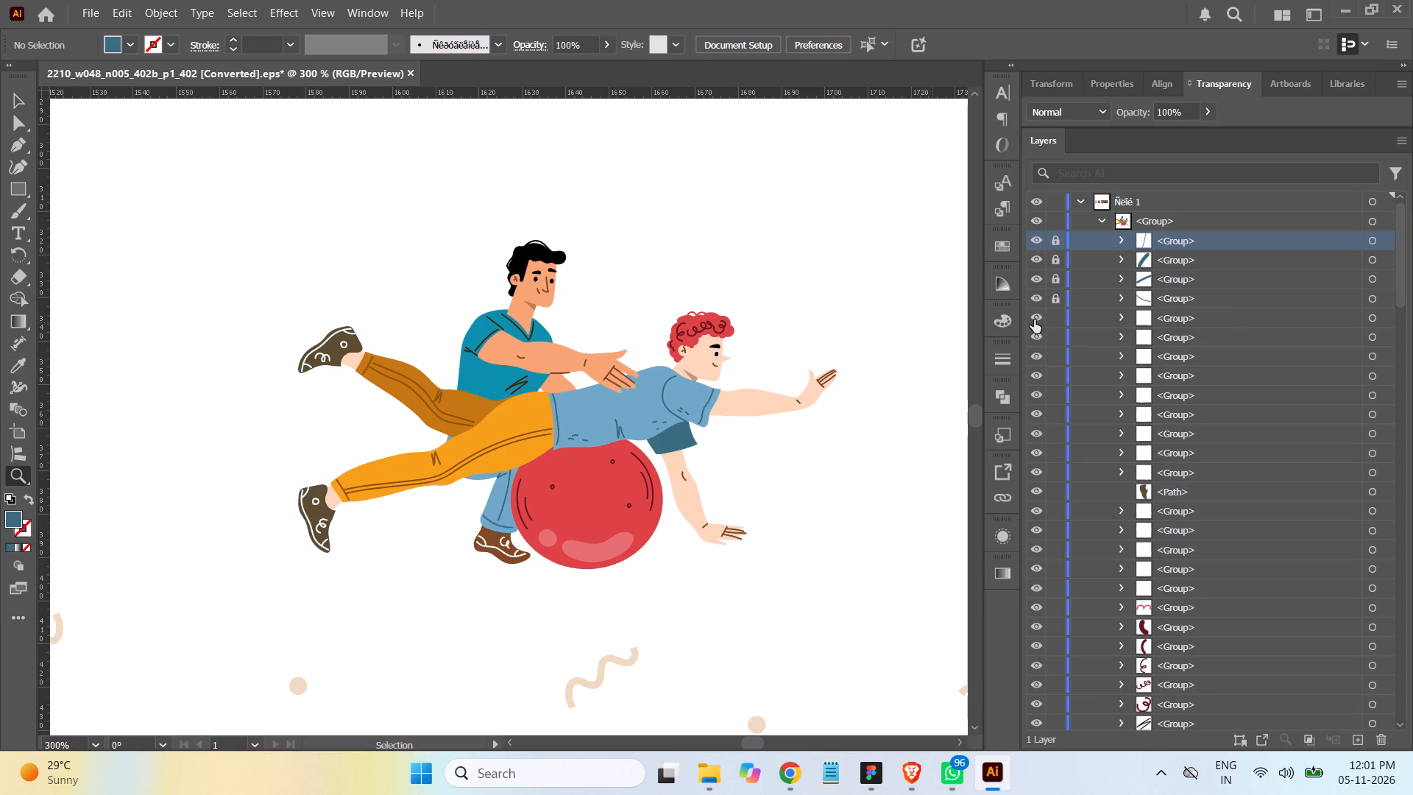
pyautogui.click(1034, 319)
pyautogui.click(1034, 319)
# Identify the brown crease-line subgroup near the hem of the standing man's shirt by toggling its visibility, and target it.
pyautogui.moveTo(1399, 284); pyautogui.dragTo(1410, 341)
pyautogui.click(1410, 341)
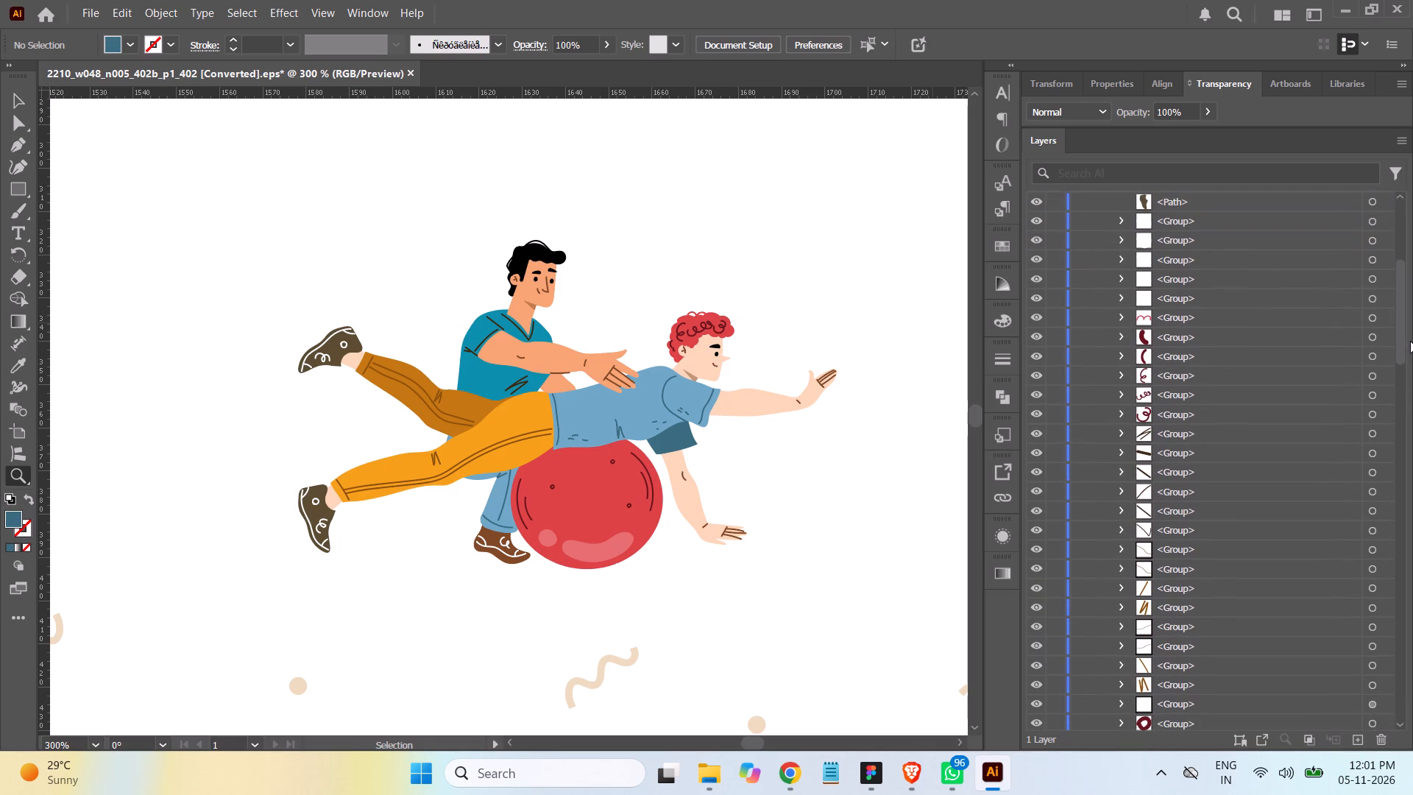
pyautogui.click(1032, 434)
pyautogui.click(1032, 434)
pyautogui.click(1373, 434)
pyautogui.doubleClick(1069, 432)
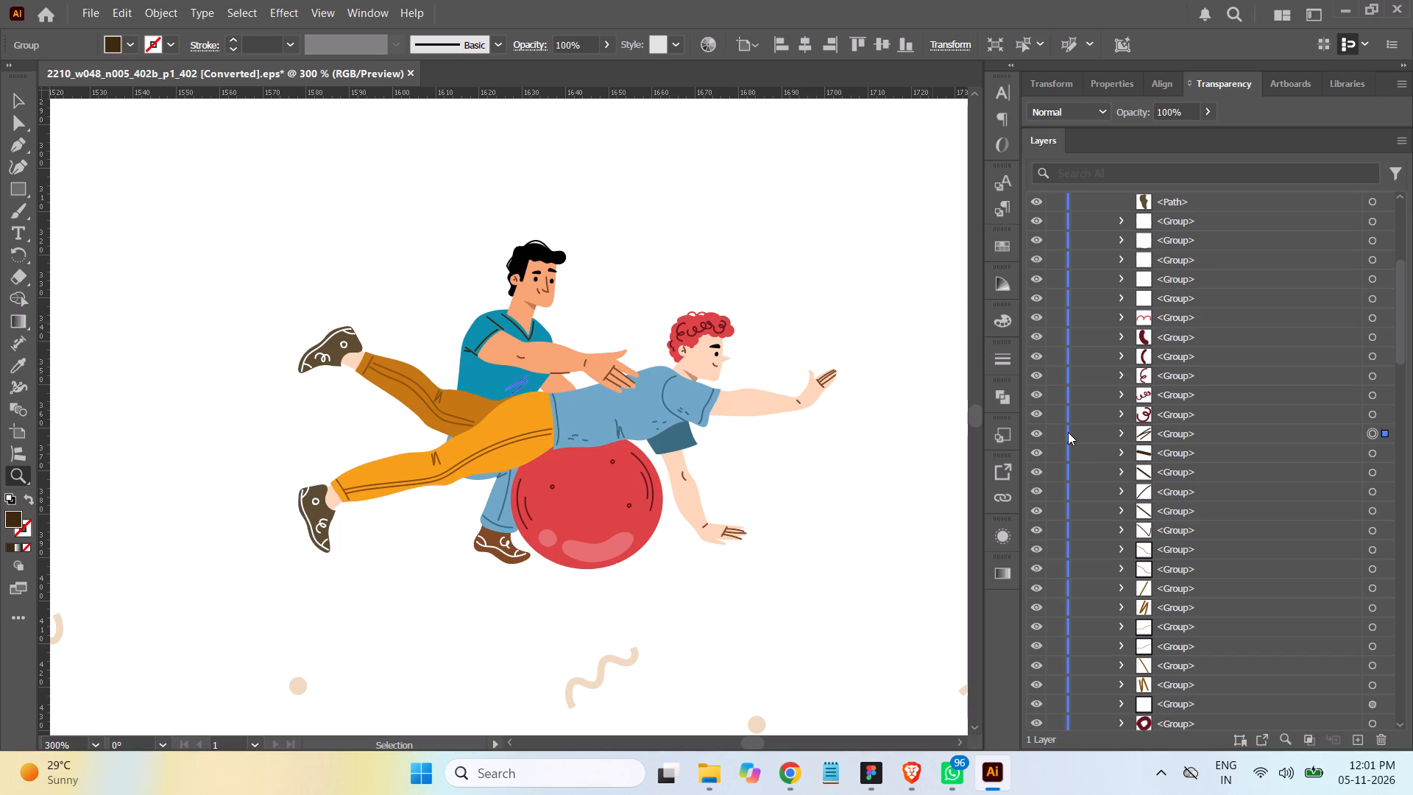
# Examine the targeted crease-line group's transform, appearance, alignment and quick-action properties.
pyautogui.click(1104, 84)
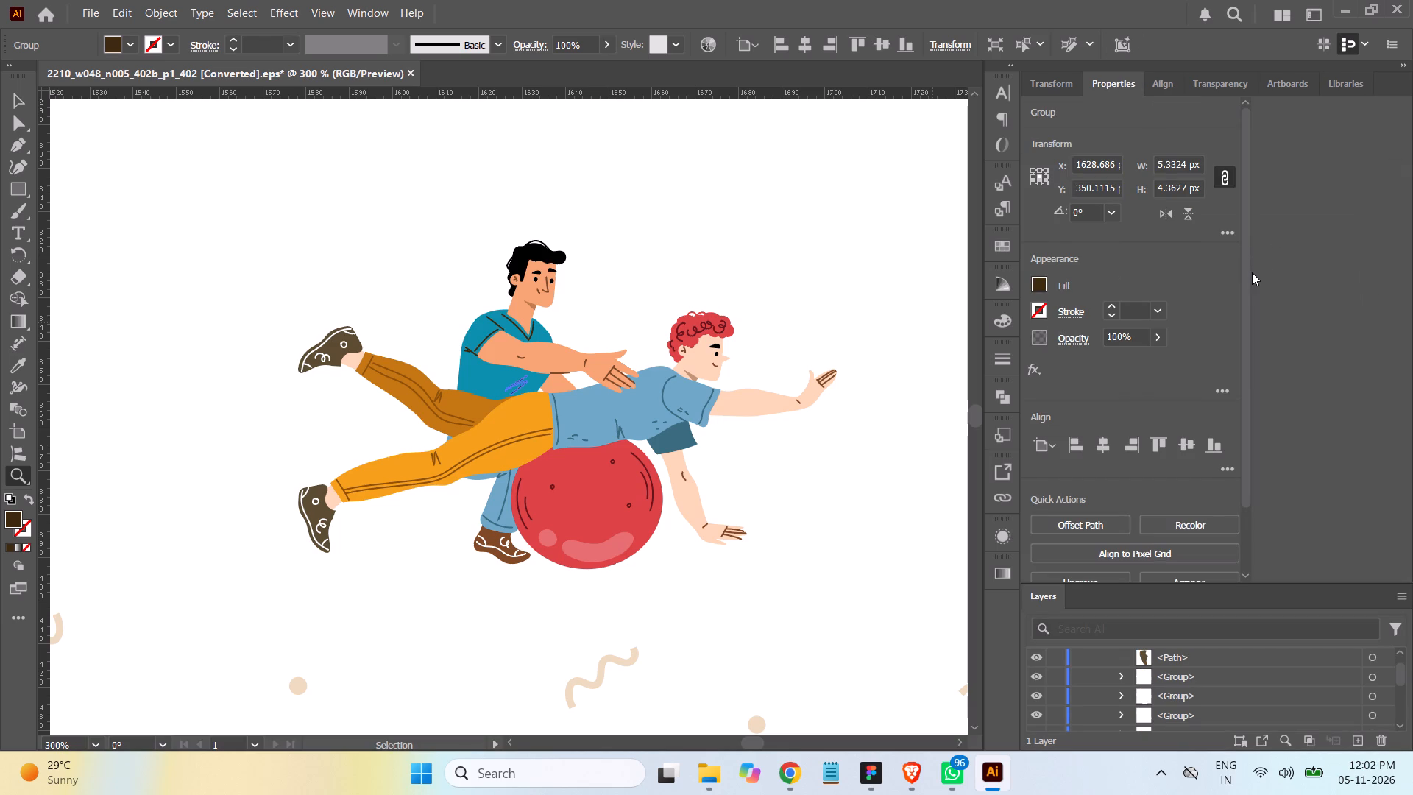
pyautogui.moveTo(1247, 269); pyautogui.dragTo(1251, 395)
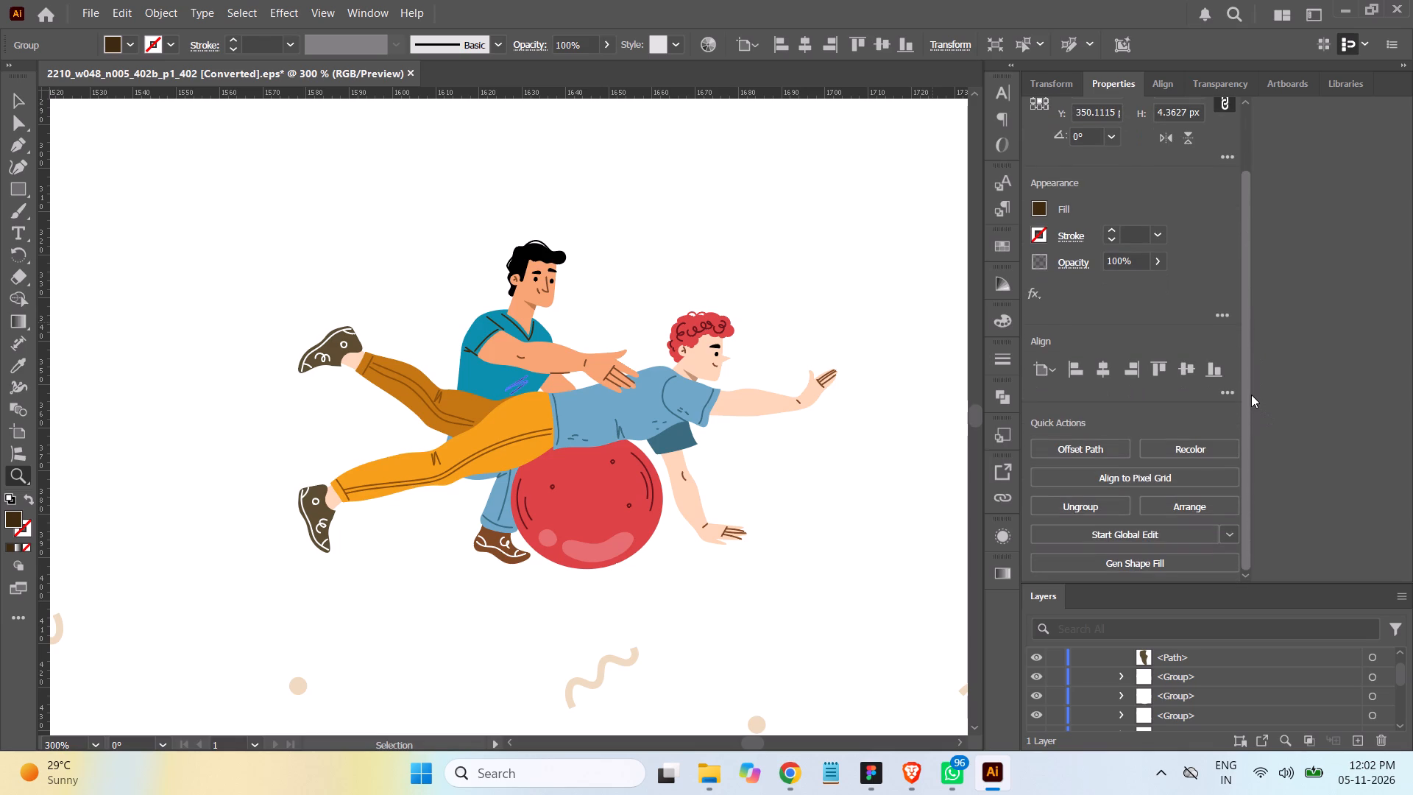
pyautogui.moveTo(1251, 395); pyautogui.dragTo(1250, 386)
pyautogui.moveTo(1248, 365); pyautogui.dragTo(1244, 233)
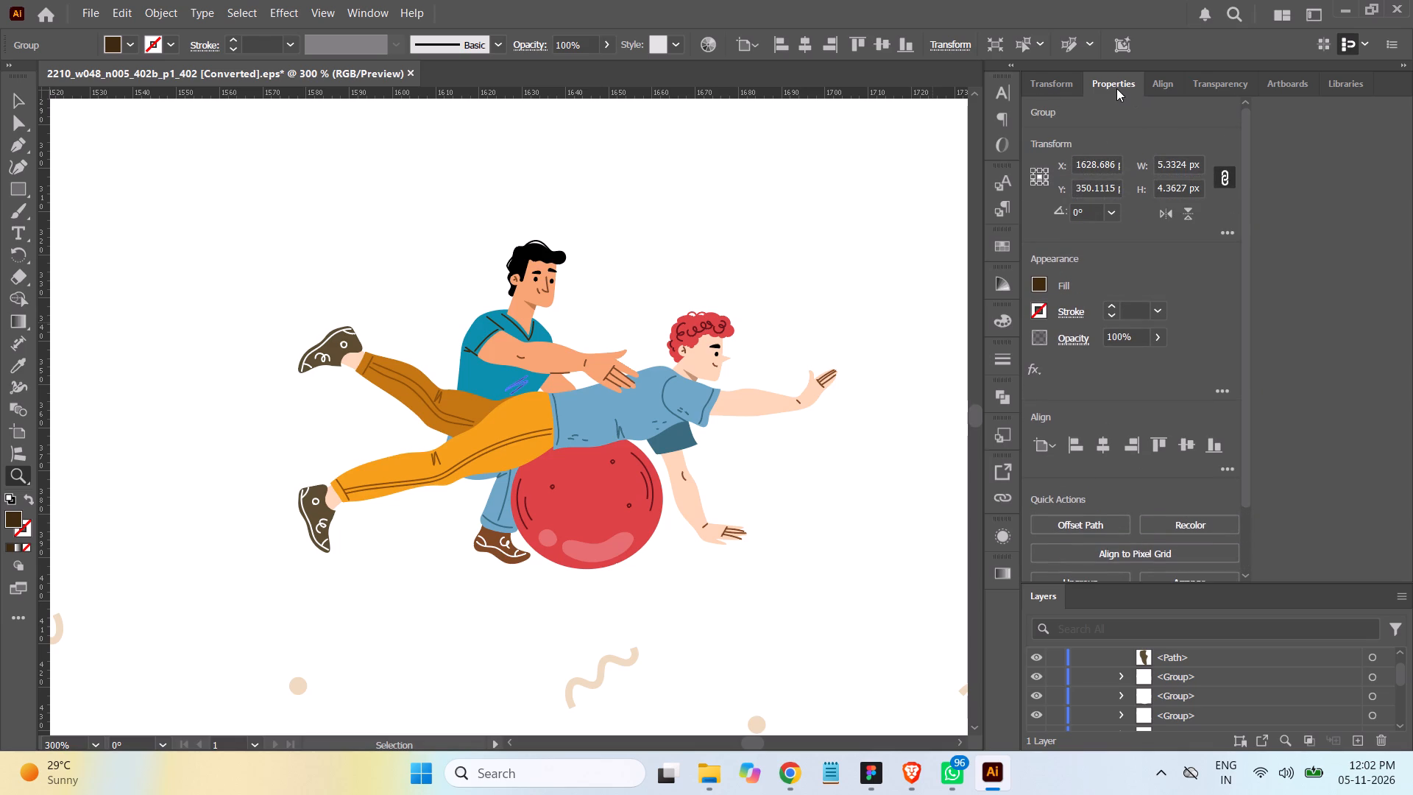
pyautogui.doubleClick(1116, 88)
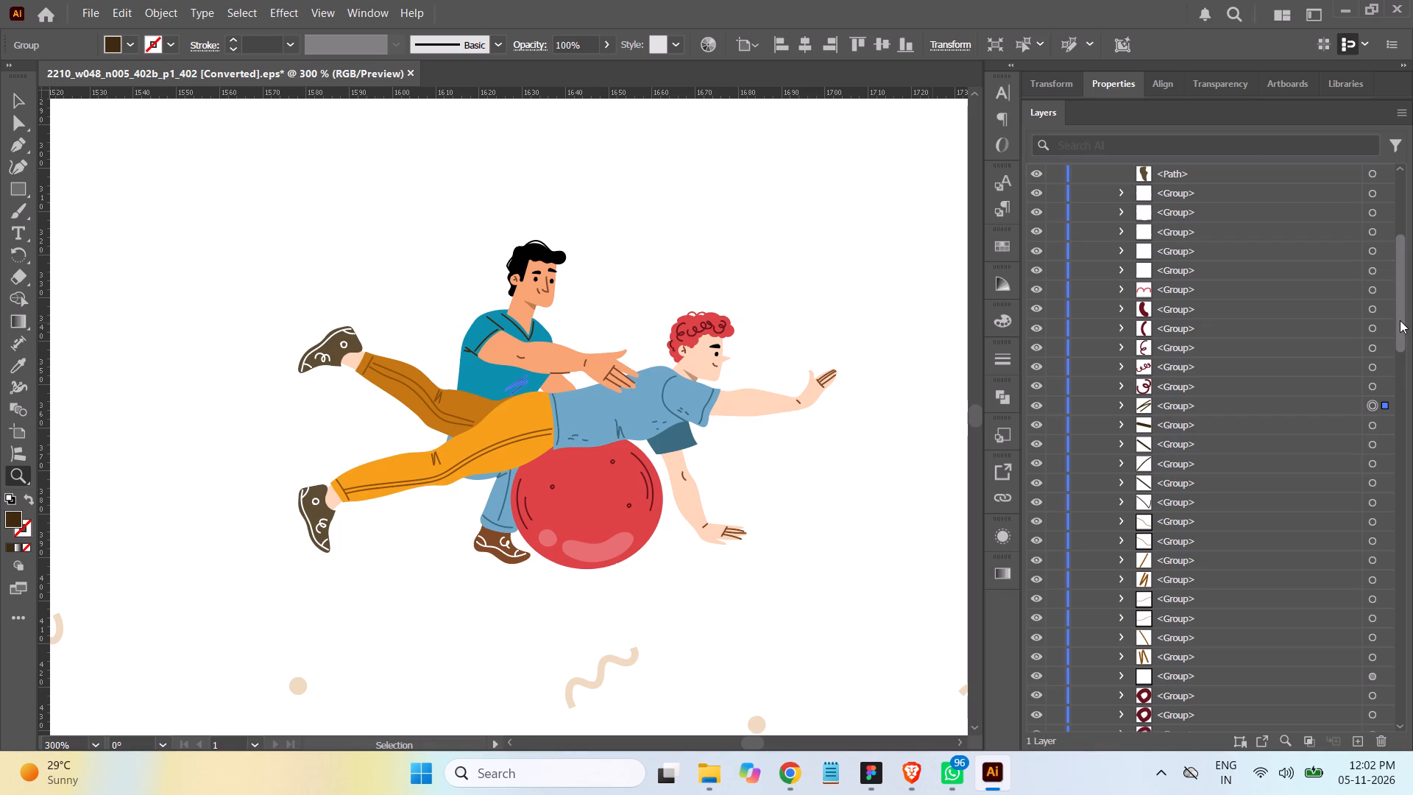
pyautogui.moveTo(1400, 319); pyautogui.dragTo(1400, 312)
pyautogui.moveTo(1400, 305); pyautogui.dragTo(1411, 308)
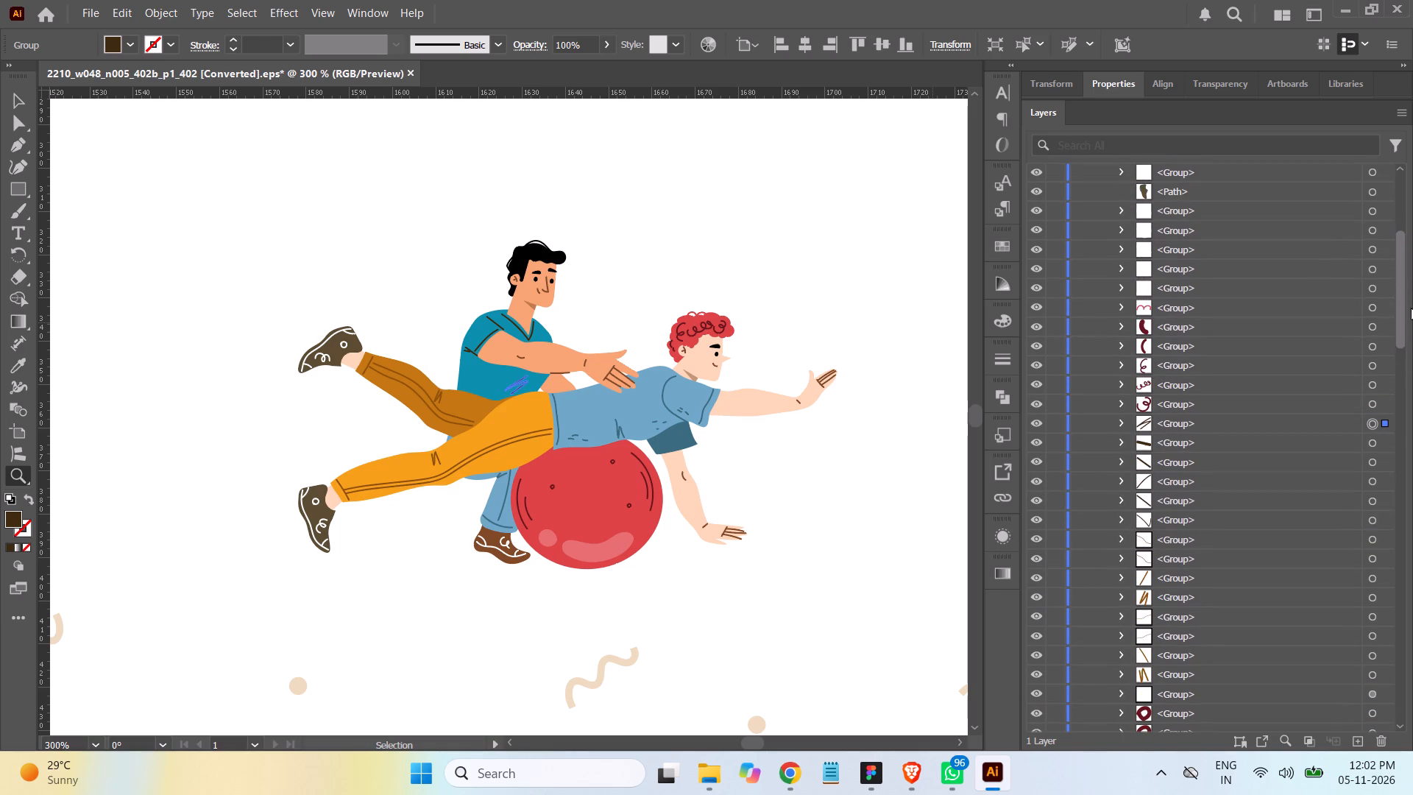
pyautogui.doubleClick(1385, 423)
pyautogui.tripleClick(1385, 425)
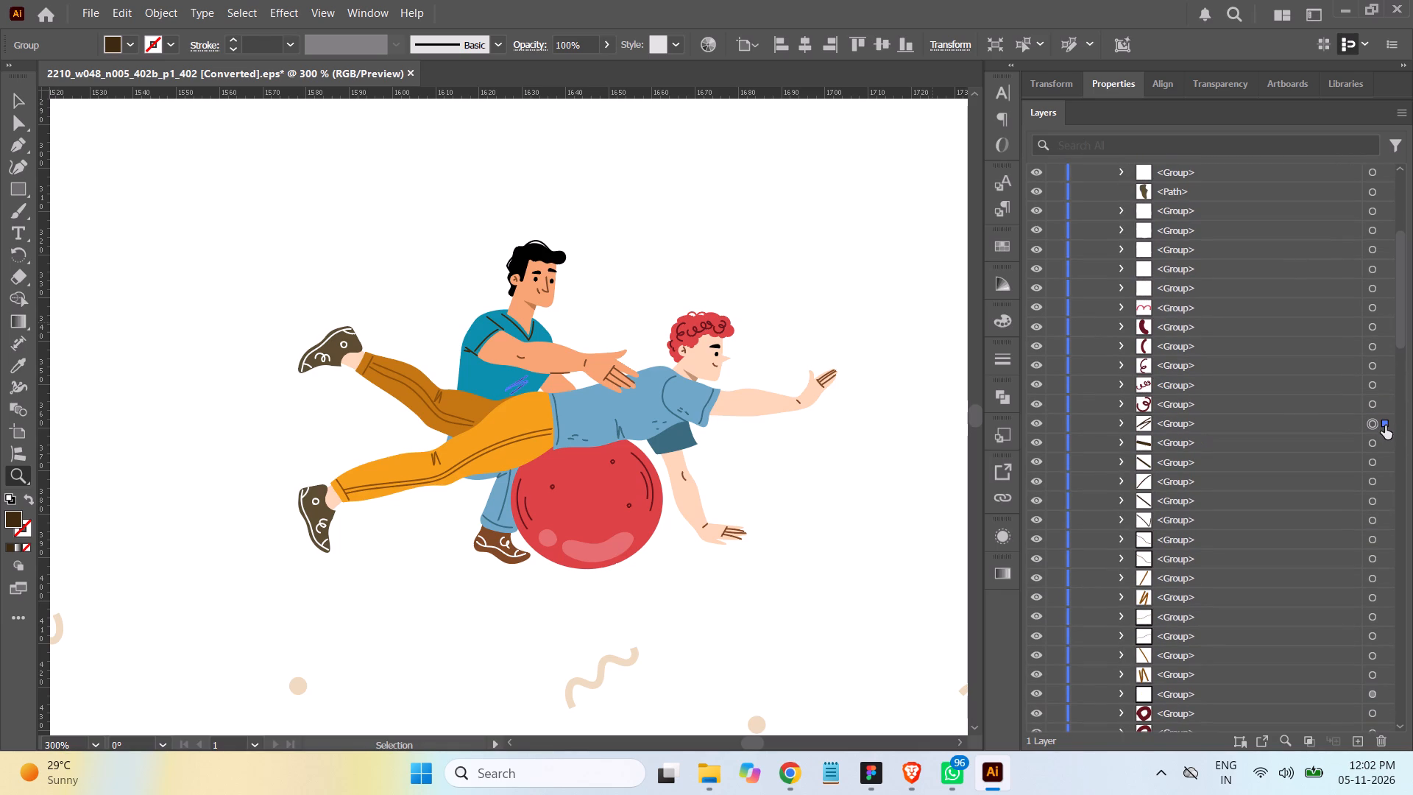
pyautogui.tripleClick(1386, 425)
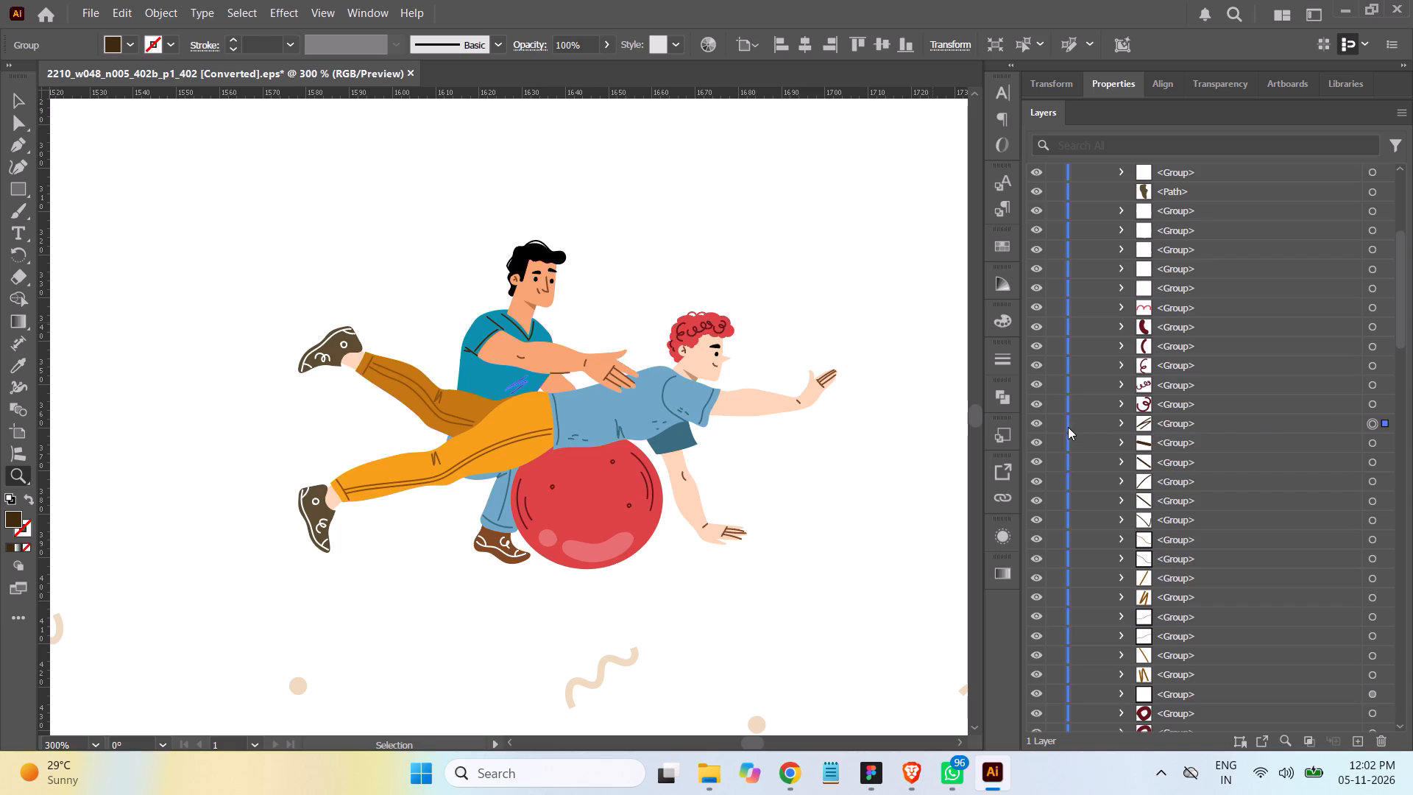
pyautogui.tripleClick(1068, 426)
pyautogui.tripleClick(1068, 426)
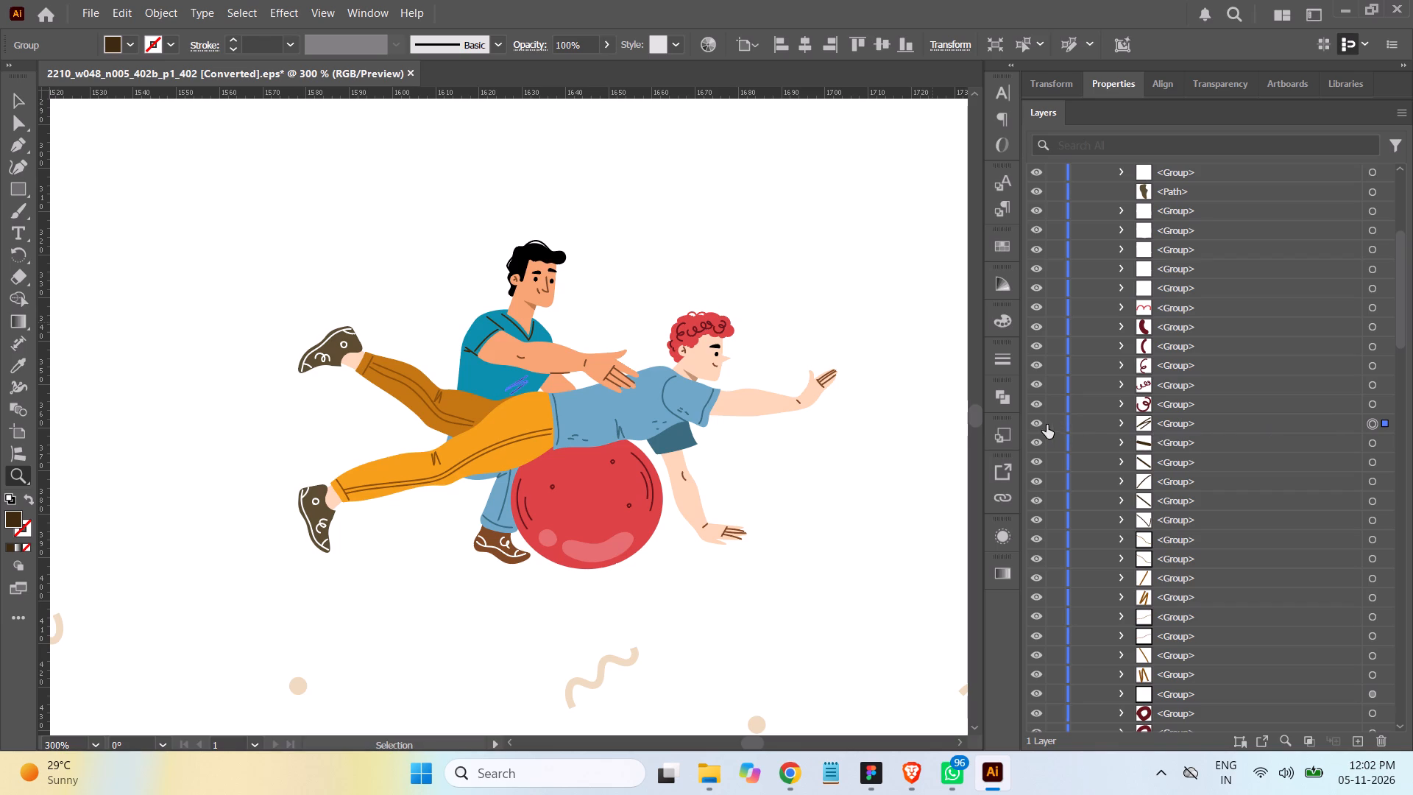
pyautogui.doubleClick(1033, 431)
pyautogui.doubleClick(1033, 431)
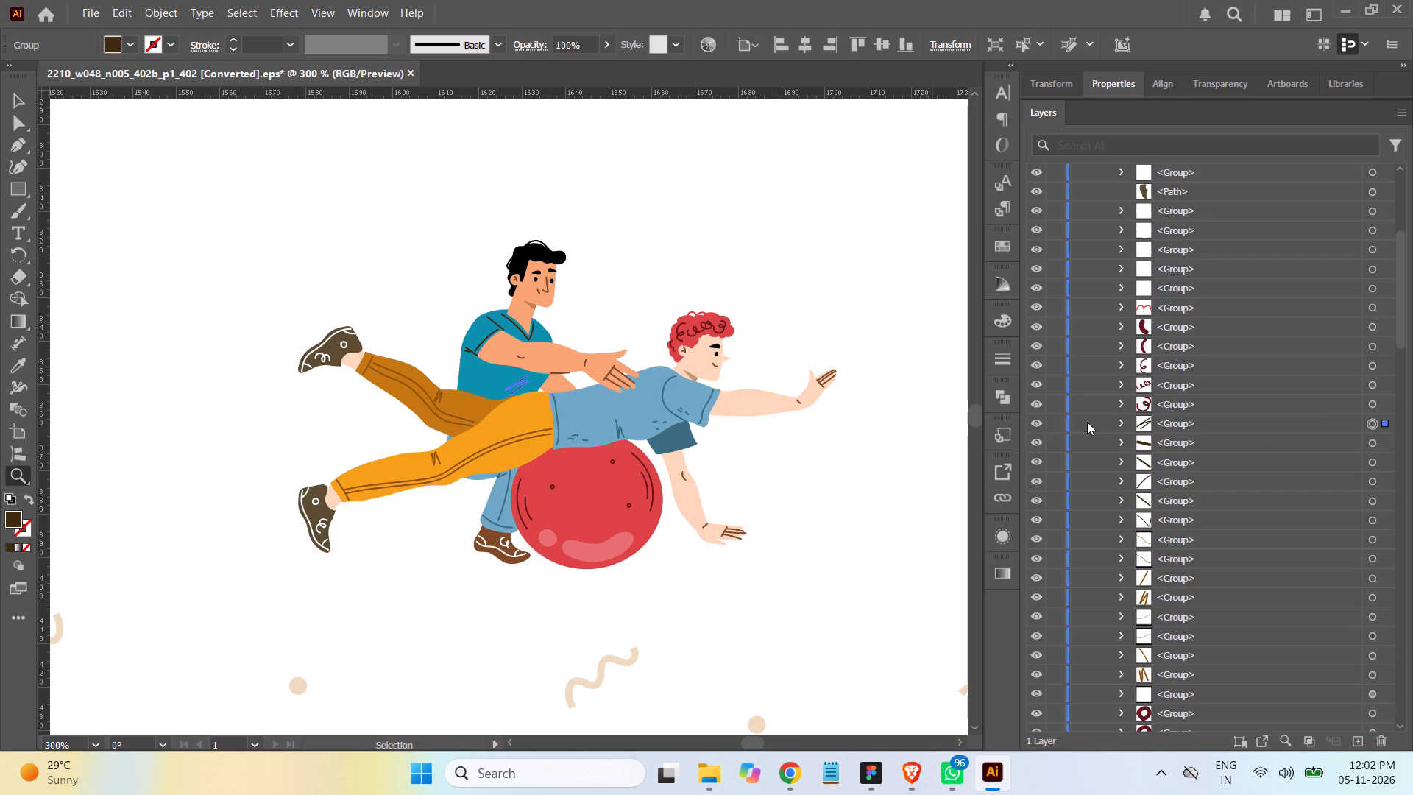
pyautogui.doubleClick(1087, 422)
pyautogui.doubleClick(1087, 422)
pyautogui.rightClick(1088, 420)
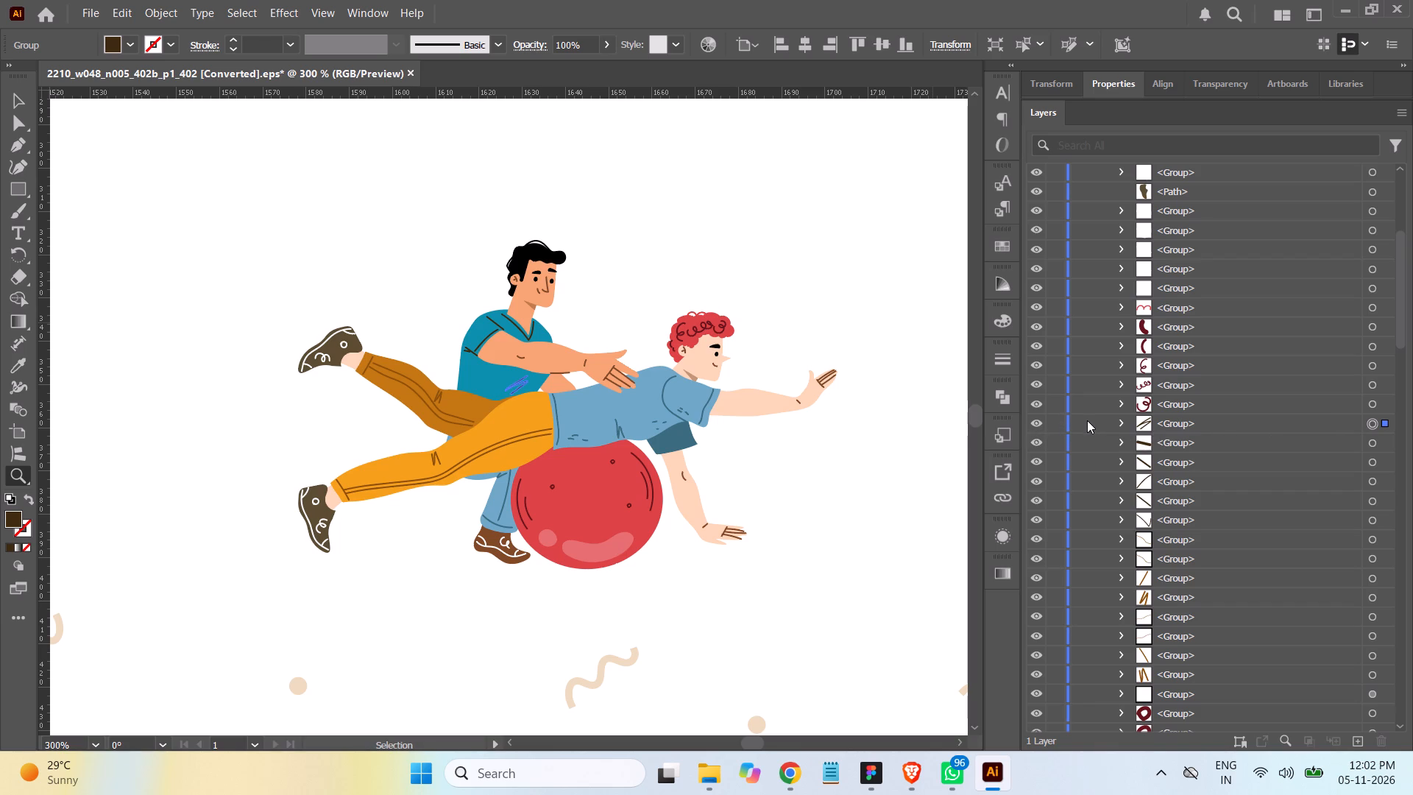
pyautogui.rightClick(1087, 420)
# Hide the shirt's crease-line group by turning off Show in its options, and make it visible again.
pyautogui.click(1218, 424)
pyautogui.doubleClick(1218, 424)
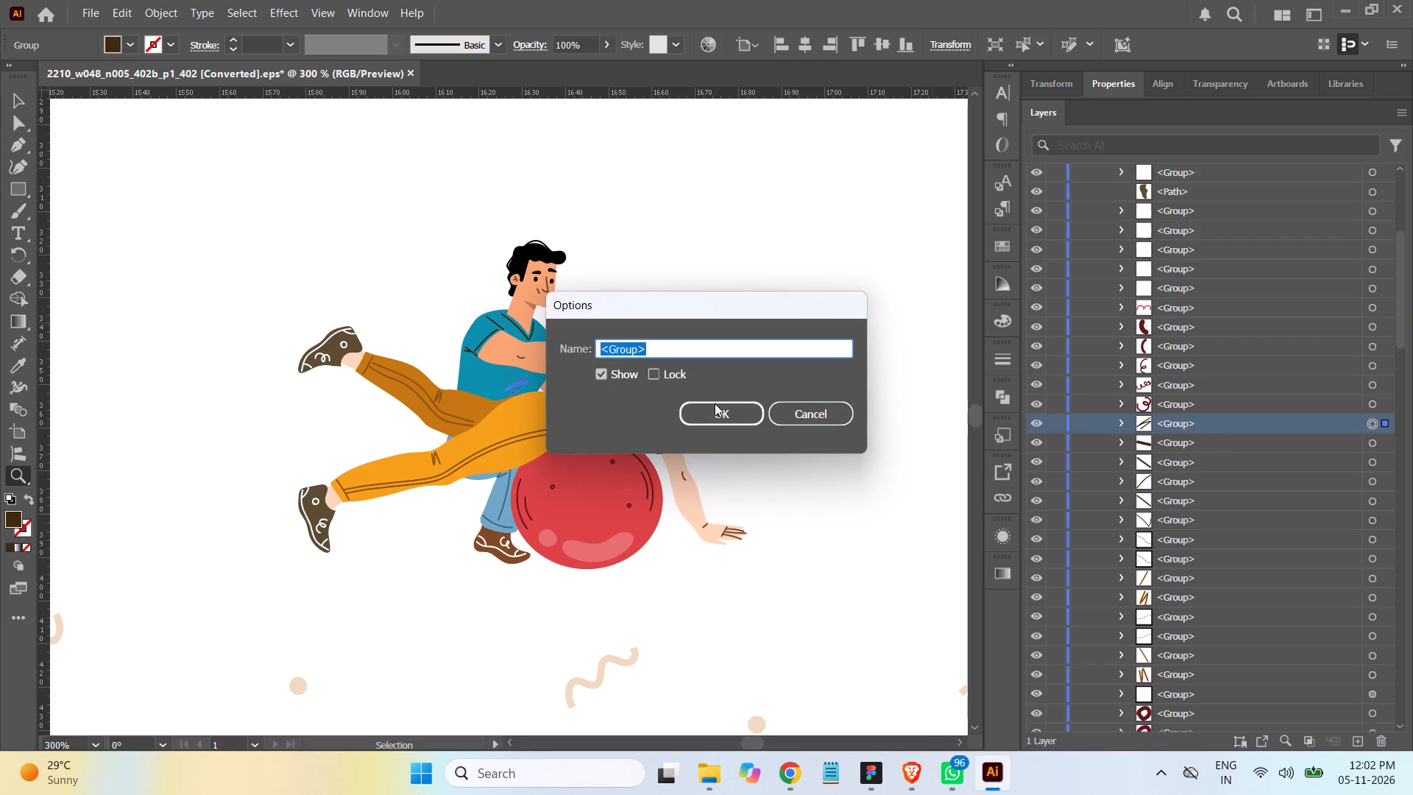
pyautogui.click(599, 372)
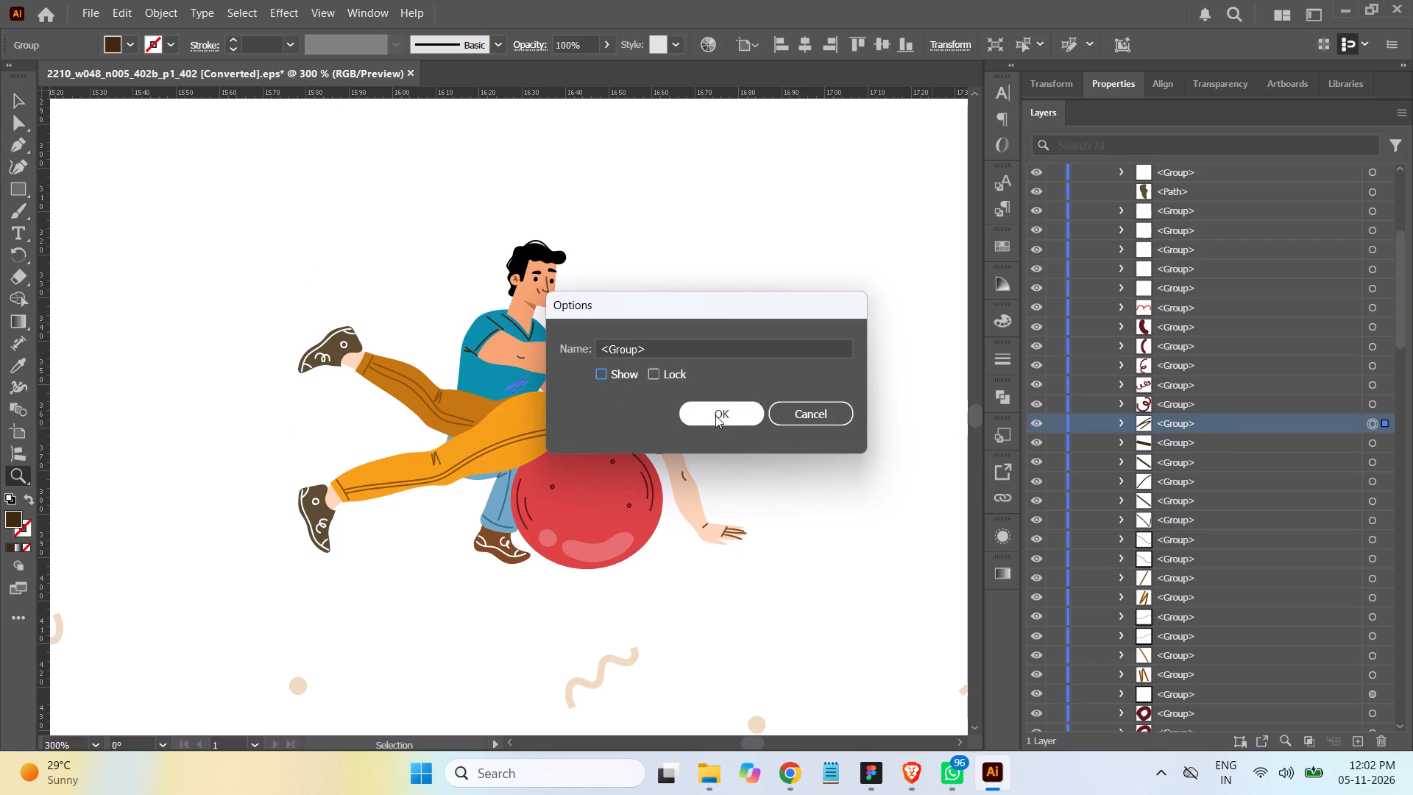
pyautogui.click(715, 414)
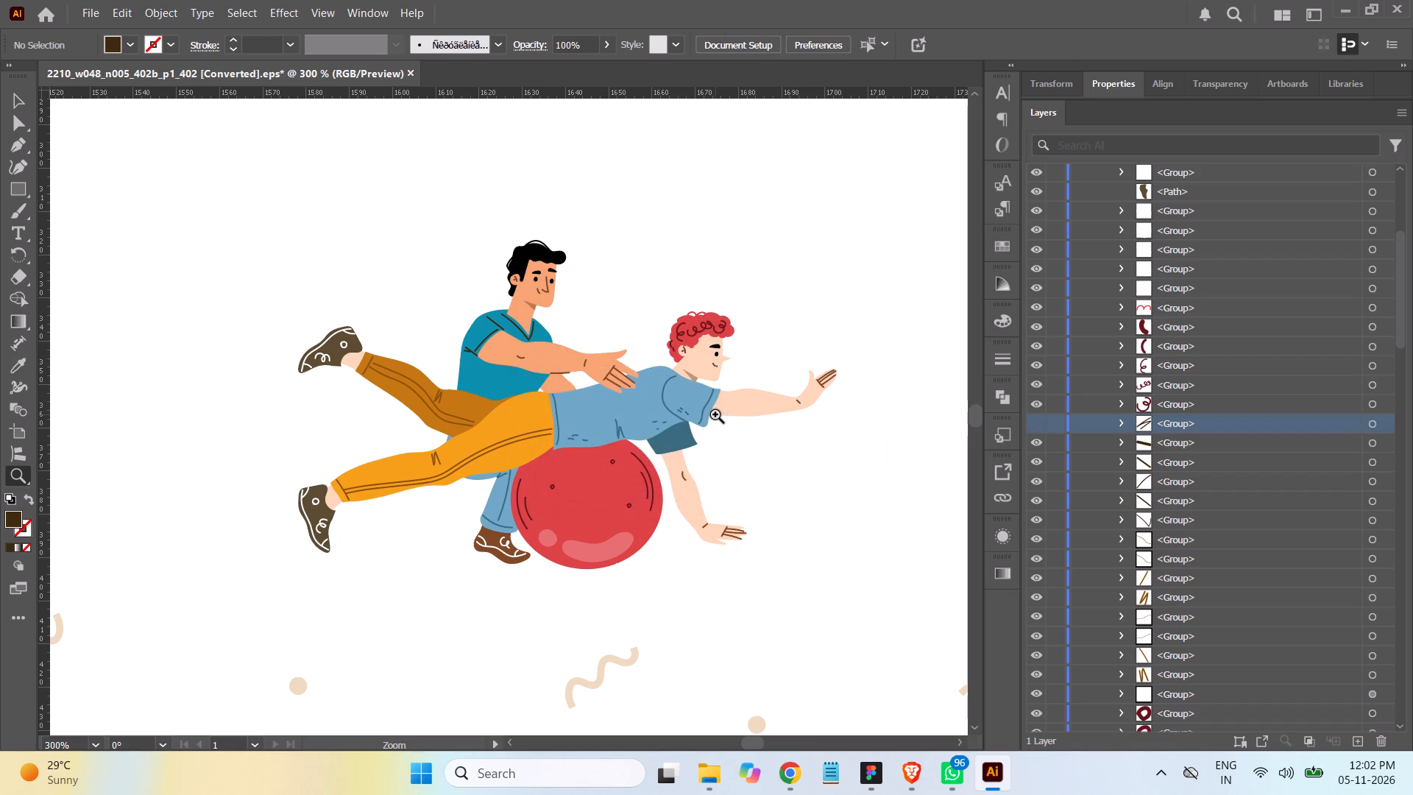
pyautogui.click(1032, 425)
# Recolour the crease-line group near the standing man's shirt hem to dark teal #047689, starting from the shirt's sampled teal.
pyautogui.click(1372, 425)
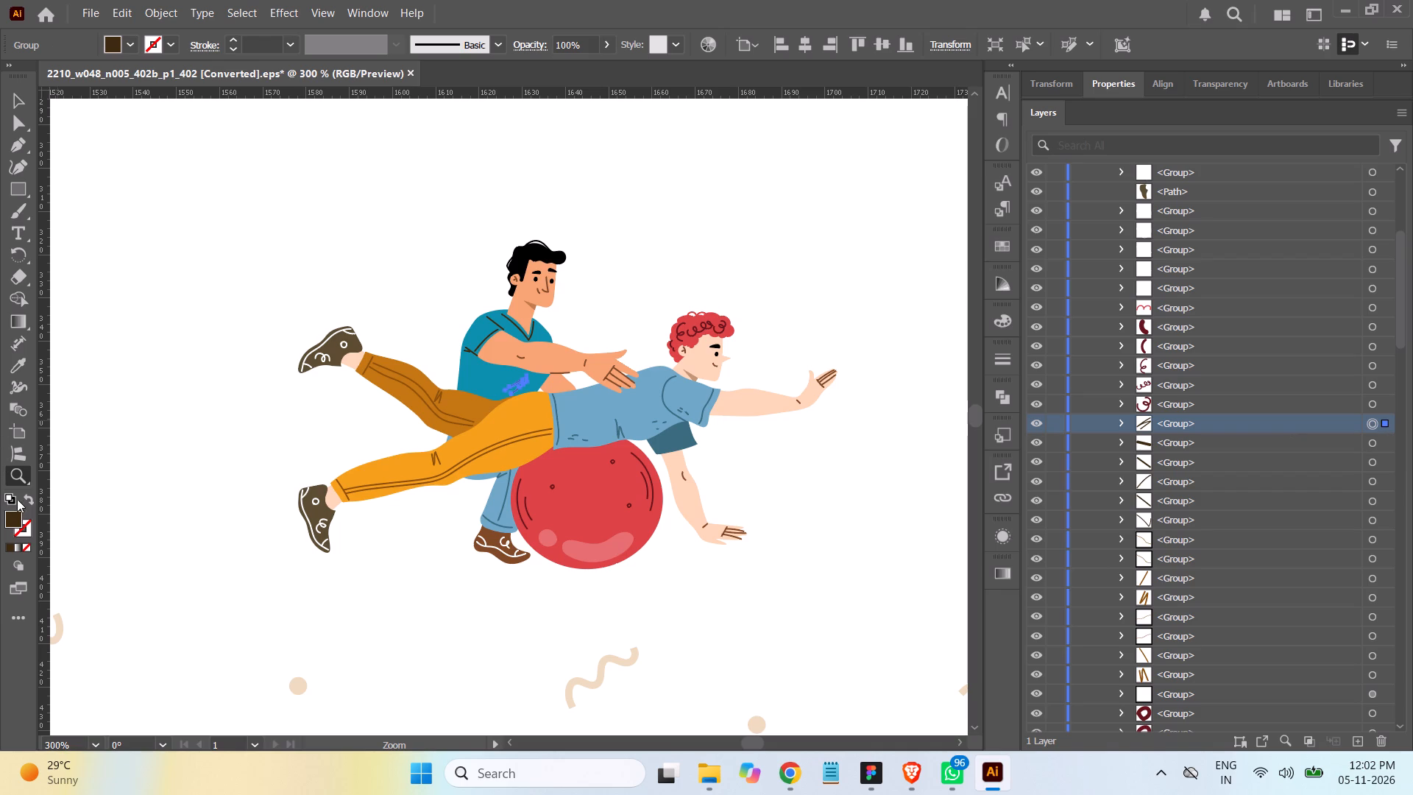
pyautogui.click(15, 364)
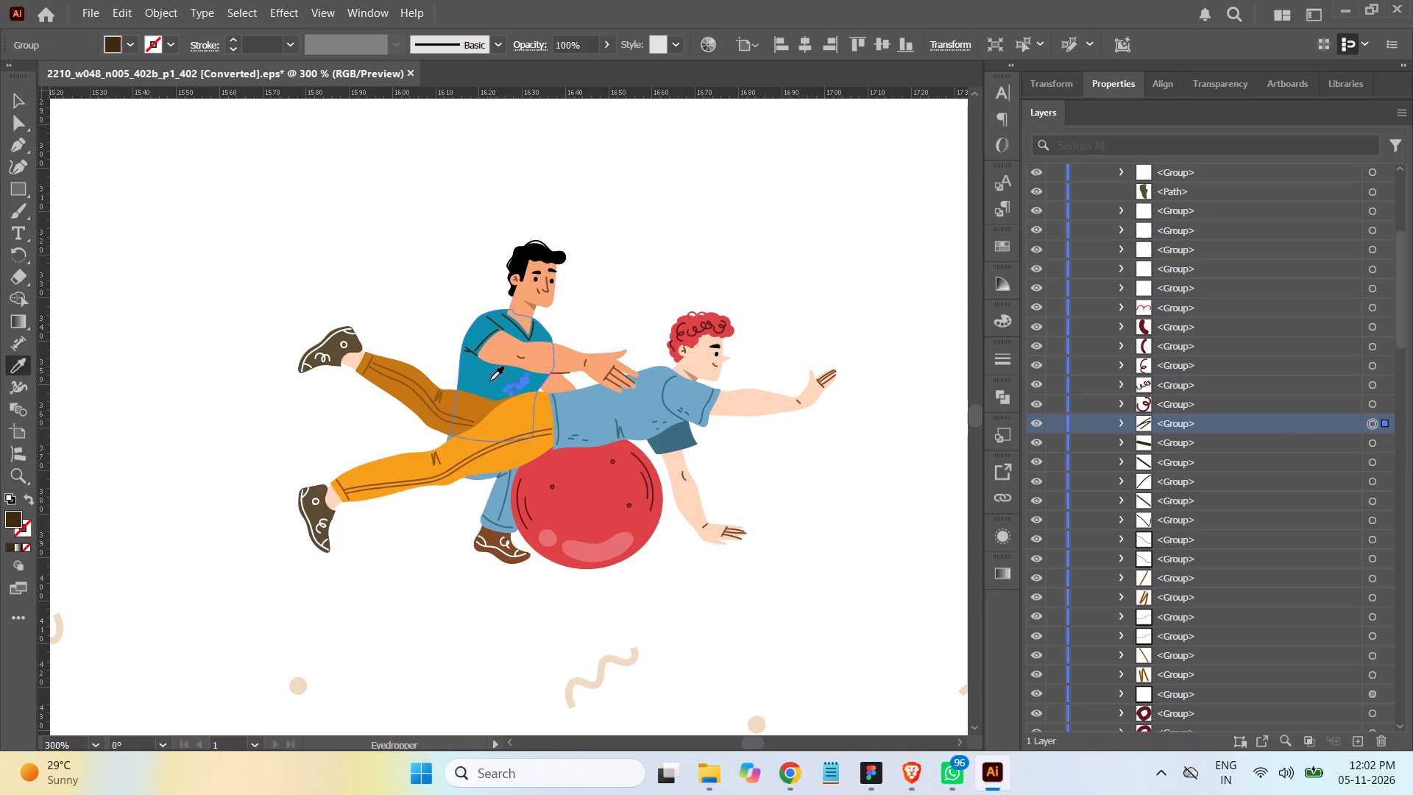
pyautogui.click(490, 381)
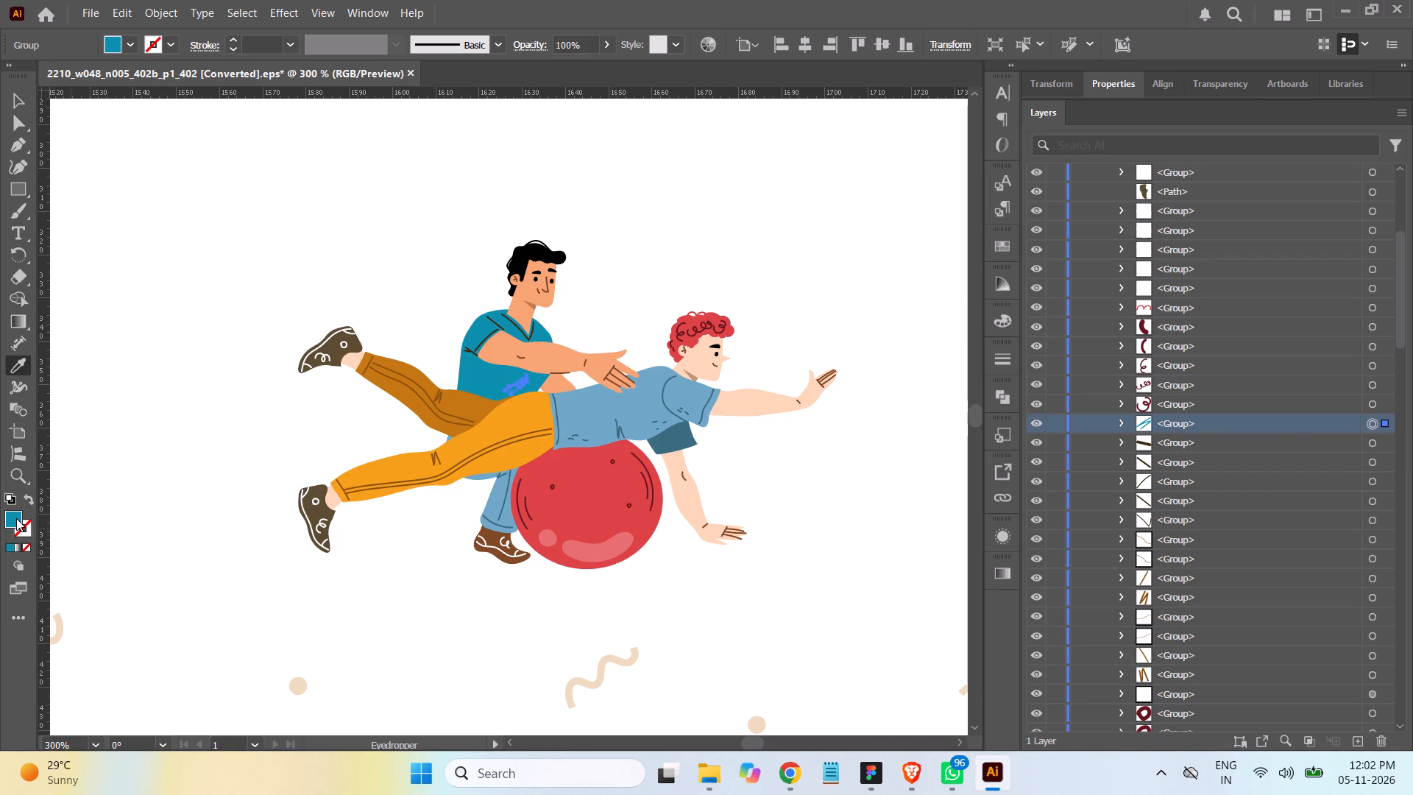
pyautogui.doubleClick(16, 518)
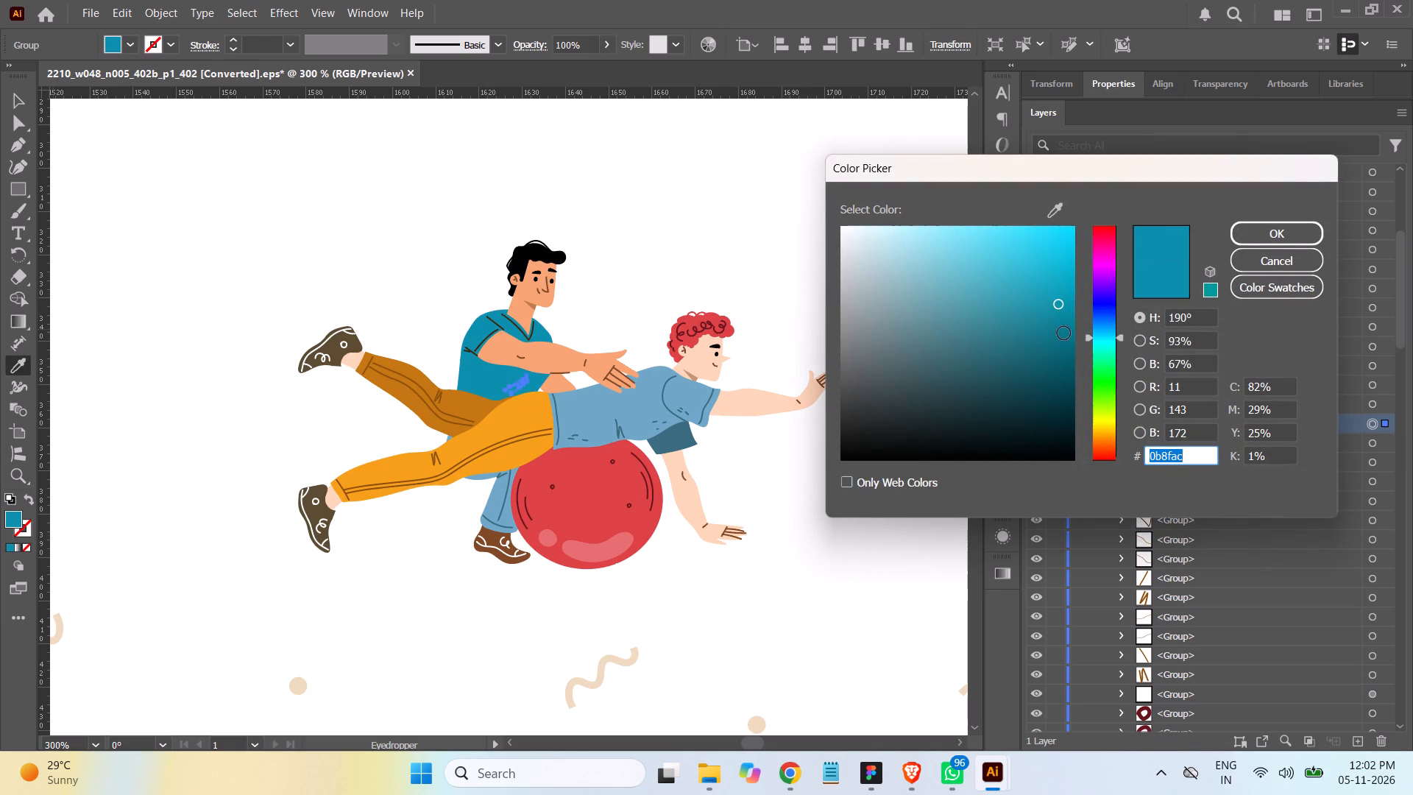
pyautogui.click(1069, 330)
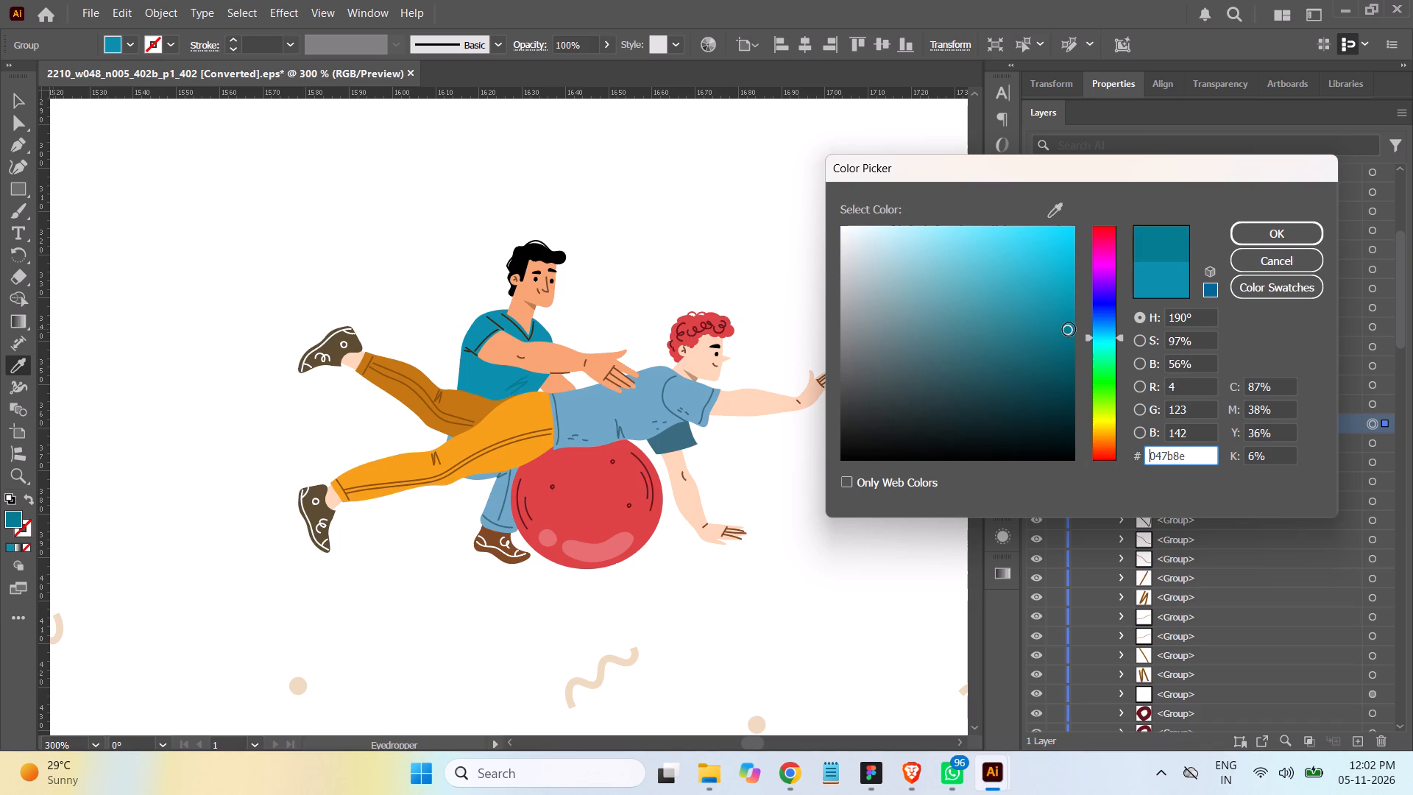
pyautogui.click(1070, 352)
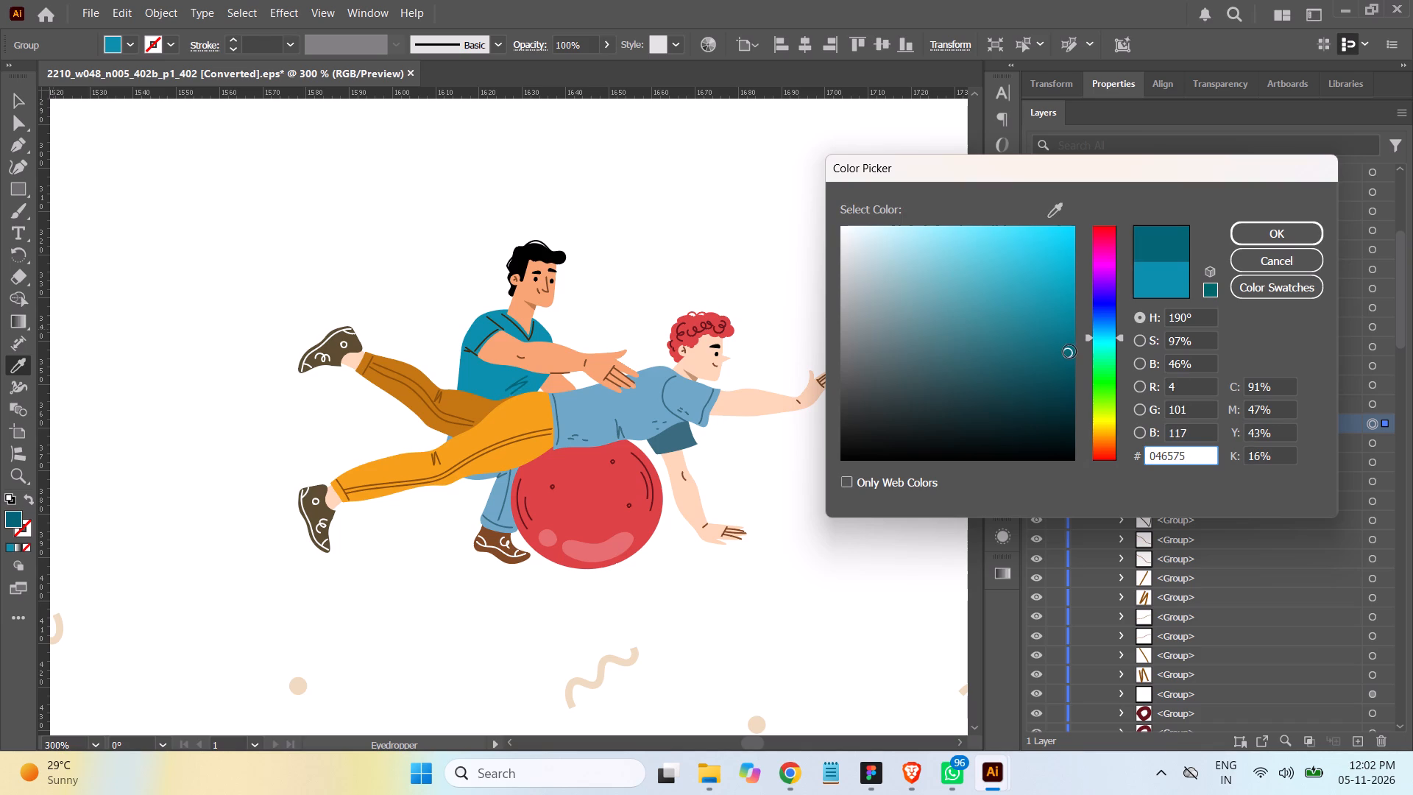
pyautogui.click(1069, 333)
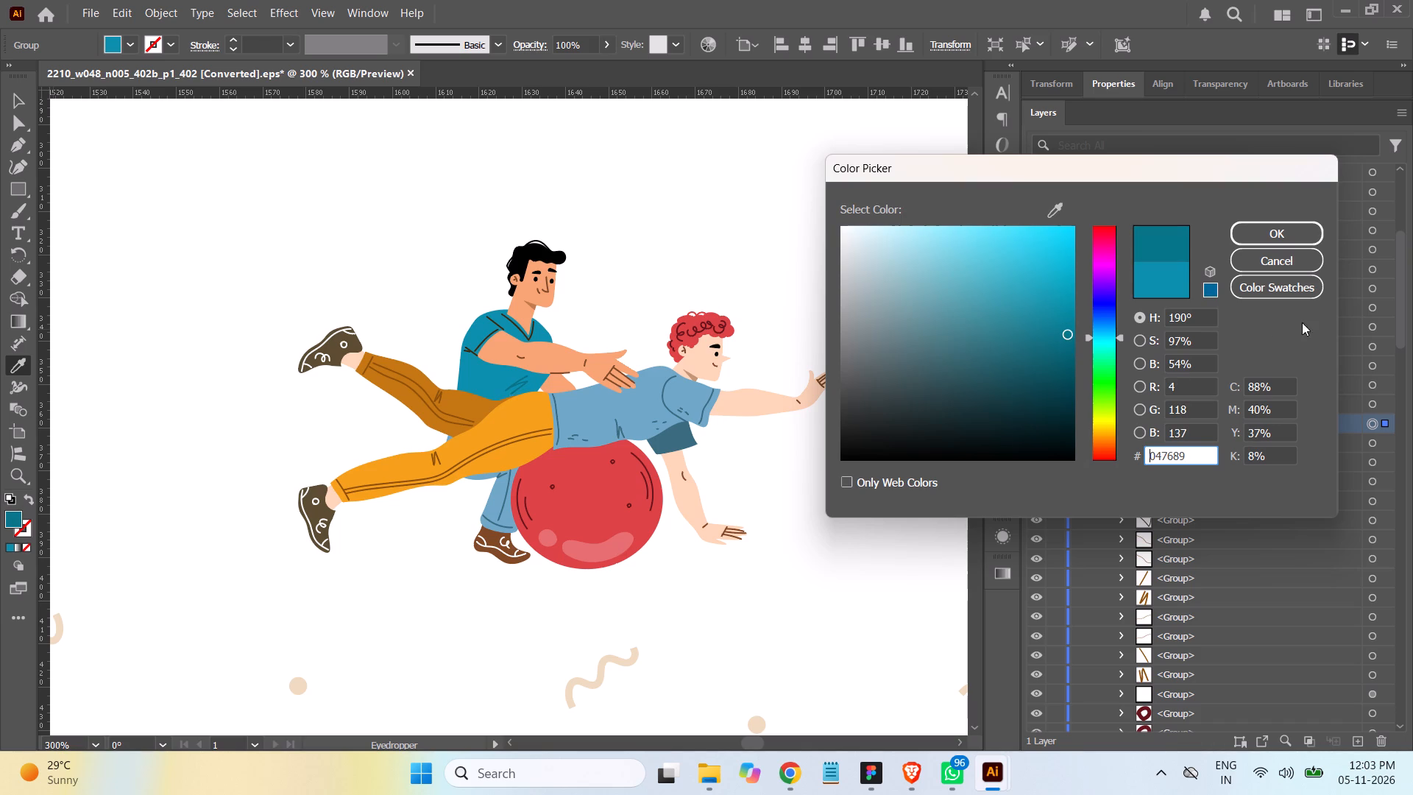
pyautogui.click(1292, 237)
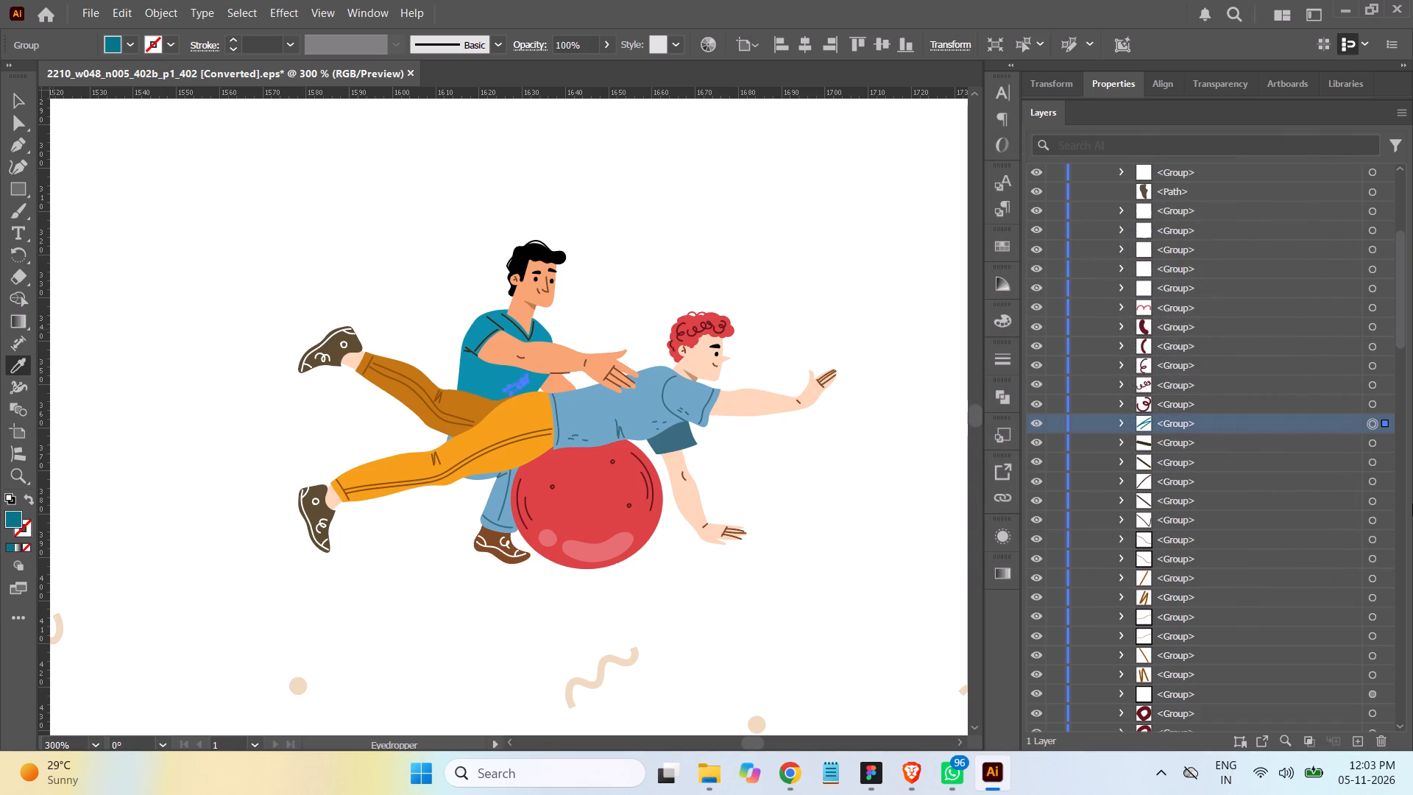
# Recolour the short crease group and the sleeve-edge line beneath the standing man's upper arm with the hem creases' sampled dark teal.
pyautogui.click(1373, 443)
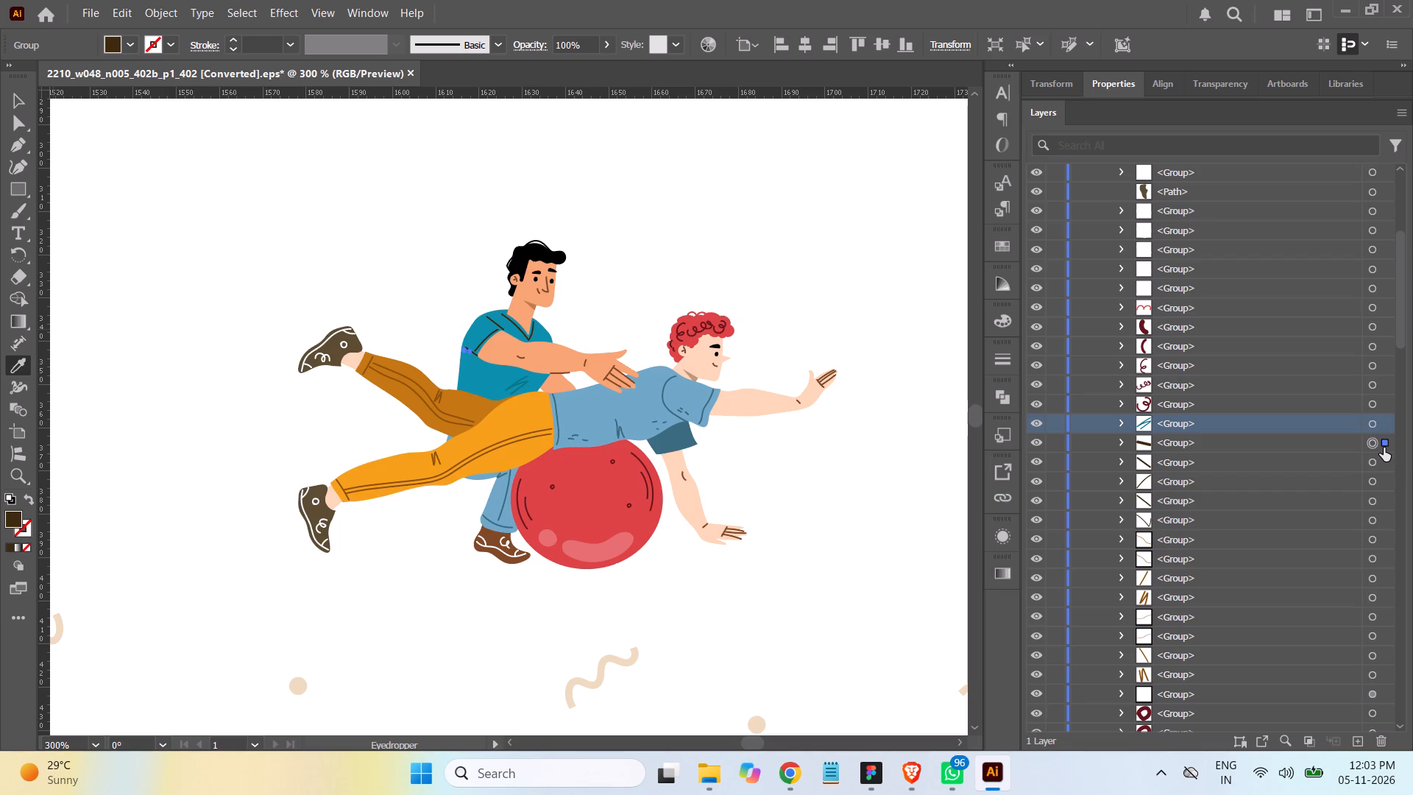
pyautogui.hotkey('ctrl', '=')
pyautogui.hotkey('ctrl', '=')
pyautogui.hotkey('ctrl', '=')
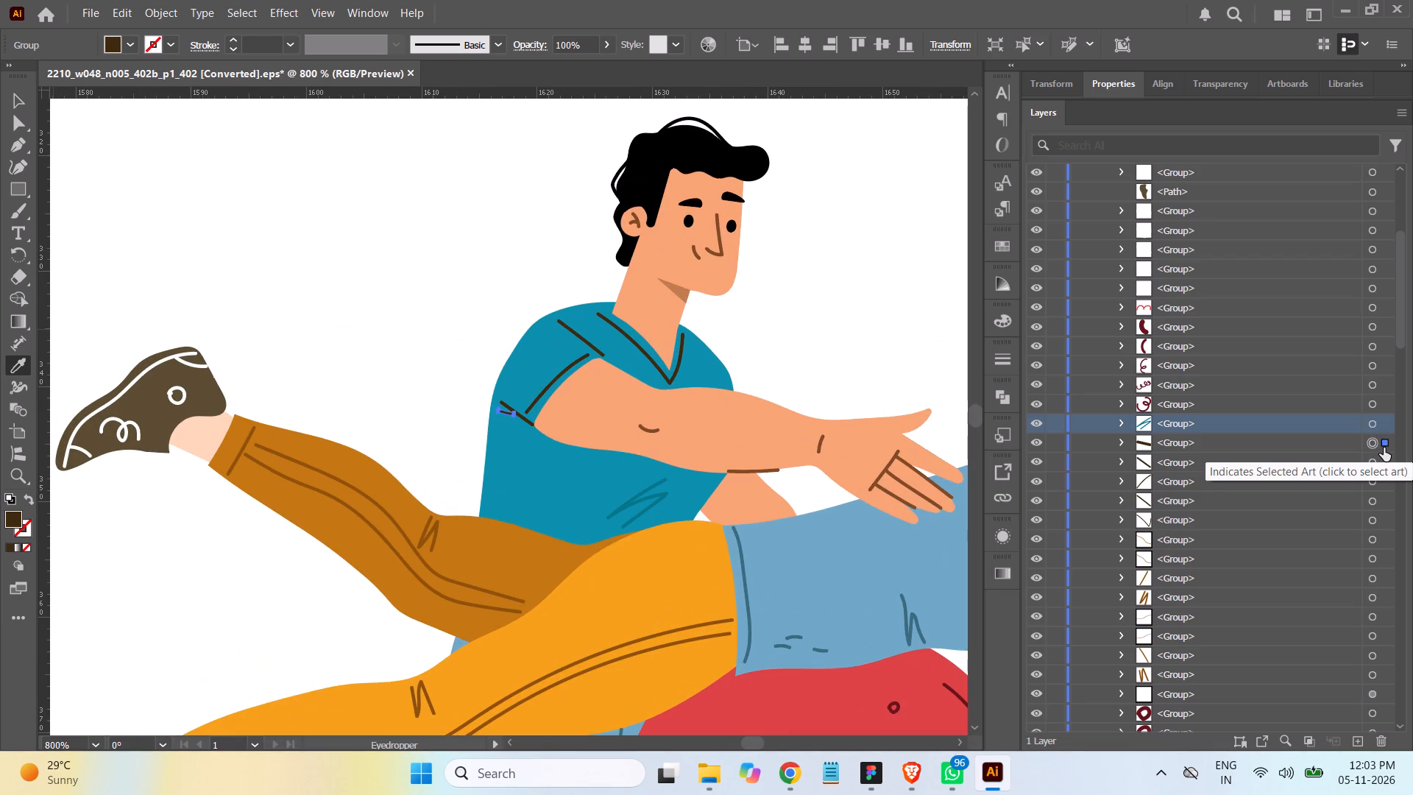
pyautogui.scroll(-9, 917, 361)
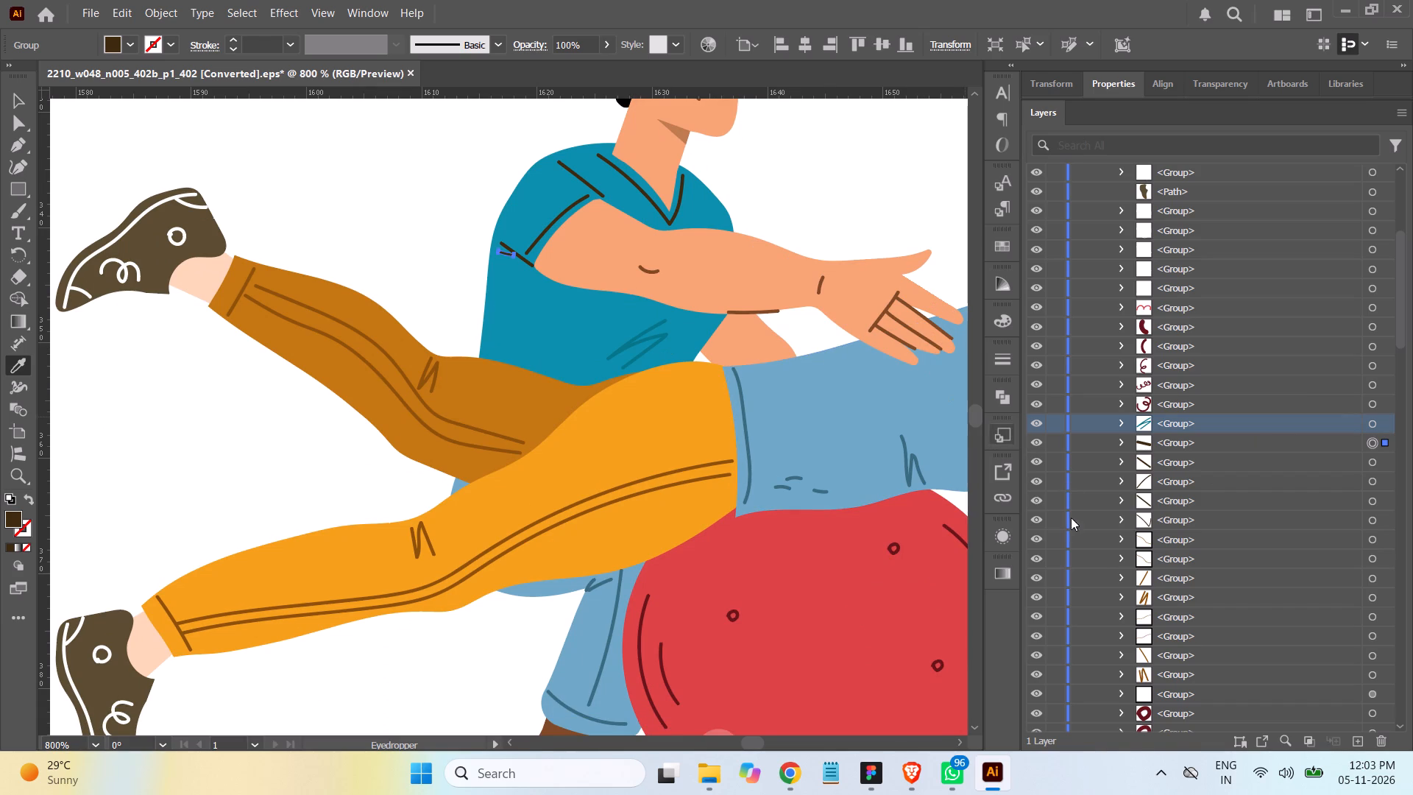
pyautogui.click(15, 365)
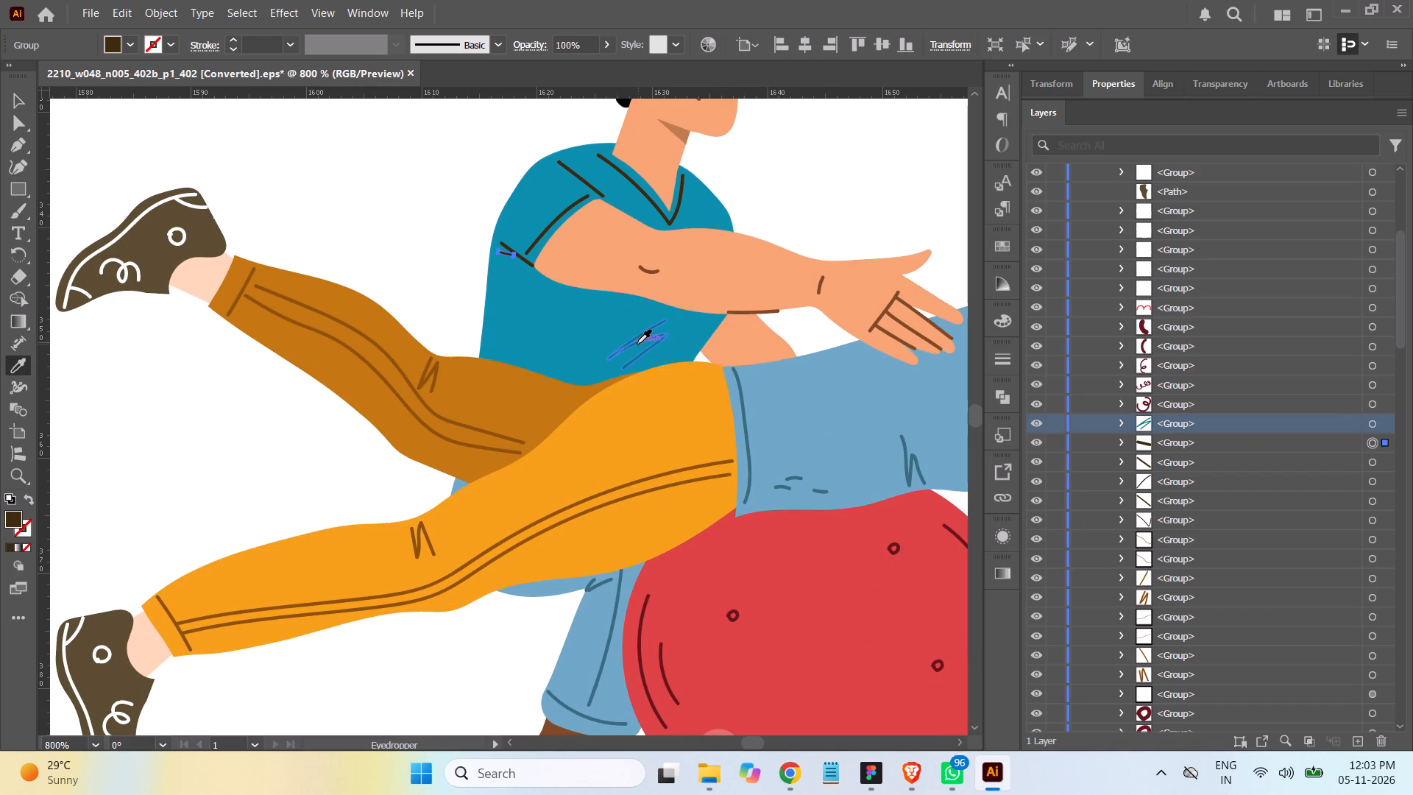
pyautogui.click(629, 345)
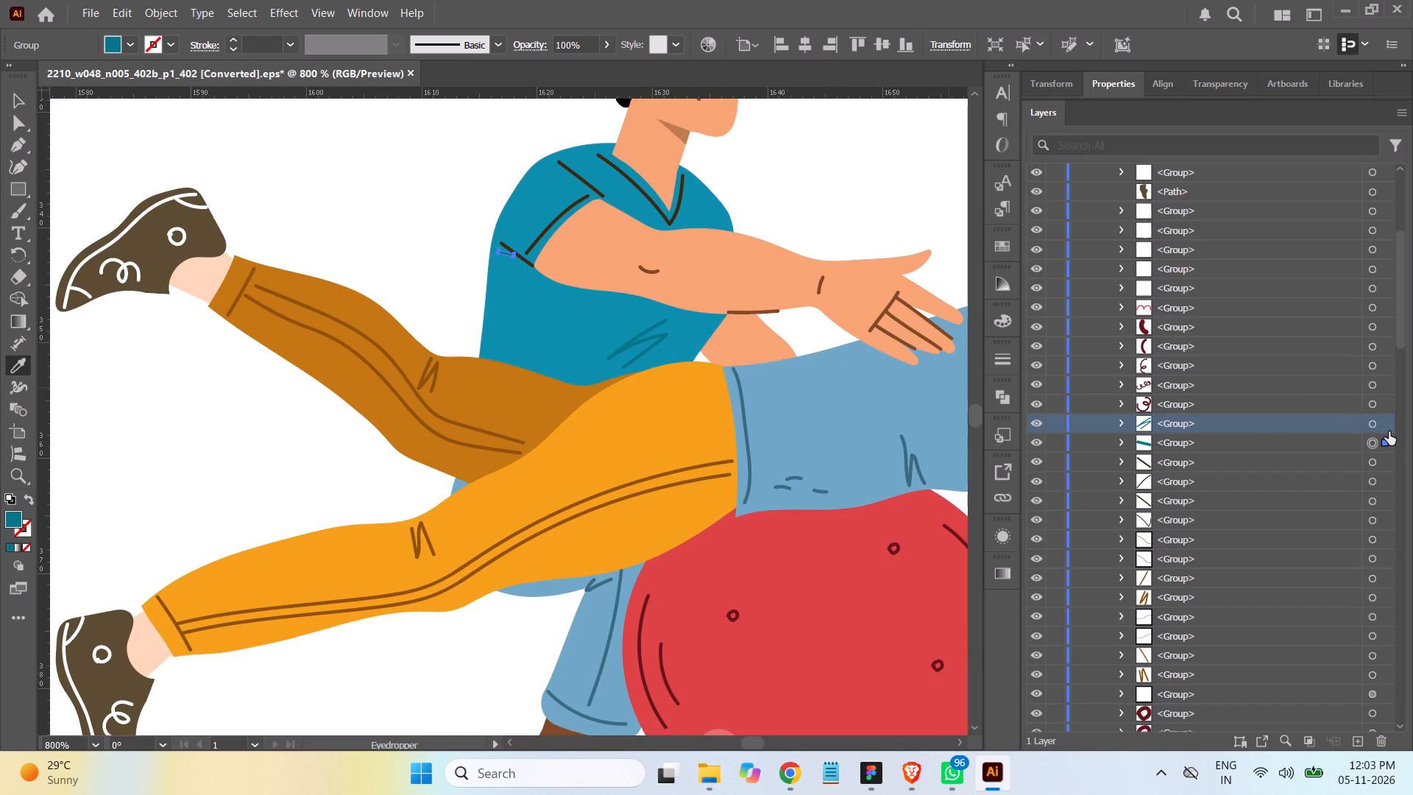
pyautogui.click(1370, 463)
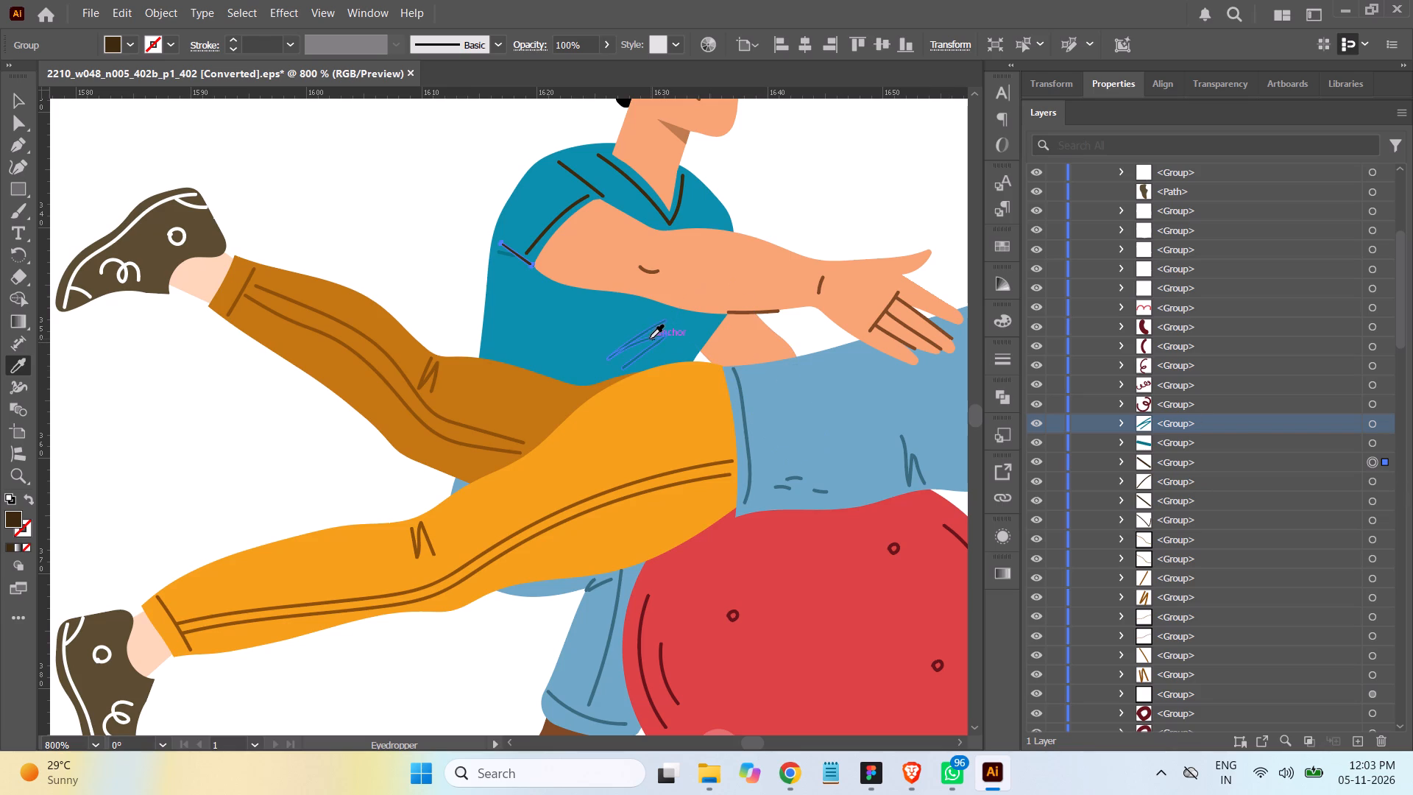
pyautogui.click(650, 339)
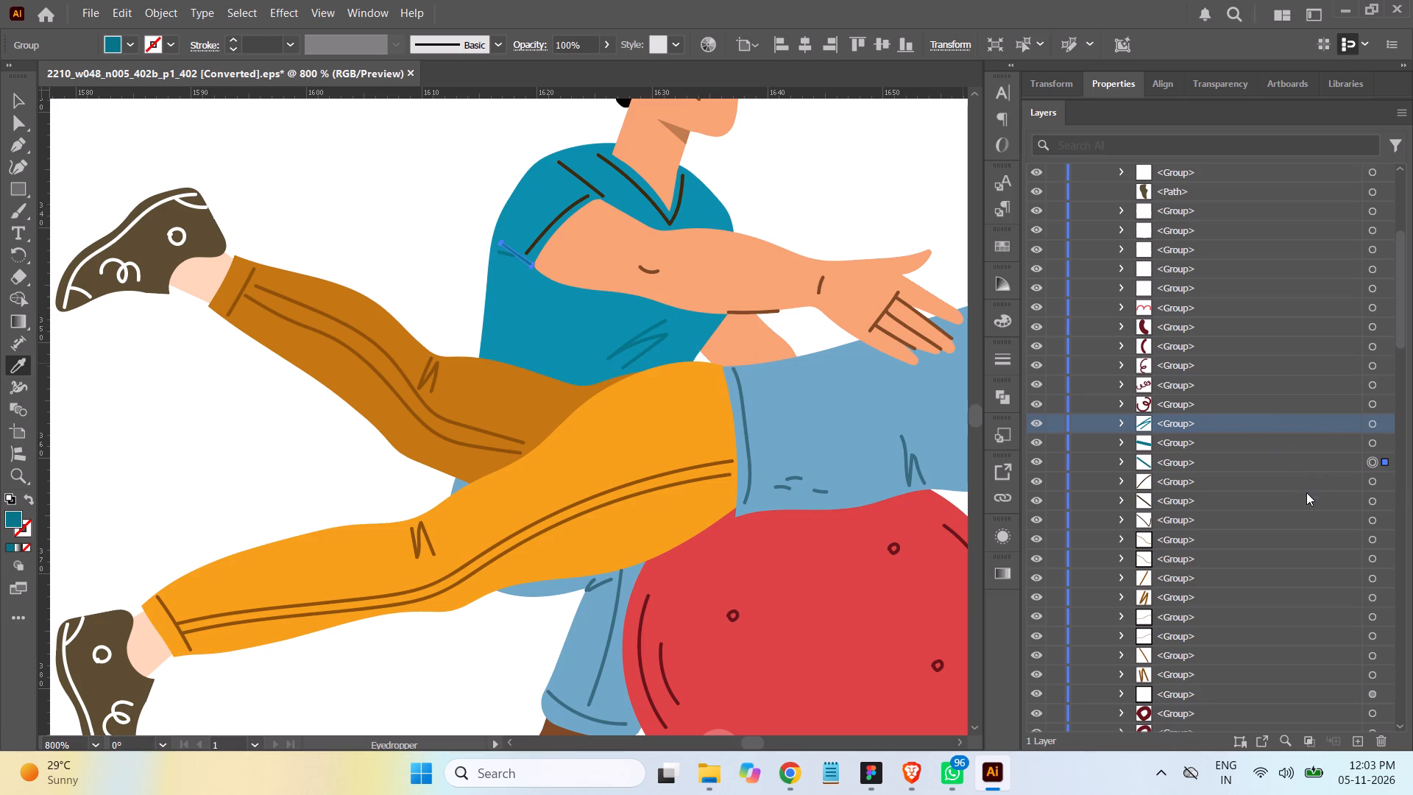
# Apply the hem creases' sampled dark teal to the shirt's curved sleeve line, shoulder line and V-neck line groups.
pyautogui.click(1371, 482)
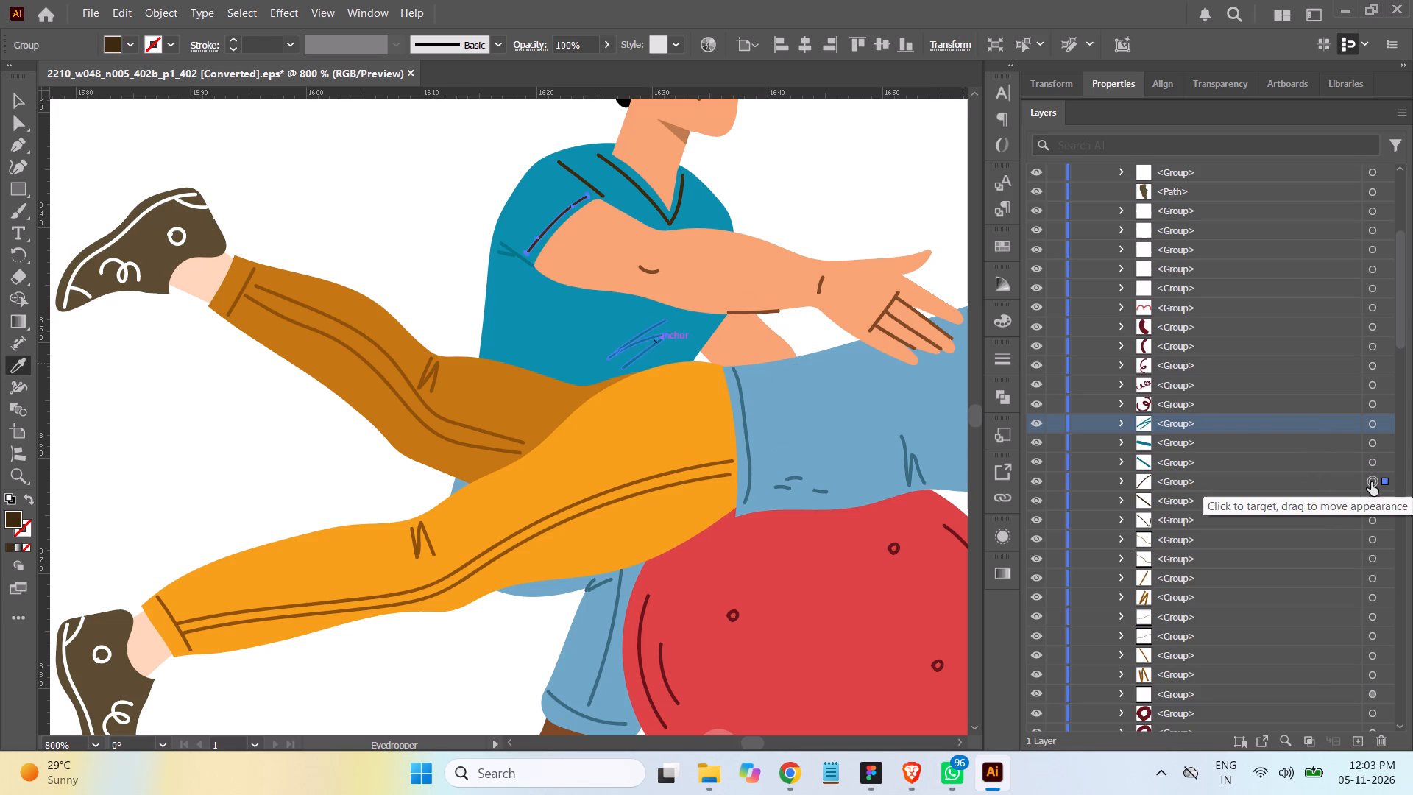
pyautogui.click(621, 350)
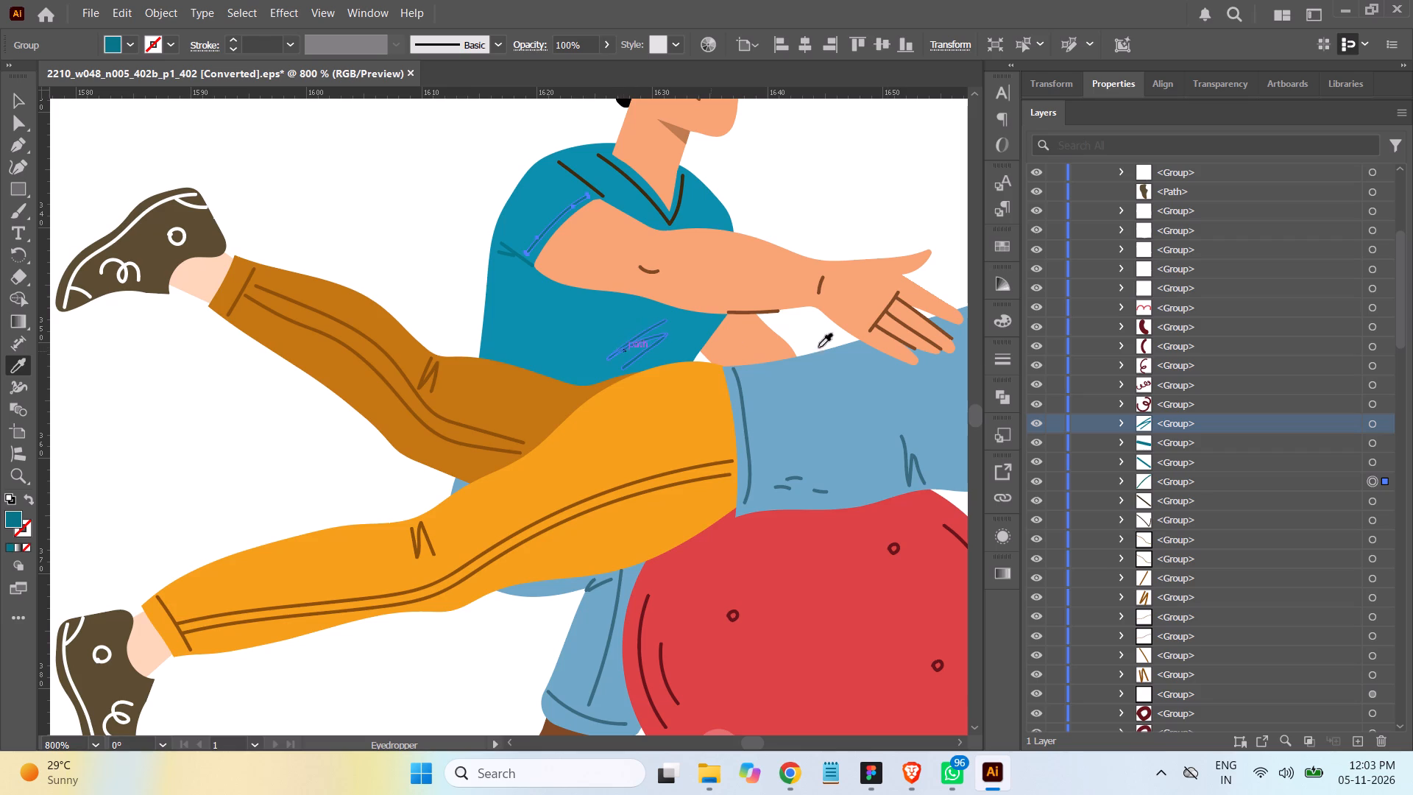
pyautogui.click(1370, 503)
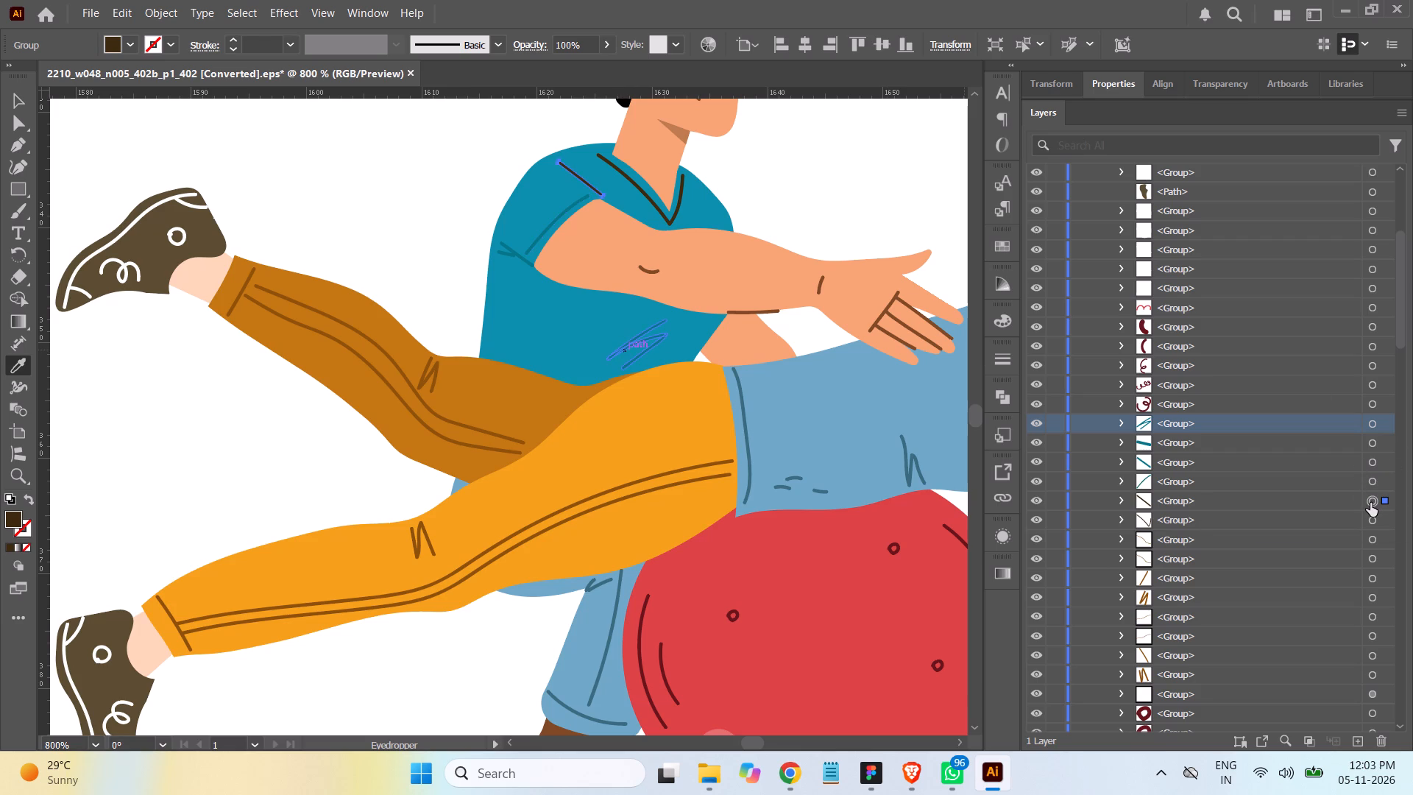
pyautogui.click(626, 347)
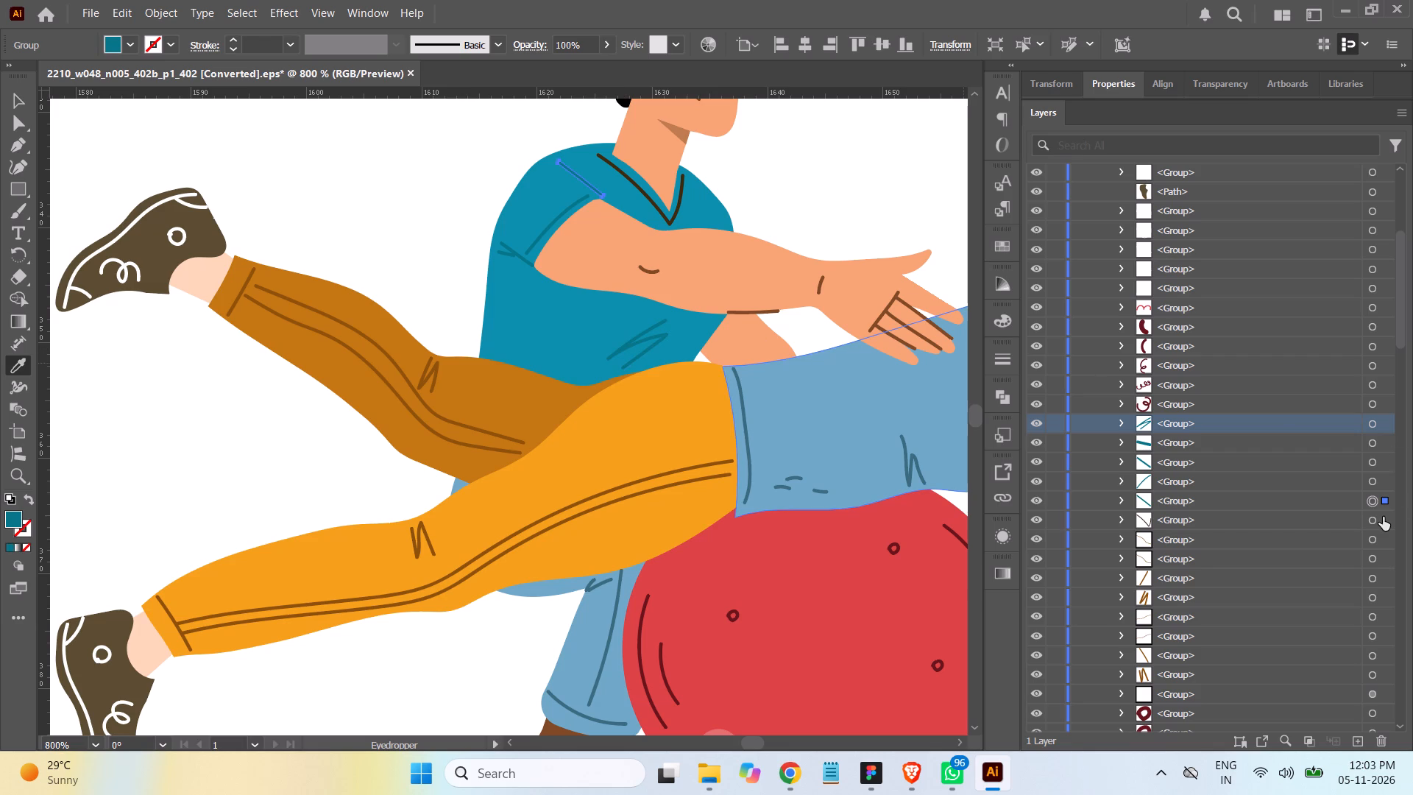
pyautogui.click(1370, 520)
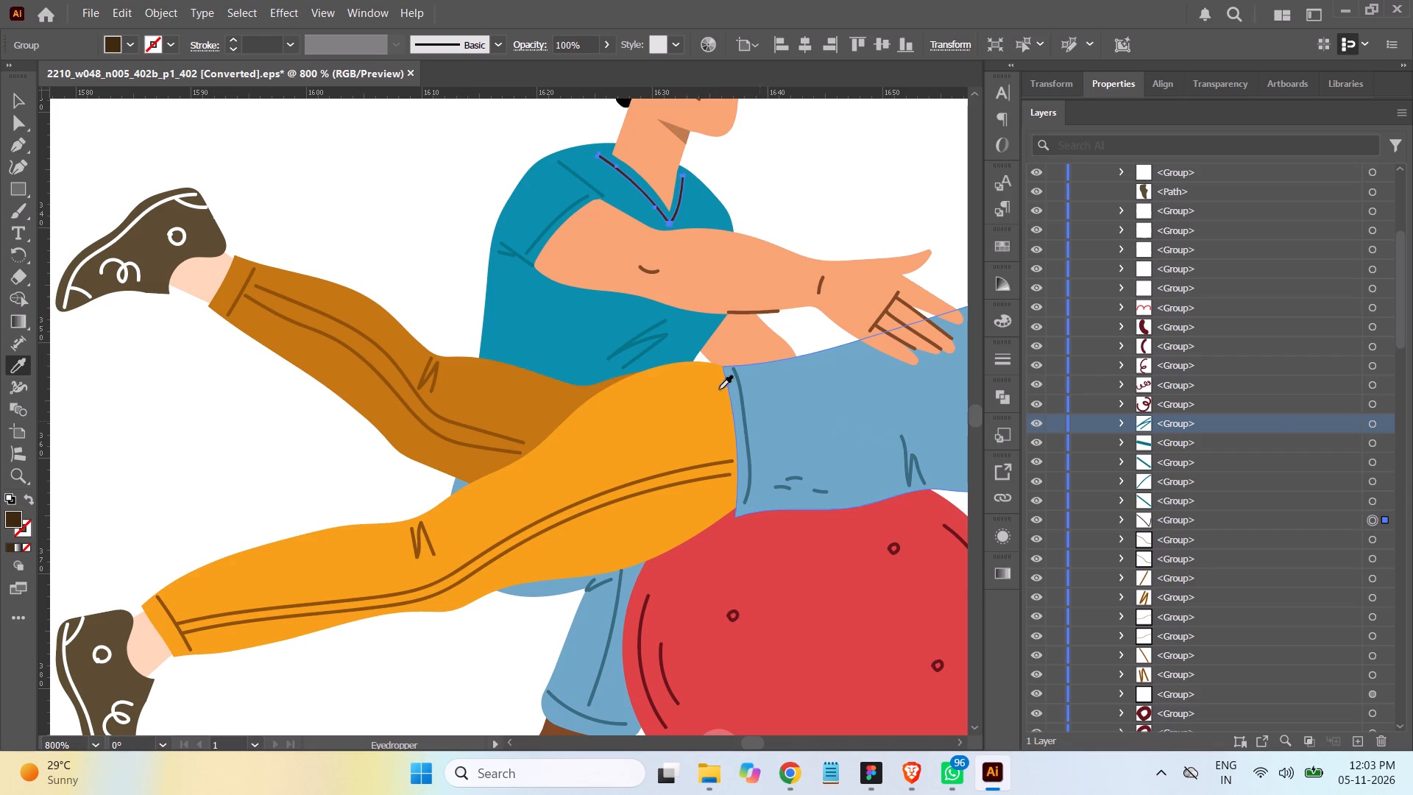
pyautogui.click(623, 348)
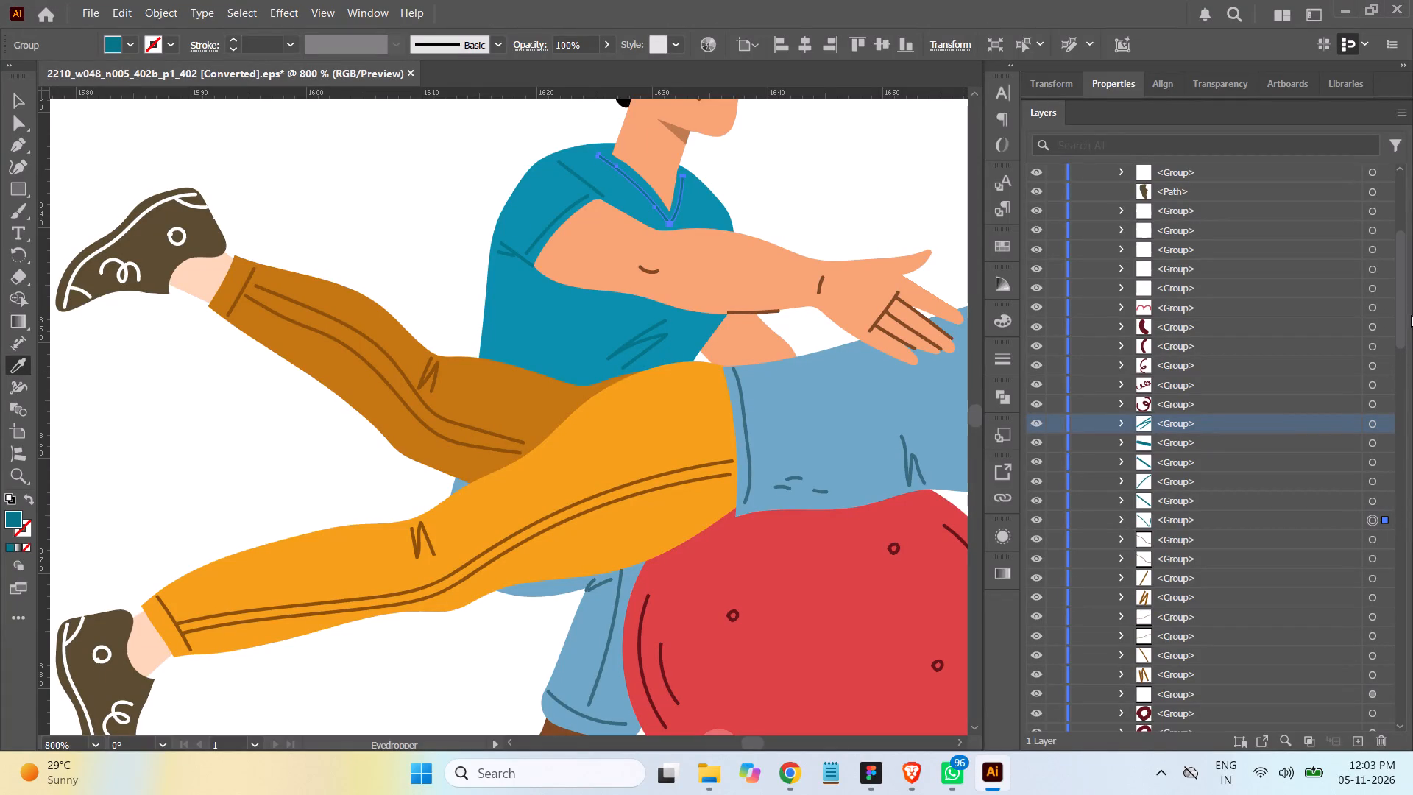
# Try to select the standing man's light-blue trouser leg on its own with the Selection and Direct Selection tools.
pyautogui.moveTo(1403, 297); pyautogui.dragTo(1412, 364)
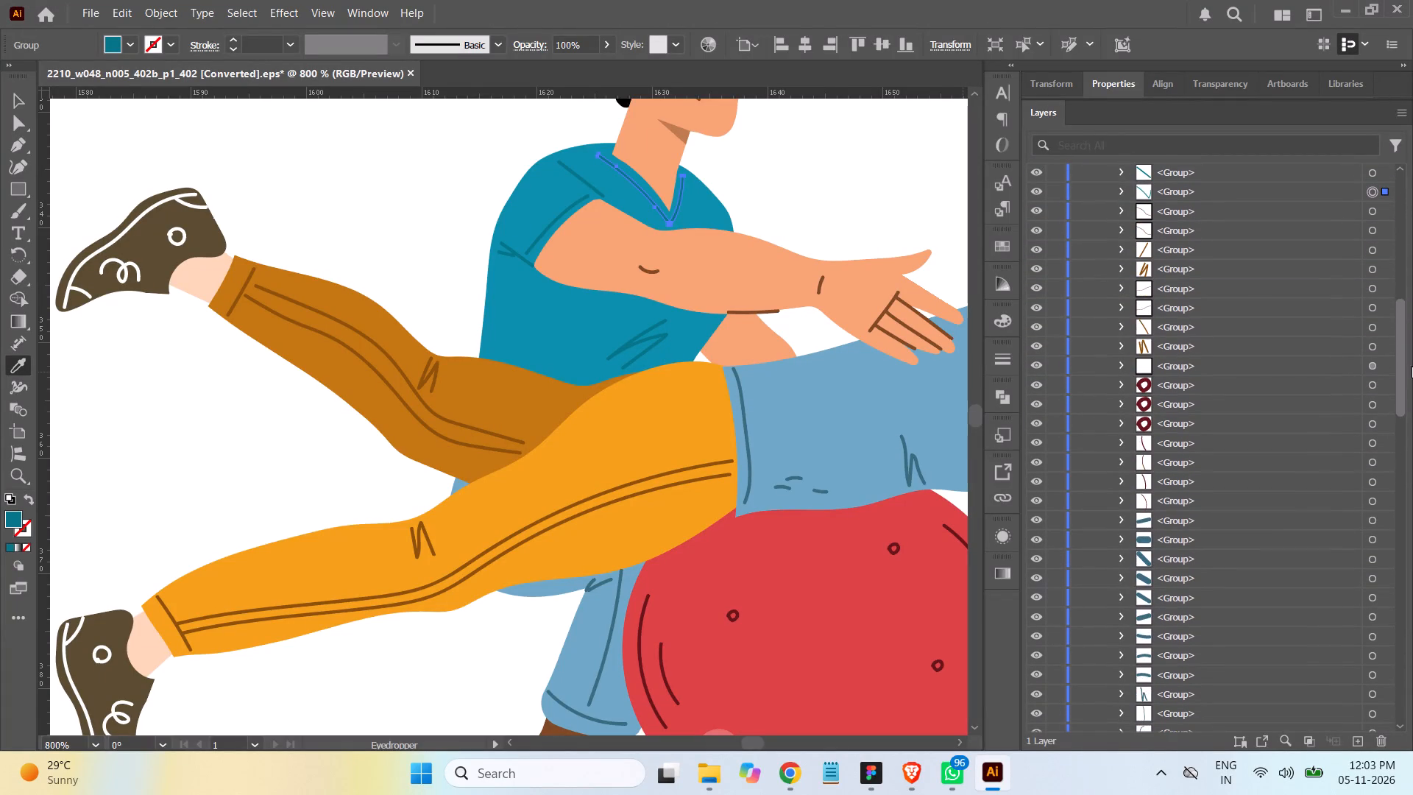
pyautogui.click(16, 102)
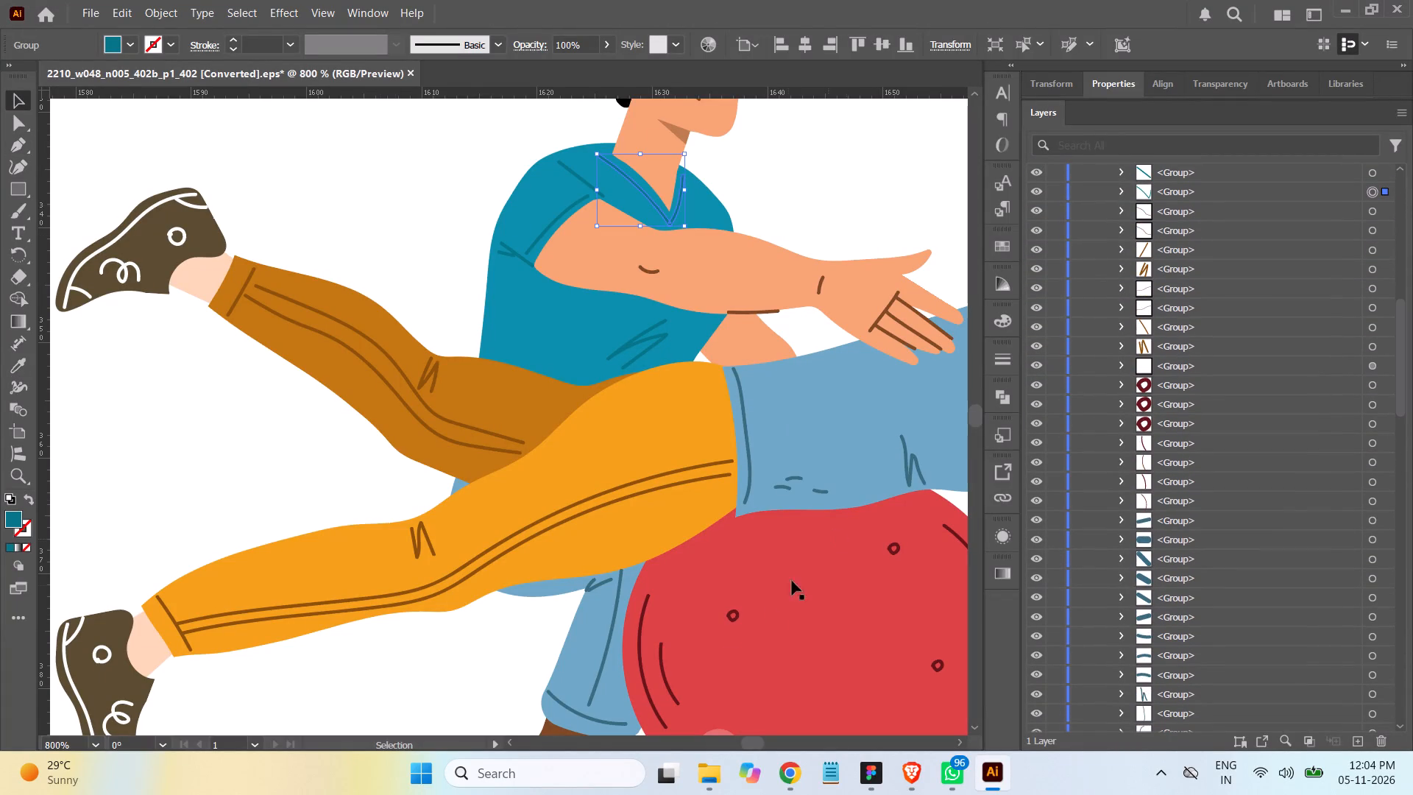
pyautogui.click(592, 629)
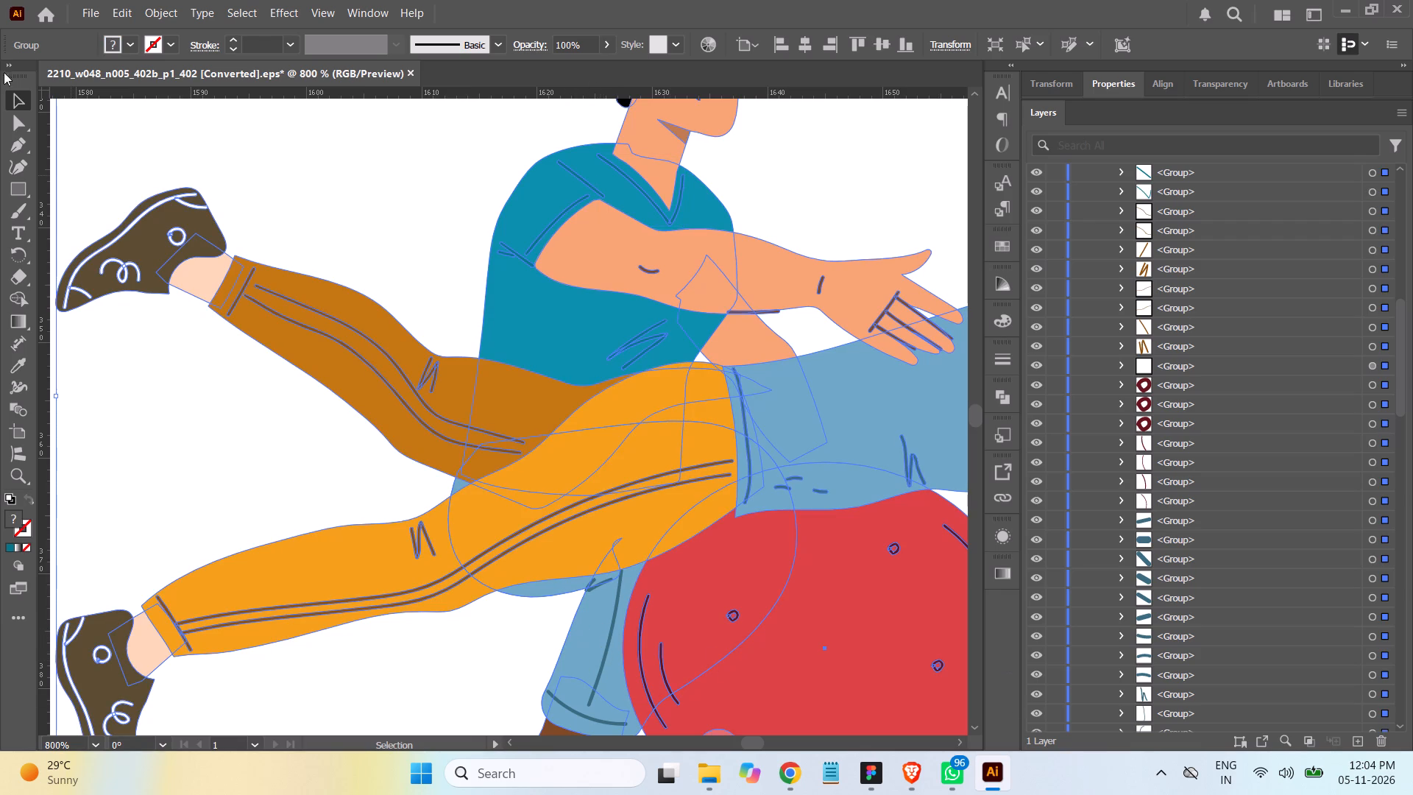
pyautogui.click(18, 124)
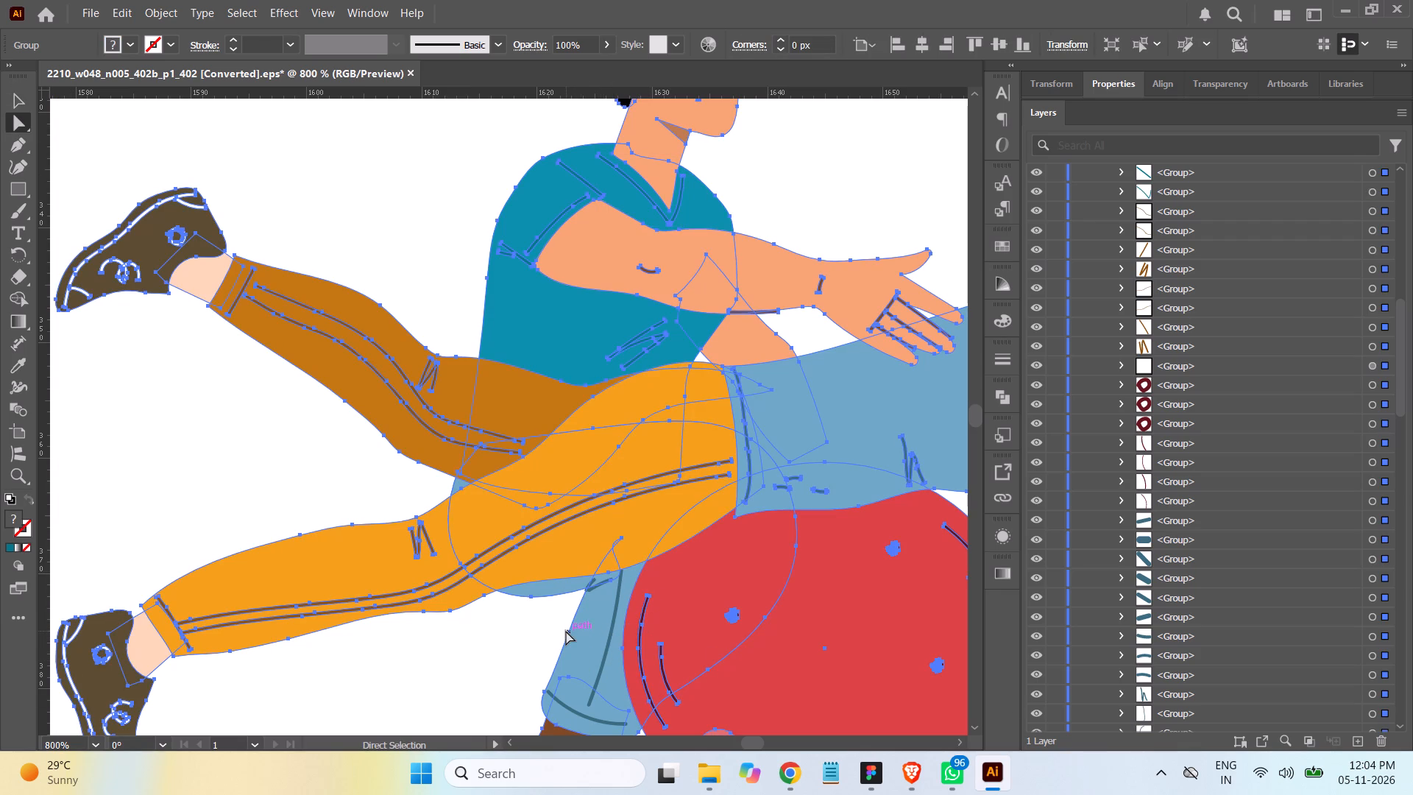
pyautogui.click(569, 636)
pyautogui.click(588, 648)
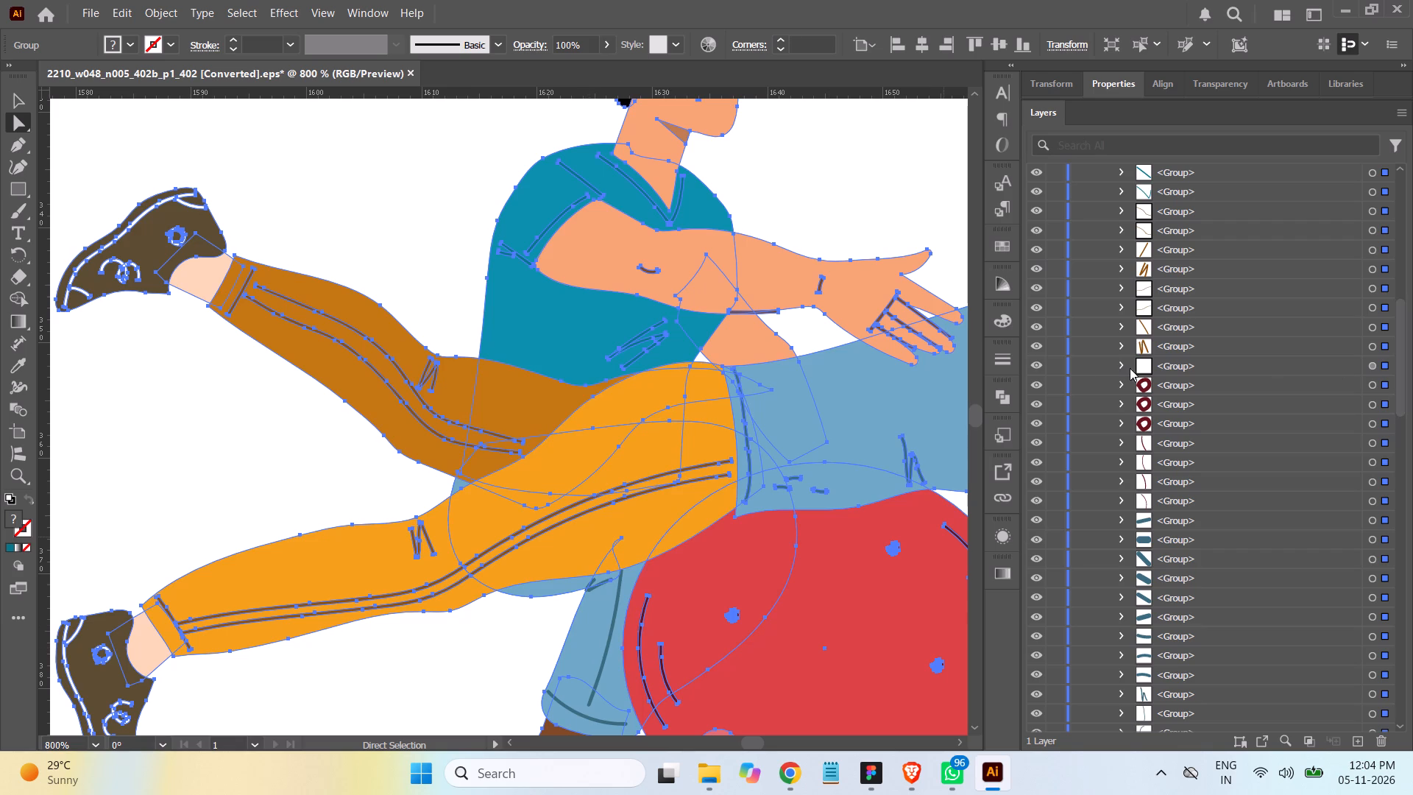
# Check the blank-looking subgroup by toggling its visibility, examine the exercise-ball group's layer list, and clear the artwork selection.
pyautogui.click(1035, 367)
pyautogui.click(1035, 367)
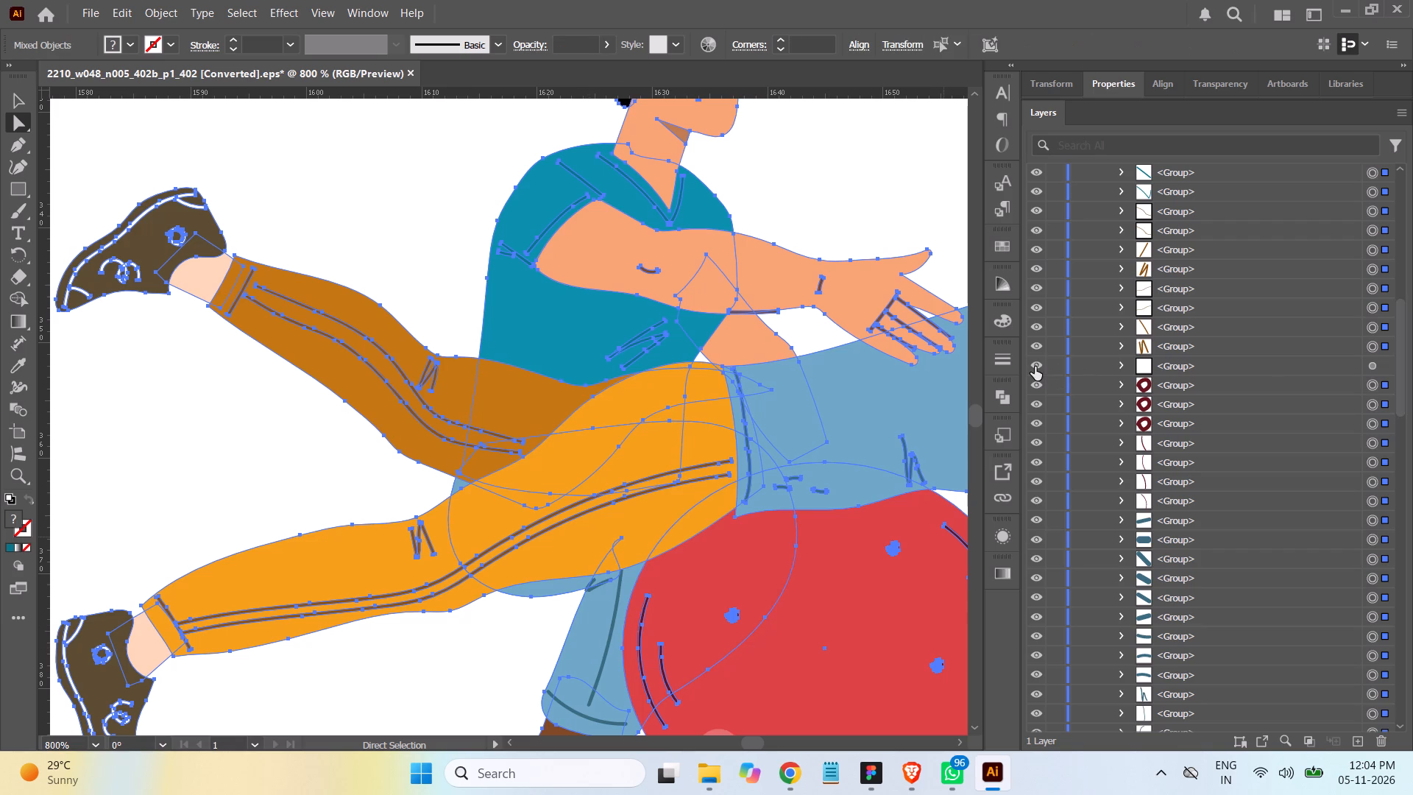
pyautogui.moveTo(1398, 389); pyautogui.dragTo(1406, 648)
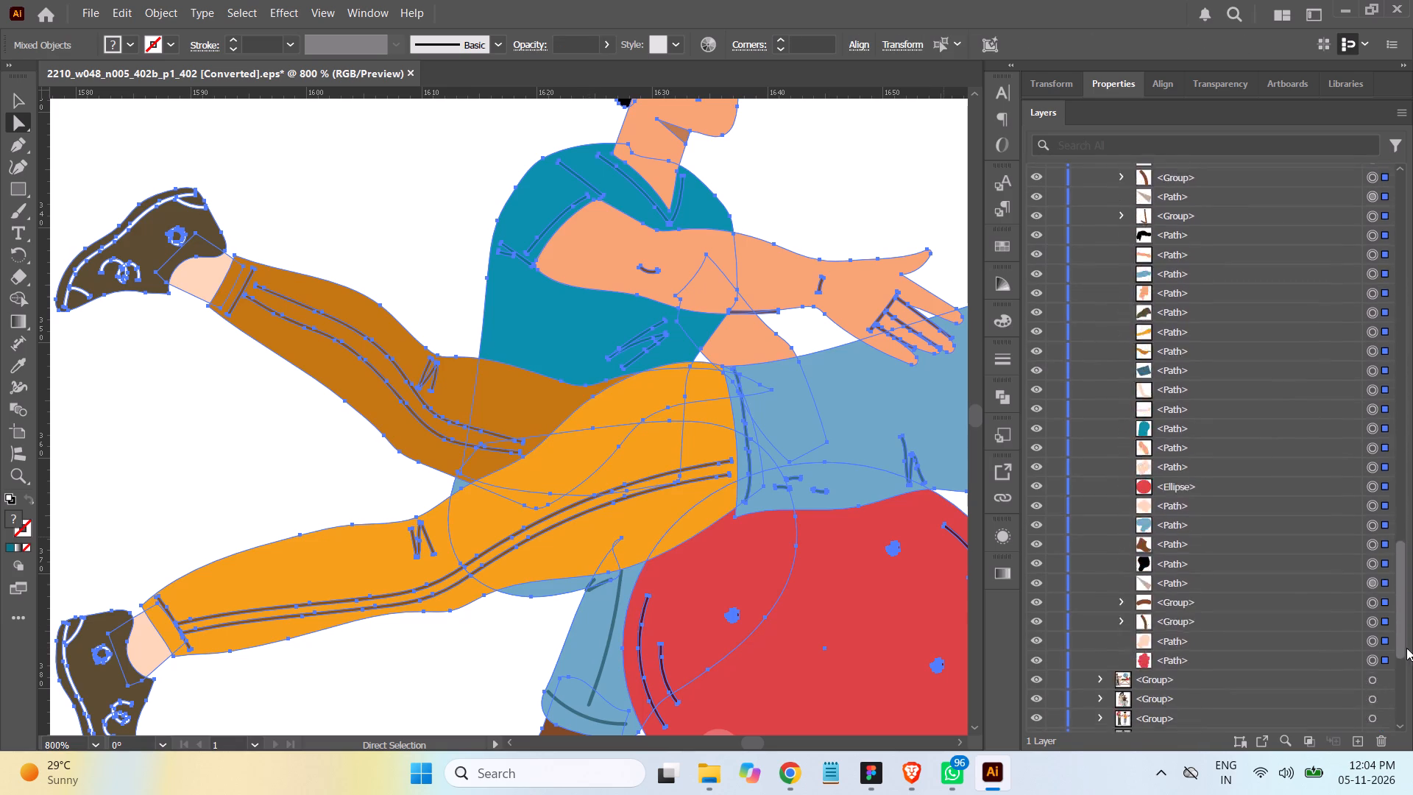
pyautogui.moveTo(1406, 648); pyautogui.dragTo(1412, 300)
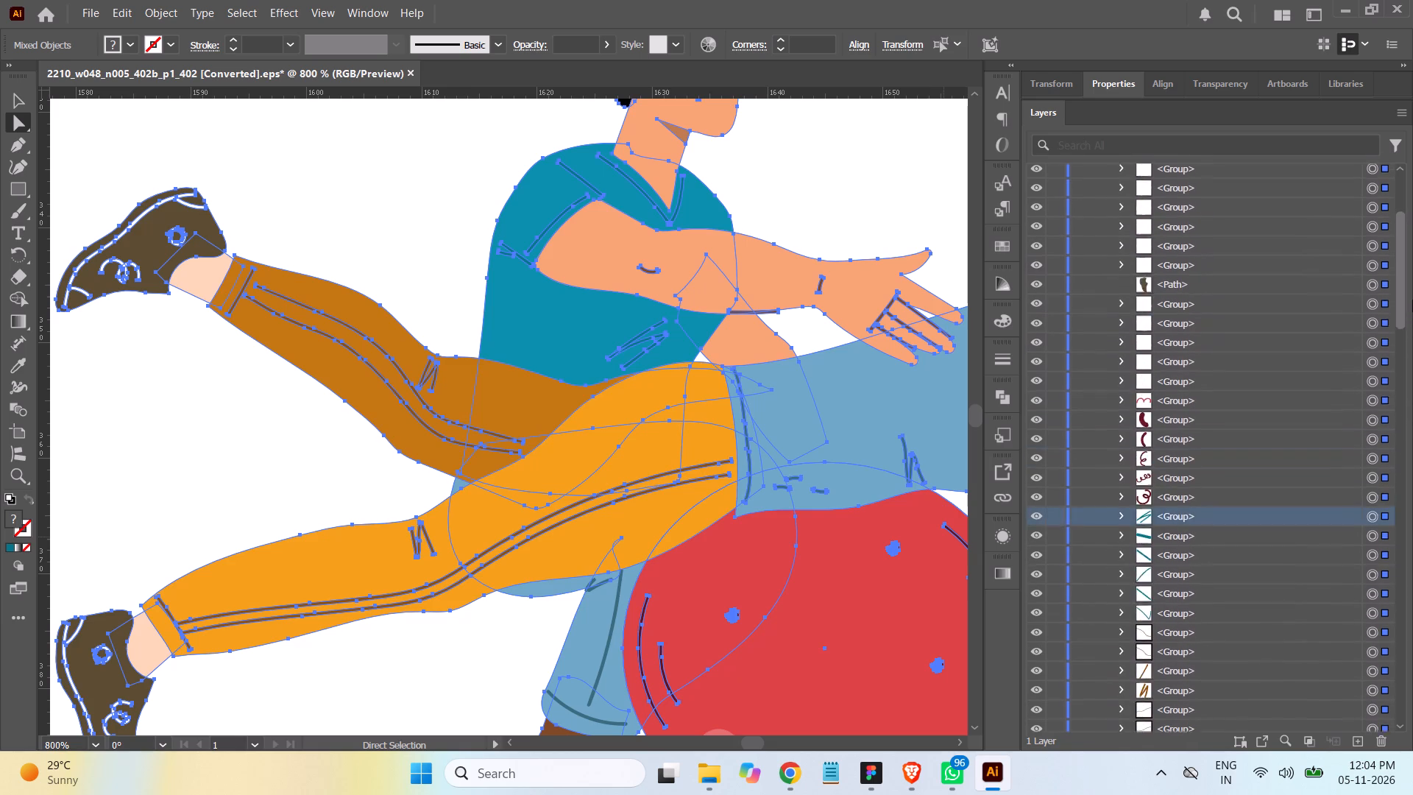
pyautogui.moveTo(1412, 300); pyautogui.dragTo(1412, 278)
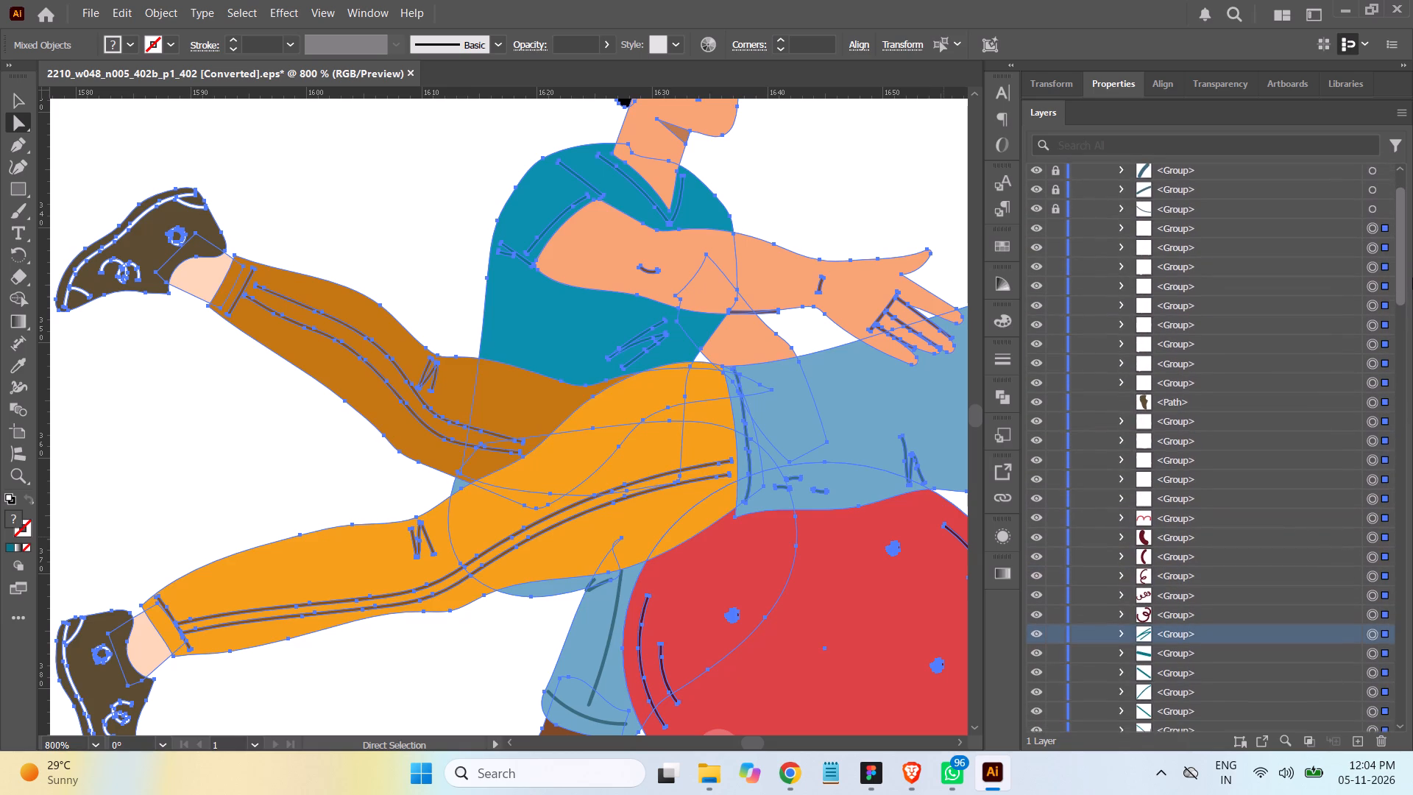
pyautogui.moveTo(1412, 278); pyautogui.dragTo(1411, 219)
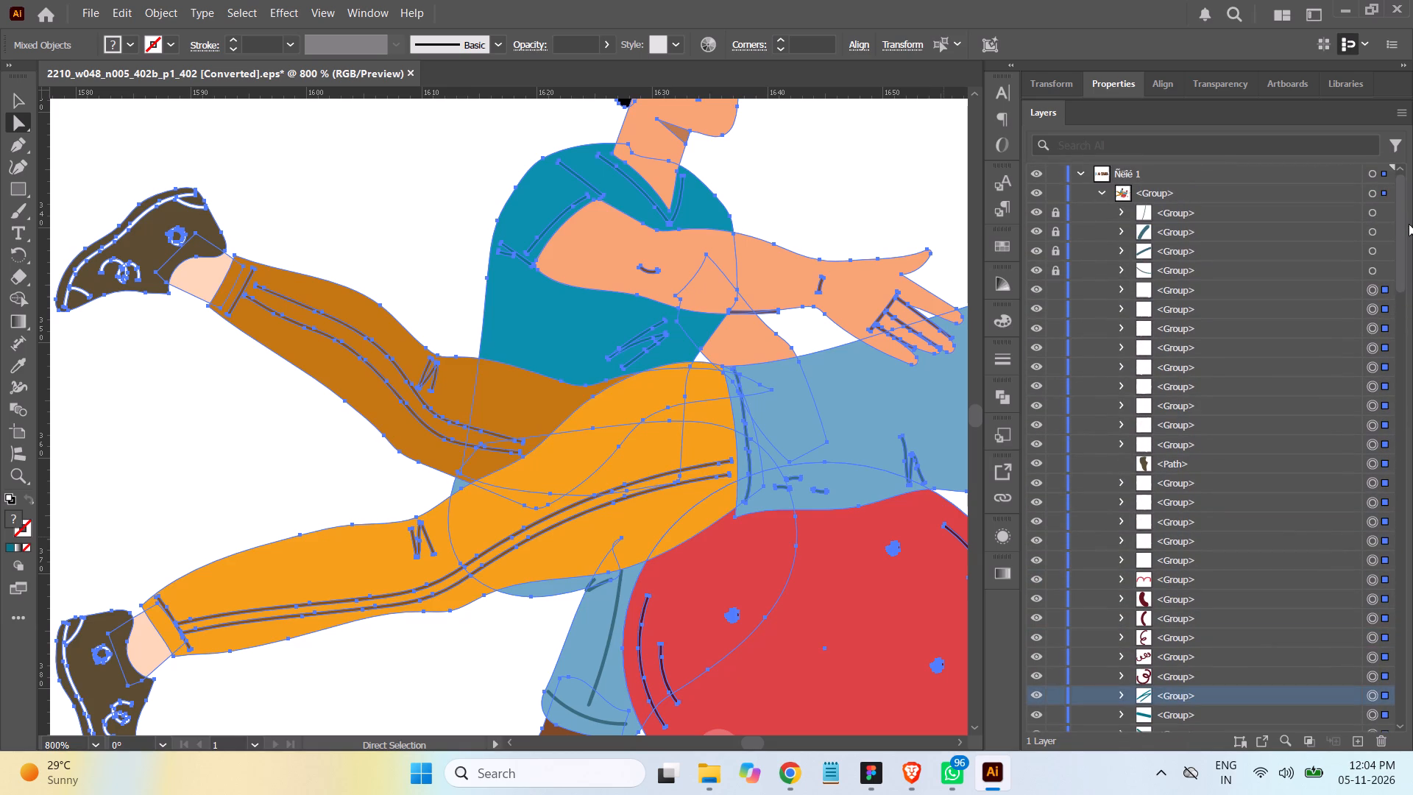
pyautogui.click(409, 202)
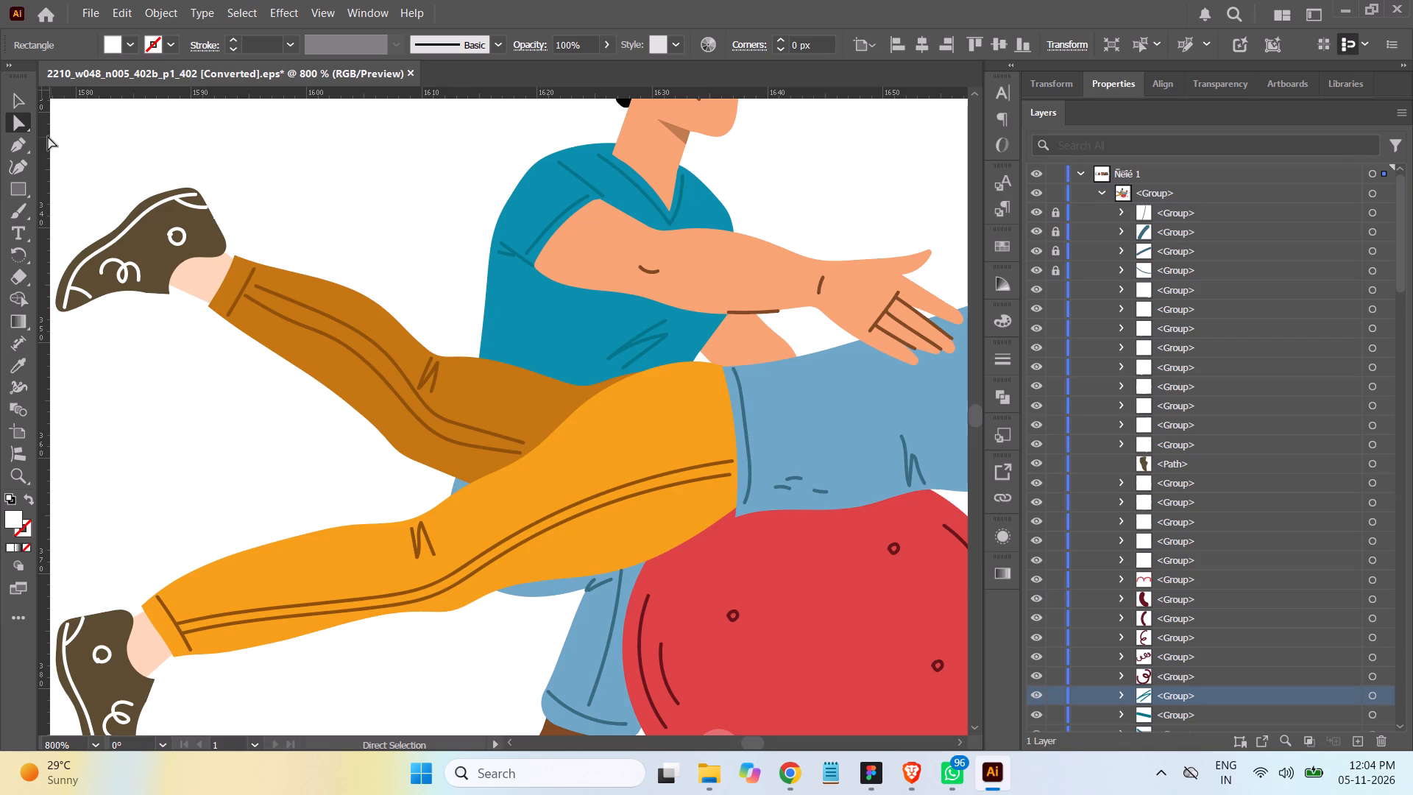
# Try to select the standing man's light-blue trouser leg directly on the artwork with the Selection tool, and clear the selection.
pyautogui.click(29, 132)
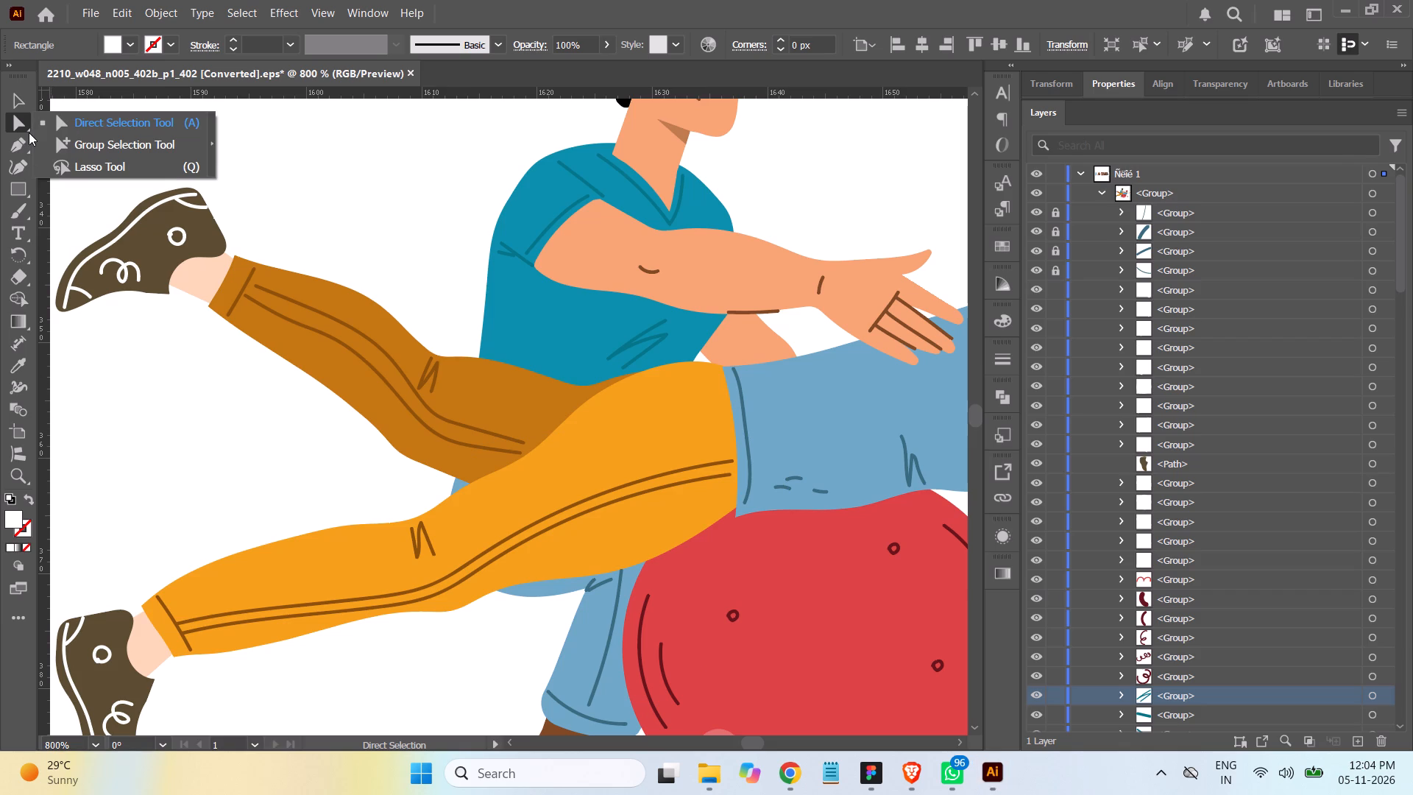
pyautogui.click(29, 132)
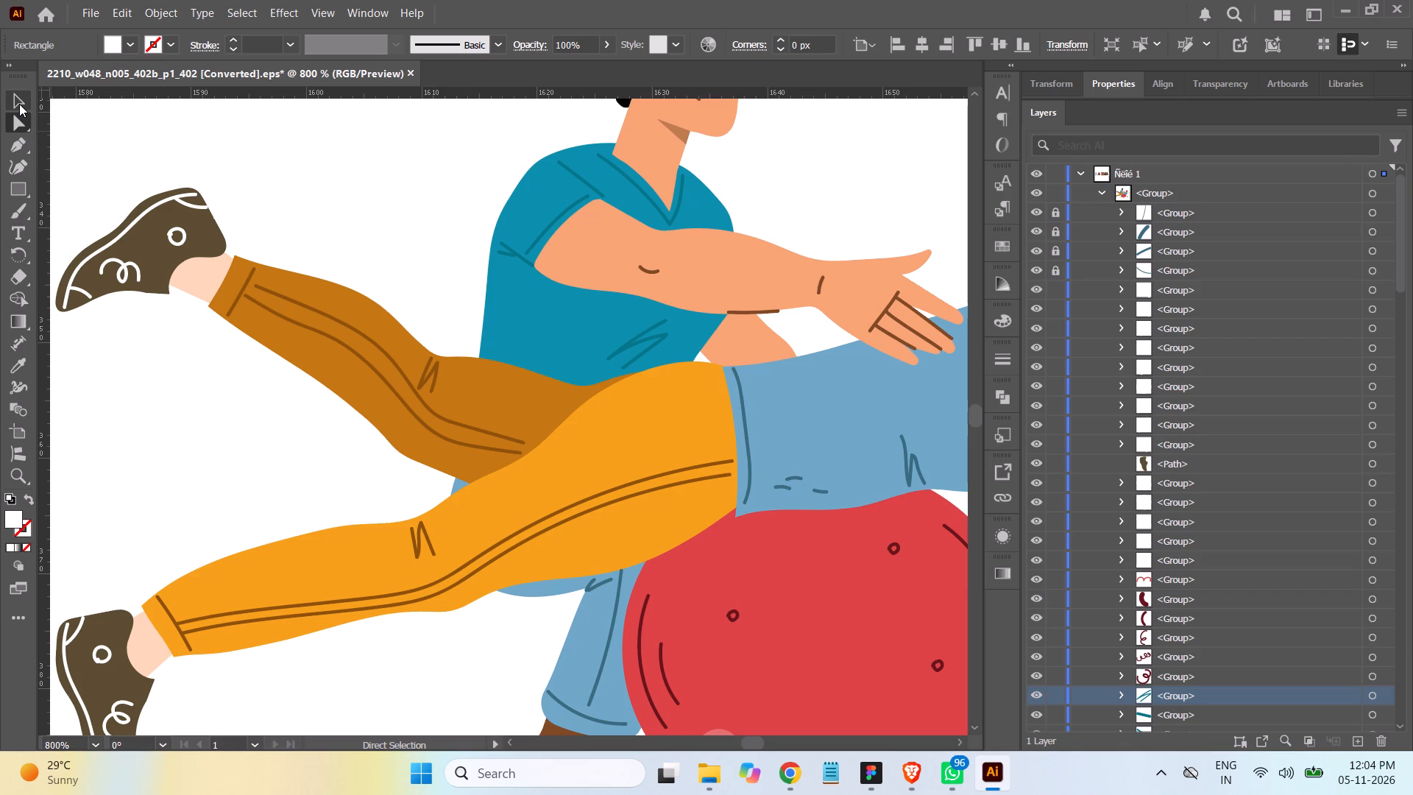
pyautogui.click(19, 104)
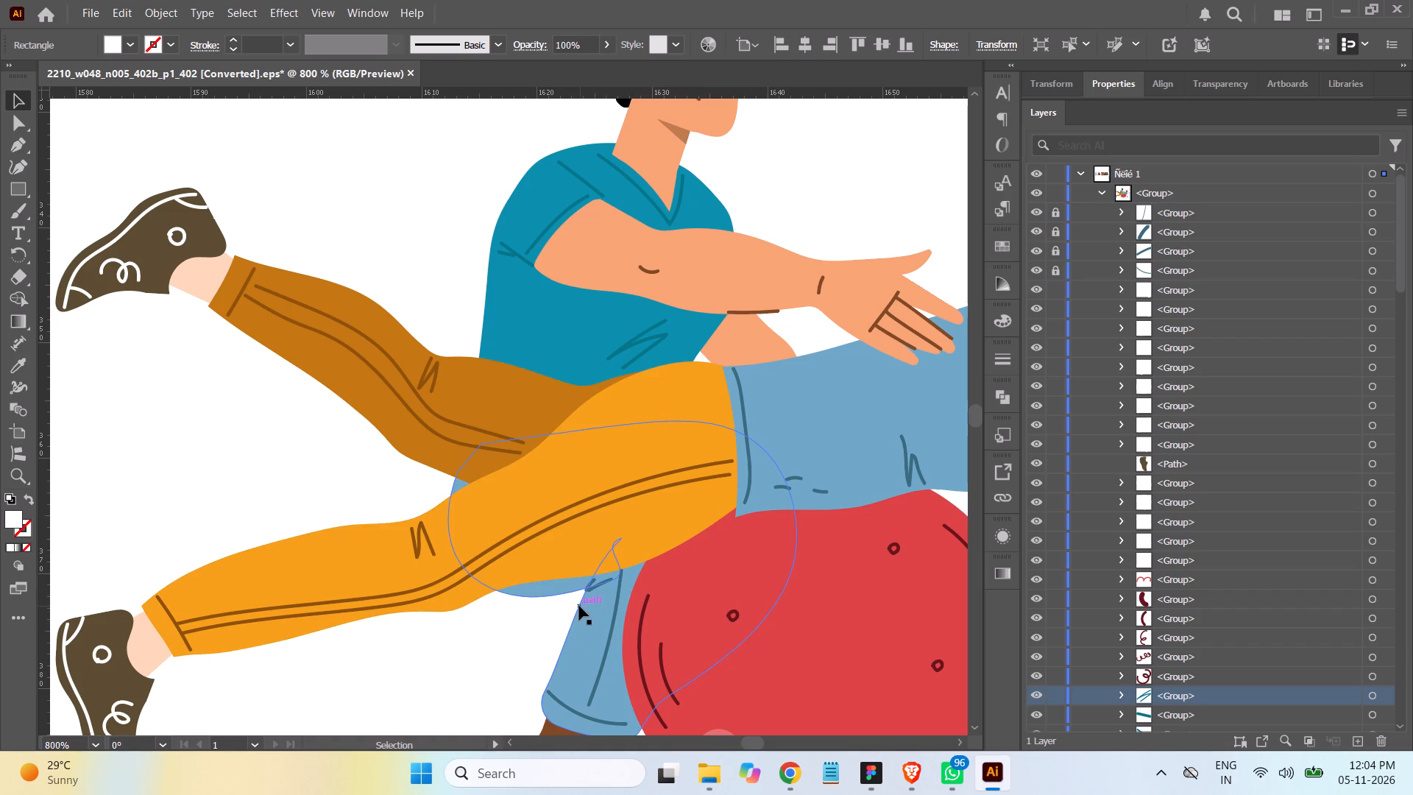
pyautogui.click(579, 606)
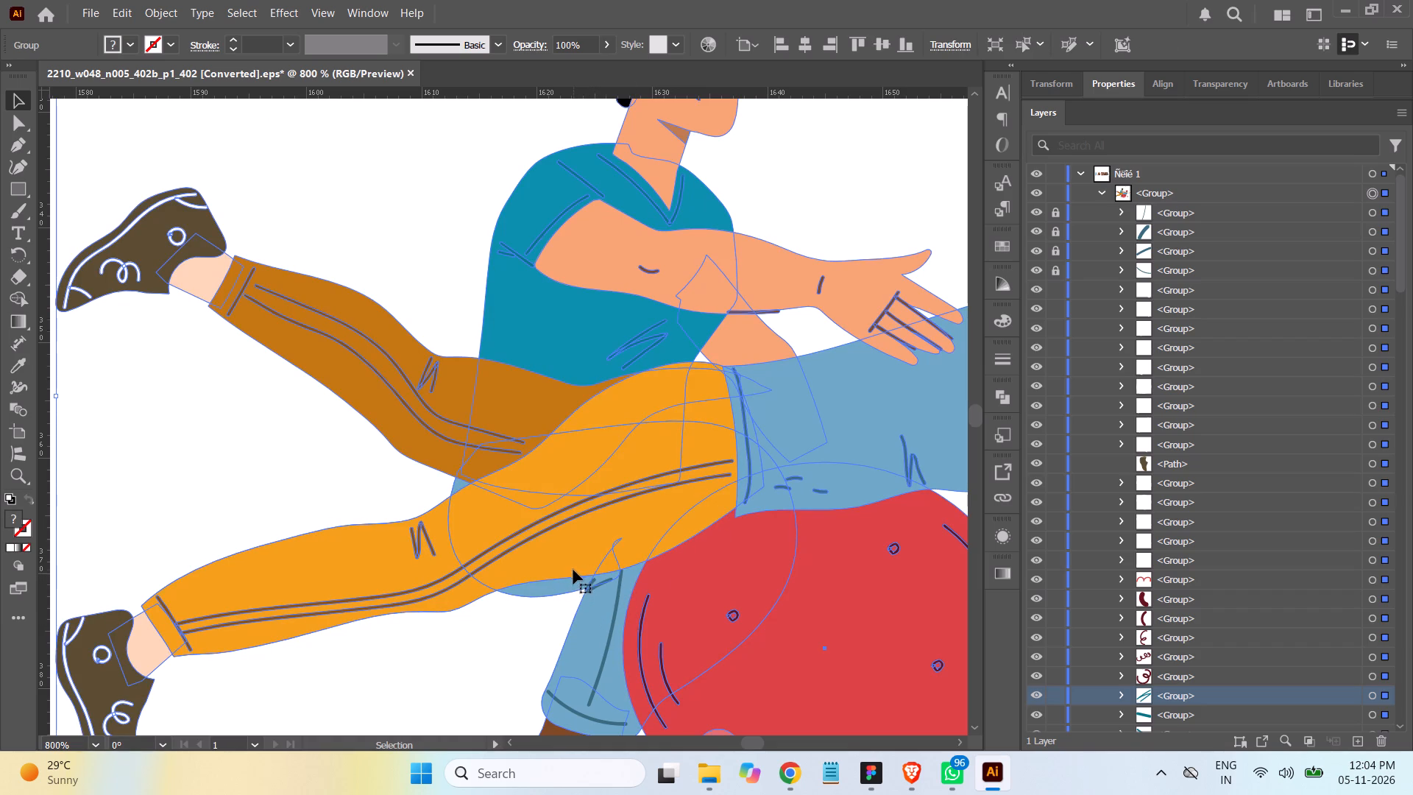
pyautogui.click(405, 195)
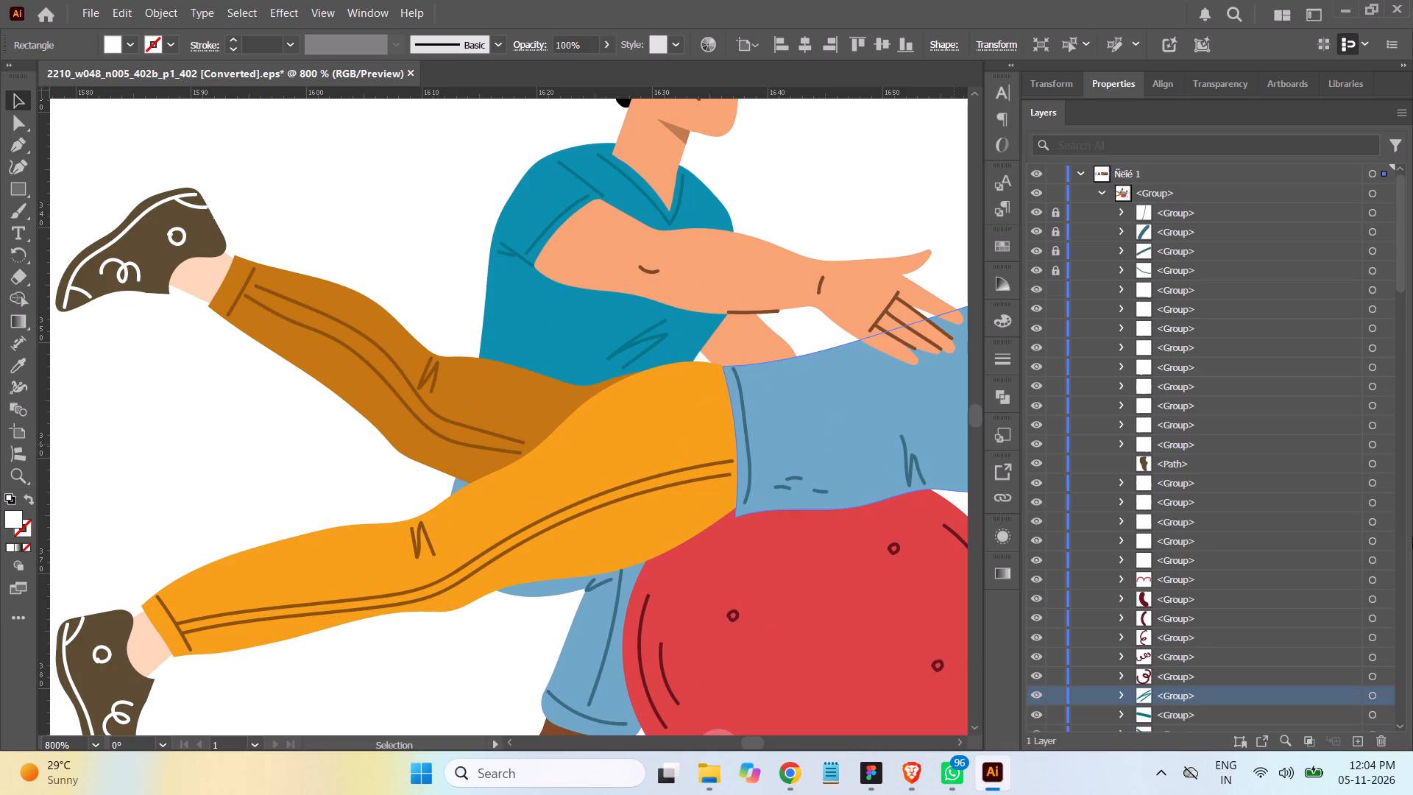
# Find the standing man's light-blue trouser path in the layer list by toggling the visibility of similar-coloured paths, and select its artwork.
pyautogui.moveTo(1401, 269); pyautogui.dragTo(1403, 291)
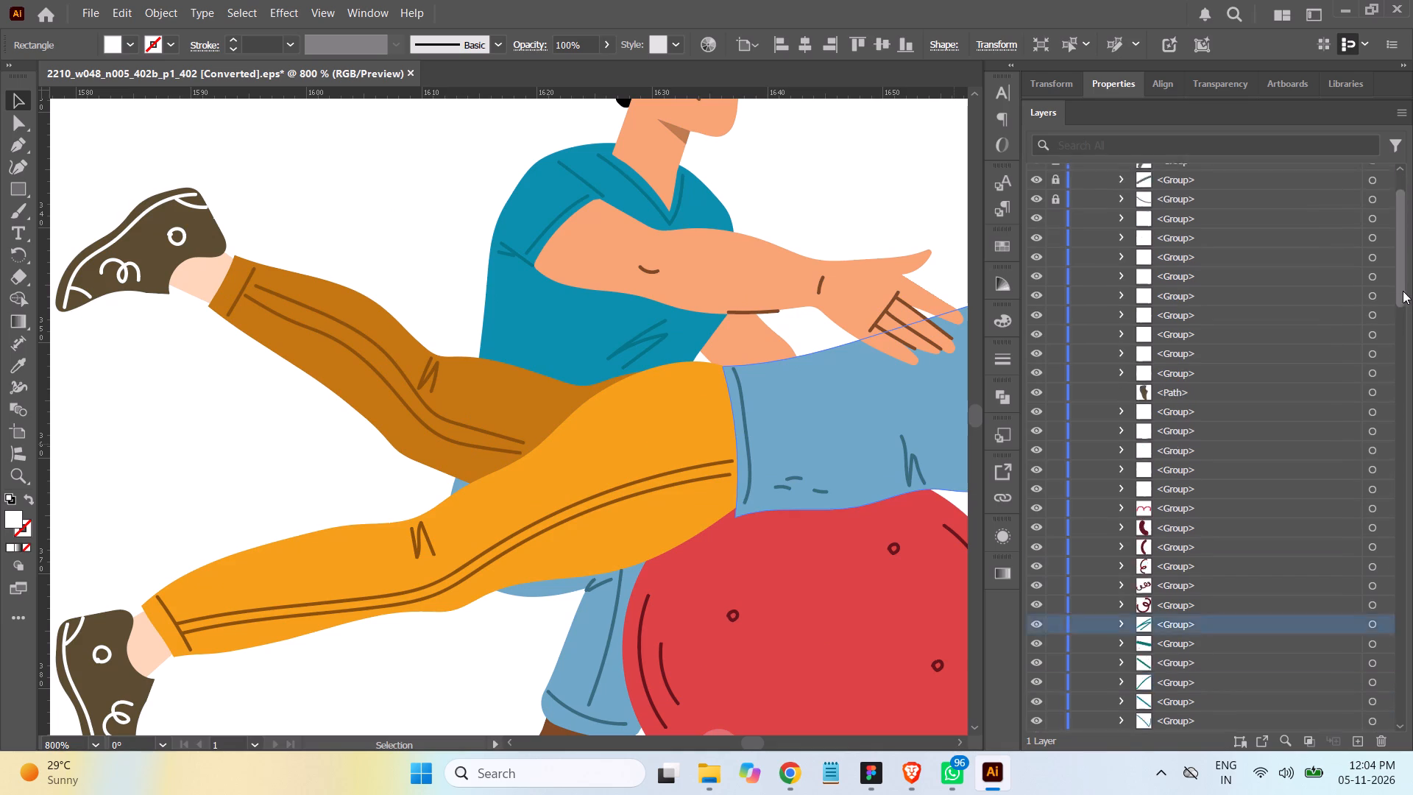
pyautogui.moveTo(1403, 291); pyautogui.dragTo(1412, 358)
pyautogui.moveTo(1412, 358); pyautogui.dragTo(1412, 384)
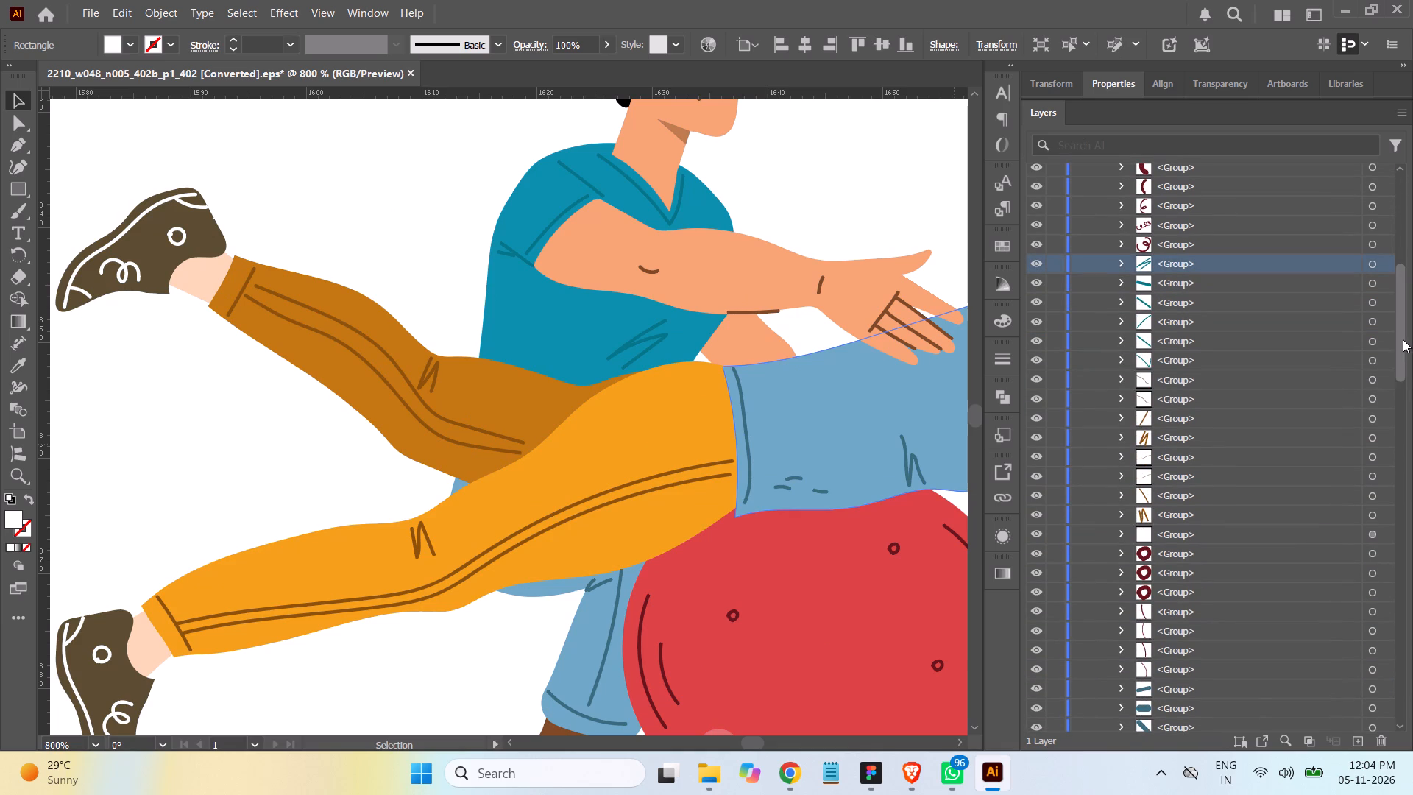
pyautogui.moveTo(1401, 338); pyautogui.dragTo(1412, 386)
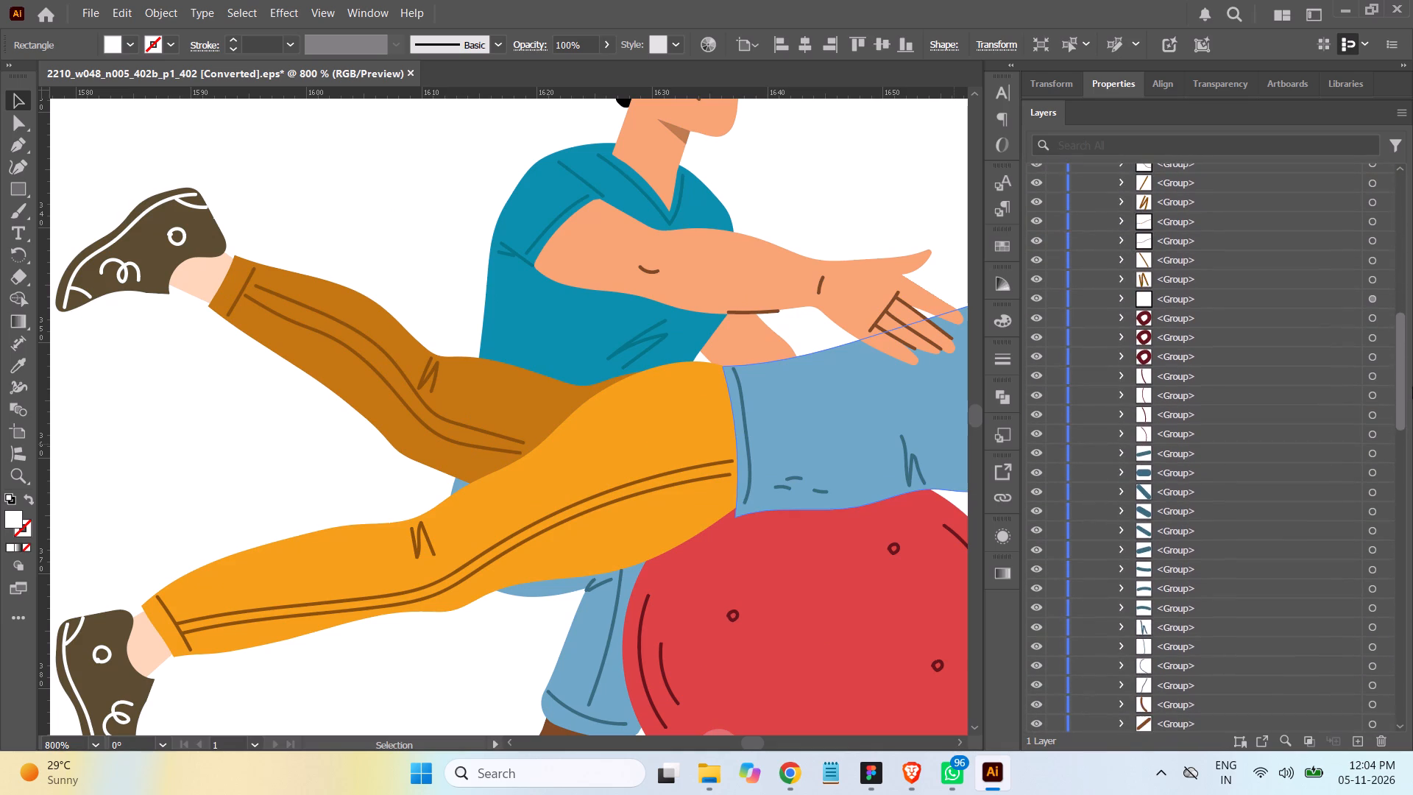
pyautogui.moveTo(1412, 386); pyautogui.dragTo(1412, 400)
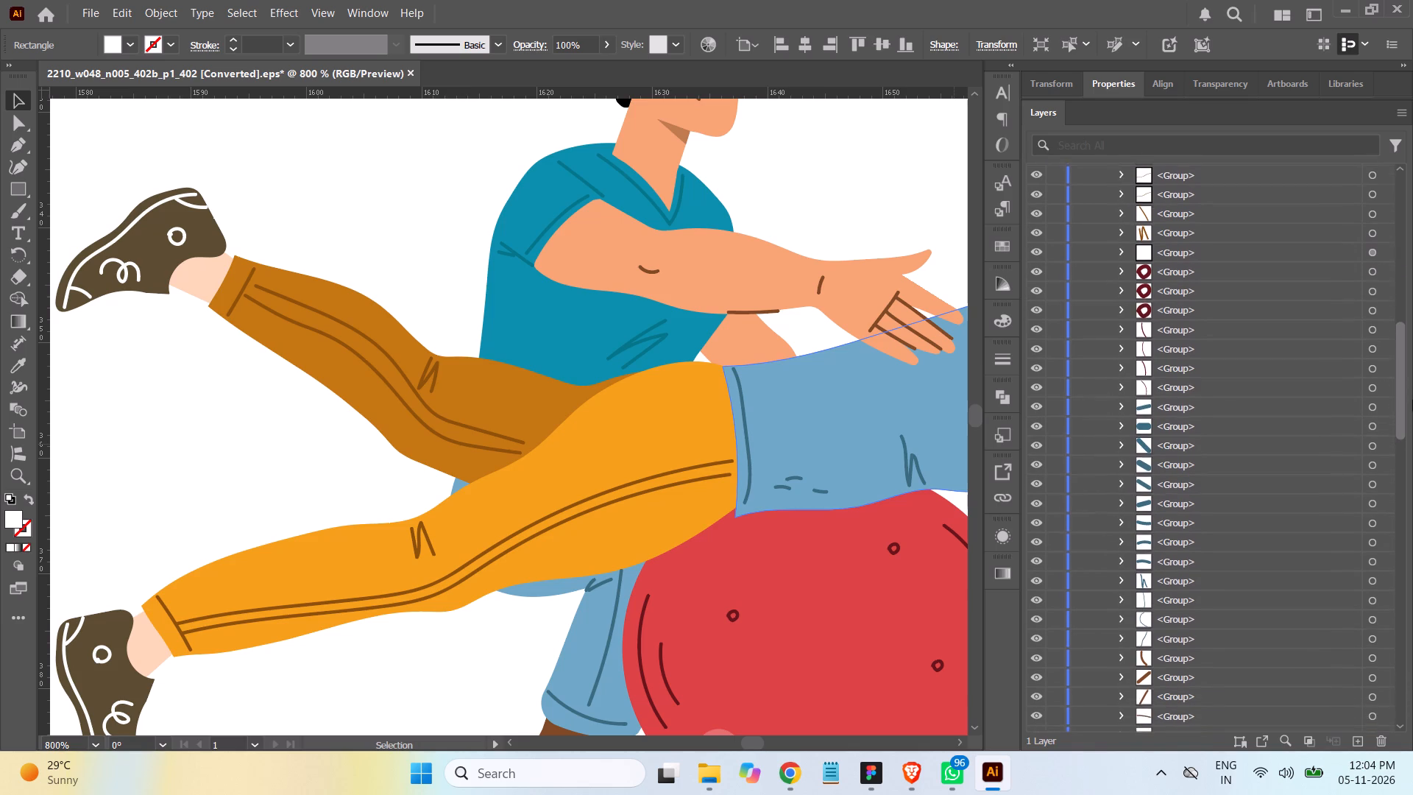
pyautogui.moveTo(1412, 400); pyautogui.dragTo(1412, 409)
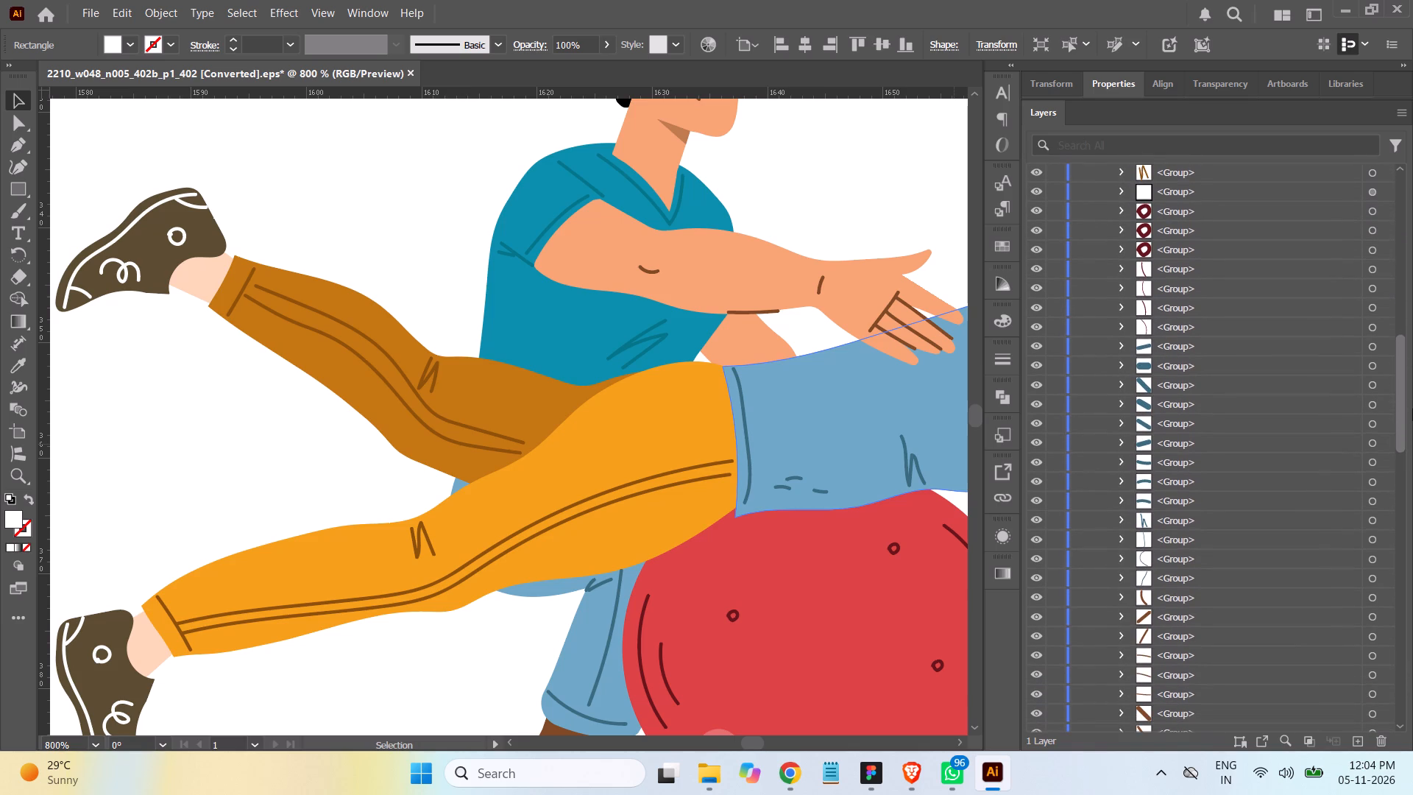
pyautogui.moveTo(1412, 409); pyautogui.dragTo(1409, 463)
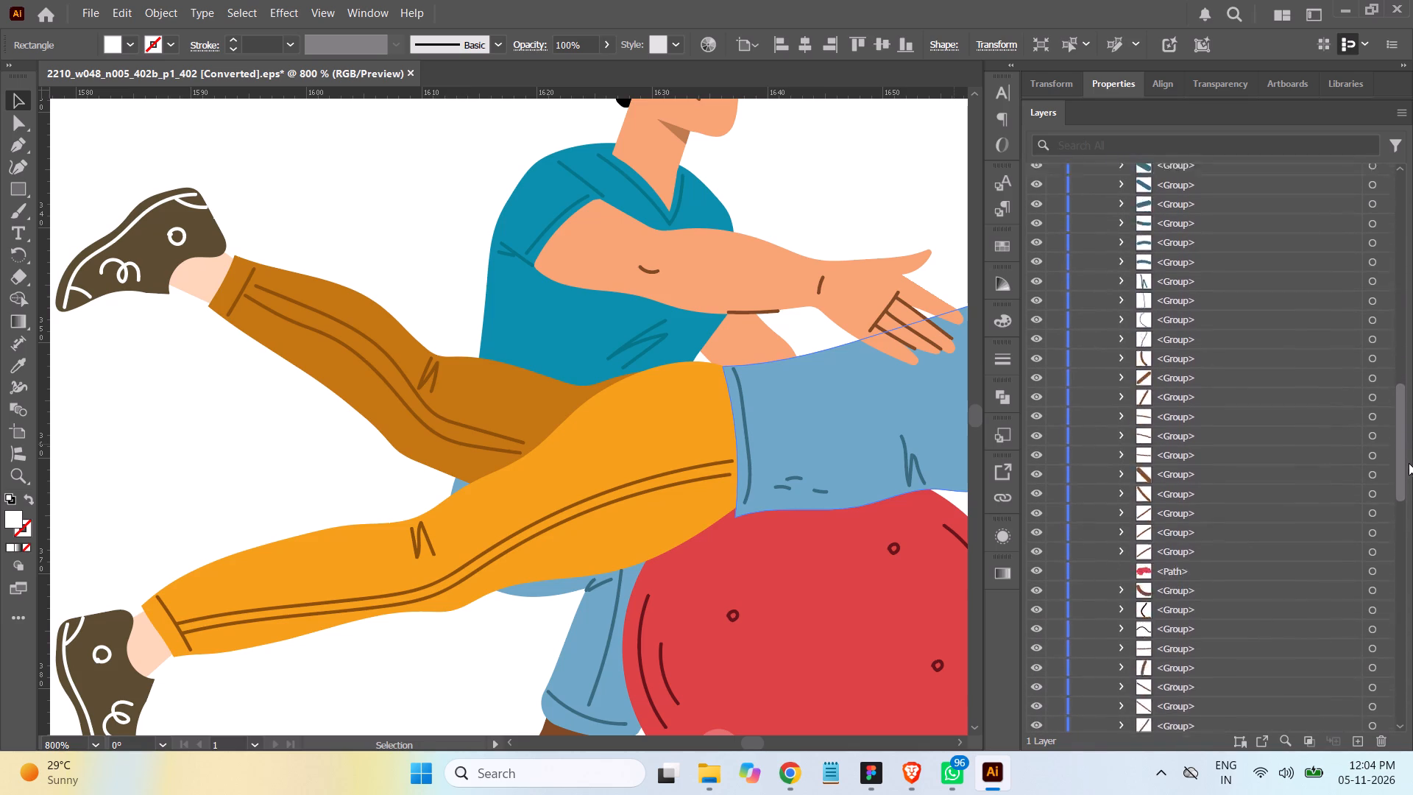
pyautogui.moveTo(1409, 463); pyautogui.dragTo(1412, 494)
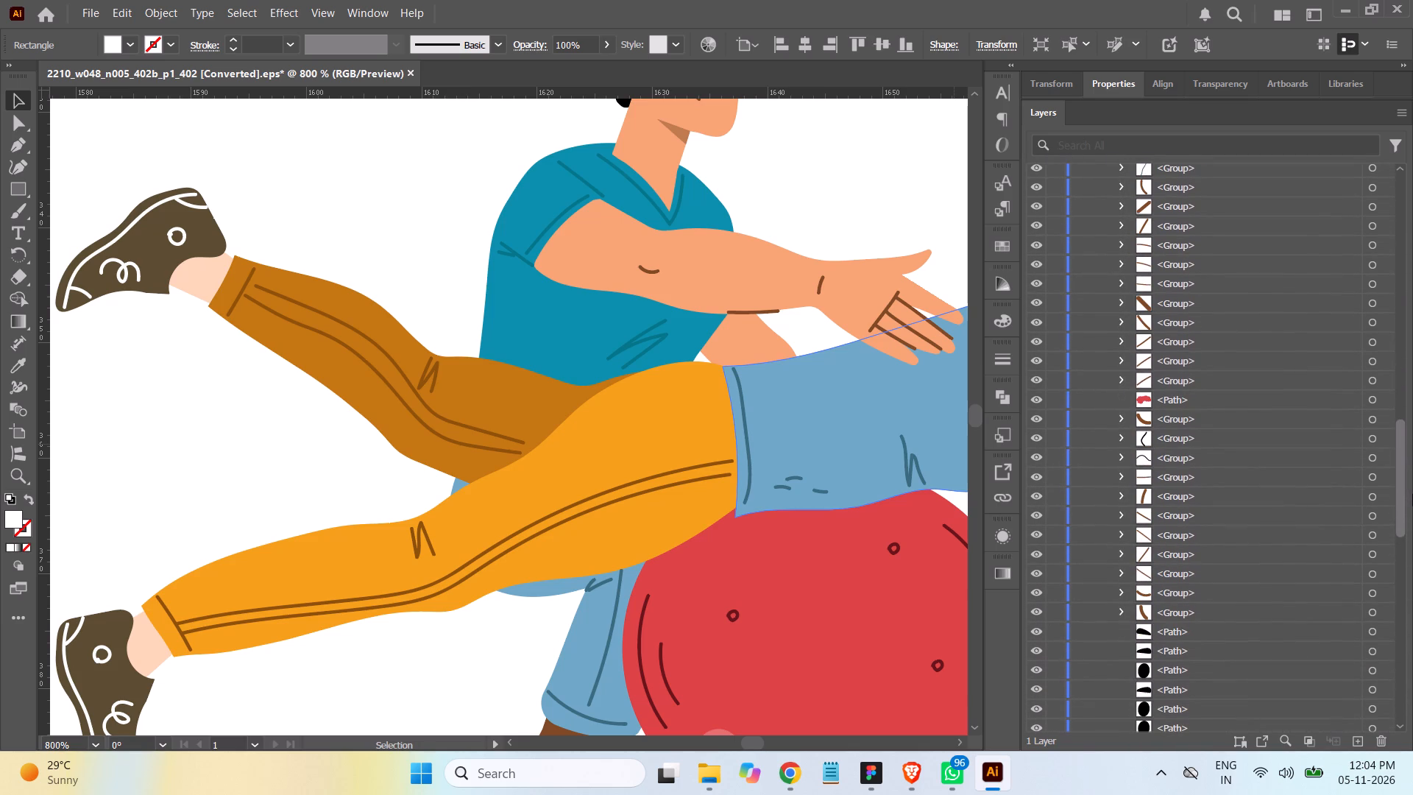
pyautogui.moveTo(1412, 494); pyautogui.dragTo(1412, 539)
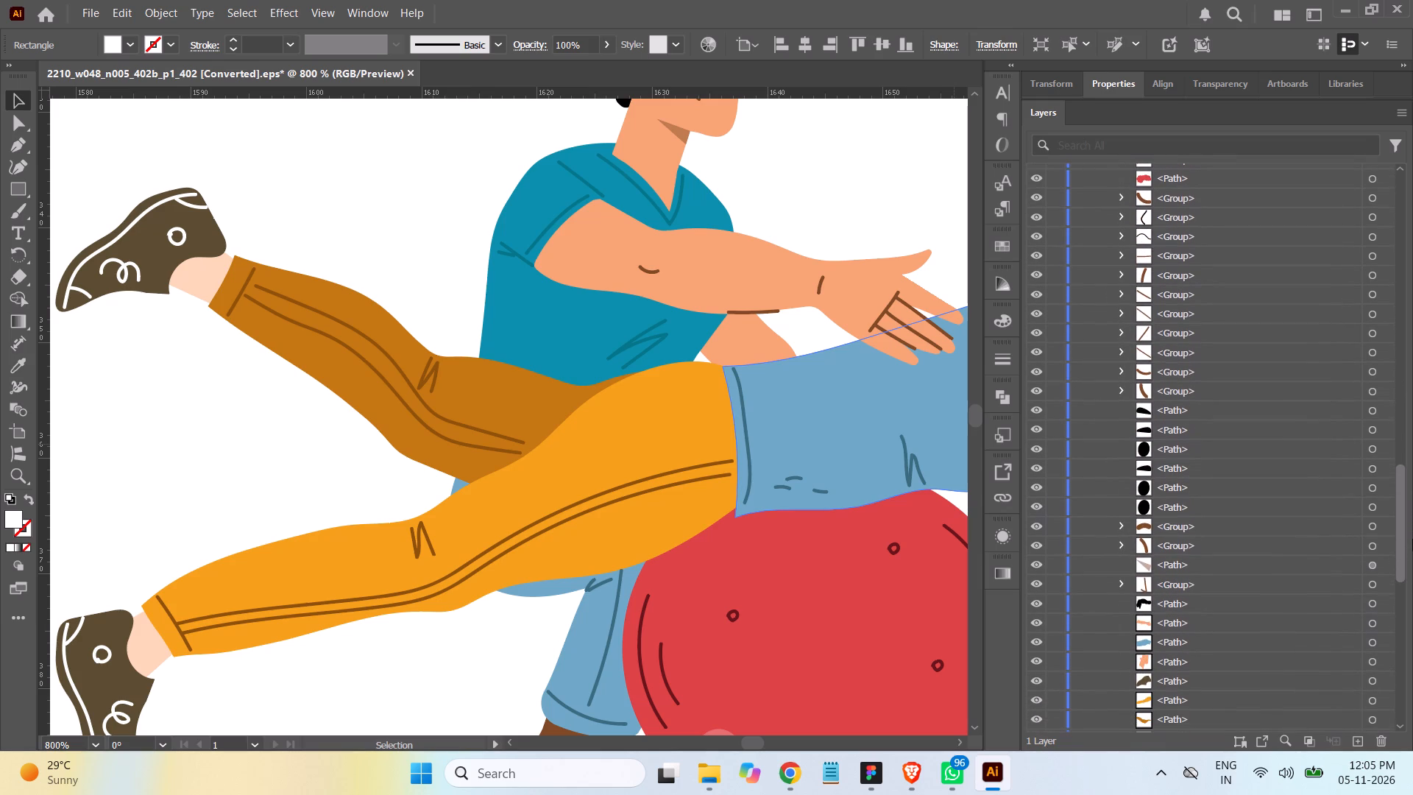
pyautogui.moveTo(1412, 539); pyautogui.dragTo(1412, 587)
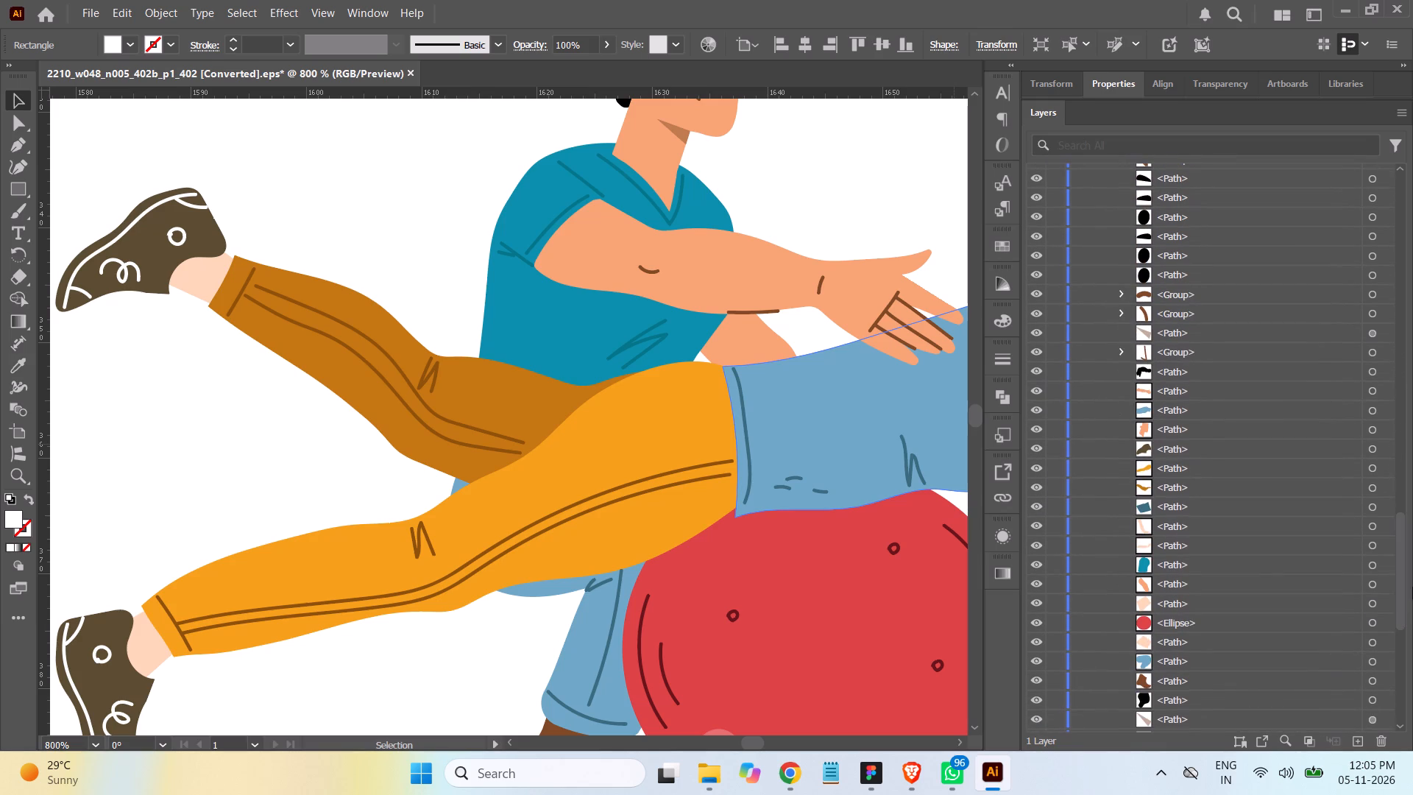
pyautogui.click(1035, 411)
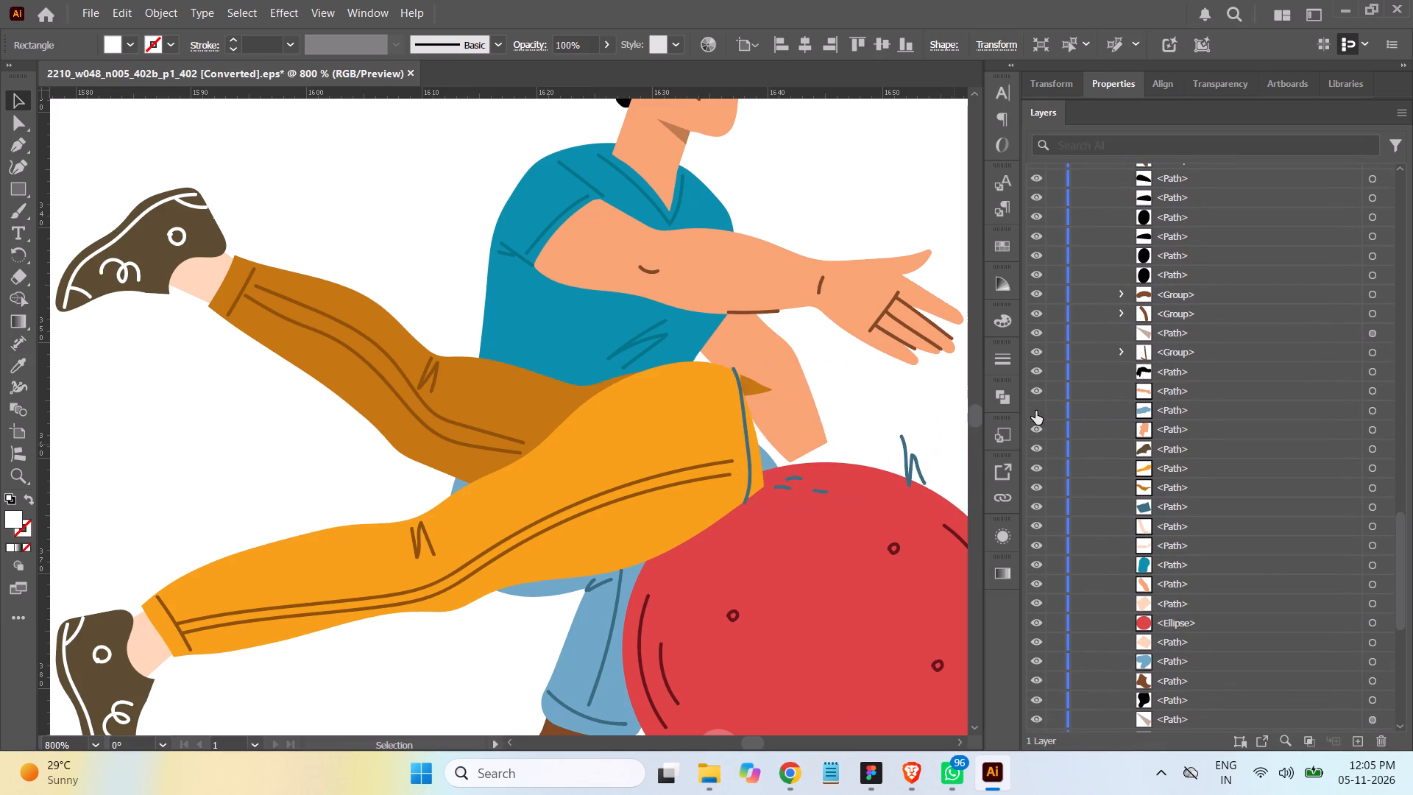
pyautogui.click(1035, 411)
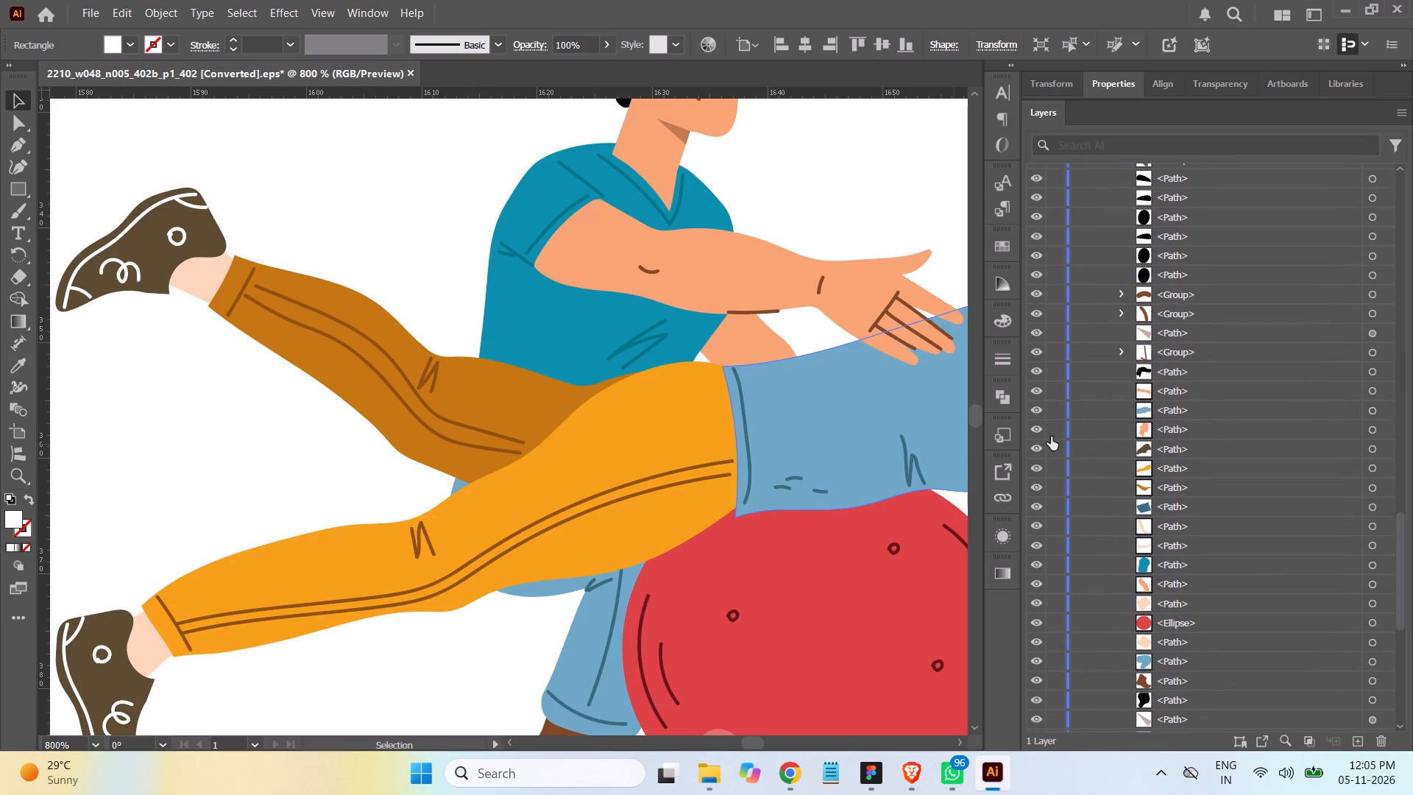
pyautogui.click(1040, 563)
pyautogui.click(1041, 563)
pyautogui.click(1038, 506)
pyautogui.click(1038, 506)
pyautogui.click(1035, 662)
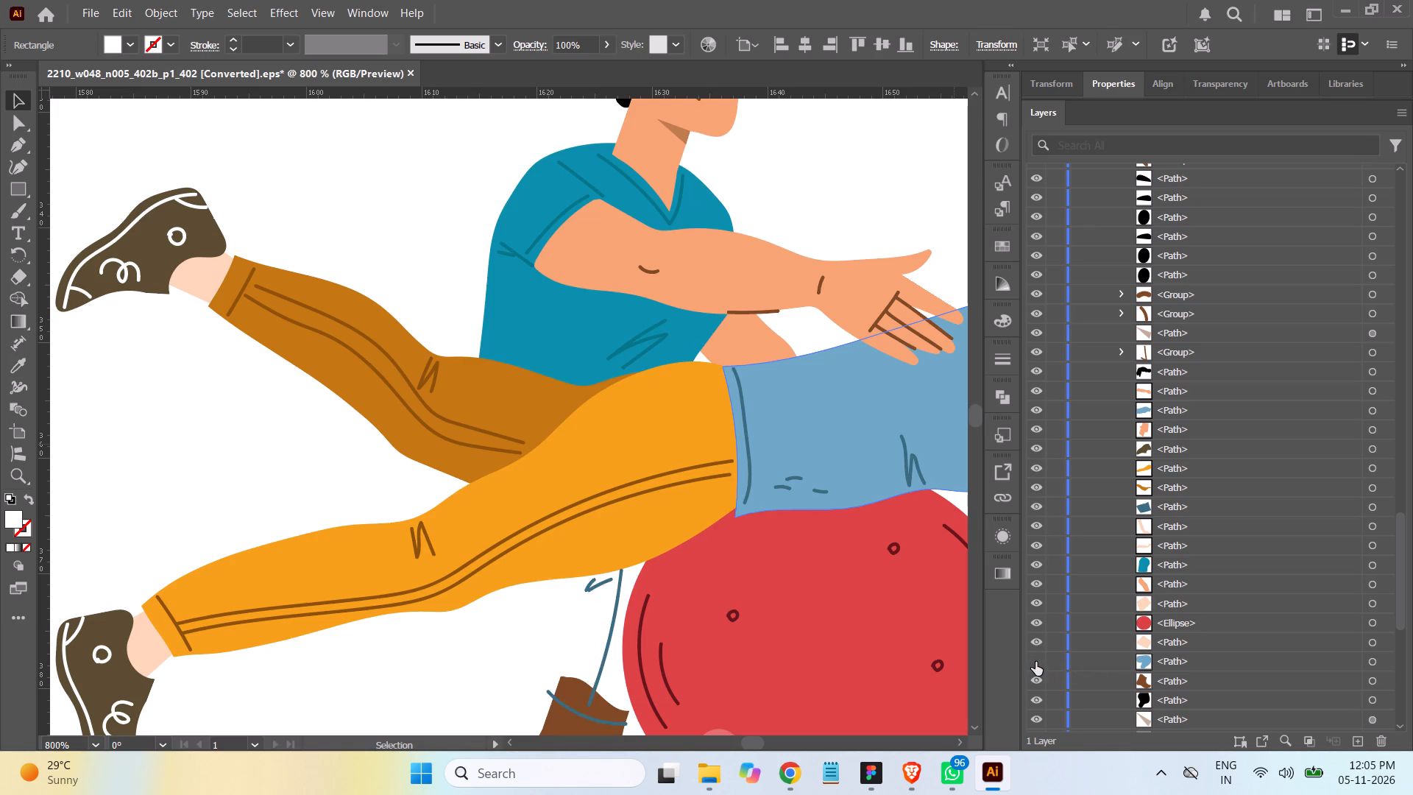
pyautogui.click(1035, 662)
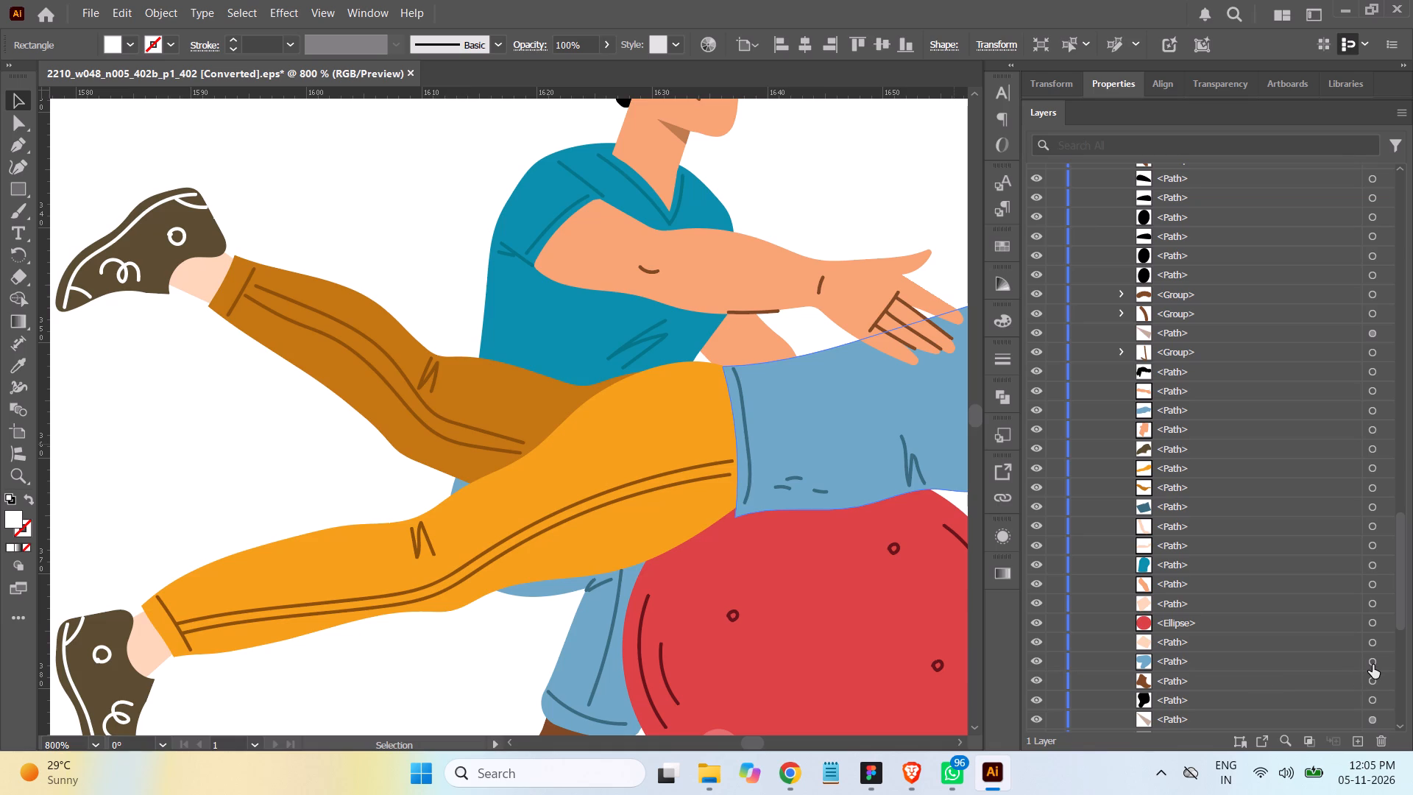
pyautogui.click(1373, 665)
pyautogui.scroll(-6, 918, 388)
pyautogui.scroll(2, 896, 375)
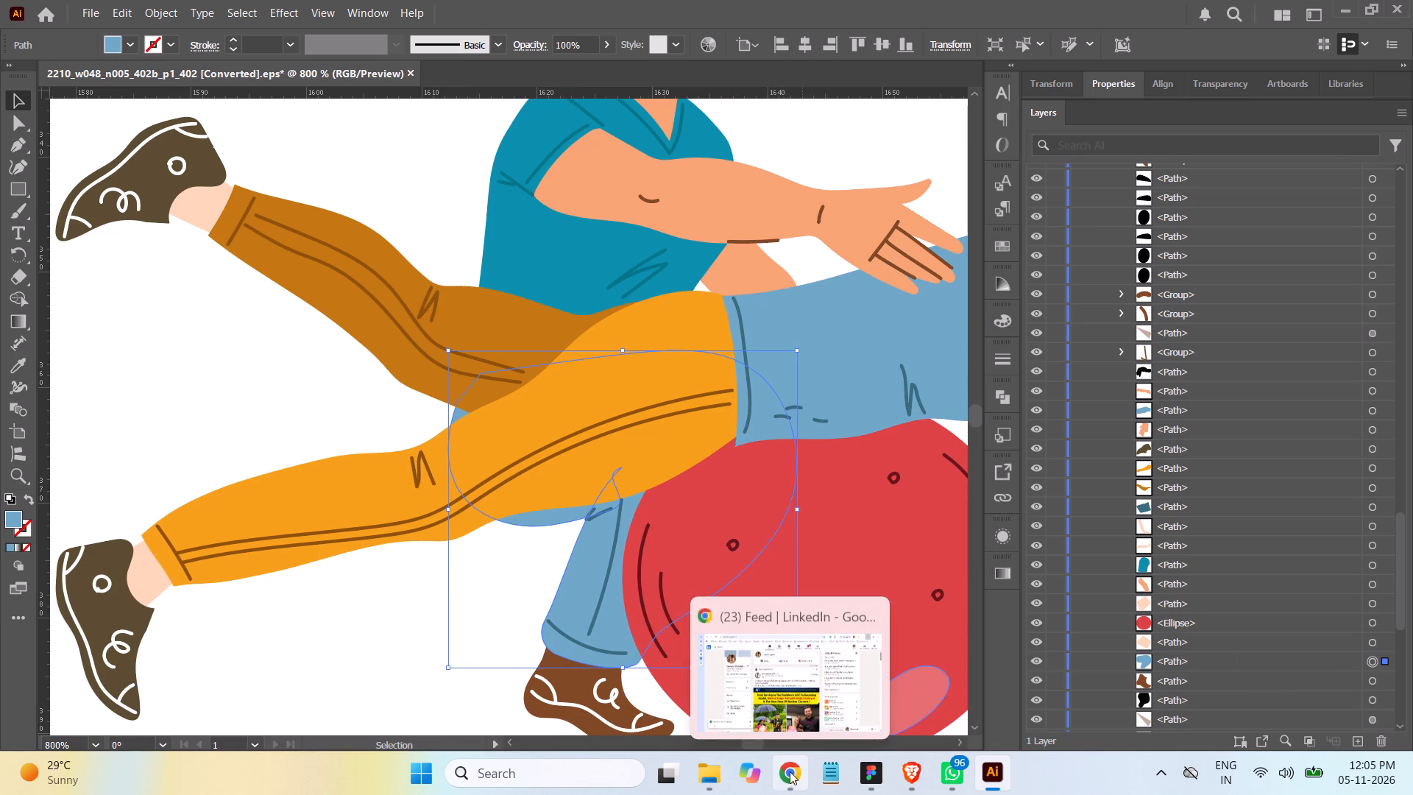
# Switch to Figma and copy the hex value of the "secandary" colour style.
pyautogui.click(877, 778)
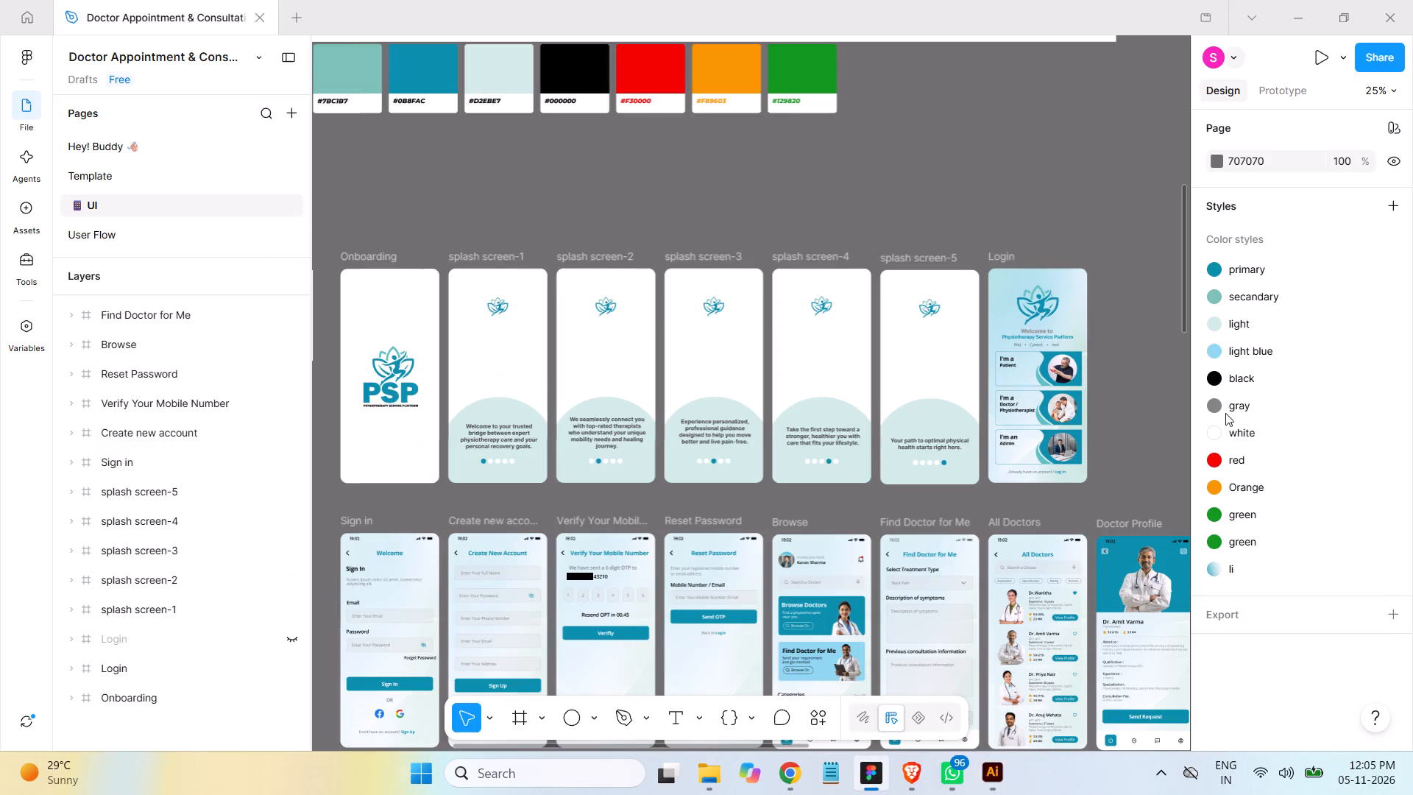
pyautogui.click(1211, 297)
pyautogui.click(1396, 298)
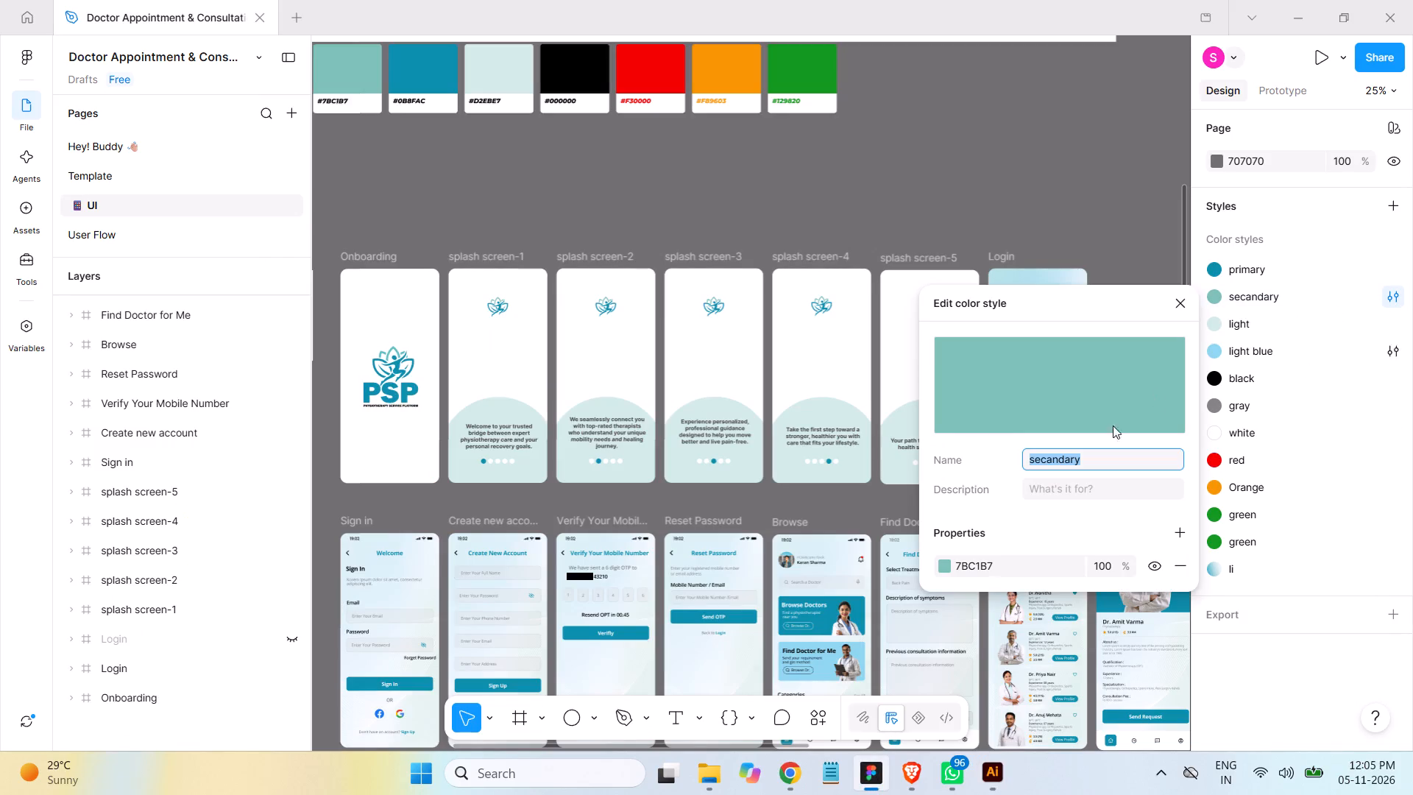
pyautogui.doubleClick(982, 559)
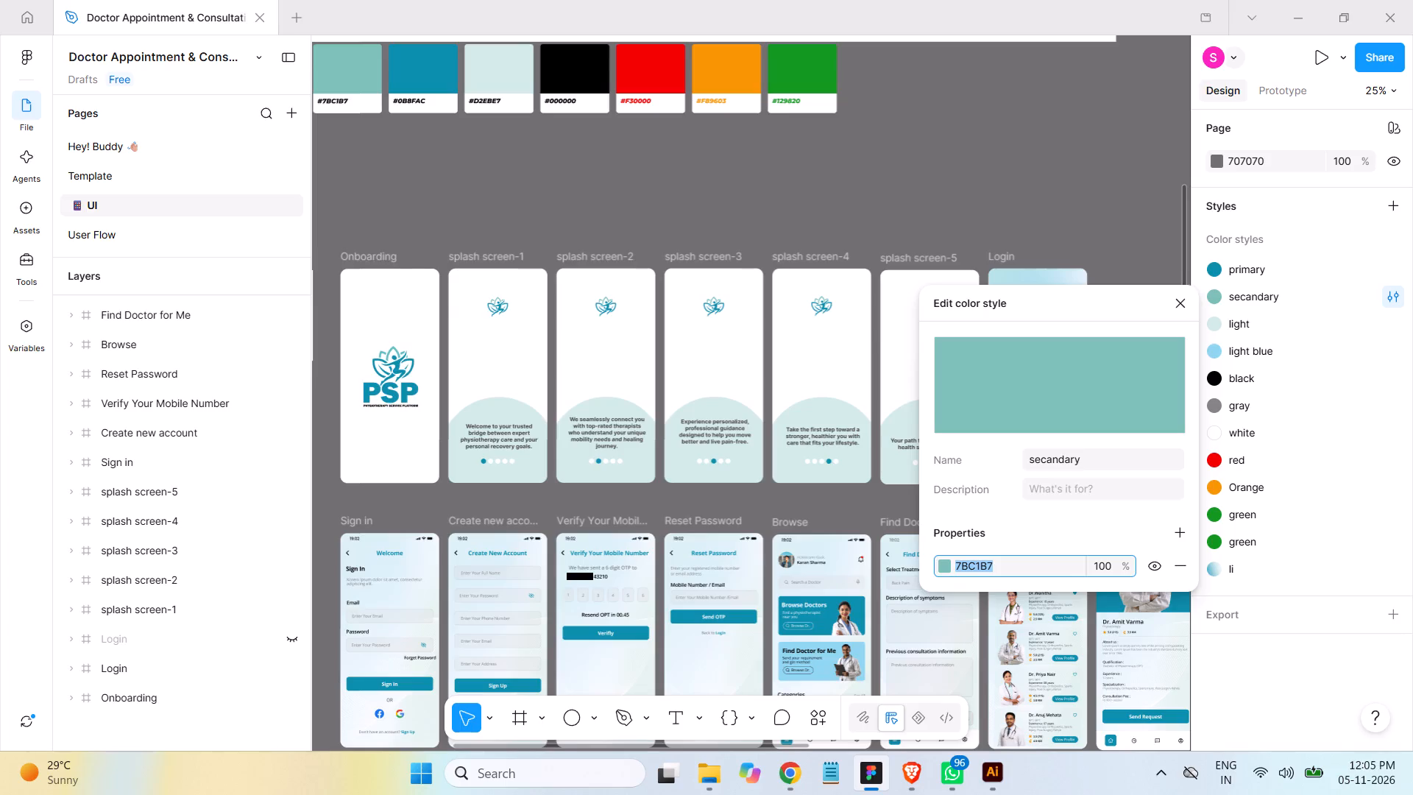
pyautogui.hotkey('ctrl', 'c')
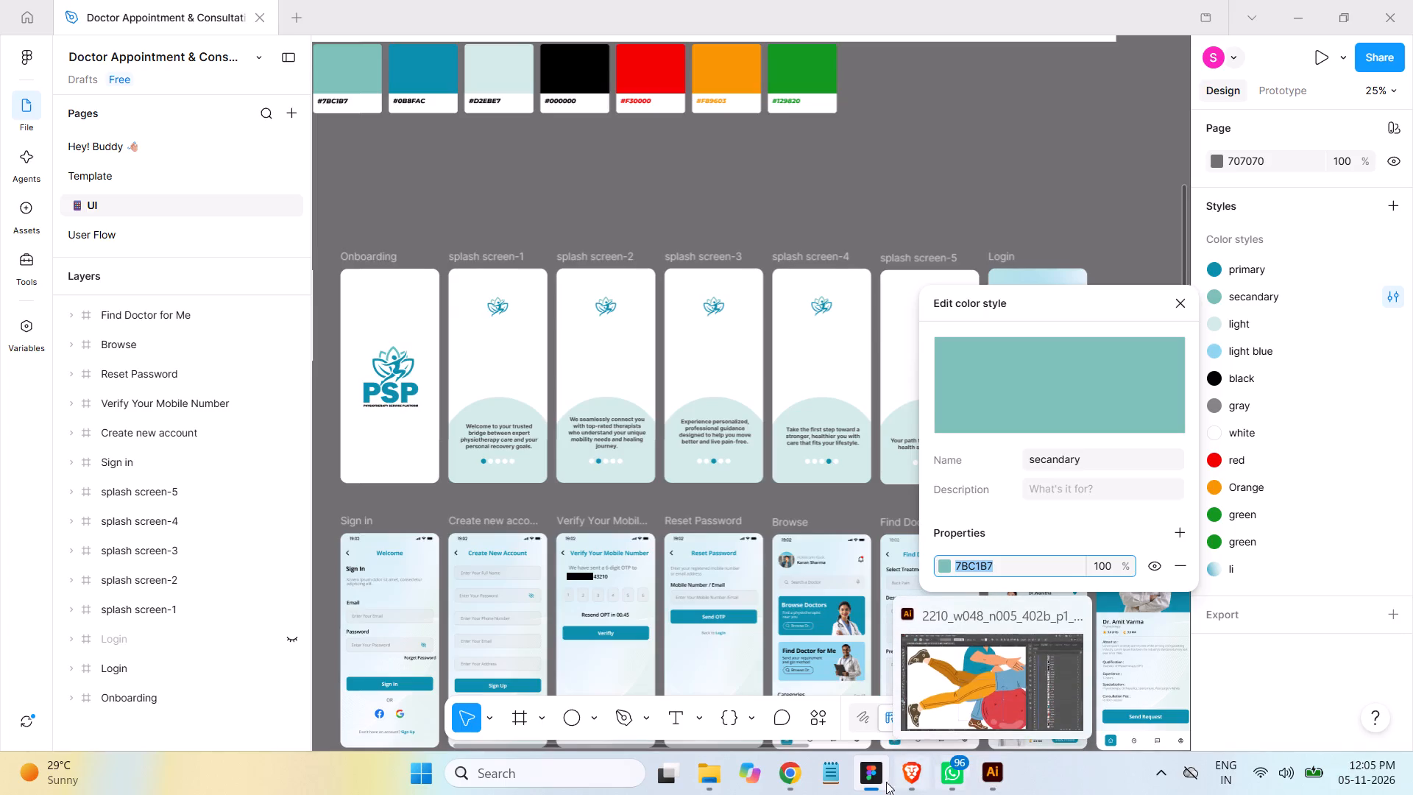
# Switch back to Illustrator and set the standing man's trouser path fill to 7BC1B7.
pyautogui.click(992, 774)
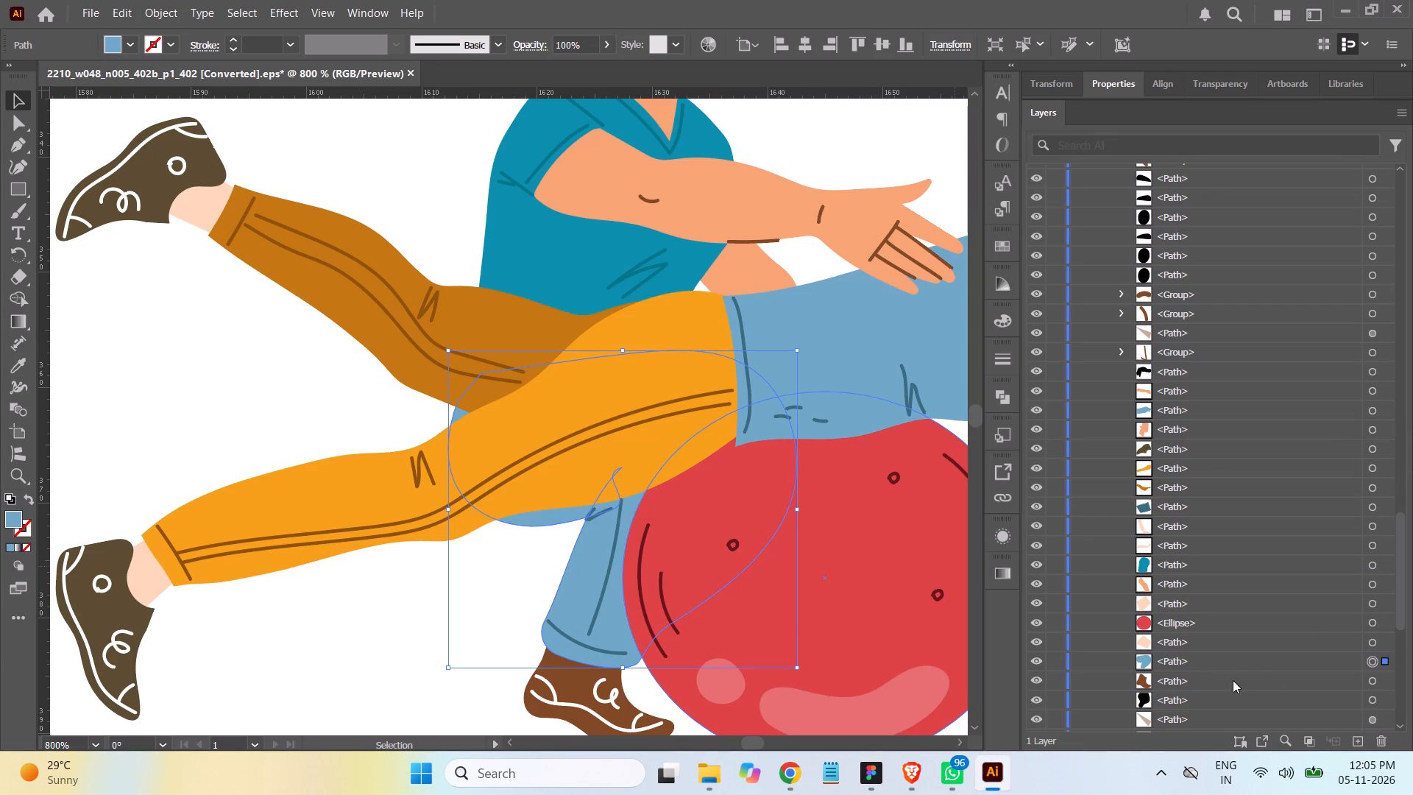
pyautogui.click(1245, 664)
pyautogui.doubleClick(17, 516)
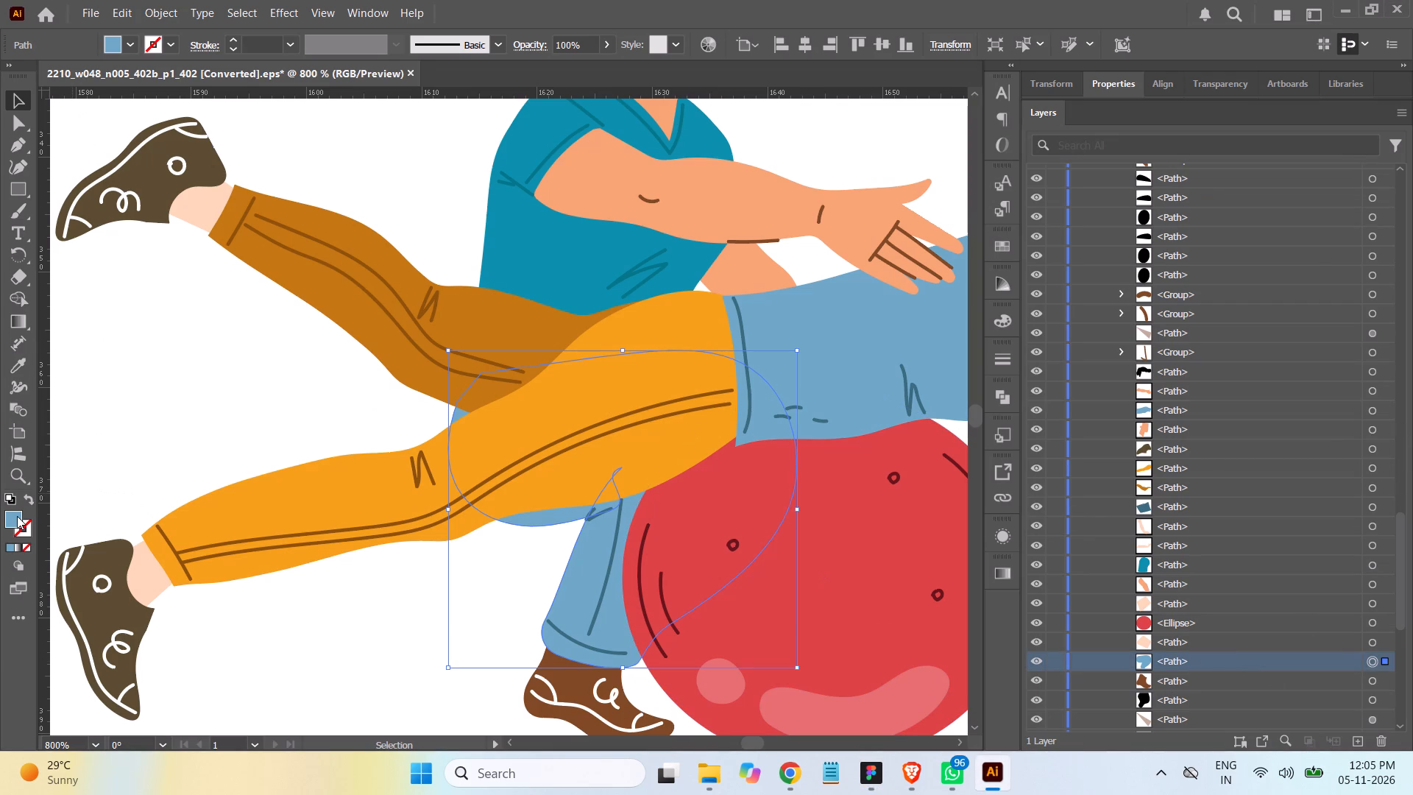
pyautogui.hotkey('ctrl', 'v')
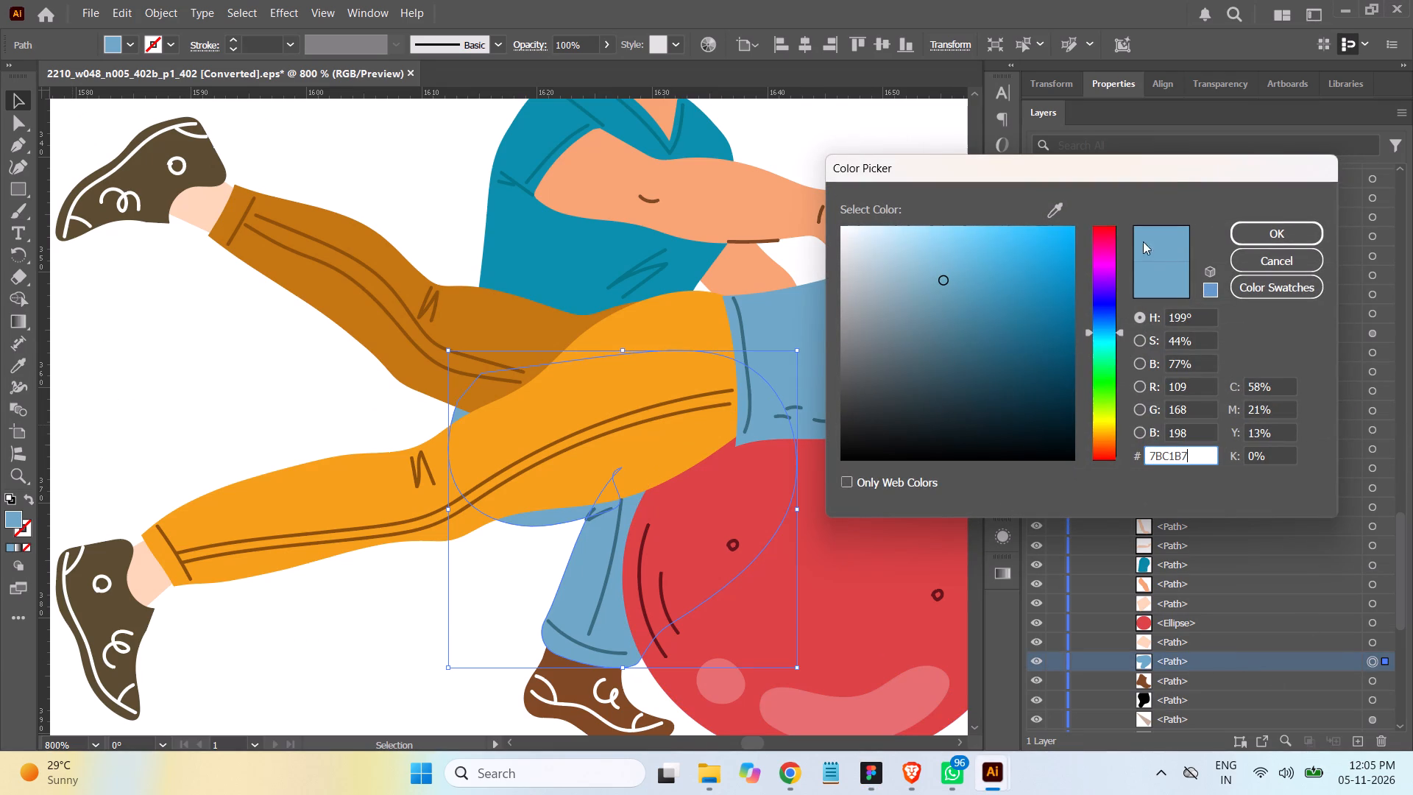
pyautogui.click(1275, 238)
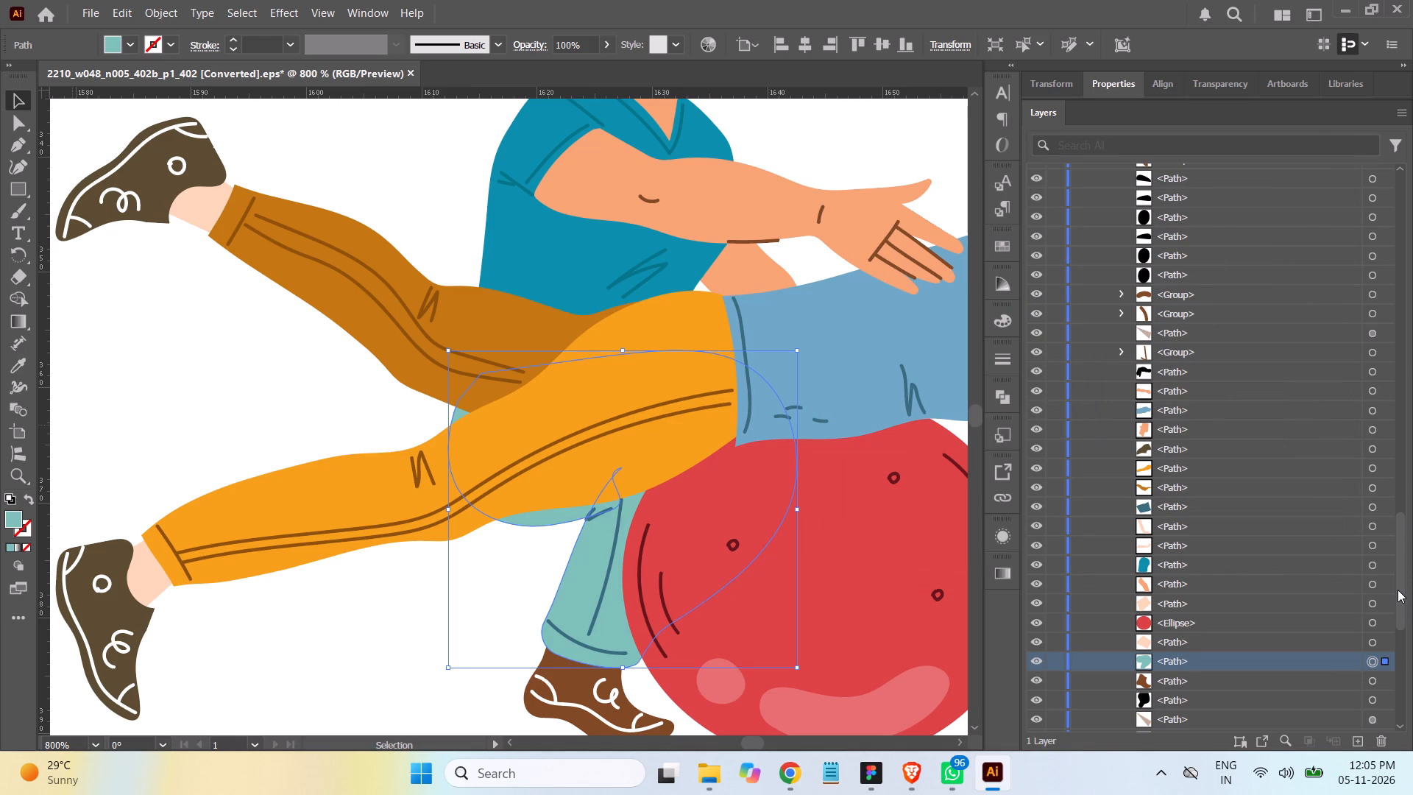
# Unlock the long crease line on the standing man's teal trouser leg, sample the trouser colour onto it, and darken its fill to 579E92.
pyautogui.moveTo(1401, 587); pyautogui.dragTo(1412, 264)
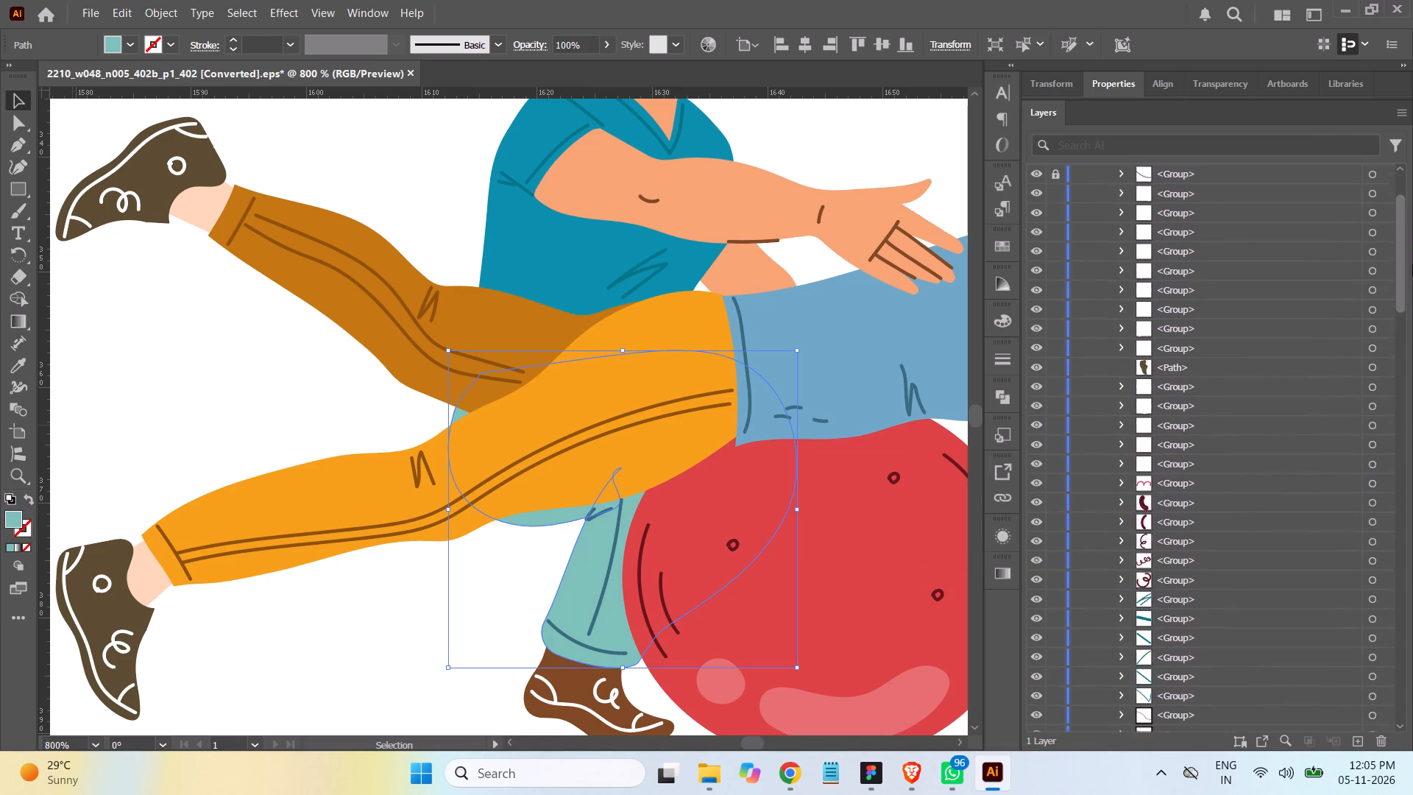
pyautogui.moveTo(1412, 264); pyautogui.dragTo(1402, 181)
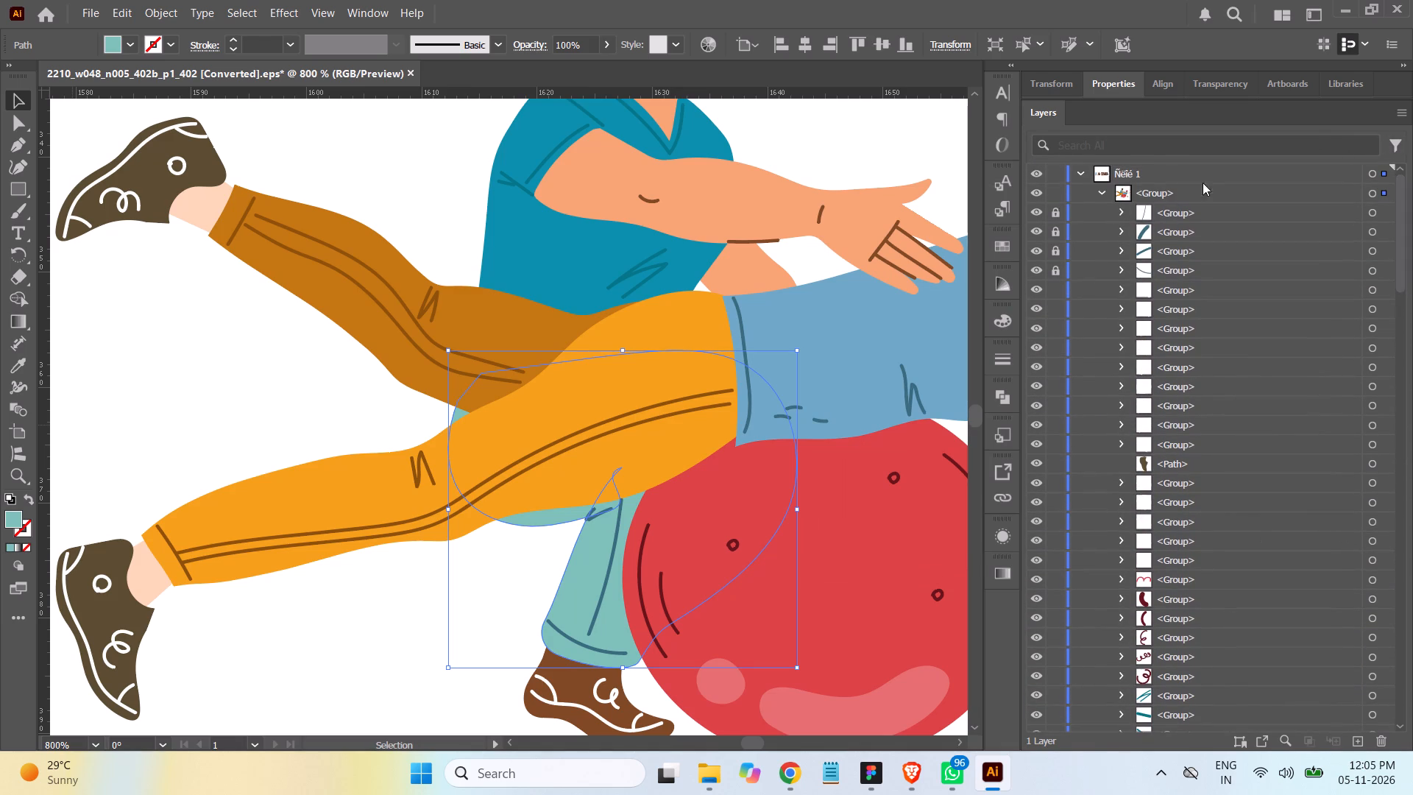
pyautogui.click(1058, 213)
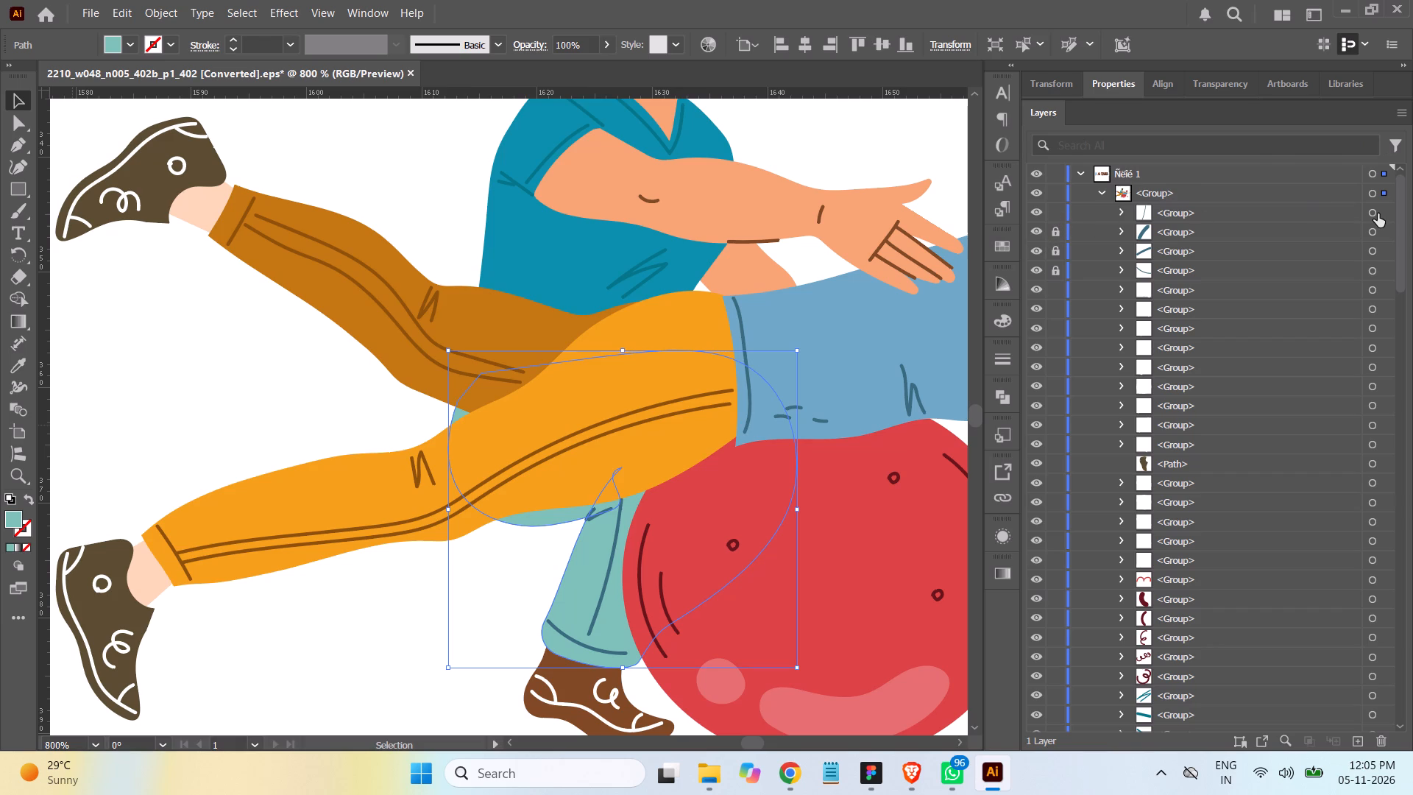
pyautogui.click(1373, 213)
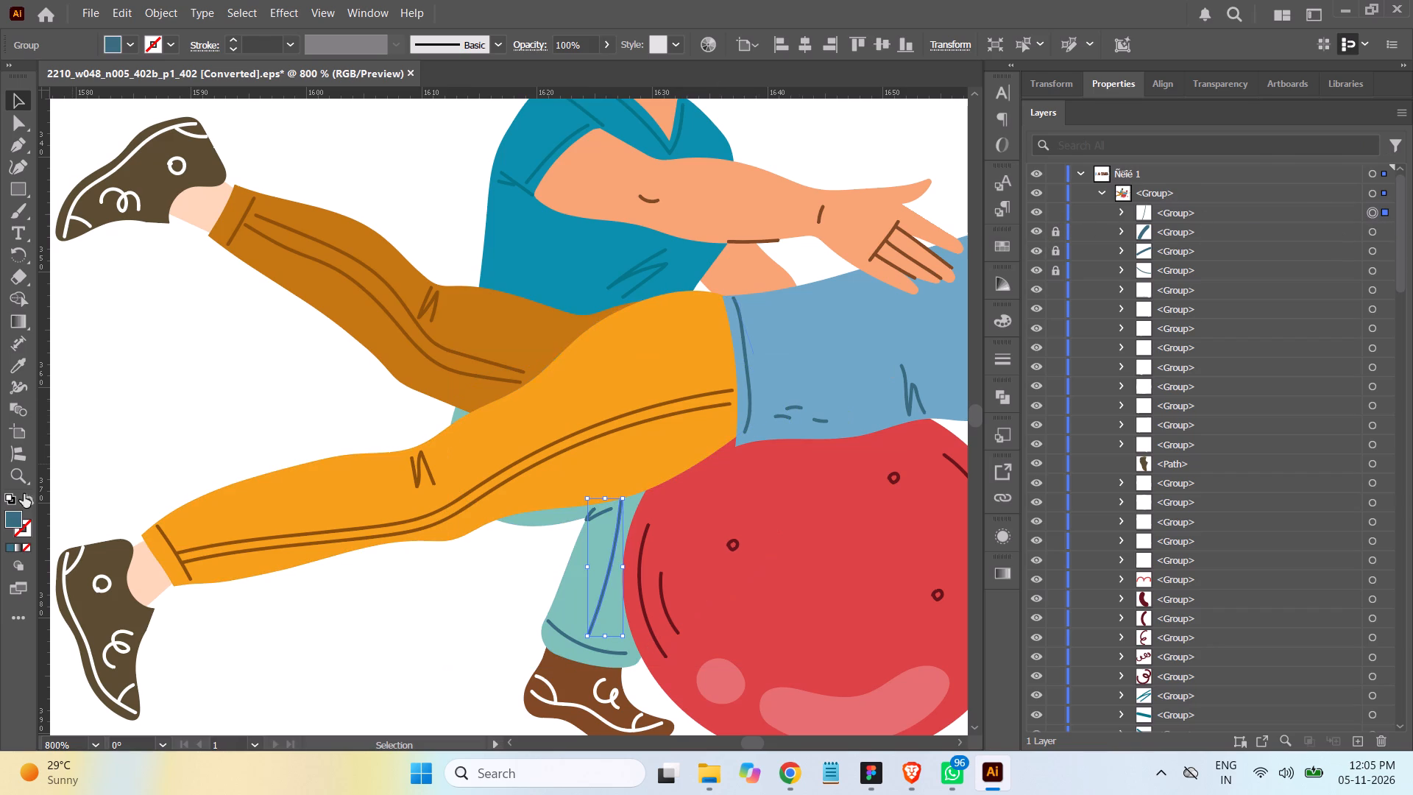
pyautogui.click(18, 361)
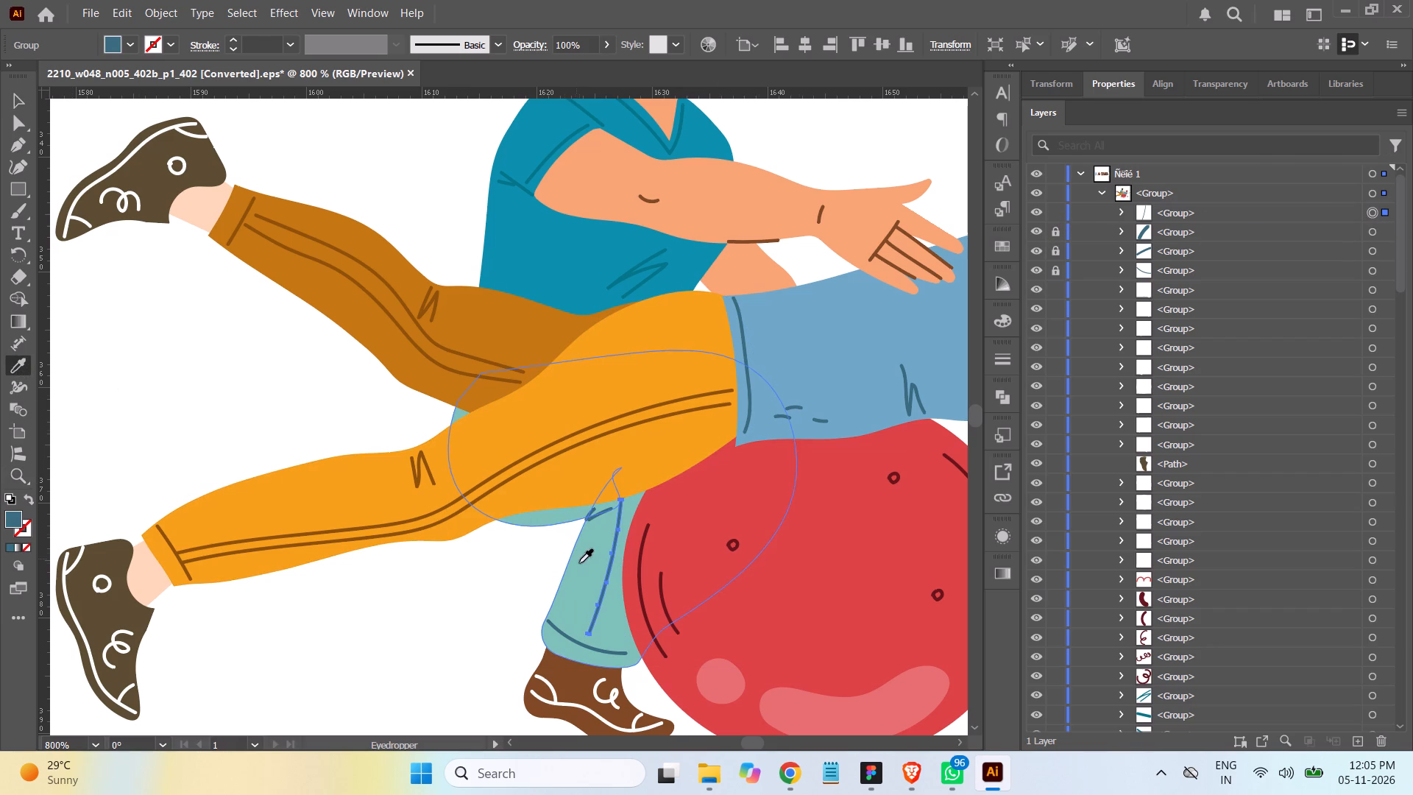
pyautogui.click(583, 571)
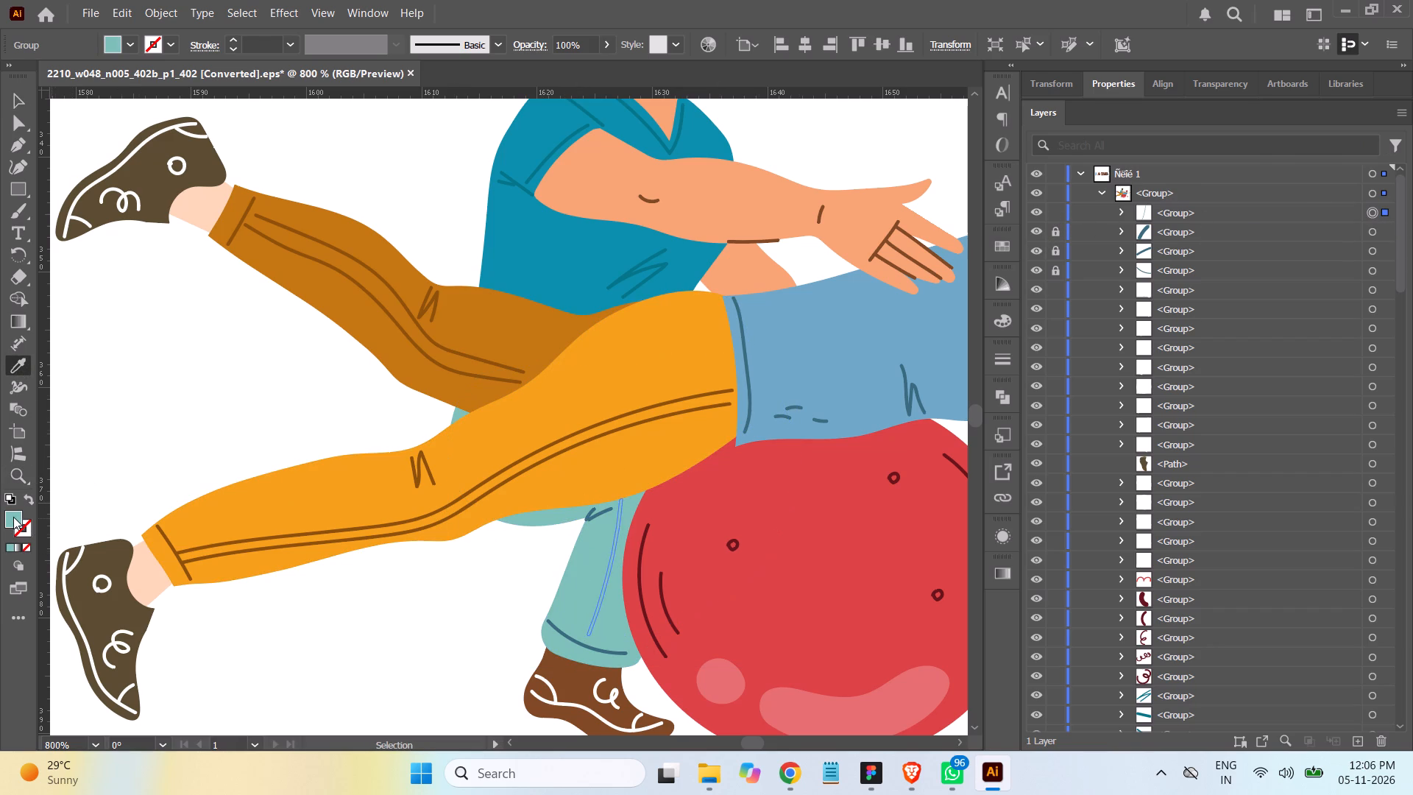
pyautogui.doubleClick(13, 517)
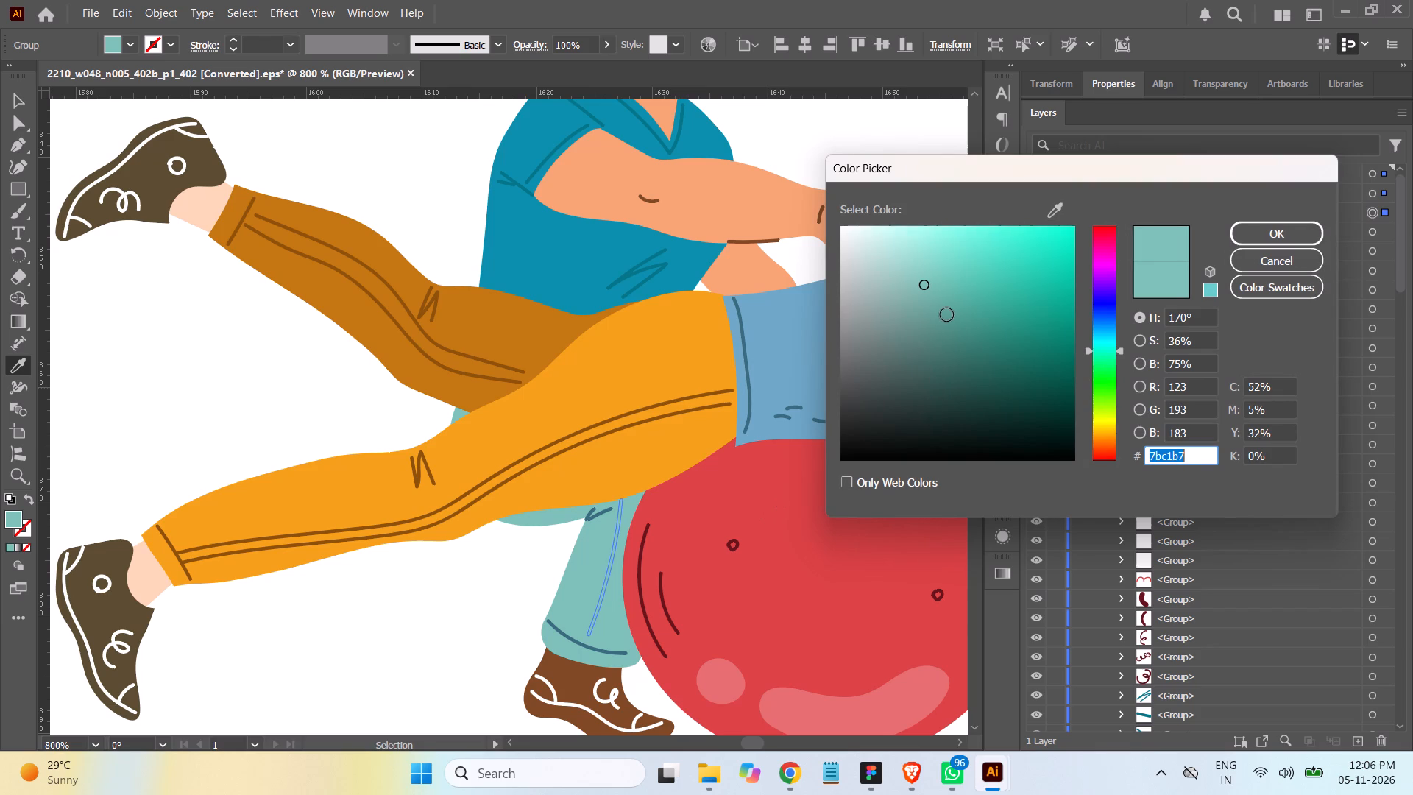
pyautogui.click(946, 315)
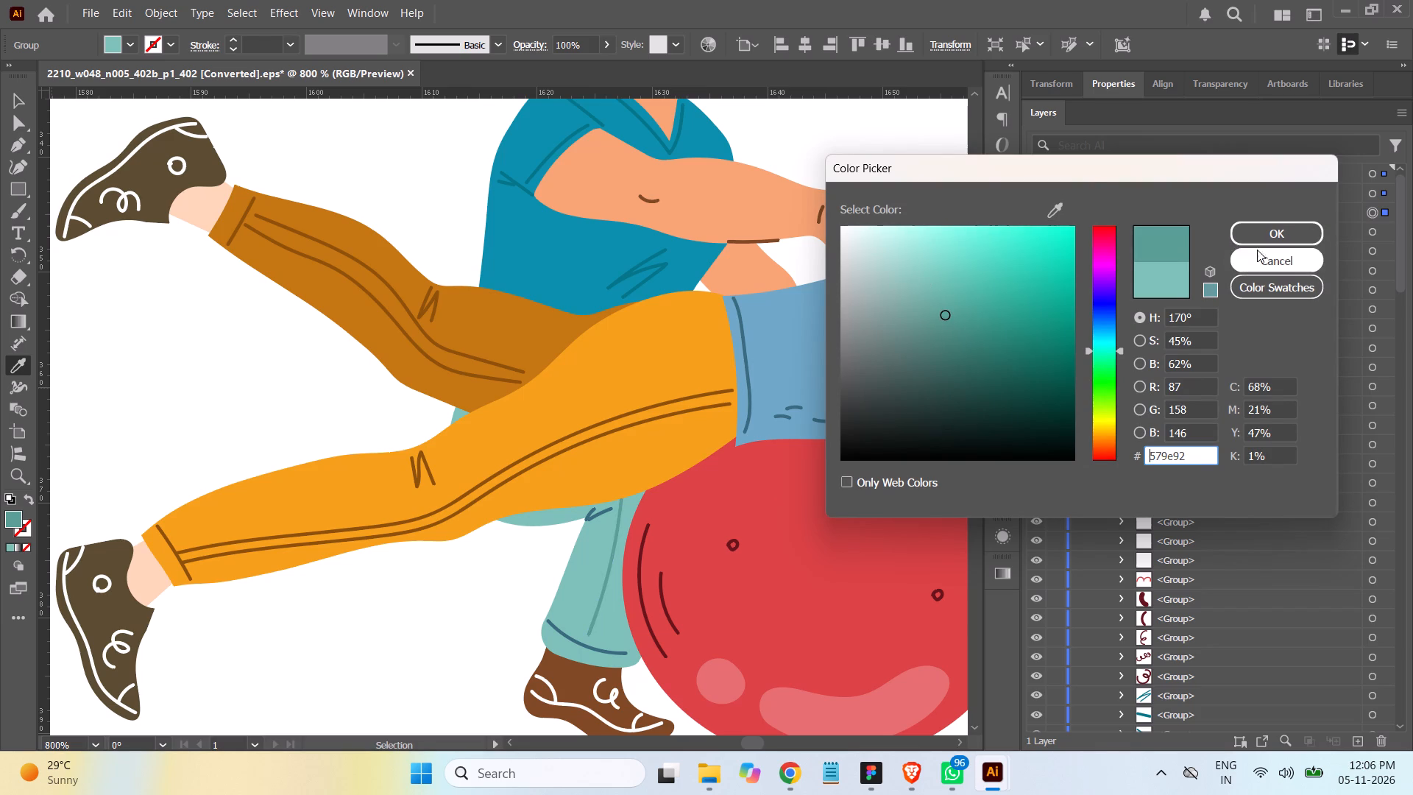
pyautogui.click(1268, 239)
# Unlock the trouser leg's two small knee folds and hem line, and match each to the recoloured crease with the Eyedropper.
pyautogui.click(1056, 233)
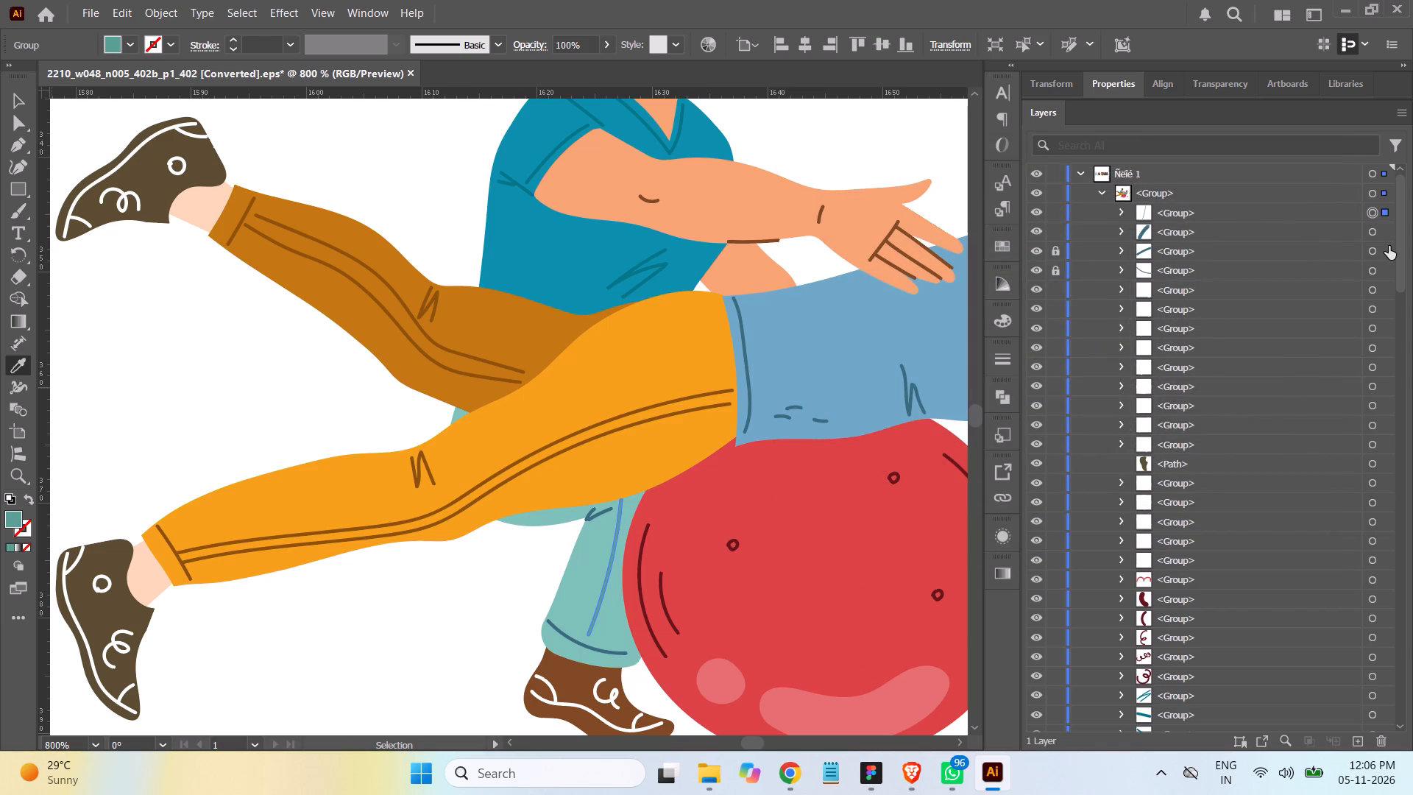
pyautogui.click(1370, 233)
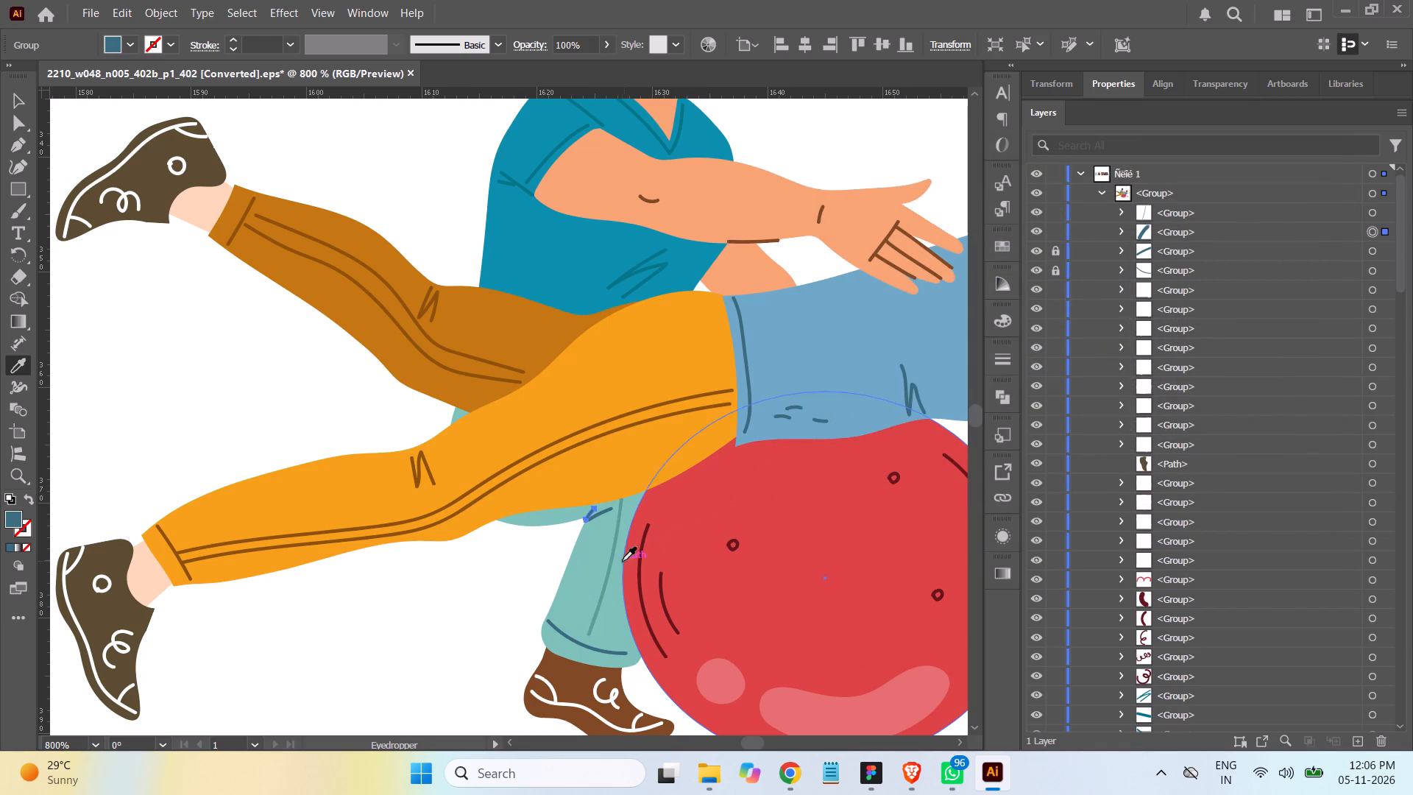
pyautogui.click(611, 565)
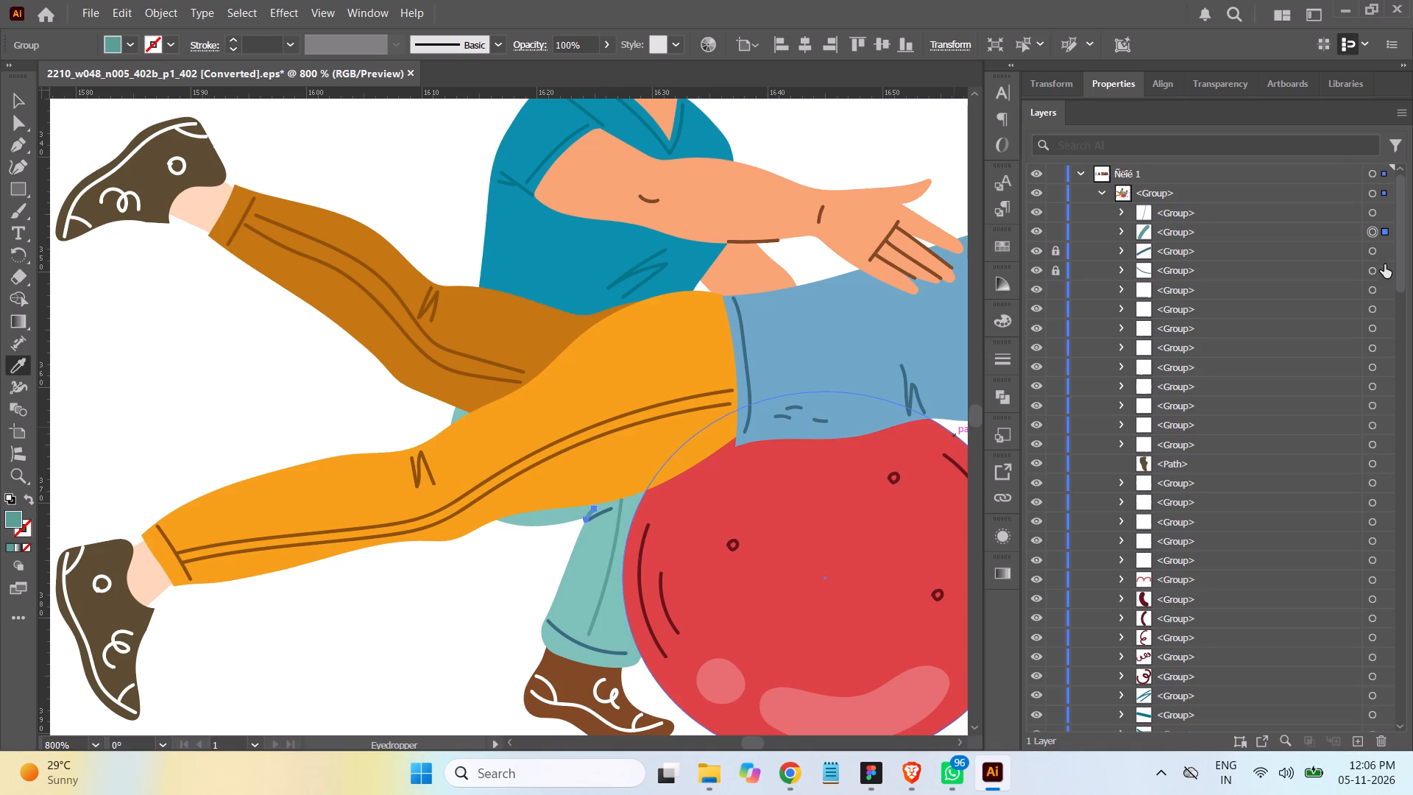
pyautogui.click(1054, 253)
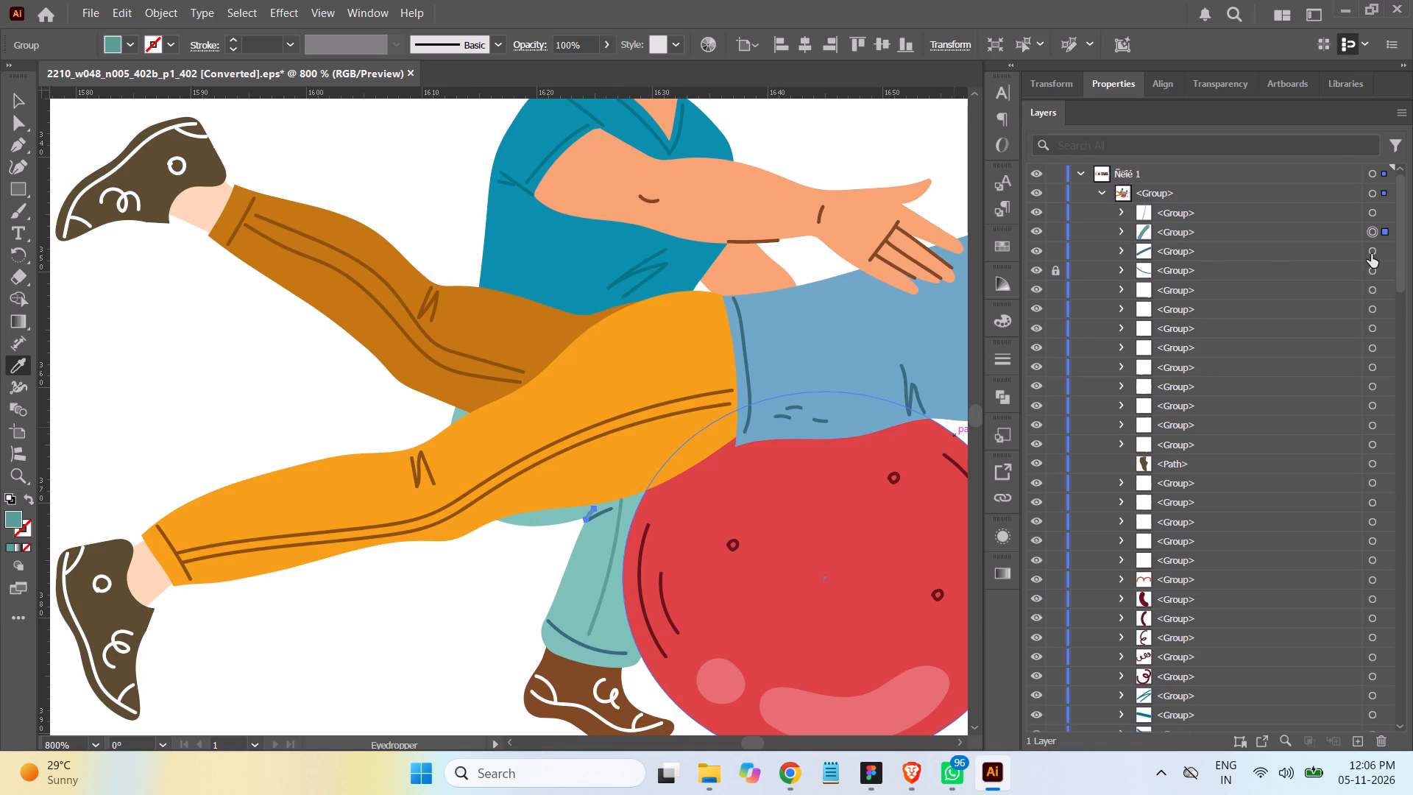
pyautogui.click(1373, 254)
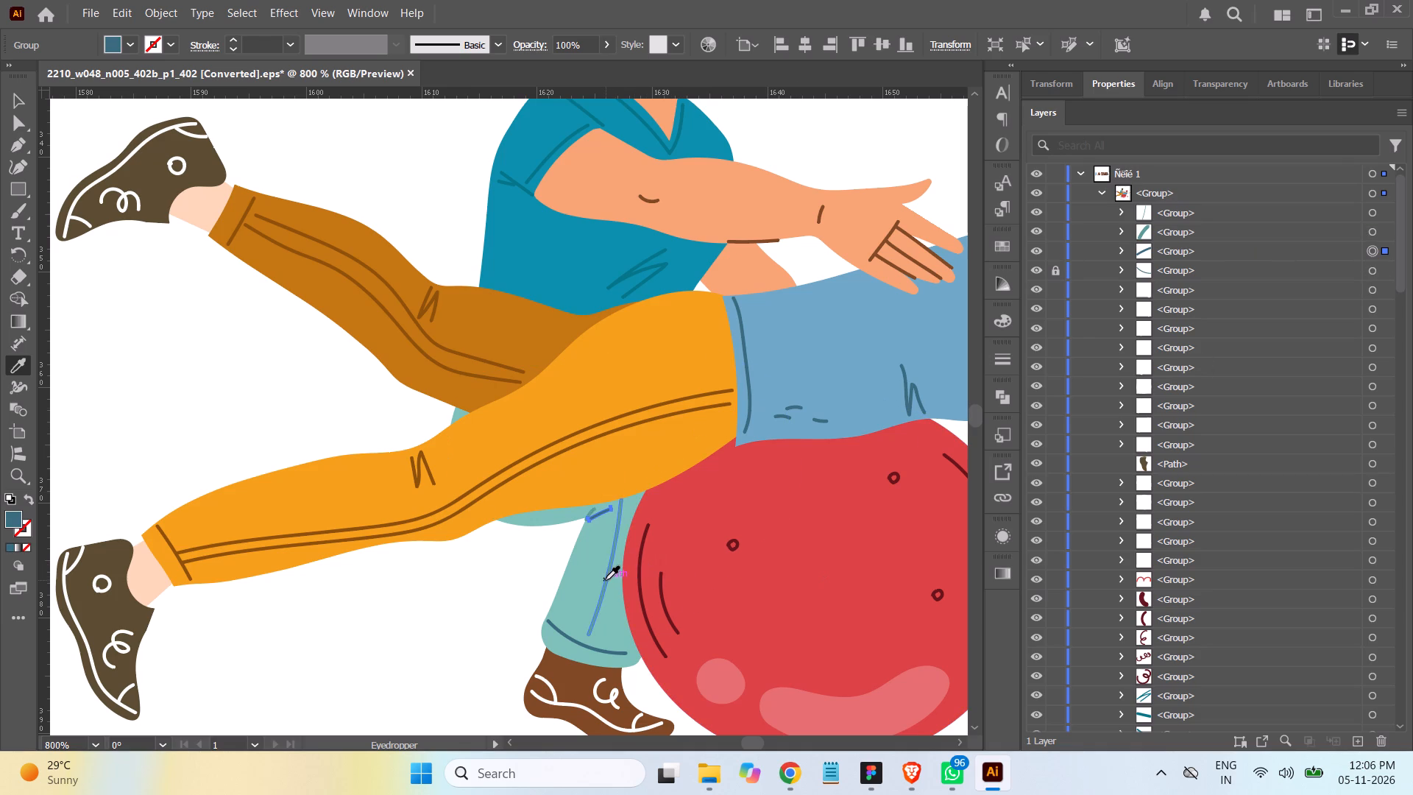
pyautogui.click(606, 582)
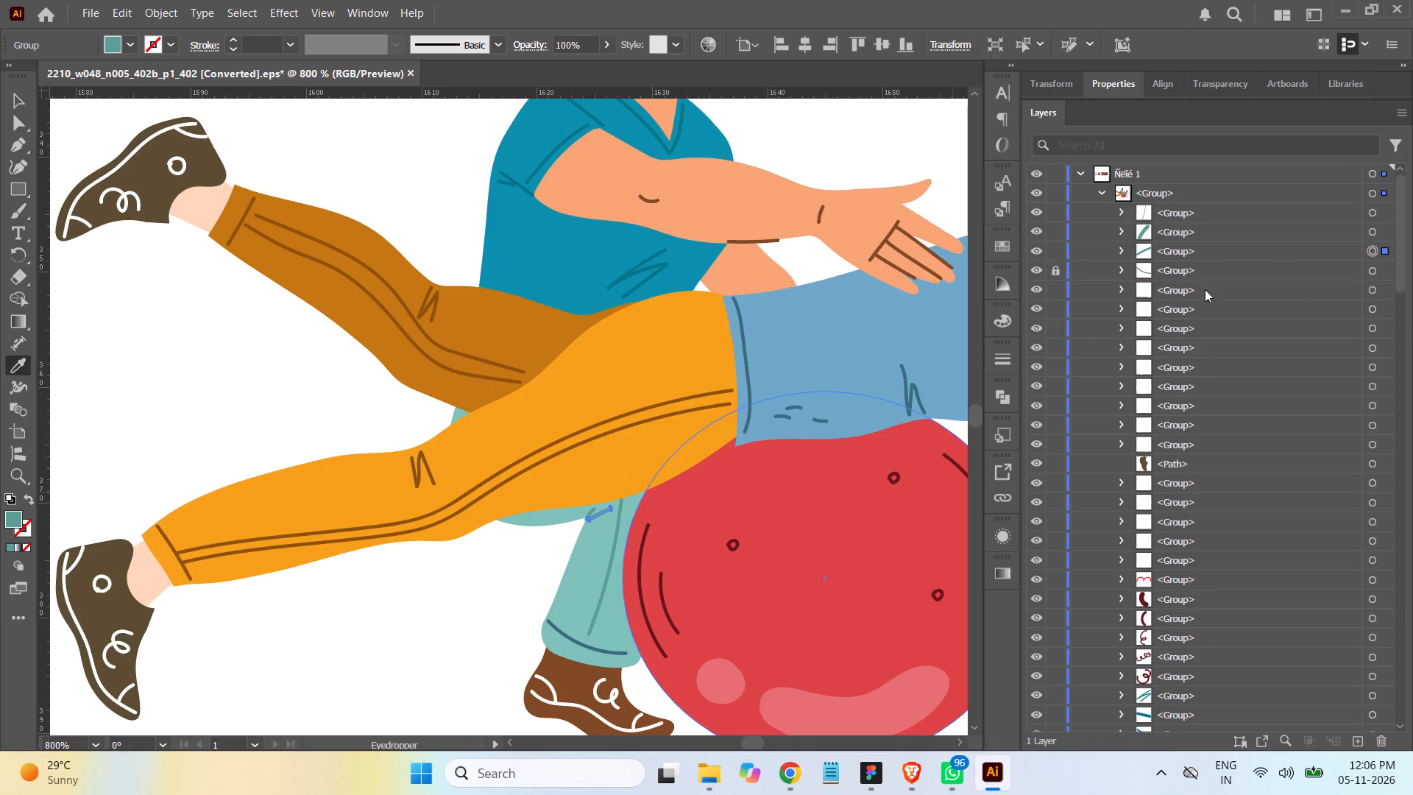
pyautogui.click(1055, 272)
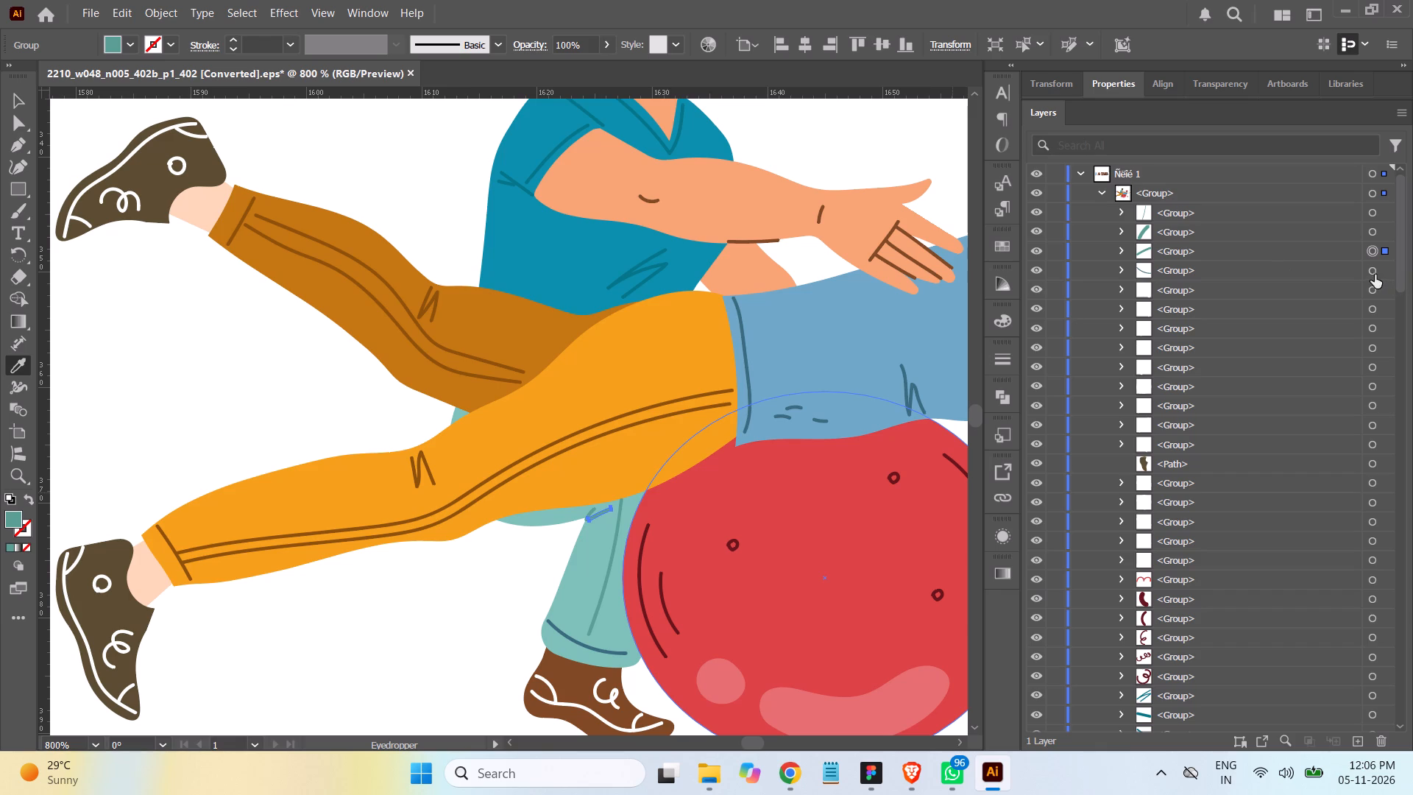
pyautogui.click(1372, 272)
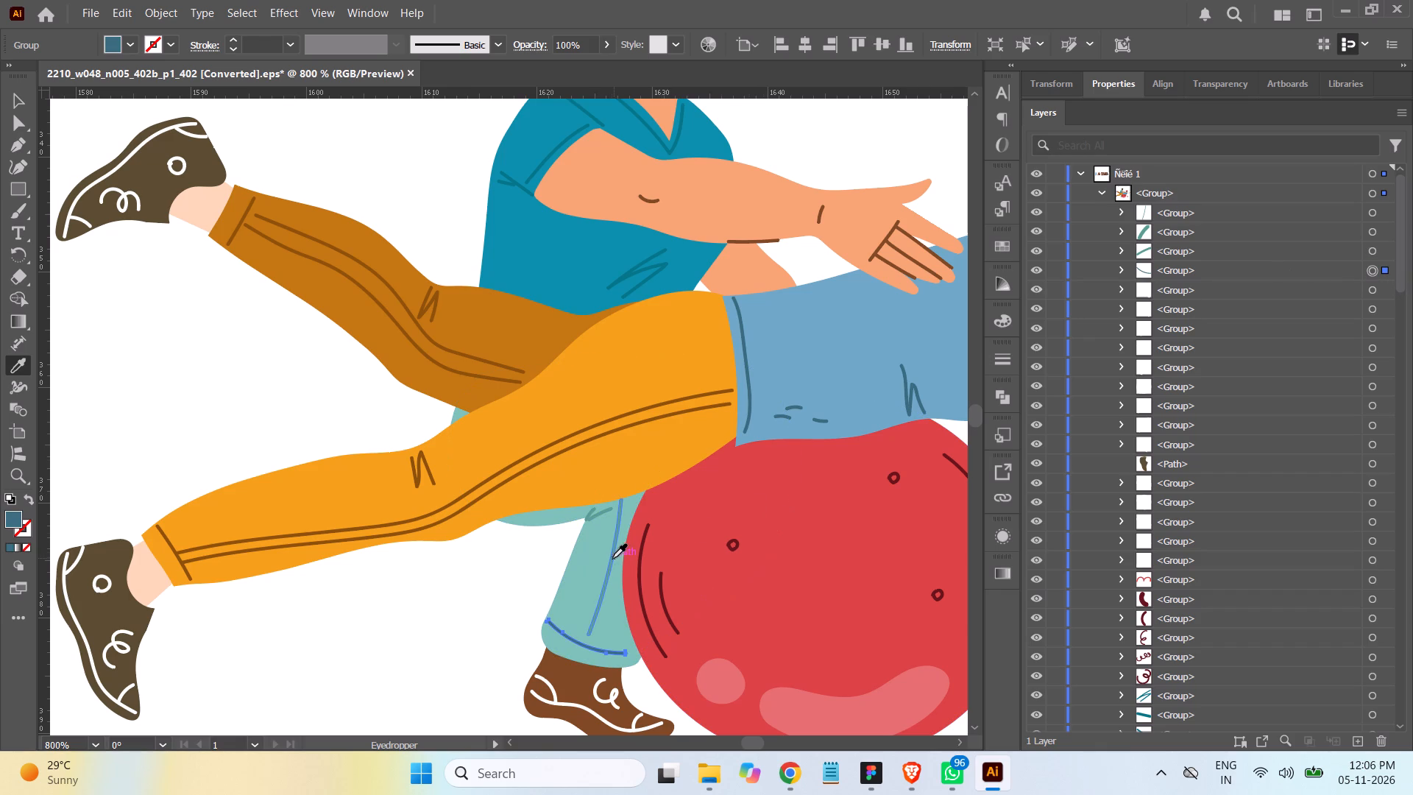
pyautogui.click(612, 557)
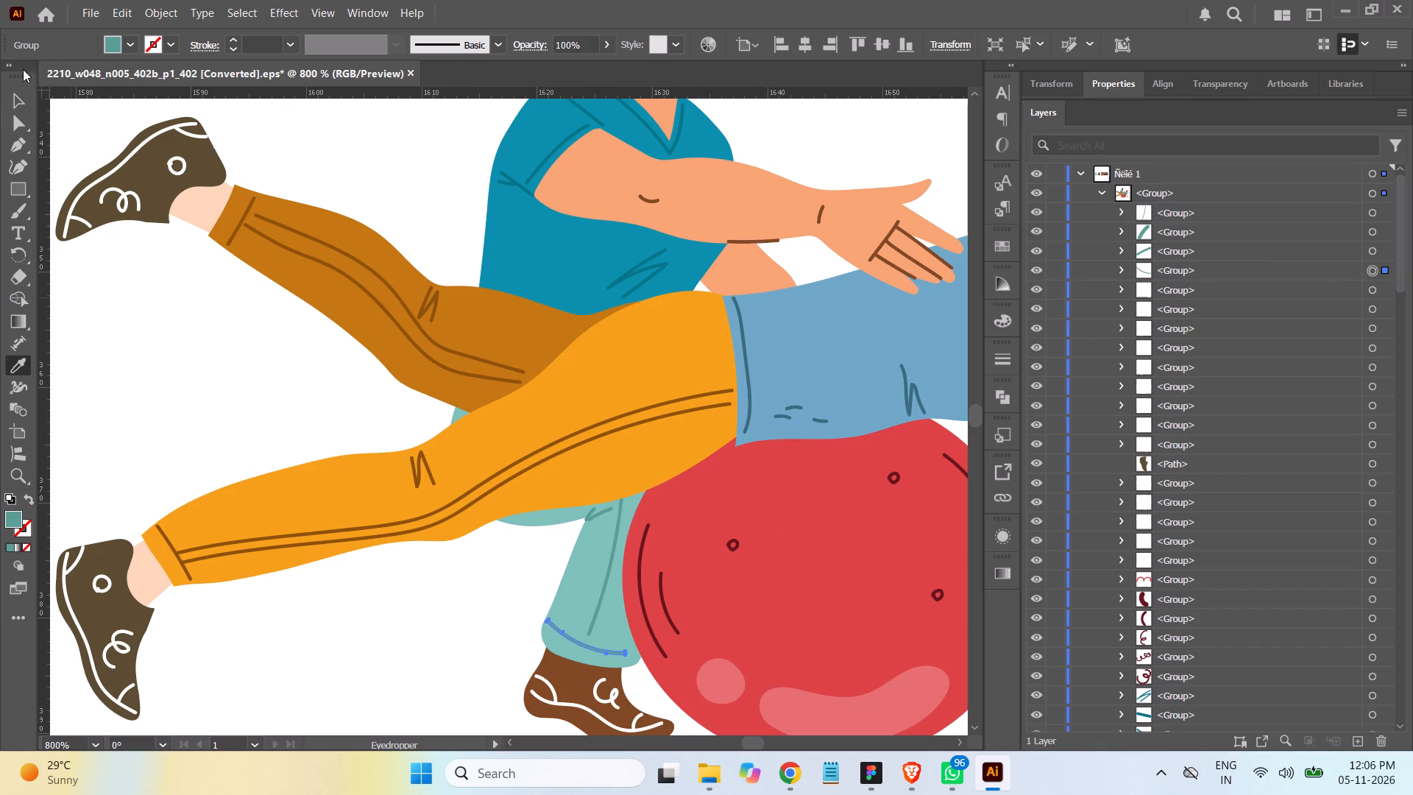
pyautogui.click(21, 100)
pyautogui.click(169, 358)
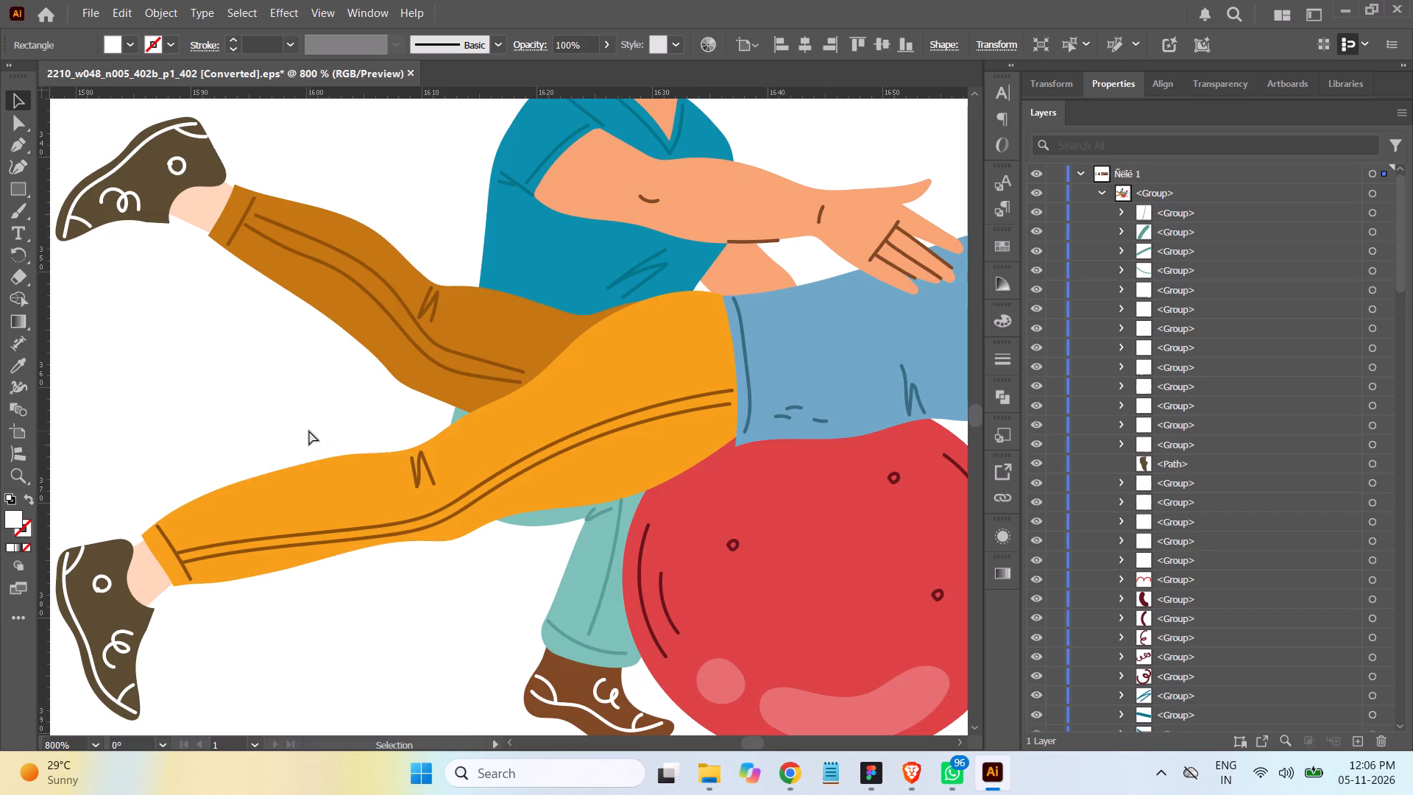
# Export the whole two-men-and-red-ball illustration group as a PNG 8 asset at 4x into the physical-therapy-rehab-procedures-isolated-set folder.
pyautogui.hotkey('ctrl', '-')
pyautogui.hotkey('ctrl', '-')
pyautogui.hotkey('ctrl', '-')
pyautogui.hotkey('ctrl', '-')
pyautogui.hotkey('ctrl', '-')
pyautogui.hotkey('ctrl', '-')
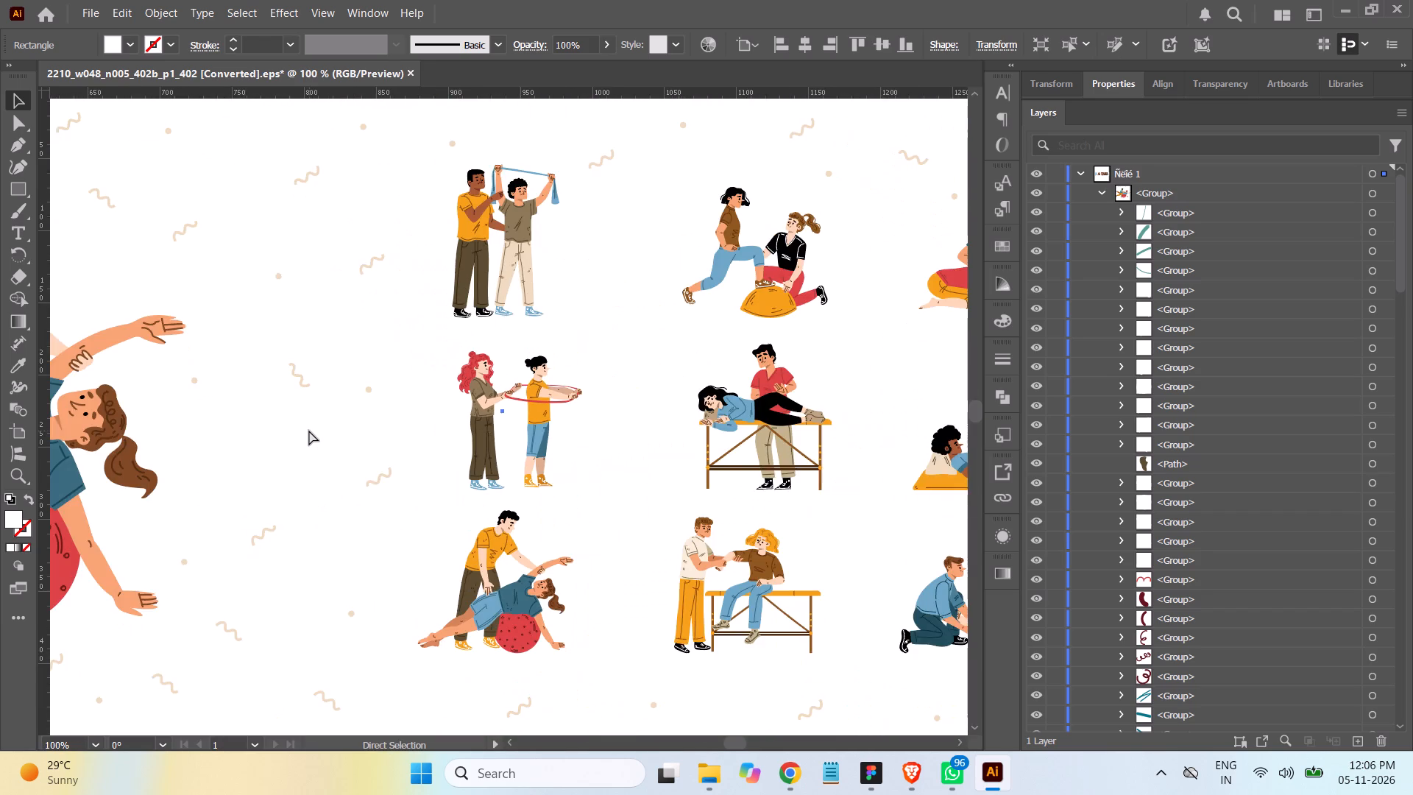
pyautogui.hotkey('ctrl', '-')
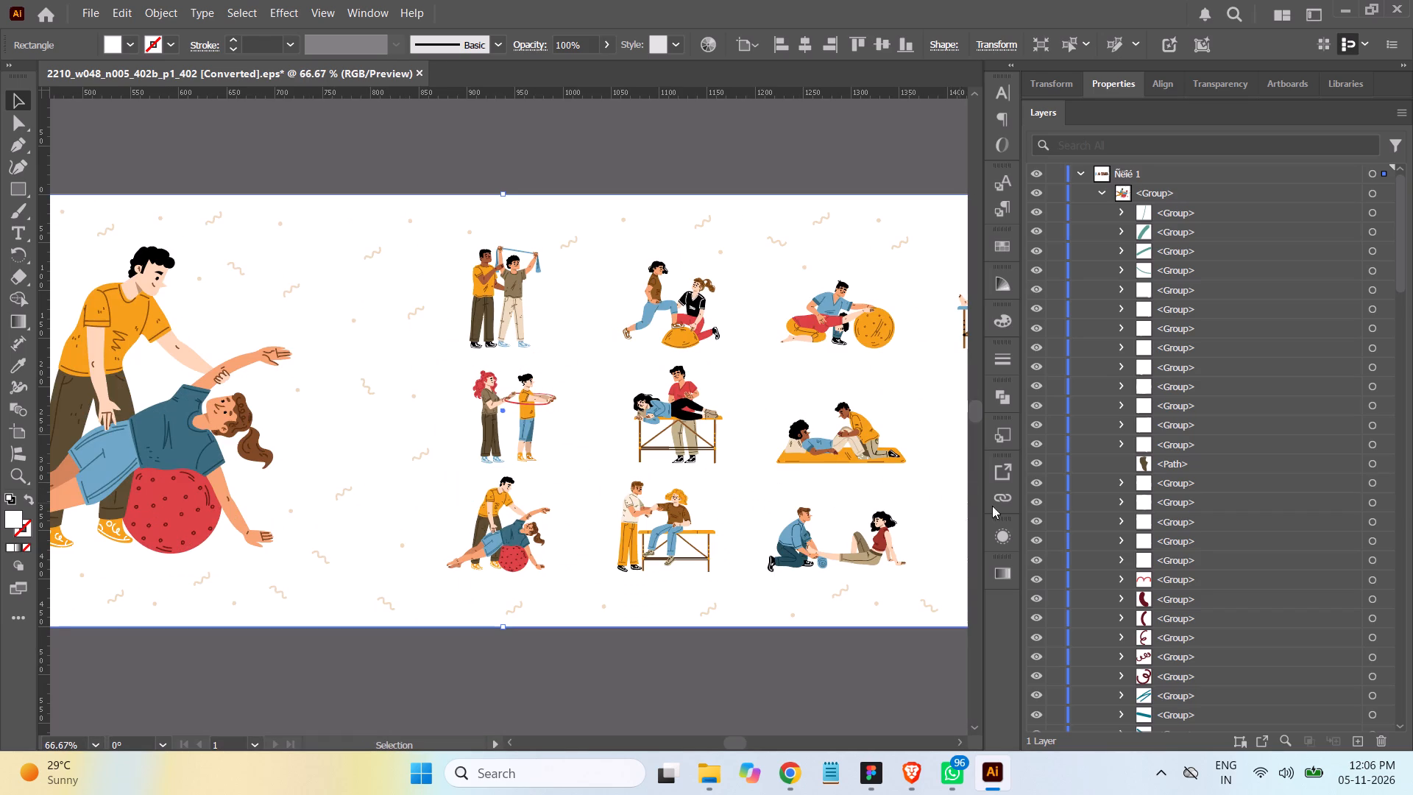
pyautogui.press('space')
pyautogui.press('space')
pyautogui.press('space')
pyautogui.press('space')
pyautogui.press('space')
pyautogui.press('space')
pyautogui.press('space')
pyautogui.press('space')
pyautogui.press('space')
pyautogui.press('space')
pyautogui.press('space')
pyautogui.press('space')
pyautogui.press('space')
pyautogui.press('space')
pyautogui.press('space')
pyautogui.press('space')
pyautogui.press('space')
pyautogui.press('space')
pyautogui.press('space')
pyautogui.press('space')
pyautogui.moveTo(737, 667); pyautogui.dragTo(308, 623)
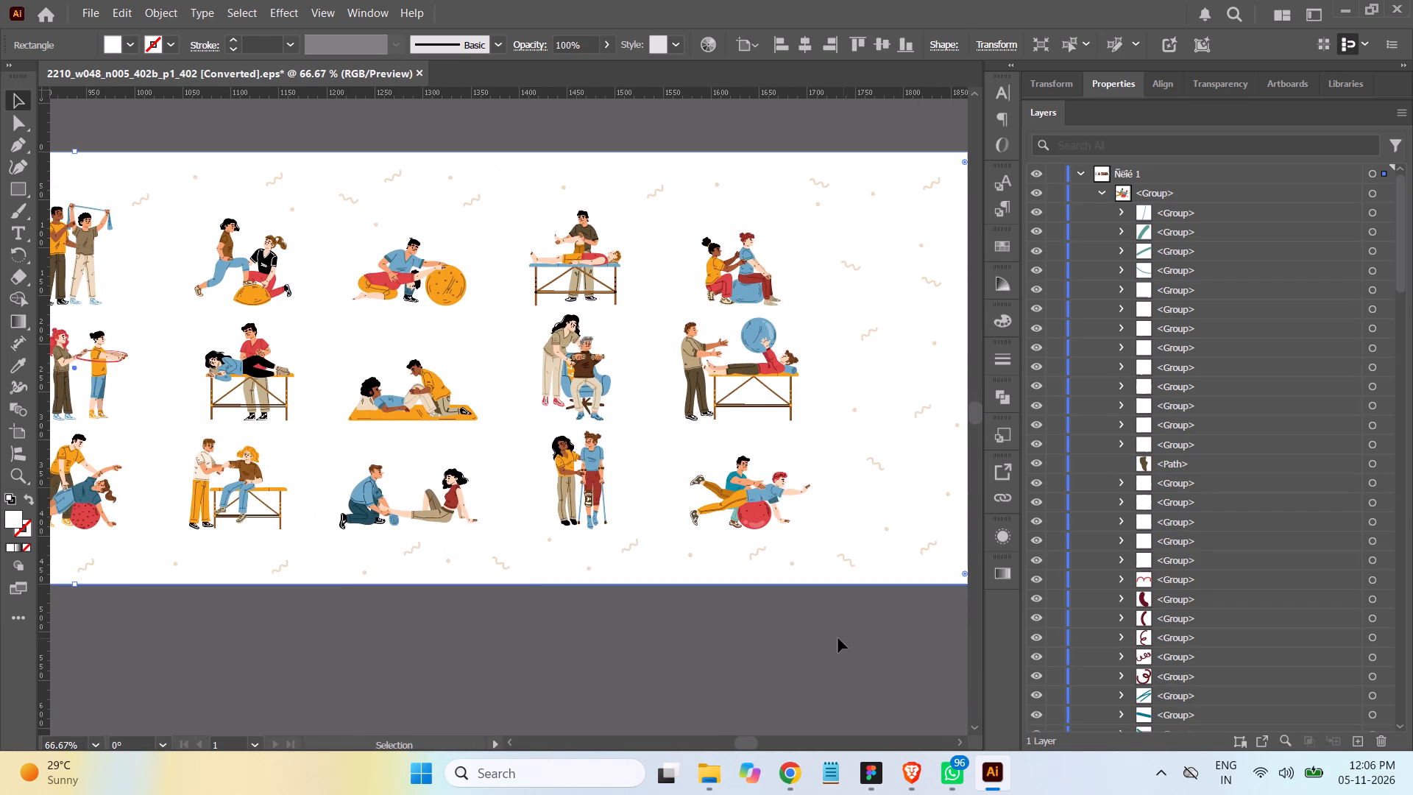
pyautogui.click(836, 638)
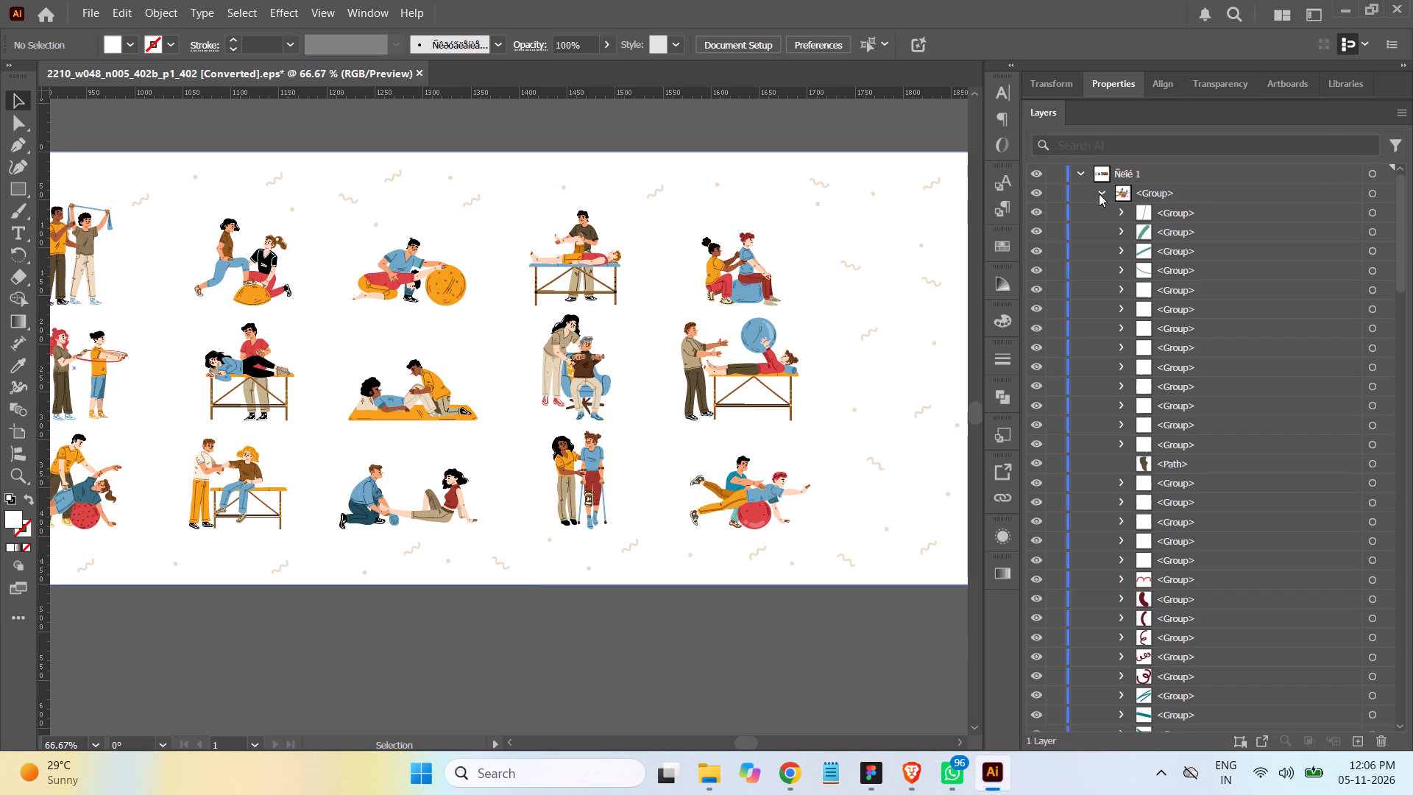
pyautogui.click(1099, 193)
pyautogui.click(1381, 193)
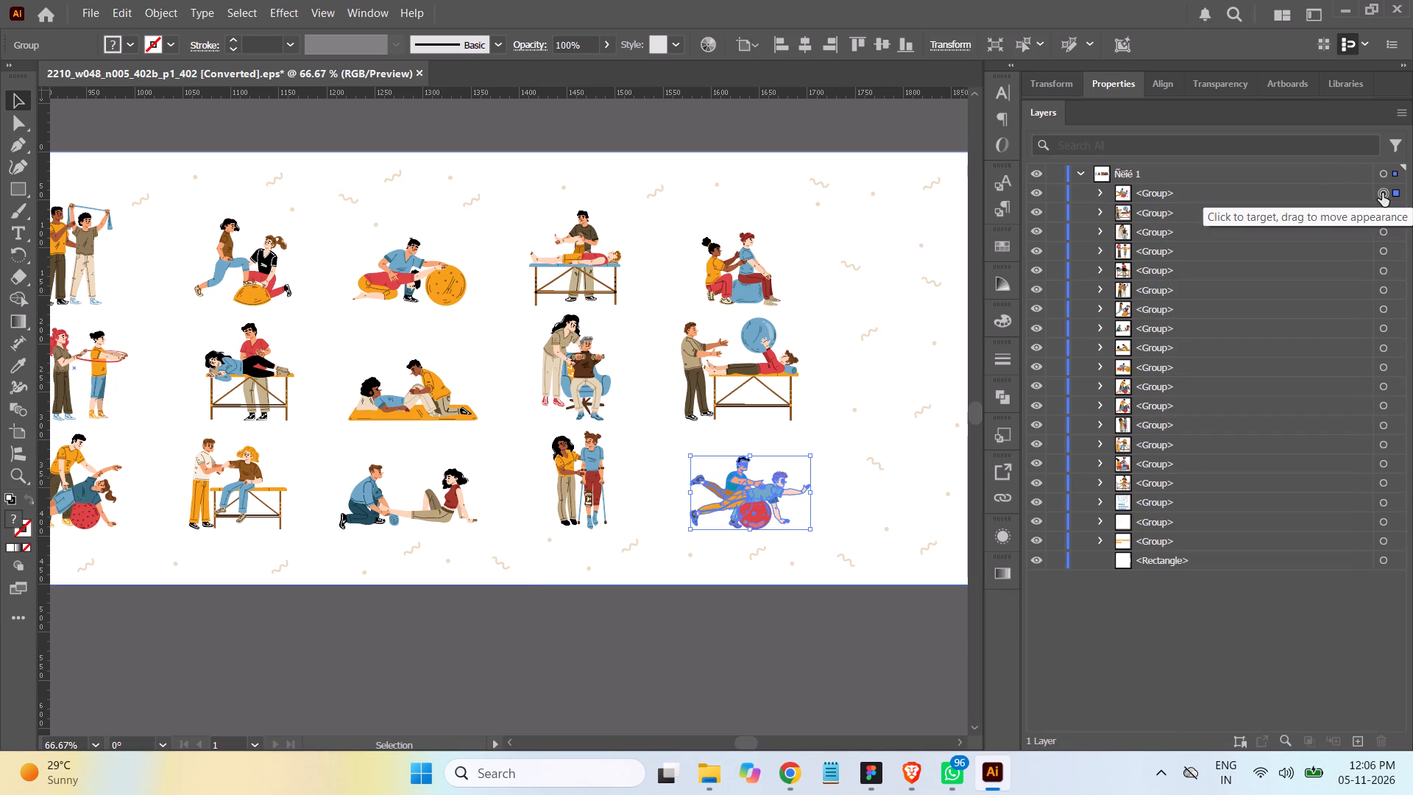
pyautogui.click(1001, 474)
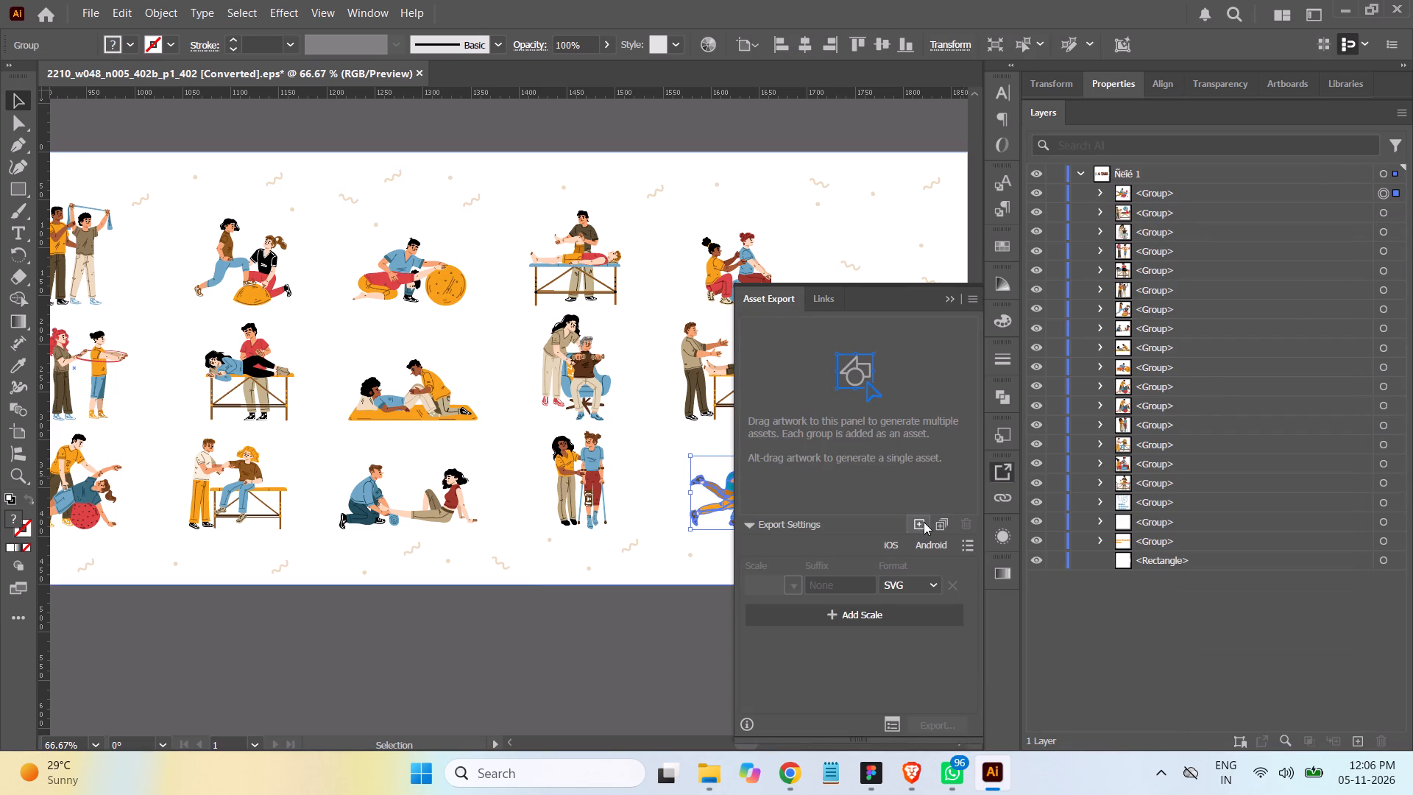
pyautogui.click(921, 521)
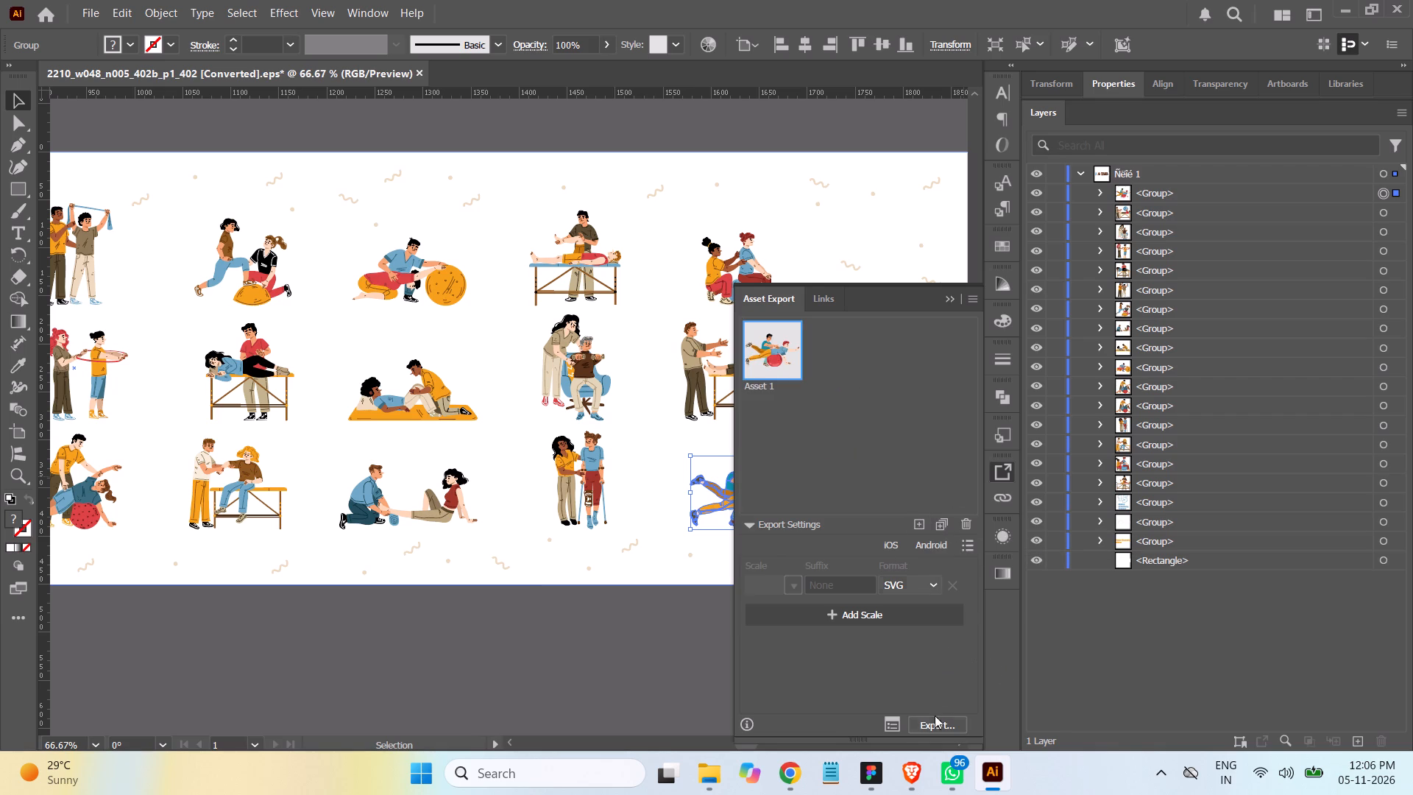
pyautogui.click(933, 588)
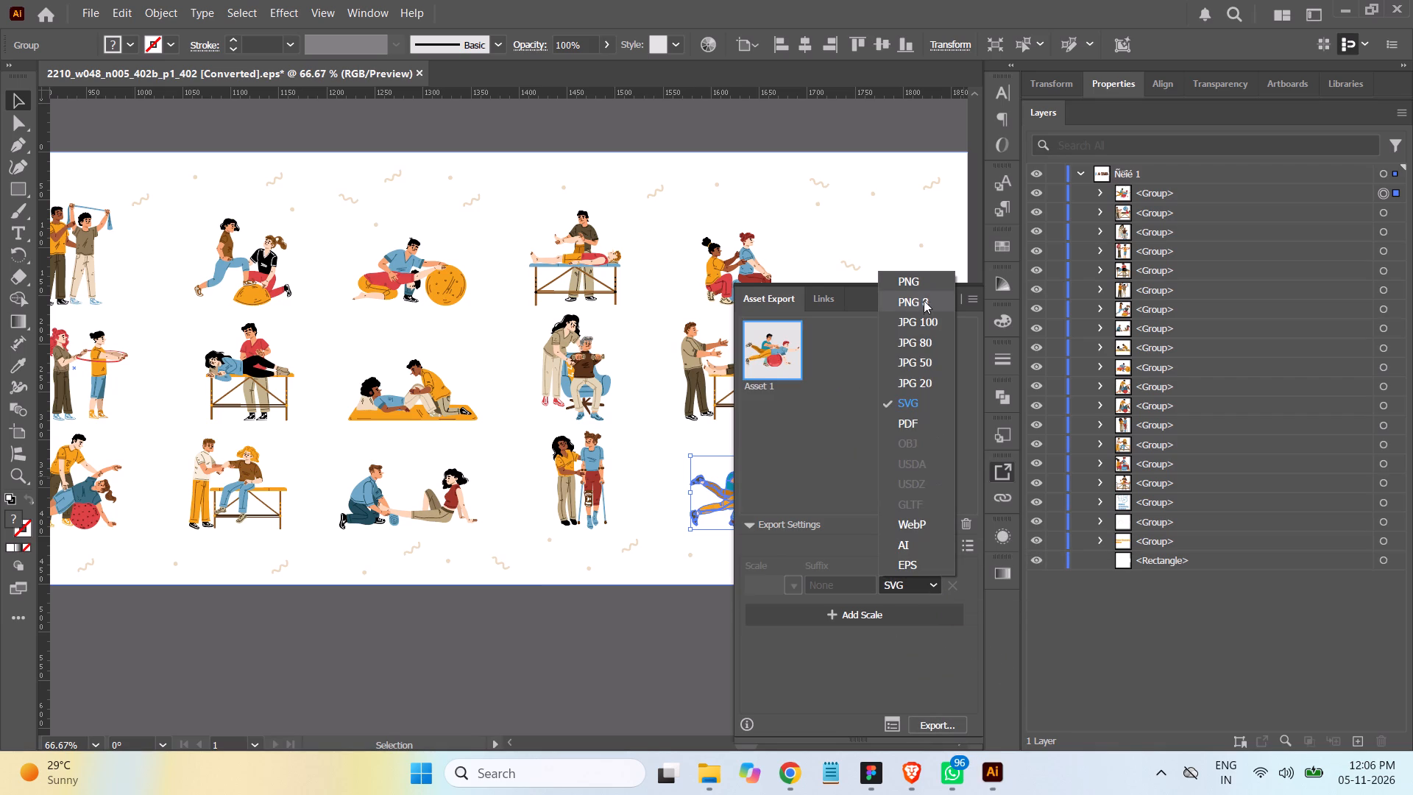
pyautogui.click(924, 305)
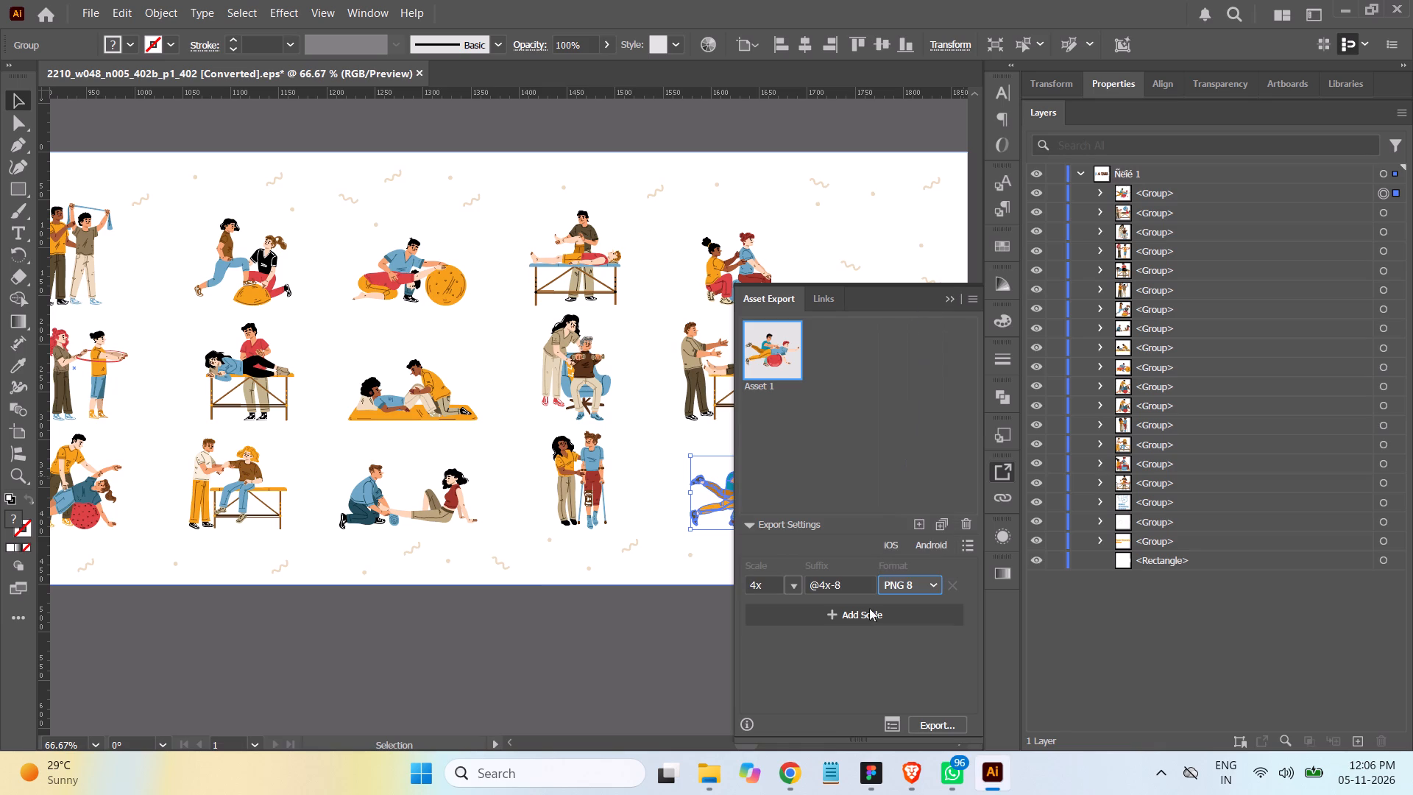
pyautogui.click(935, 724)
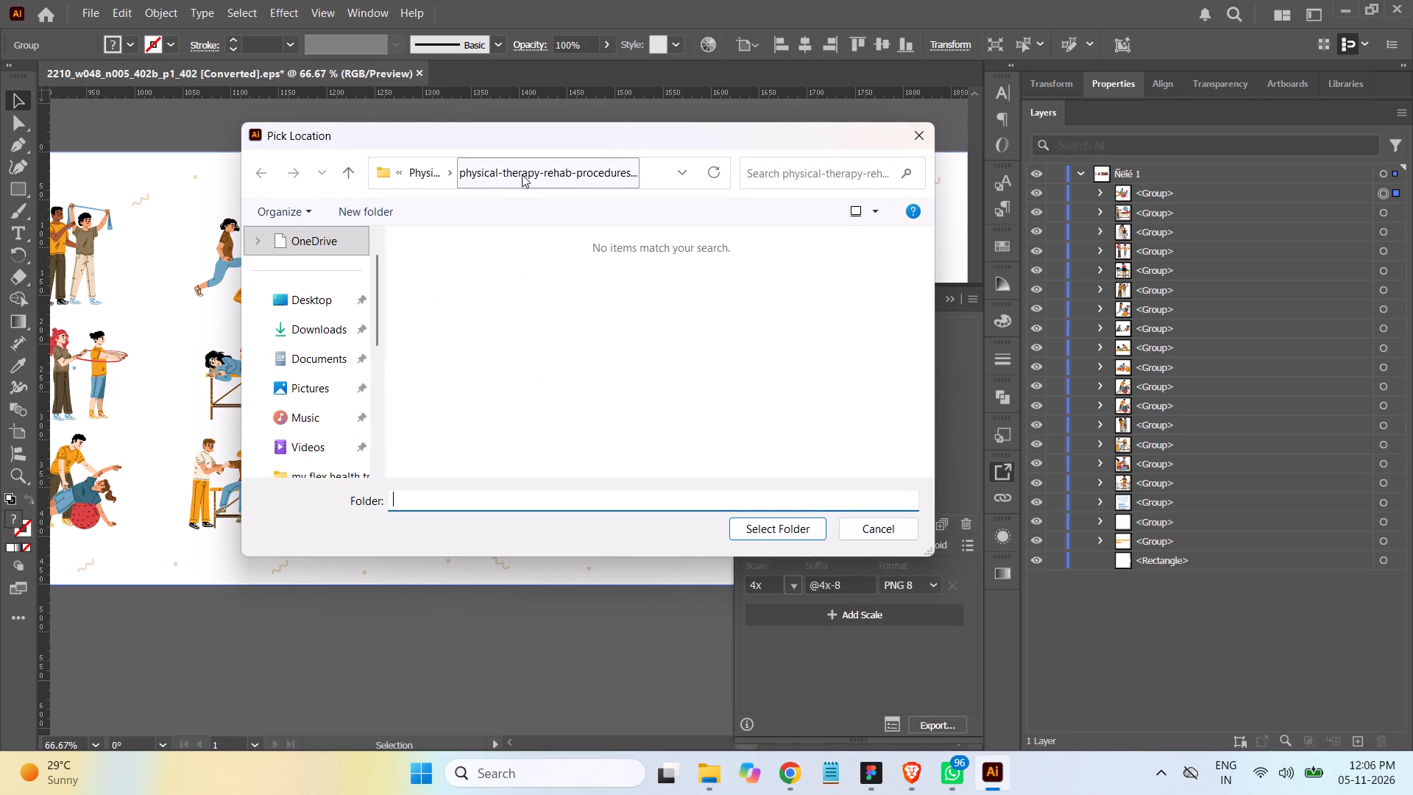
pyautogui.click(779, 528)
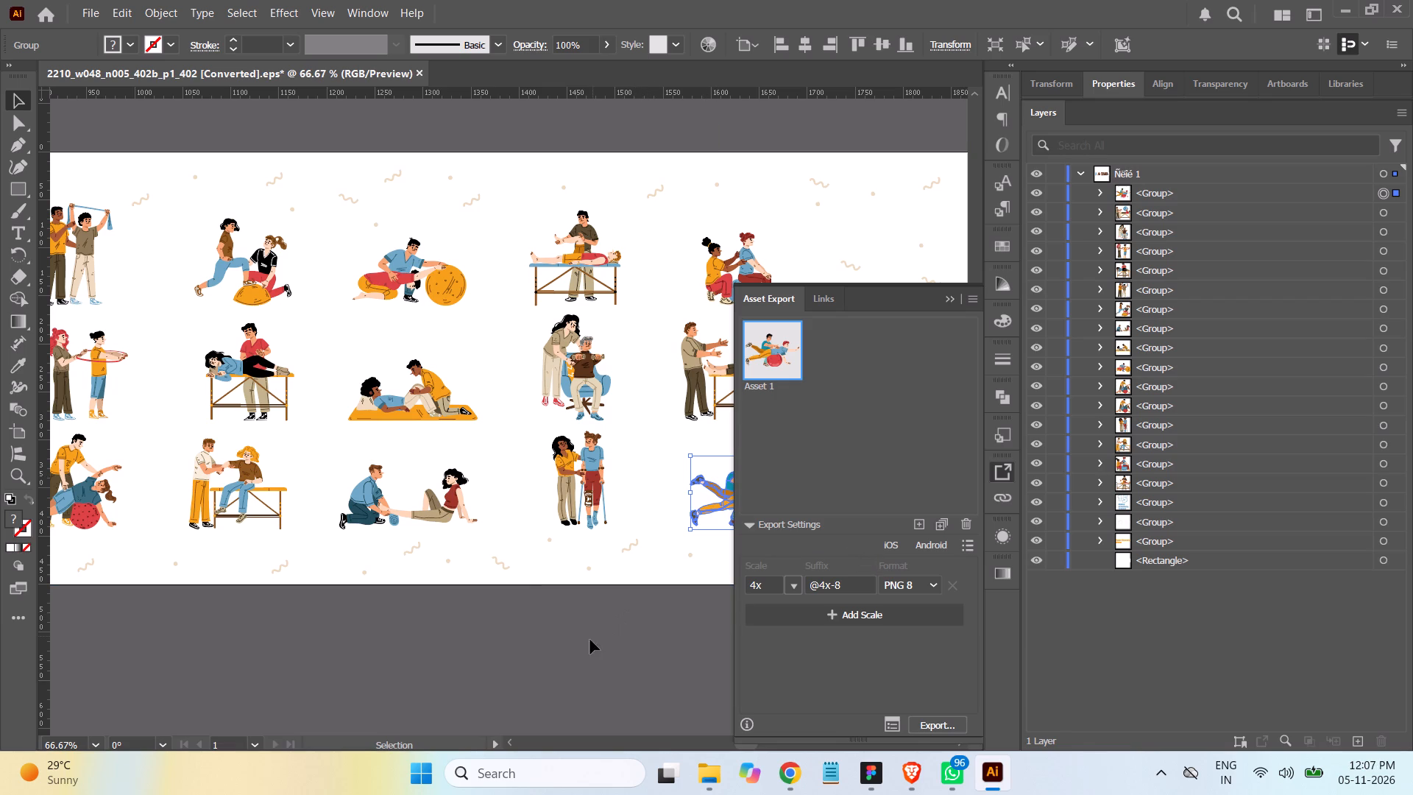
pyautogui.click(715, 770)
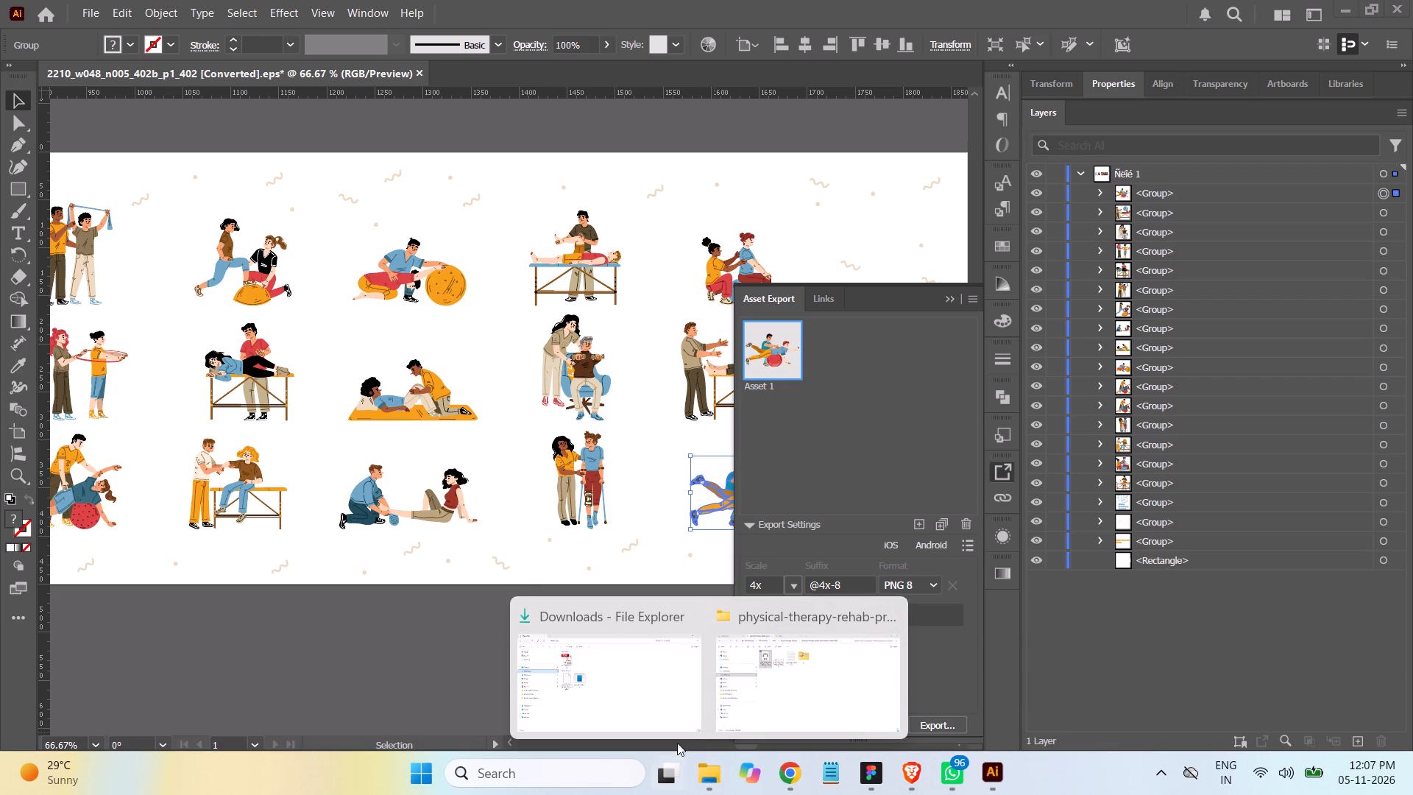
pyautogui.click(771, 697)
pyautogui.click(812, 467)
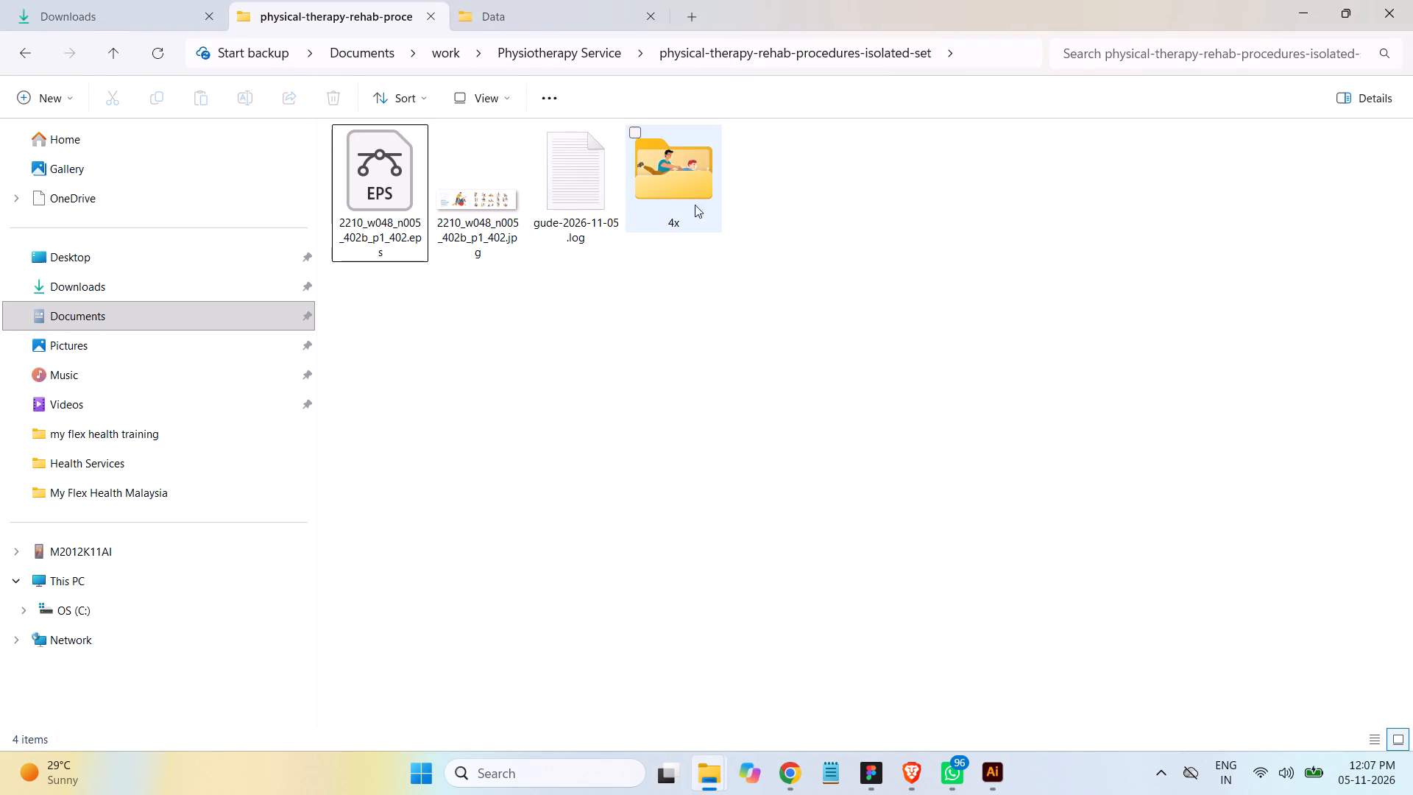
pyautogui.doubleClick(693, 185)
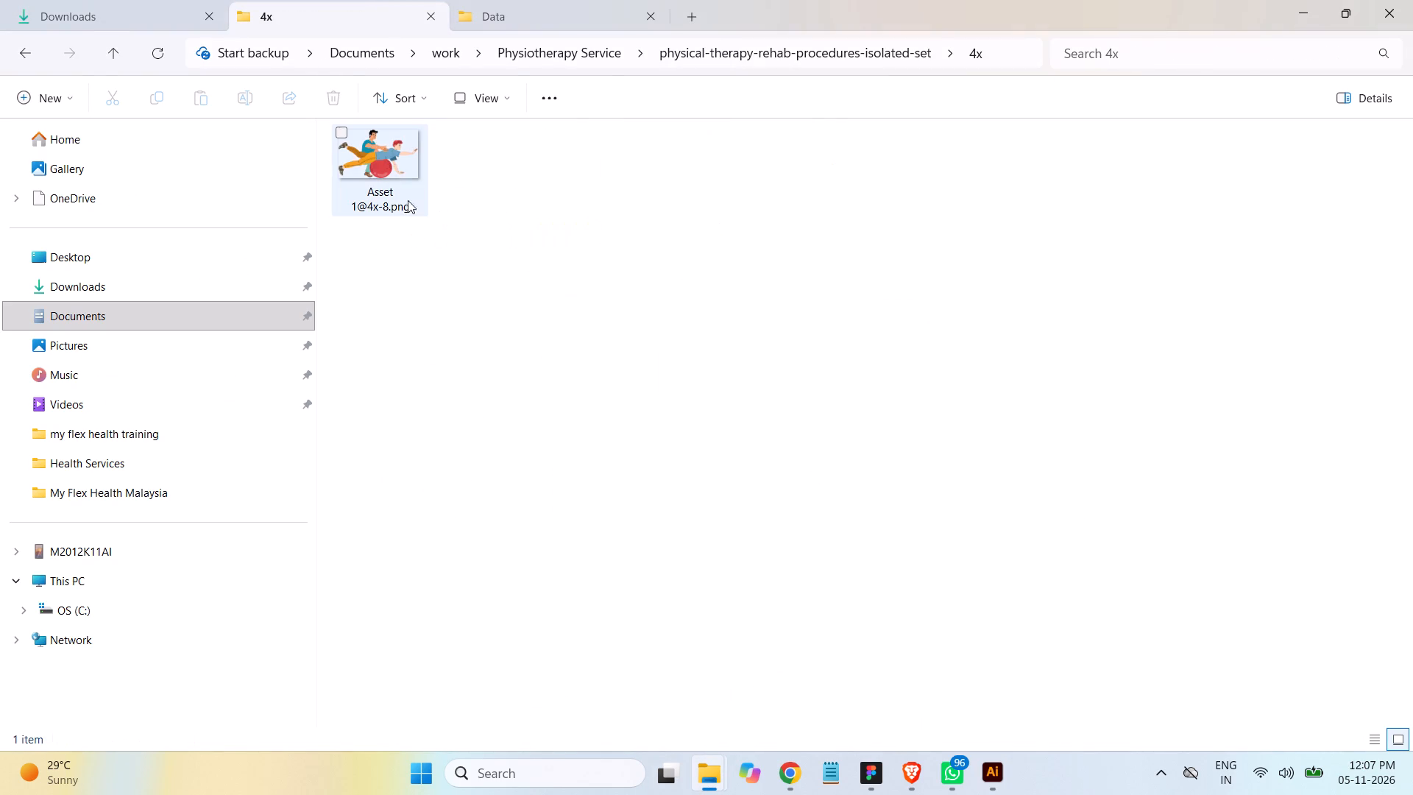
pyautogui.click(868, 777)
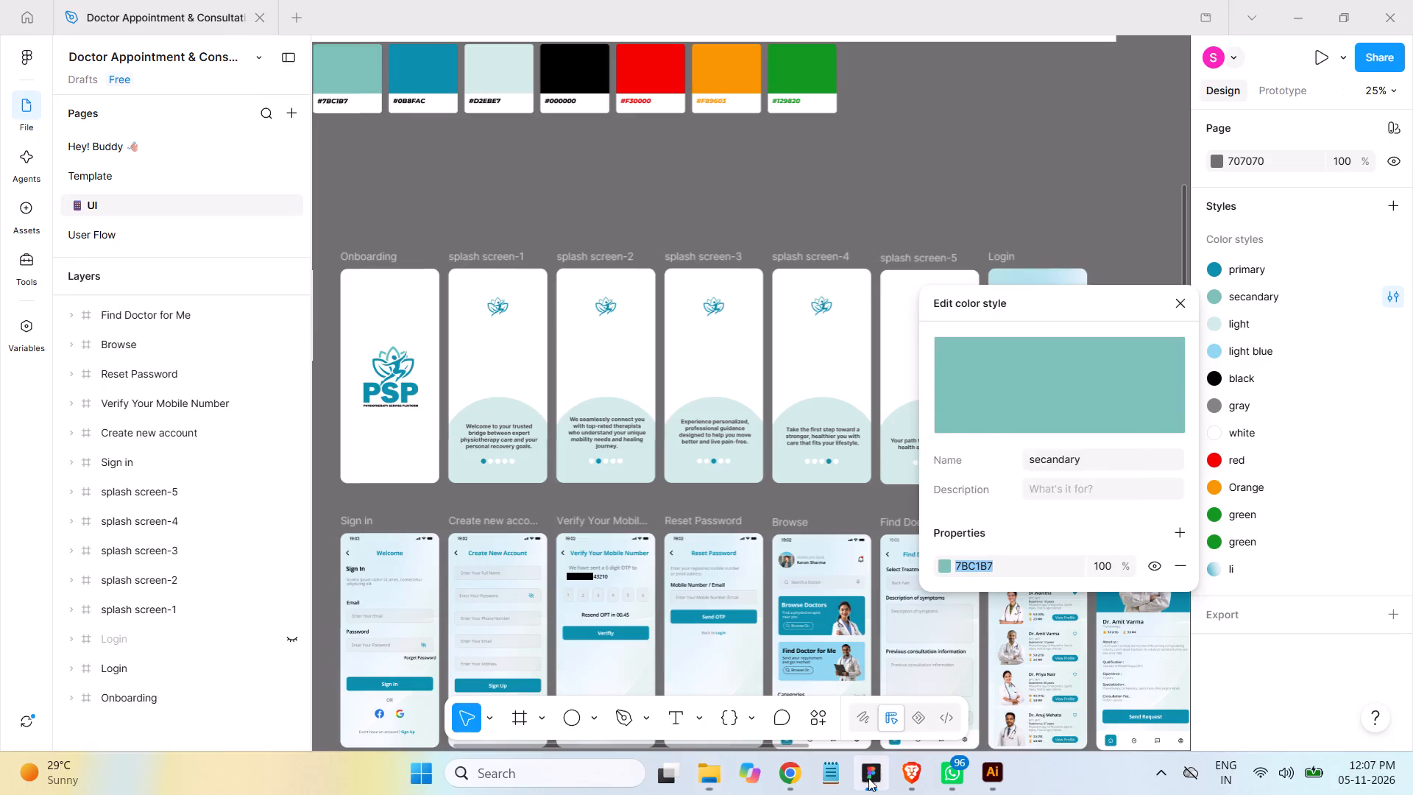
pyautogui.click(1186, 306)
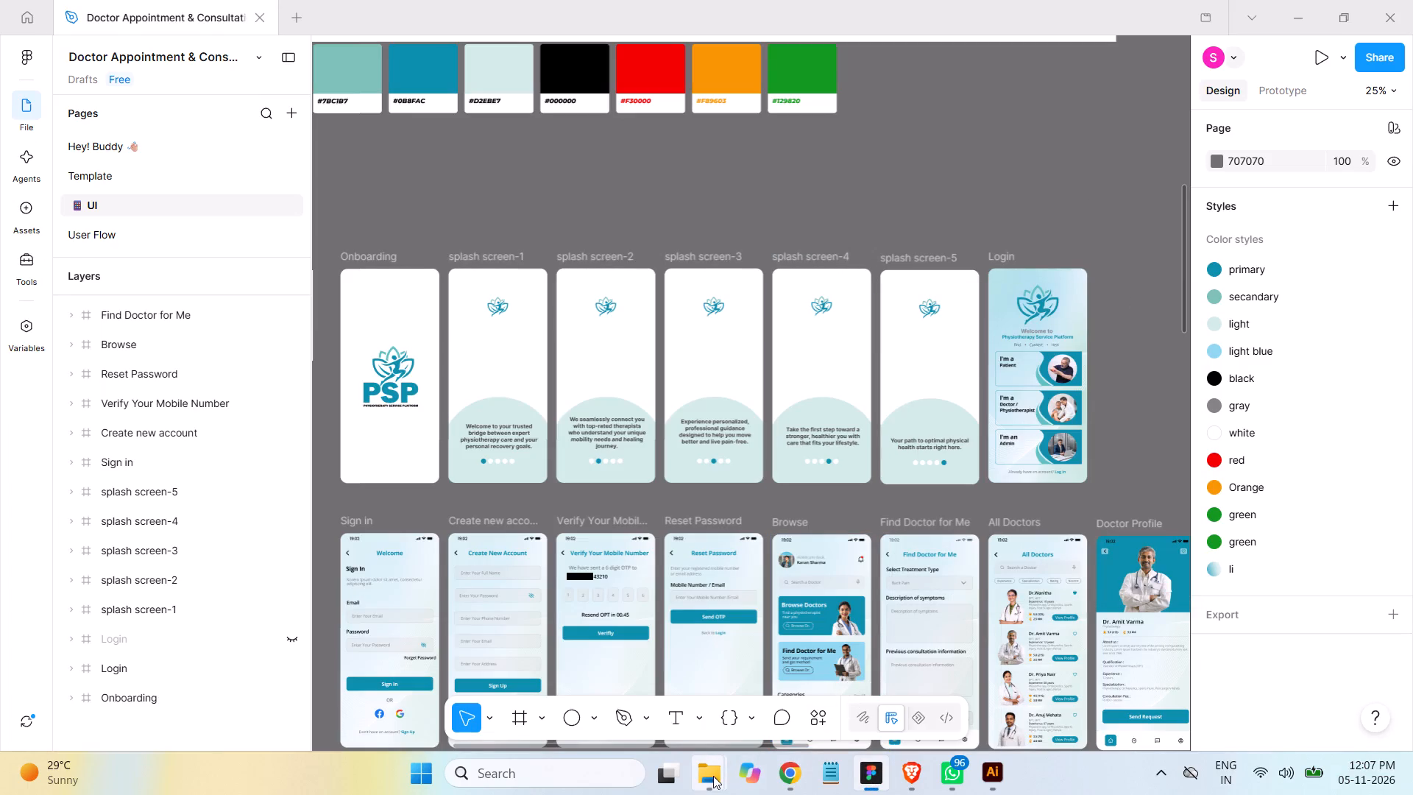
pyautogui.click(484, 259)
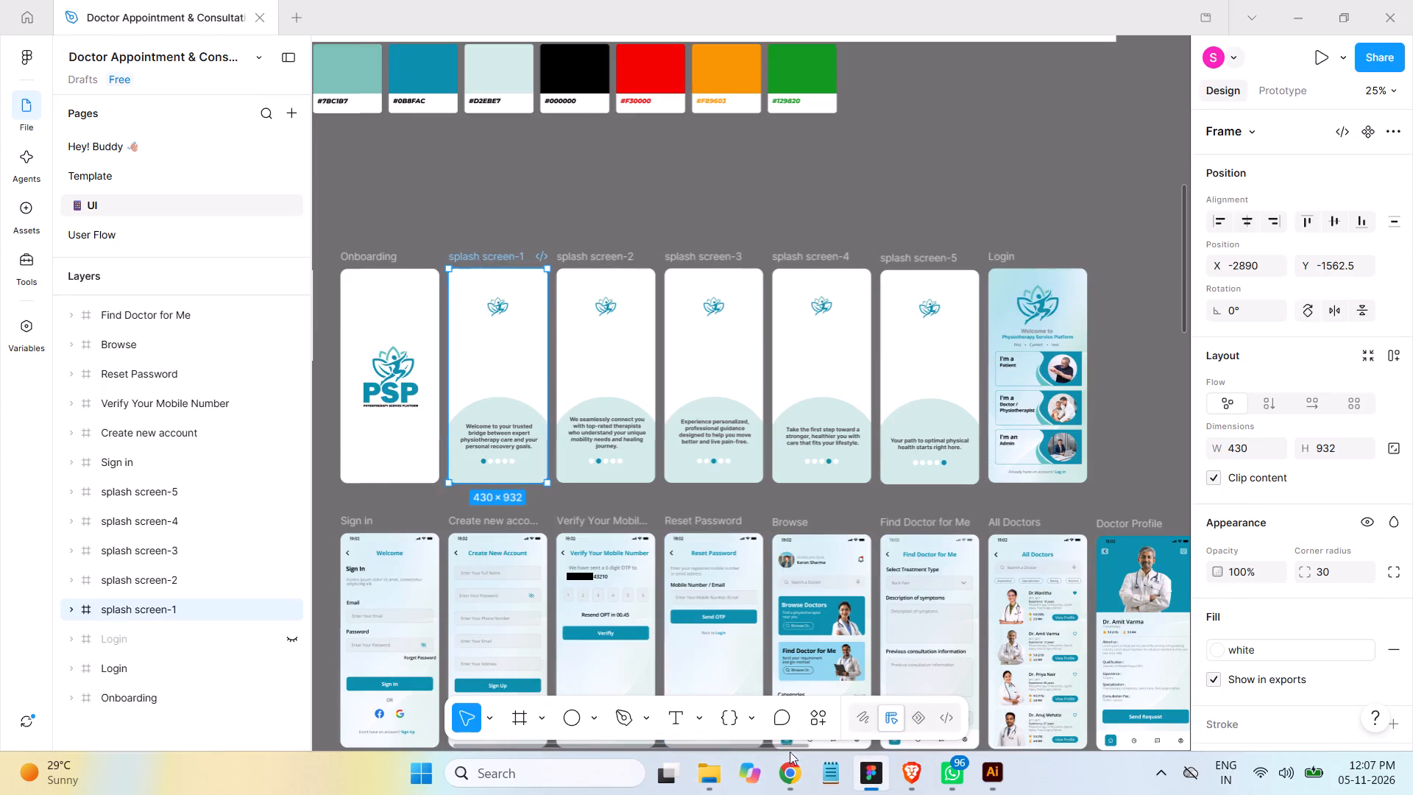
pyautogui.click(712, 772)
pyautogui.click(822, 685)
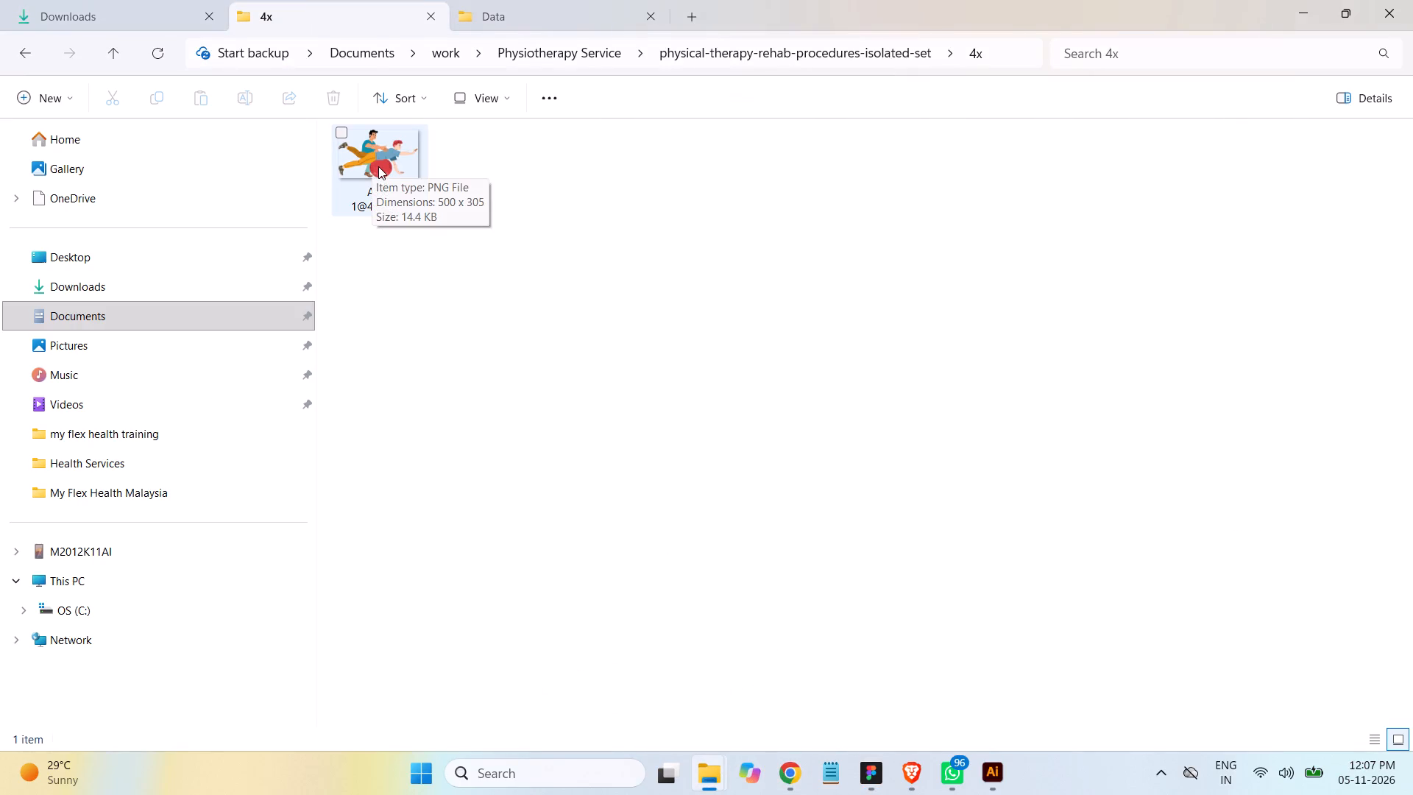
pyautogui.moveTo(378, 166); pyautogui.dragTo(821, 455)
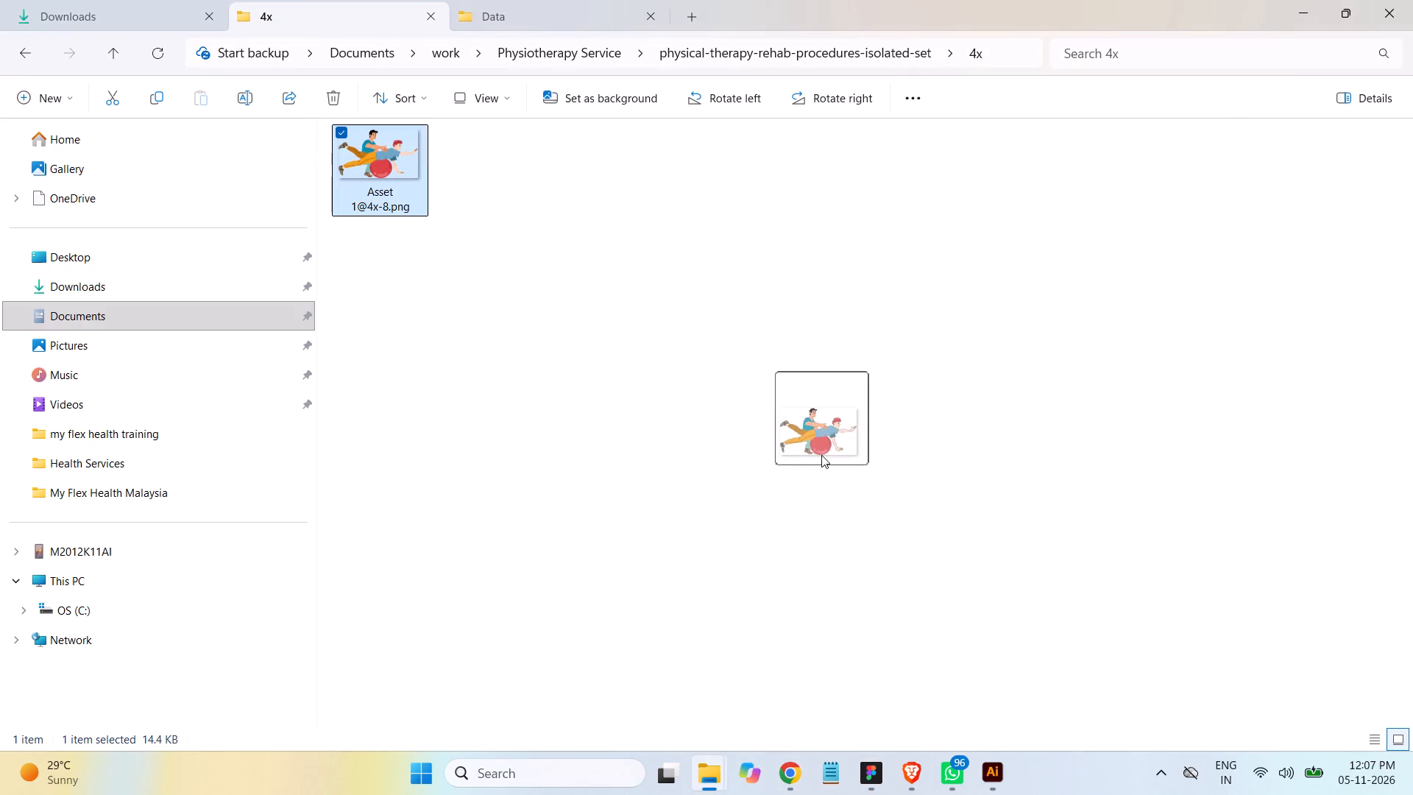
pyautogui.moveTo(821, 455); pyautogui.dragTo(879, 789)
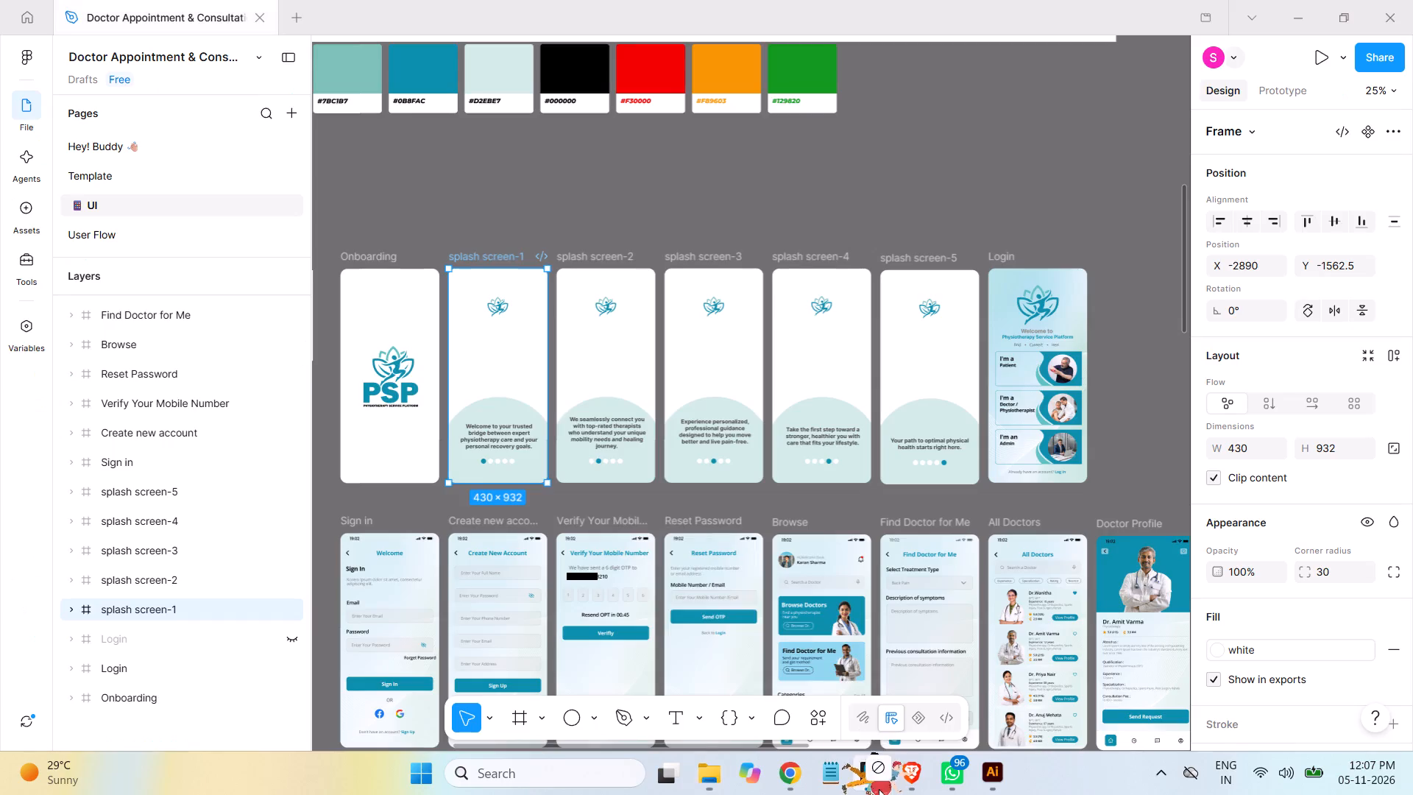
pyautogui.moveTo(879, 789); pyautogui.dragTo(506, 375)
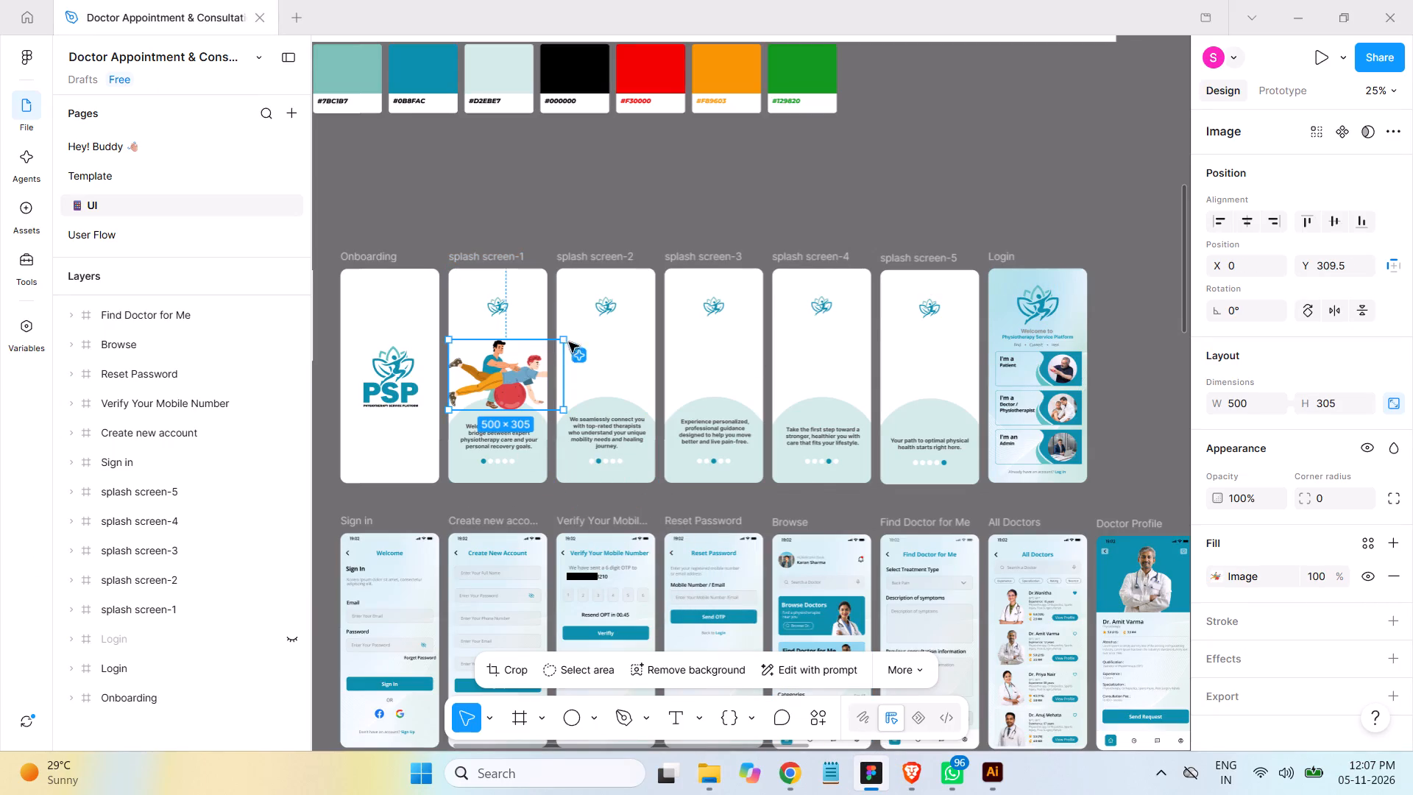
# Scale the two-men-and-red-ball image to about 394 × 240 and place it between splash screen-1's logo and welcome text.
pyautogui.keyDown('shift'); pyautogui.moveTo(567, 337); pyautogui.dragTo(541, 376); pyautogui.keyUp('shift')
pyautogui.moveTo(508, 391); pyautogui.dragTo(517, 361)
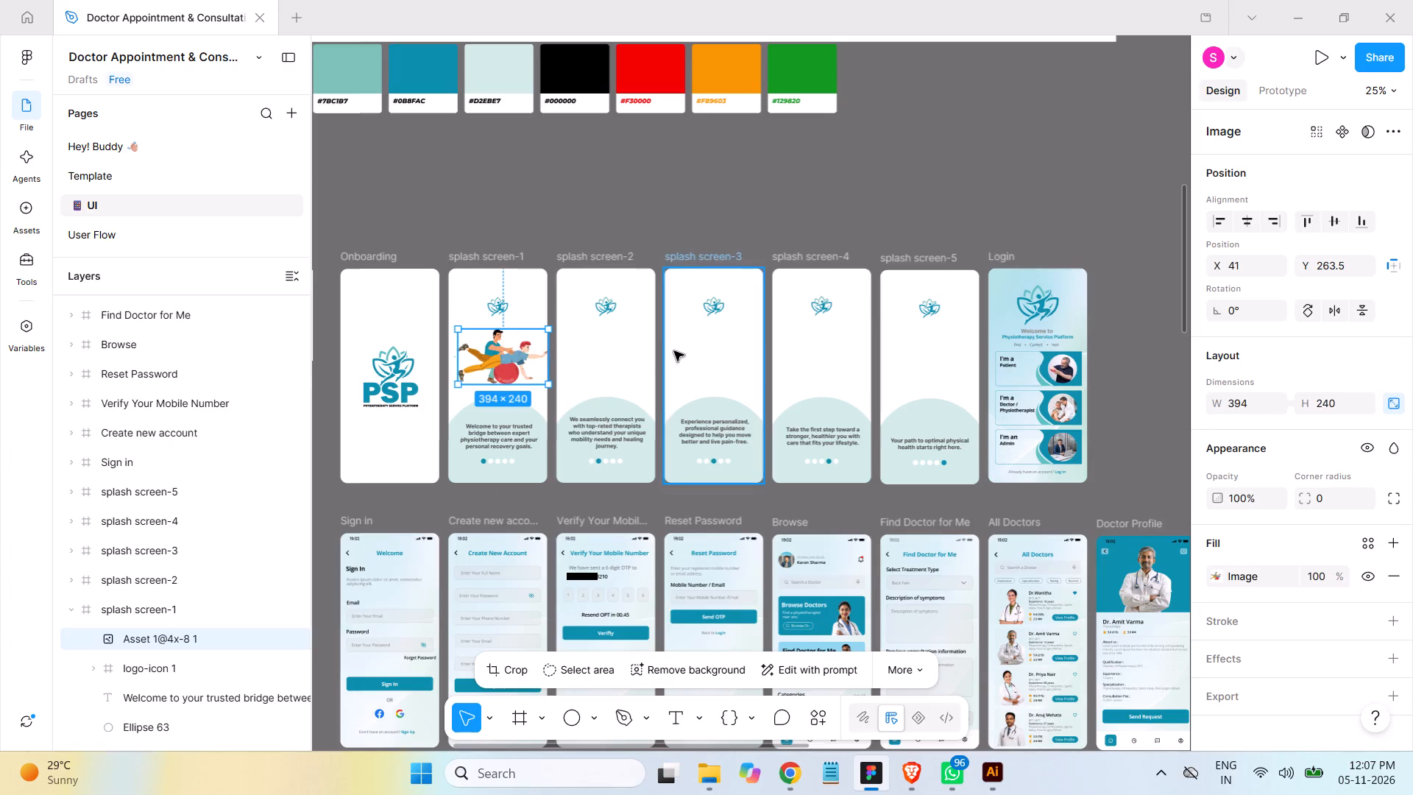
# Examine the placed illustration up close on splash screen-1.
pyautogui.hotkey('ctrl', '=')
pyautogui.hotkey('ctrl', '=')
pyautogui.press('space')
pyautogui.press('space')
pyautogui.press('space')
pyautogui.press('space')
pyautogui.press('space')
pyautogui.press('space')
pyautogui.press('space')
pyautogui.press('space')
pyautogui.press('space')
pyautogui.press('space')
pyautogui.press('space')
pyautogui.press('space')
pyautogui.press('space')
pyautogui.press('space')
pyautogui.press('space')
pyautogui.press('space')
pyautogui.press('space')
pyautogui.press('space')
pyautogui.press('space')
pyautogui.press('space')
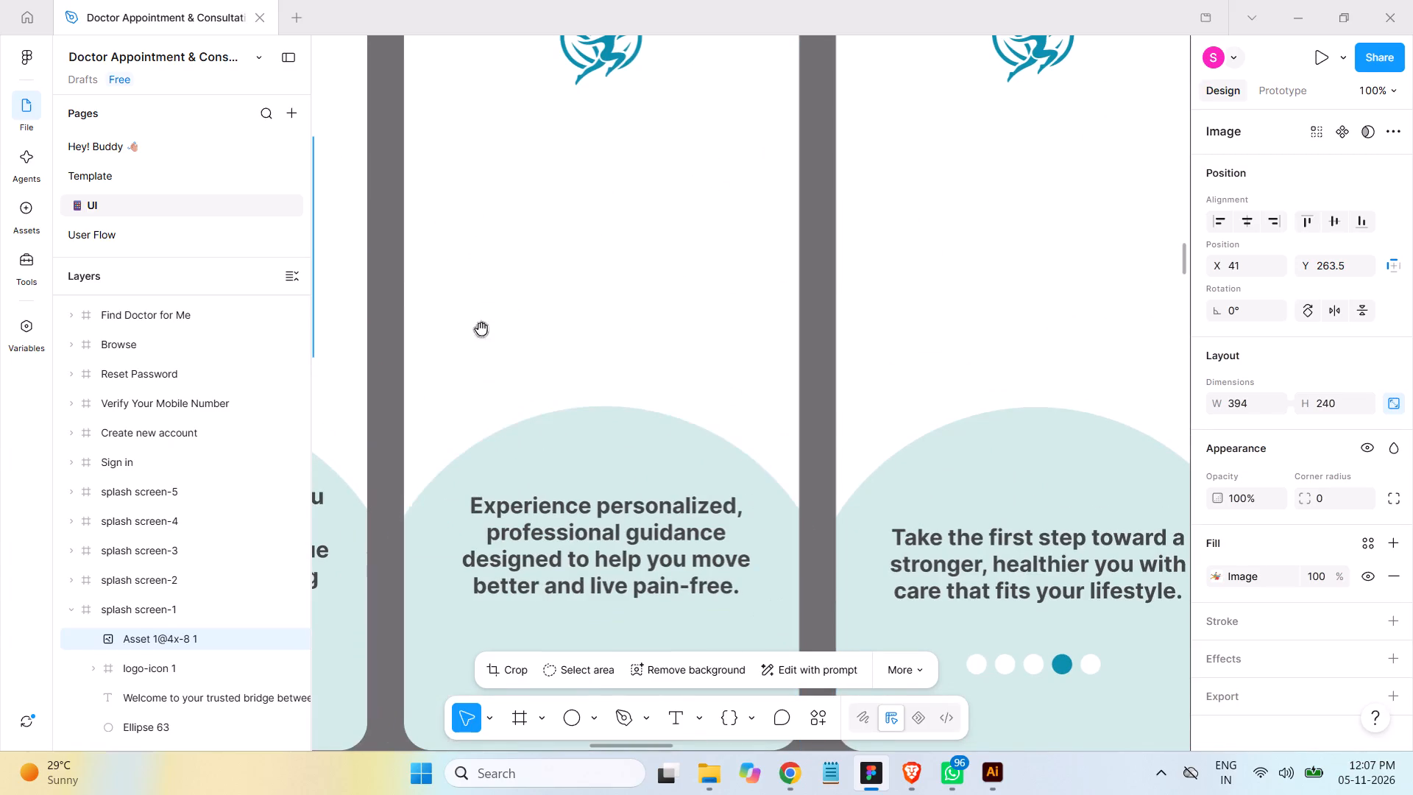
pyautogui.moveTo(396, 287); pyautogui.dragTo(1201, 451)
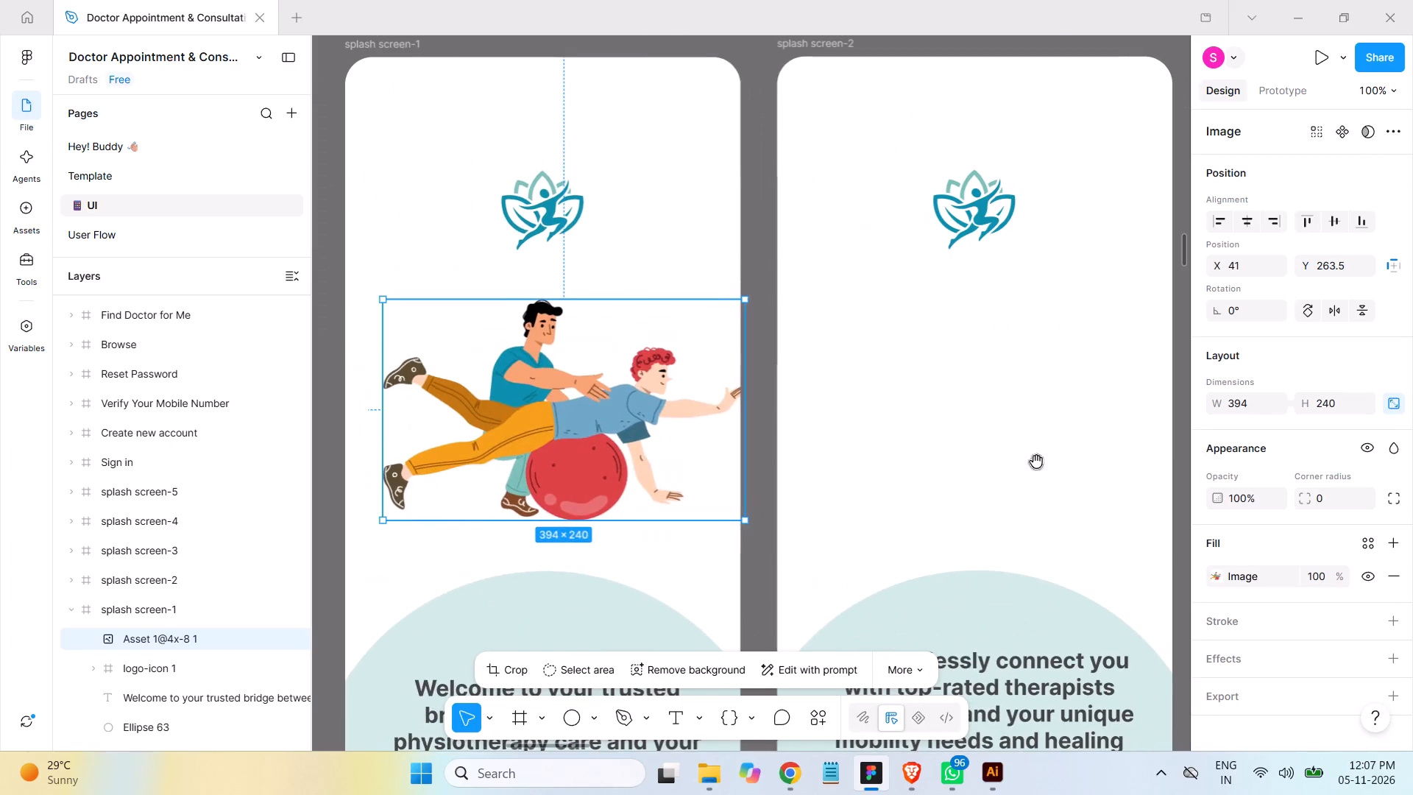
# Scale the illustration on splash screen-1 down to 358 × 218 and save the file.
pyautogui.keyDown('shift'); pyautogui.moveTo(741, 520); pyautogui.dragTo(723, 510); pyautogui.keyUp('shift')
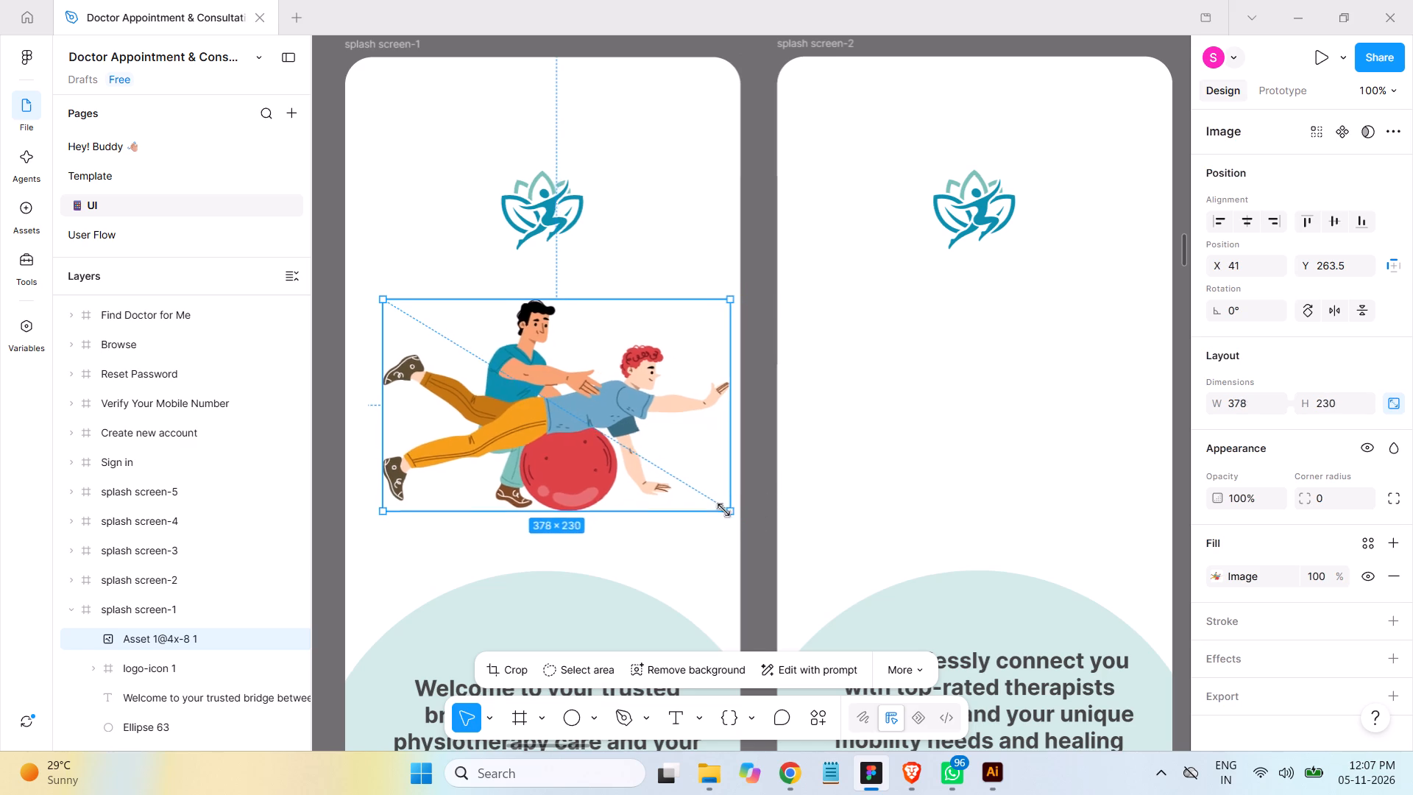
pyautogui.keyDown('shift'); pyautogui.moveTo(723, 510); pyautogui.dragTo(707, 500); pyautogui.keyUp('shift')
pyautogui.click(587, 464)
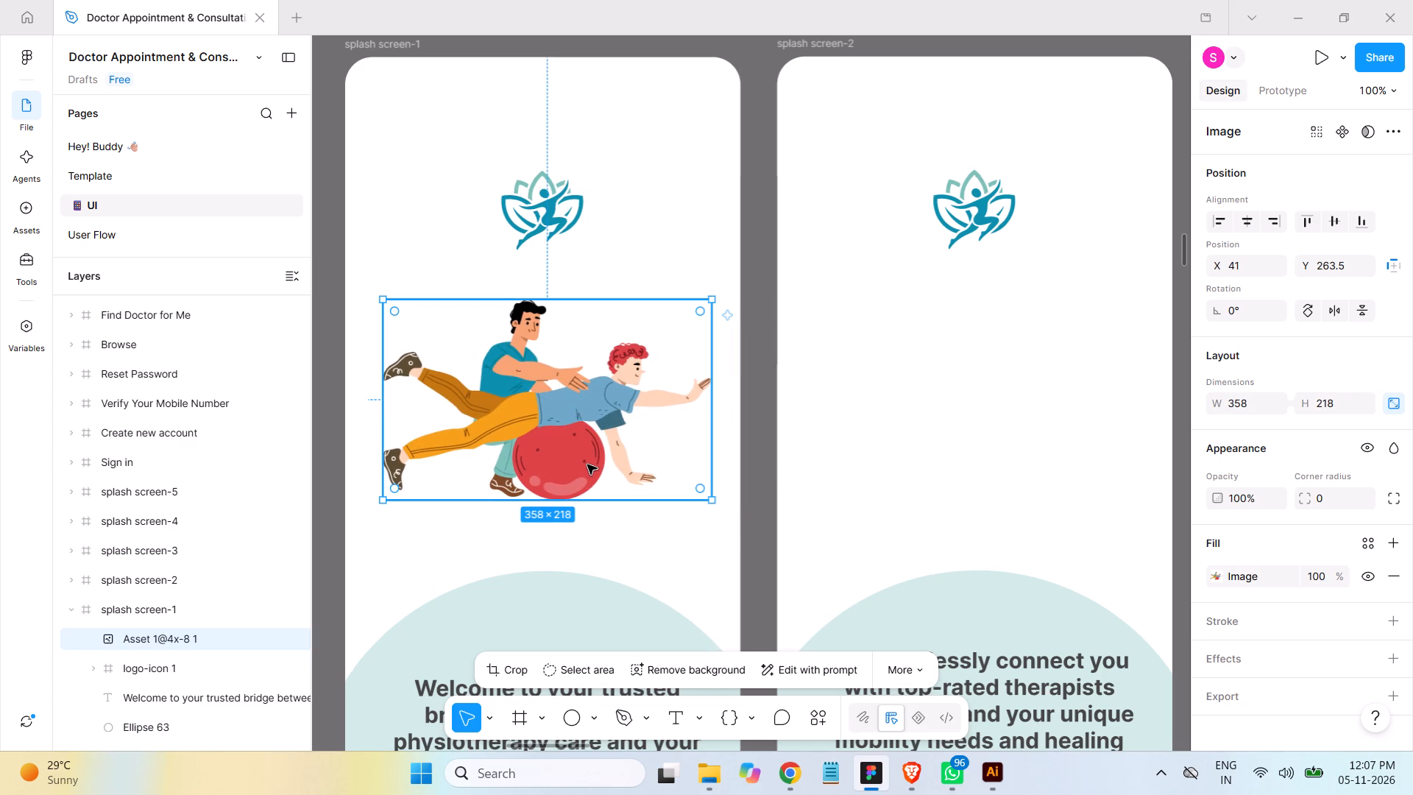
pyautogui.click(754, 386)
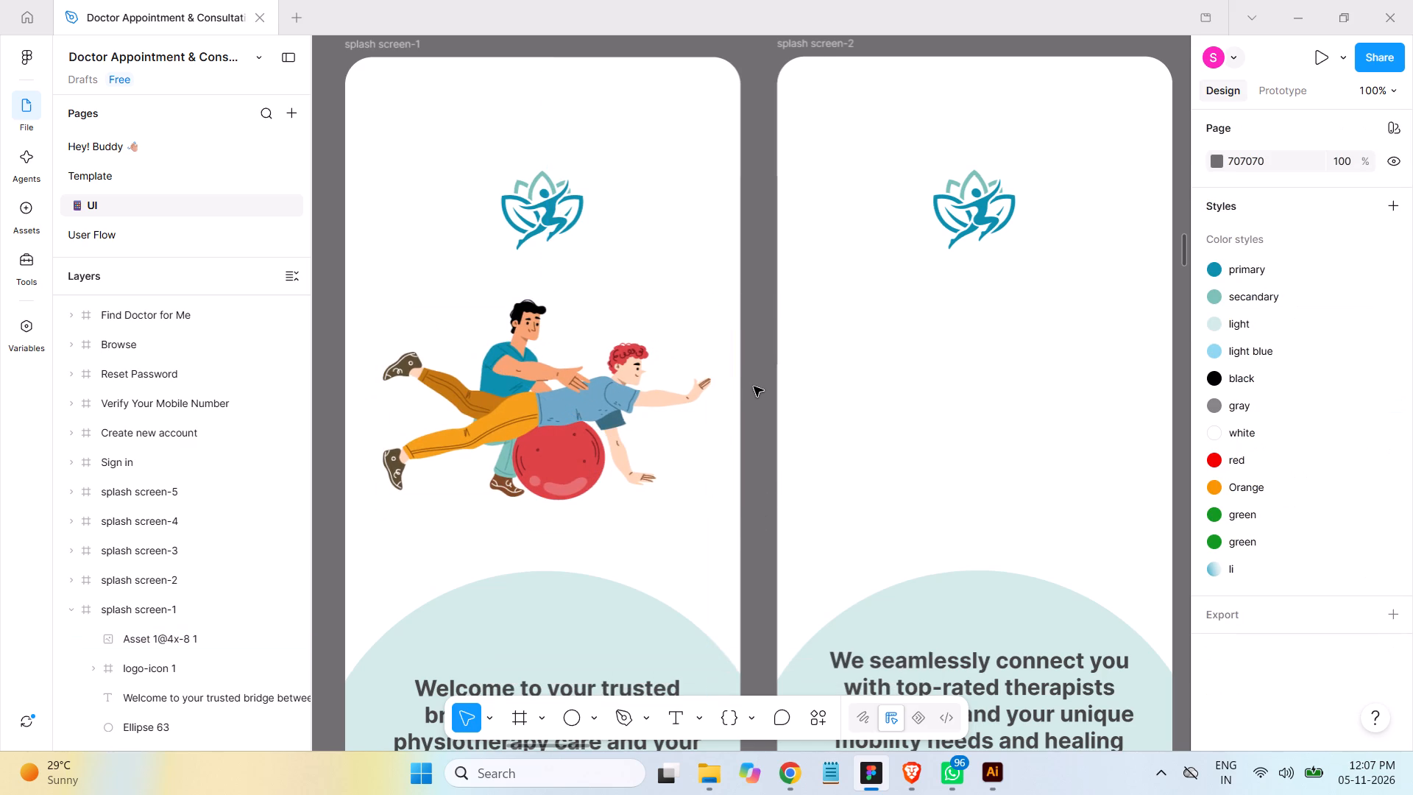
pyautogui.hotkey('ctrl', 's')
# Delete the illustration of the two men and the red ball from splash screen-1.
pyautogui.hotkey('ctrl', '-')
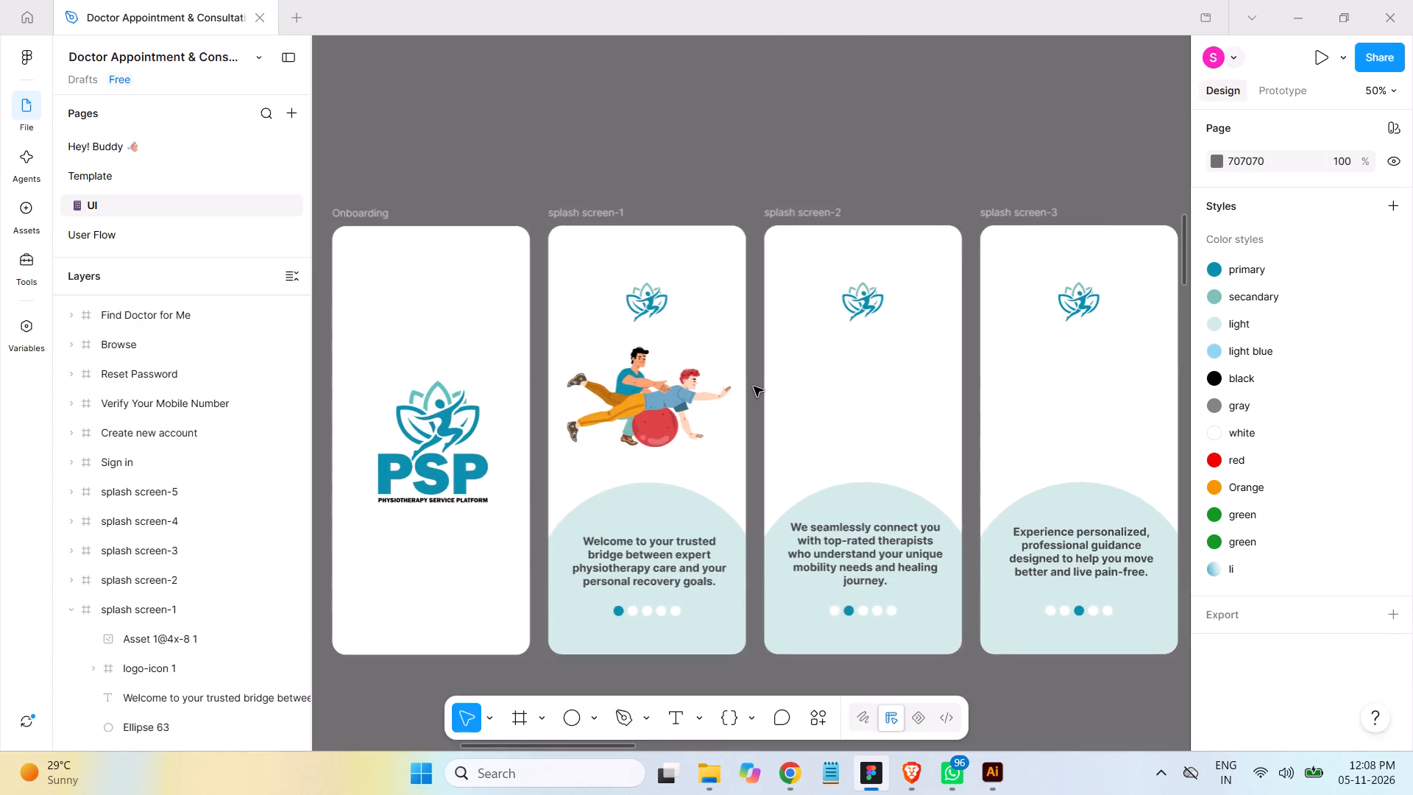
pyautogui.hotkey('ctrl', '-')
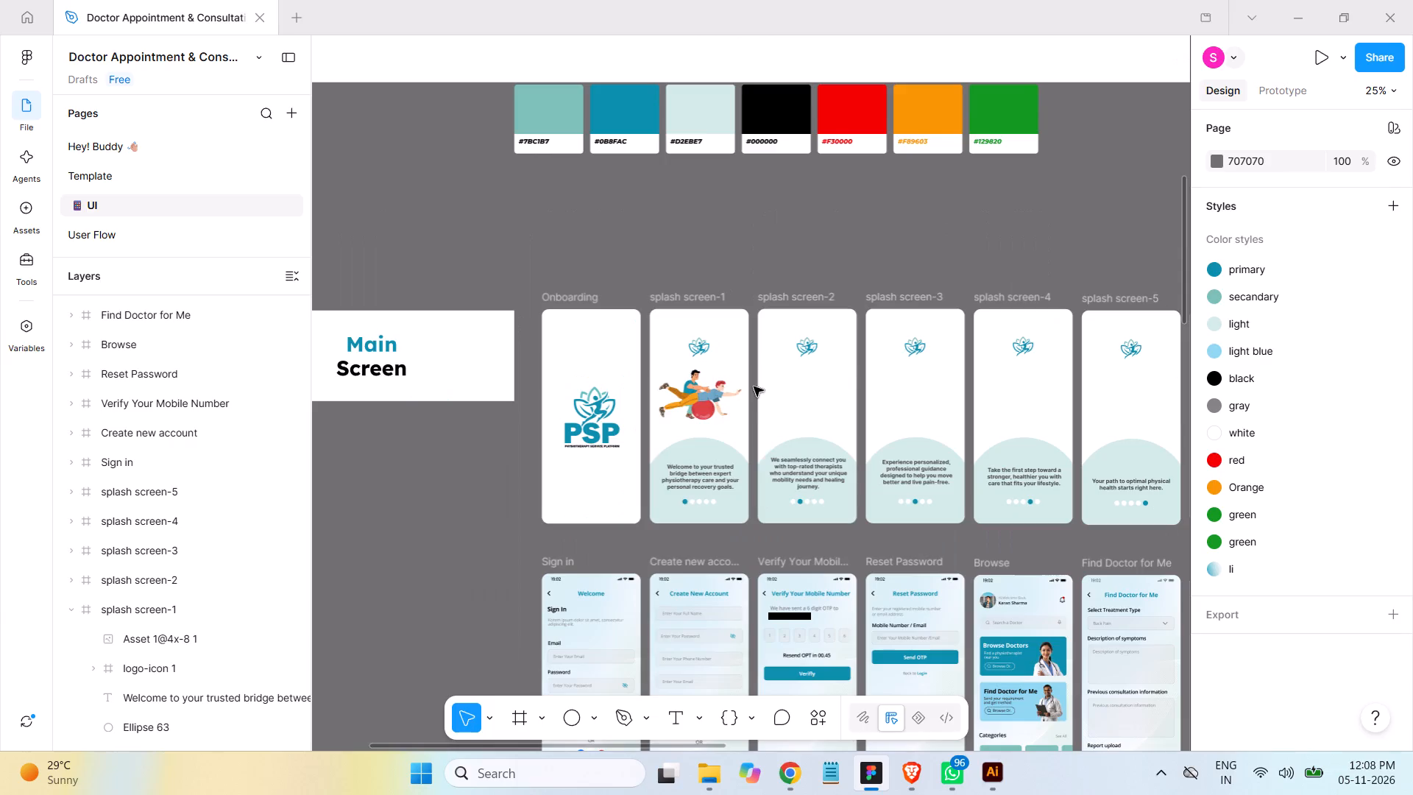
pyautogui.click(701, 411)
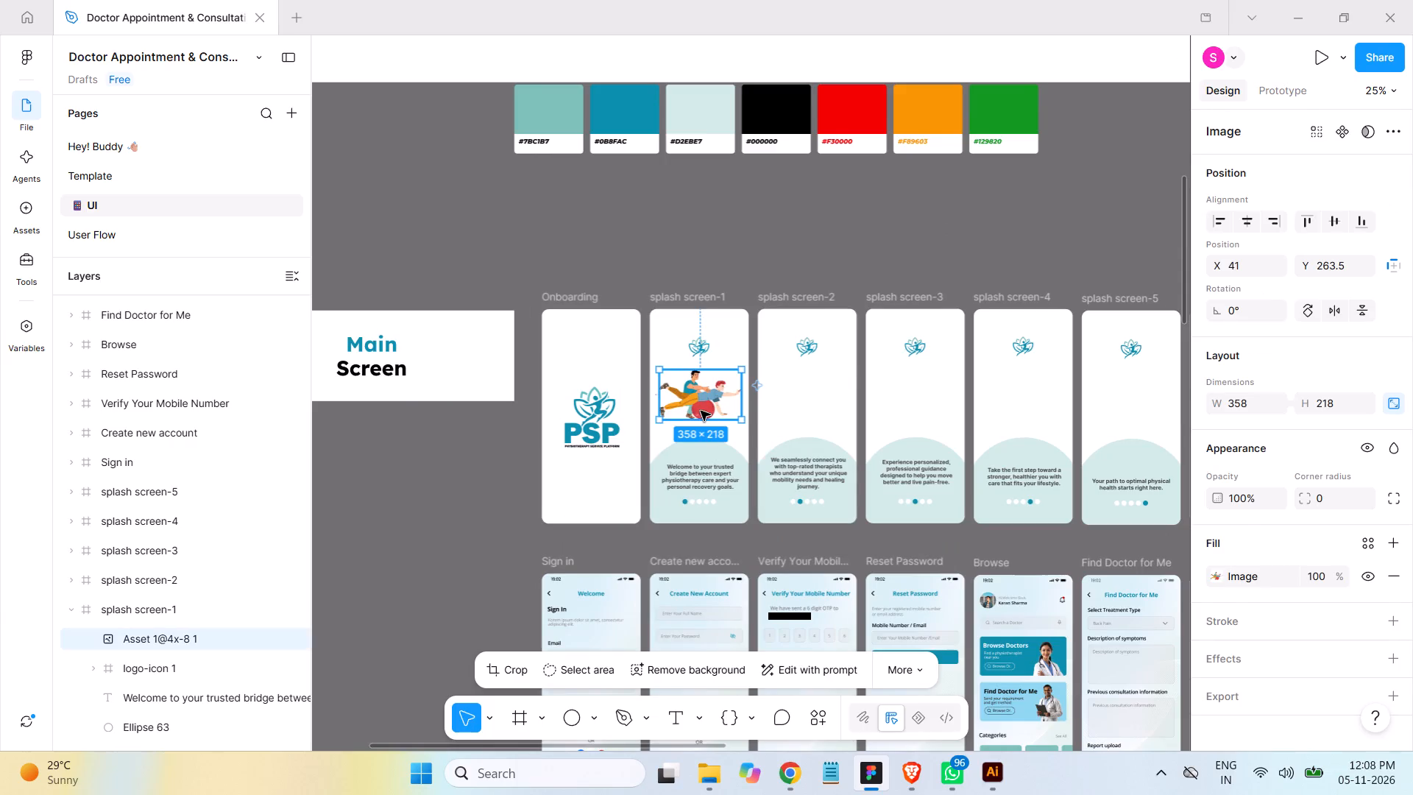
pyautogui.press('Delete')
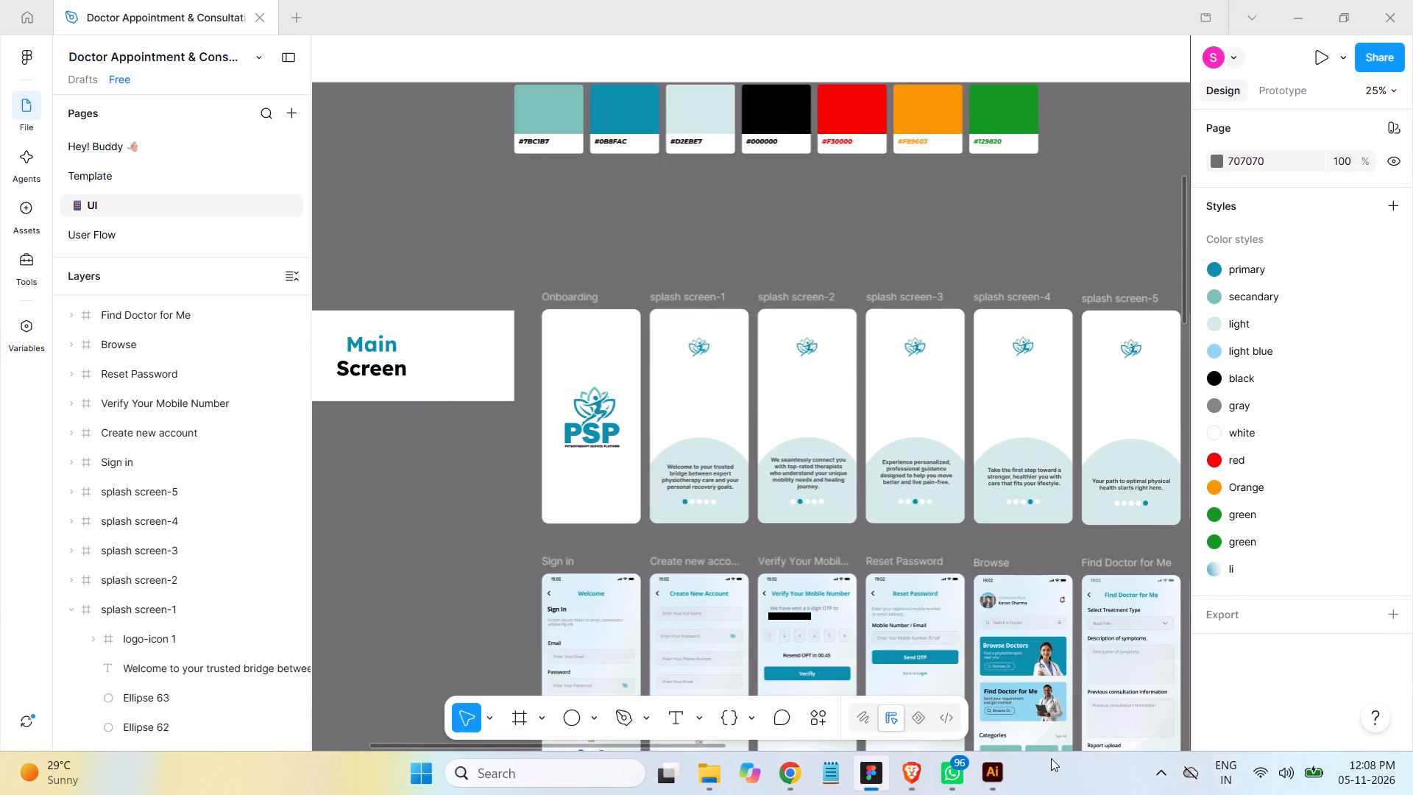
# Switch to Illustrator, deselect the exported illustration group and quit the program without saving the document.
pyautogui.click(997, 777)
pyautogui.click(949, 297)
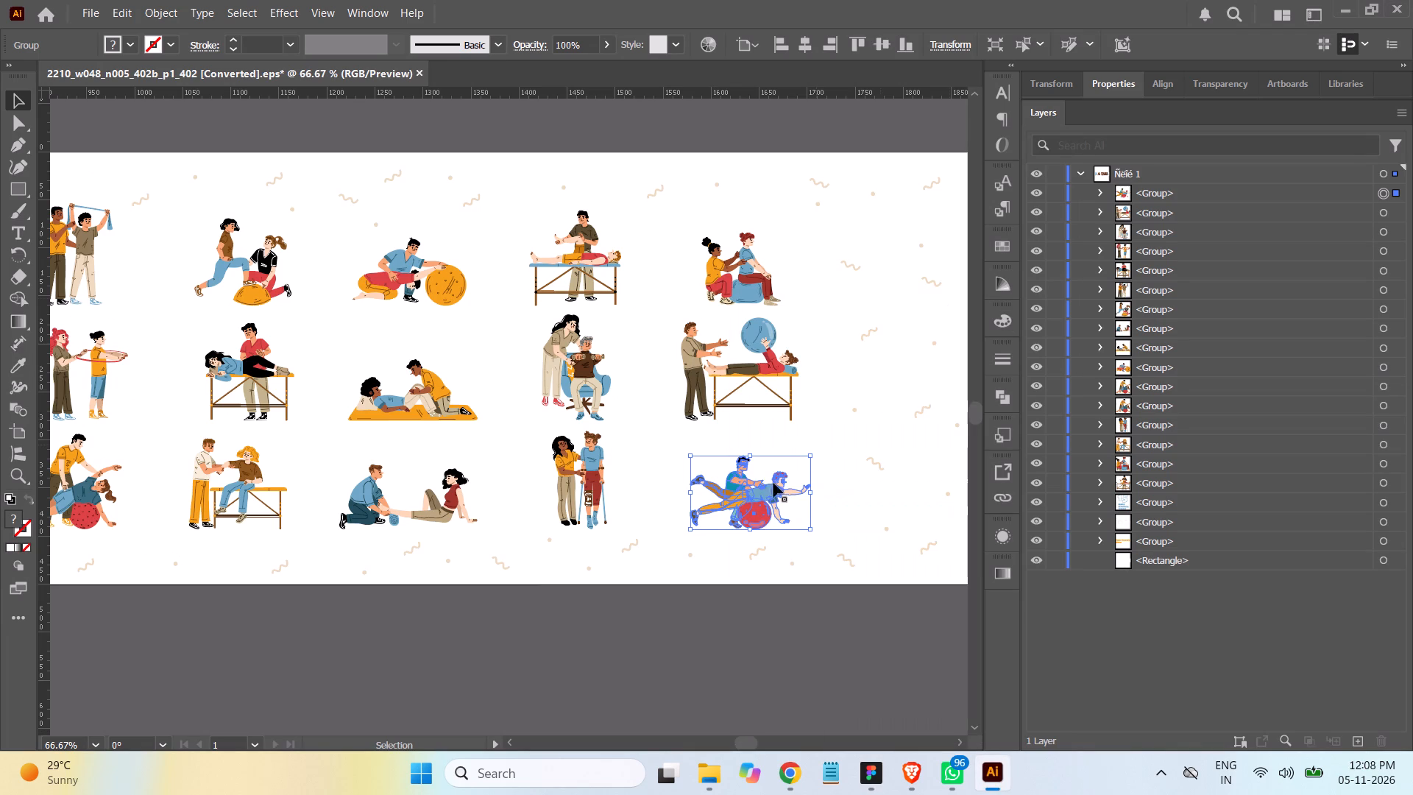
pyautogui.click(745, 619)
pyautogui.hotkey('ctrl', 's')
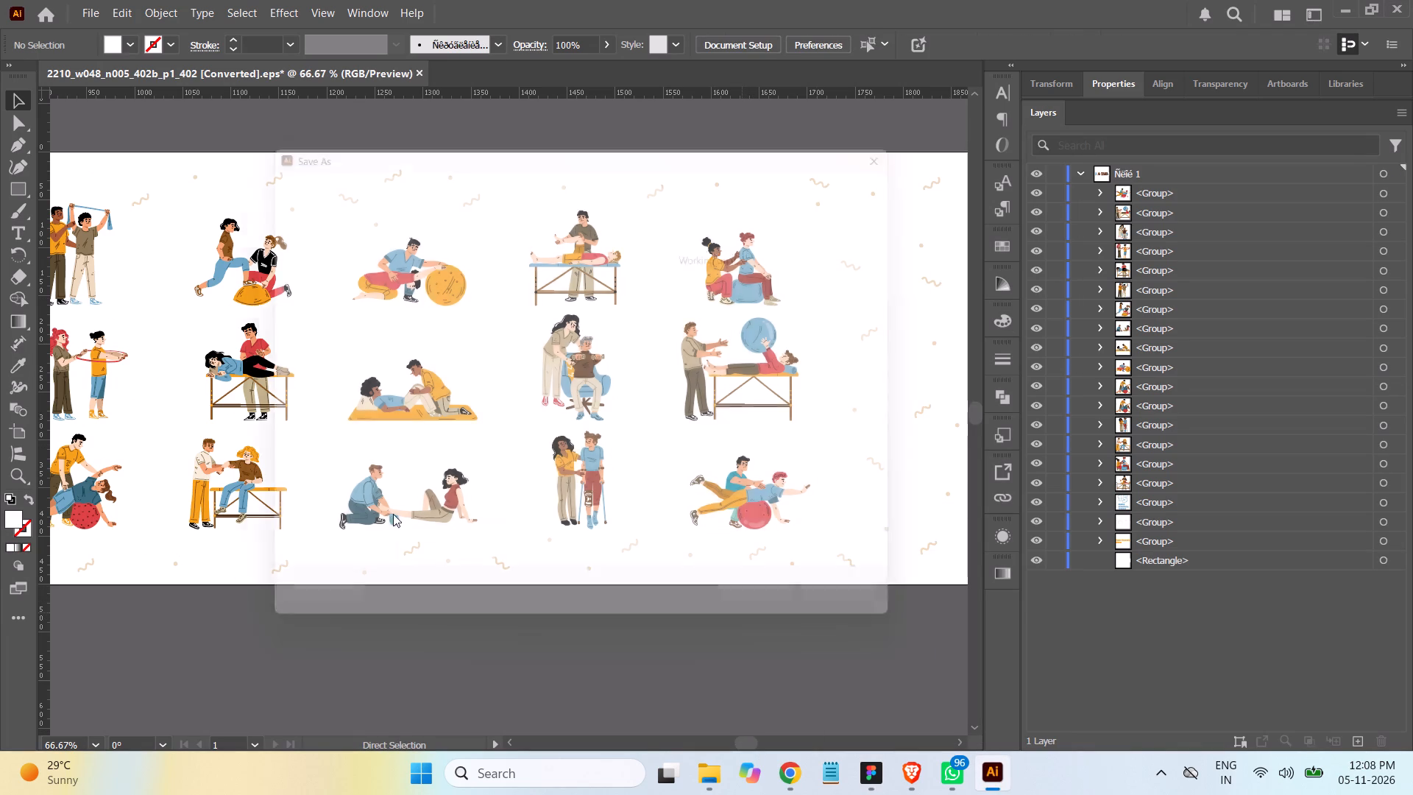
pyautogui.click(886, 618)
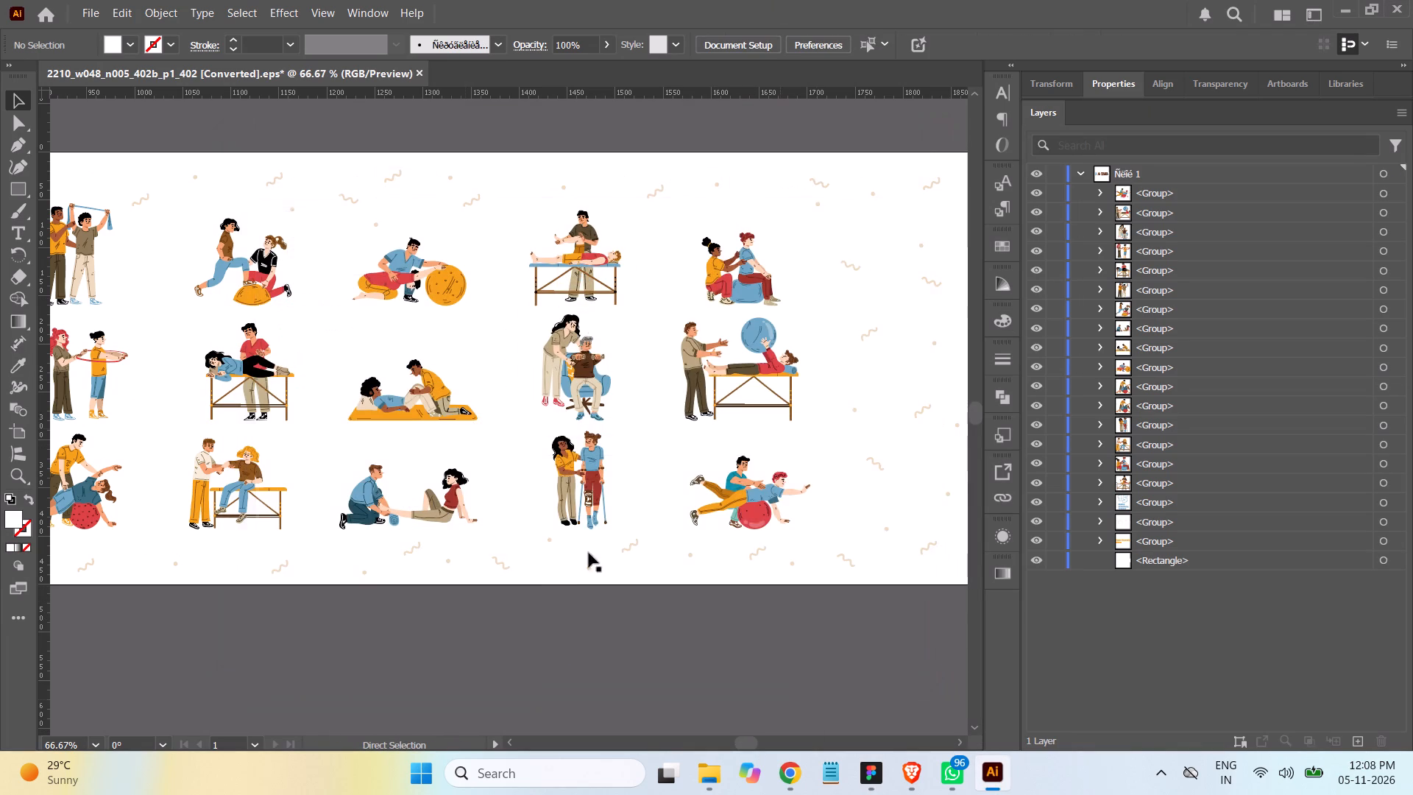
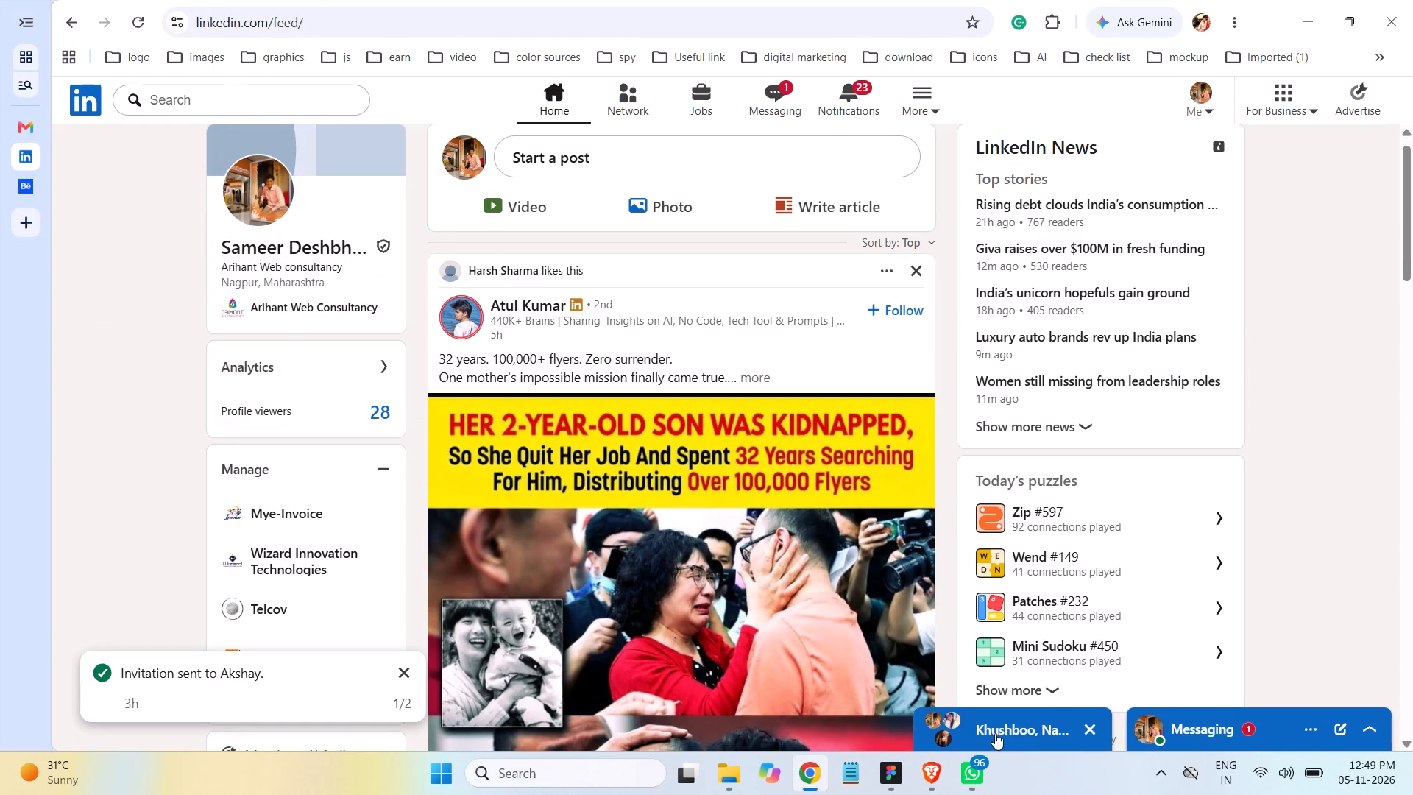
# Open the minimised LinkedIn group chat, react with a thumbs up to the shared post about website development teams, and close the chat.
pyautogui.click(982, 726)
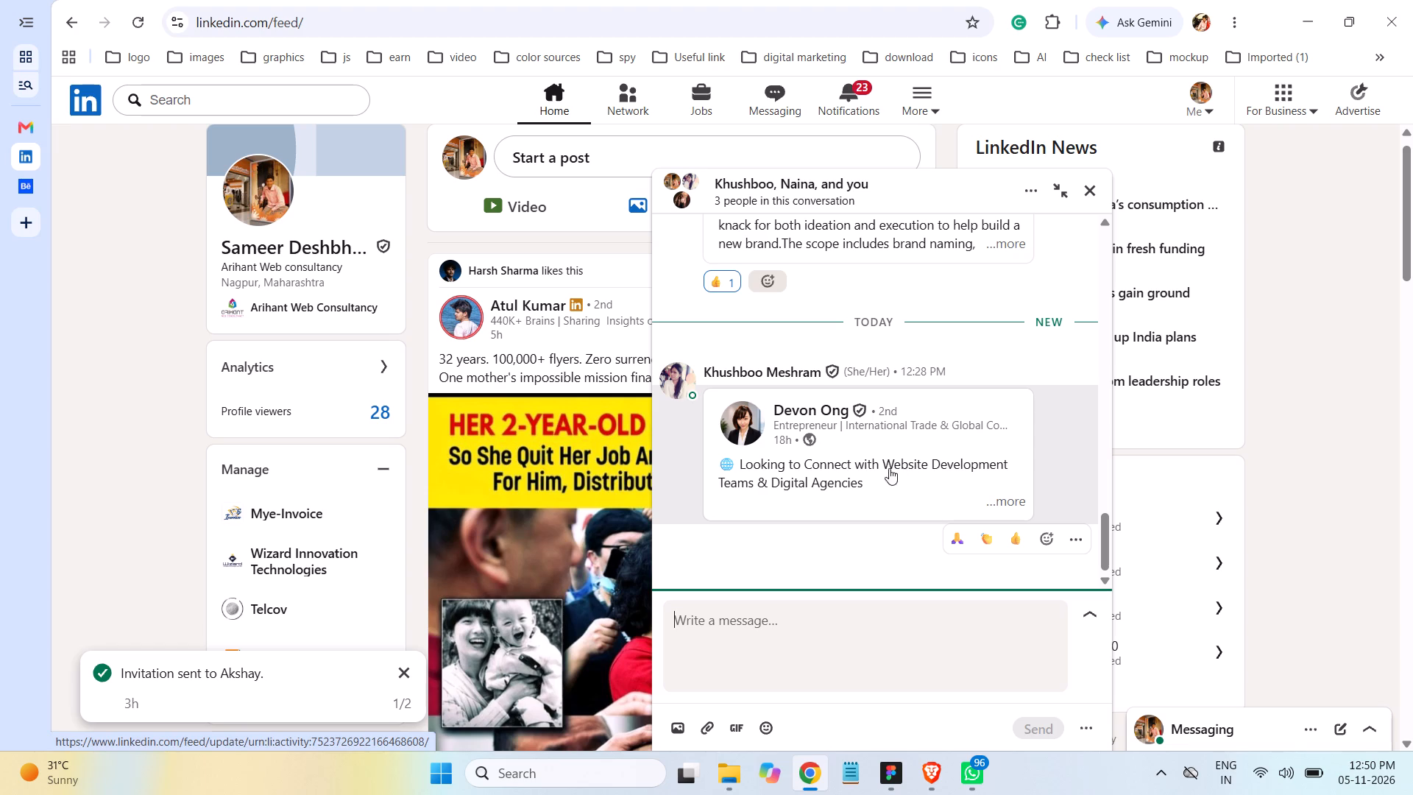
pyautogui.click(1013, 541)
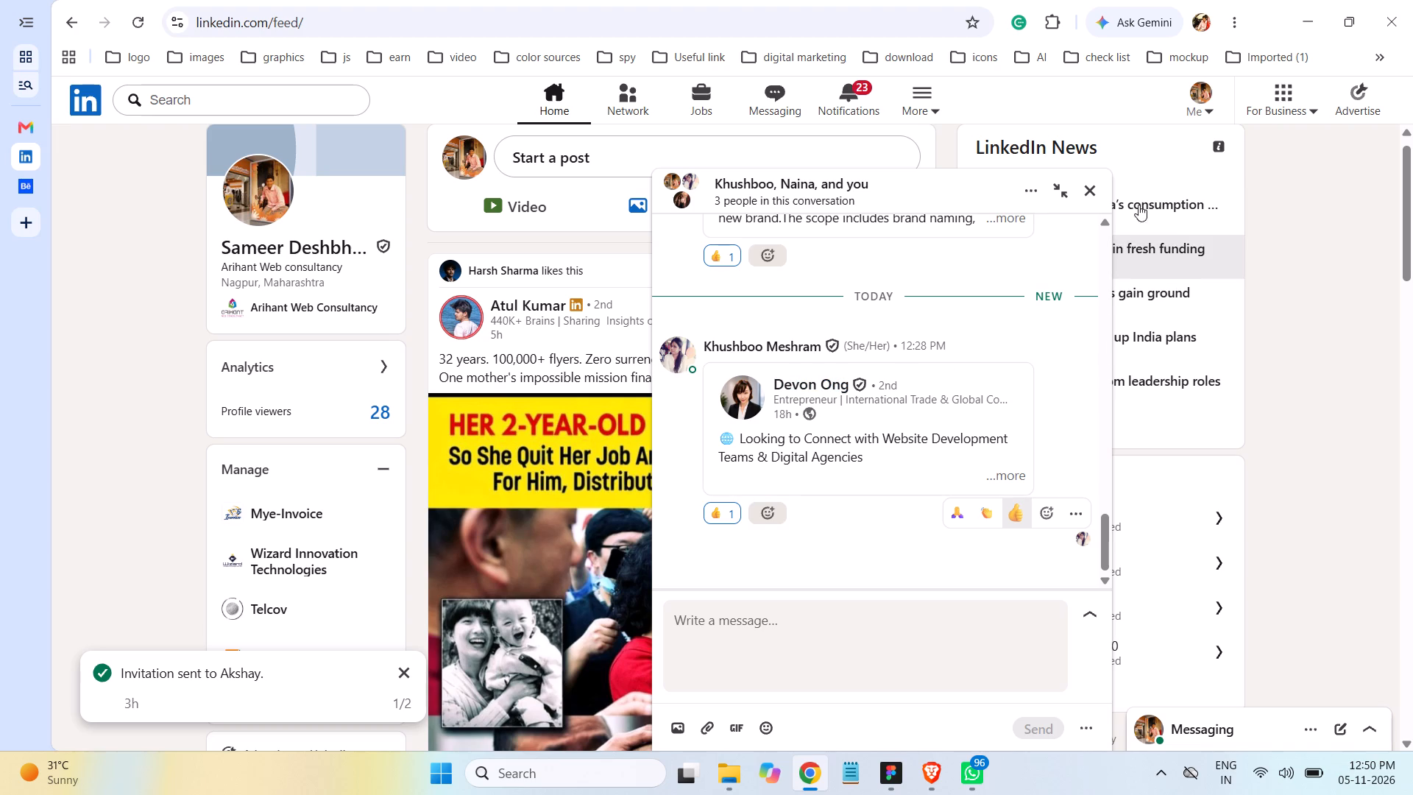
pyautogui.click(1084, 190)
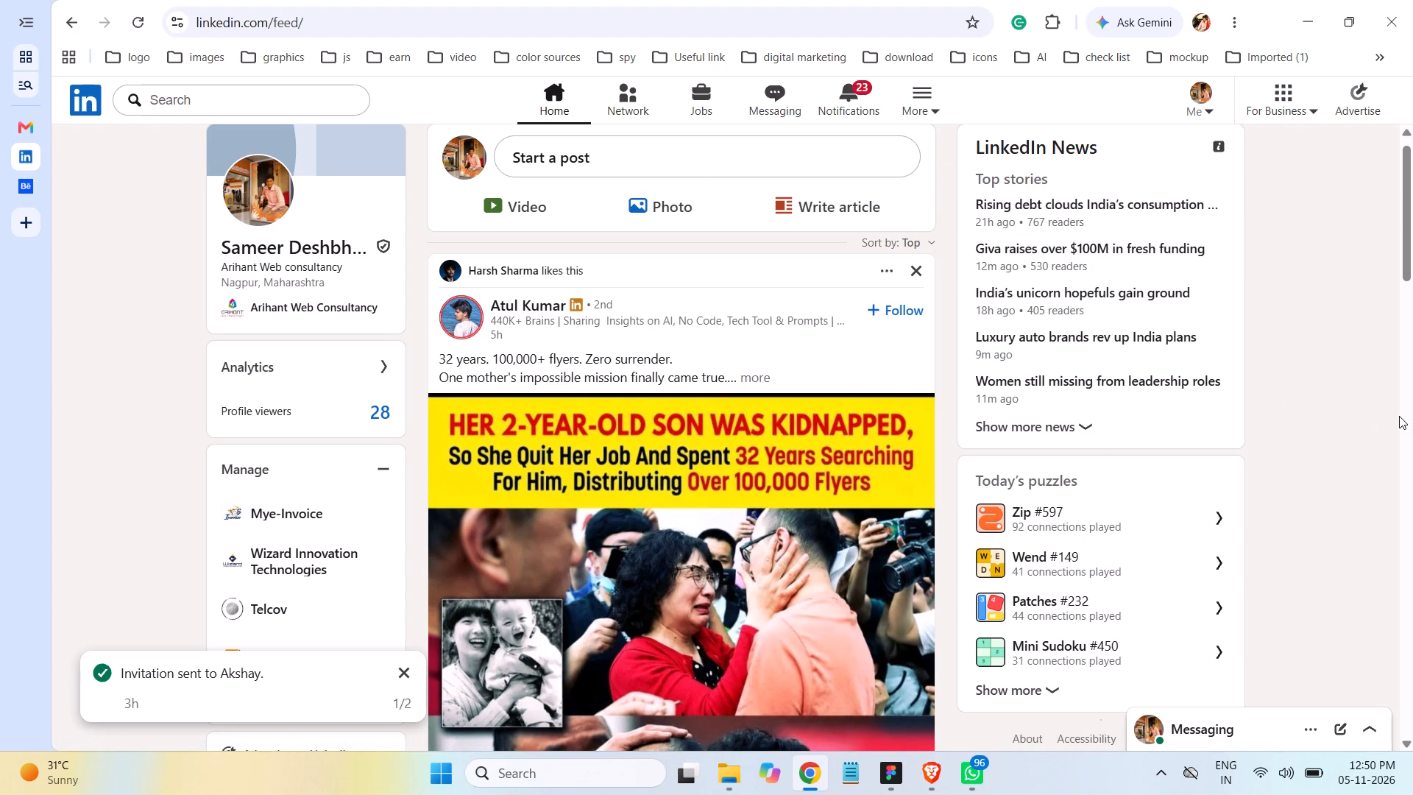
# Look through the posts in the LinkedIn home feed.
pyautogui.scroll(-1, 1399, 416)
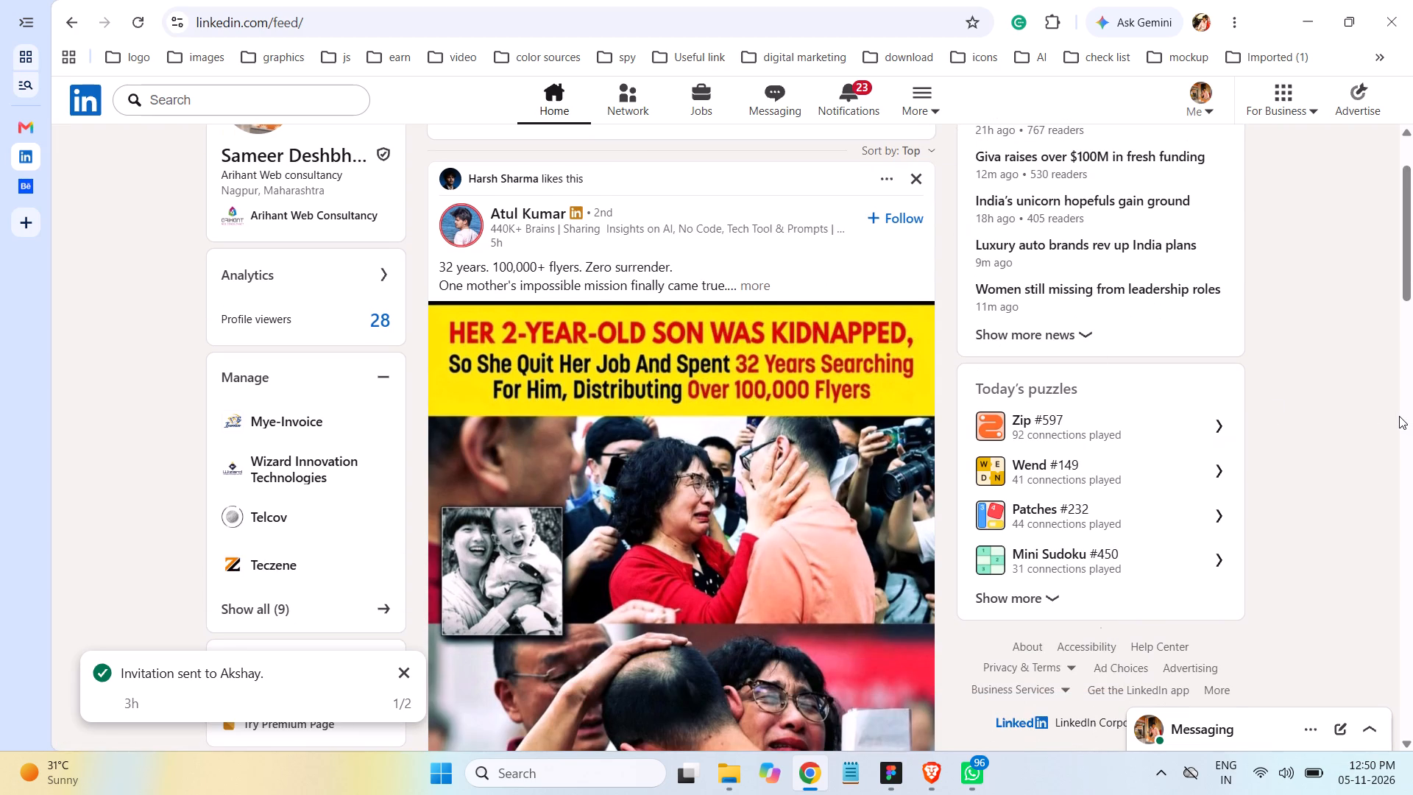
pyautogui.scroll(-2, 1399, 416)
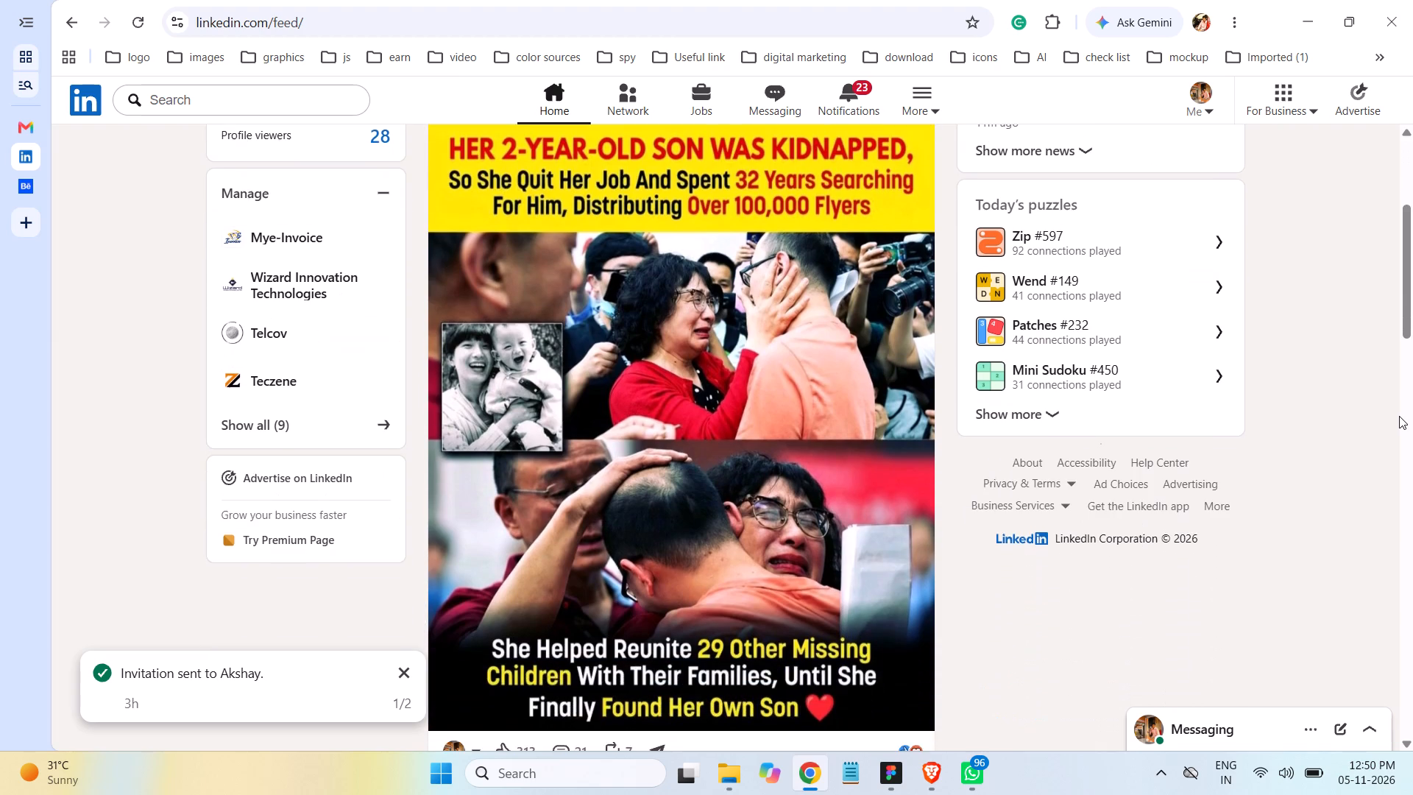
pyautogui.scroll(-1, 1399, 416)
pyautogui.scroll(2, 1399, 416)
pyautogui.scroll(-2, 1399, 416)
pyautogui.scroll(2, 1395, 410)
pyautogui.scroll(-1, 1395, 409)
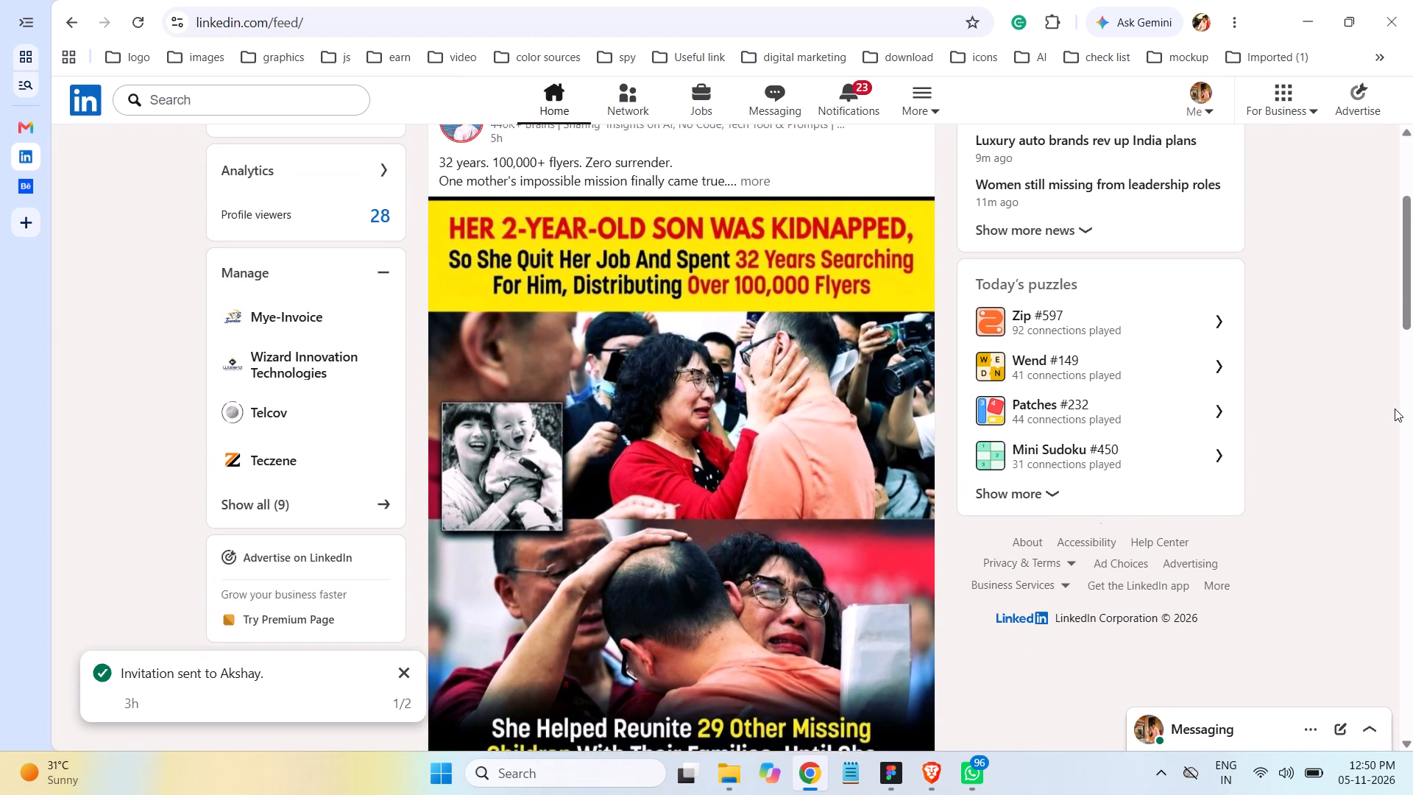
pyautogui.scroll(-5, 1395, 409)
pyautogui.scroll(1, 1394, 407)
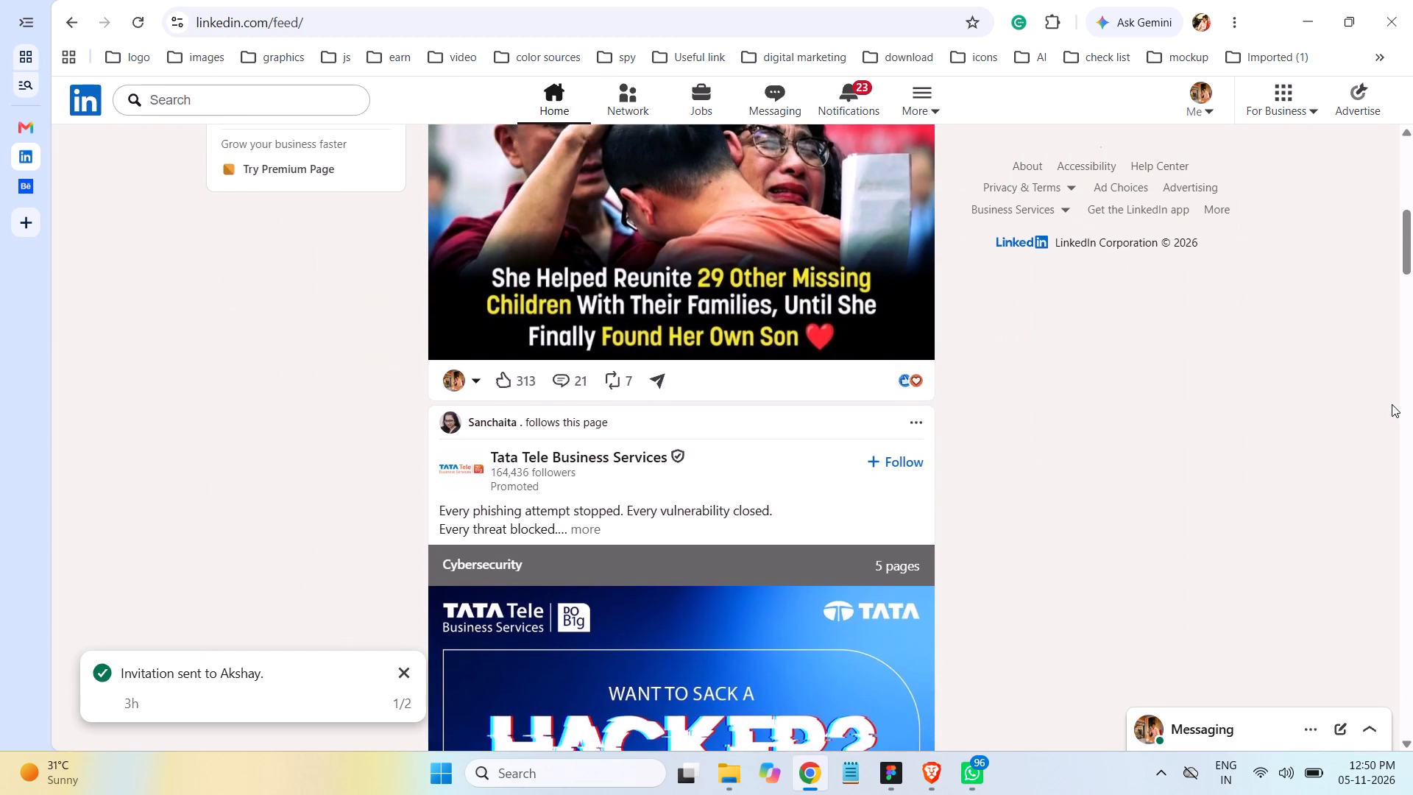
# Look through further posts in the LinkedIn home feed.
pyautogui.scroll(-2, 1392, 404)
pyautogui.scroll(2, 1392, 404)
pyautogui.scroll(-4, 1392, 404)
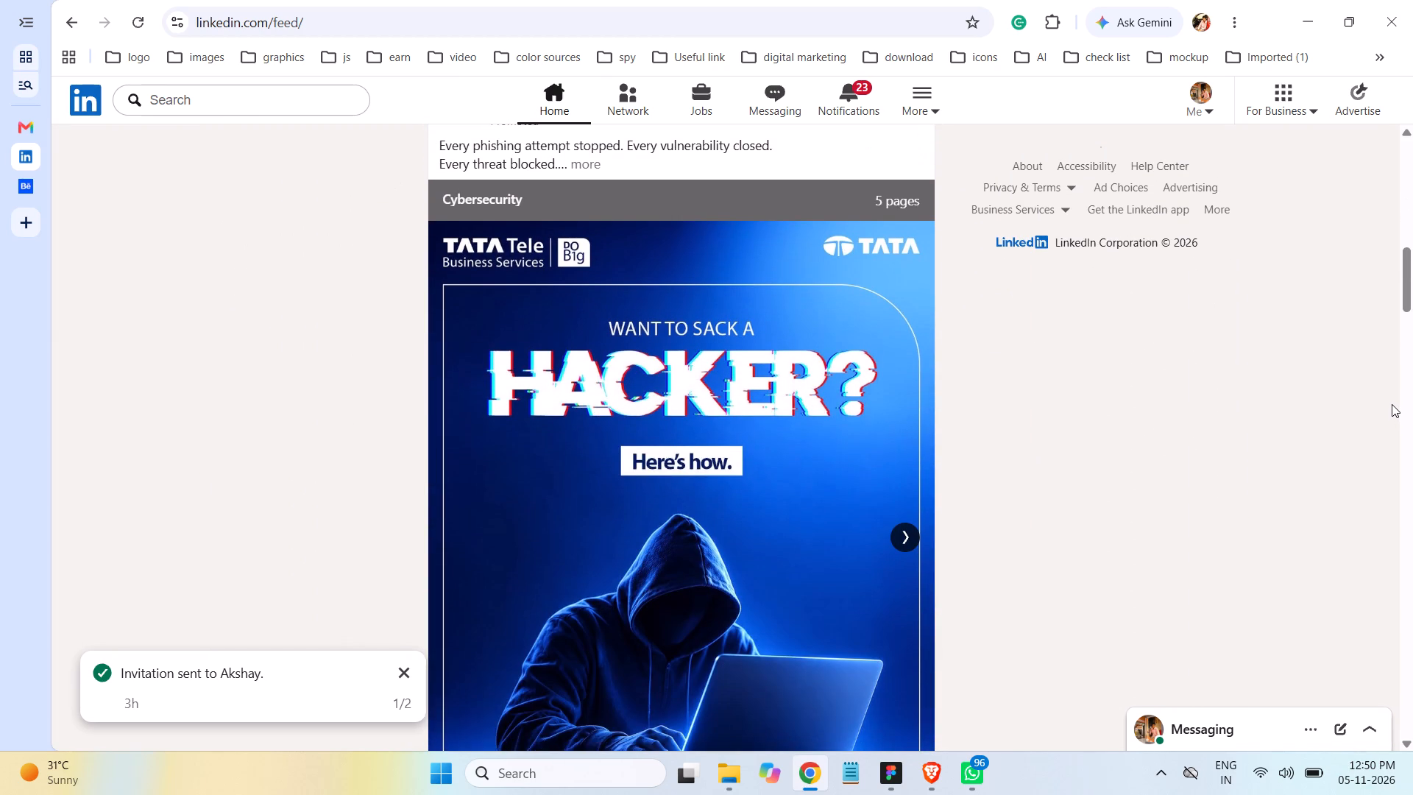
pyautogui.scroll(-1, 1392, 404)
pyautogui.scroll(3, 1392, 404)
pyautogui.scroll(-6, 1392, 404)
pyautogui.scroll(3, 1392, 404)
pyautogui.scroll(-6, 1392, 404)
pyautogui.scroll(3, 1389, 401)
pyautogui.scroll(-1, 1389, 401)
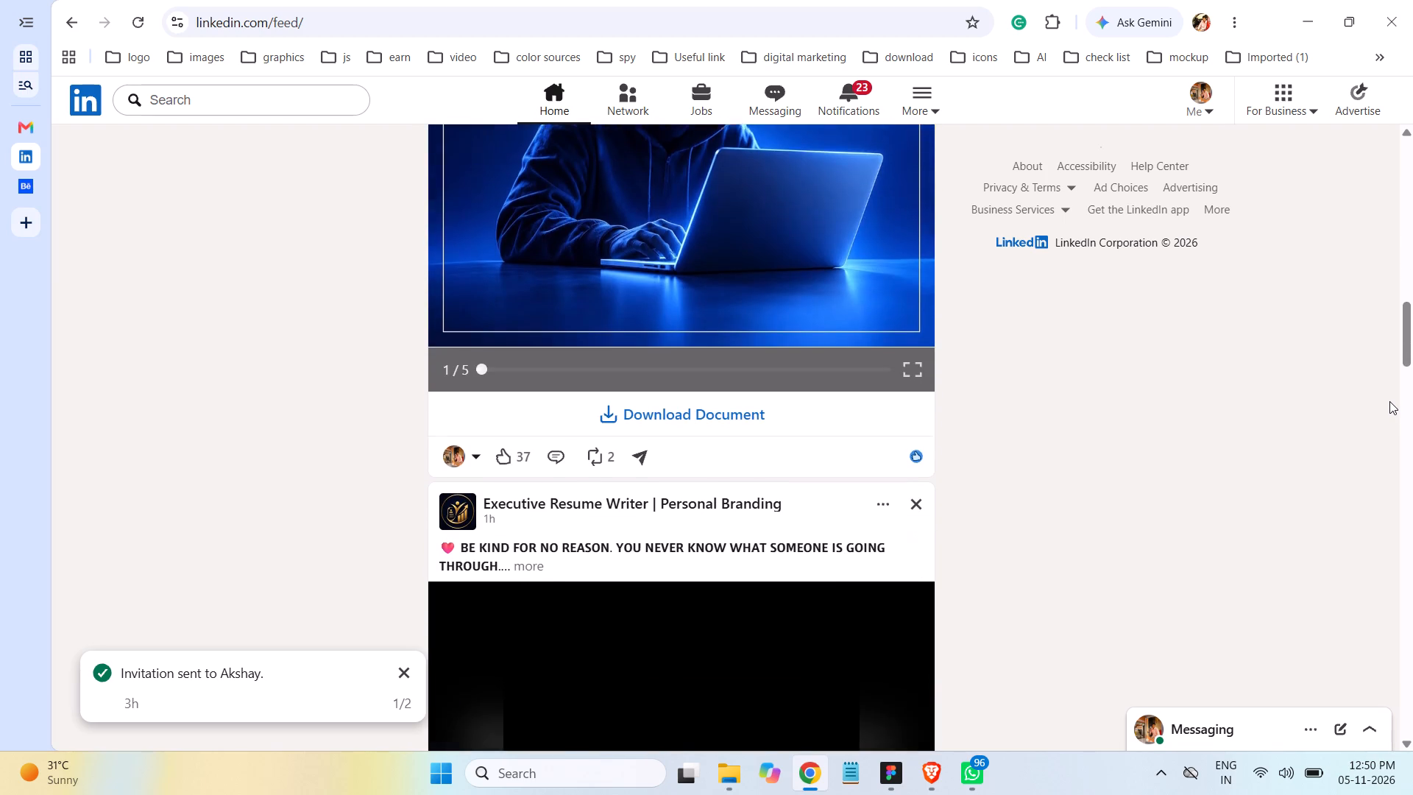
pyautogui.scroll(-6, 1389, 401)
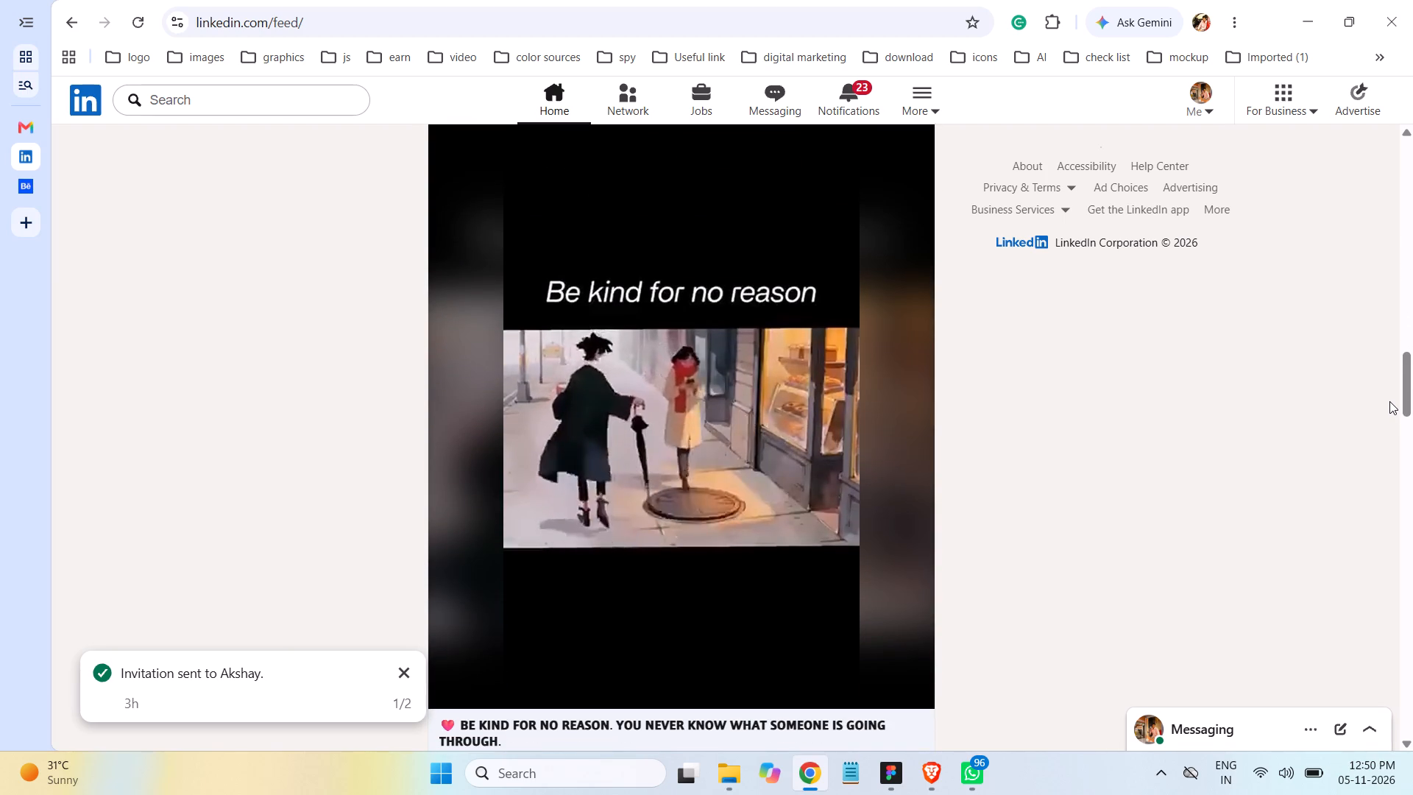
pyautogui.scroll(-1, 1389, 401)
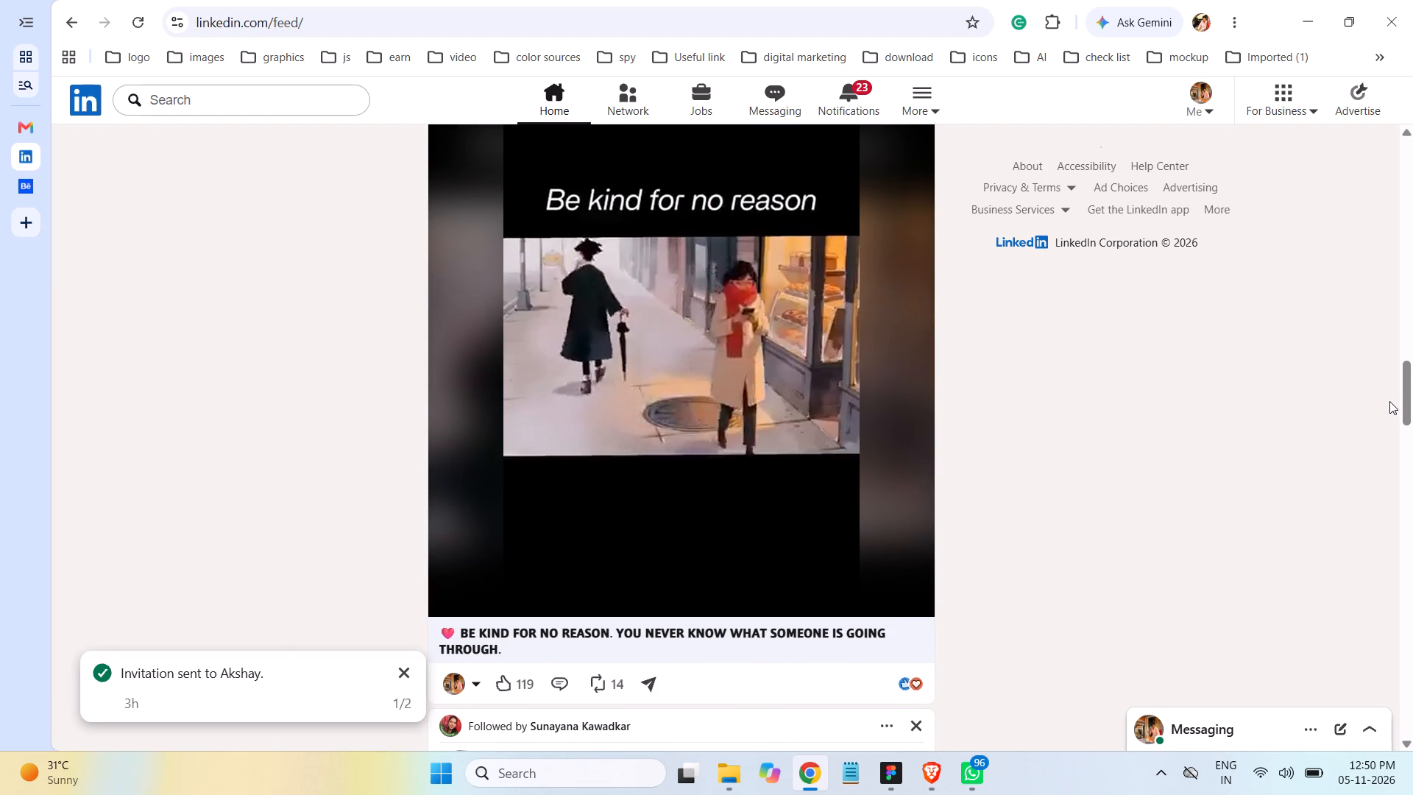
pyautogui.scroll(-13, 1389, 401)
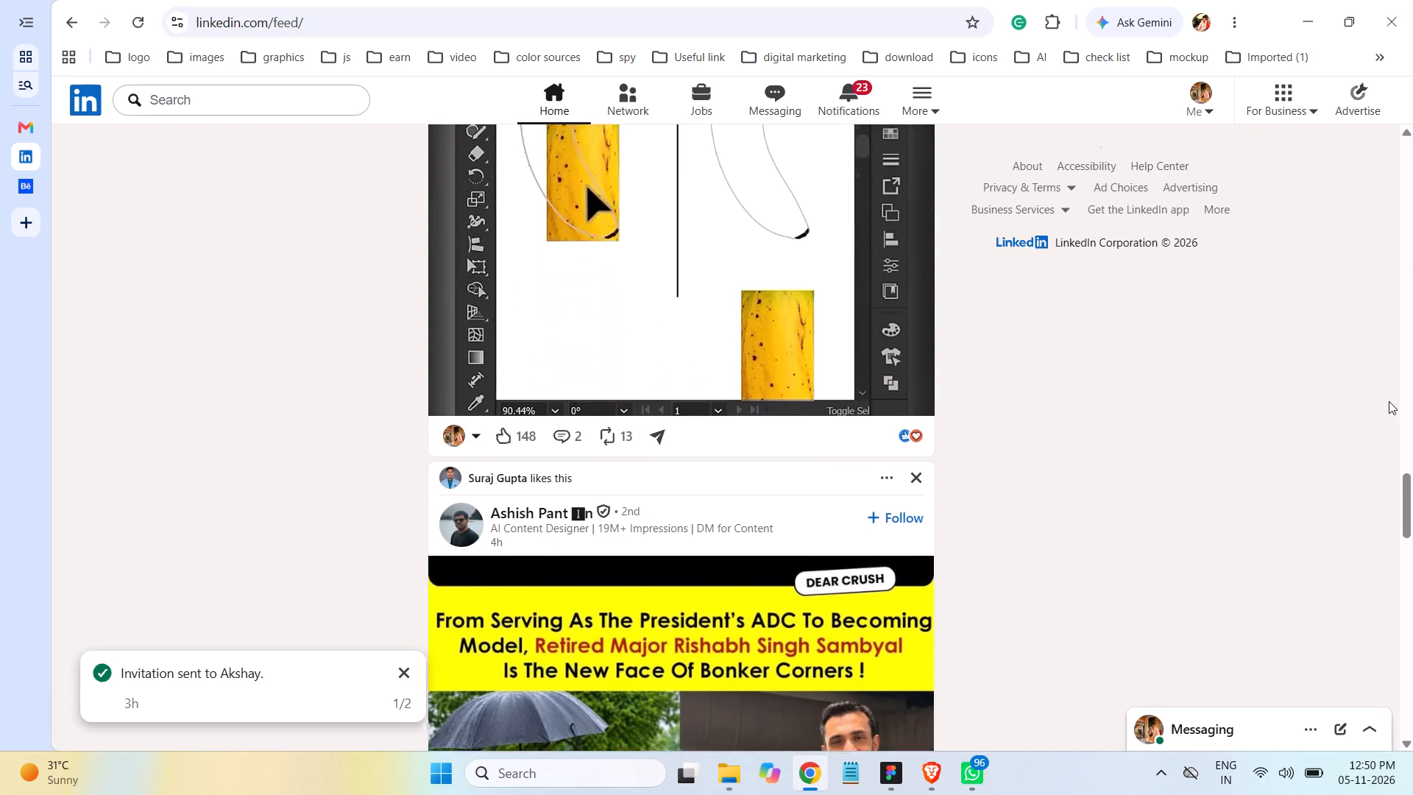
pyautogui.scroll(-1, 1389, 401)
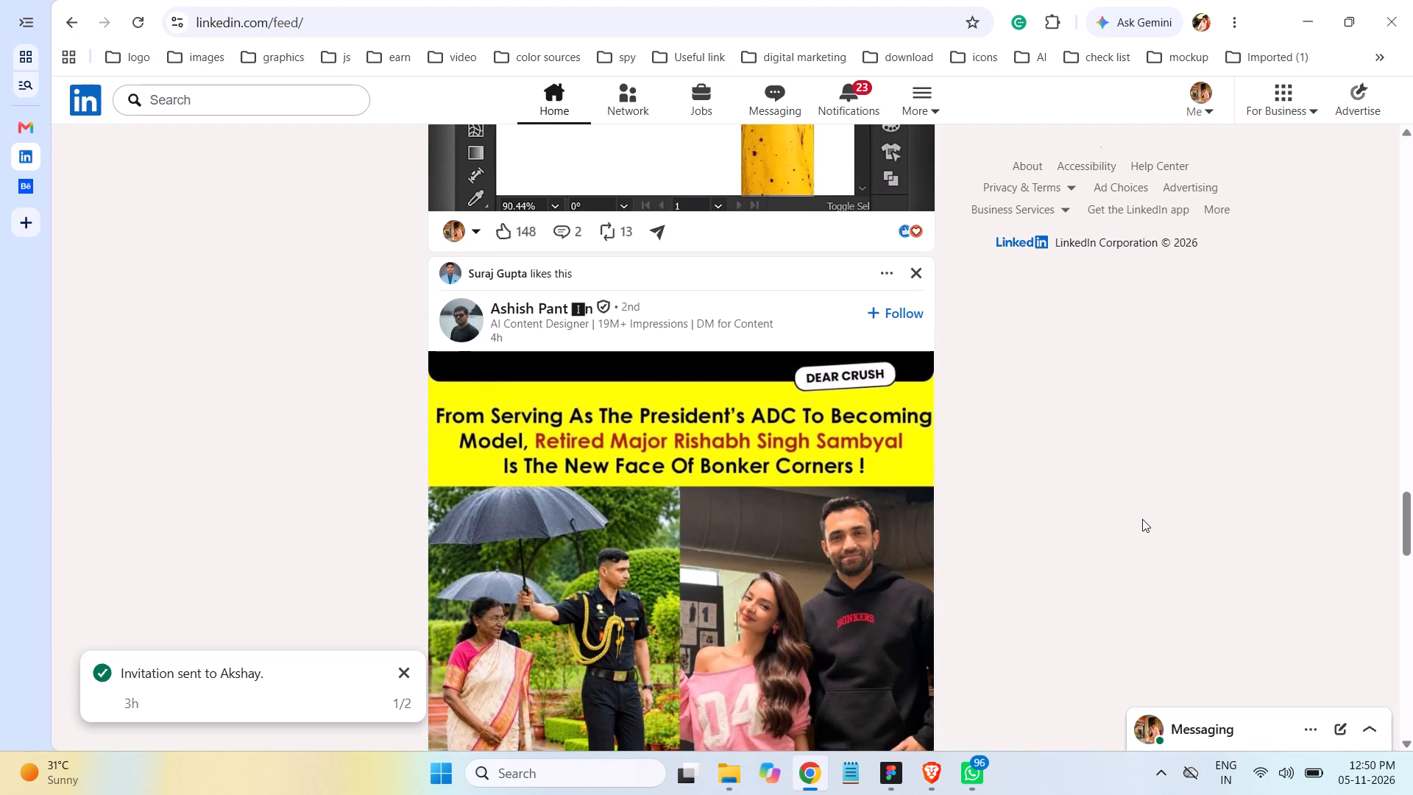
pyautogui.click(1142, 518)
# Switch to Figma, to the UI page of the doctor appointment file with the onboarding and splash screens.
pyautogui.click(910, 780)
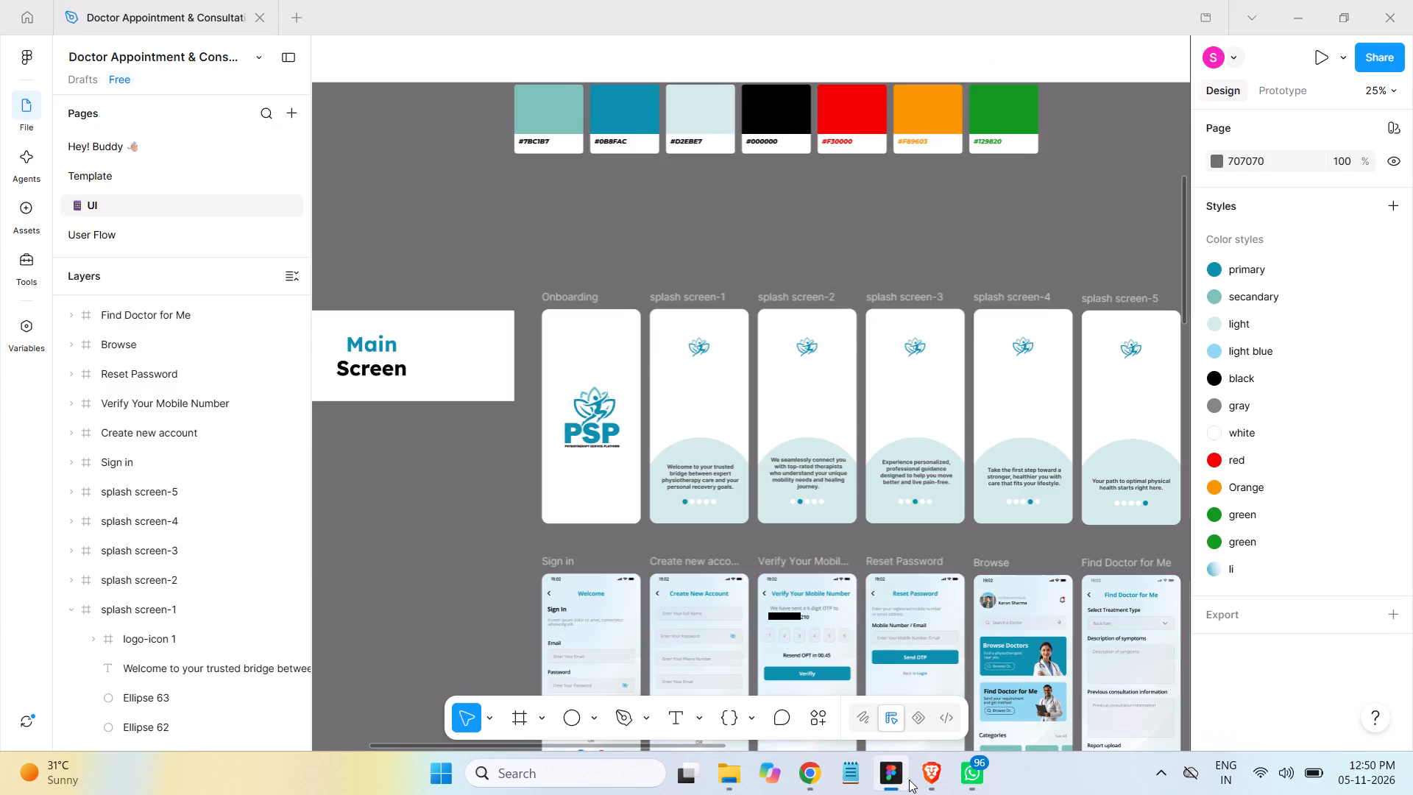
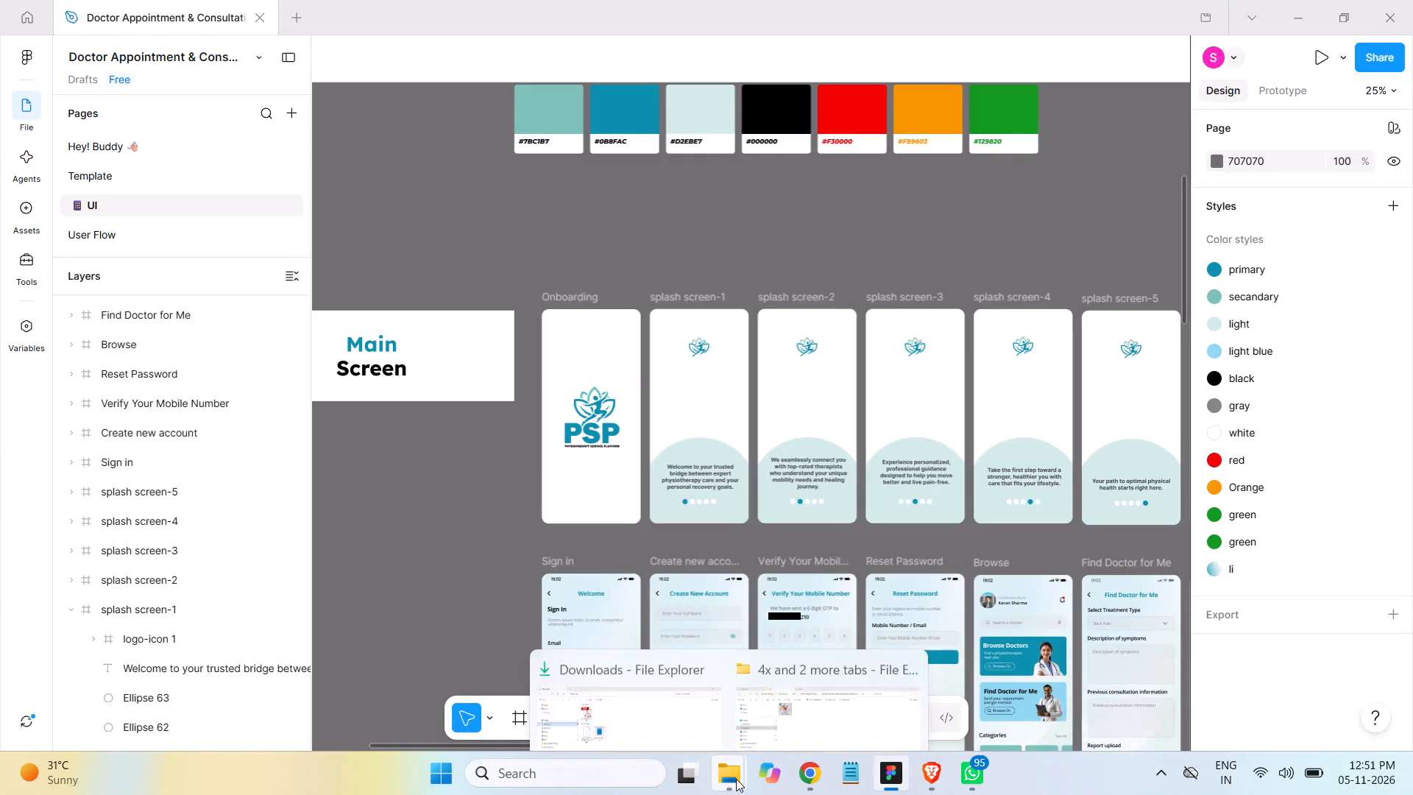
# Switch to File Explorer and go from the 4x folder back to the Physiotherapy Service folder to view its image files.
pyautogui.click(825, 707)
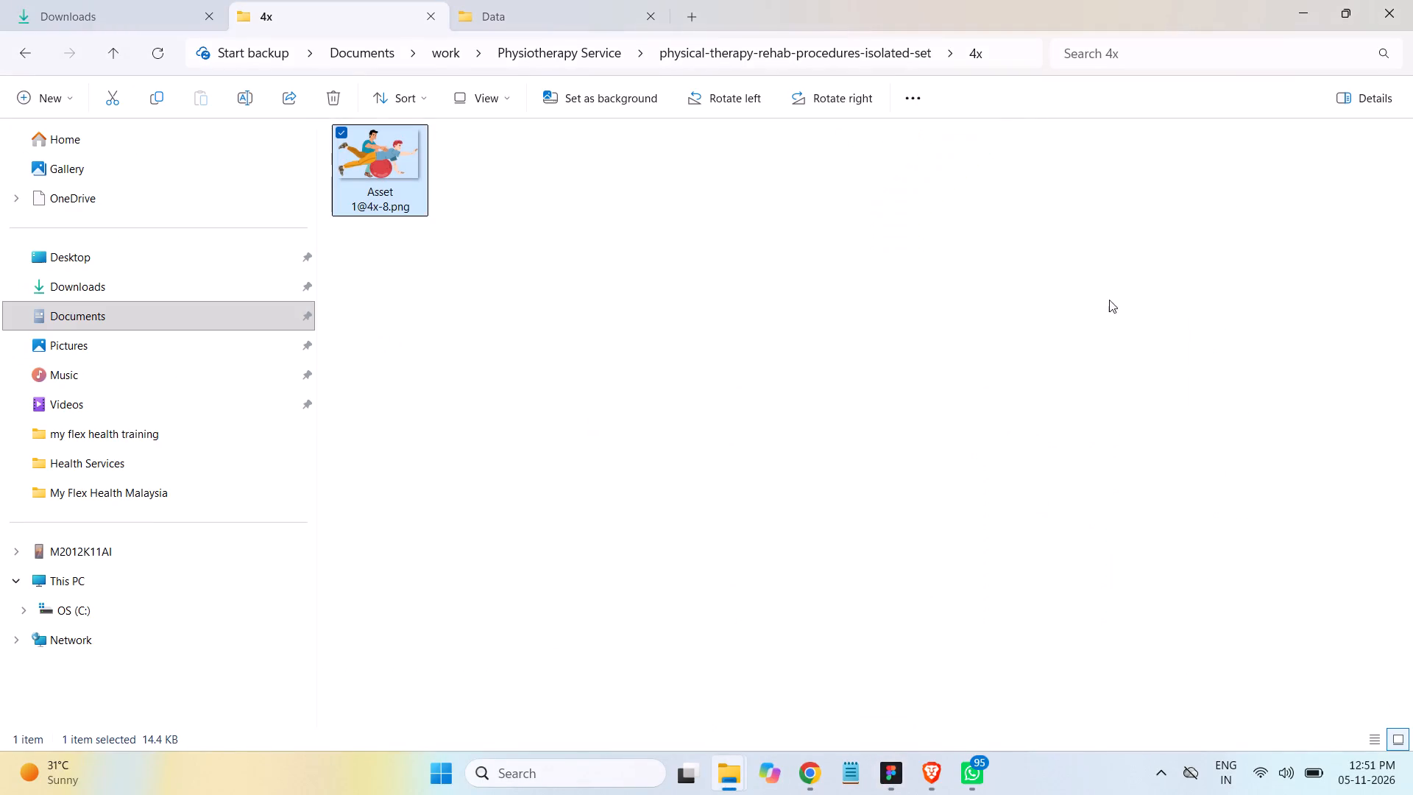
pyautogui.click(550, 52)
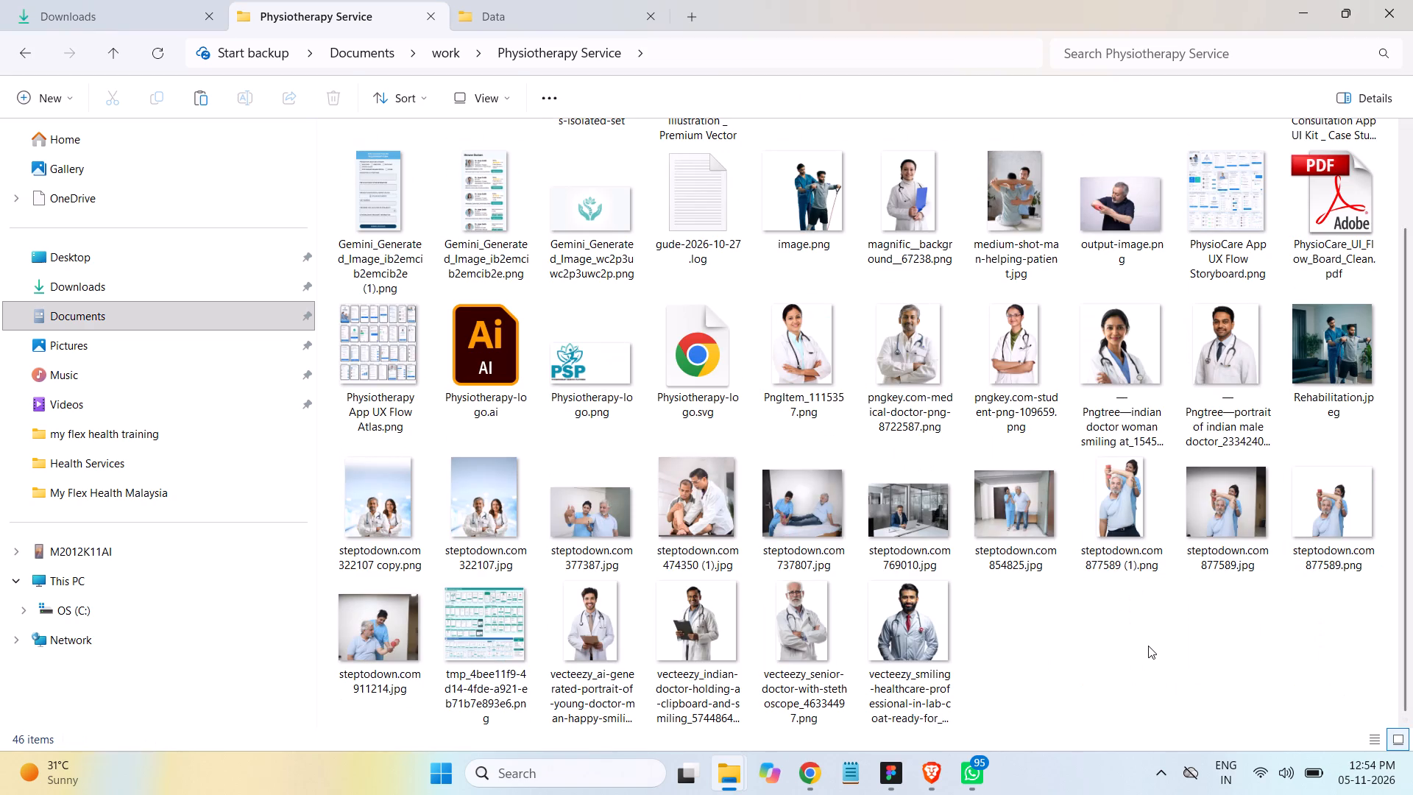
pyautogui.hotkey('ctrl', 'v')
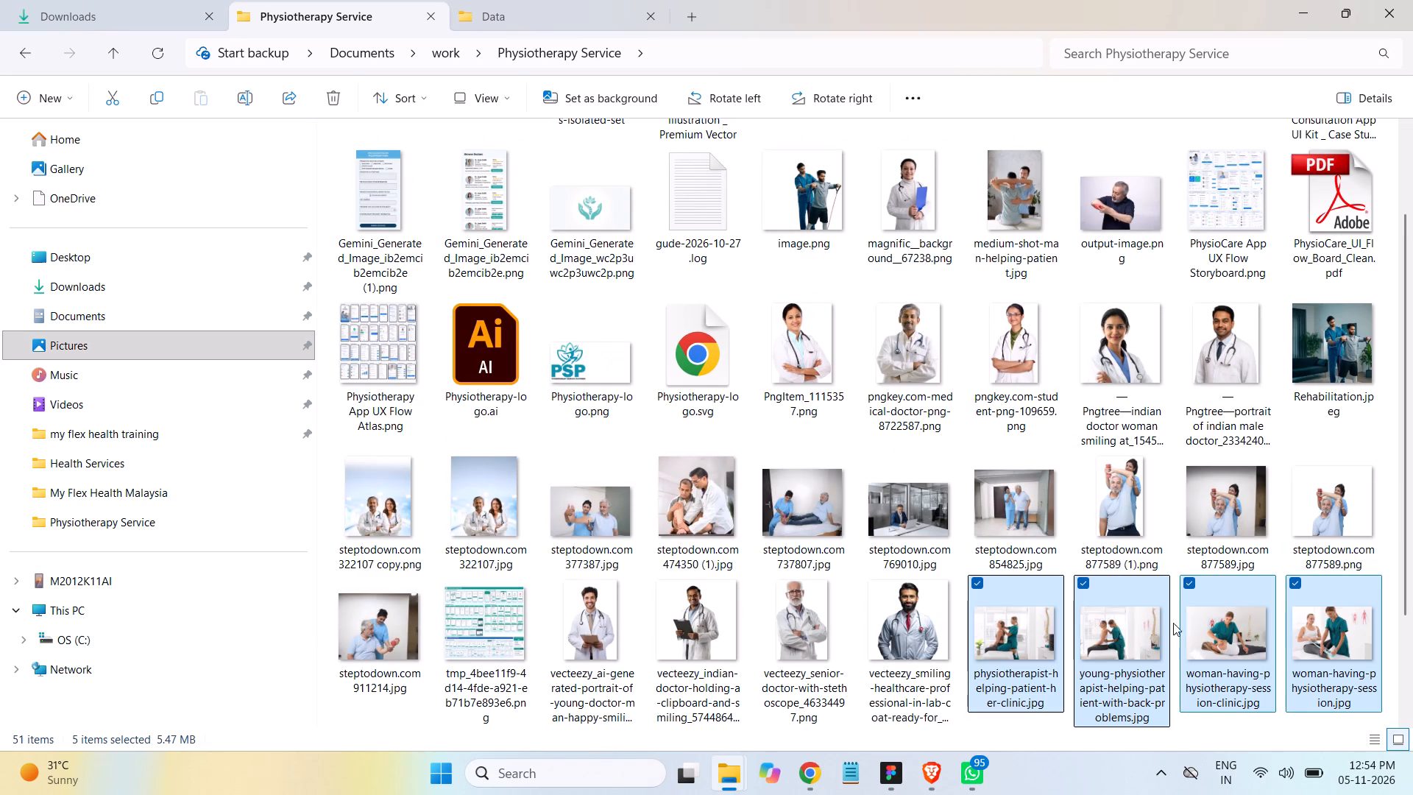
pyautogui.click(729, 767)
pyautogui.click(665, 707)
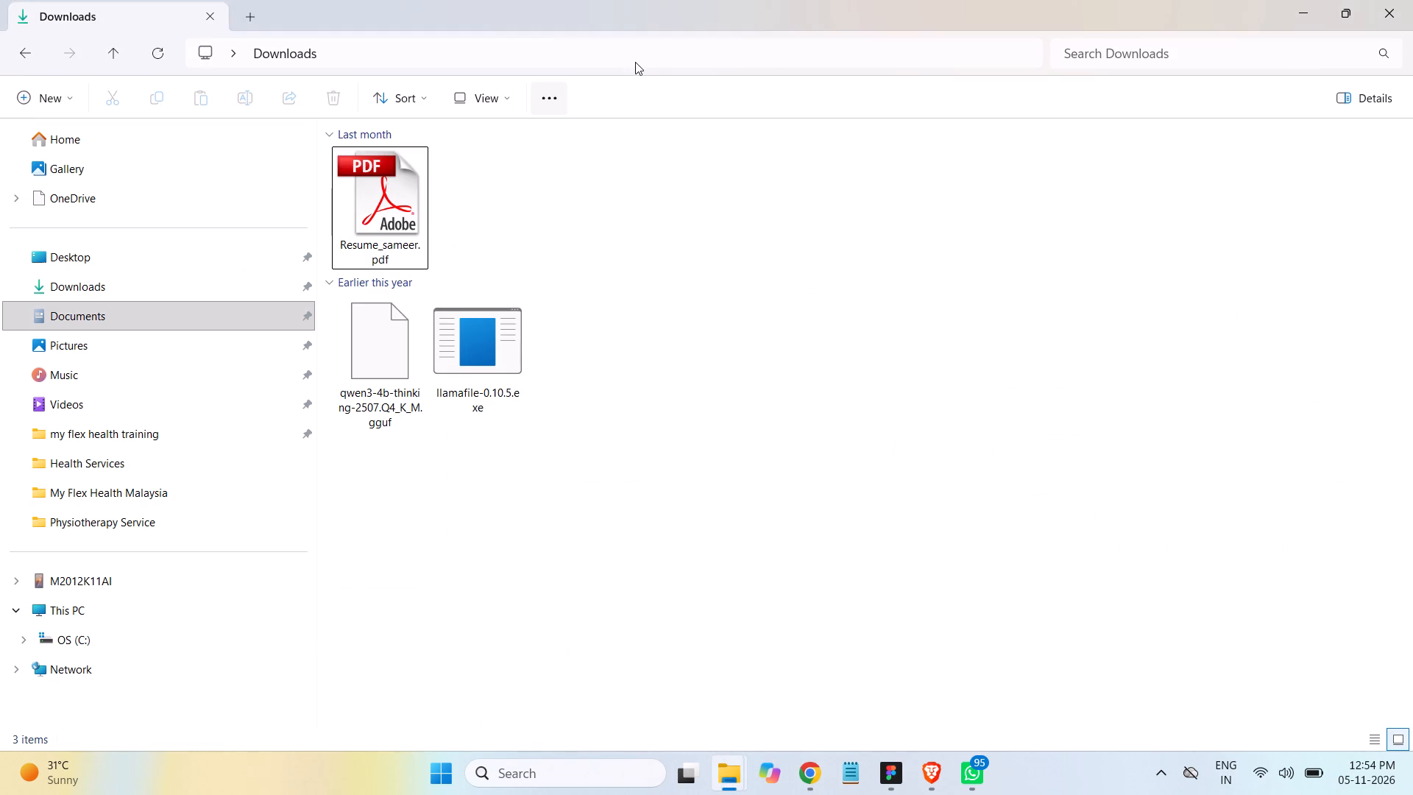
pyautogui.click(1388, 13)
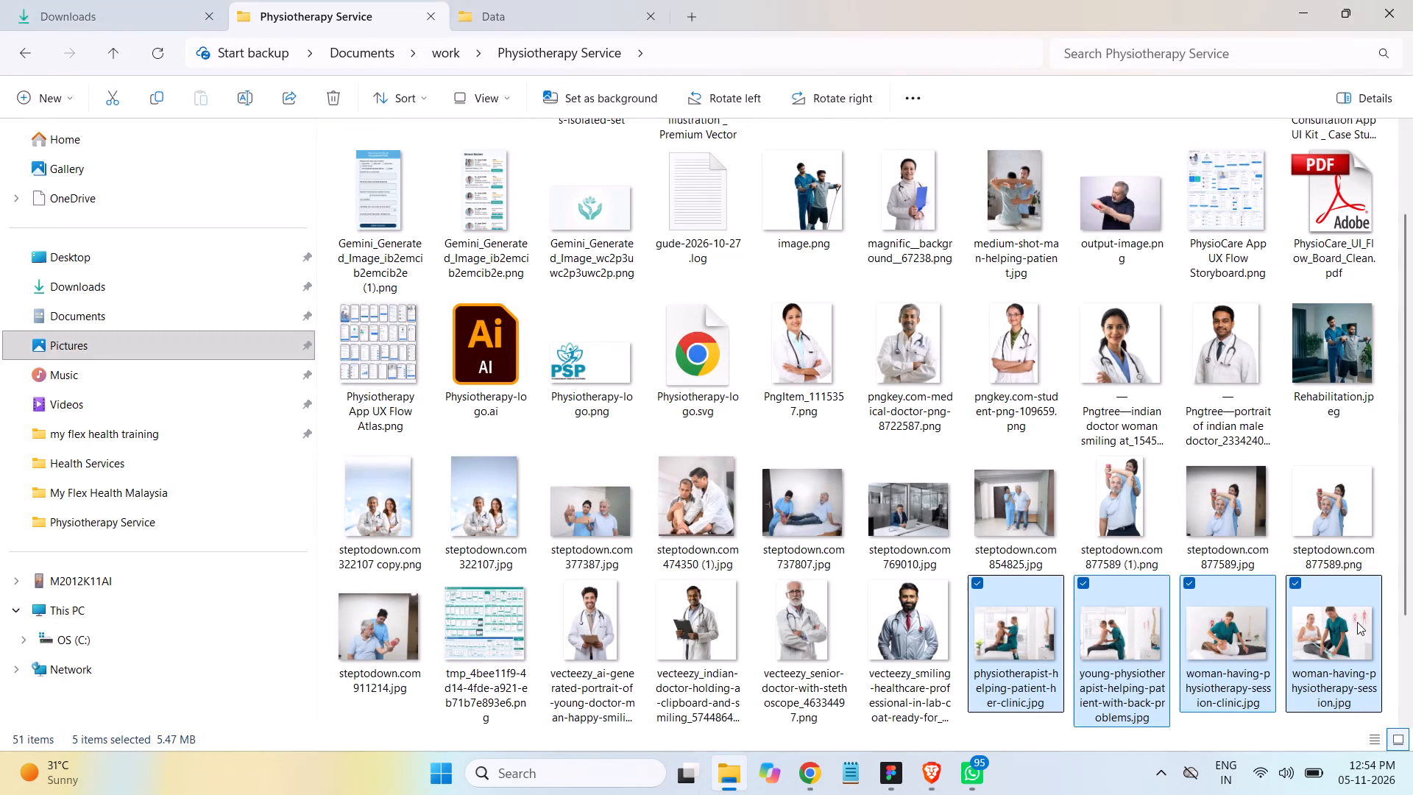
pyautogui.moveTo(1403, 495); pyautogui.dragTo(1412, 615)
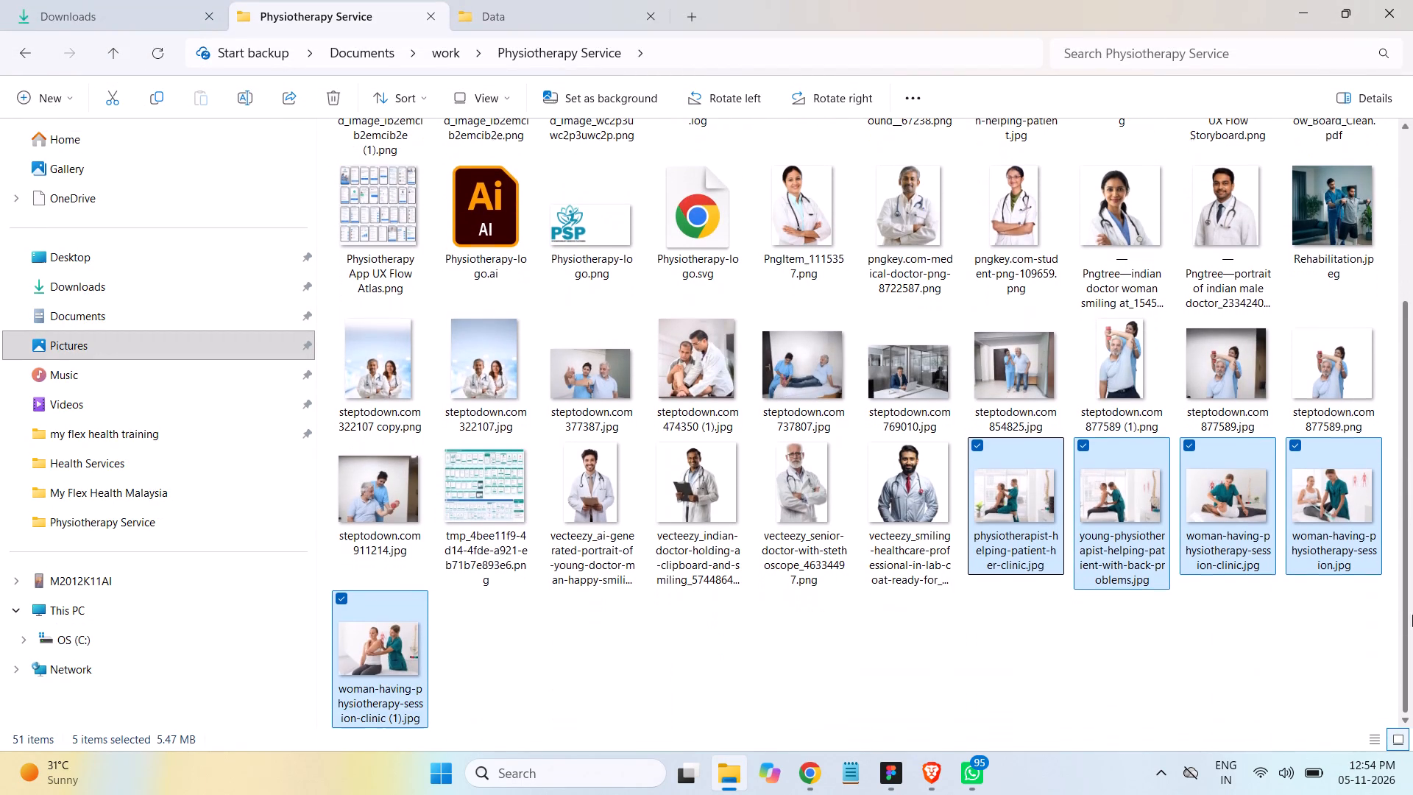
pyautogui.moveTo(1412, 615); pyautogui.dragTo(1412, 643)
pyautogui.click(1041, 657)
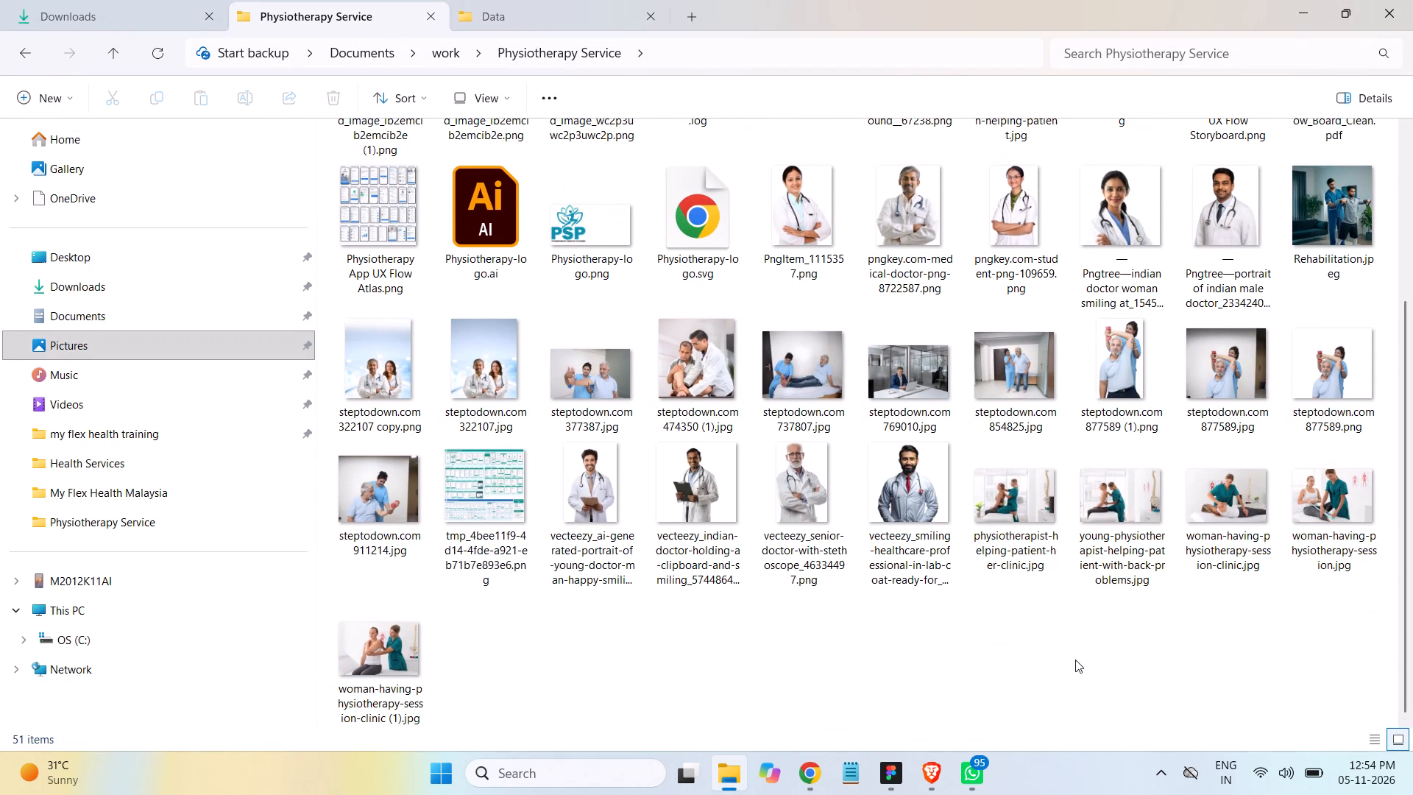
# In Figma, insert physiotherapist-helping-patient-her-clinic.jpg from the Physiotherapy Service folder into the splash screen-1 frame.
pyautogui.click(895, 782)
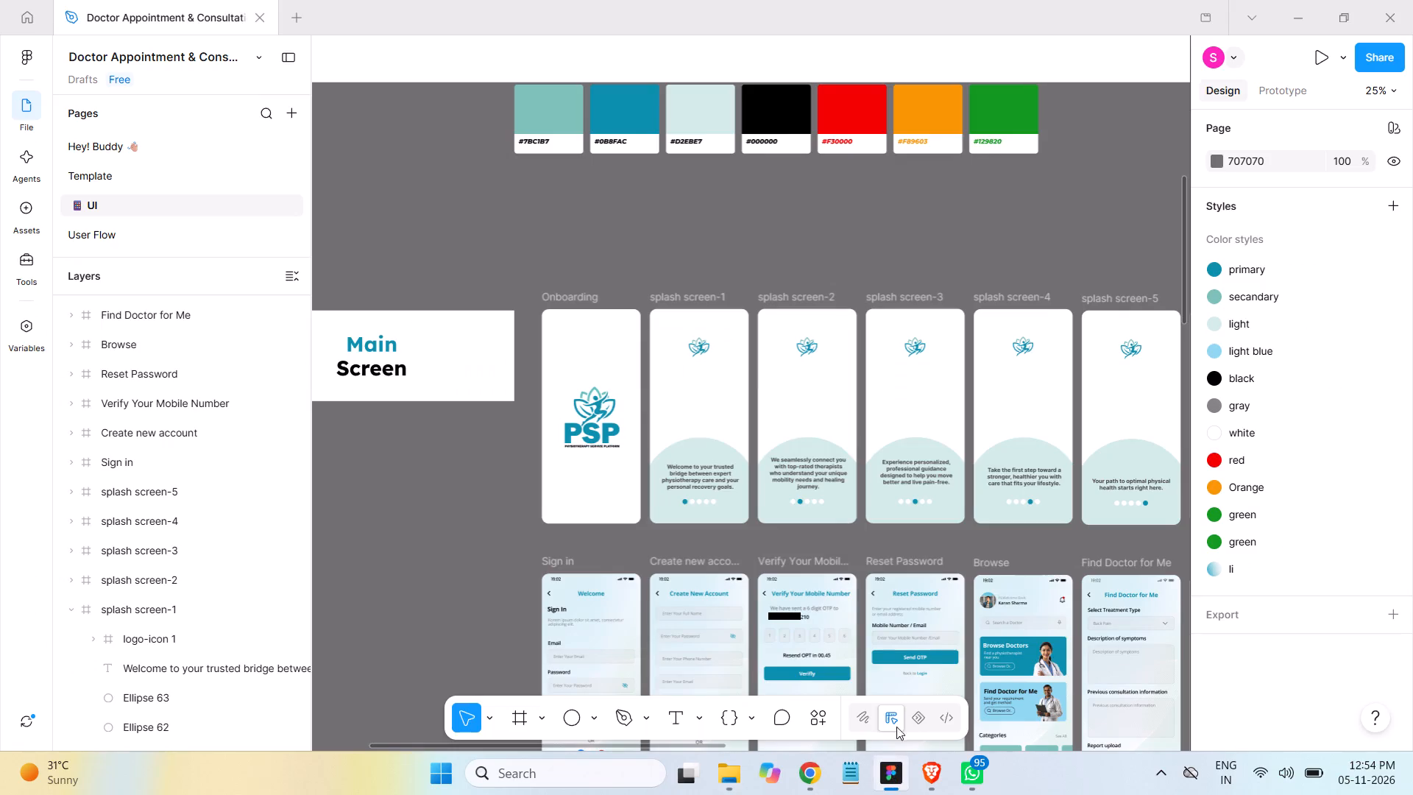
pyautogui.scroll(-2, 195, 540)
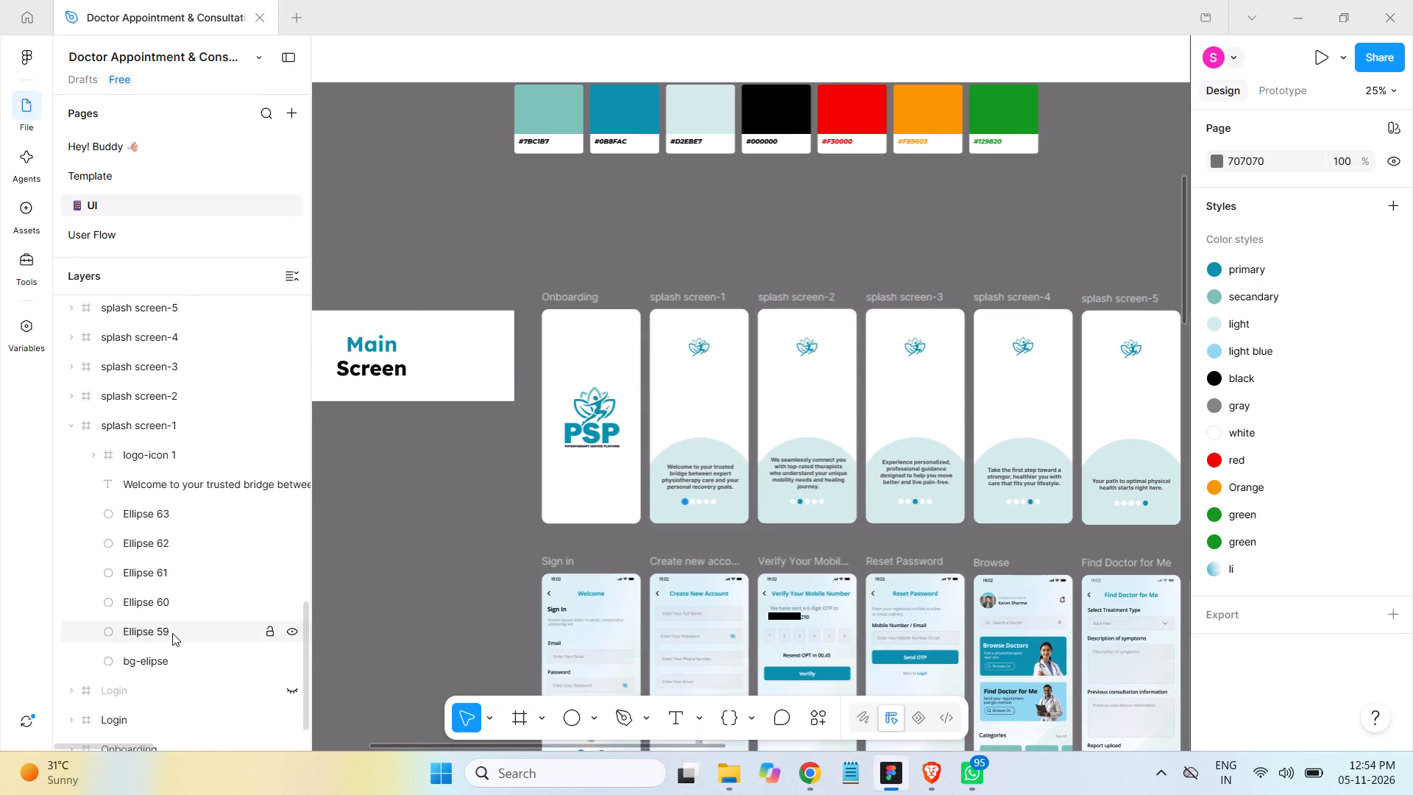
pyautogui.click(123, 427)
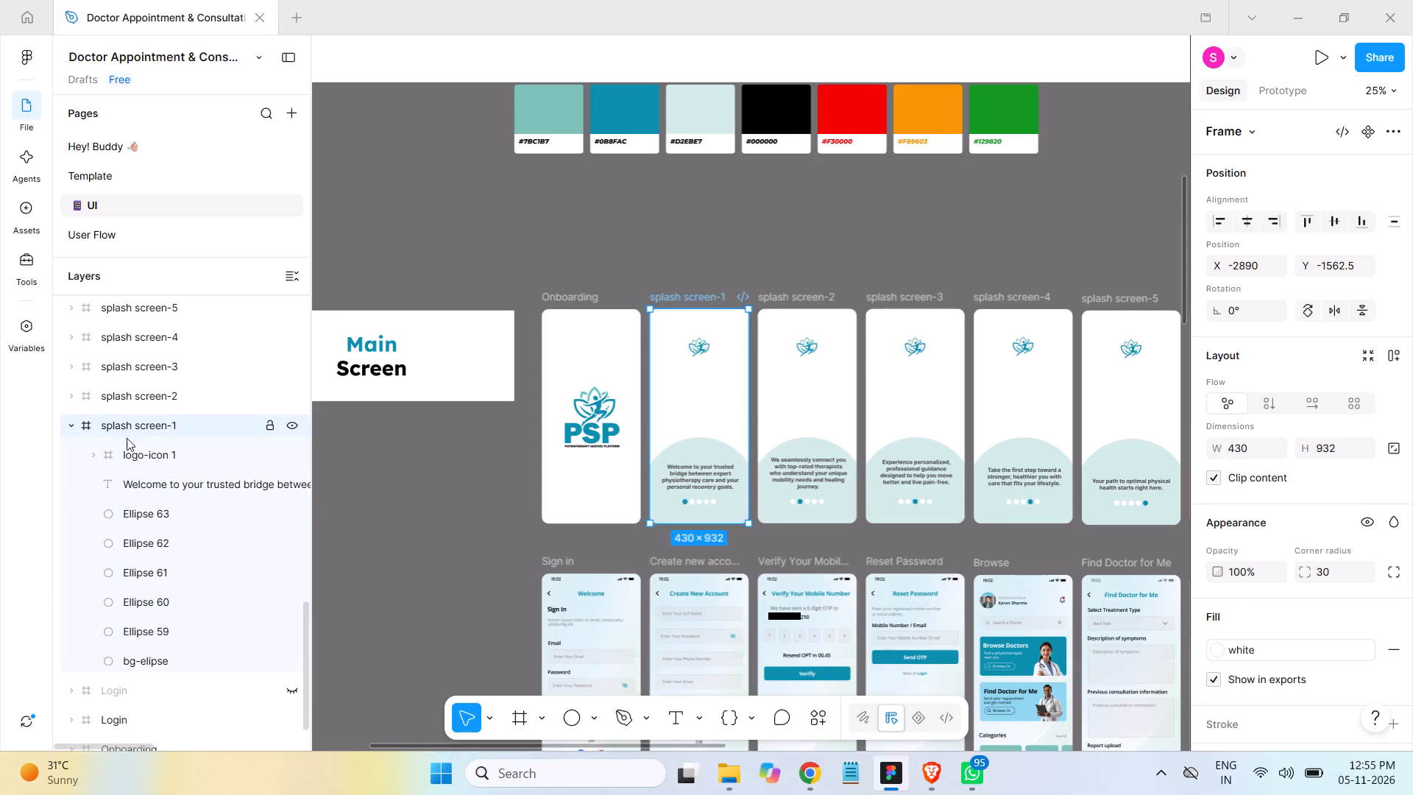
pyautogui.click(733, 772)
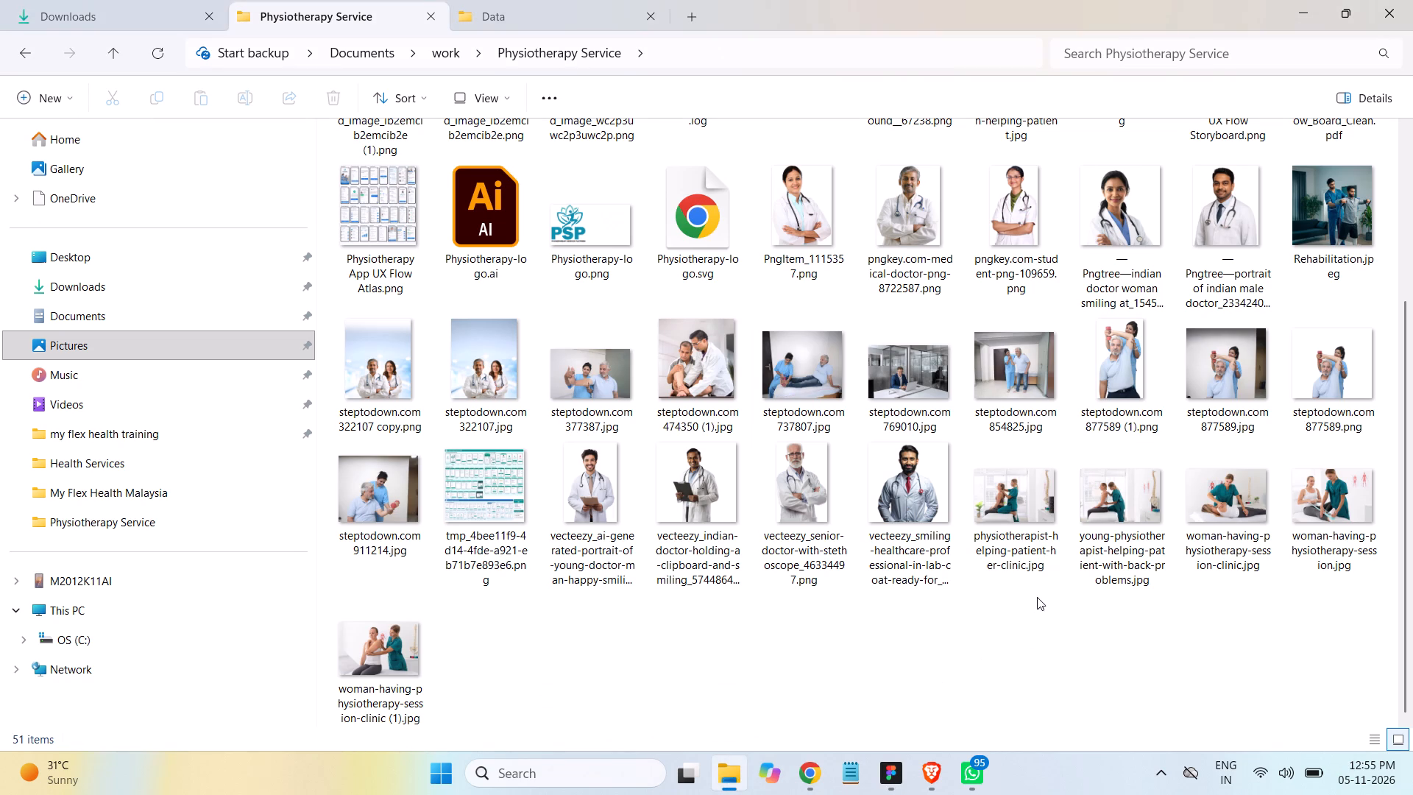
pyautogui.moveTo(1011, 512); pyautogui.dragTo(1018, 620)
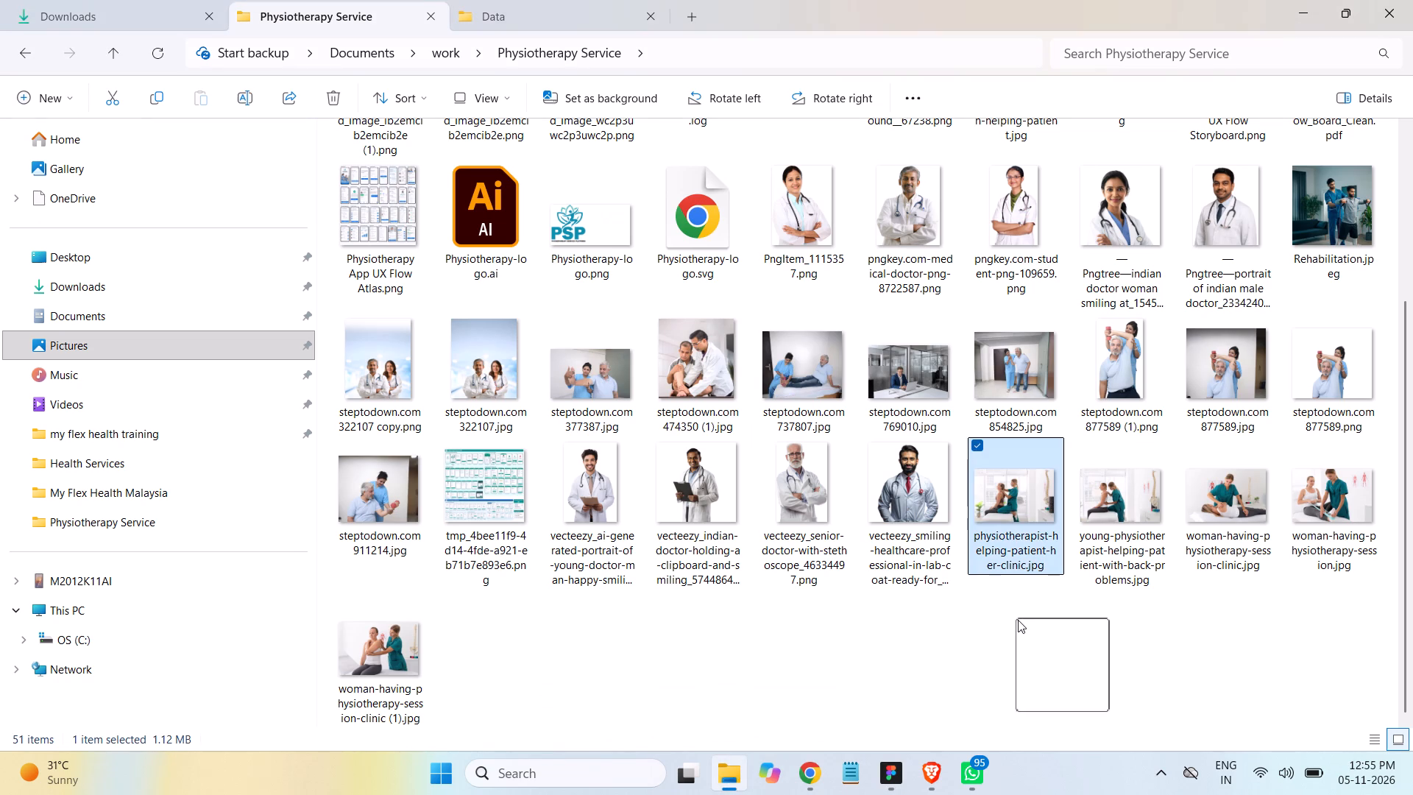
pyautogui.moveTo(1018, 620); pyautogui.dragTo(890, 781)
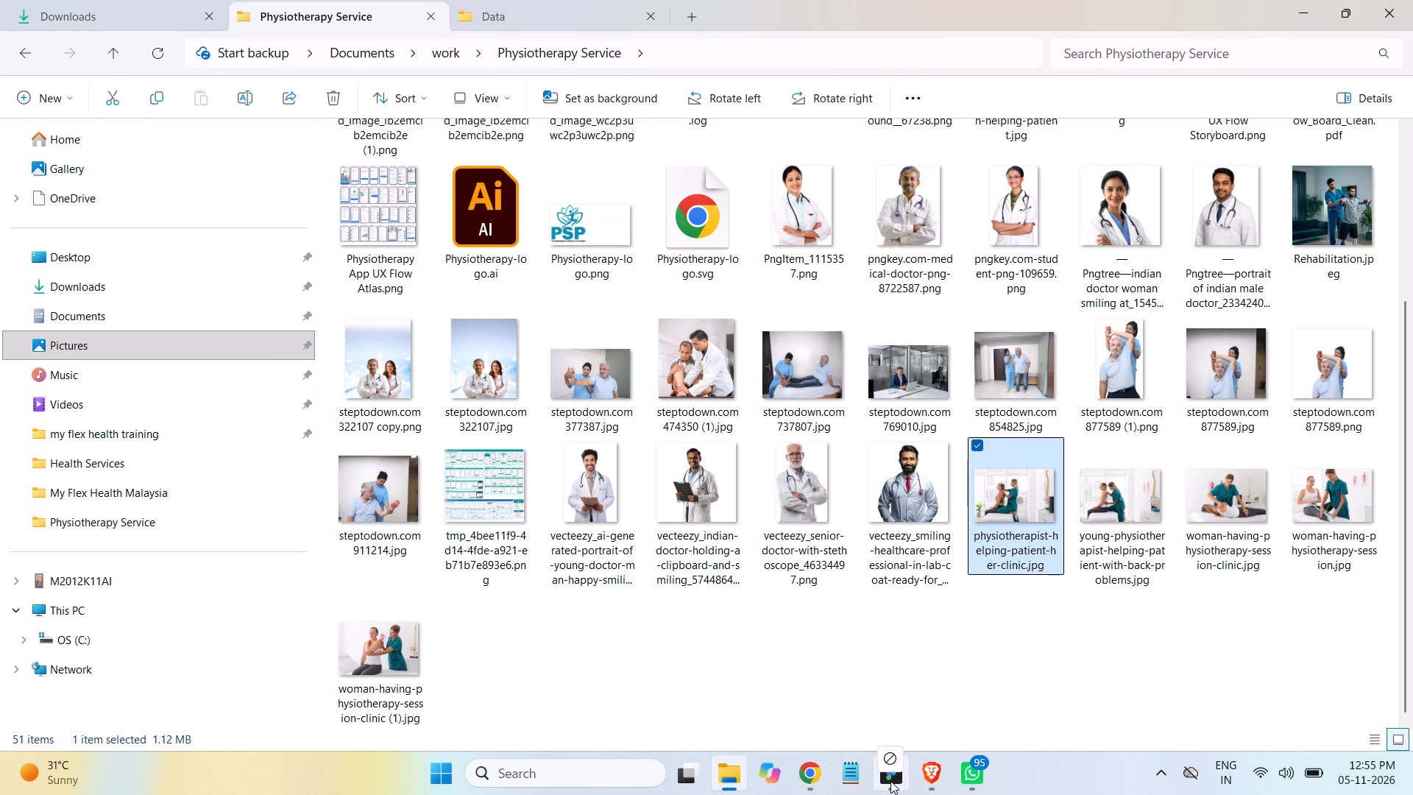
pyautogui.moveTo(890, 781); pyautogui.dragTo(581, 513)
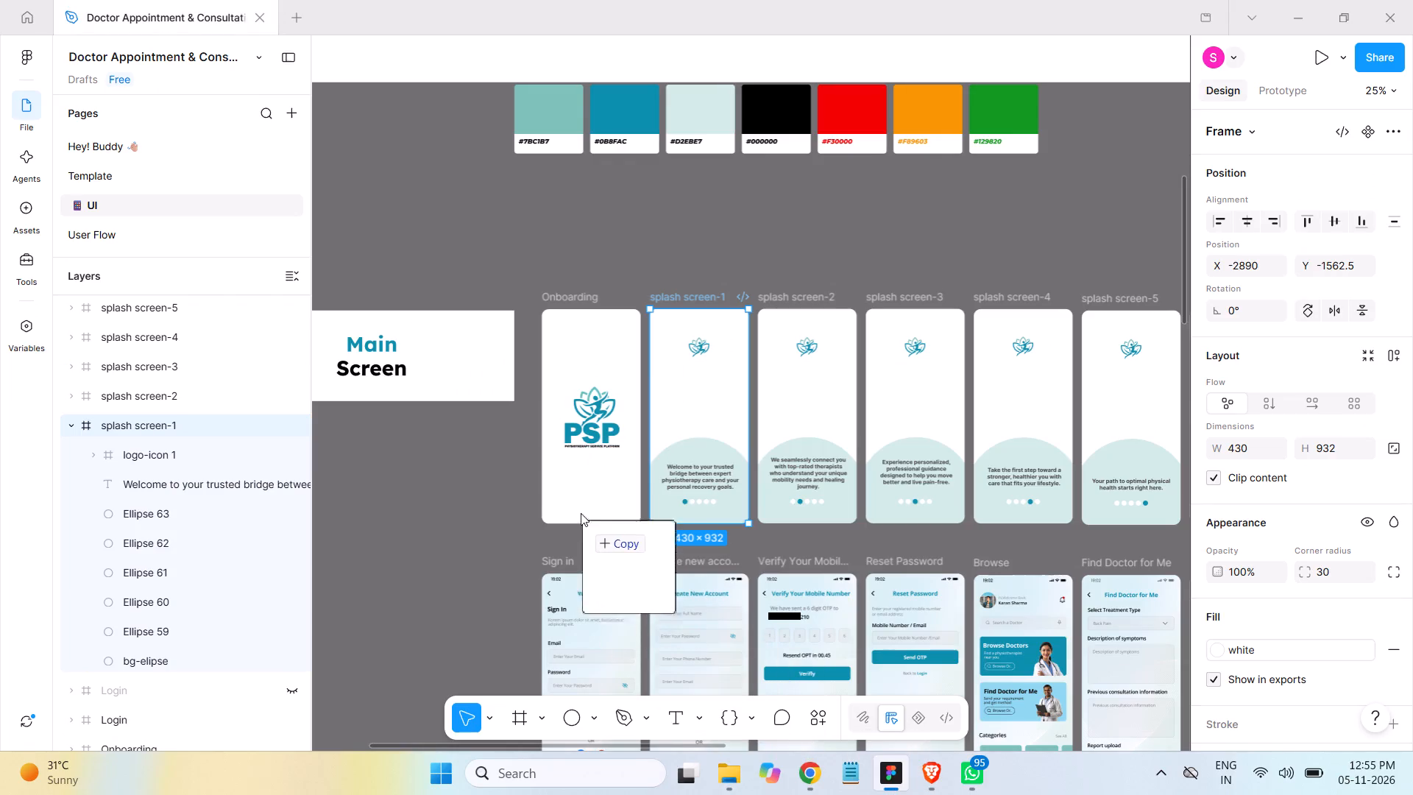
pyautogui.moveTo(581, 513); pyautogui.dragTo(689, 396)
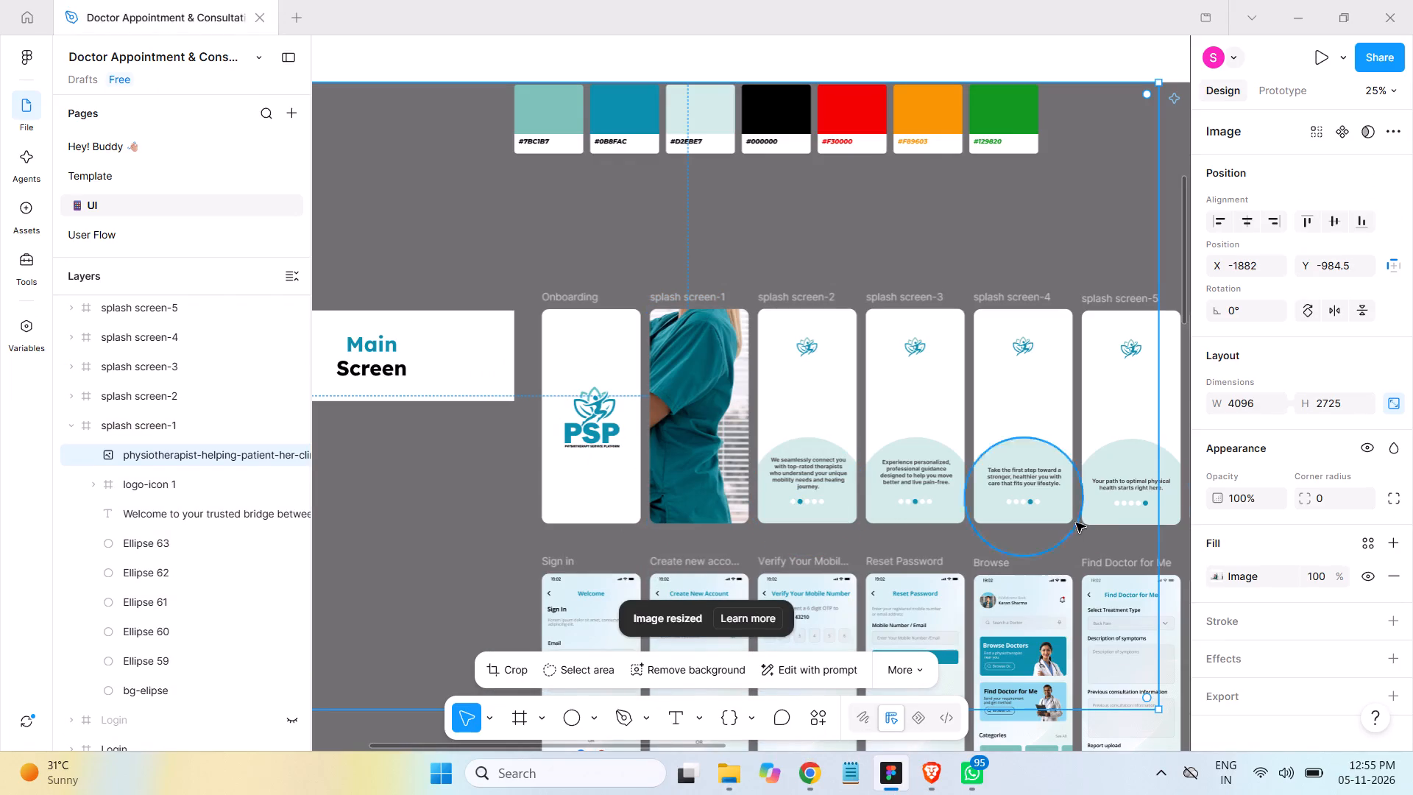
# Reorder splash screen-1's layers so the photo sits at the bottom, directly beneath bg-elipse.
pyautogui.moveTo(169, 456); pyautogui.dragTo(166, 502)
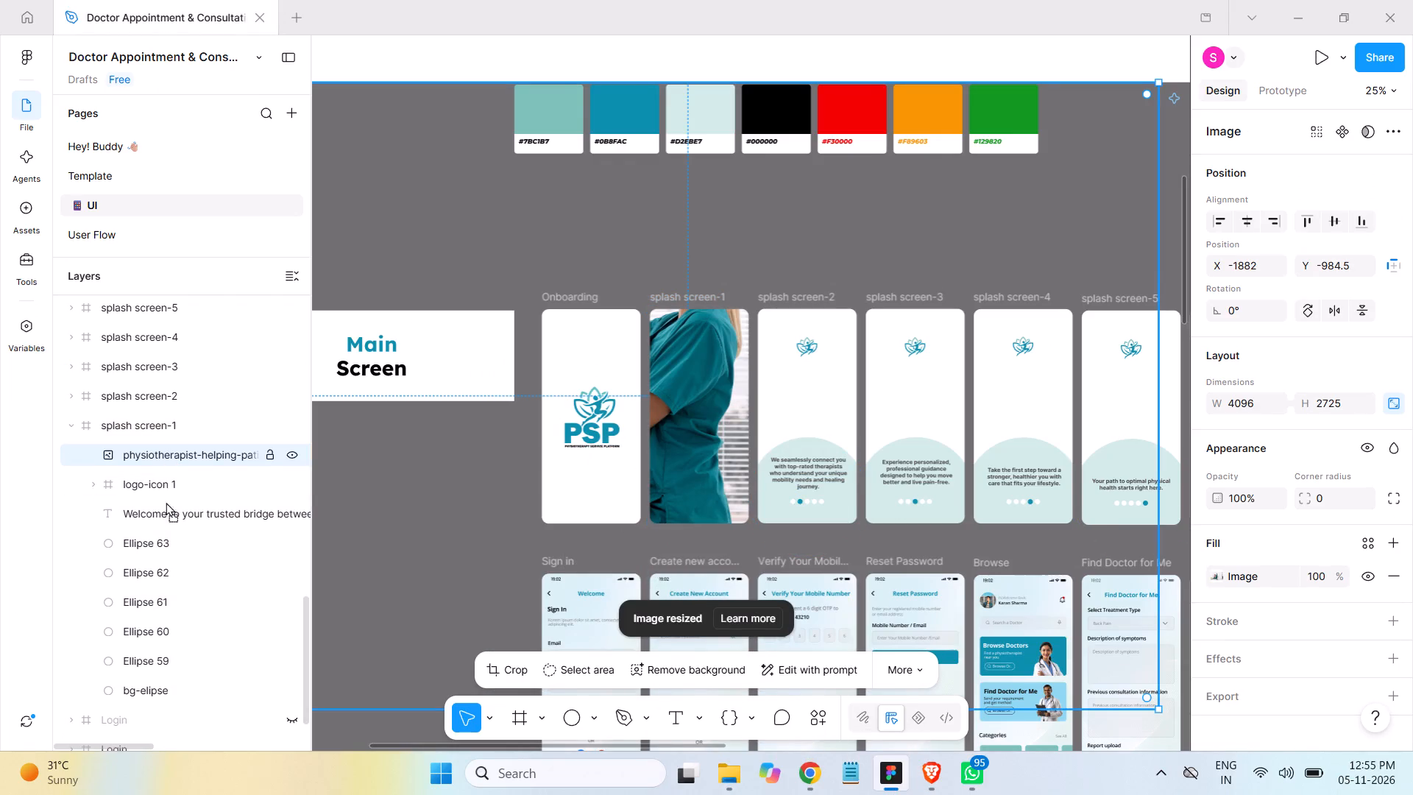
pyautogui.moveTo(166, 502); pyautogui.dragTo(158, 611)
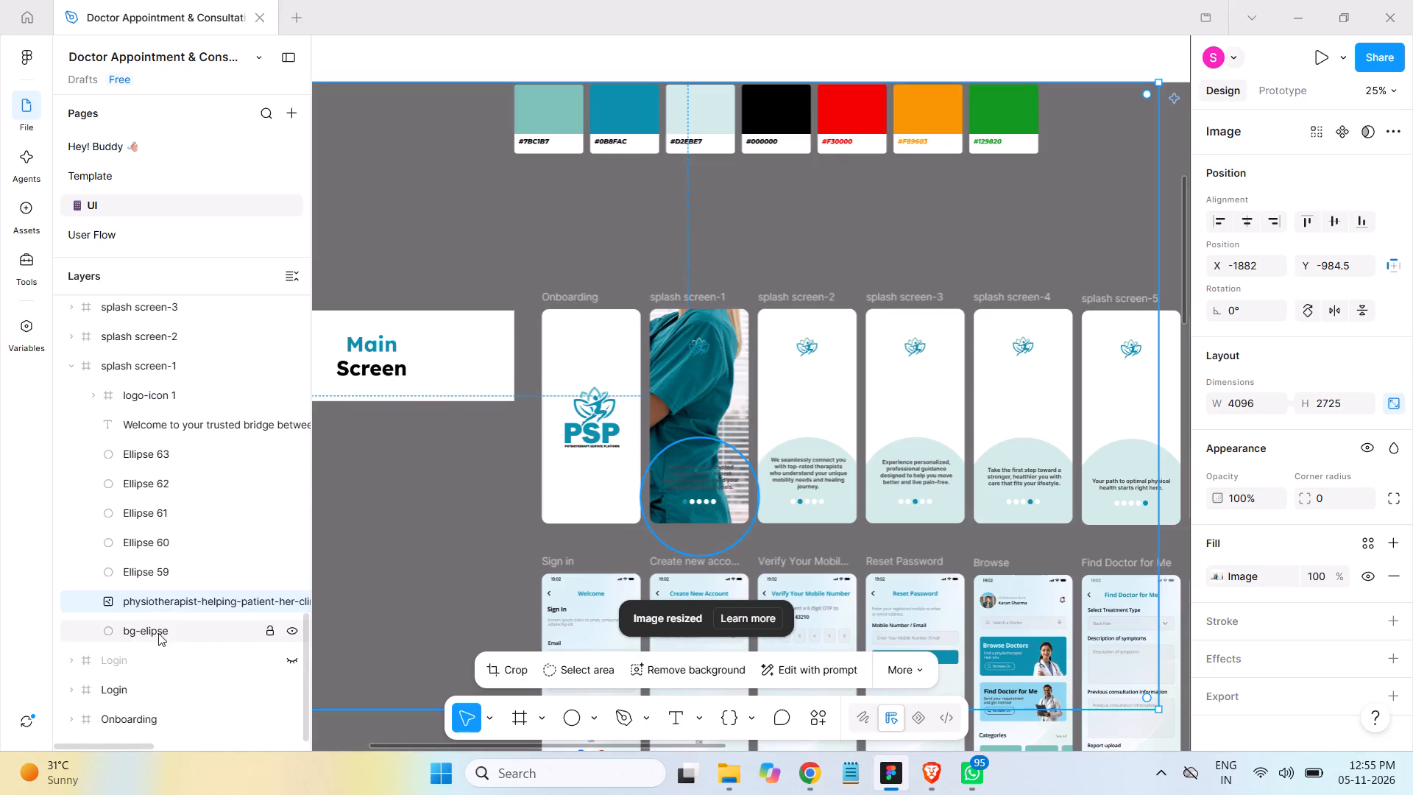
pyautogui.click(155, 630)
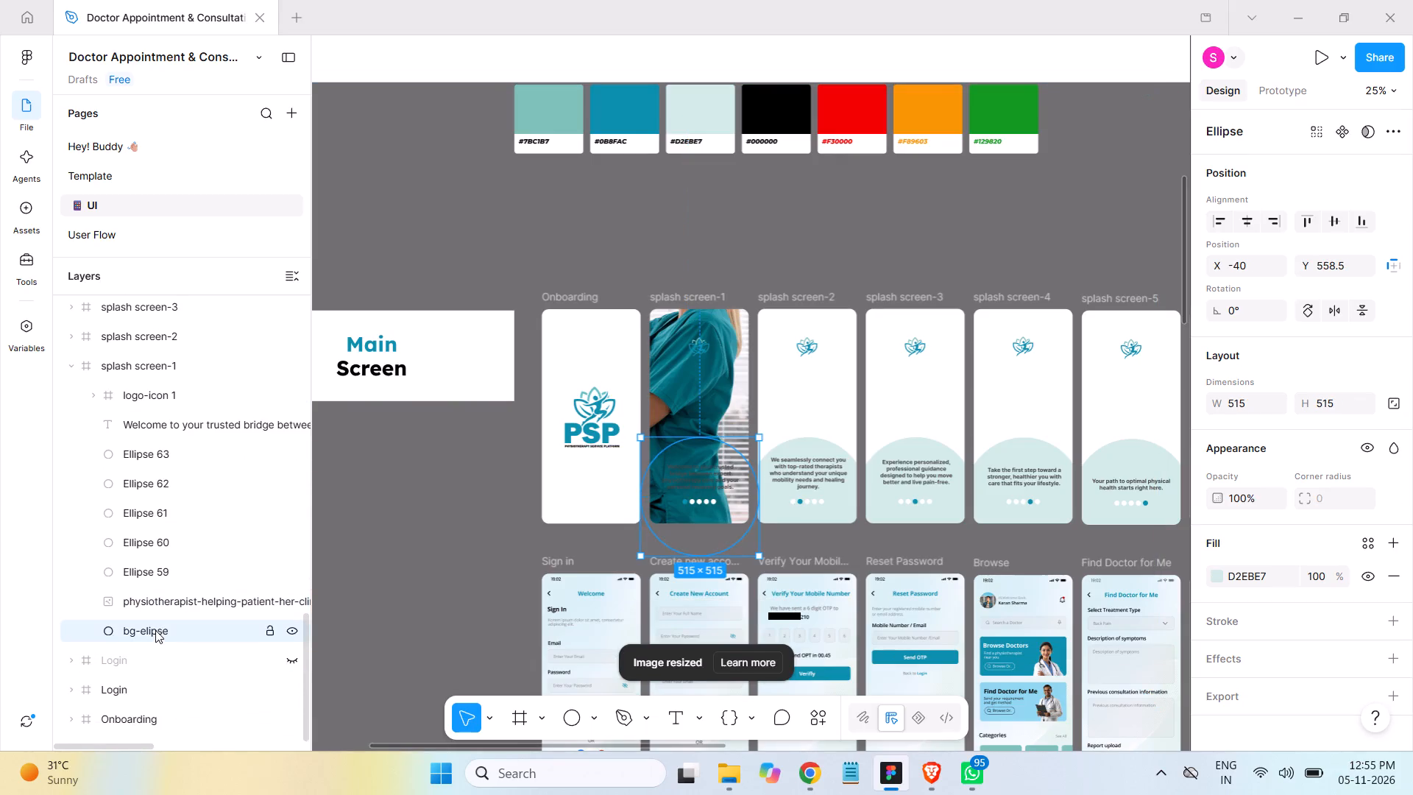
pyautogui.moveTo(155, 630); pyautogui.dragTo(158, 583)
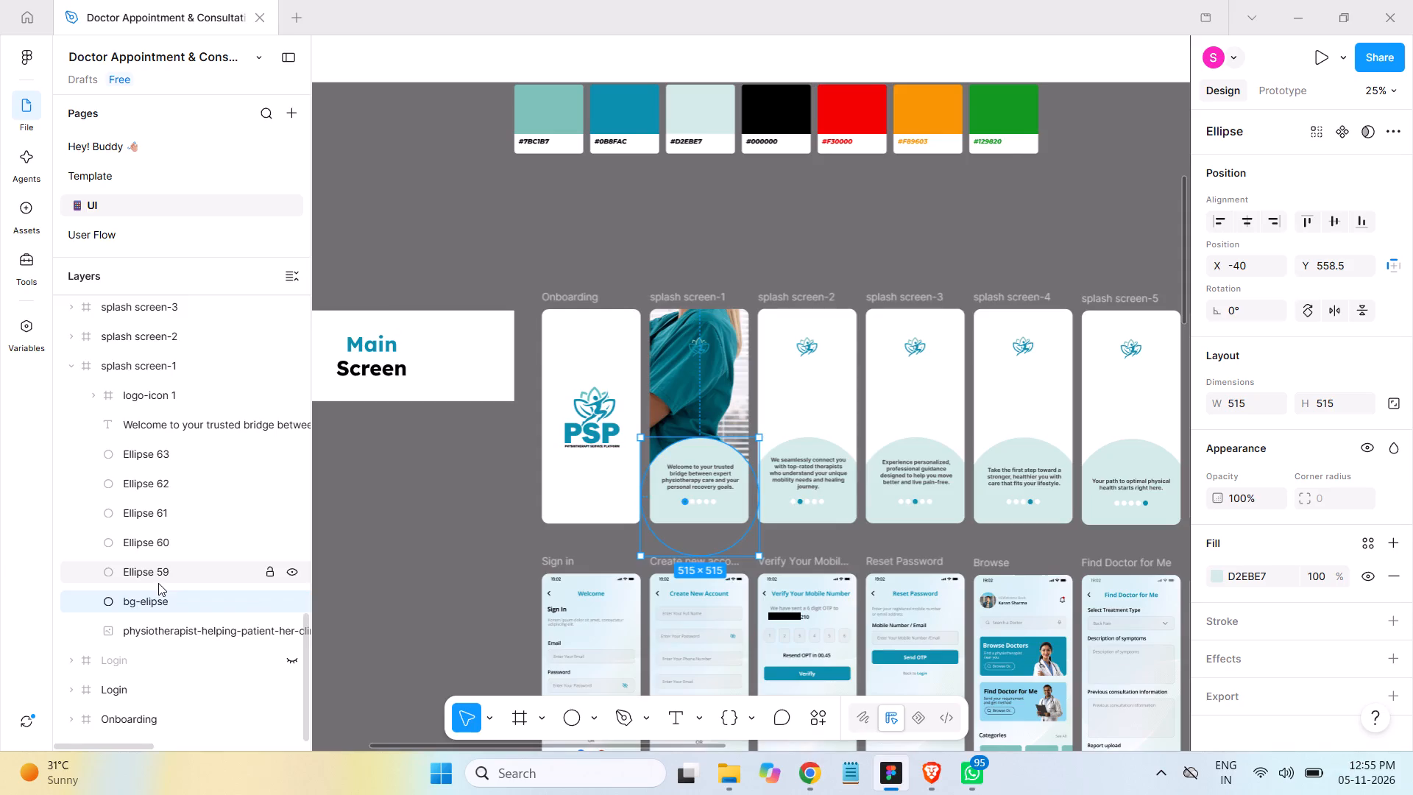
# Scale the physiotherapist photo proportionally to about 1739 × 1157 and place it over splash screen-1 at about X -1189, Y -20.
pyautogui.click(183, 631)
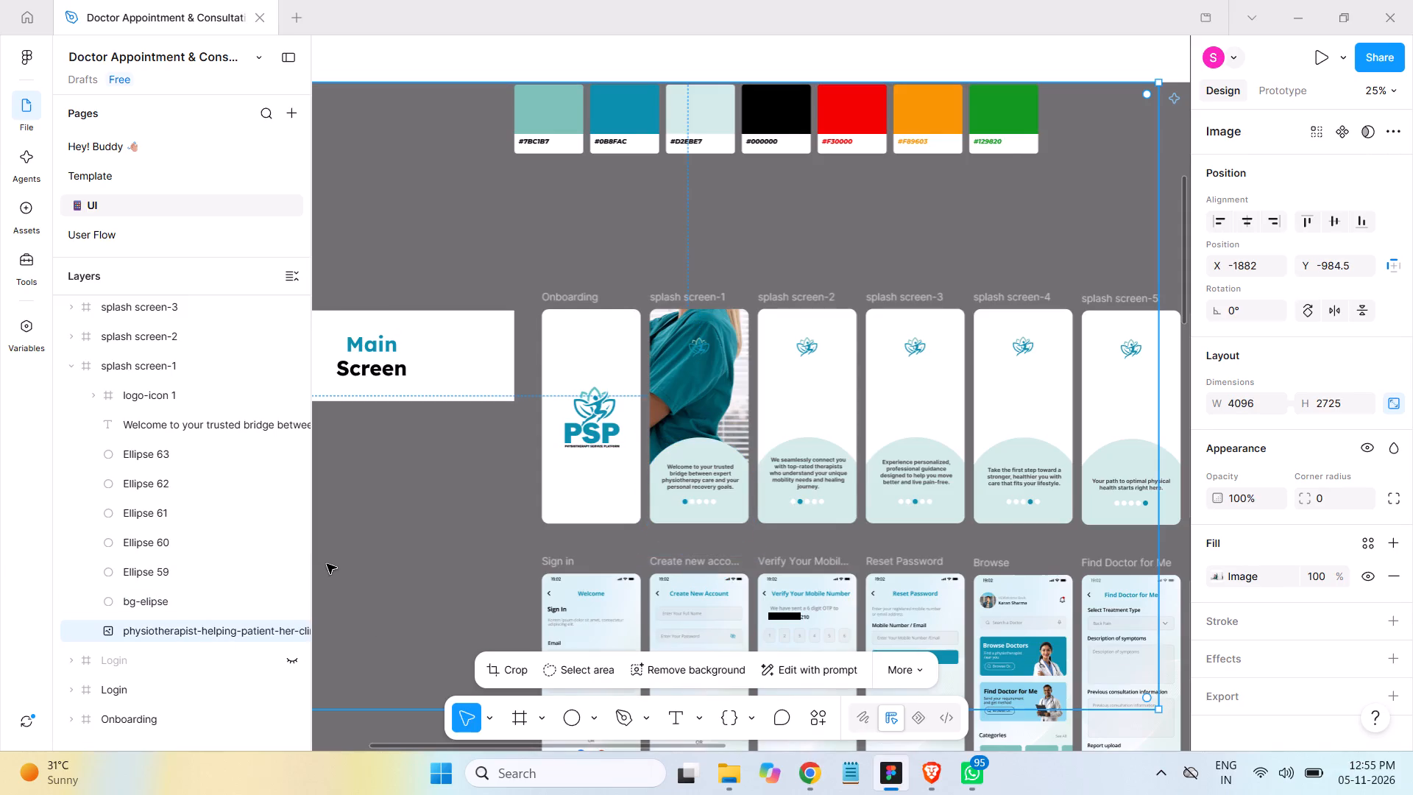
pyautogui.hotkey('ctrl', '-')
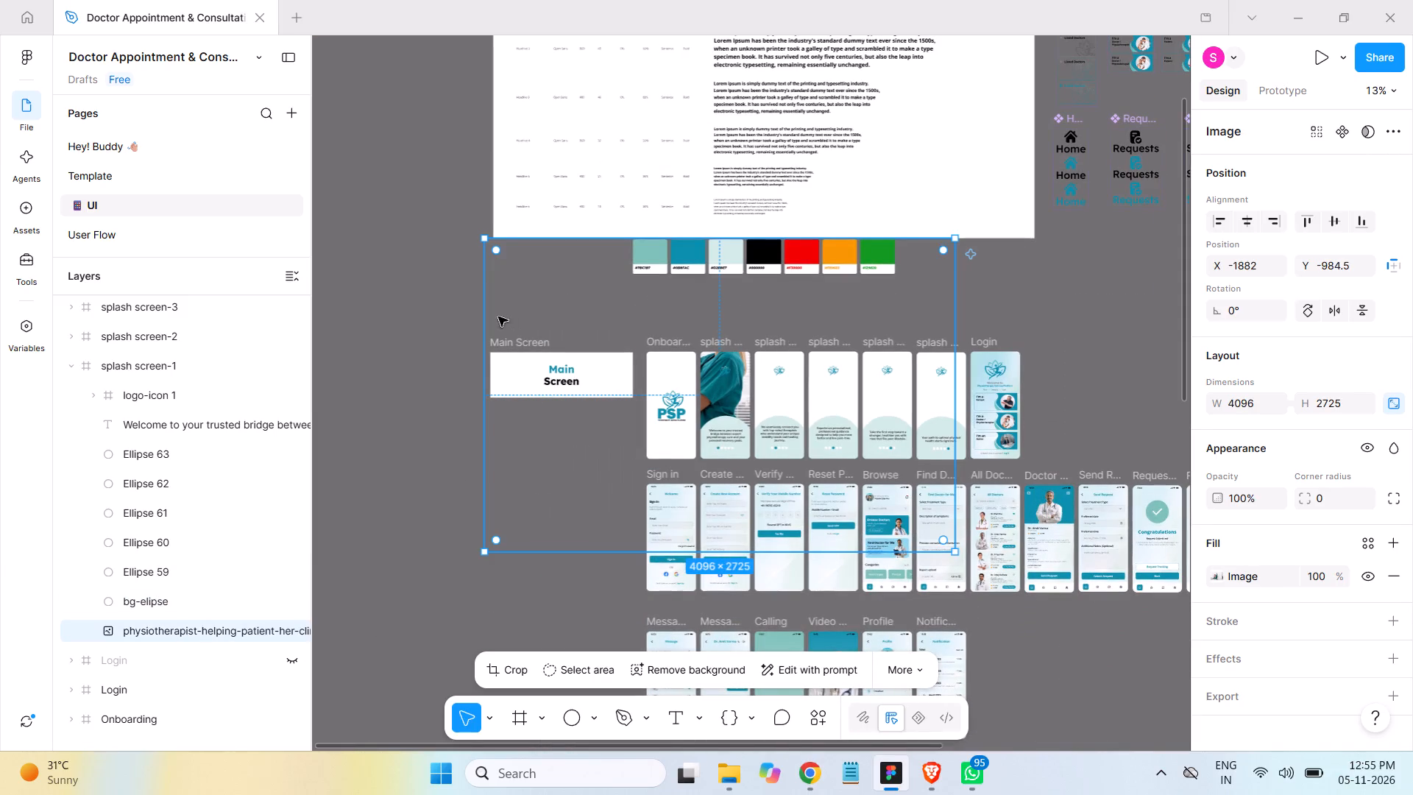
pyautogui.keyDown('shift'); pyautogui.moveTo(486, 236); pyautogui.dragTo(551, 291); pyautogui.keyUp('shift')
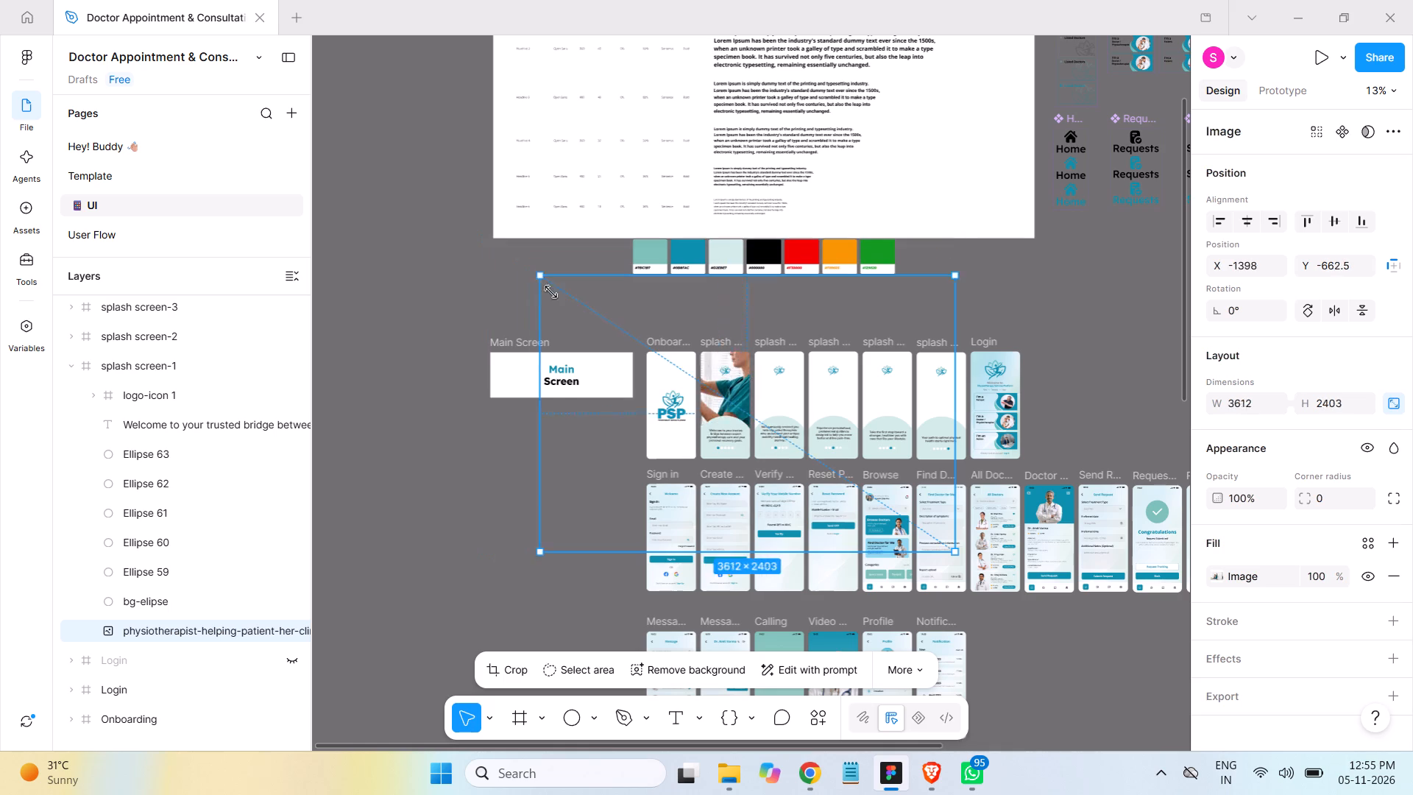
pyautogui.keyDown('shift'); pyautogui.moveTo(551, 291); pyautogui.dragTo(759, 485); pyautogui.keyUp('shift')
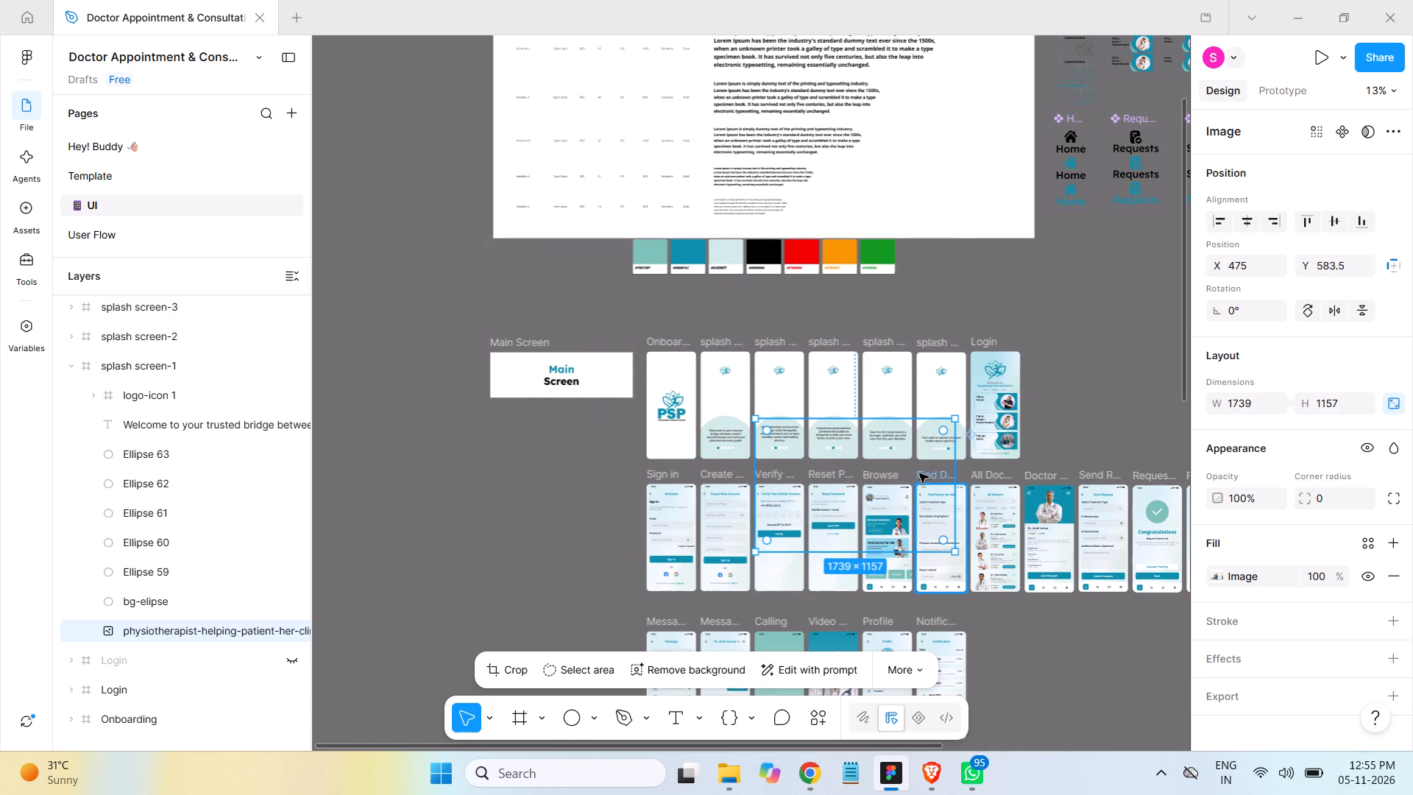
pyautogui.moveTo(910, 468); pyautogui.dragTo(841, 412)
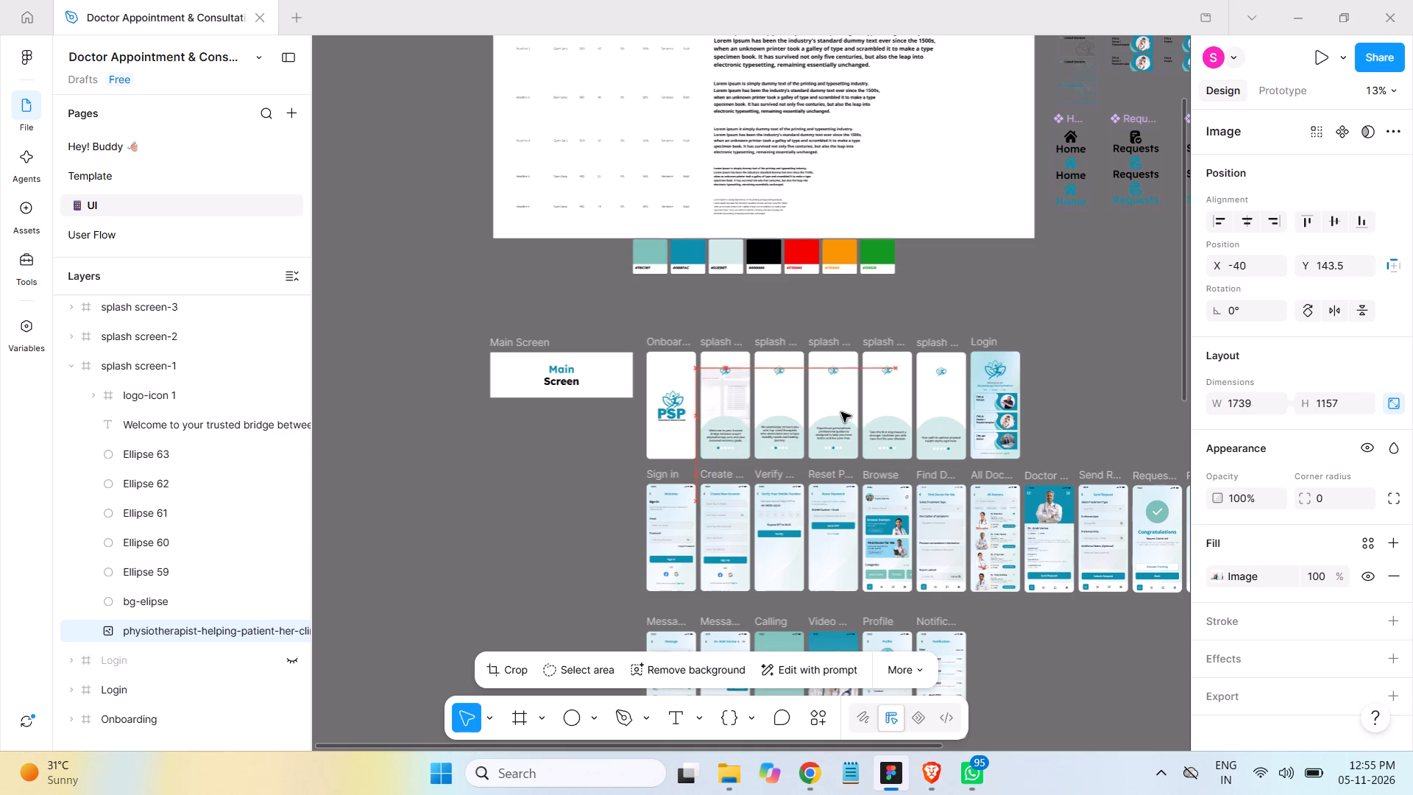
pyautogui.moveTo(841, 412); pyautogui.dragTo(727, 397)
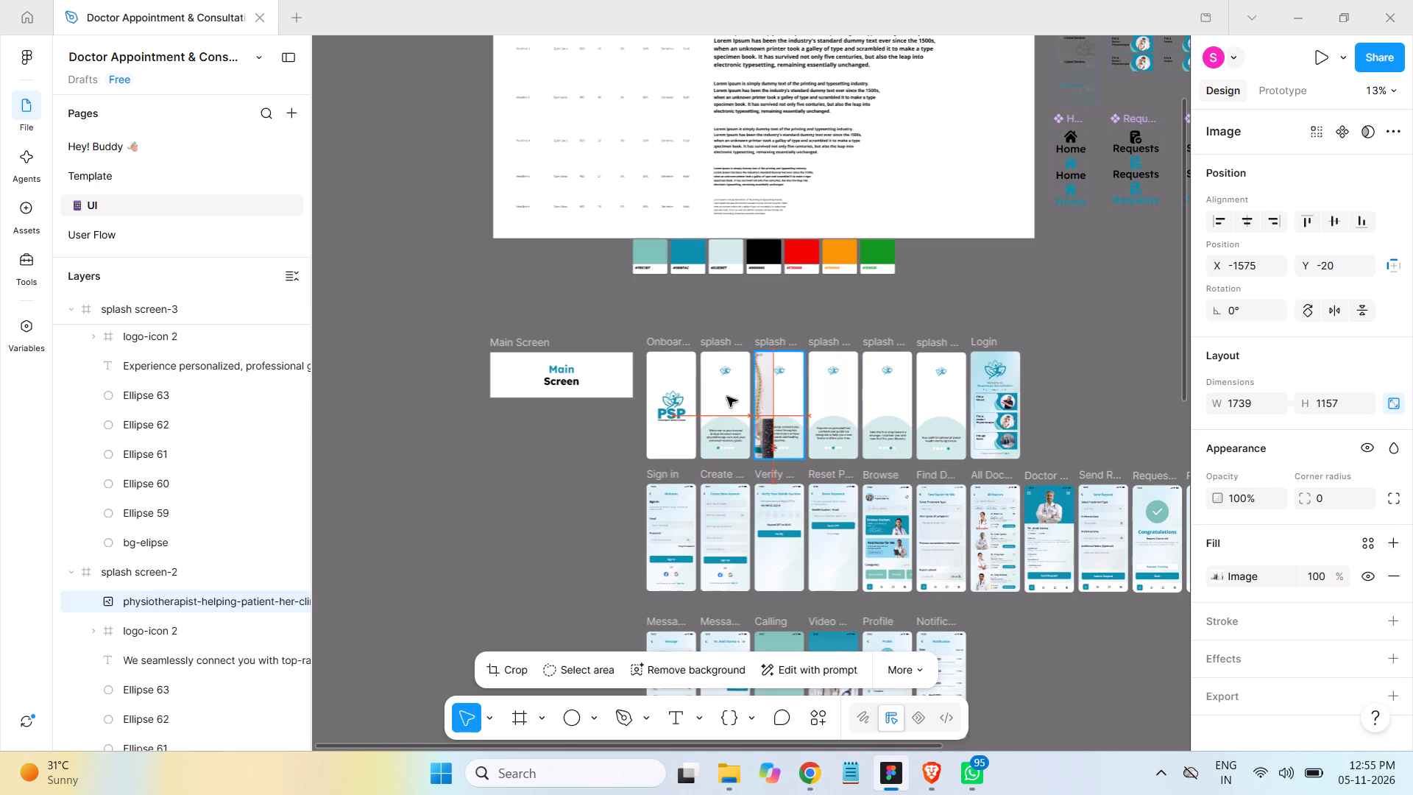
pyautogui.moveTo(727, 397); pyautogui.dragTo(718, 396)
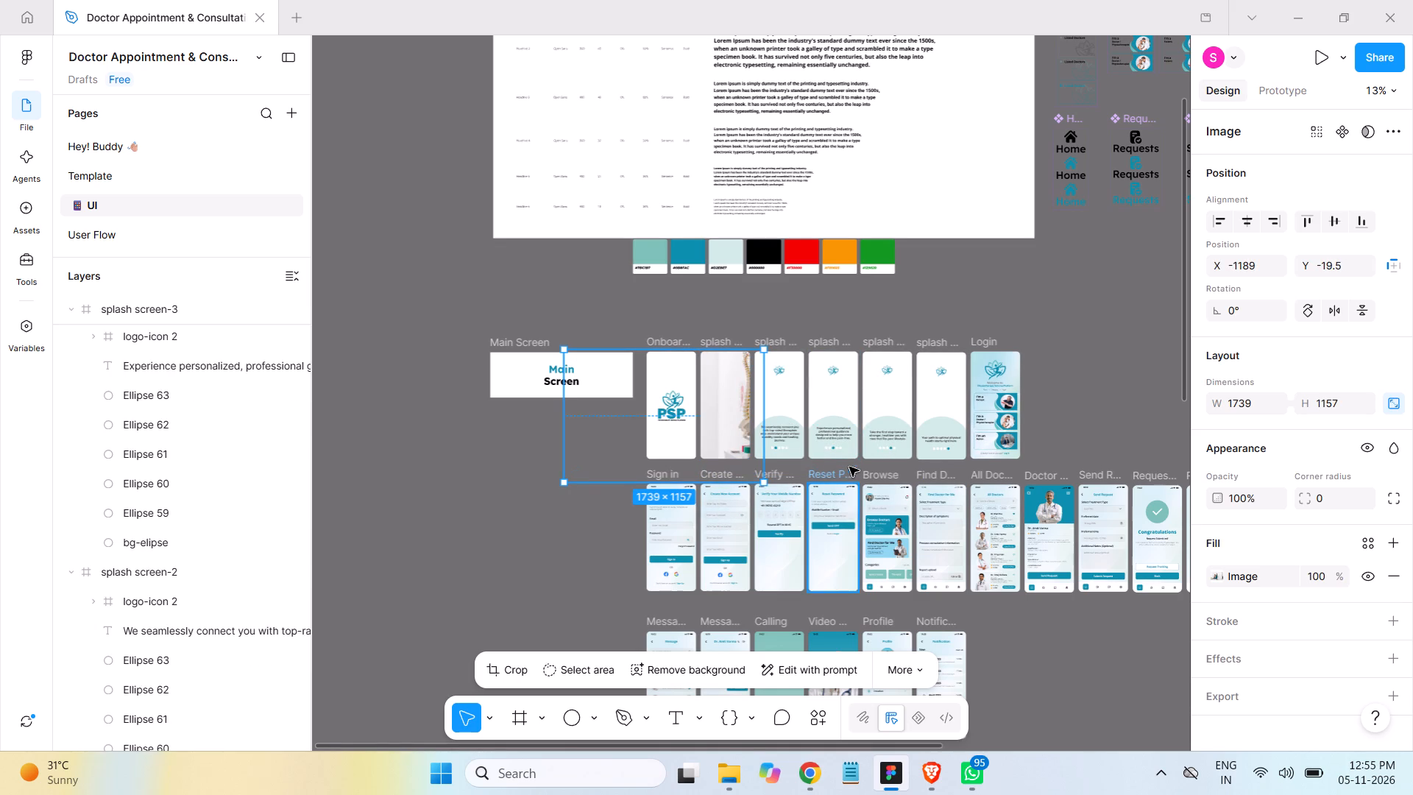
# Reorder splash screen-1's layers so the physiotherapist photo sits at the bottom, directly beneath bg-elipse.
pyautogui.click(77, 571)
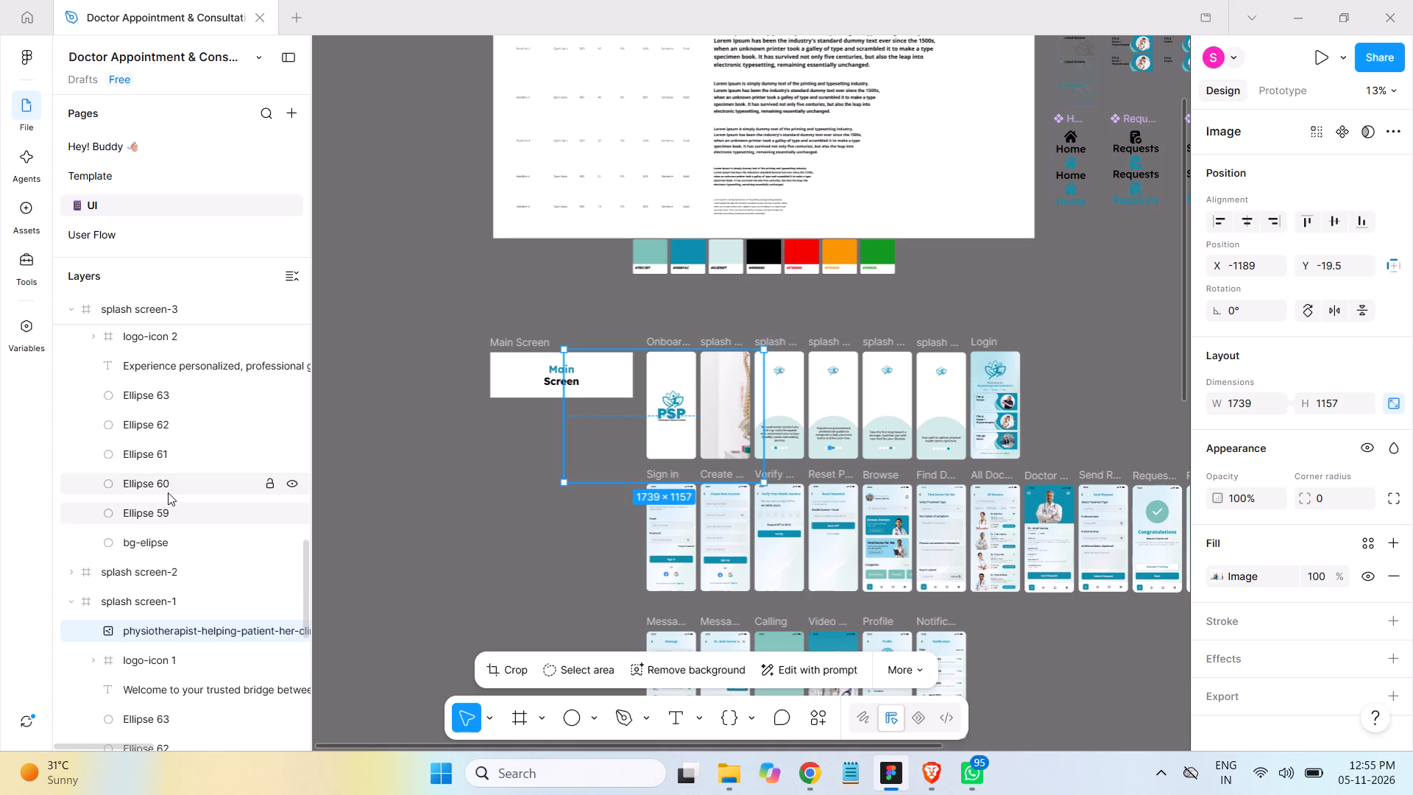
pyautogui.scroll(-2, 184, 487)
pyautogui.scroll(1, 184, 487)
pyautogui.scroll(-4, 184, 487)
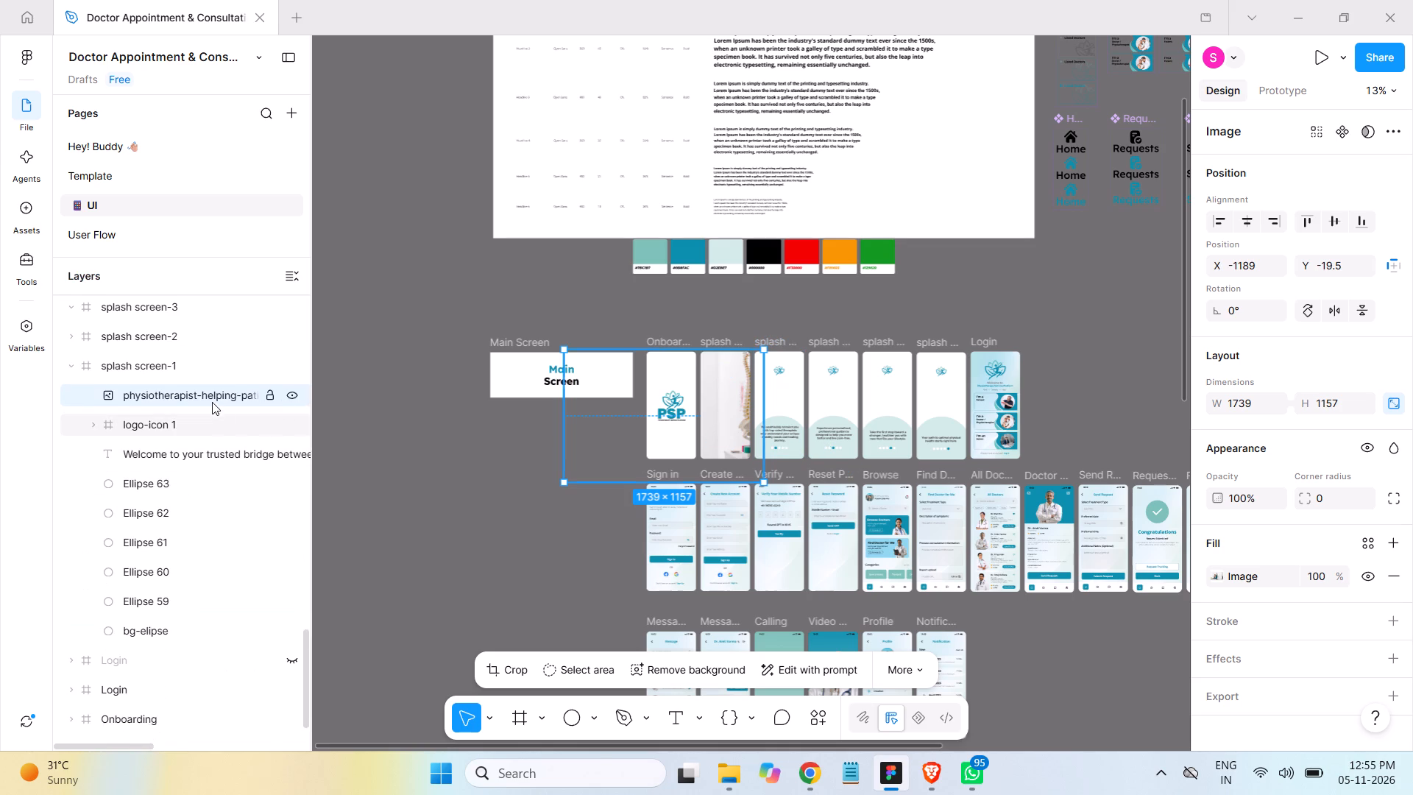
pyautogui.moveTo(207, 396); pyautogui.dragTo(169, 617)
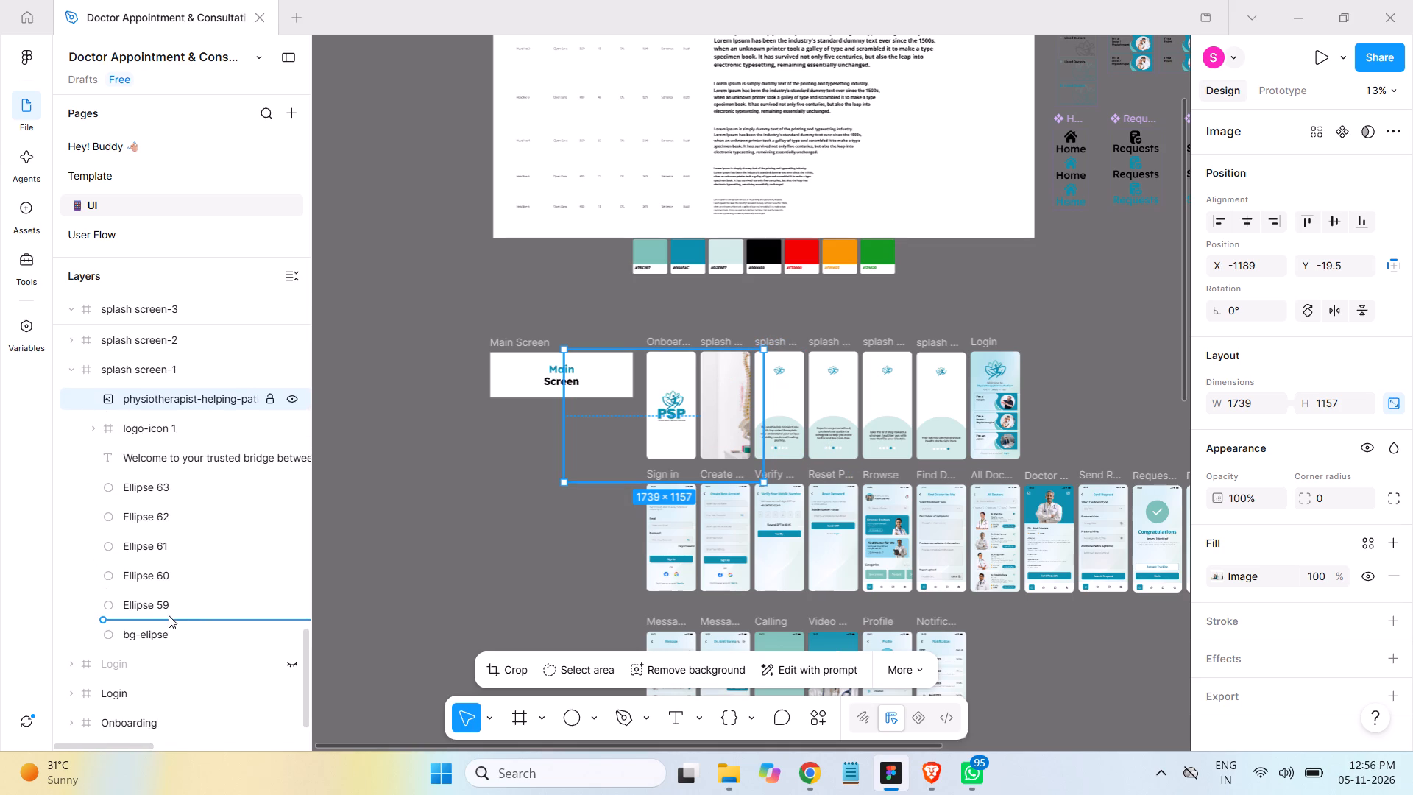
pyautogui.moveTo(147, 635); pyautogui.dragTo(157, 591)
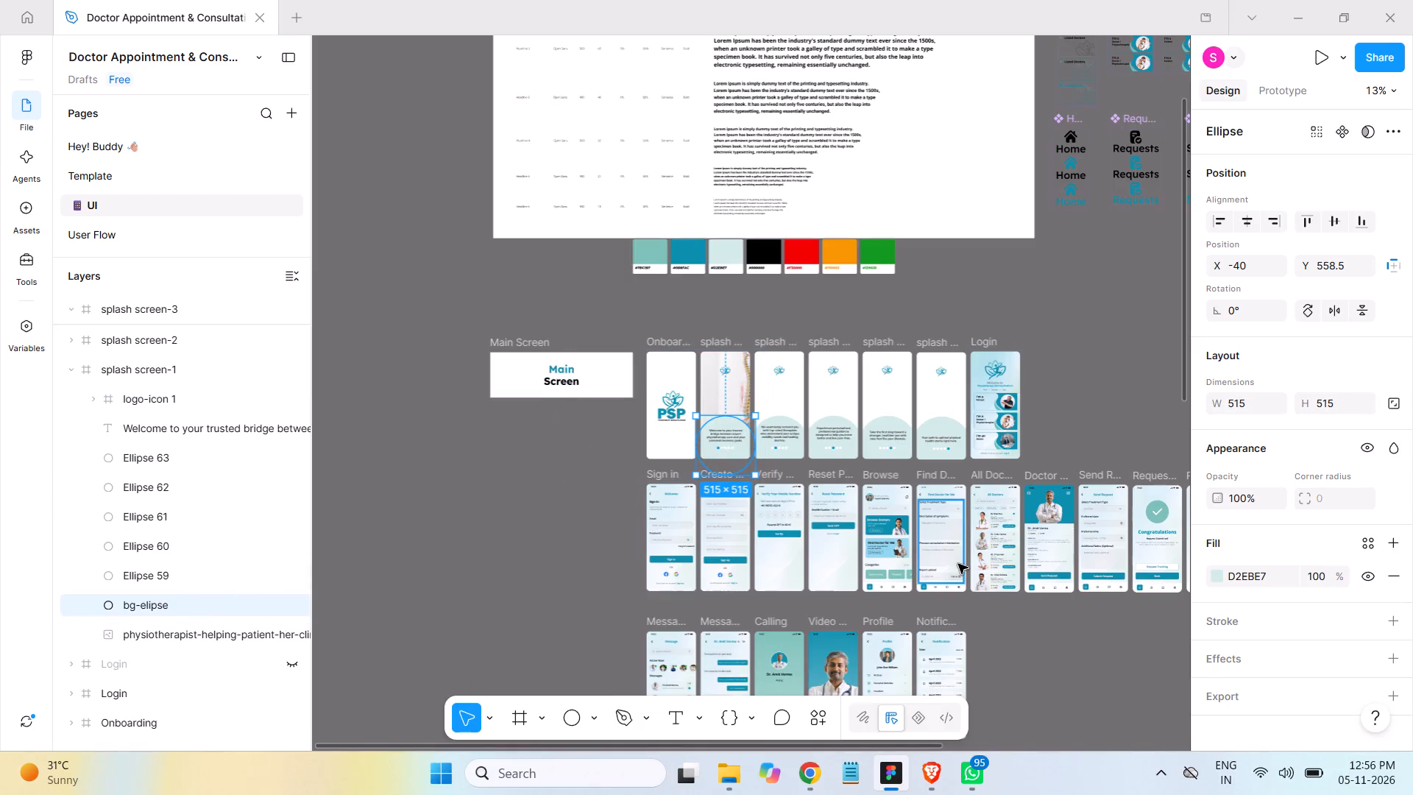
# Scale the physiotherapist photo in splash screen-1 down proportionally to about 1059 × 705.
pyautogui.hotkey('ctrl', '=')
pyautogui.hotkey('ctrl', '=')
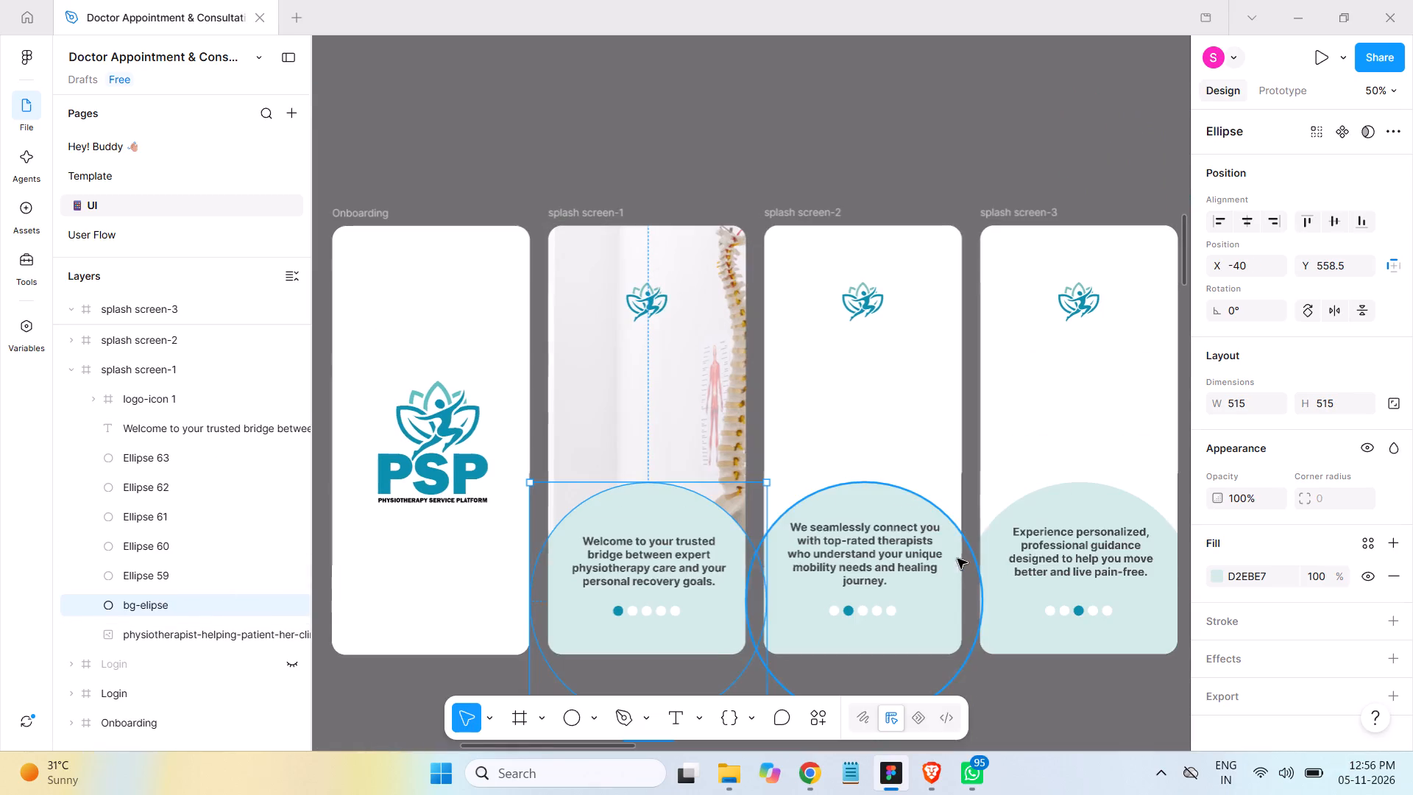
pyautogui.click(198, 640)
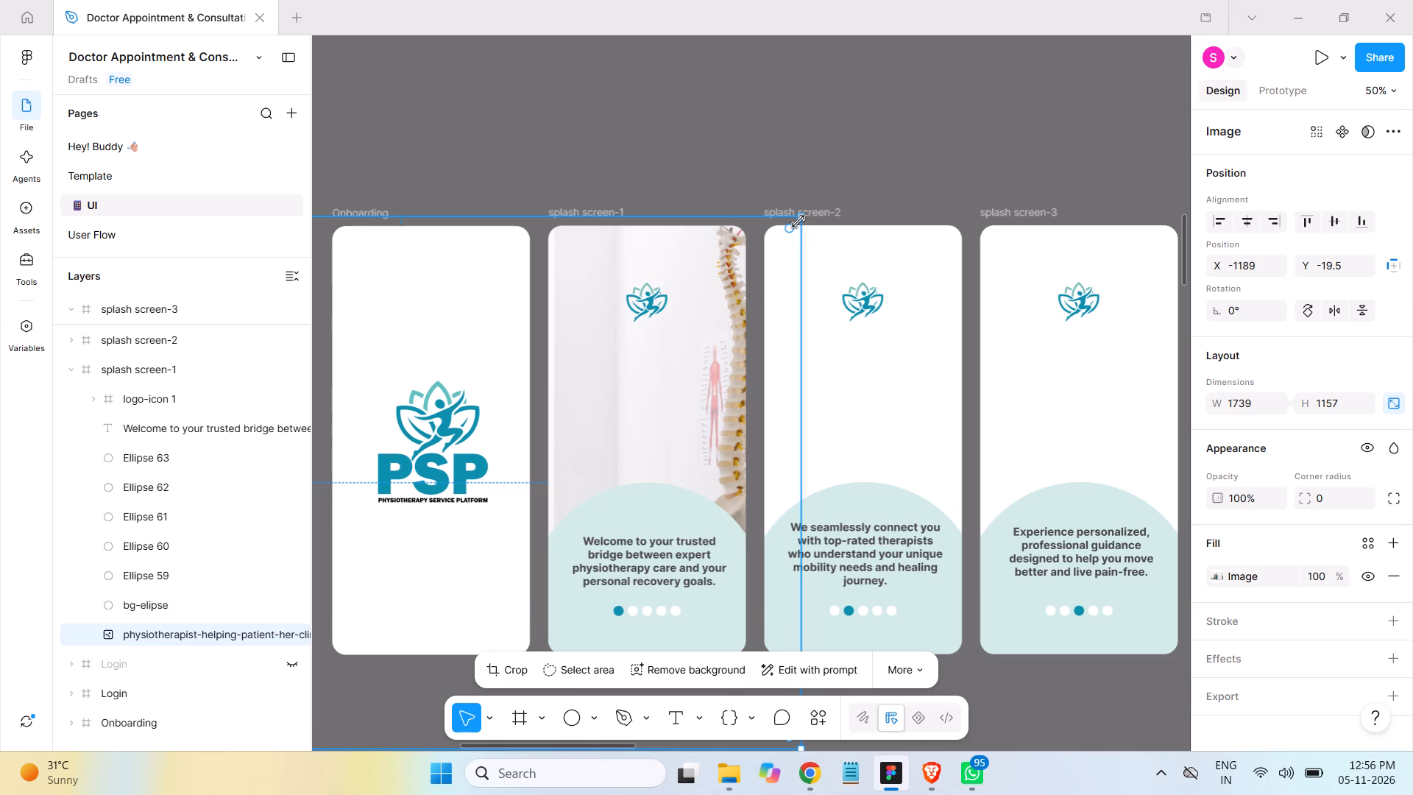
pyautogui.keyDown('shift'); pyautogui.moveTo(801, 220); pyautogui.dragTo(611, 395); pyautogui.keyUp('shift')
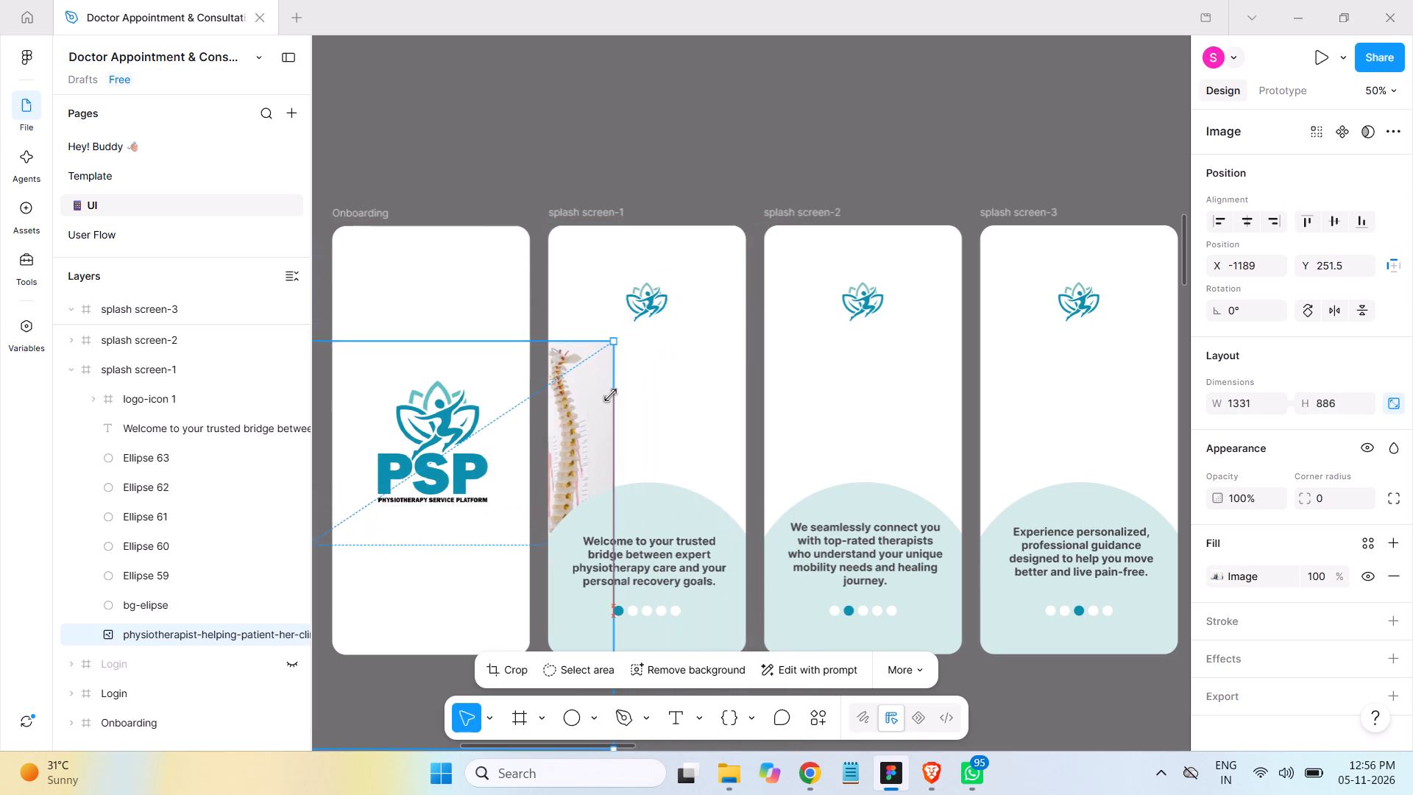
pyautogui.keyDown('shift'); pyautogui.moveTo(611, 395); pyautogui.dragTo(611, 395); pyautogui.keyUp('shift')
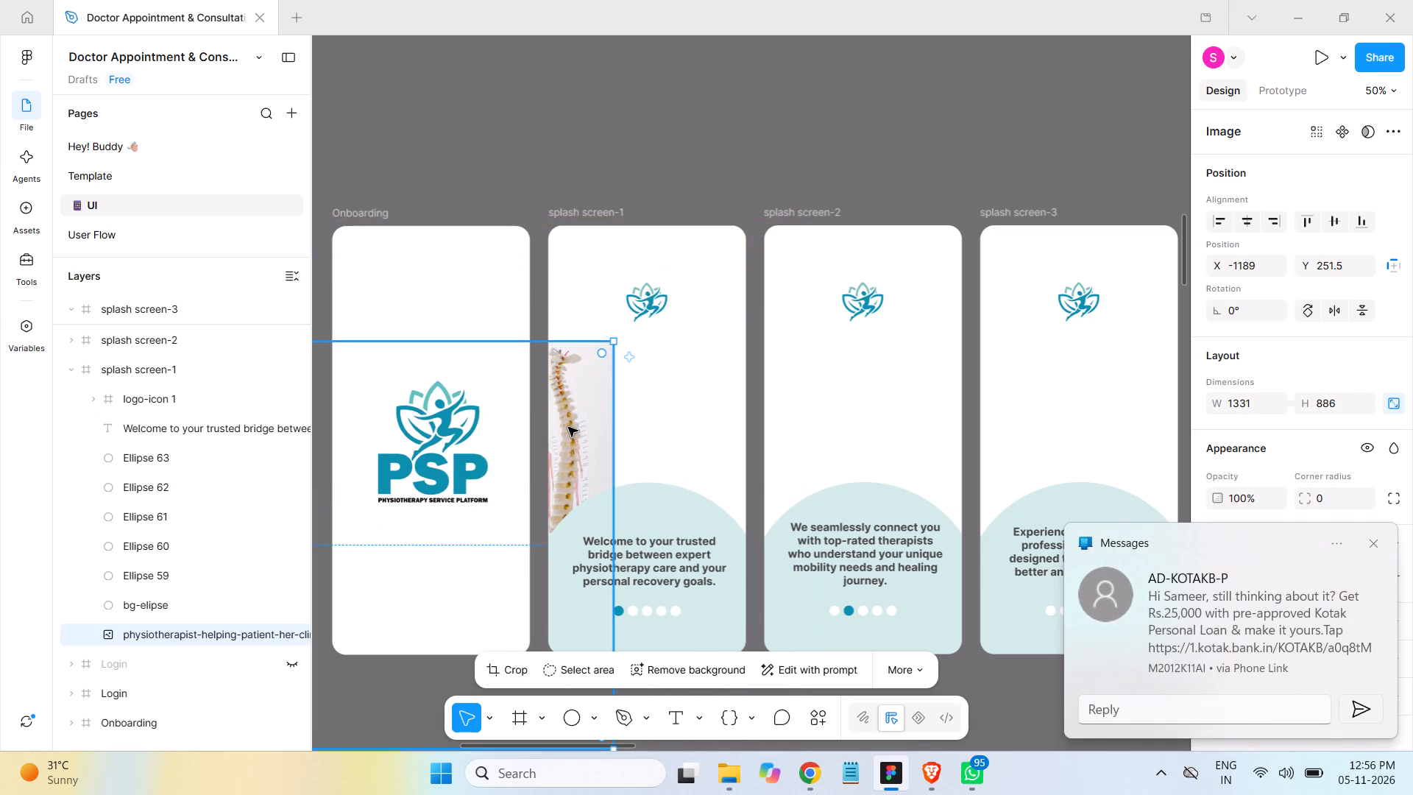
pyautogui.moveTo(568, 427); pyautogui.dragTo(798, 297)
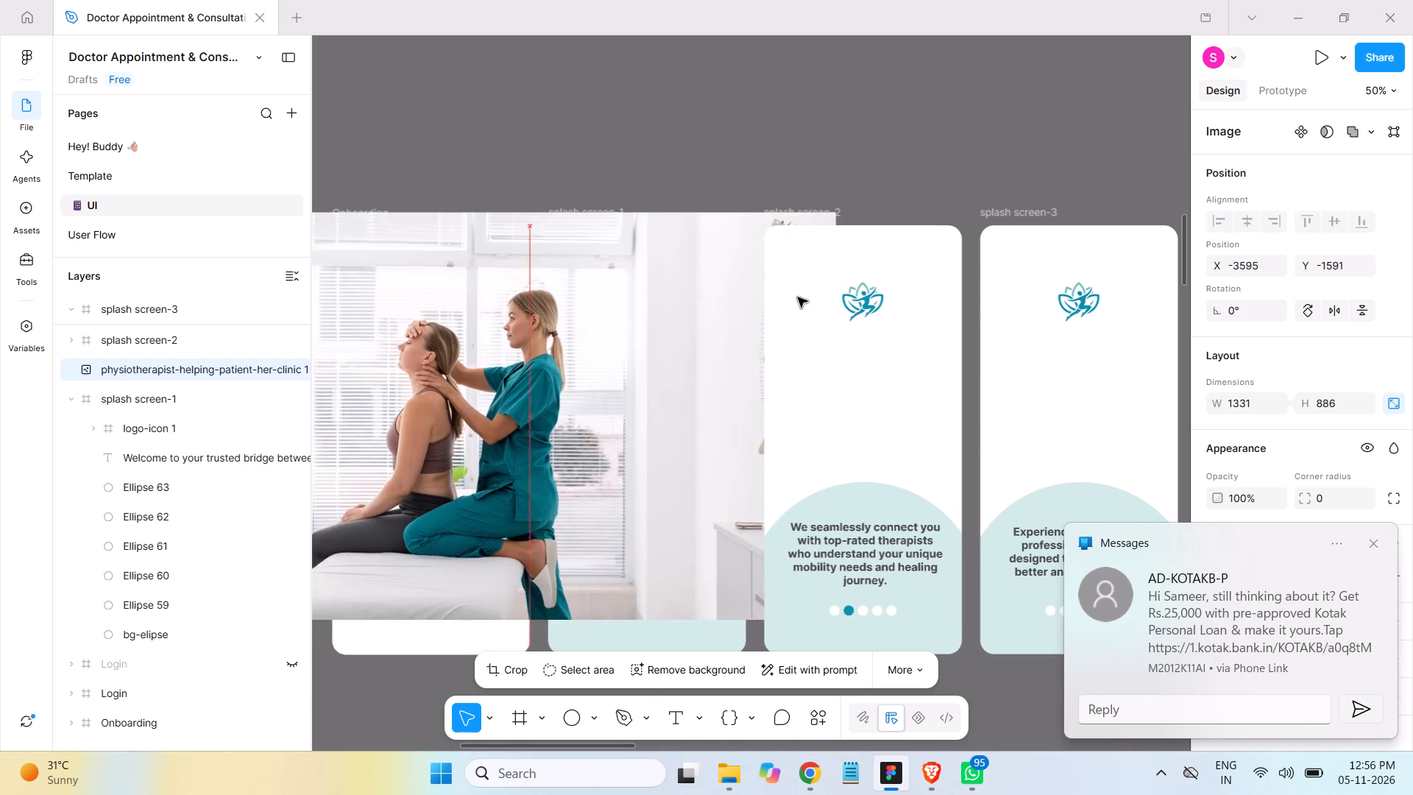
pyautogui.moveTo(798, 297); pyautogui.dragTo(736, 308)
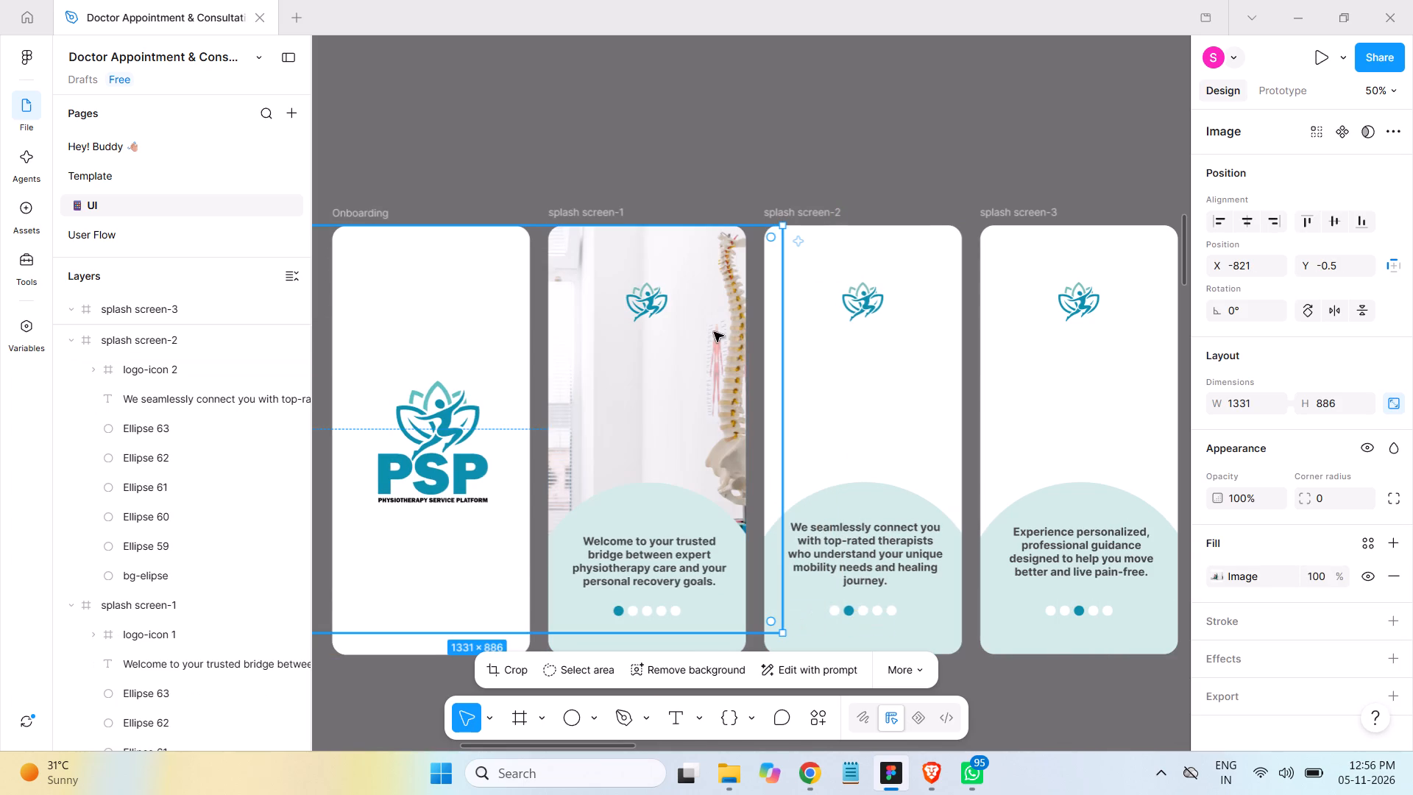
pyautogui.scroll(-4, 771, 380)
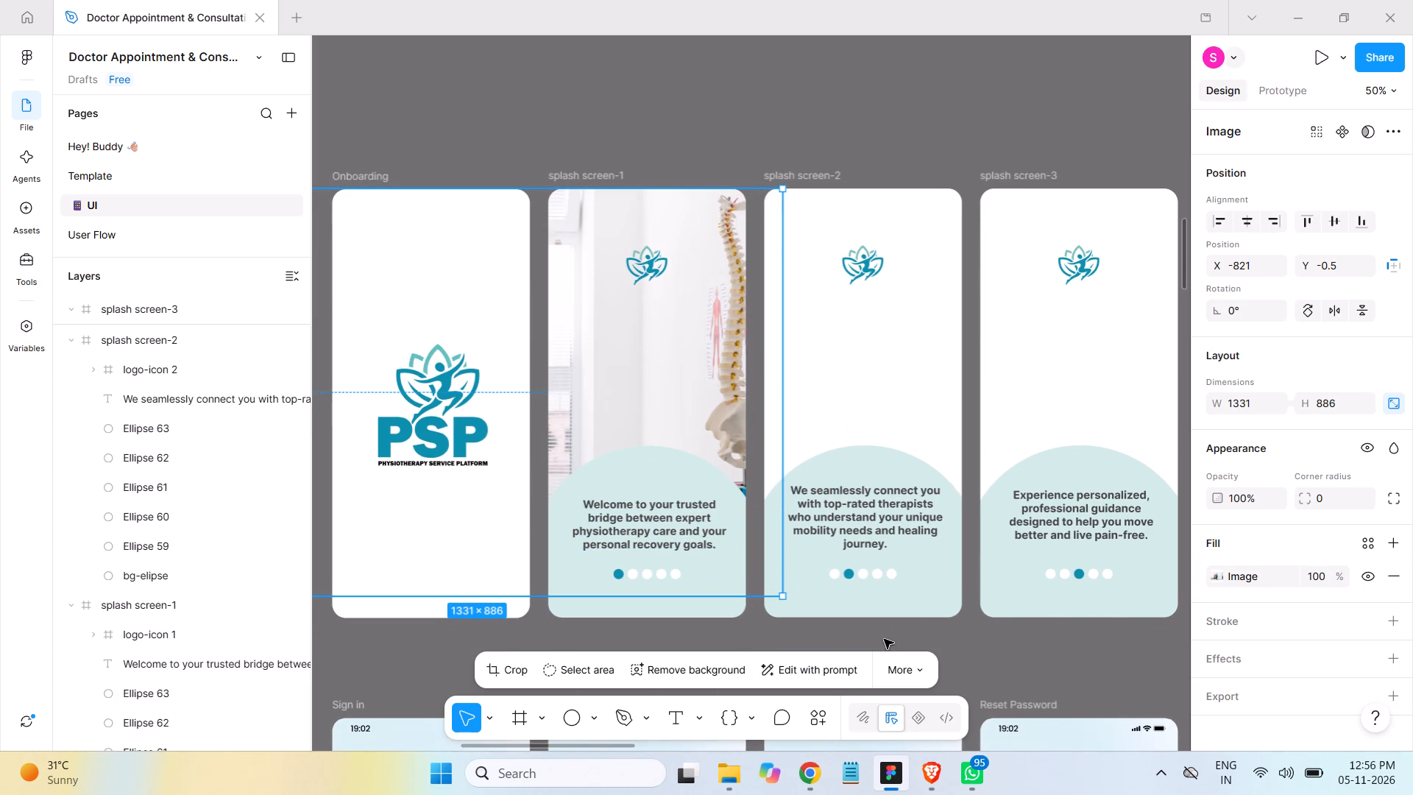
pyautogui.press('space')
pyautogui.press('space')
pyautogui.press('space')
pyautogui.press('space')
pyautogui.press('space')
pyautogui.press('space')
pyautogui.press('space')
pyautogui.press('space')
pyautogui.press('space')
pyautogui.press('space')
pyautogui.press('space')
pyautogui.press('space')
pyautogui.press('space')
pyautogui.press('space')
pyautogui.press('space')
pyautogui.press('space')
pyautogui.press('space')
pyautogui.press('space')
pyautogui.press('space')
pyautogui.press('space')
pyautogui.moveTo(636, 116); pyautogui.dragTo(838, 90)
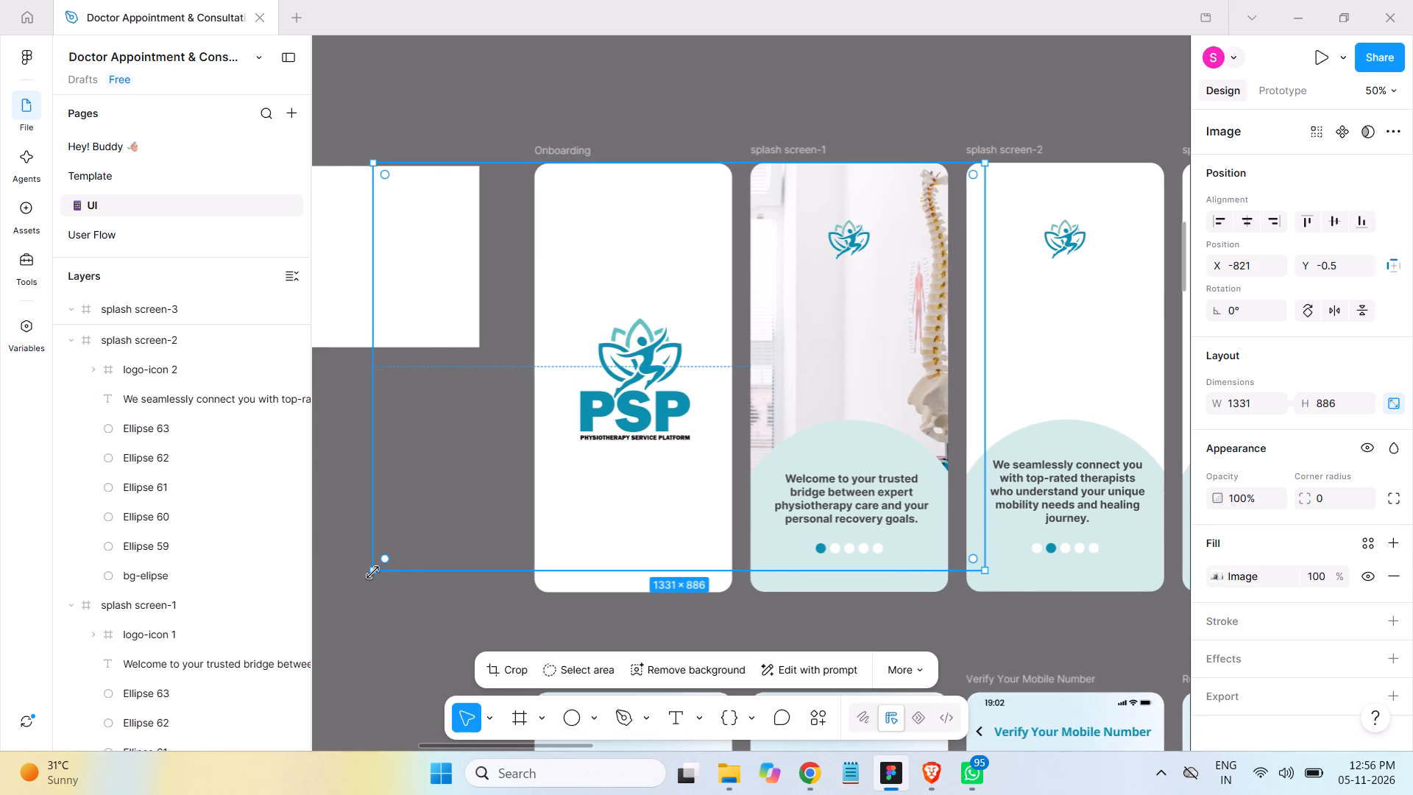
pyautogui.keyDown('shift'); pyautogui.moveTo(372, 572); pyautogui.dragTo(513, 501); pyautogui.keyUp('shift')
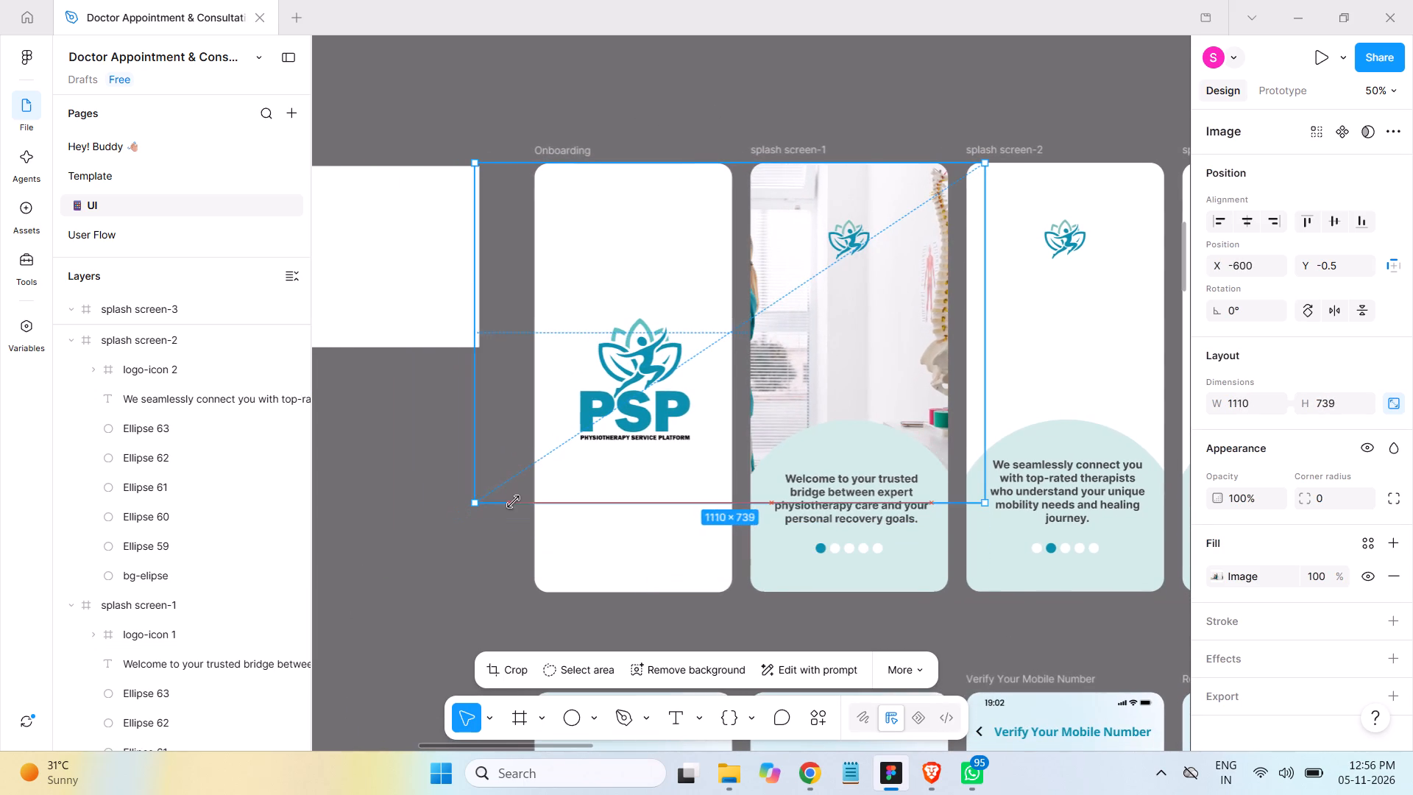
pyautogui.keyDown('shift'); pyautogui.moveTo(513, 501); pyautogui.dragTo(550, 487); pyautogui.keyUp('shift')
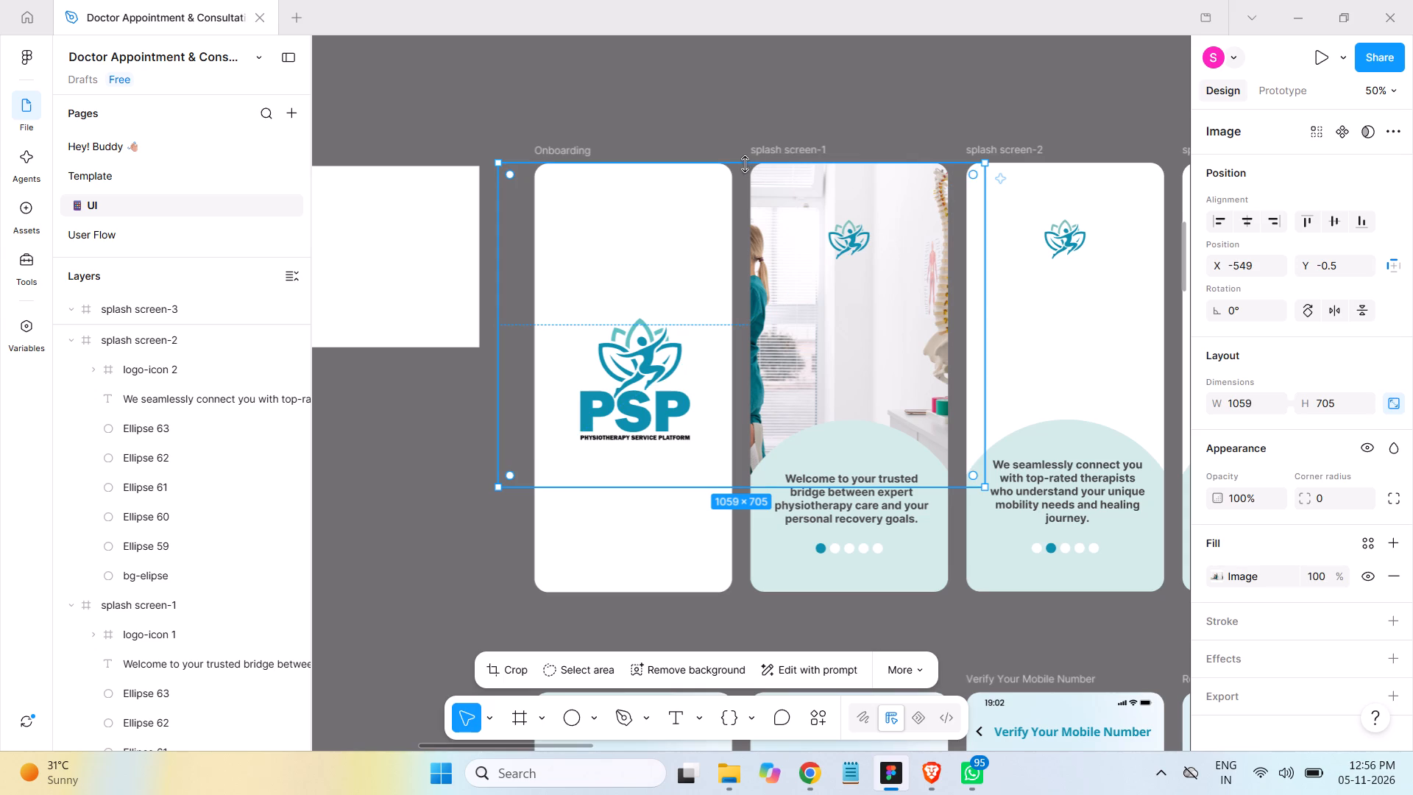
# Position the photo at about X -203, Y -33.5 so both women are framed above splash screen-1's ellipse.
pyautogui.moveTo(741, 247); pyautogui.dragTo(905, 248)
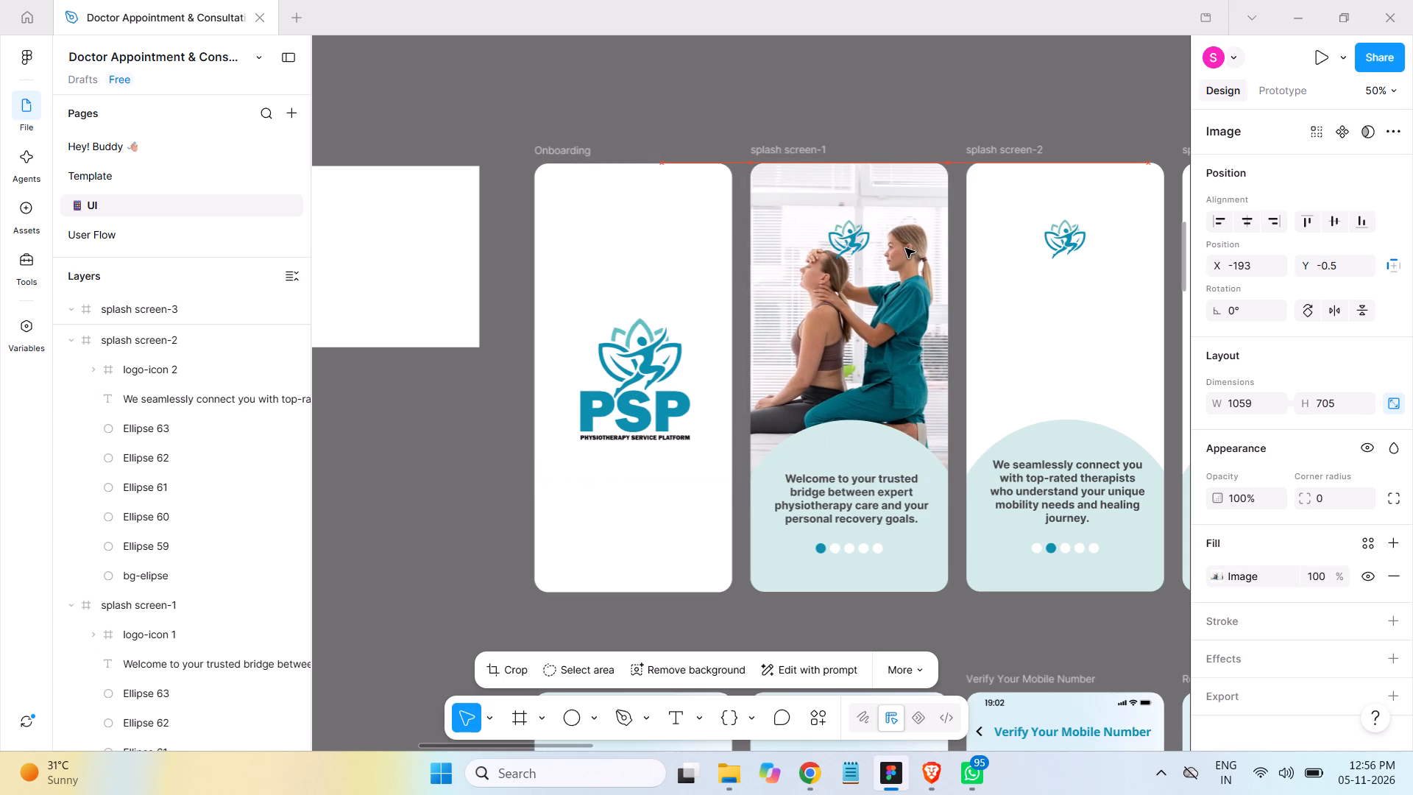
pyautogui.moveTo(905, 248); pyautogui.dragTo(901, 222)
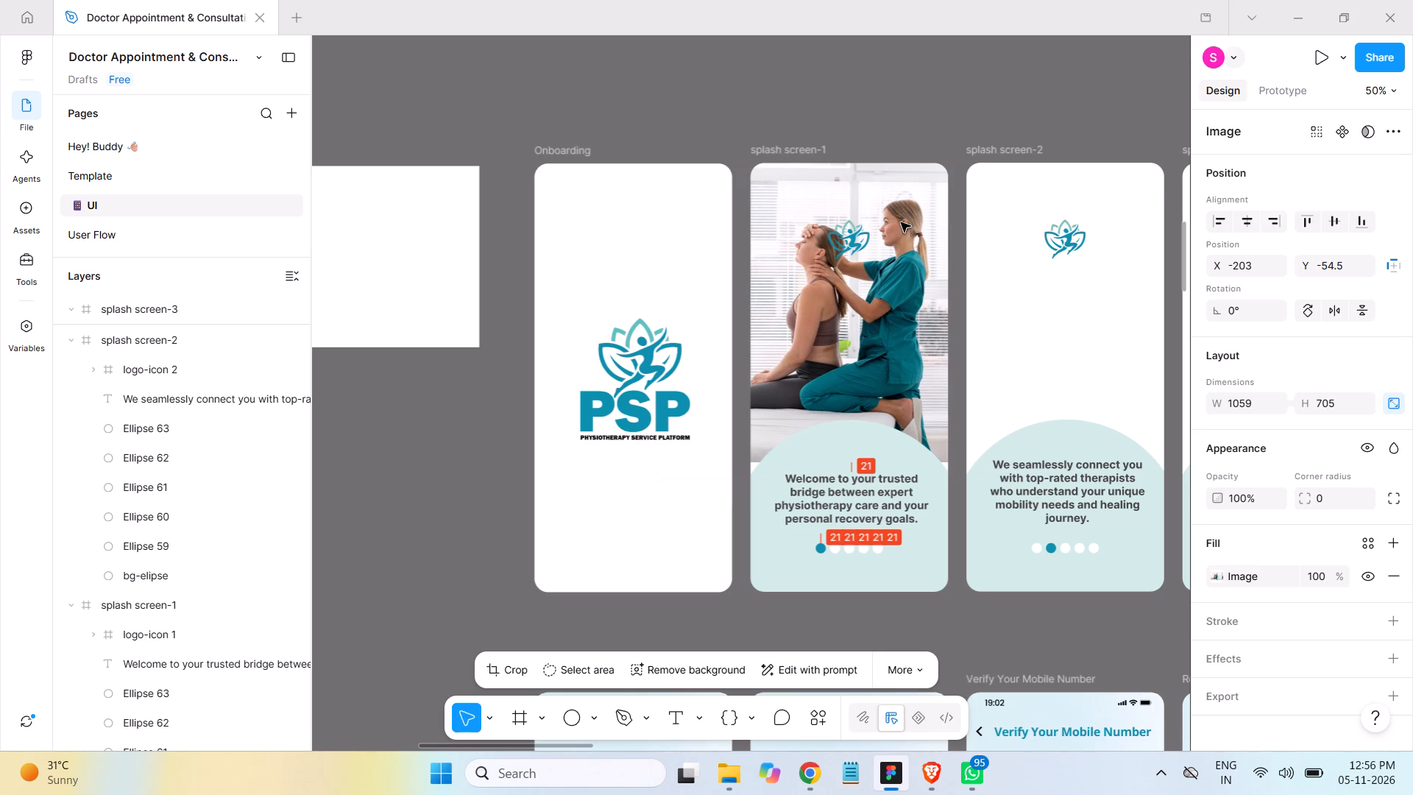
pyautogui.moveTo(901, 222); pyautogui.dragTo(899, 236)
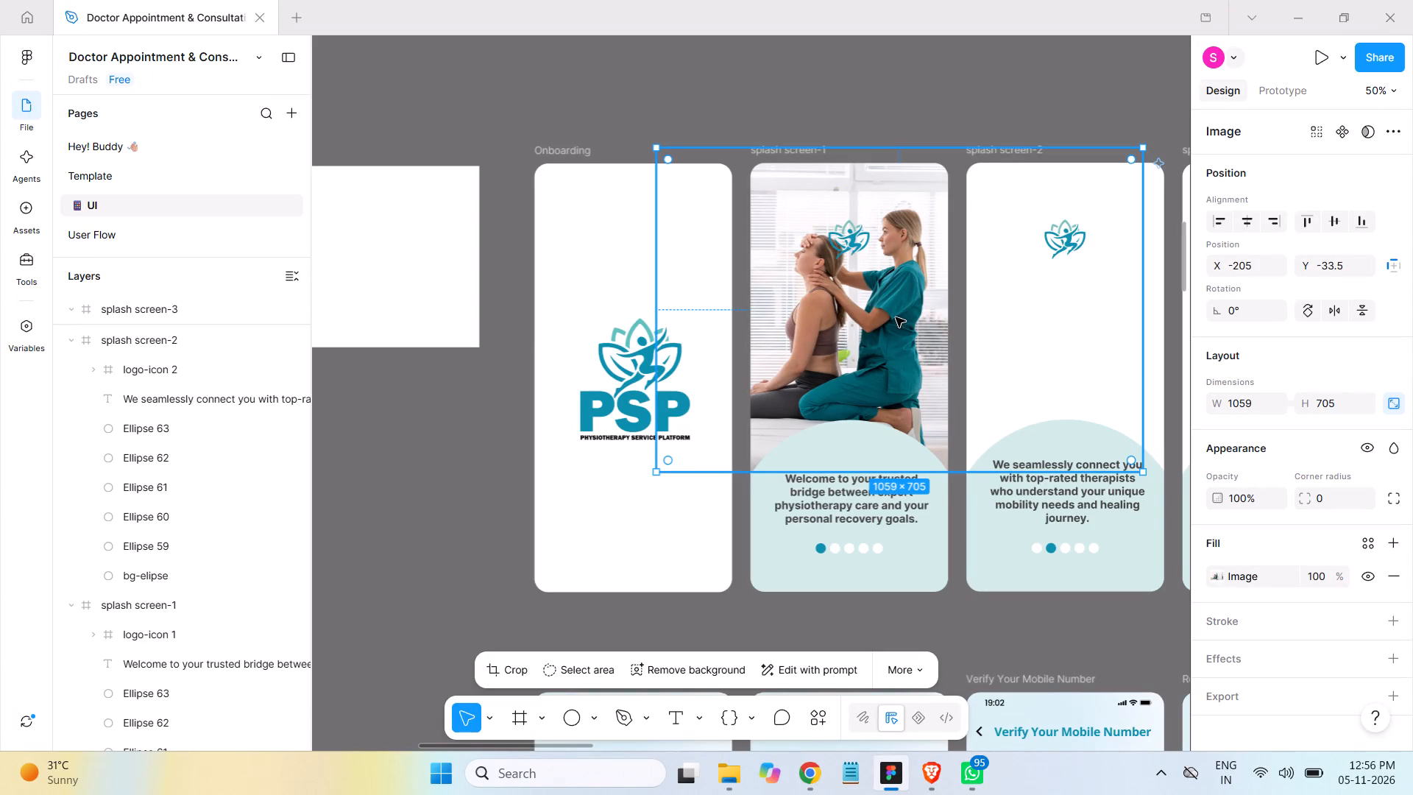
pyautogui.moveTo(888, 311); pyautogui.dragTo(903, 309)
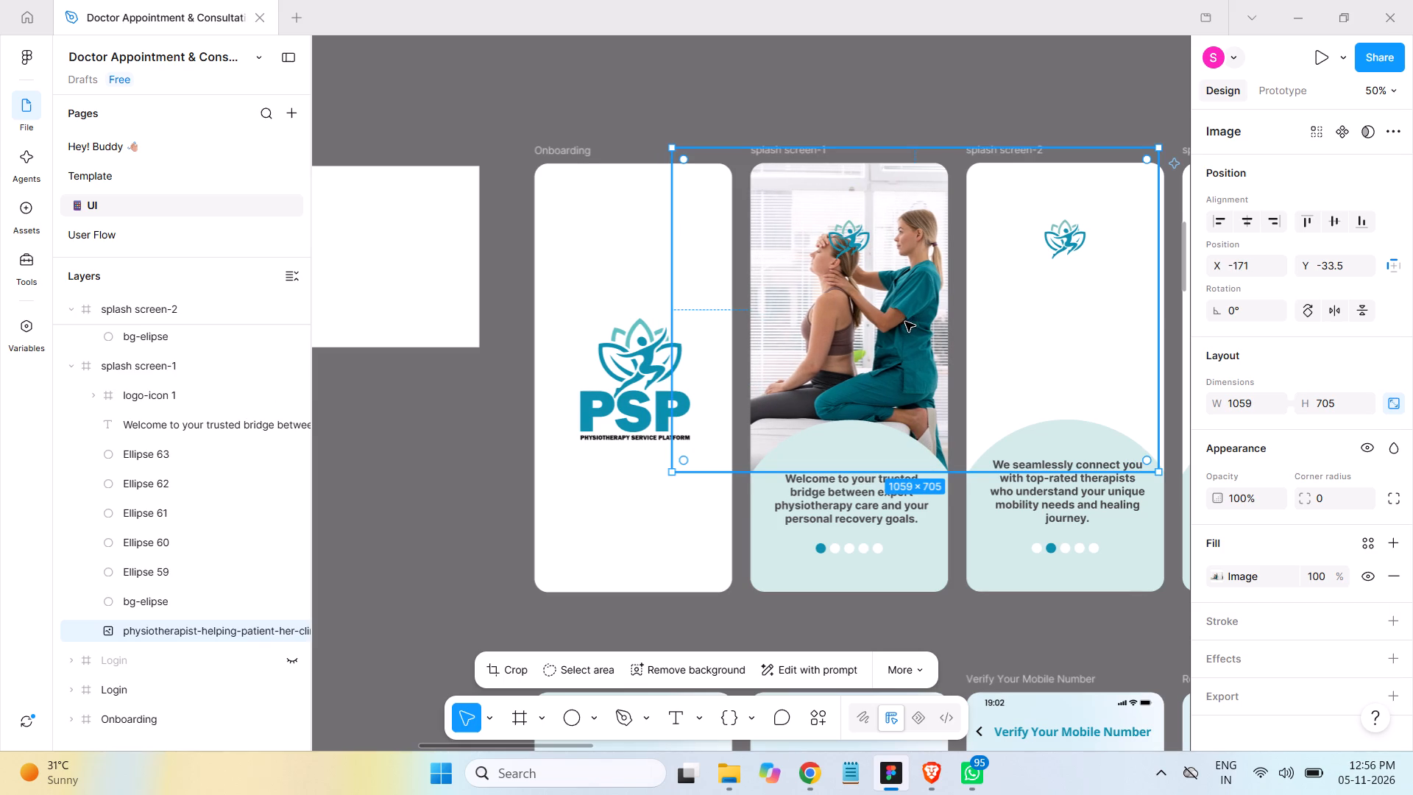
pyautogui.moveTo(905, 324); pyautogui.dragTo(890, 322)
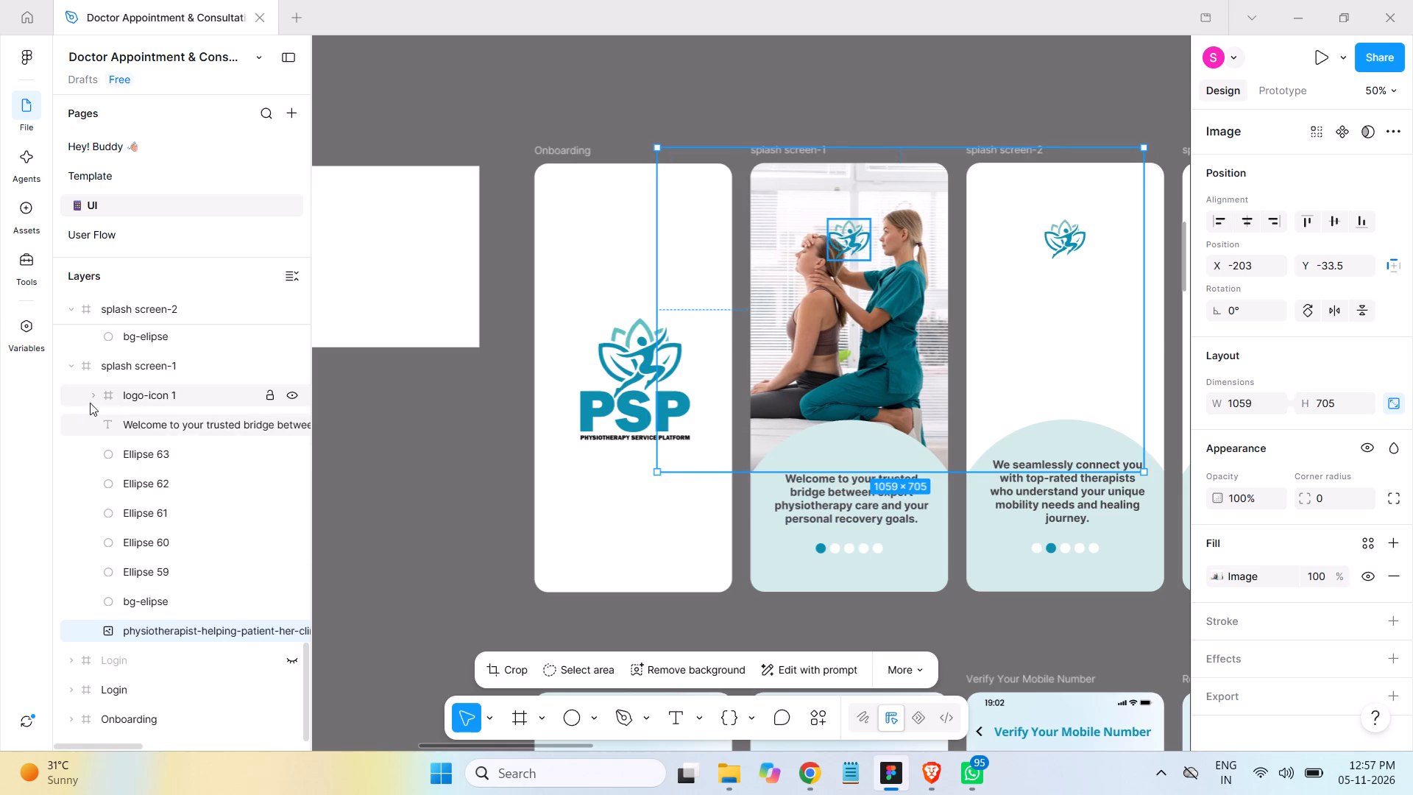
# Hide the logo-icon 1 layer in splash screen-1.
pyautogui.click(291, 394)
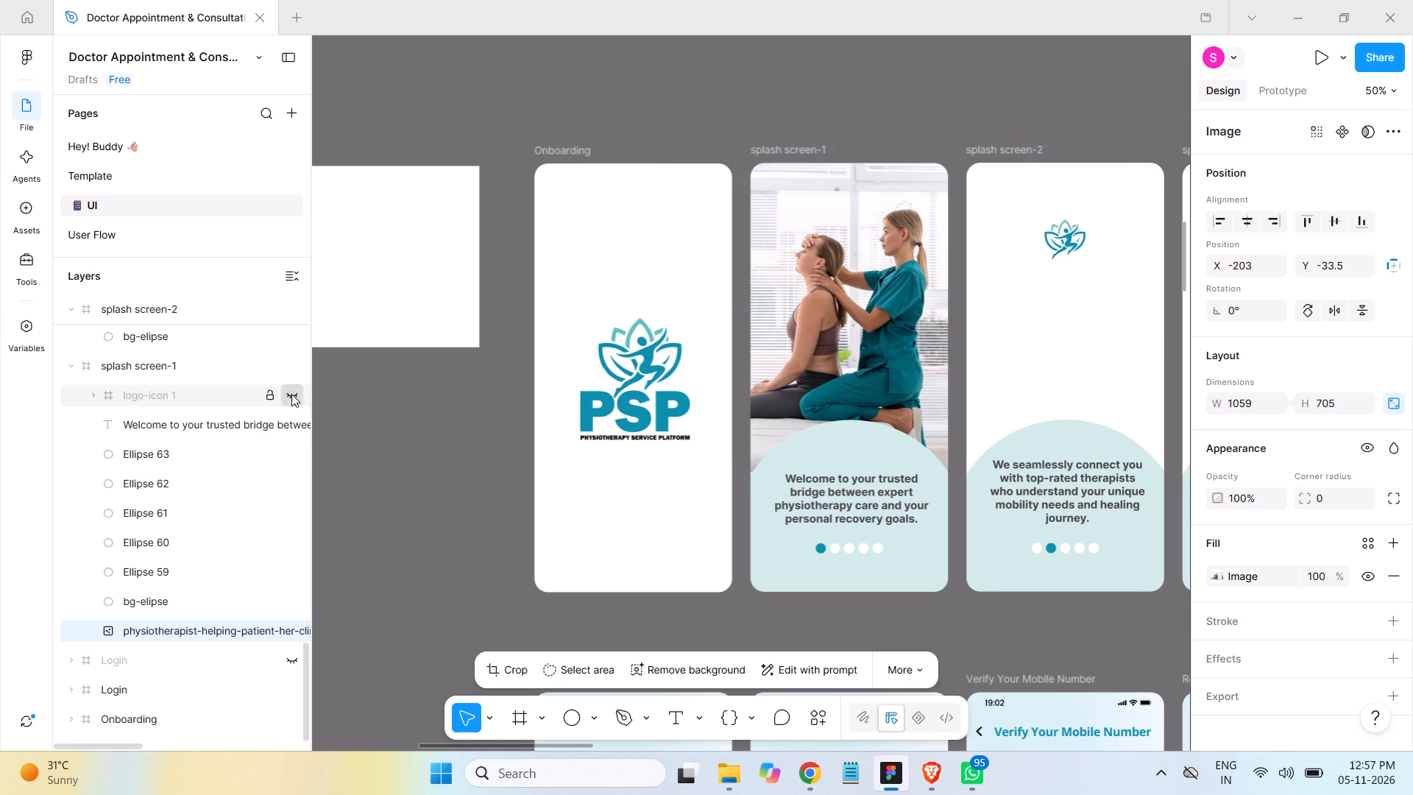
pyautogui.click(425, 445)
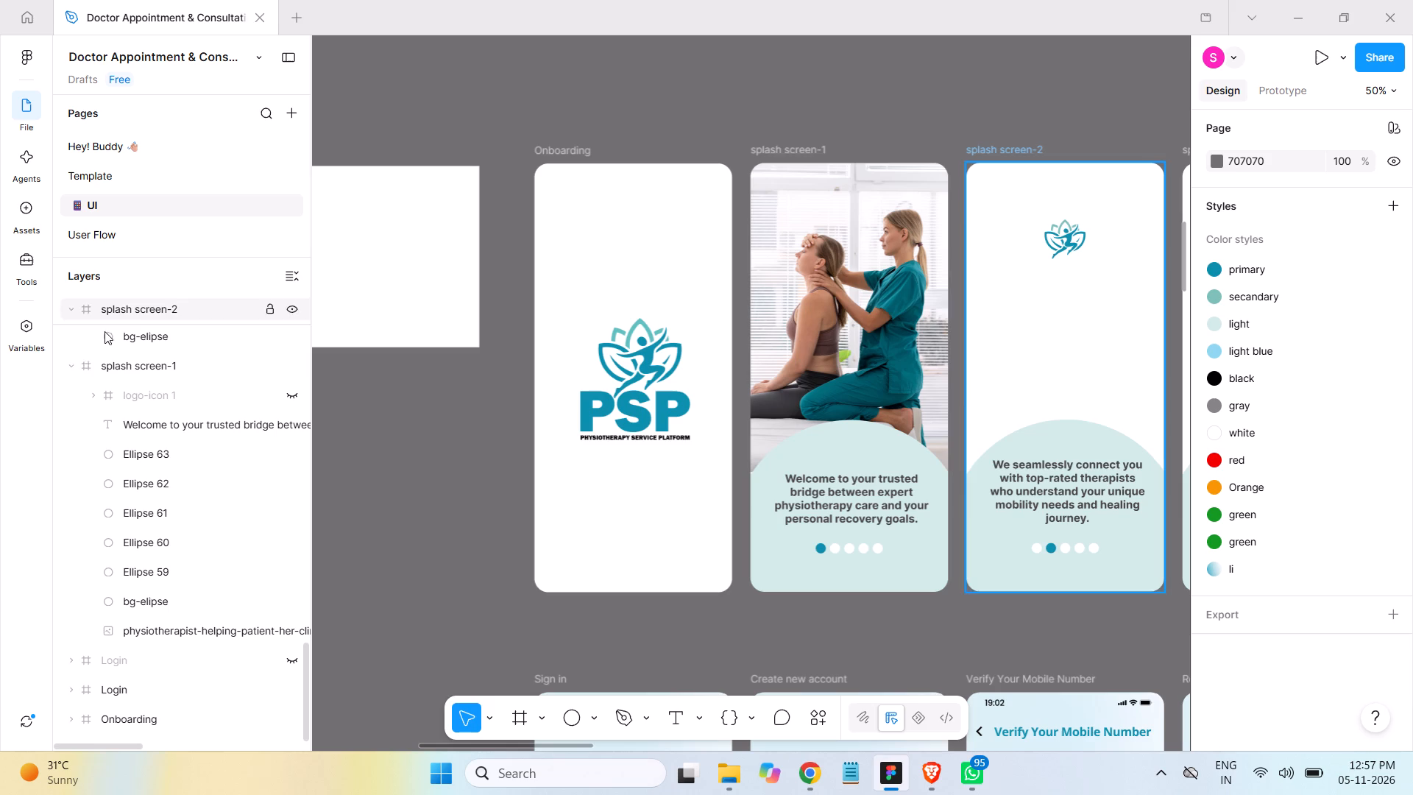
# Insert woman-having-physiotherapy-session-clinic.jpg from the Physiotherapy Service folder into the splash screen-2 frame in Figma.
pyautogui.click(68, 368)
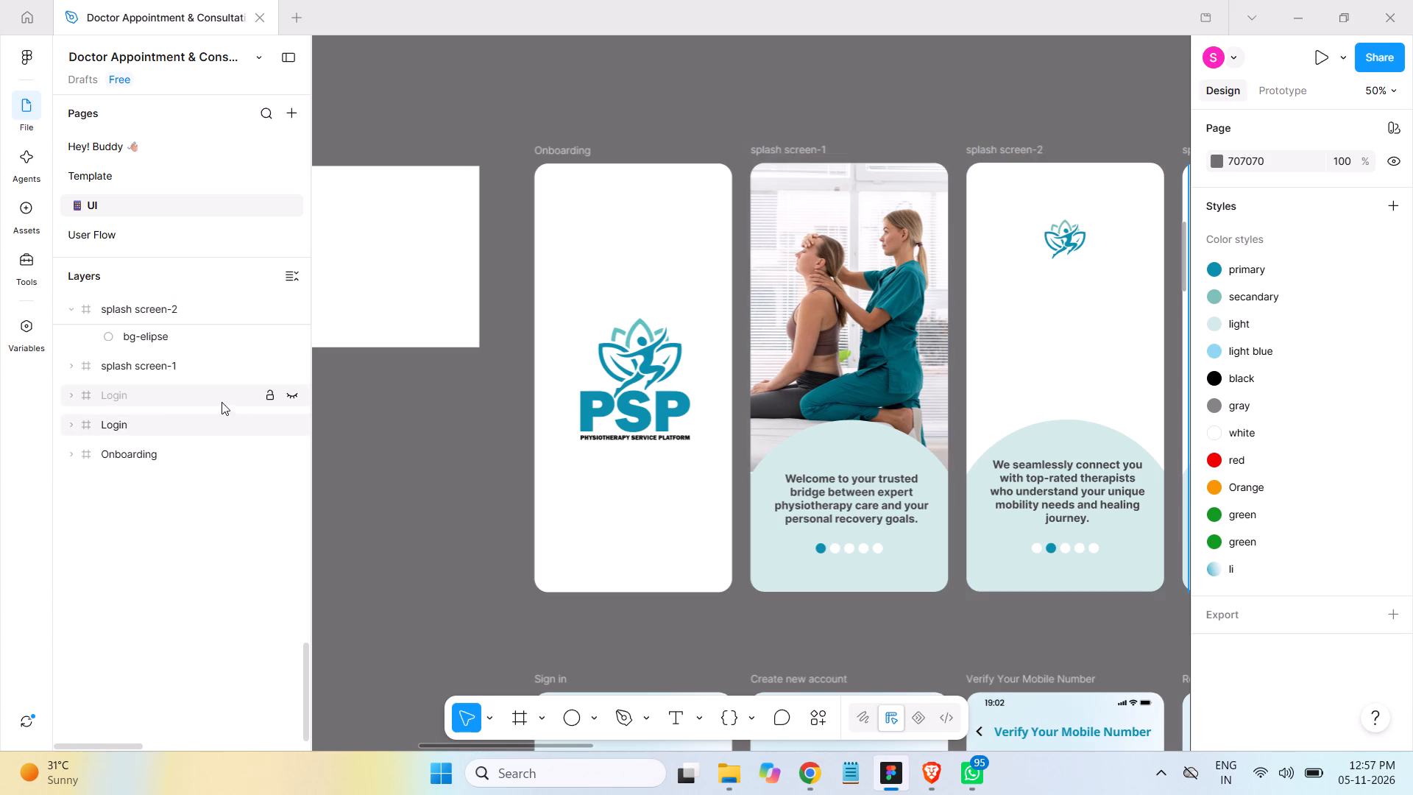
pyautogui.scroll(2, 176, 414)
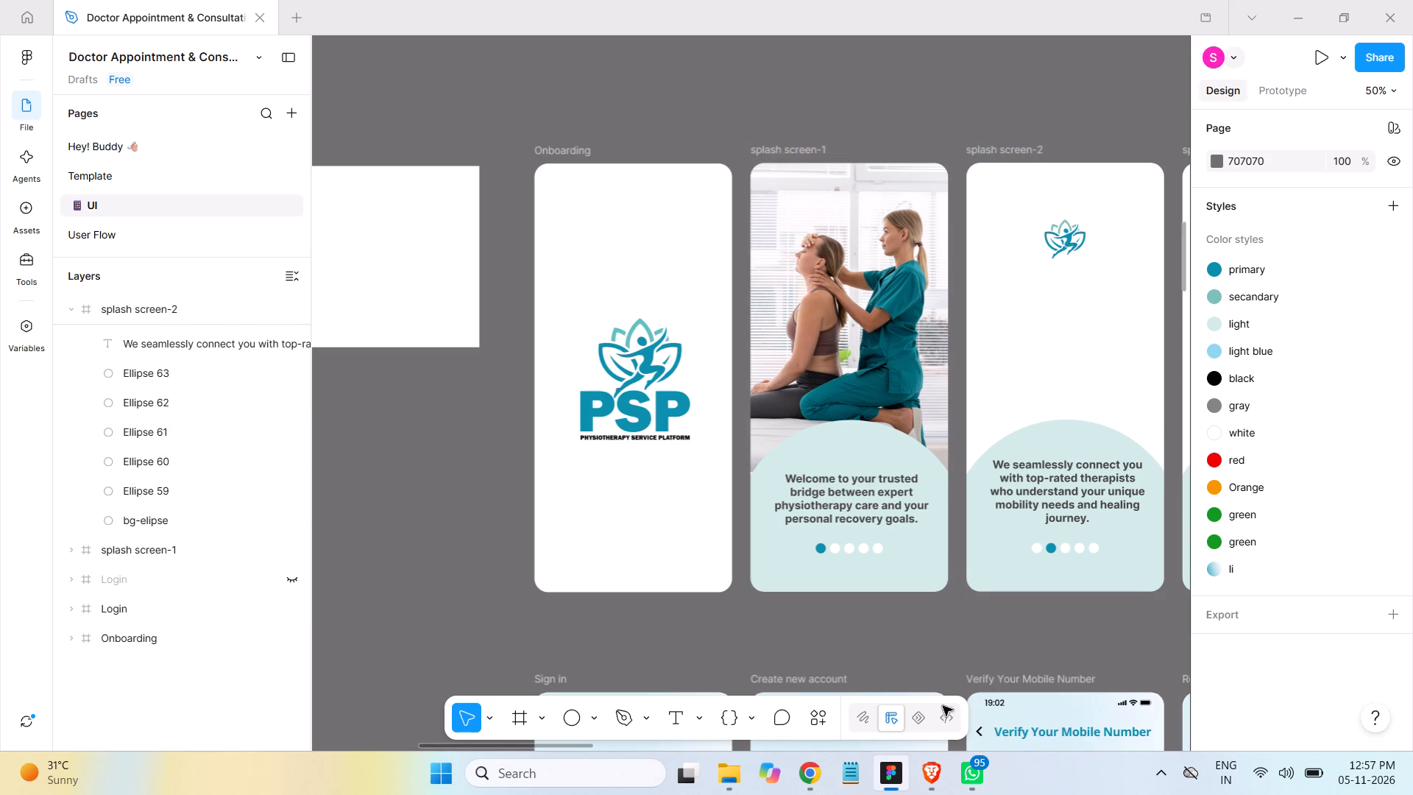
pyautogui.click(735, 777)
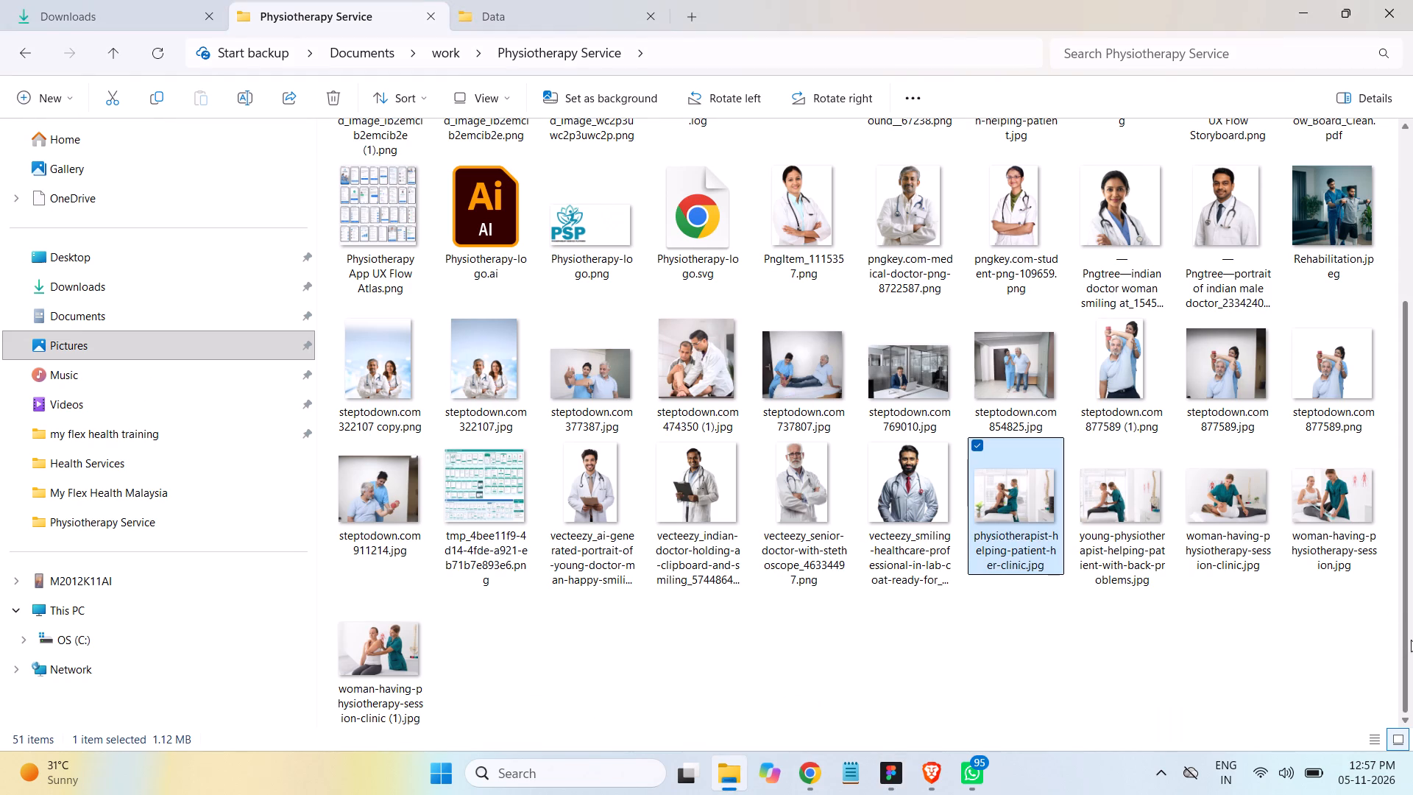
pyautogui.click(1238, 514)
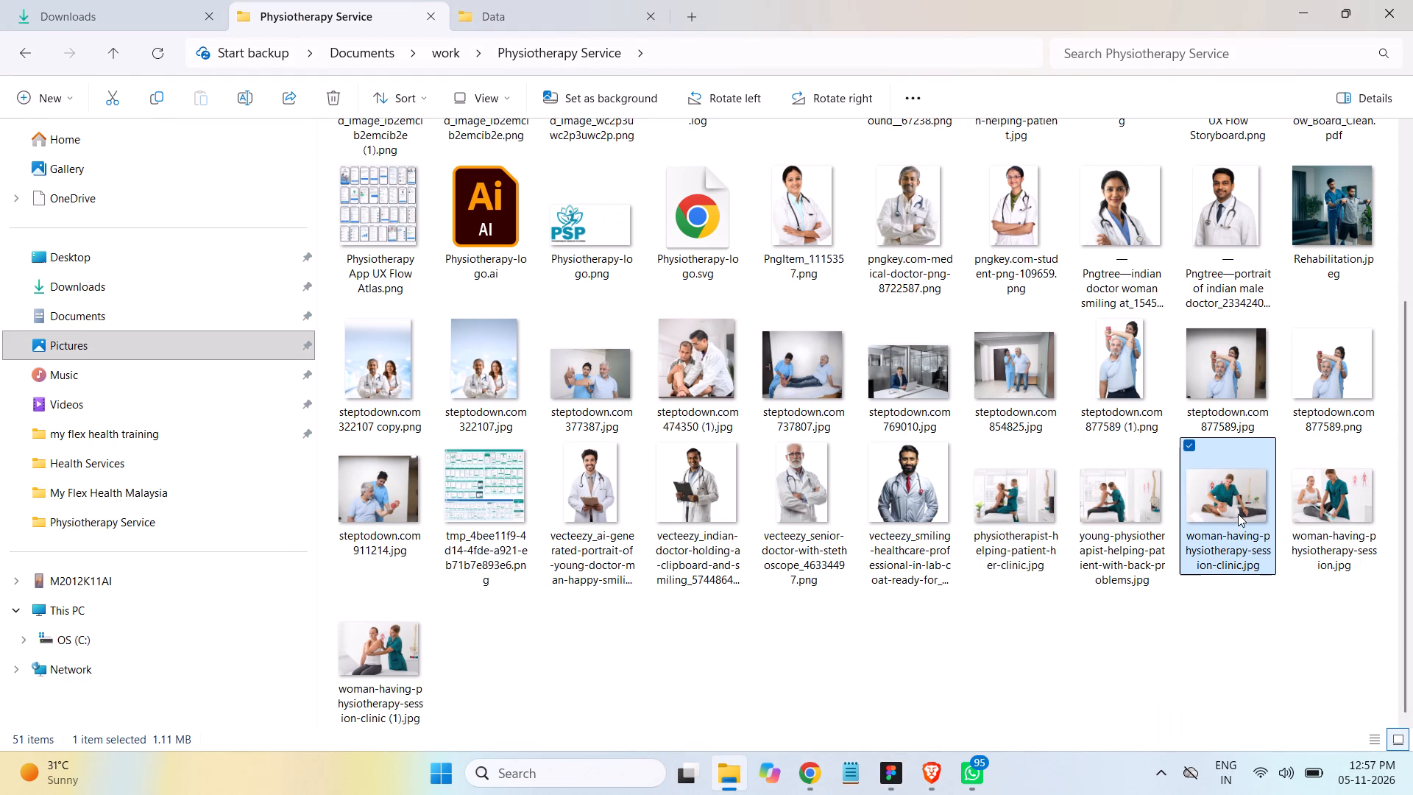
pyautogui.moveTo(1231, 512); pyautogui.dragTo(874, 587)
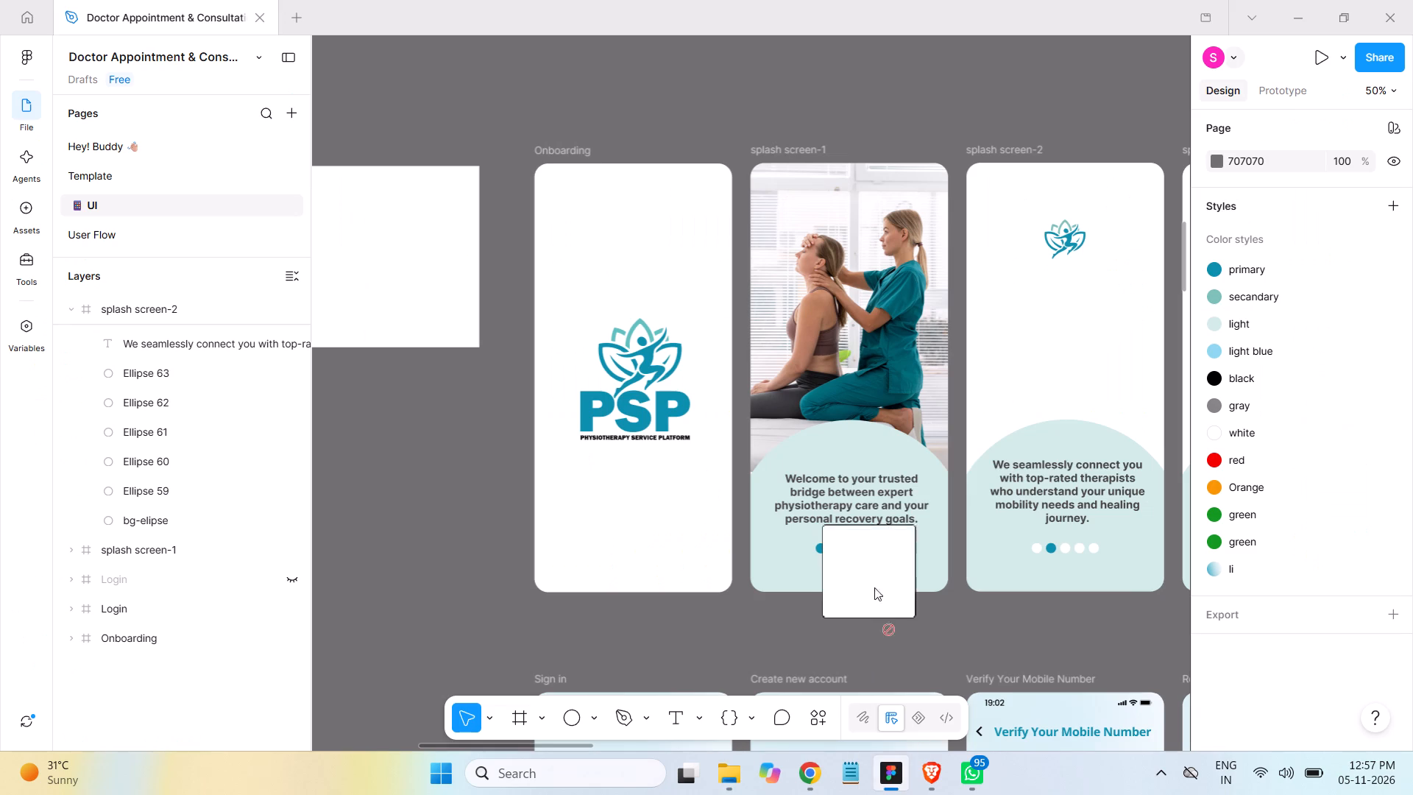
pyautogui.moveTo(874, 587); pyautogui.dragTo(1063, 384)
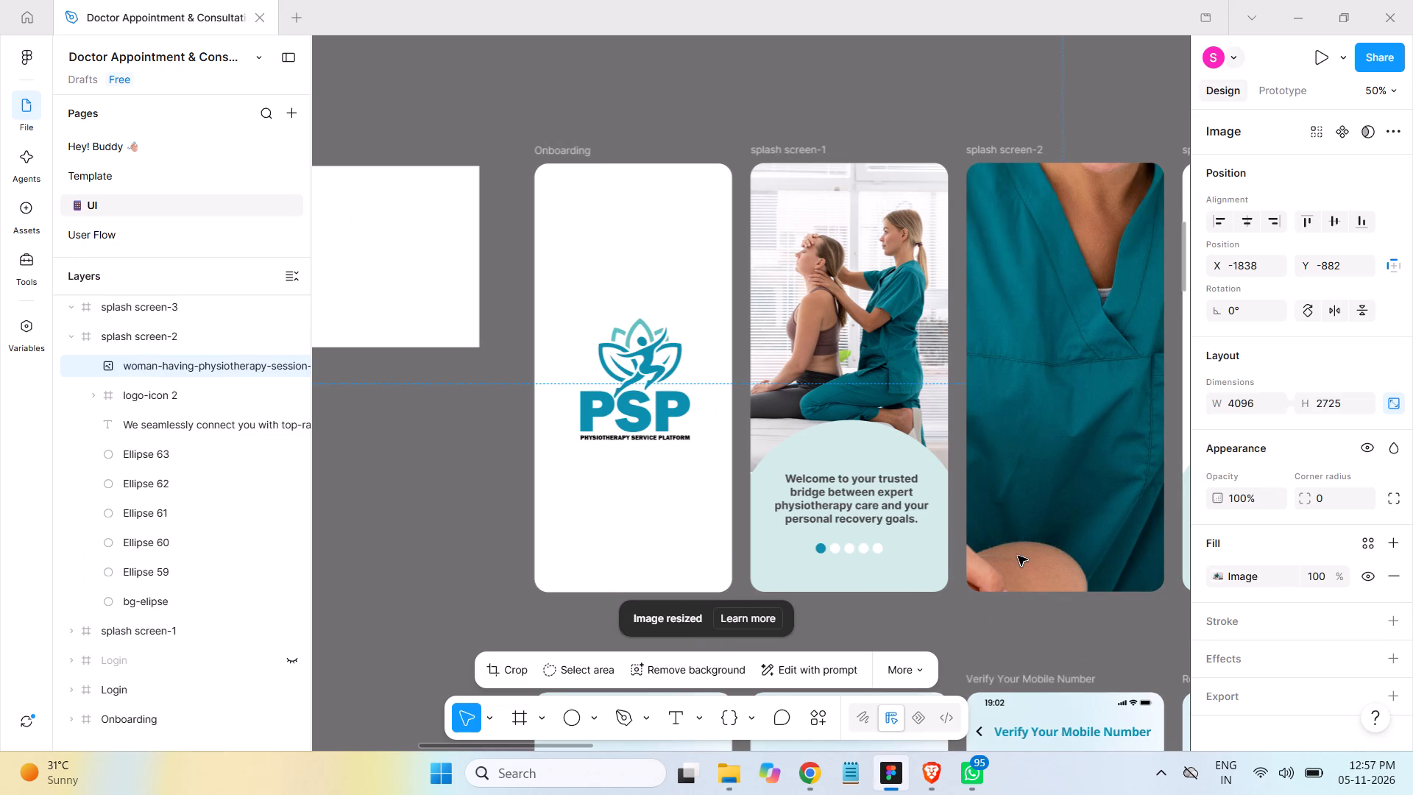
# Reorder splash screen-2's layers so the woman-having-physiotherapy-session photo sits at the bottom, directly beneath bg-elipse.
pyautogui.moveTo(178, 365); pyautogui.dragTo(169, 452)
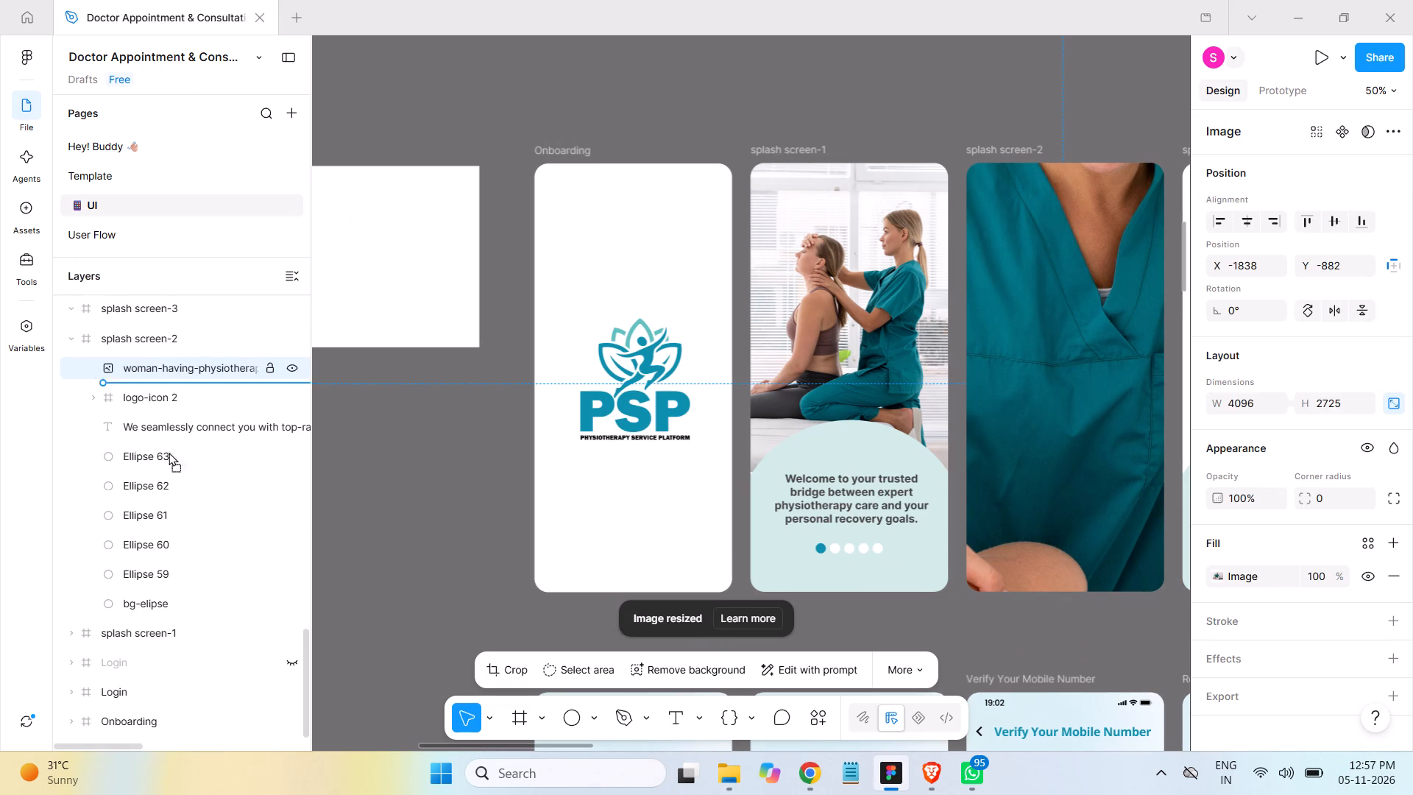
pyautogui.moveTo(169, 452); pyautogui.dragTo(138, 584)
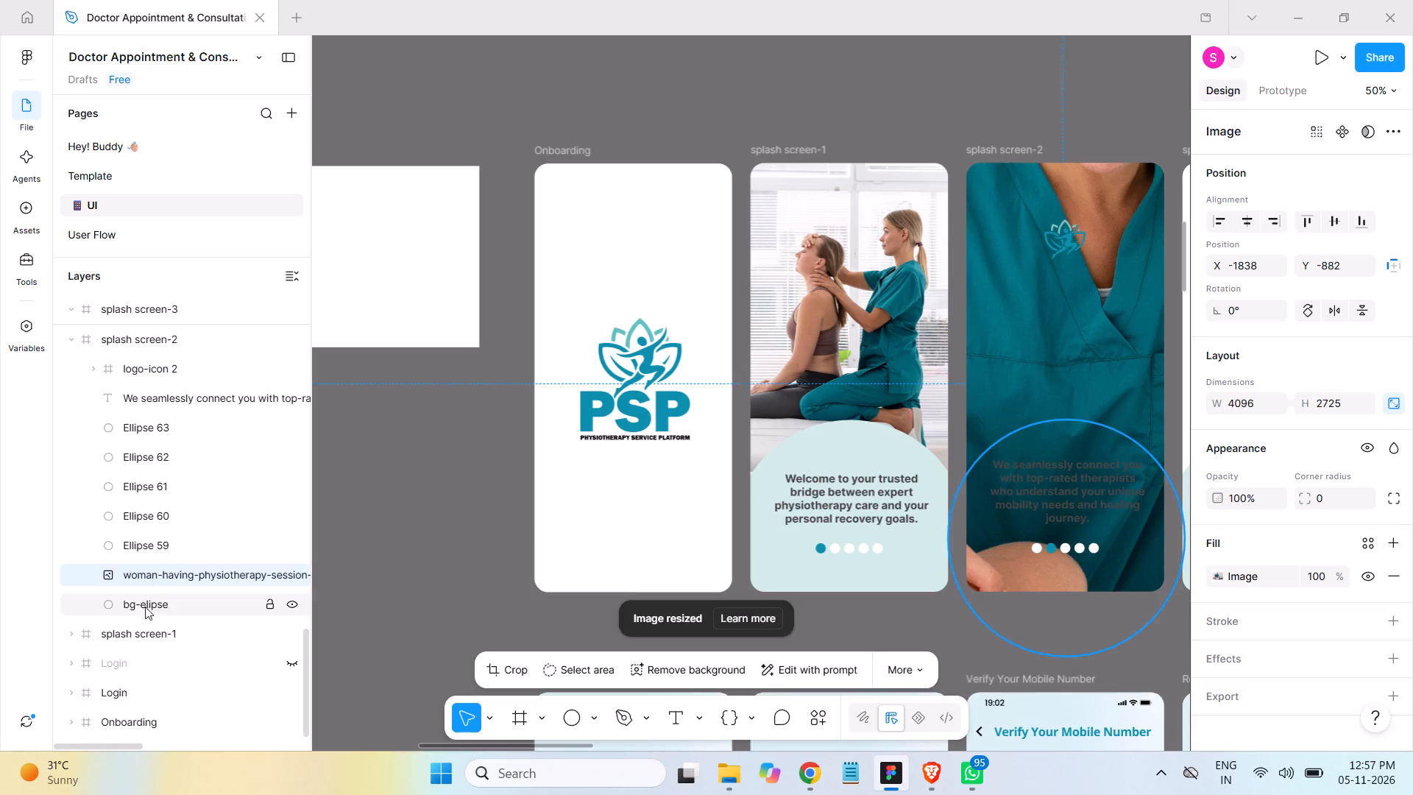
pyautogui.click(145, 605)
pyautogui.moveTo(145, 605); pyautogui.dragTo(140, 564)
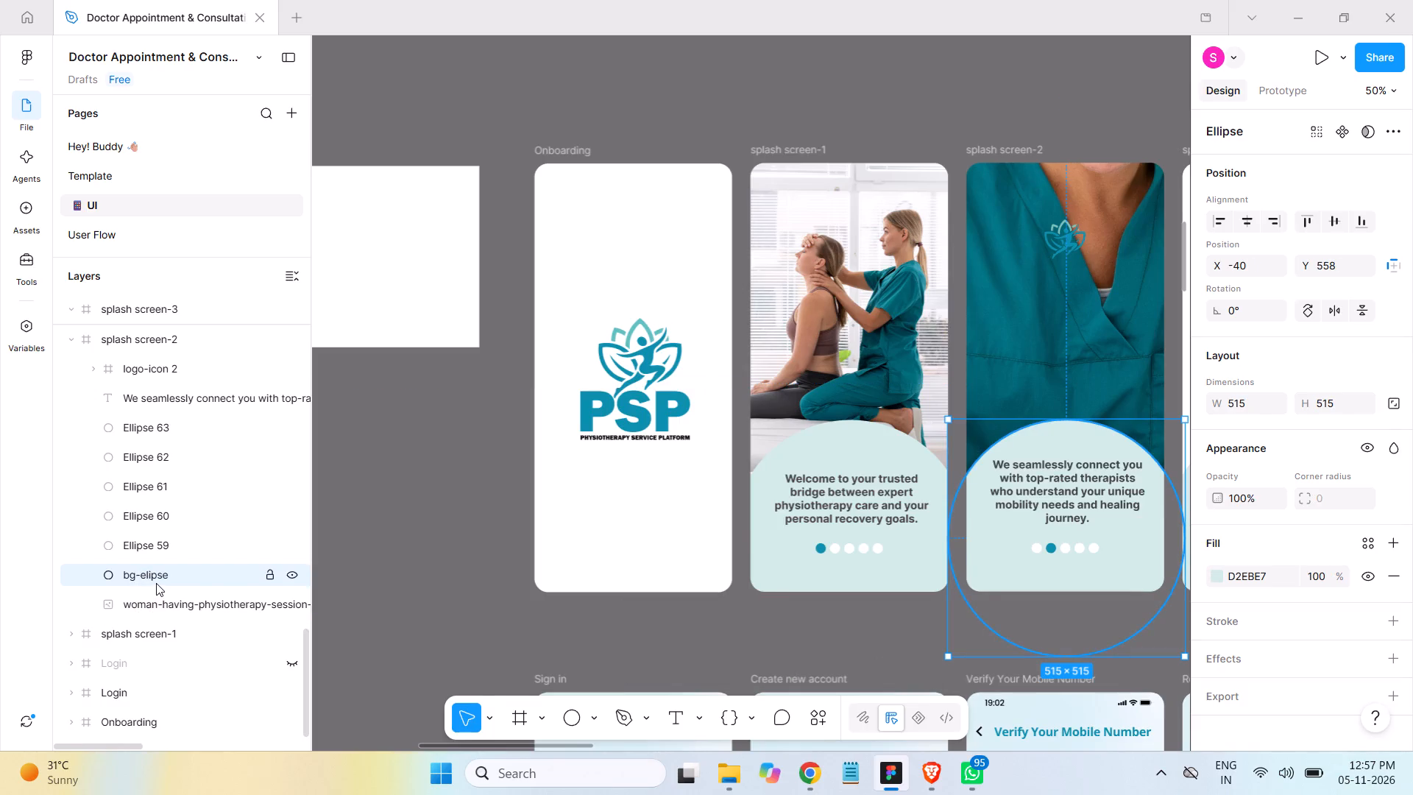
# Hide the logo-icon 2 layer in splash screen-2.
pyautogui.hotkey('ctrl', '-')
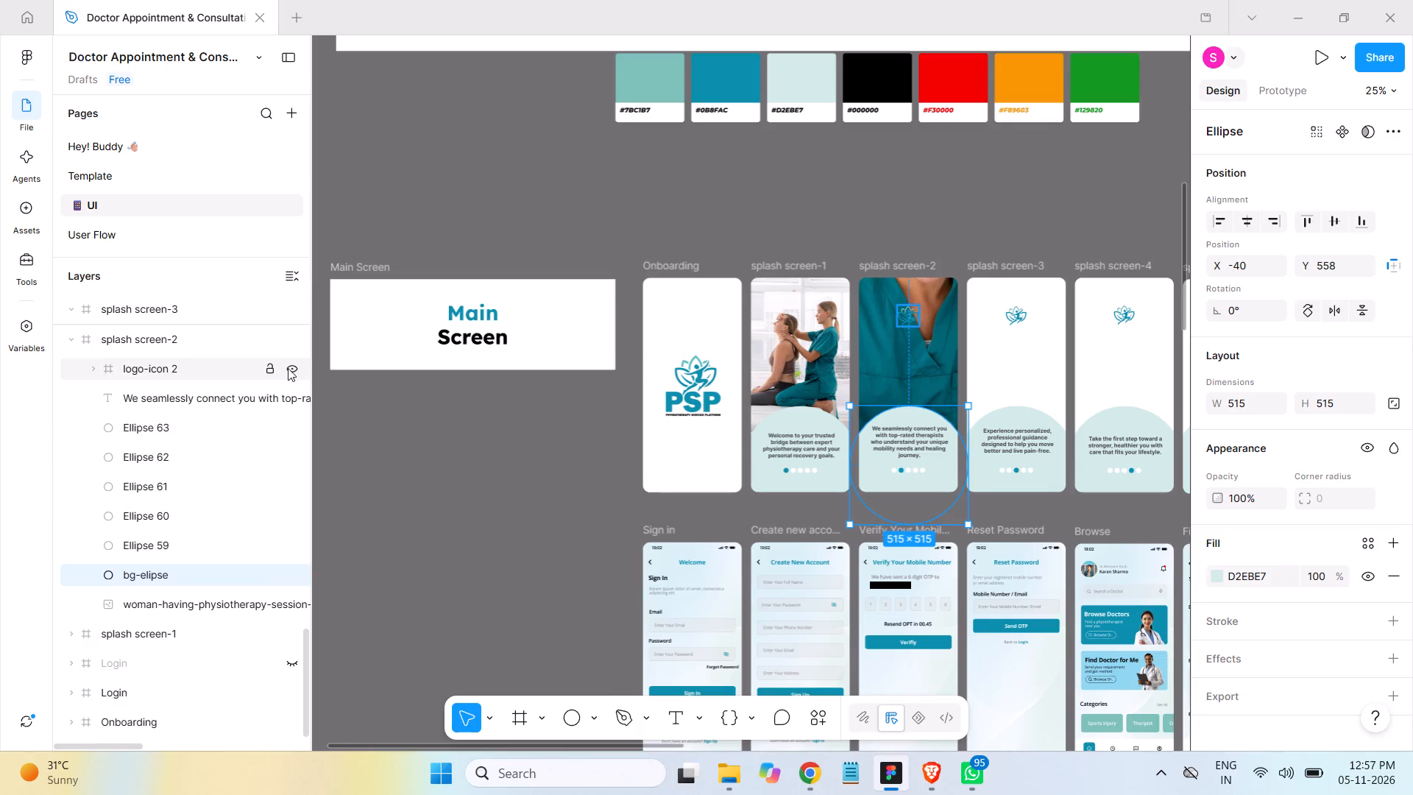
pyautogui.click(288, 368)
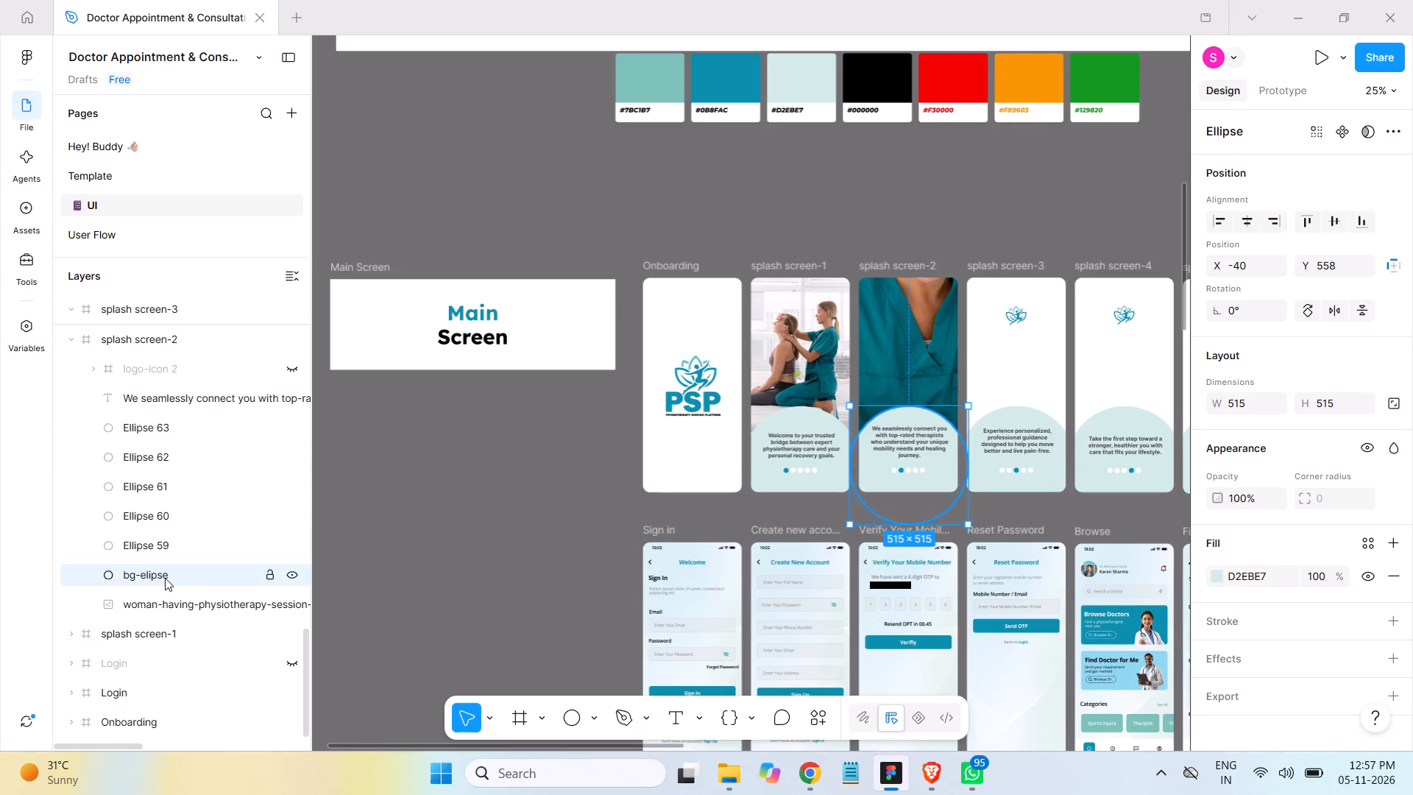
# Scale the physiotherapy photo in splash screen-2 down to 1682 × 1119 and move it across the frame.
pyautogui.click(169, 603)
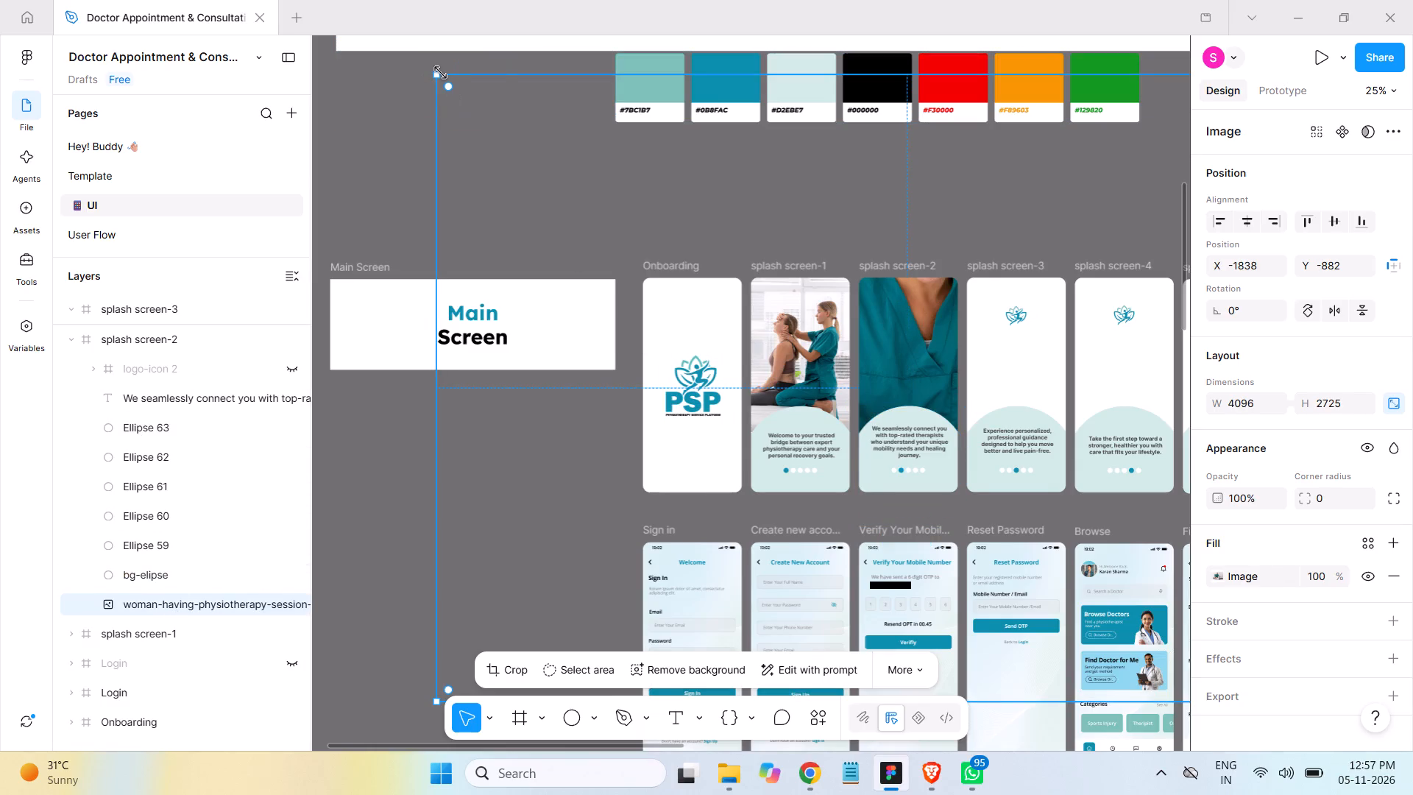
pyautogui.keyDown('shift'); pyautogui.moveTo(441, 72); pyautogui.dragTo(738, 291); pyautogui.keyUp('shift')
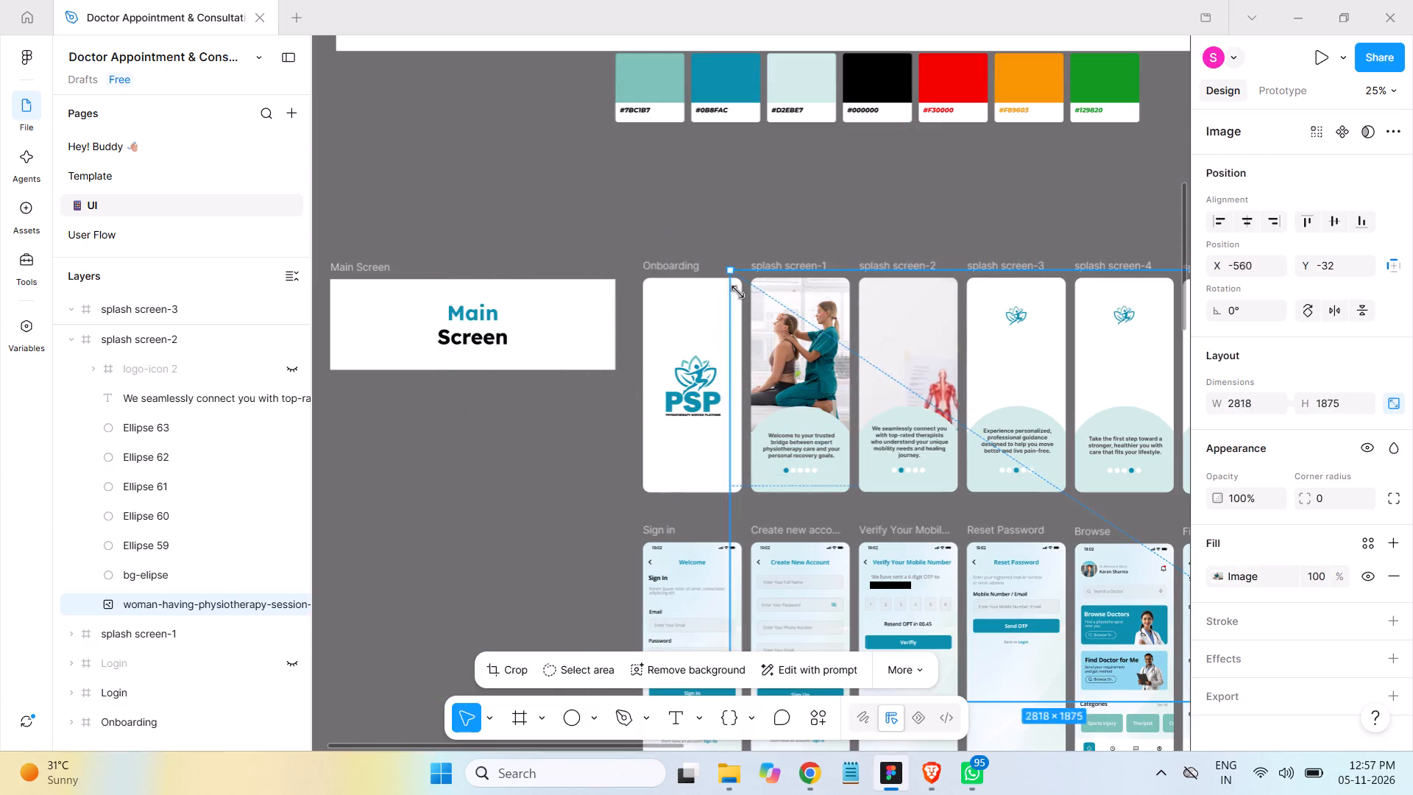
pyautogui.keyDown('shift'); pyautogui.moveTo(738, 291); pyautogui.dragTo(991, 538); pyautogui.keyUp('shift')
pyautogui.moveTo(1014, 509); pyautogui.dragTo(727, 296)
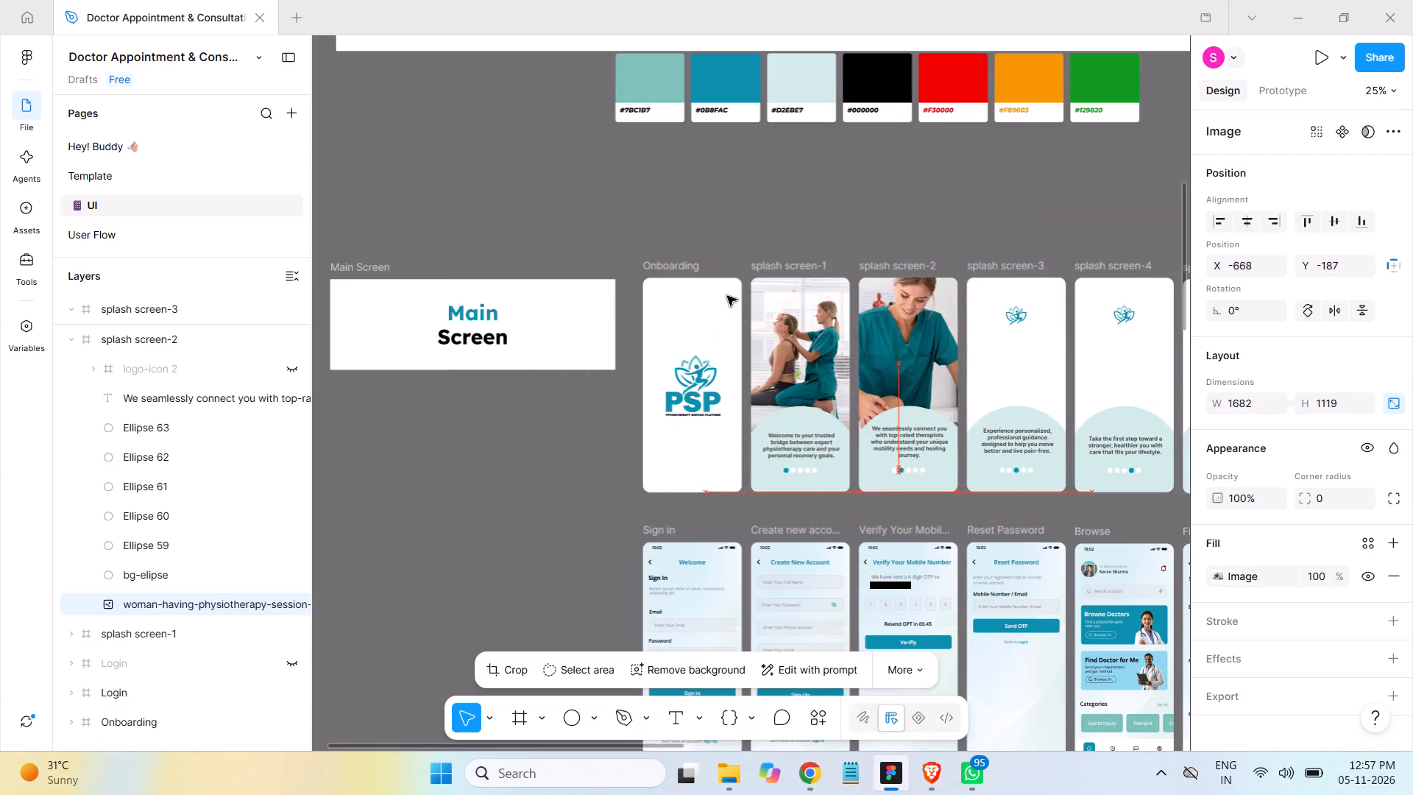
pyautogui.moveTo(727, 296); pyautogui.dragTo(849, 322)
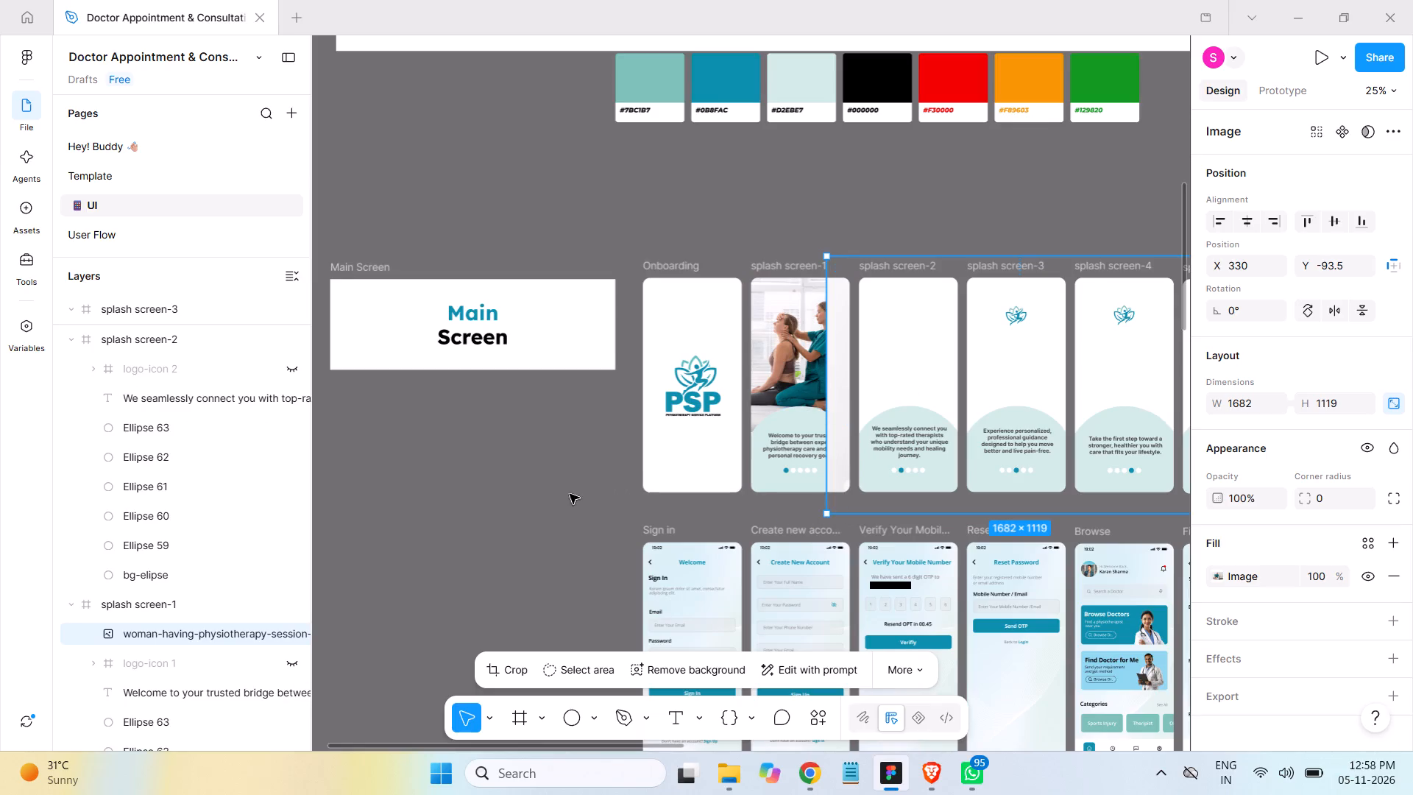
# Move the photo layer out of splash screen-1 into splash screen-2, directly beneath bg-elipse.
pyautogui.moveTo(177, 635); pyautogui.dragTo(170, 597)
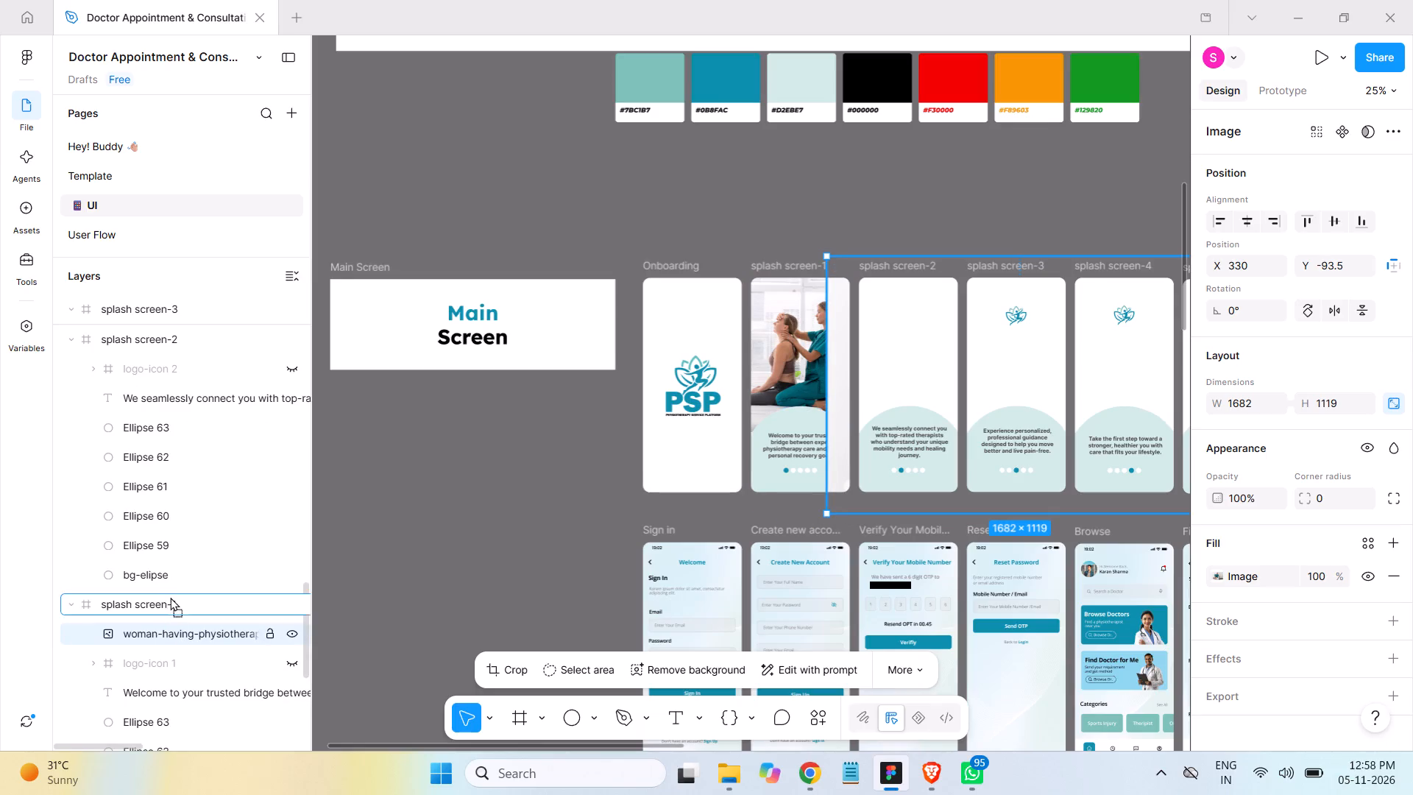
pyautogui.moveTo(170, 597); pyautogui.dragTo(169, 582)
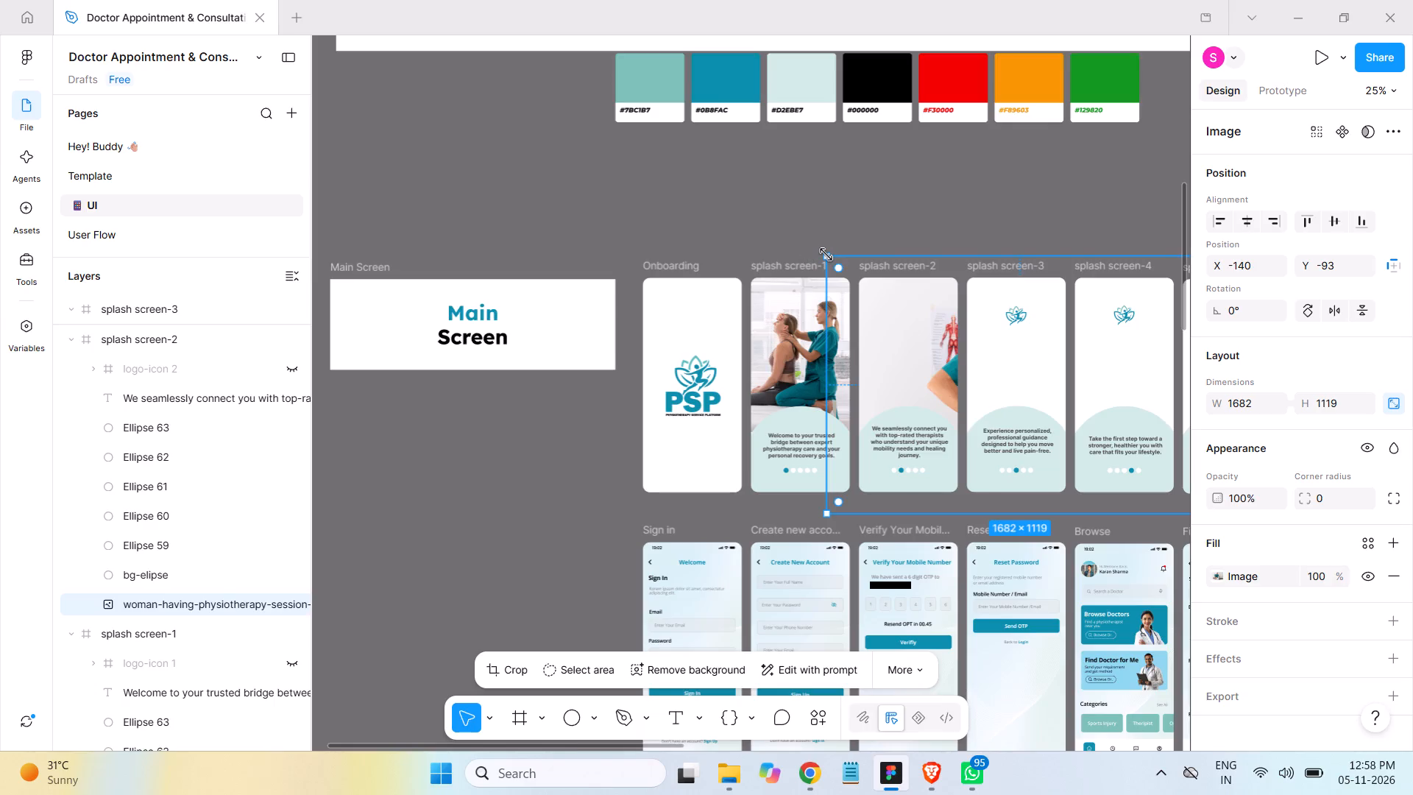
# Scale splash screen-2's photo down to 1174 × 781 and centre the therapist in the frame, at about X -414, Y -1.
pyautogui.keyDown('shift'); pyautogui.moveTo(826, 254); pyautogui.dragTo(944, 335); pyautogui.keyUp('shift')
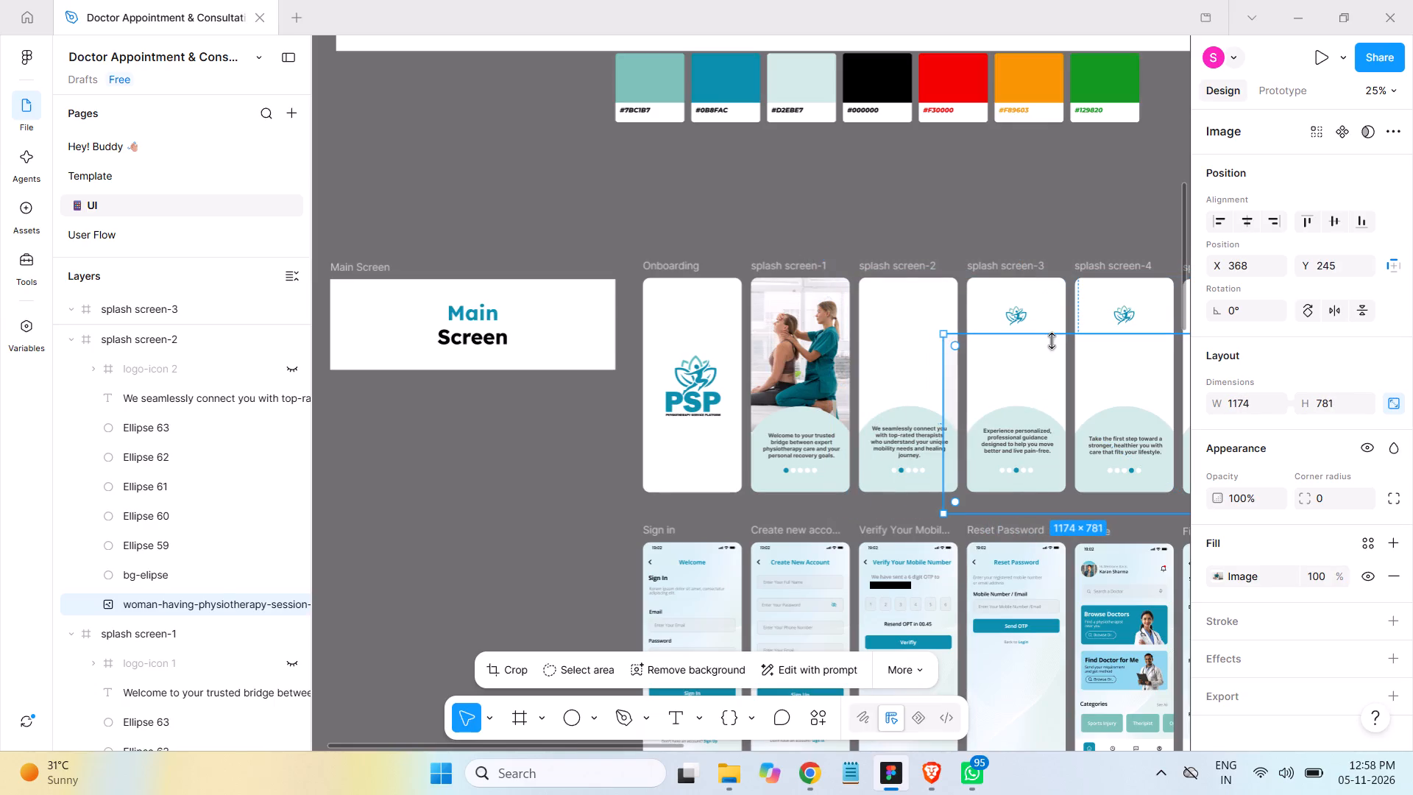
pyautogui.moveTo(1049, 350); pyautogui.dragTo(893, 303)
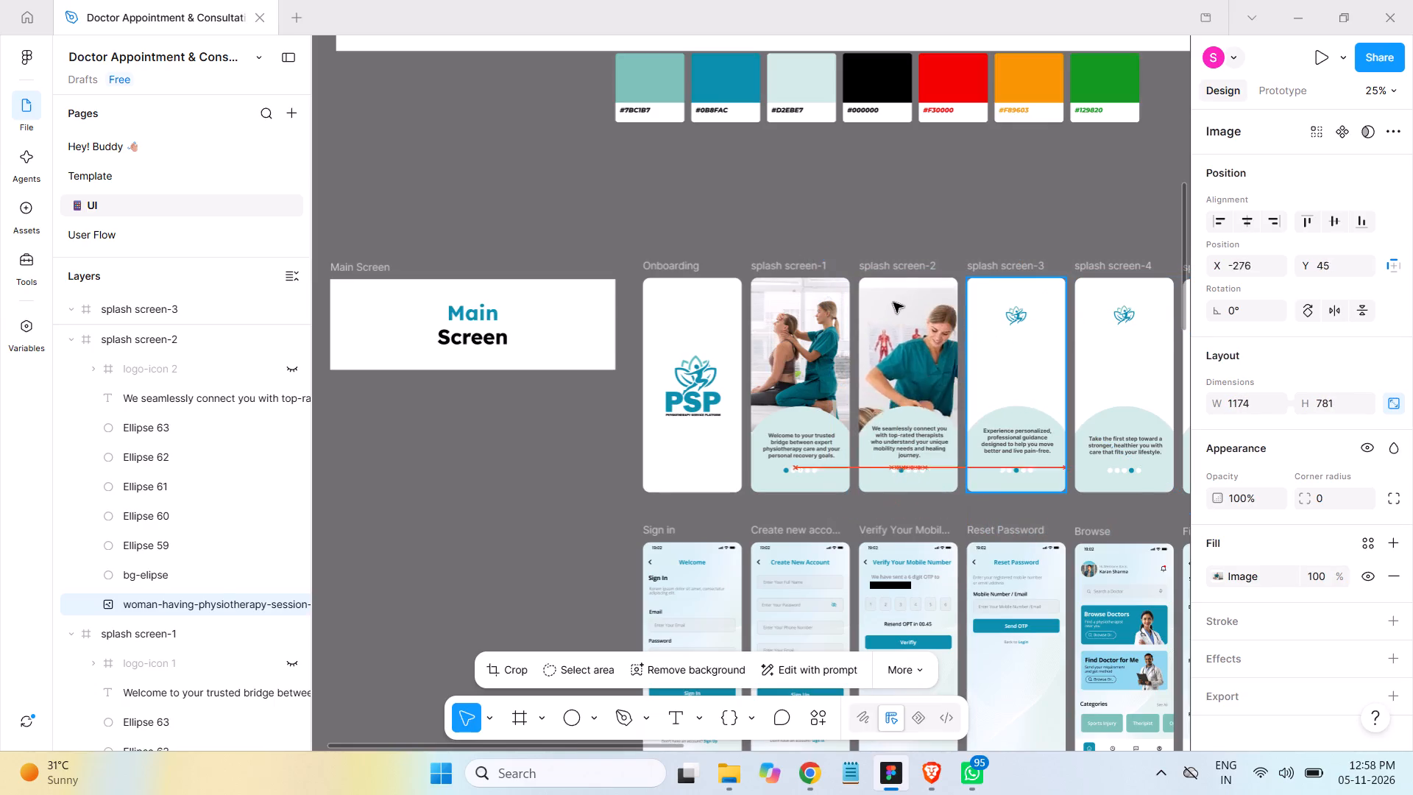
pyautogui.moveTo(893, 303); pyautogui.dragTo(869, 294)
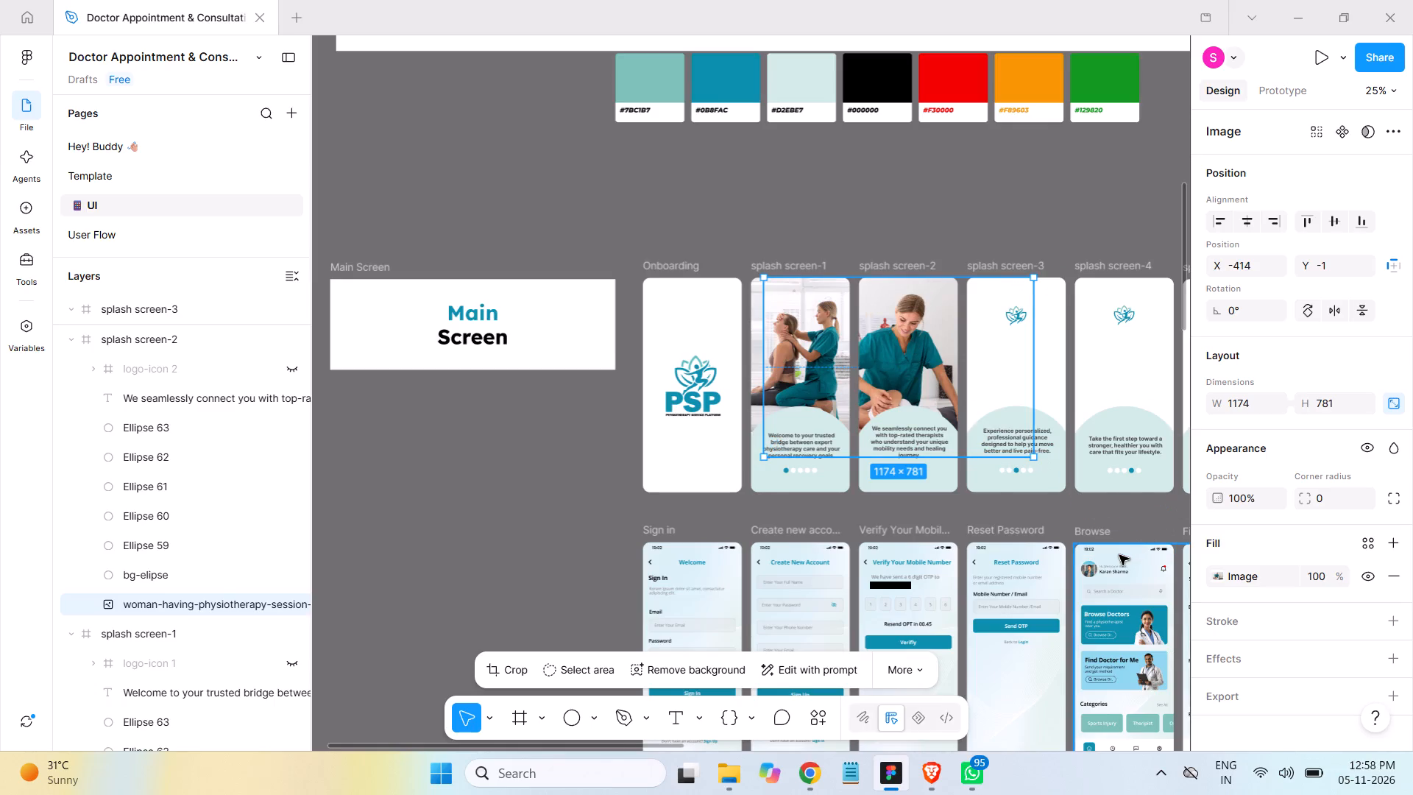
# Shrink splash screen-2's photo from its lower corner to 1043 × 694 so the patient shows above the ellipse, and deselect it.
pyautogui.hotkey('ctrl', '=')
pyautogui.hotkey('ctrl', '=')
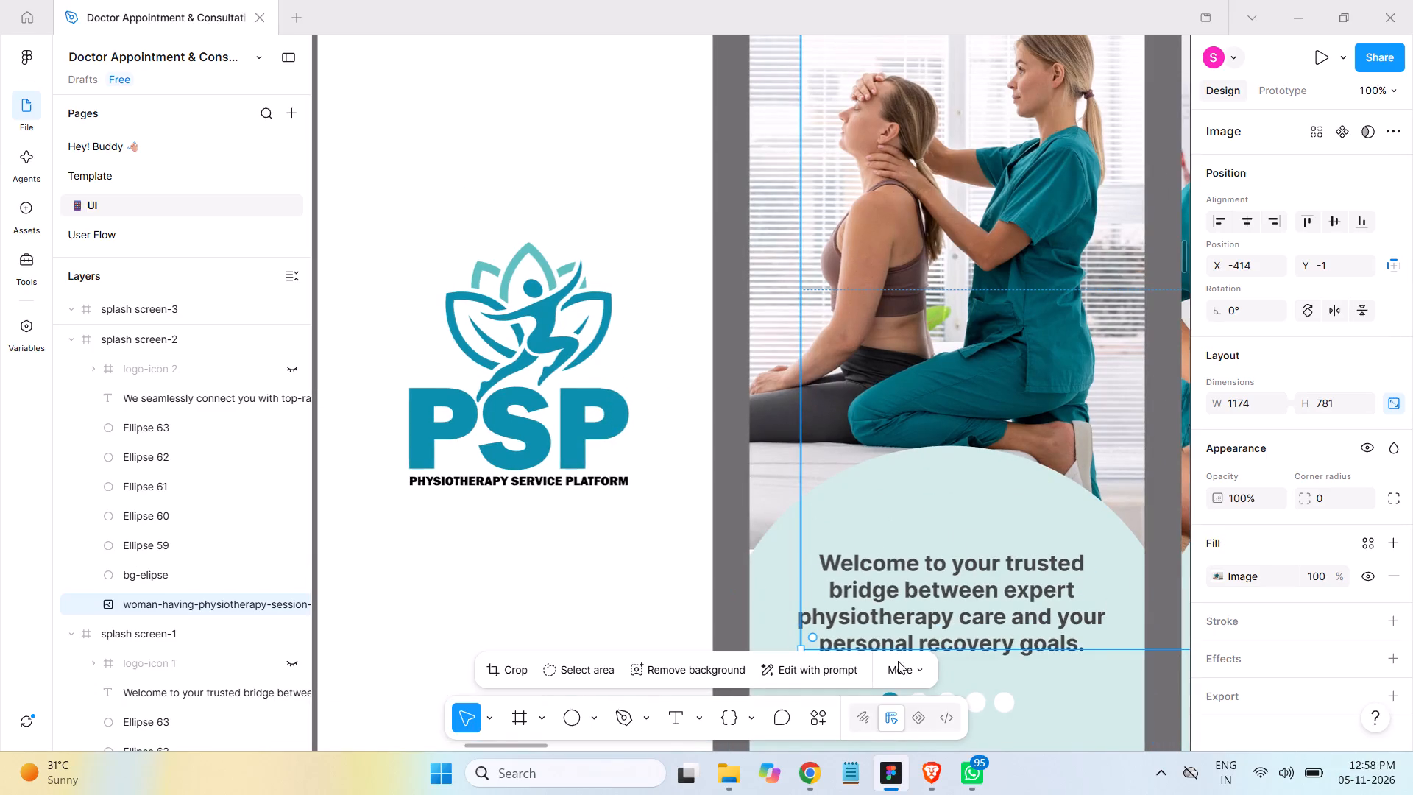
pyautogui.press('space')
pyautogui.press('space')
pyautogui.press('space')
pyautogui.press('space')
pyautogui.press('space')
pyautogui.press('space')
pyautogui.press('space')
pyautogui.press('space')
pyautogui.press('space')
pyautogui.press('space')
pyautogui.press('space')
pyautogui.press('space')
pyautogui.press('space')
pyautogui.press('space')
pyautogui.press('space')
pyautogui.press('space')
pyautogui.press('space')
pyautogui.press('space')
pyautogui.press('space')
pyautogui.press('space')
pyautogui.moveTo(725, 485); pyautogui.dragTo(336, 463)
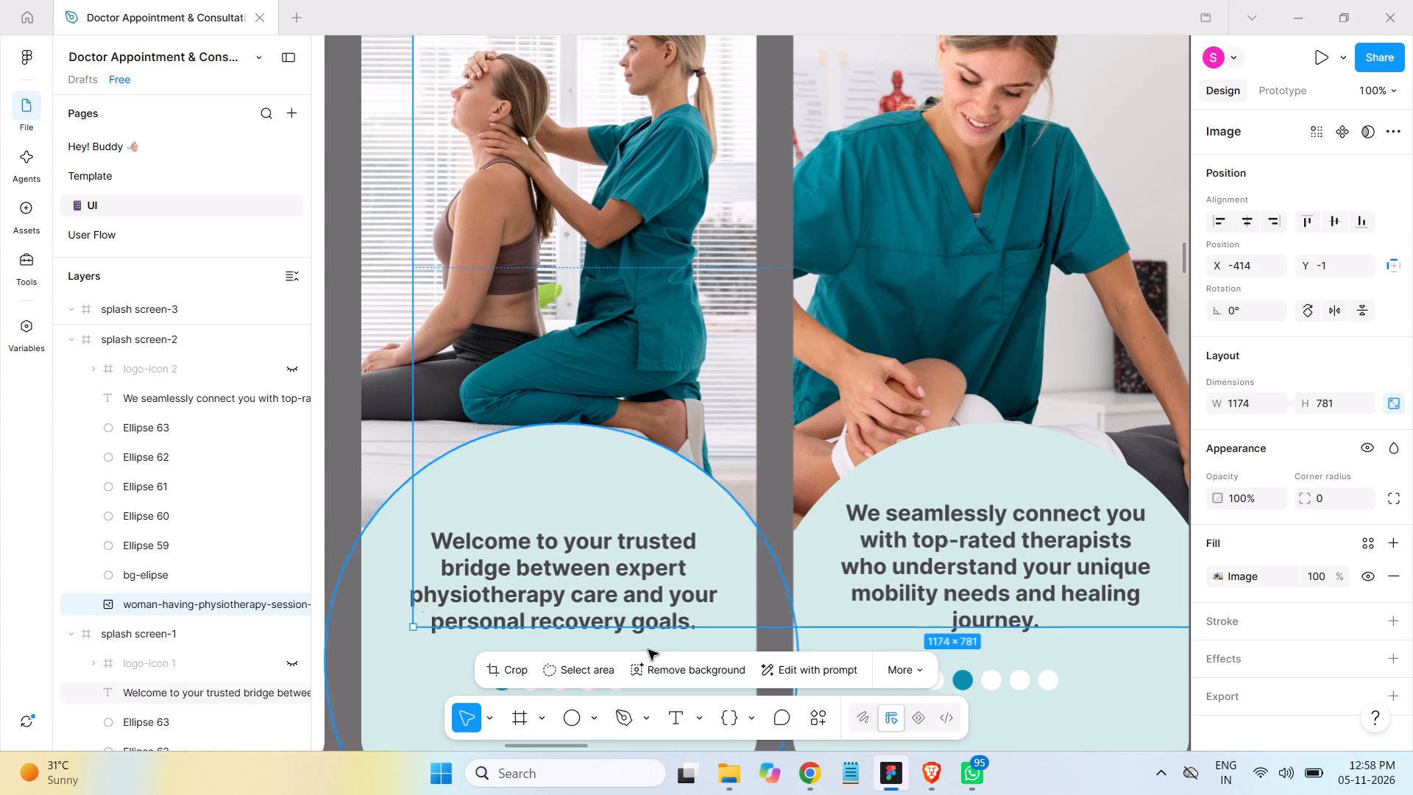
pyautogui.keyDown('shift'); pyautogui.moveTo(409, 629); pyautogui.dragTo(534, 543); pyautogui.keyUp('shift')
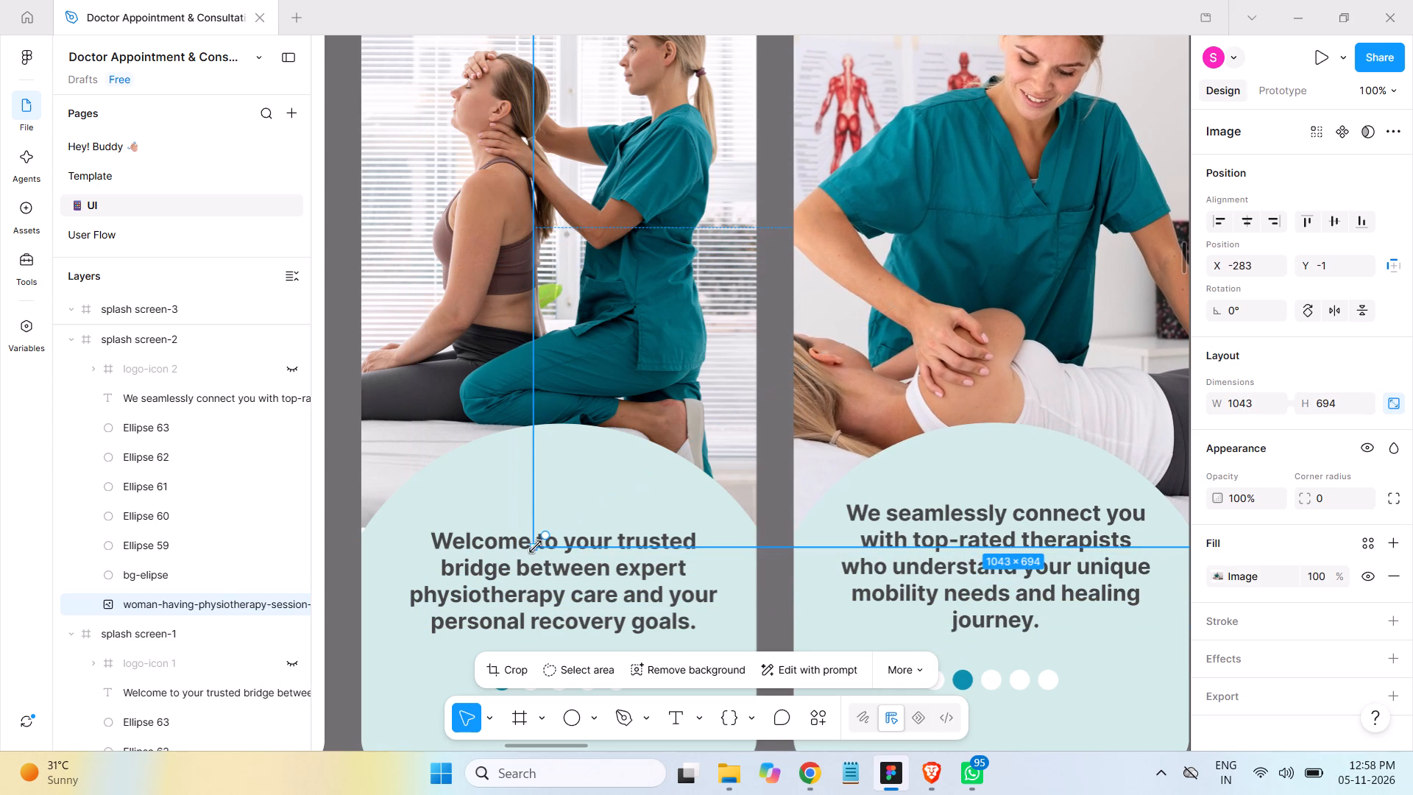
pyautogui.hotkey('ctrl', '-')
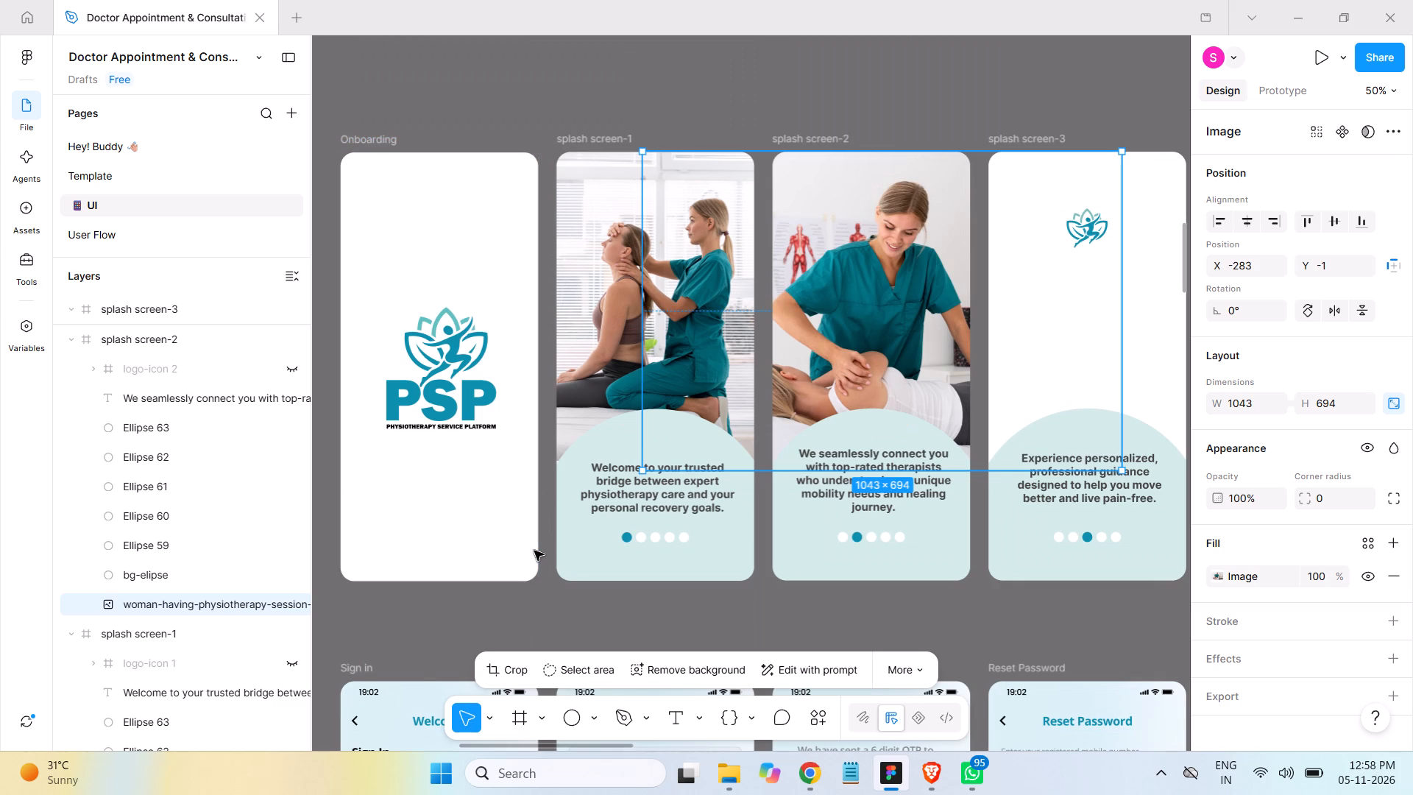
pyautogui.click(576, 90)
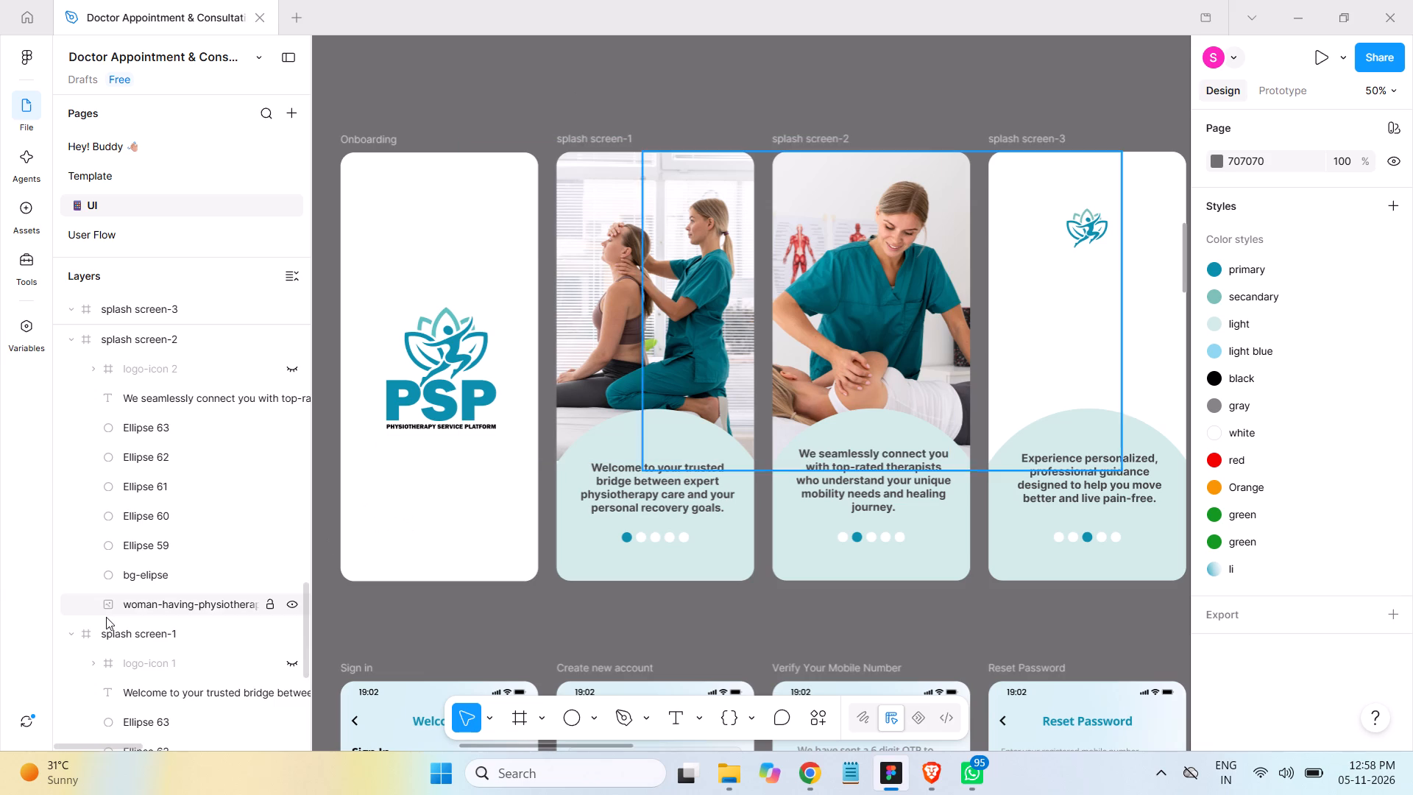
# Collapse the splash screen-1, splash screen-2 and Onboarding frames in the layer list.
pyautogui.click(71, 635)
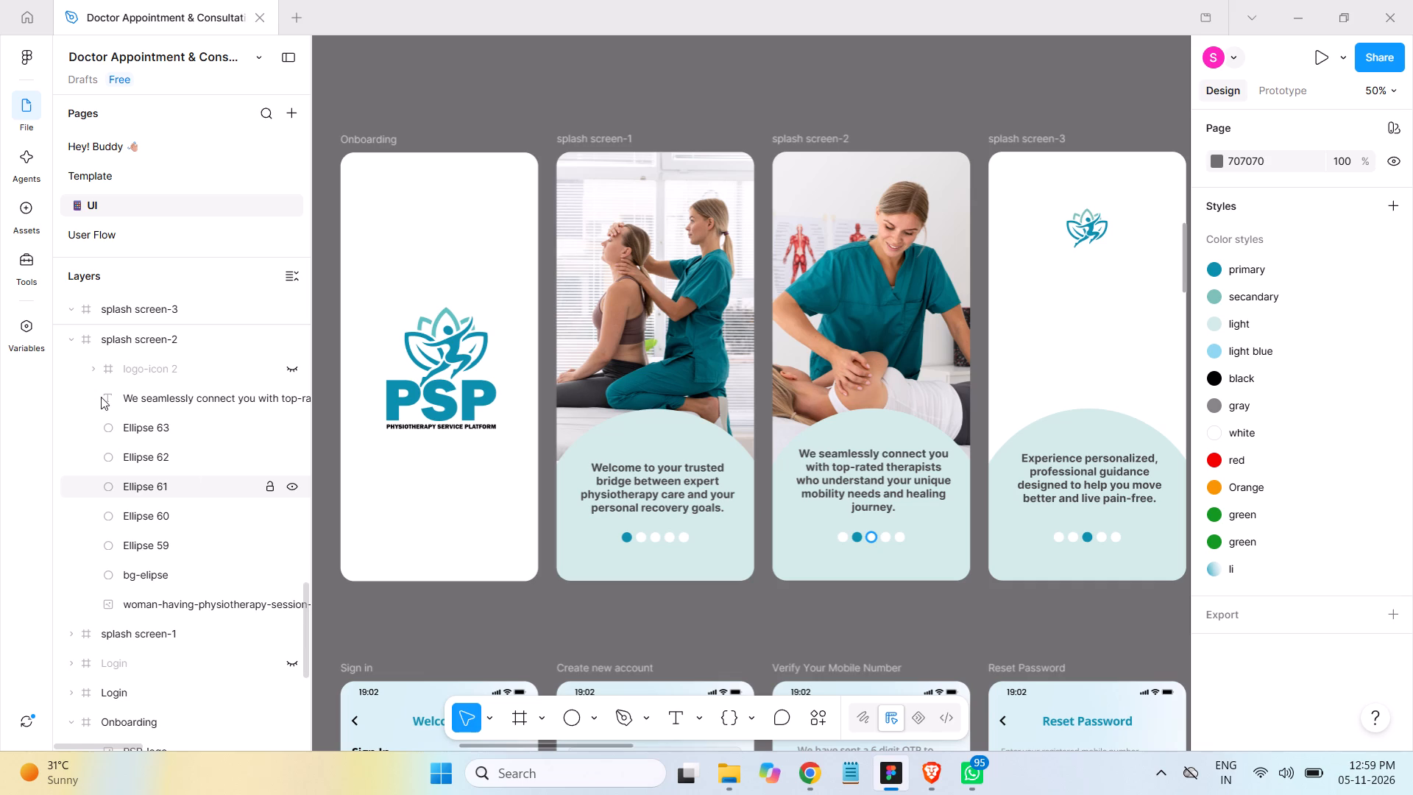
pyautogui.click(71, 341)
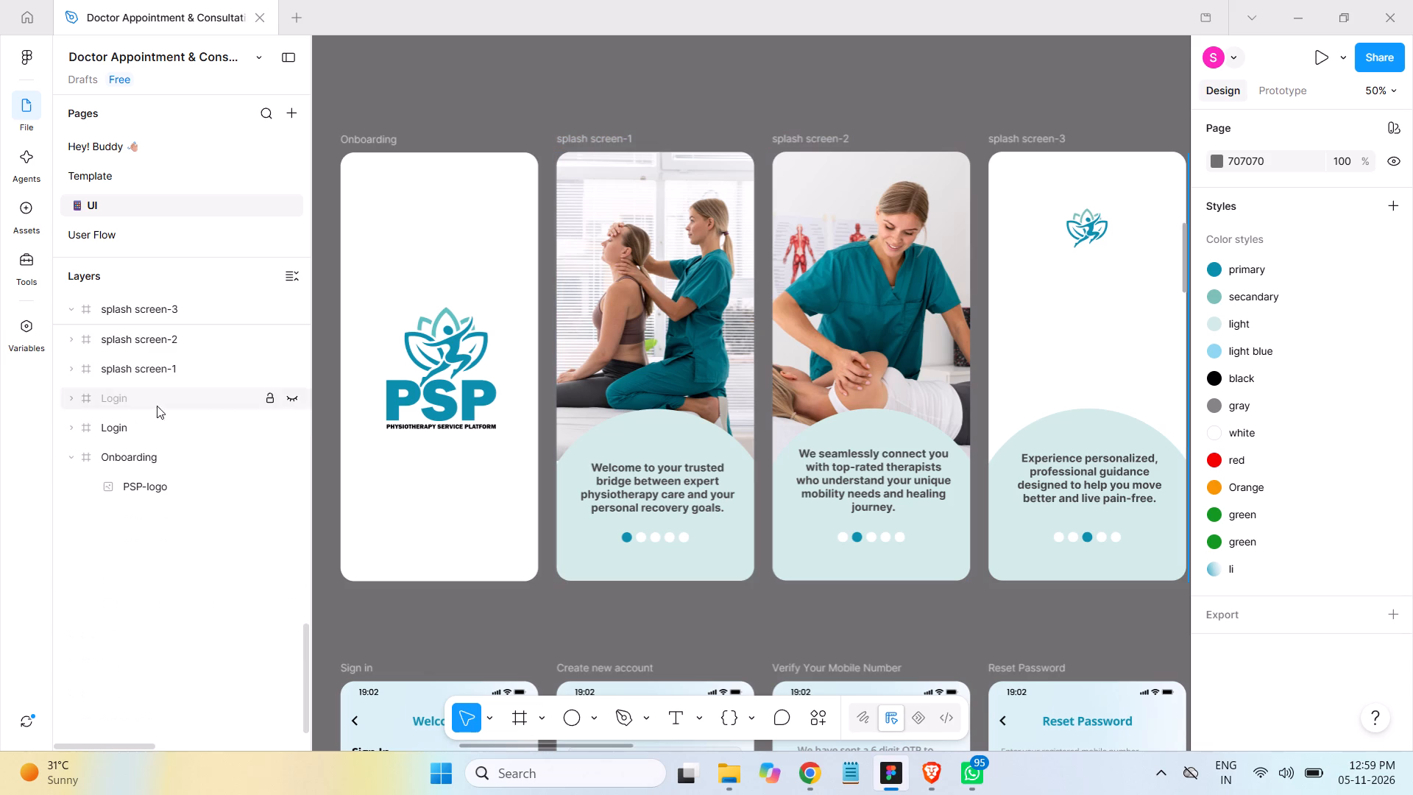
pyautogui.scroll(1, 160, 423)
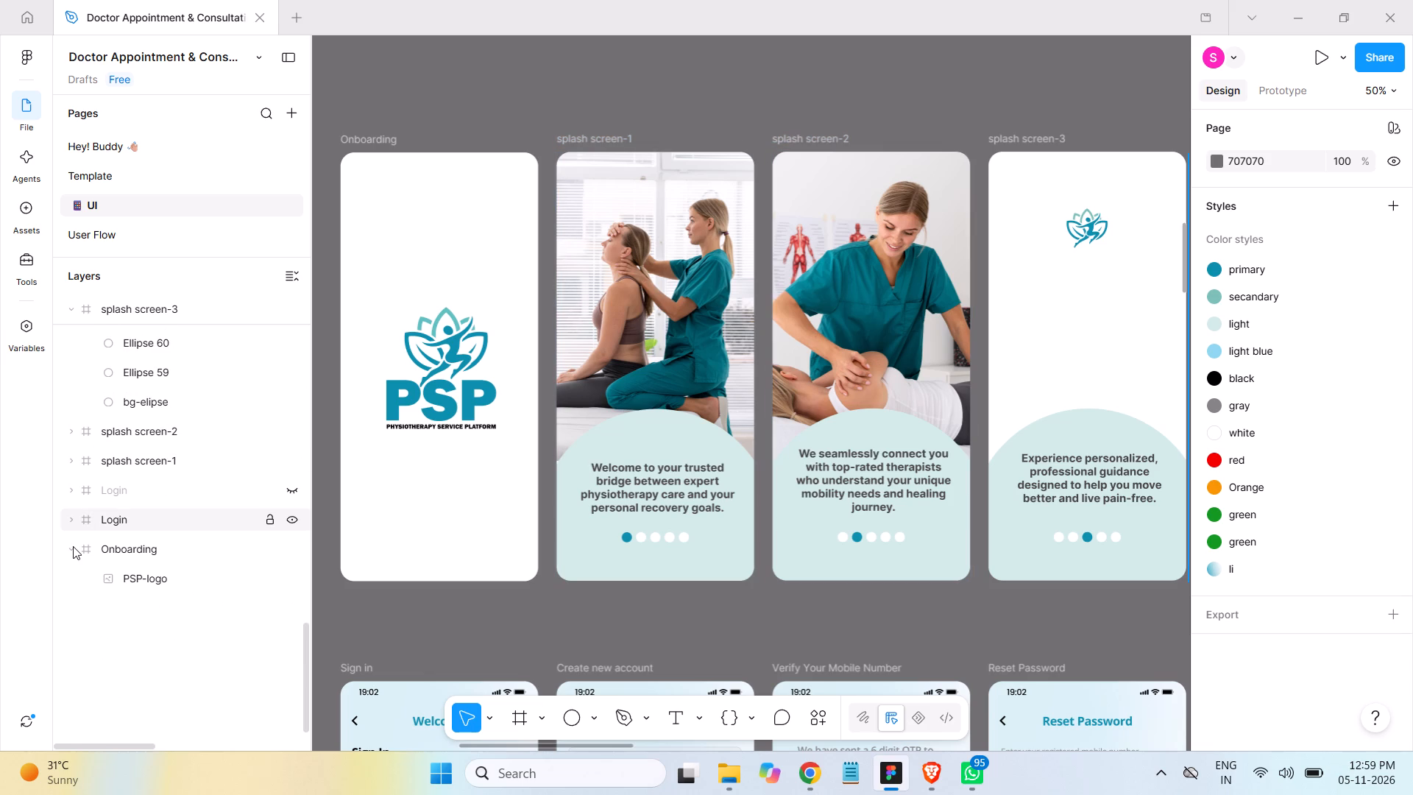
pyautogui.click(73, 546)
pyautogui.scroll(2, 175, 490)
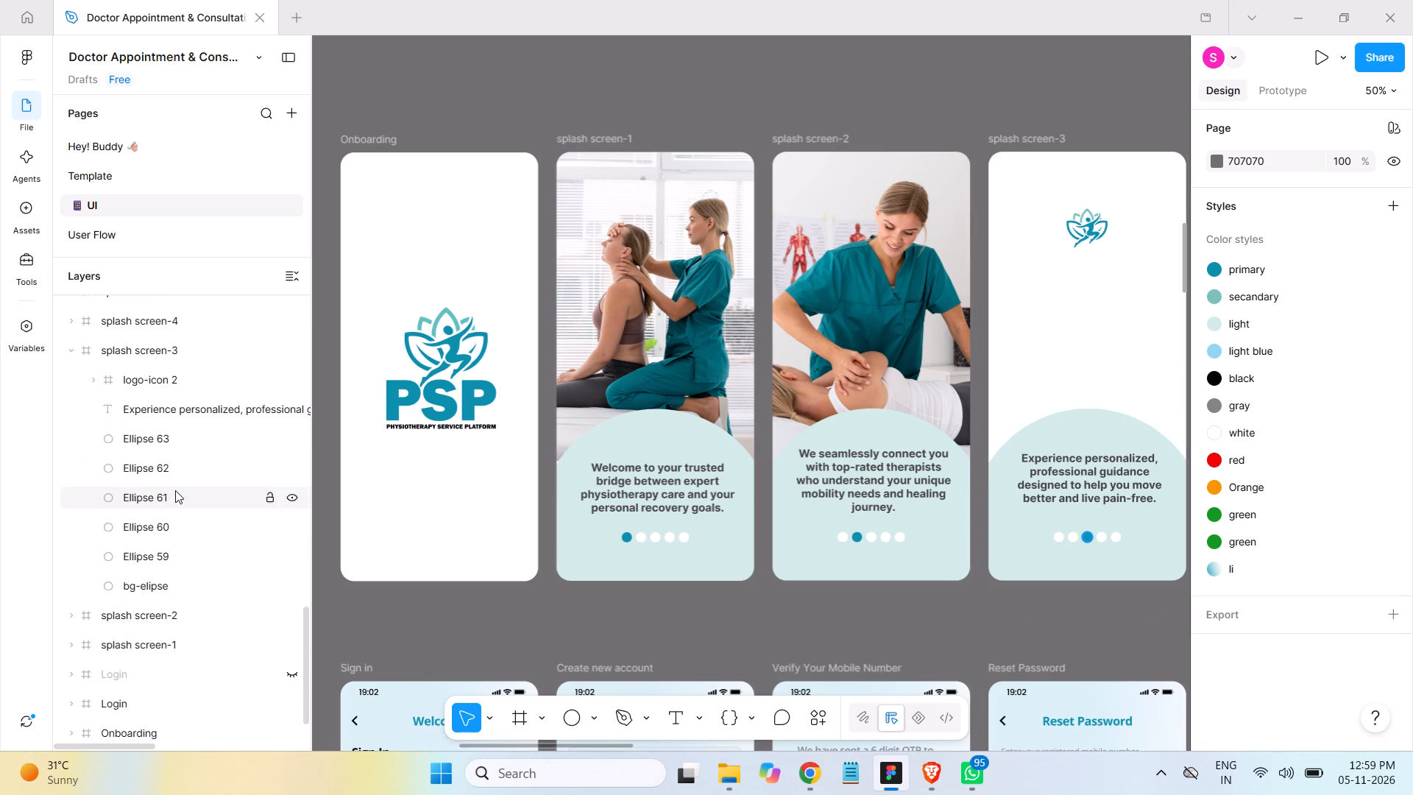
# Insert the woman-having-physiotherapy-session photo beside the previously used one in the Physiotherapy Service folder into Figma's splash screen-3, above bg-elipse.
pyautogui.click(152, 582)
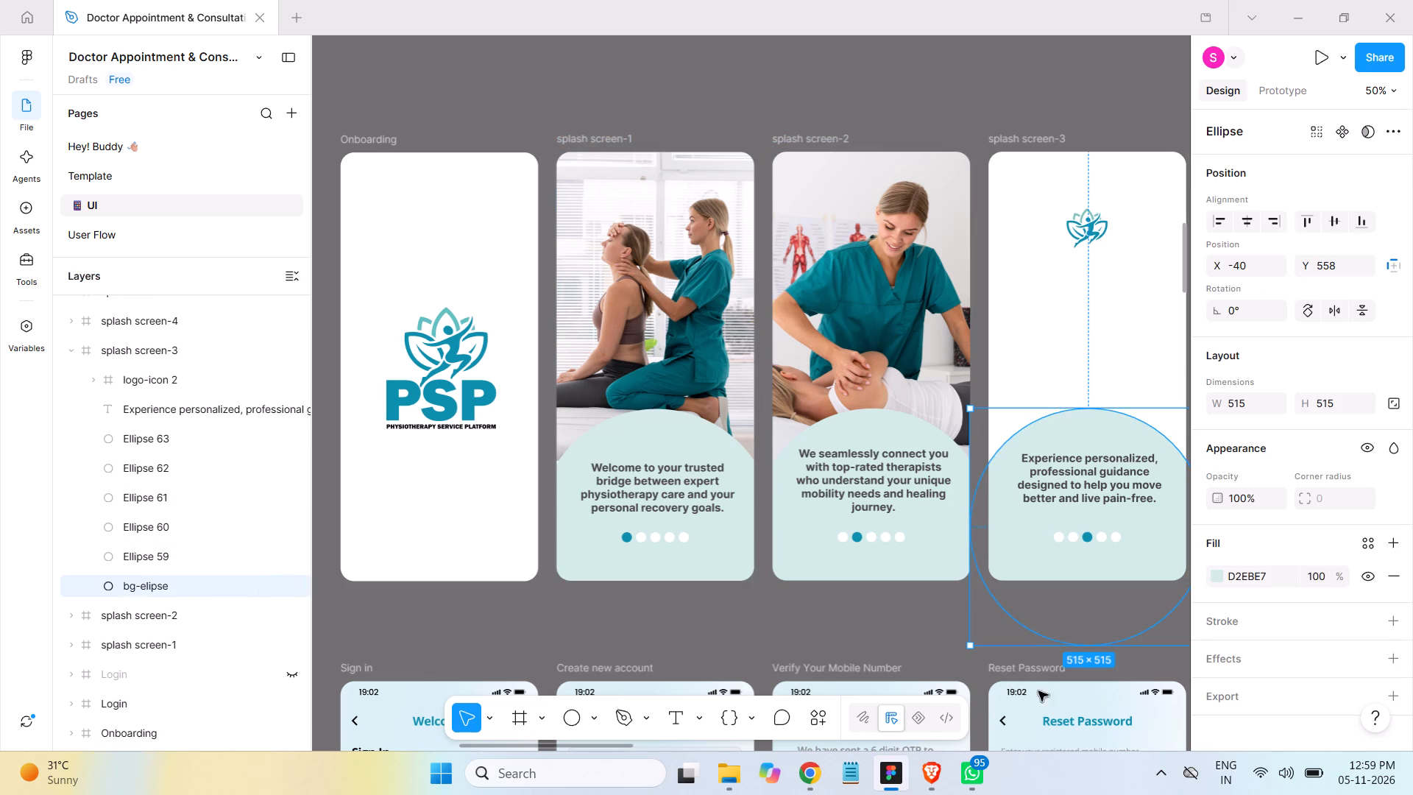
pyautogui.click(738, 771)
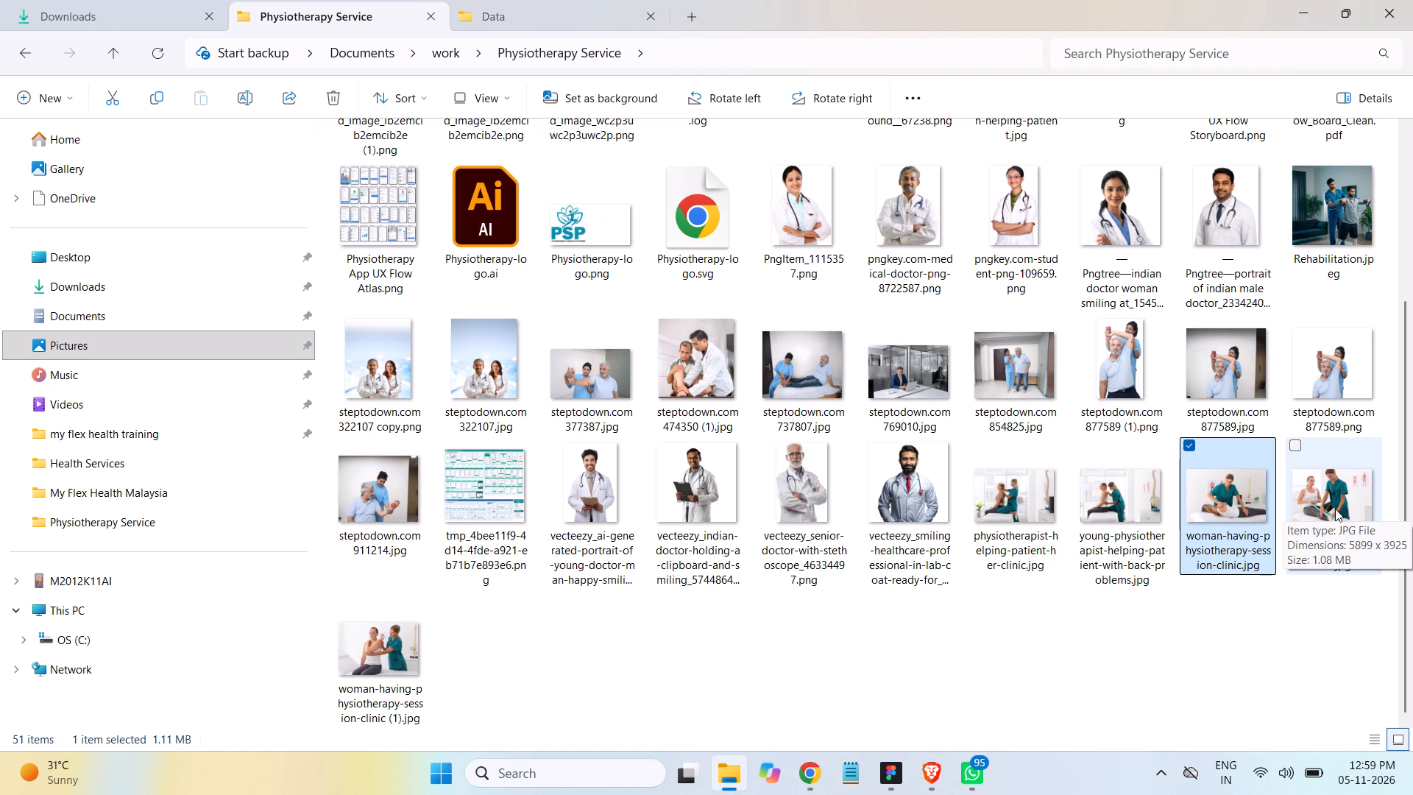
pyautogui.moveTo(1335, 509); pyautogui.dragTo(900, 785)
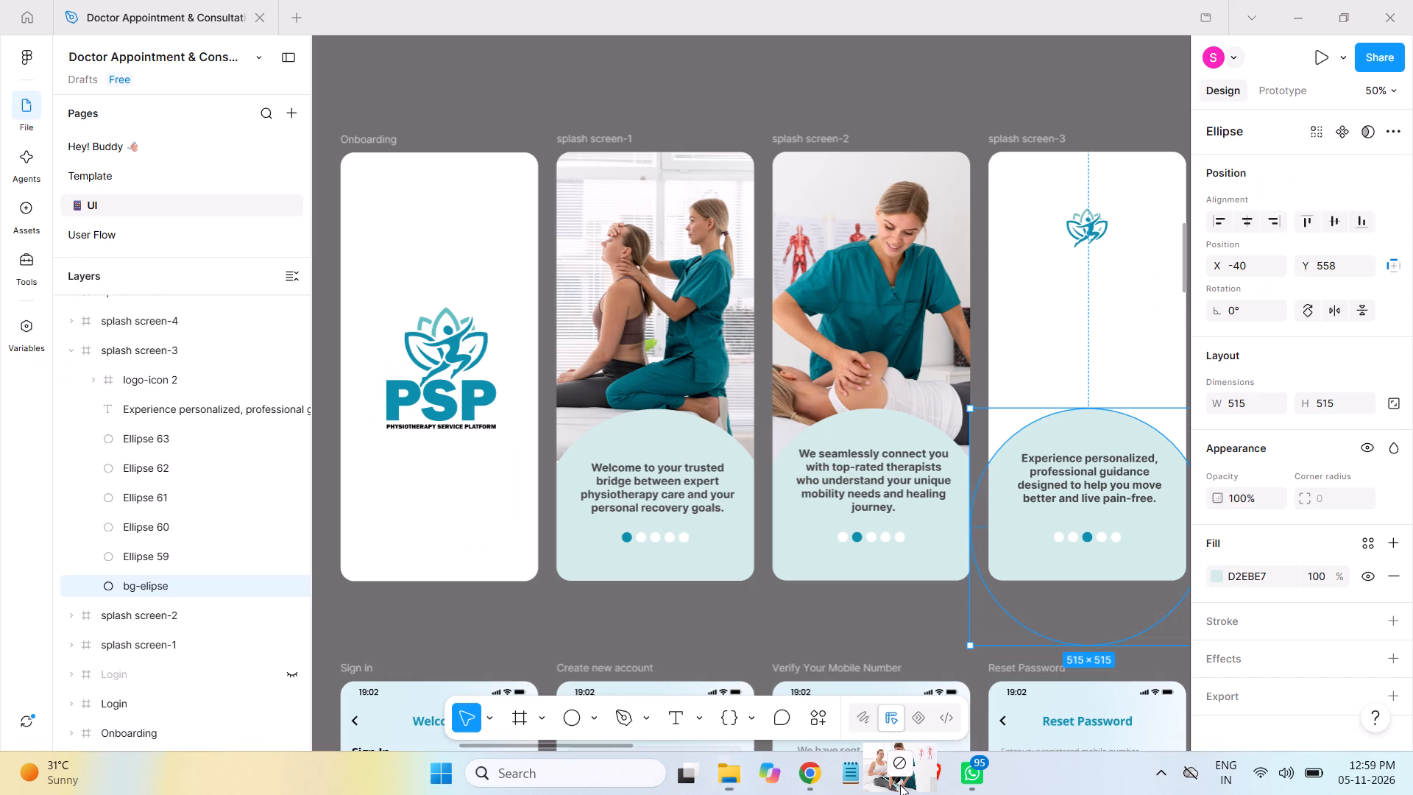
pyautogui.moveTo(900, 785); pyautogui.dragTo(1063, 385)
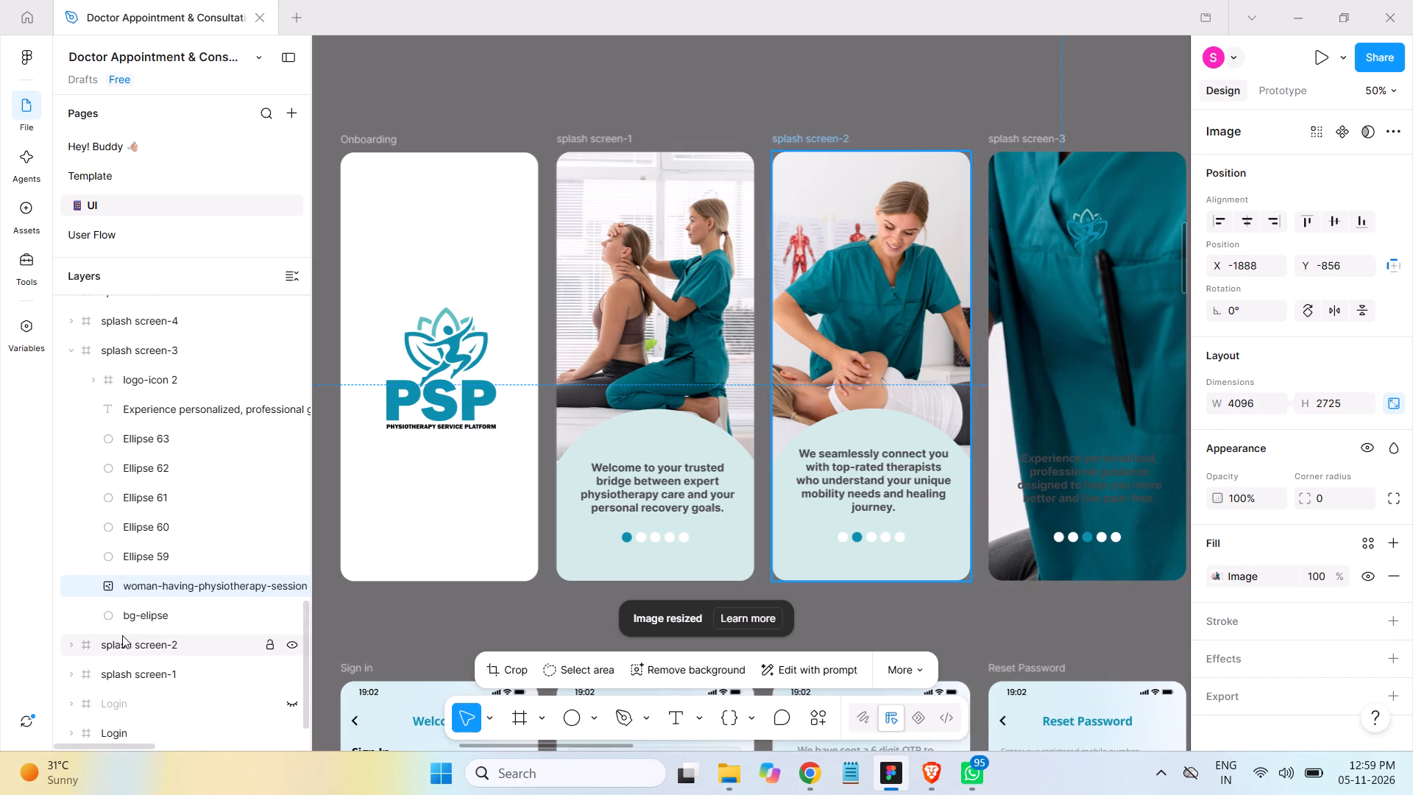
# Reorder splash screen-3's layers so bg-elipse sits directly above the woman-having-physiotherapy-session photo.
pyautogui.click(141, 622)
pyautogui.moveTo(138, 618); pyautogui.dragTo(141, 569)
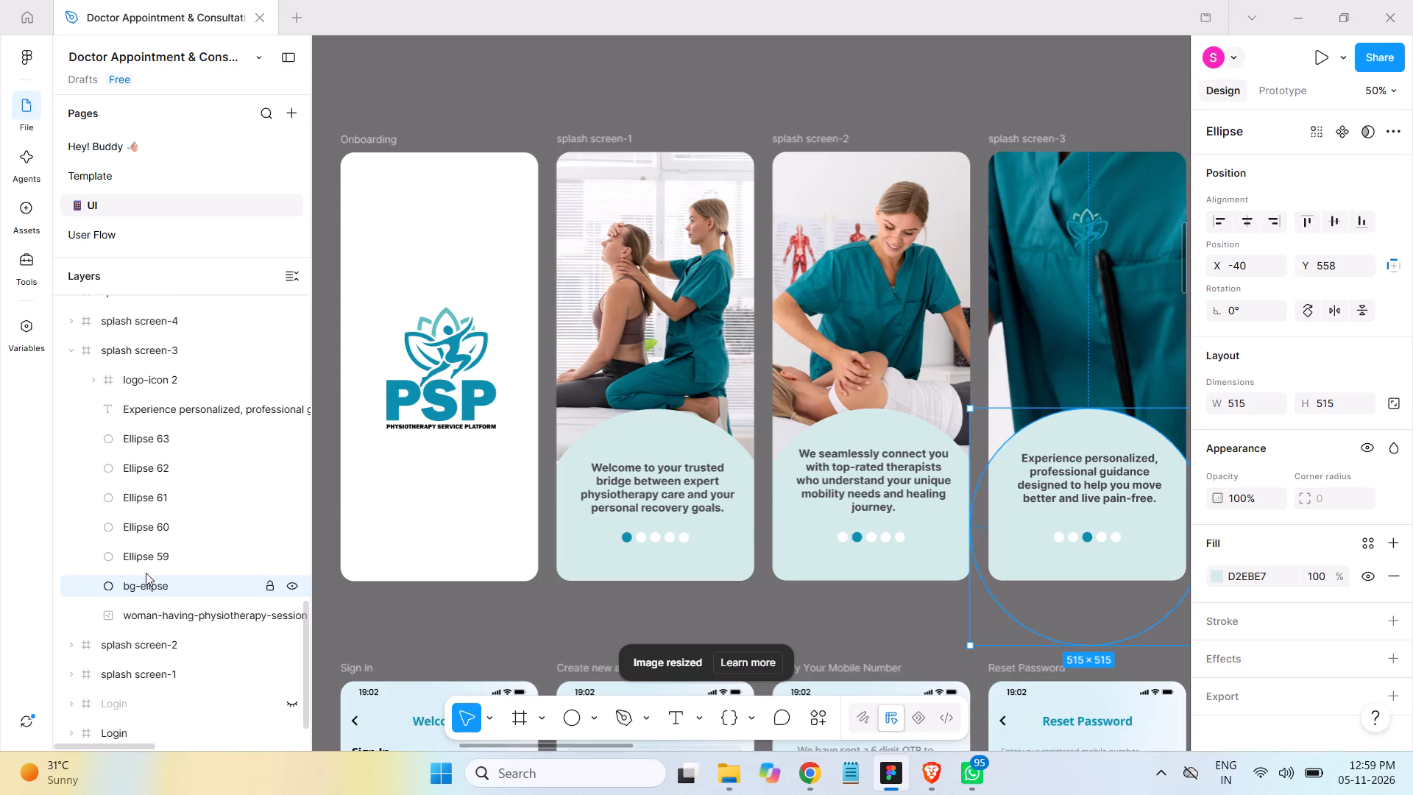
# Scale splash screen-3's photo down to 1183 × 787 and position it over the frame at about X -399, Y -26.
pyautogui.hotkey('ctrl', '-')
pyautogui.hotkey('ctrl', '-')
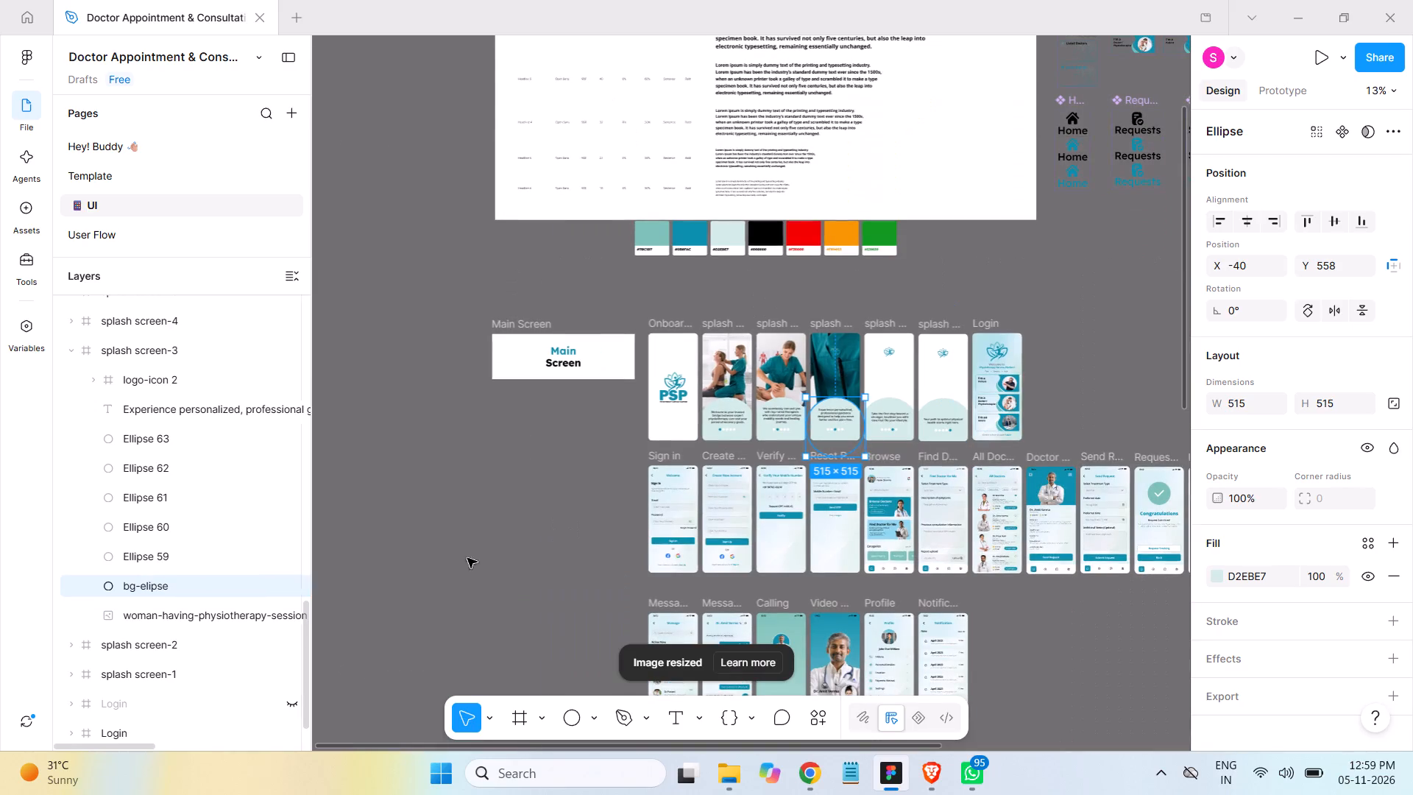
pyautogui.click(134, 612)
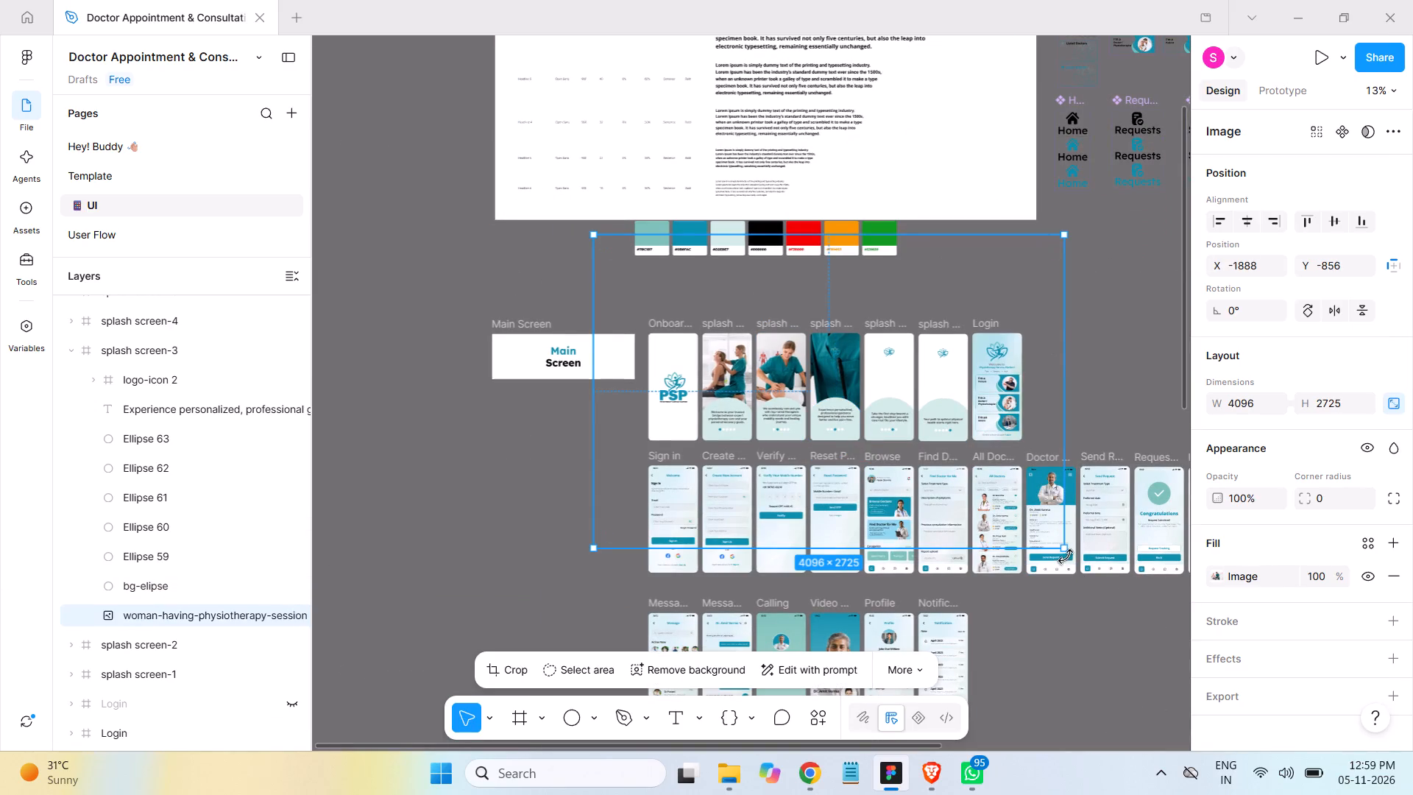
pyautogui.keyDown('shift'); pyautogui.moveTo(1064, 551); pyautogui.dragTo(868, 420); pyautogui.keyUp('shift')
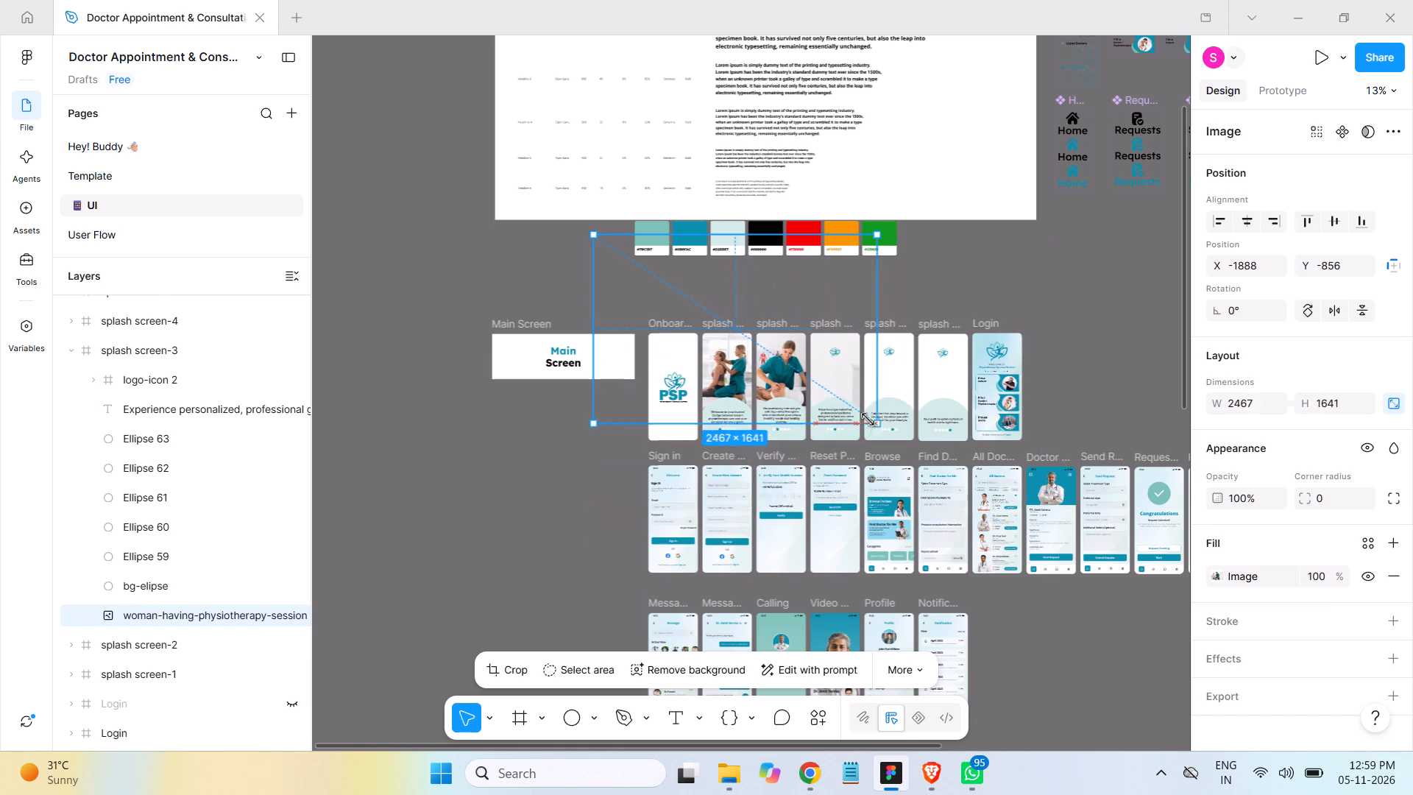
pyautogui.keyDown('shift'); pyautogui.moveTo(868, 420); pyautogui.dragTo(728, 325); pyautogui.keyUp('shift')
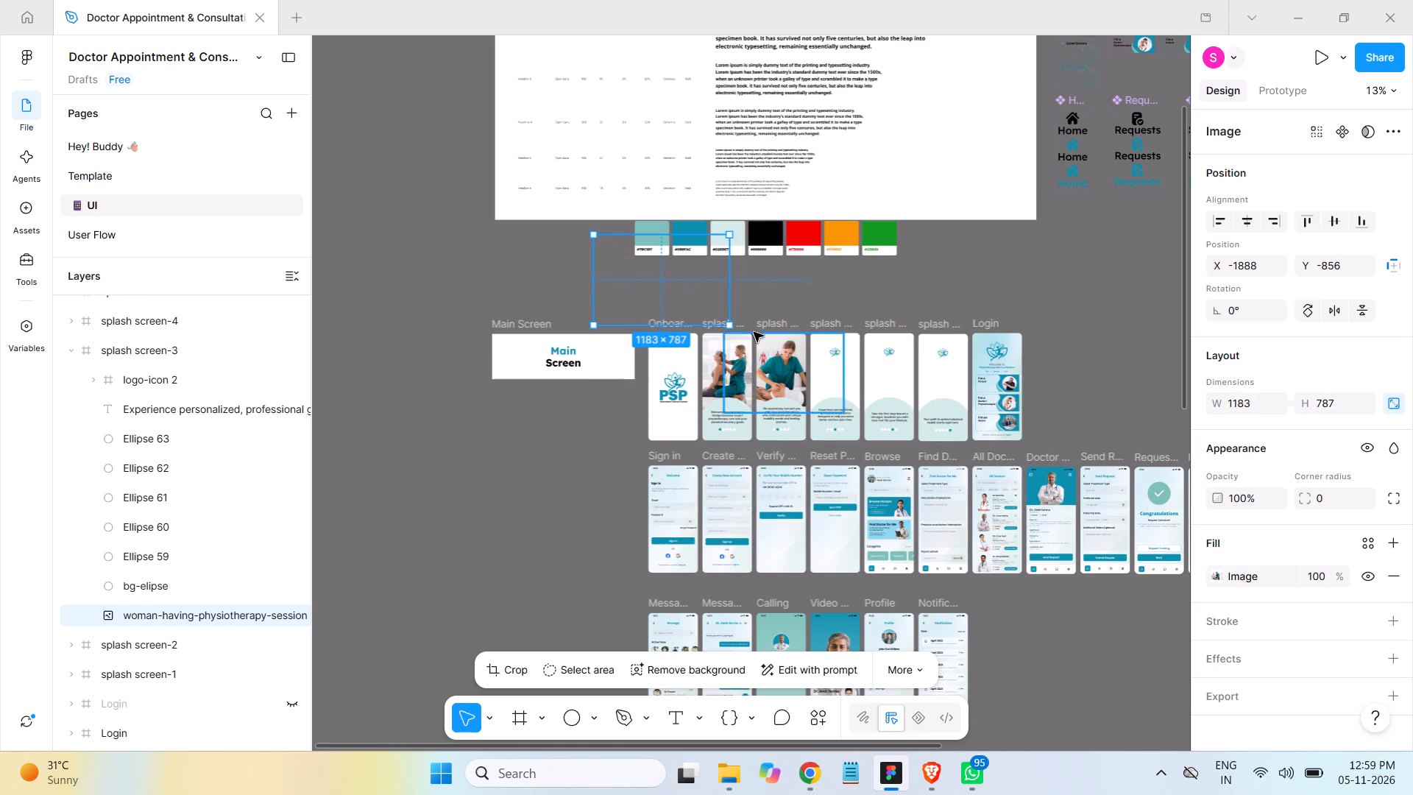
pyautogui.moveTo(677, 281); pyautogui.dragTo(846, 372)
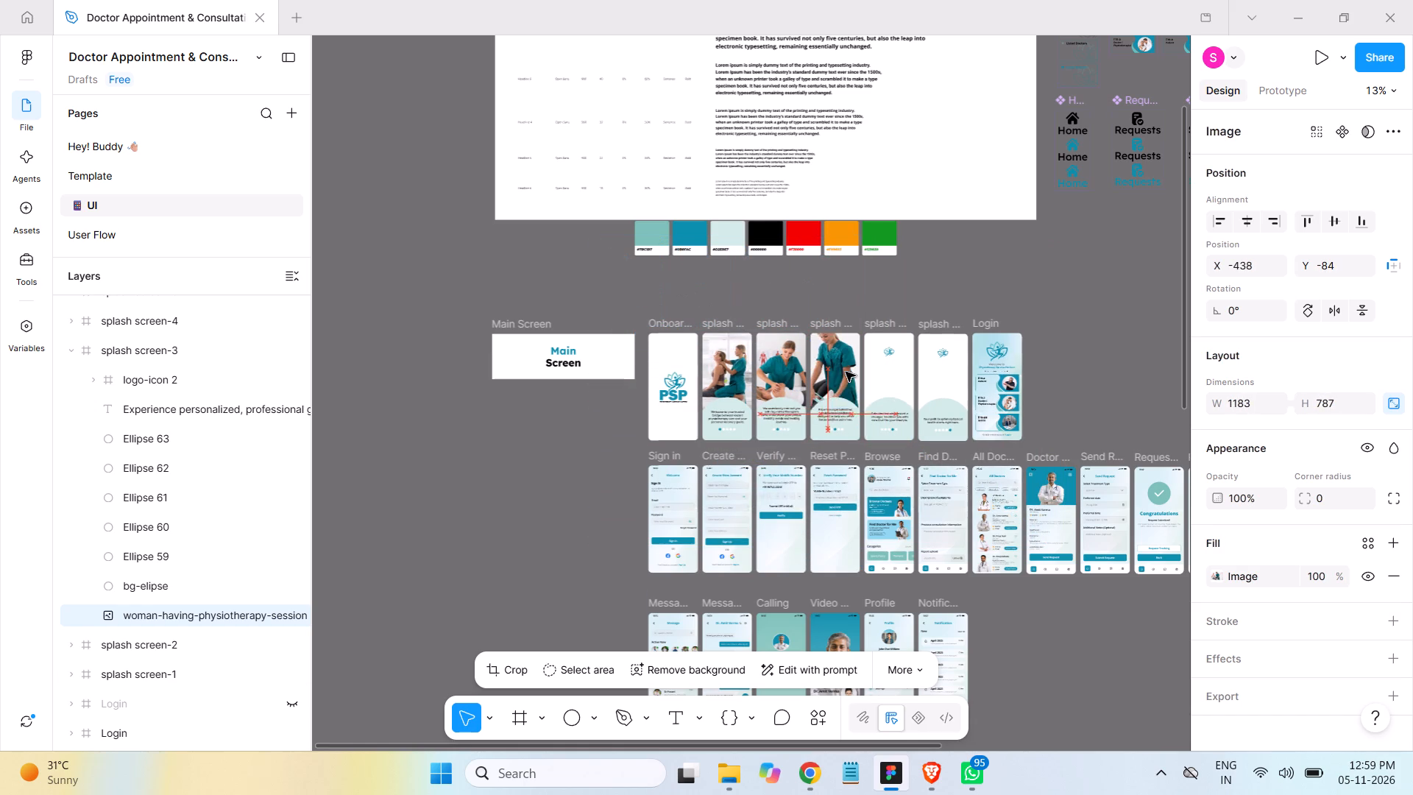
pyautogui.moveTo(846, 372); pyautogui.dragTo(849, 378)
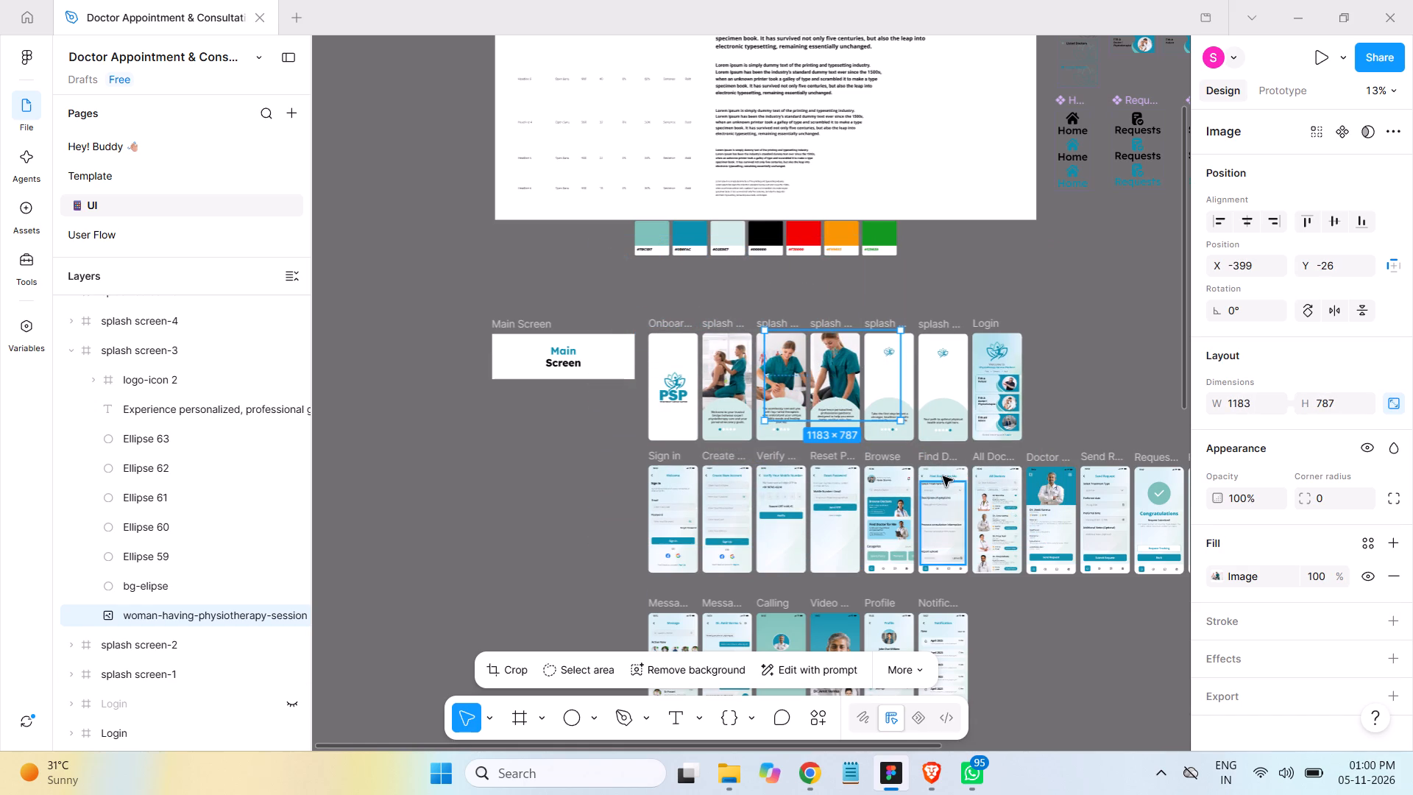
# Scale splash screen-3's physiotherapy photo down to 1013 × 674 with its top edge aligned to the frame at X -291, Y 0.
pyautogui.hotkey('ctrl', '=')
pyautogui.hotkey('ctrl', '=')
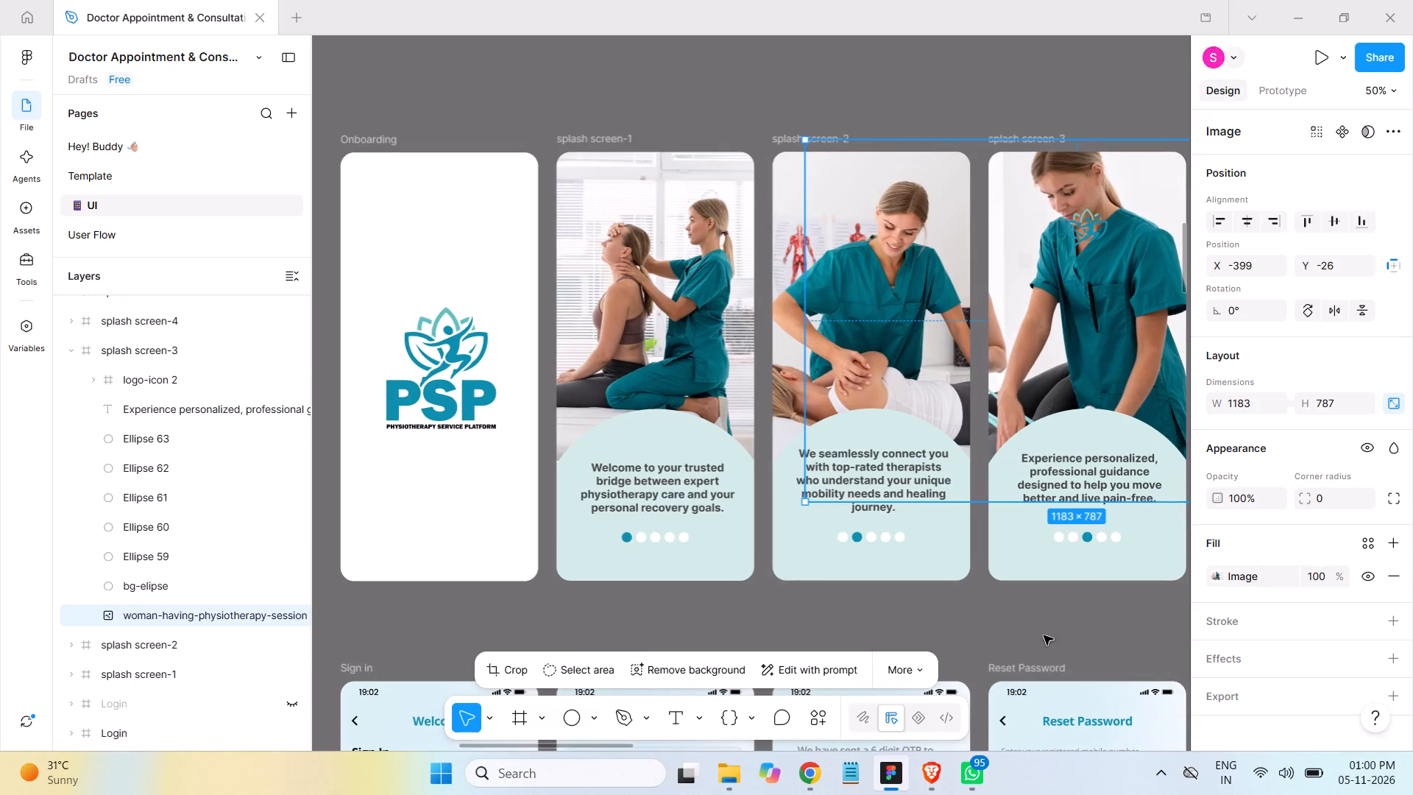
pyautogui.press('space')
pyautogui.press('space')
pyautogui.press('space')
pyautogui.press('space')
pyautogui.press('space')
pyautogui.press('space')
pyautogui.press('space')
pyautogui.press('space')
pyautogui.press('space')
pyautogui.press('space')
pyautogui.press('space')
pyautogui.press('space')
pyautogui.press('space')
pyautogui.press('space')
pyautogui.press('space')
pyautogui.press('space')
pyautogui.press('space')
pyautogui.press('space')
pyautogui.press('space')
pyautogui.press('space')
pyautogui.moveTo(996, 621); pyautogui.dragTo(642, 615)
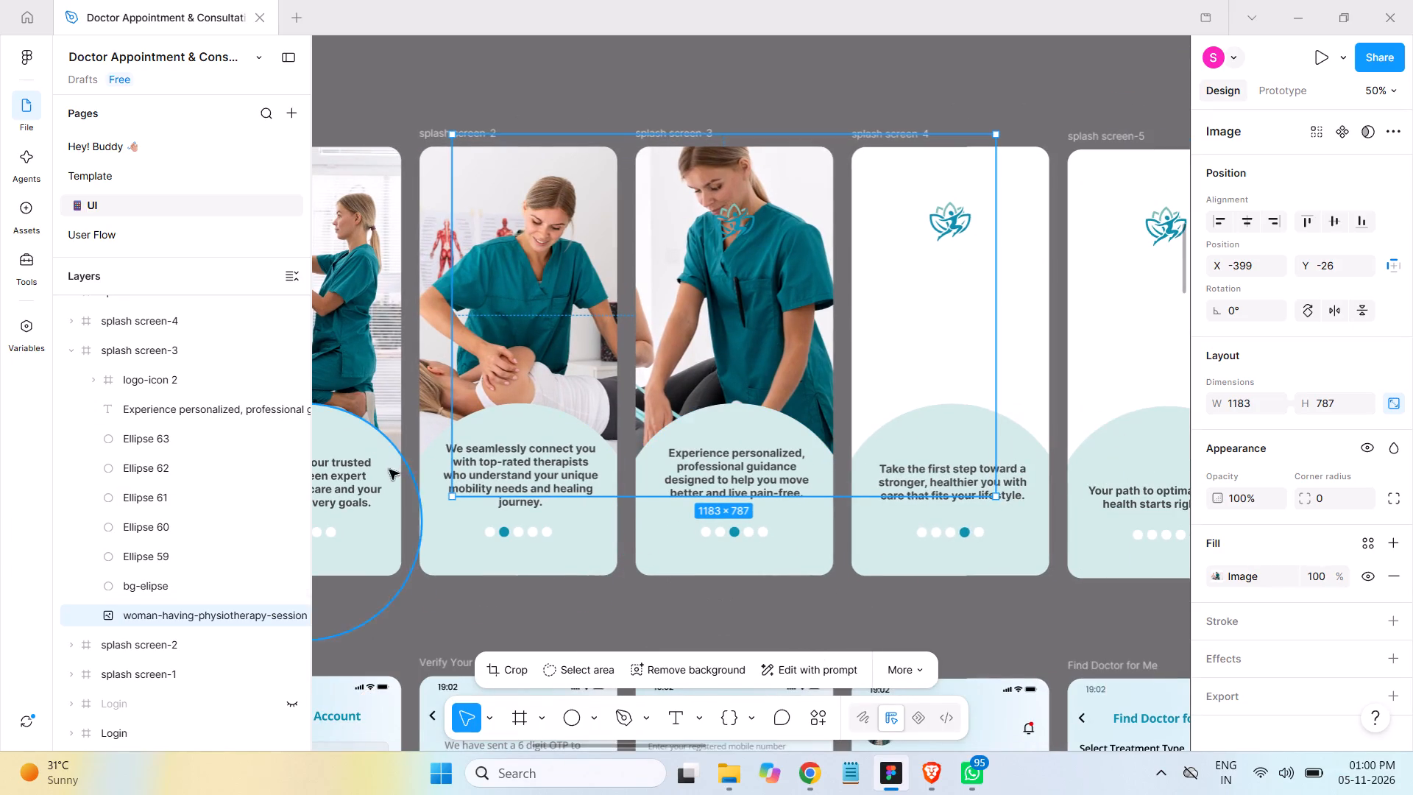
pyautogui.keyDown('shift'); pyautogui.moveTo(452, 497); pyautogui.dragTo(496, 472); pyautogui.keyUp('shift')
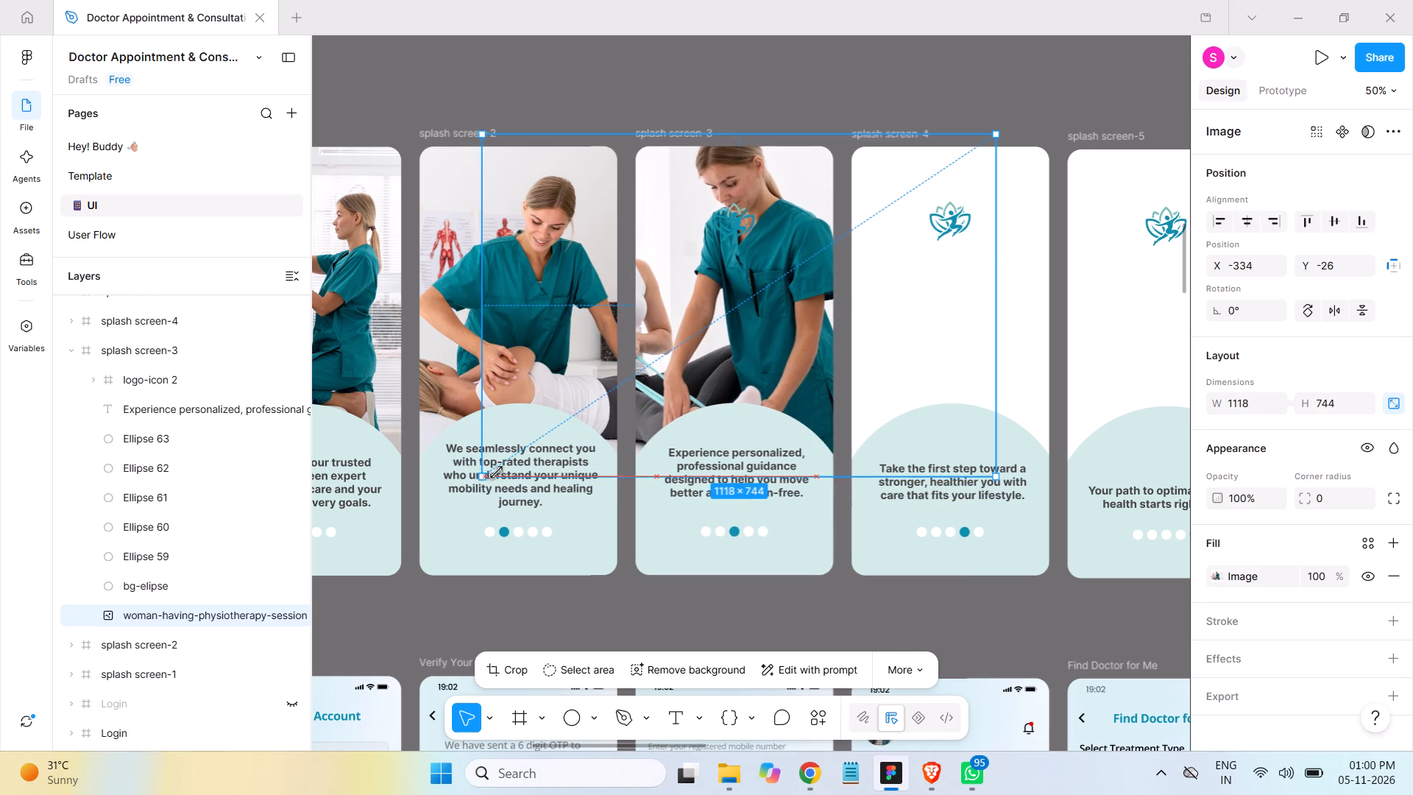
pyautogui.keyDown('shift'); pyautogui.moveTo(496, 472); pyautogui.dragTo(511, 463); pyautogui.keyUp('shift')
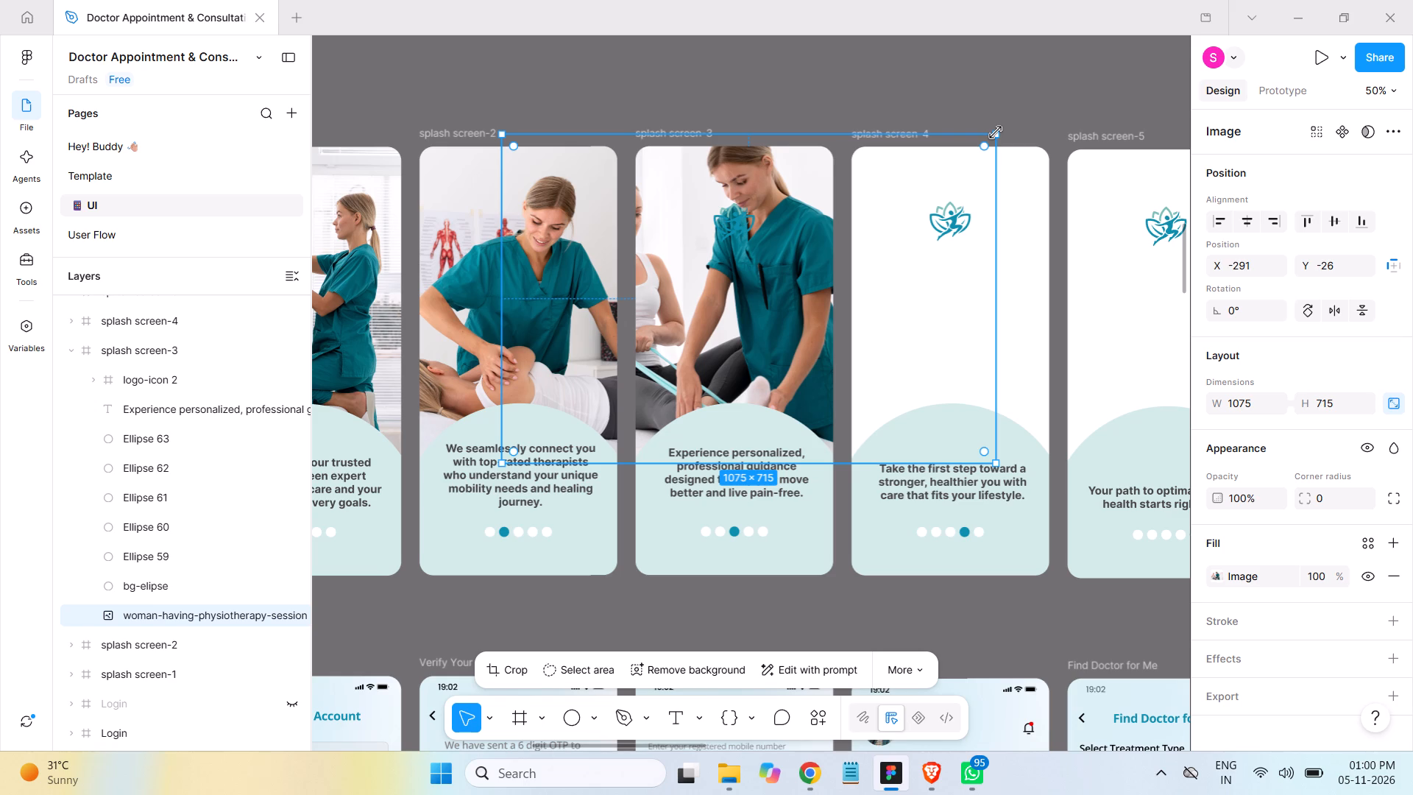
pyautogui.keyDown('shift'); pyautogui.moveTo(996, 132); pyautogui.dragTo(978, 147); pyautogui.keyUp('shift')
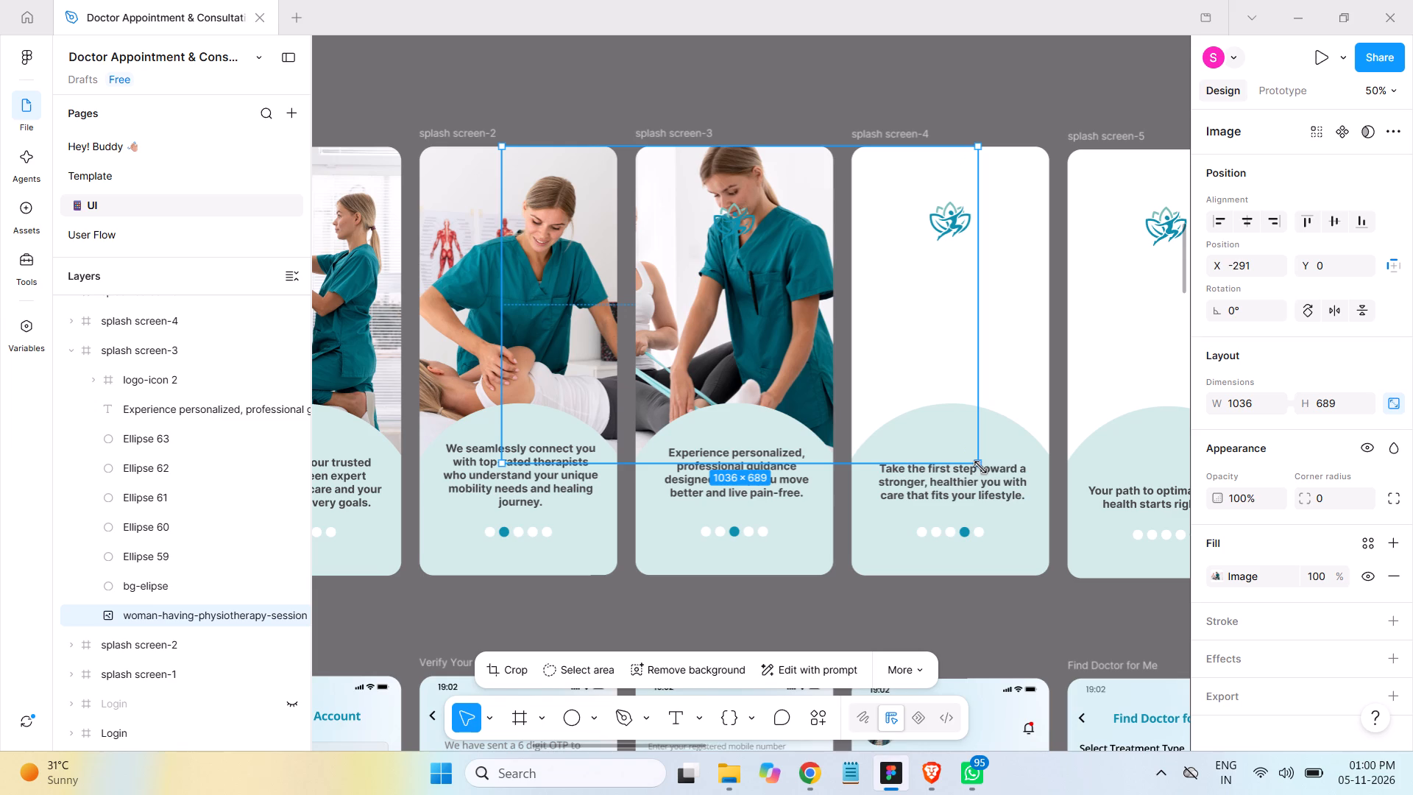
pyautogui.keyDown('shift'); pyautogui.moveTo(980, 467); pyautogui.dragTo(951, 445); pyautogui.keyUp('shift')
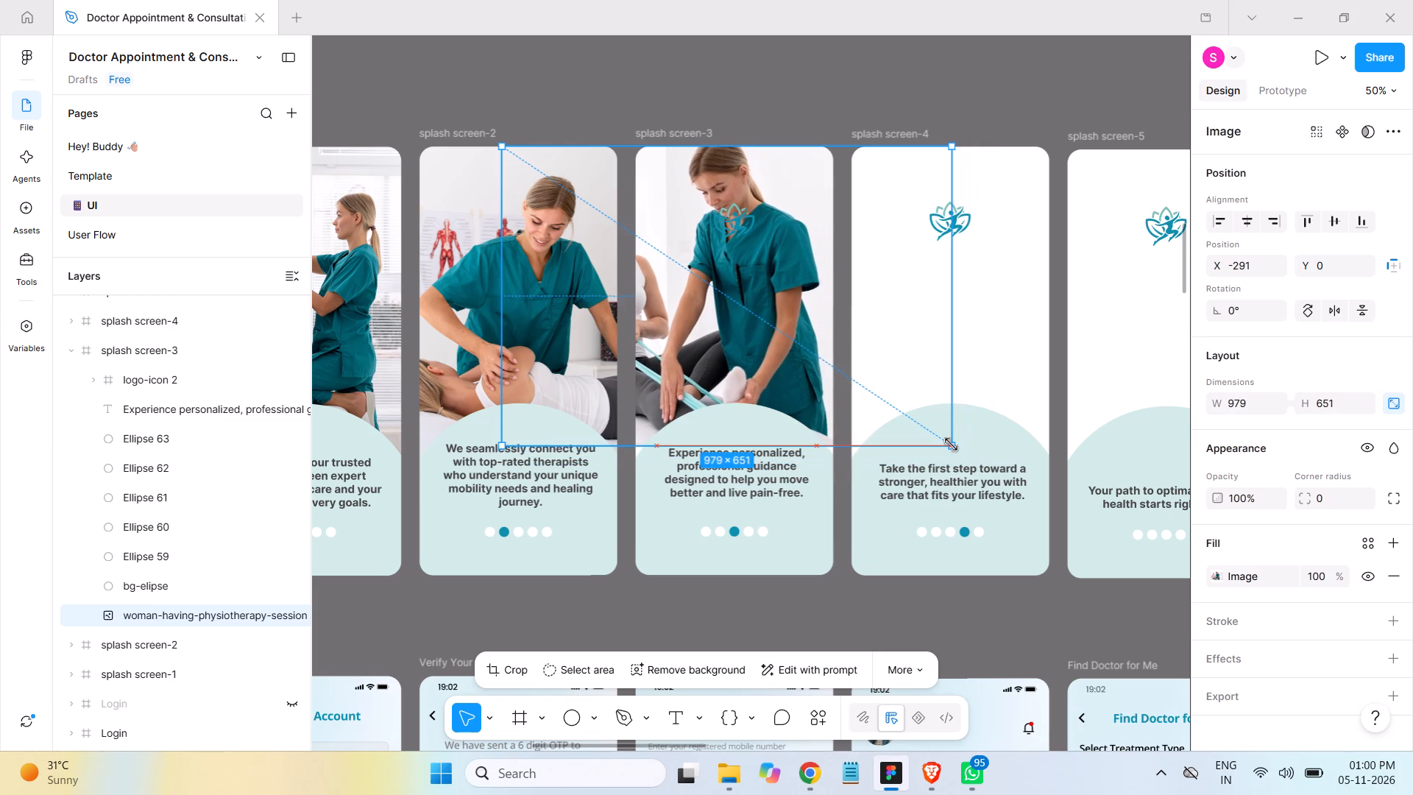
pyautogui.keyDown('shift'); pyautogui.moveTo(951, 445); pyautogui.dragTo(959, 456); pyautogui.keyUp('shift')
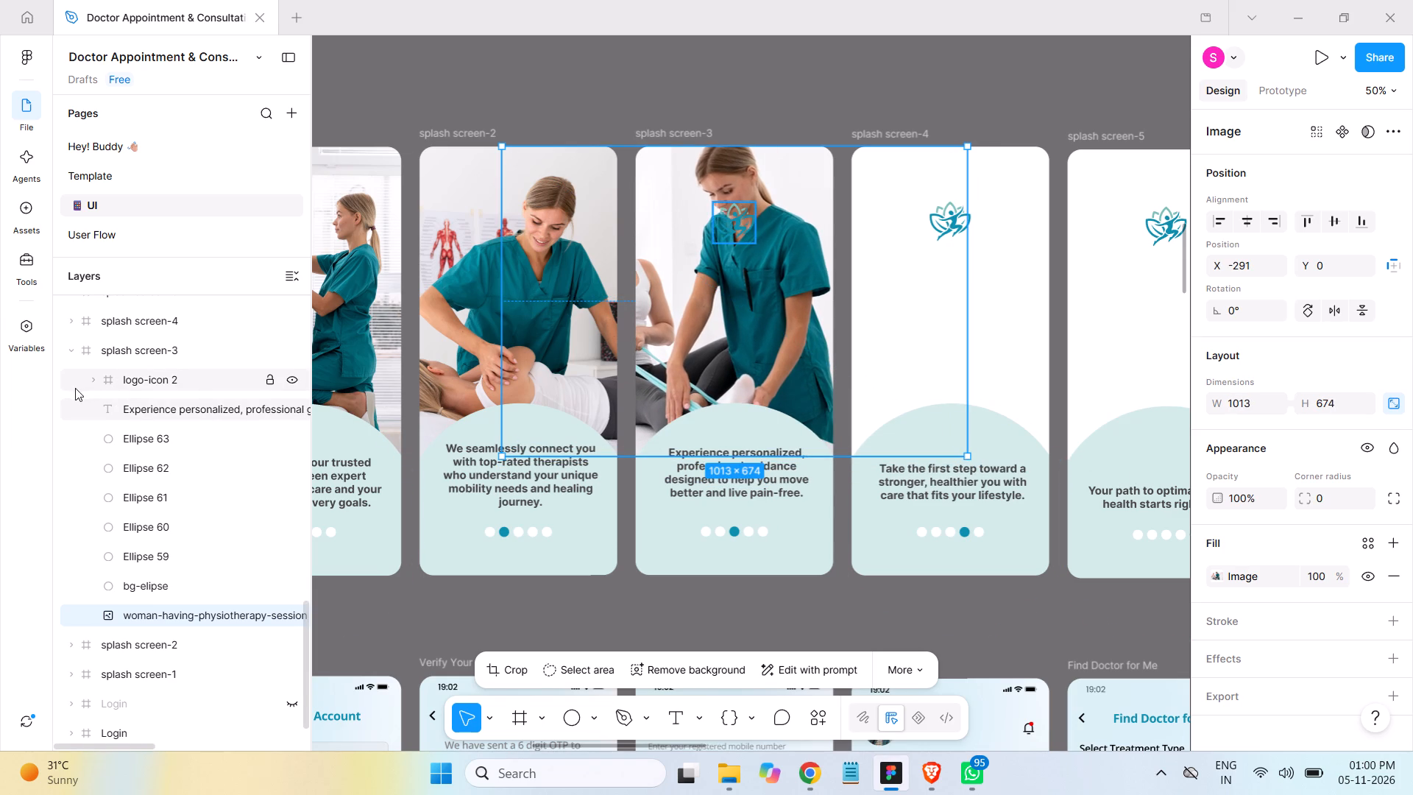
# Hide the logo-icon 2 layer in splash screen-3.
pyautogui.click(295, 379)
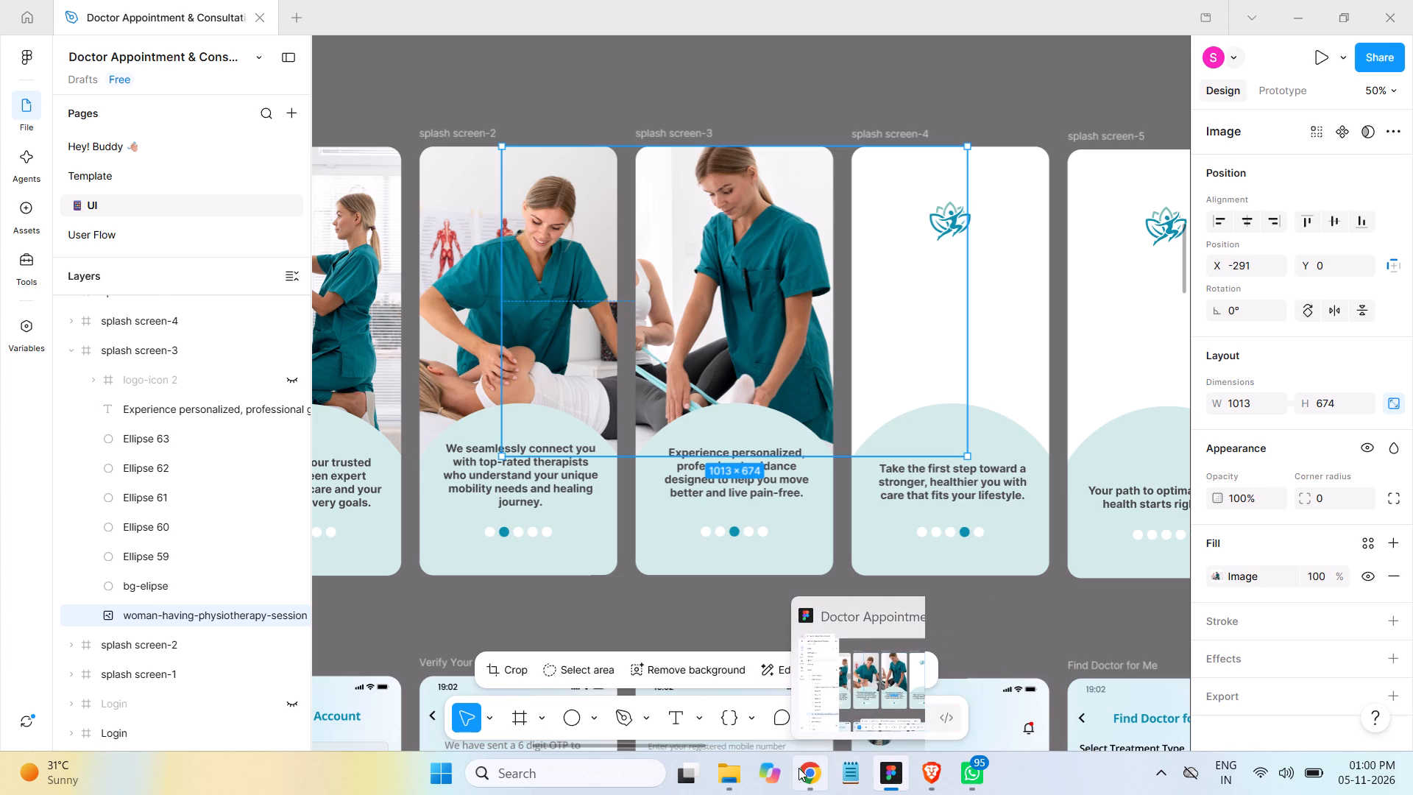
pyautogui.click(938, 772)
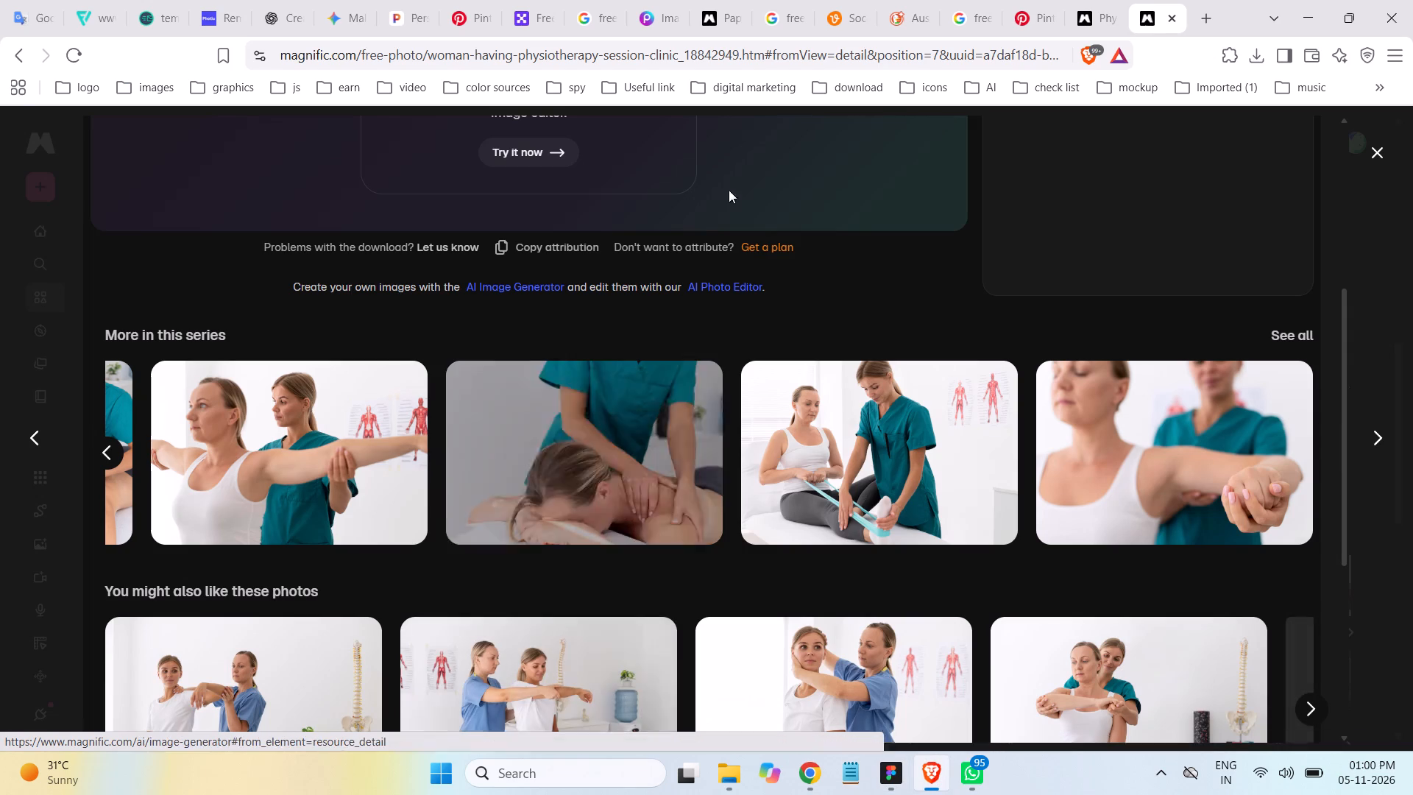
pyautogui.click(402, 13)
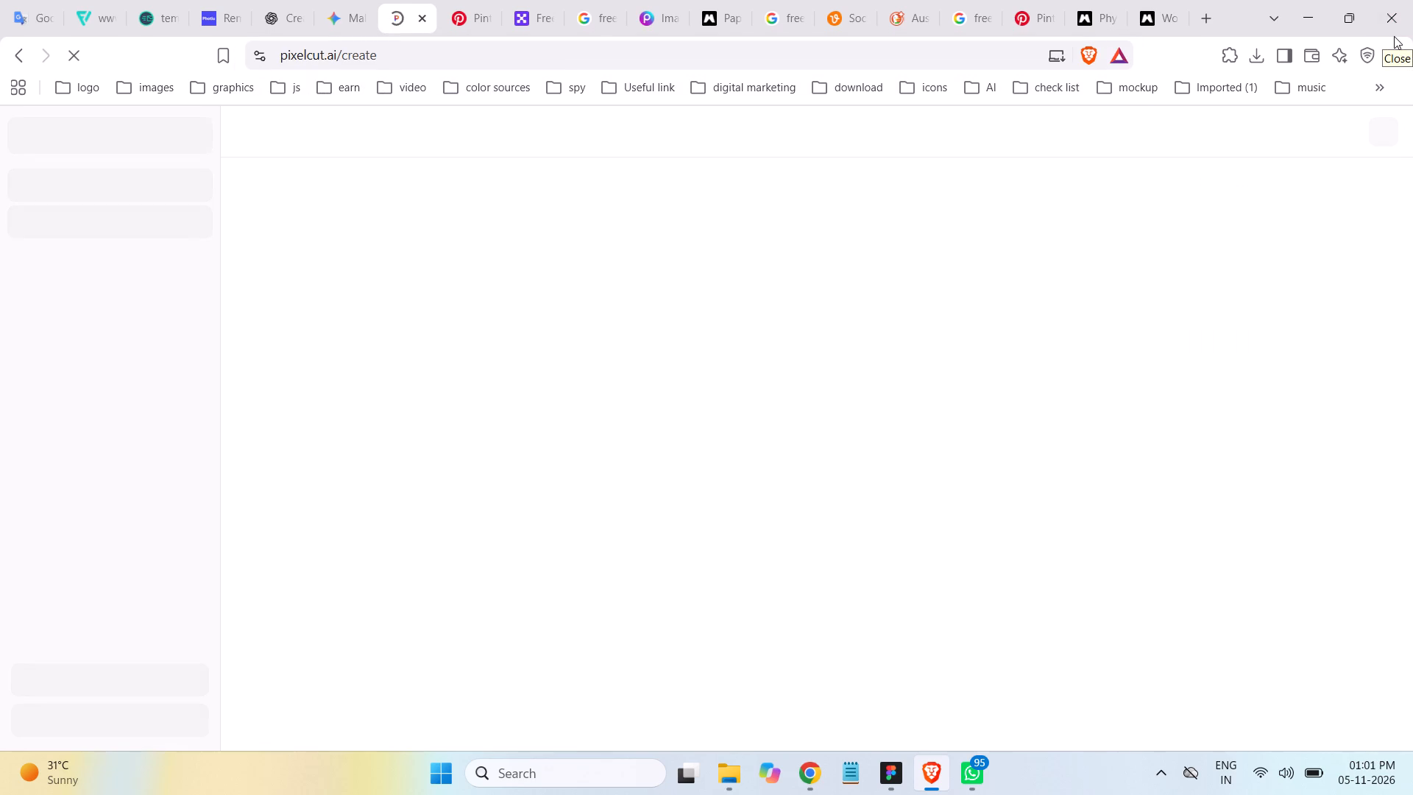
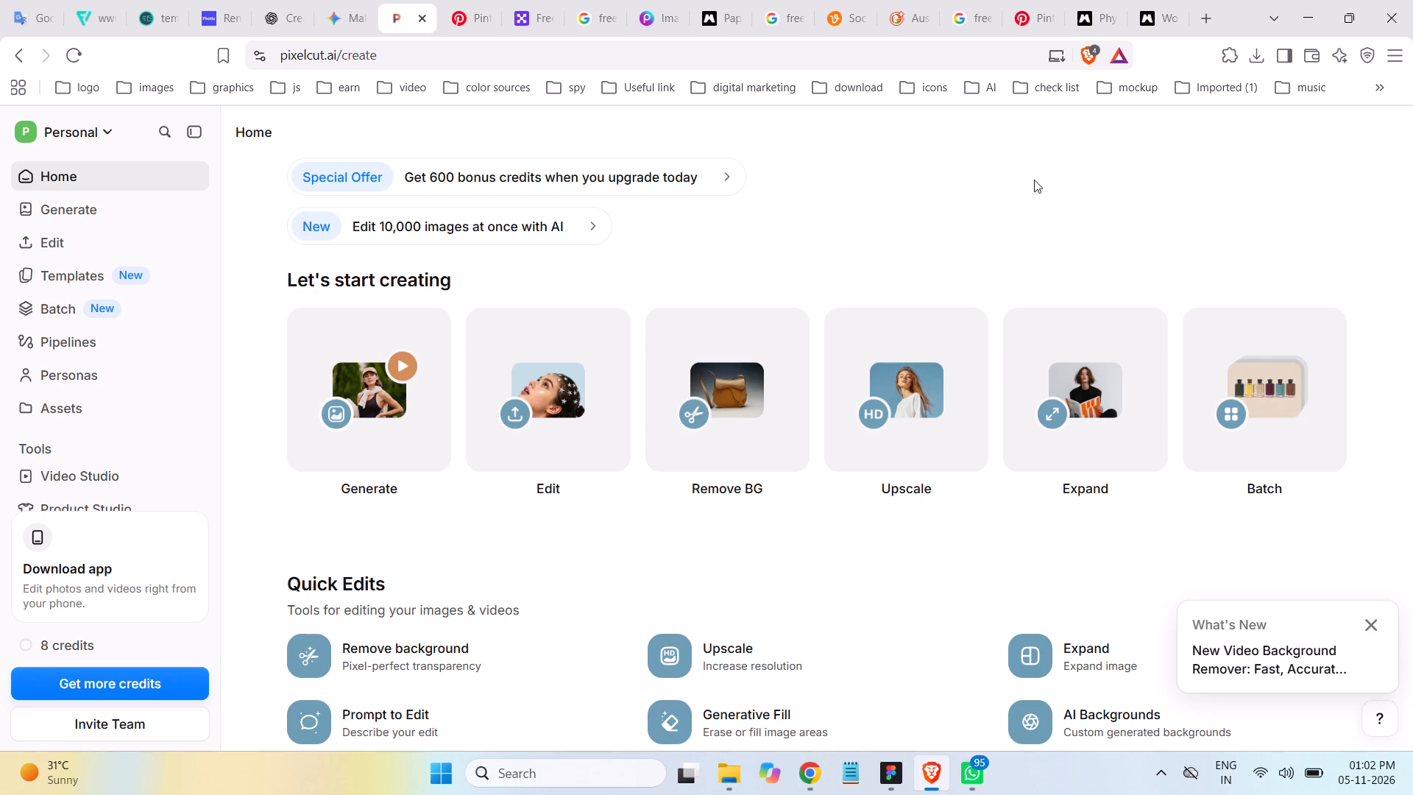
# Upload woman-having-physiotherapy-session.jpg from the Documents work folder's Physiotherapy Service subfolder into Pixelcut's Expand tool.
pyautogui.click(1100, 411)
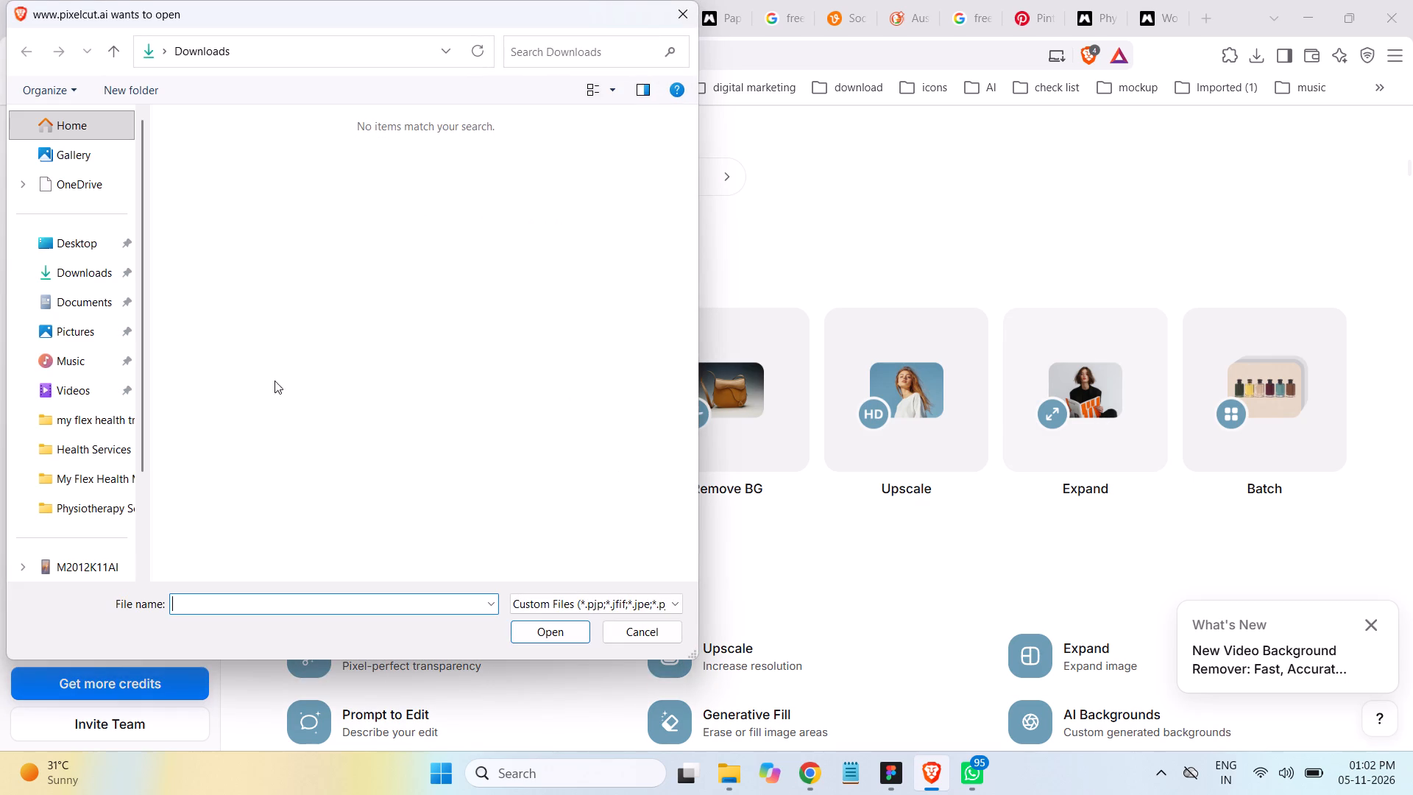
pyautogui.click(59, 304)
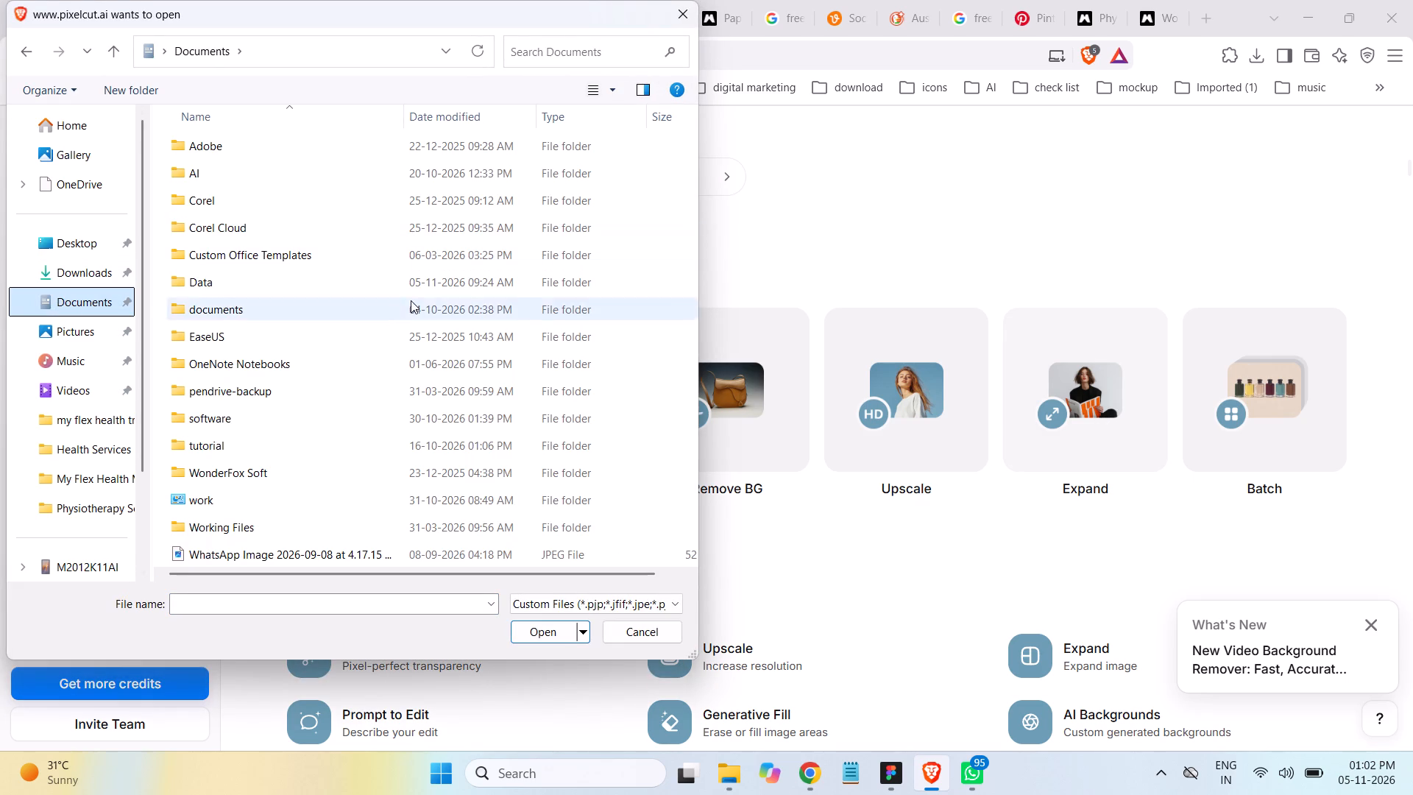
pyautogui.scroll(-1, 330, 375)
pyautogui.doubleClick(183, 498)
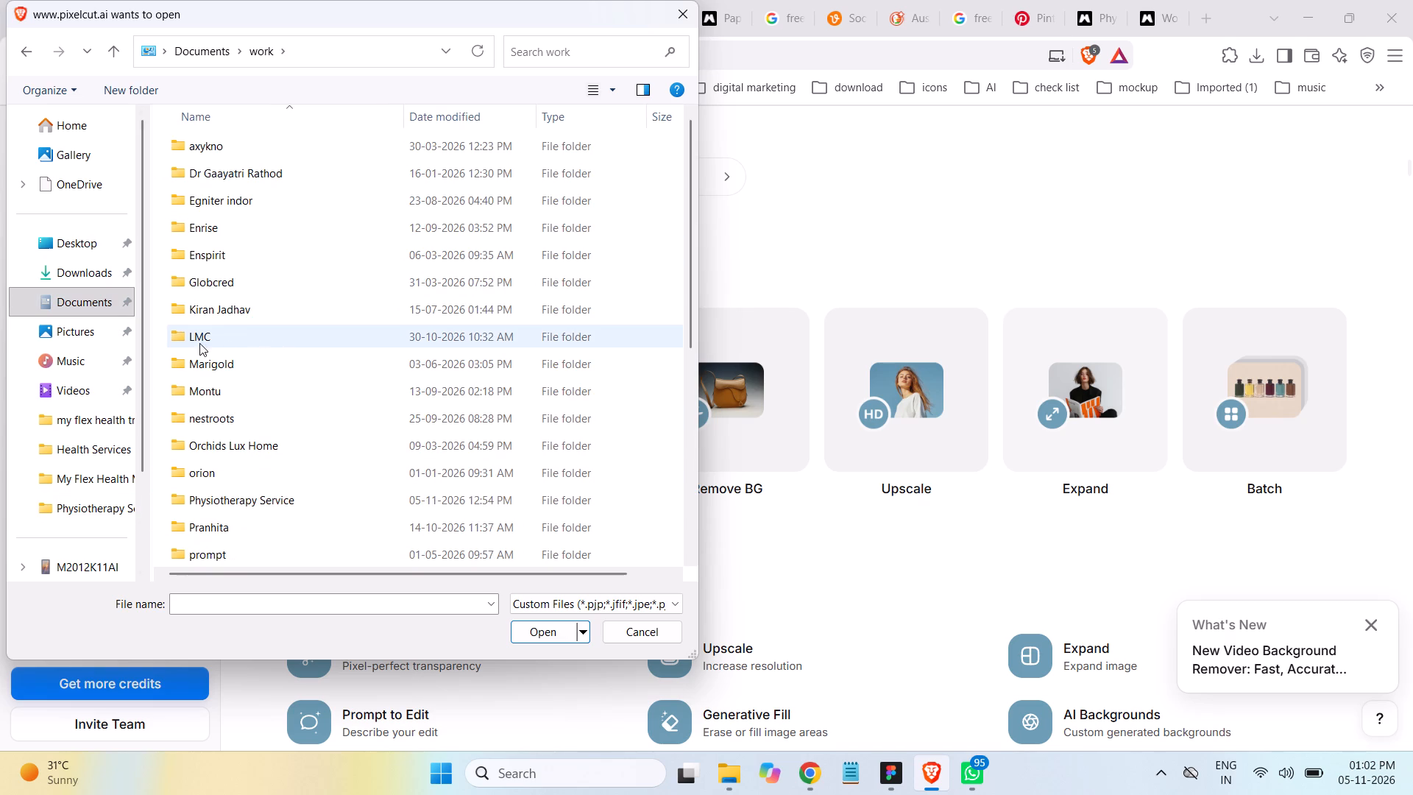
pyautogui.doubleClick(227, 499)
pyautogui.scroll(-1, 565, 225)
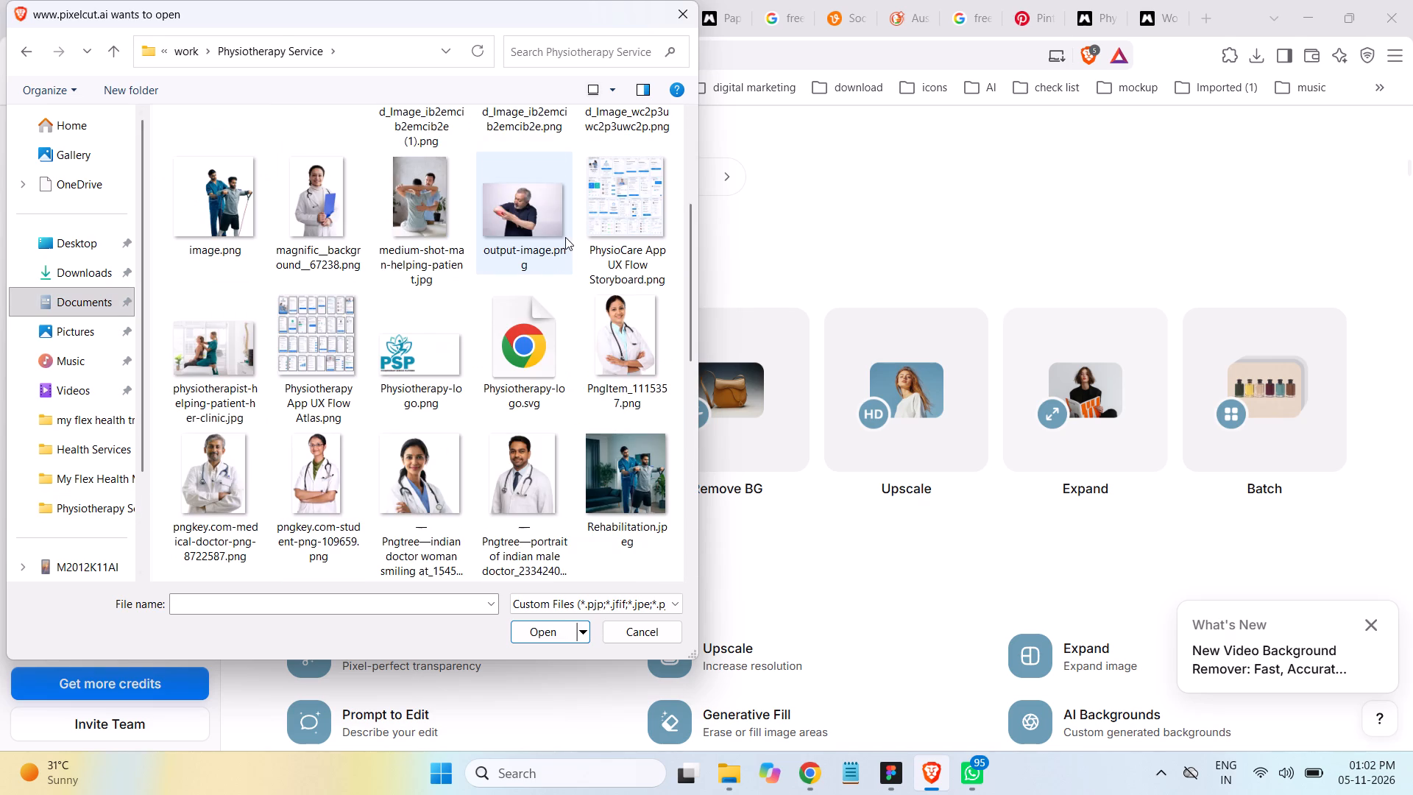
pyautogui.moveTo(690, 268); pyautogui.dragTo(689, 292)
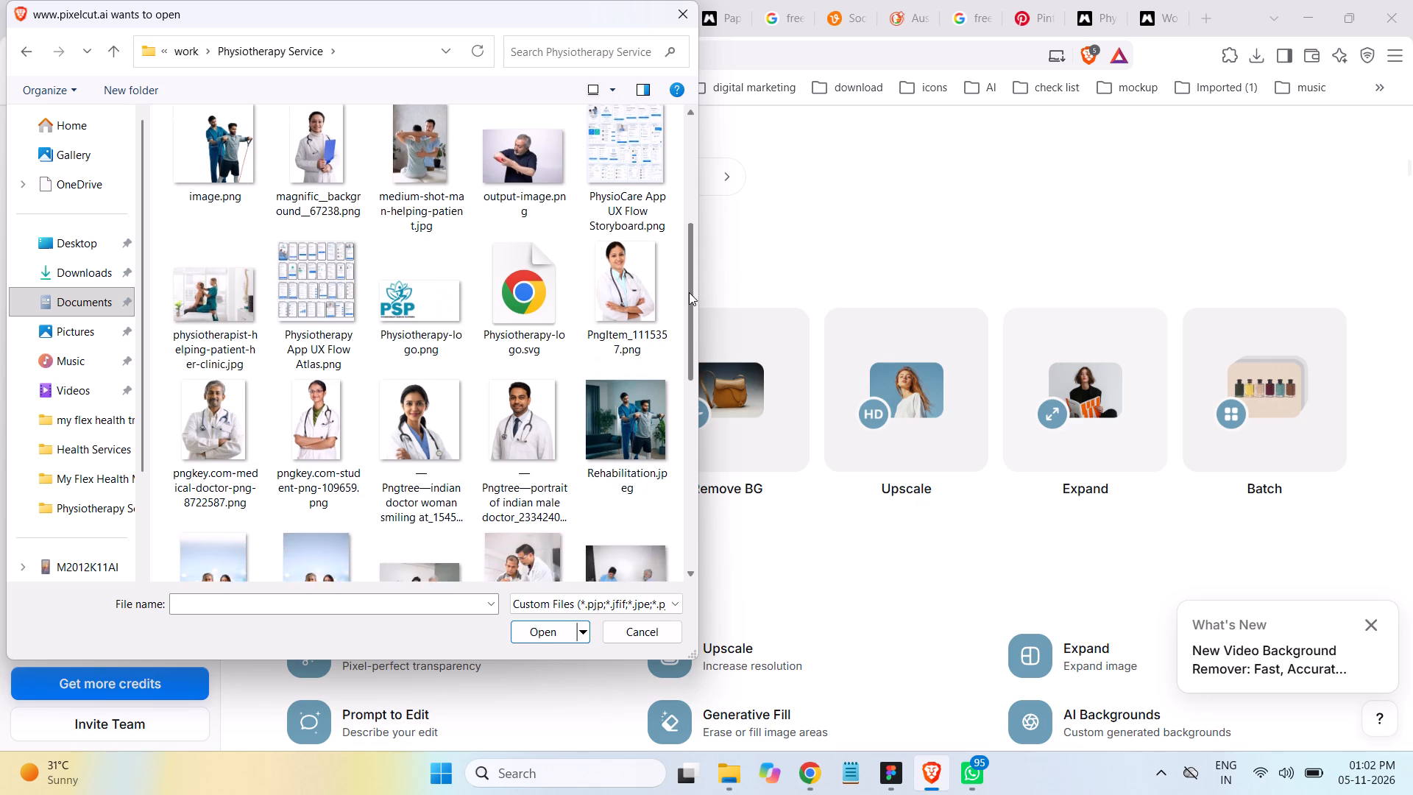
pyautogui.moveTo(689, 292); pyautogui.dragTo(676, 473)
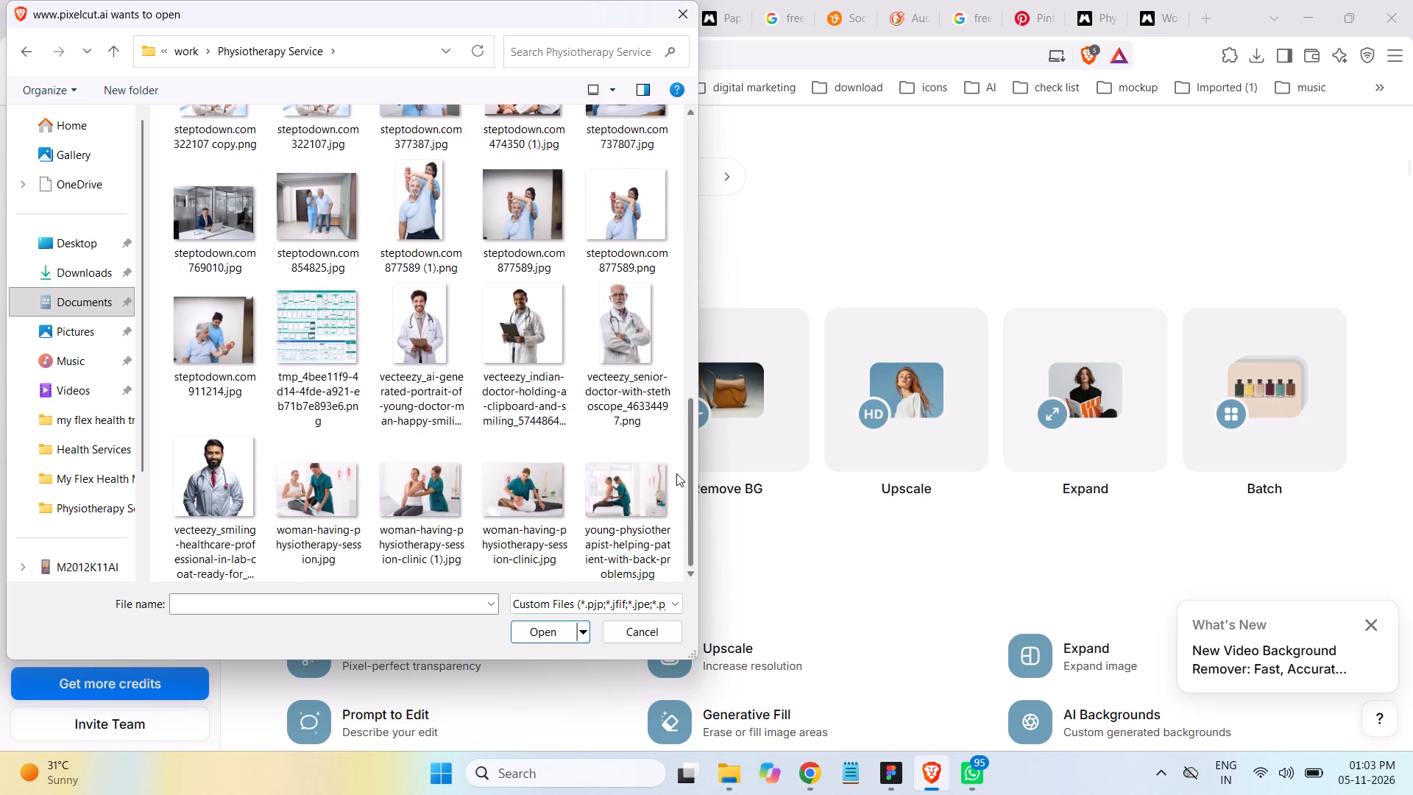
pyautogui.moveTo(676, 473); pyautogui.dragTo(675, 490)
pyautogui.click(317, 504)
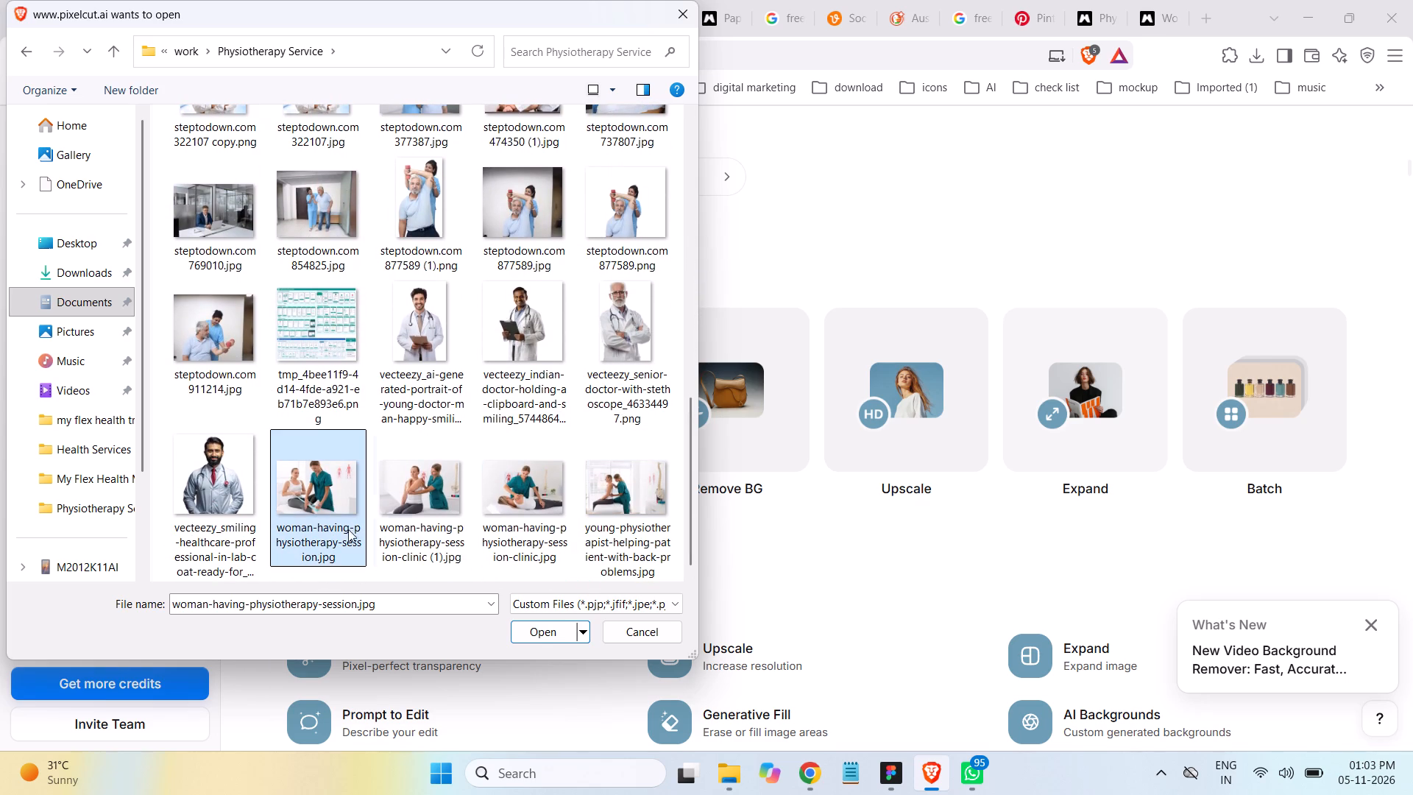
pyautogui.click(536, 631)
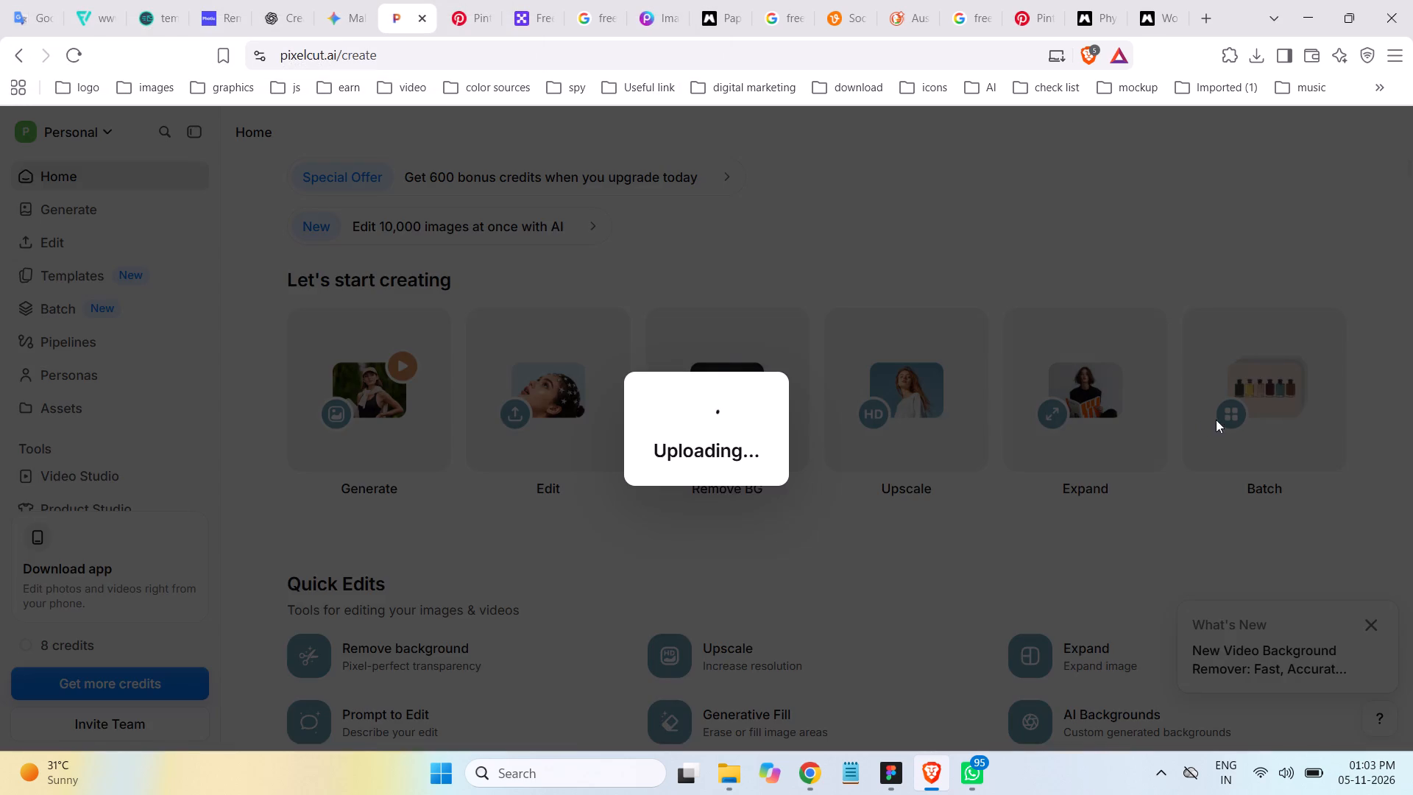
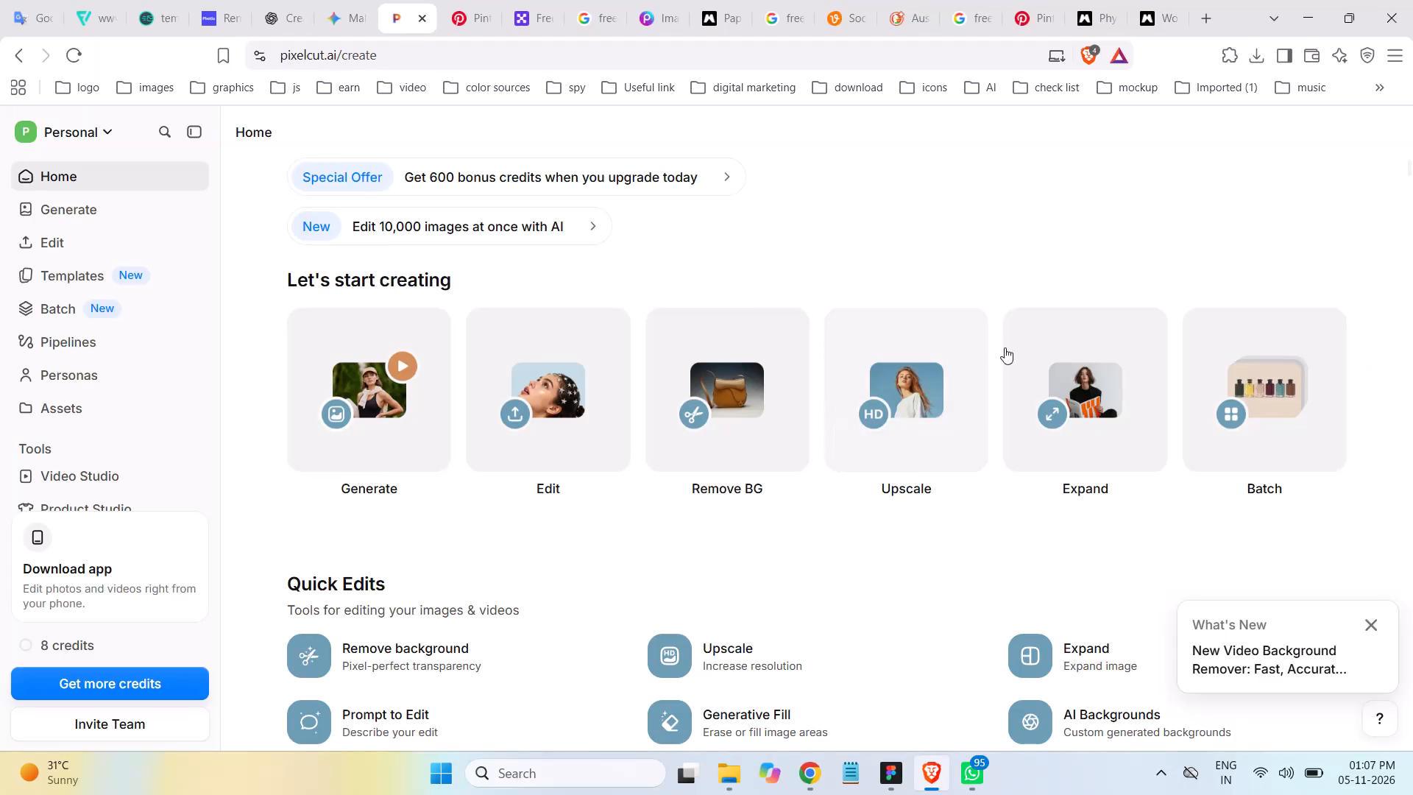
# Open woman-having-physiotherapy-session.jpg from the Physiotherapy Service folder in the Expand tool.
pyautogui.click(1060, 403)
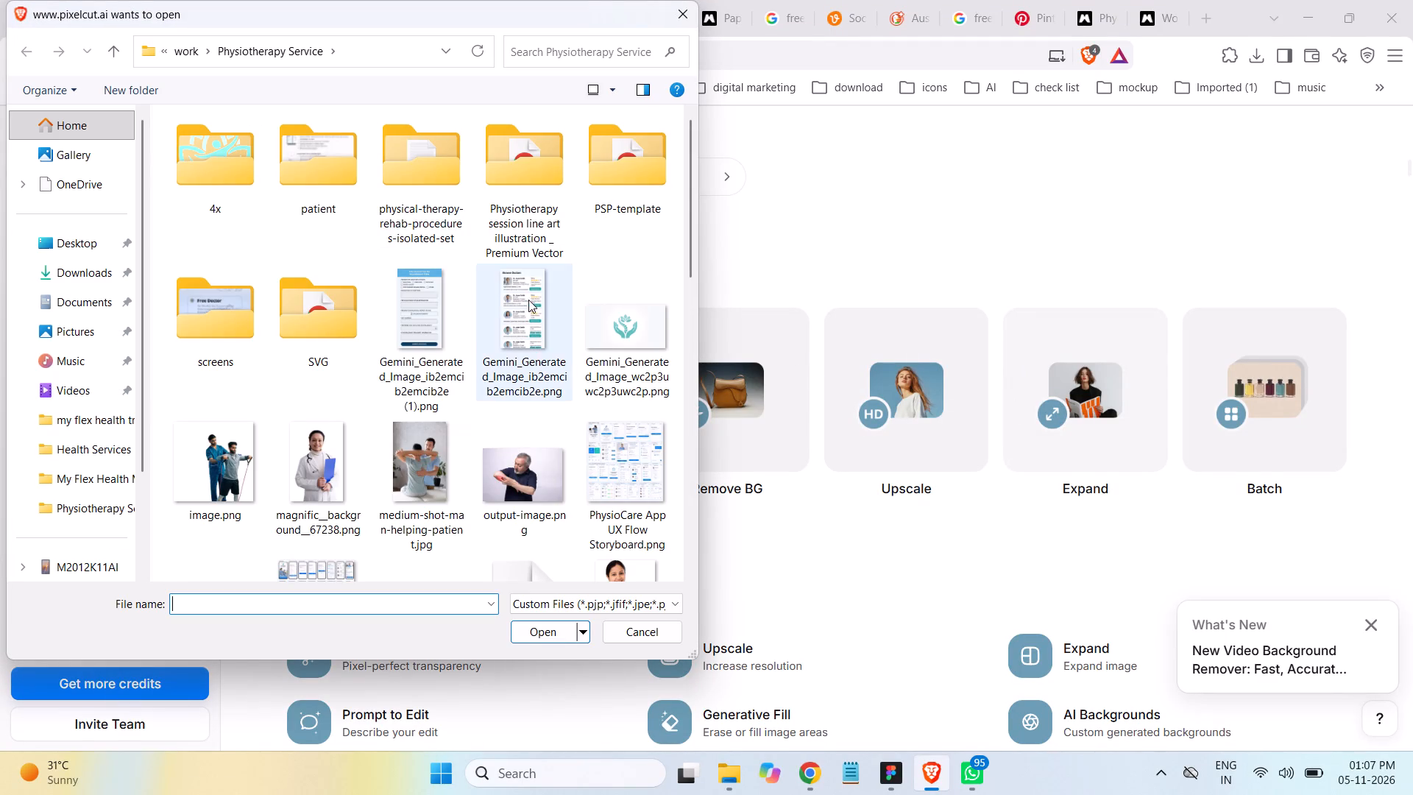
pyautogui.scroll(-1, 528, 300)
pyautogui.scroll(1, 528, 300)
pyautogui.scroll(-3, 528, 300)
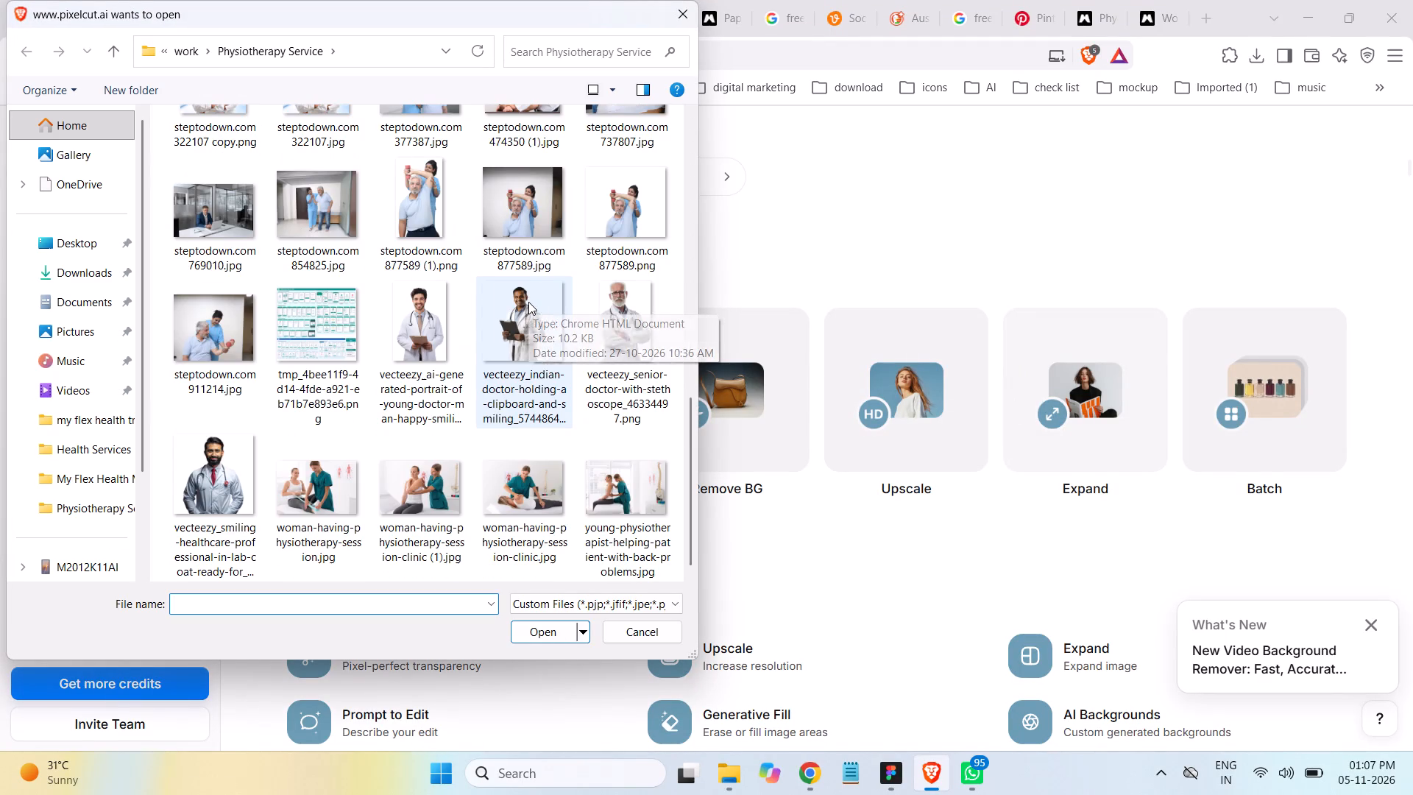
pyautogui.scroll(-1, 527, 344)
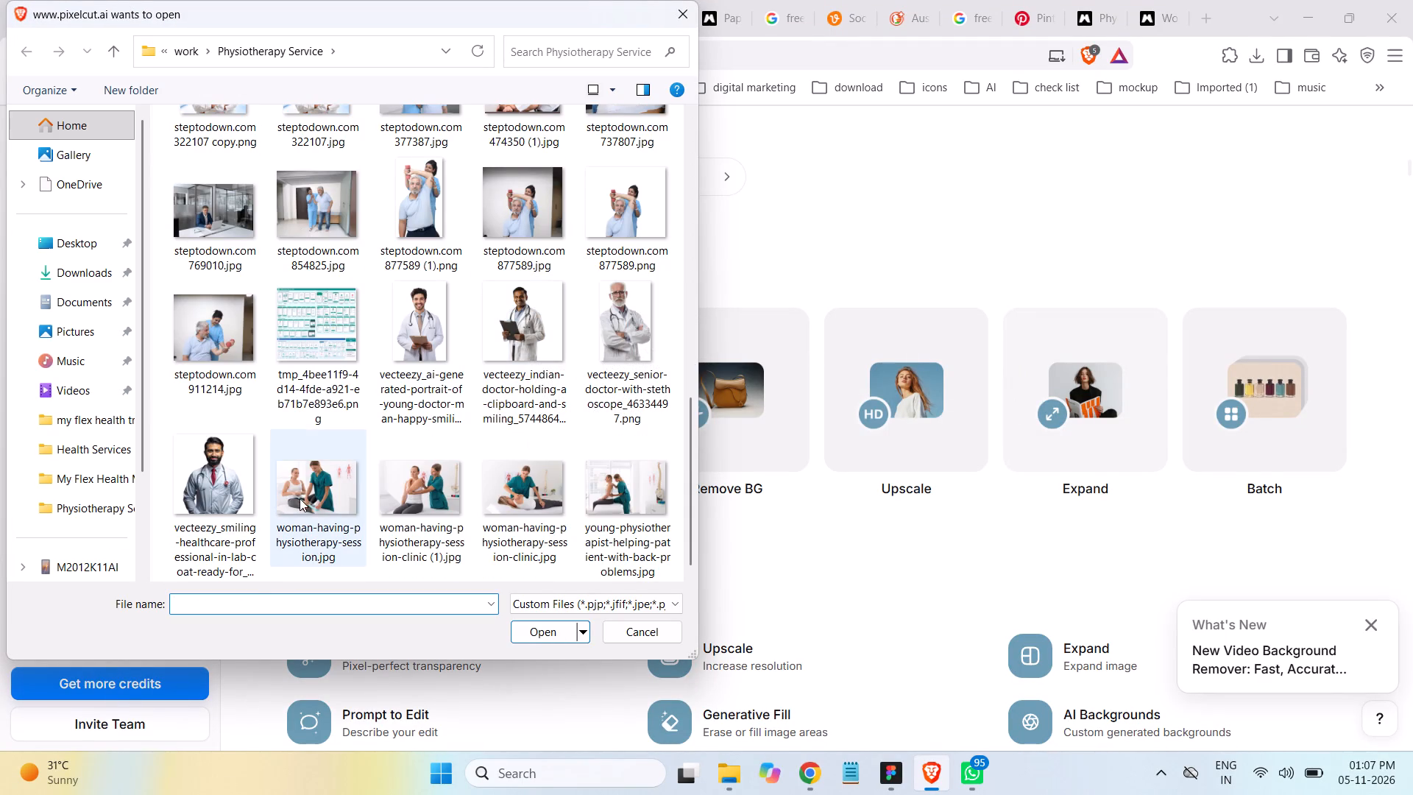
pyautogui.click(300, 498)
pyautogui.click(547, 634)
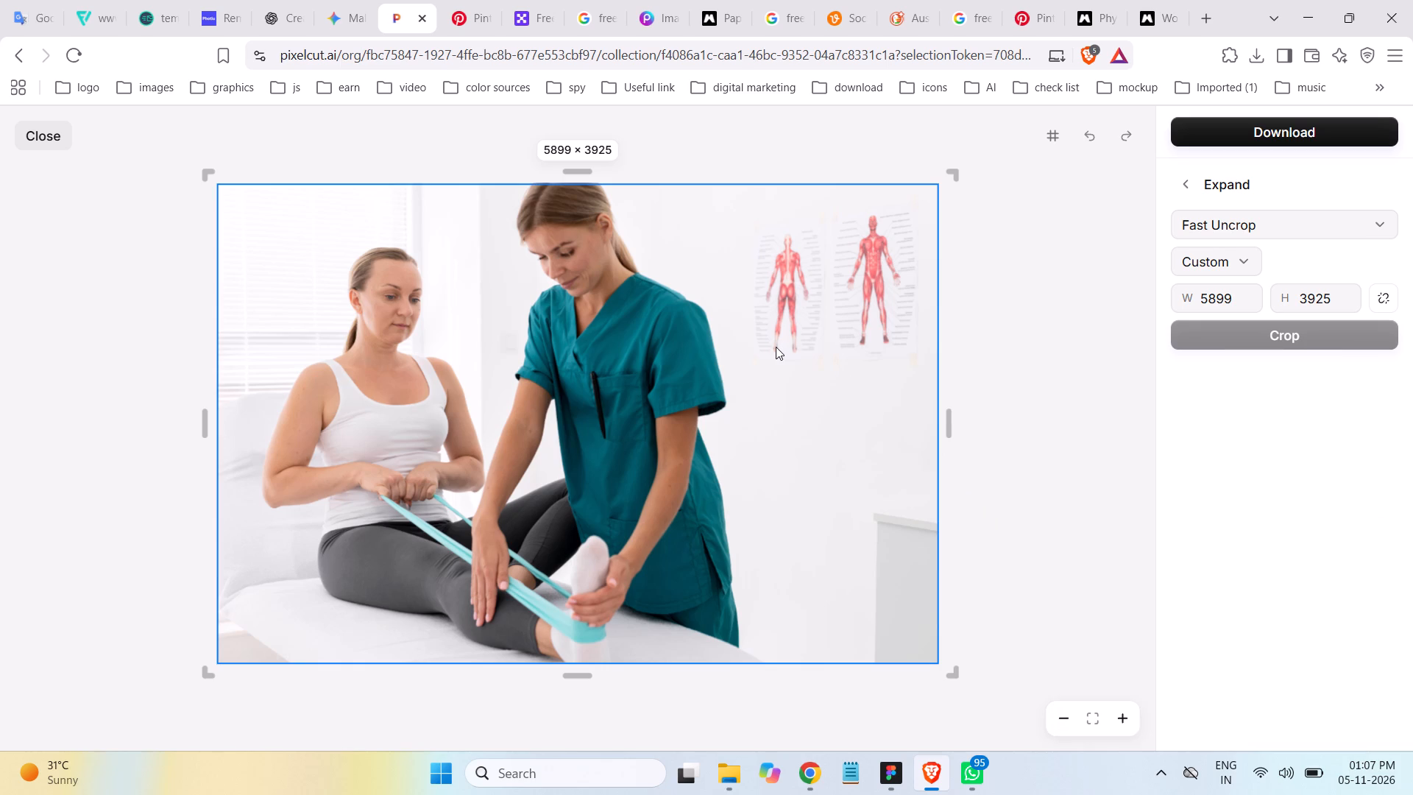
# Extend the photo's canvas above, below and to the left to about 6884 × 5181, and generate the Fast Uncrop expansion.
pyautogui.moveTo(579, 169); pyautogui.dragTo(575, 141)
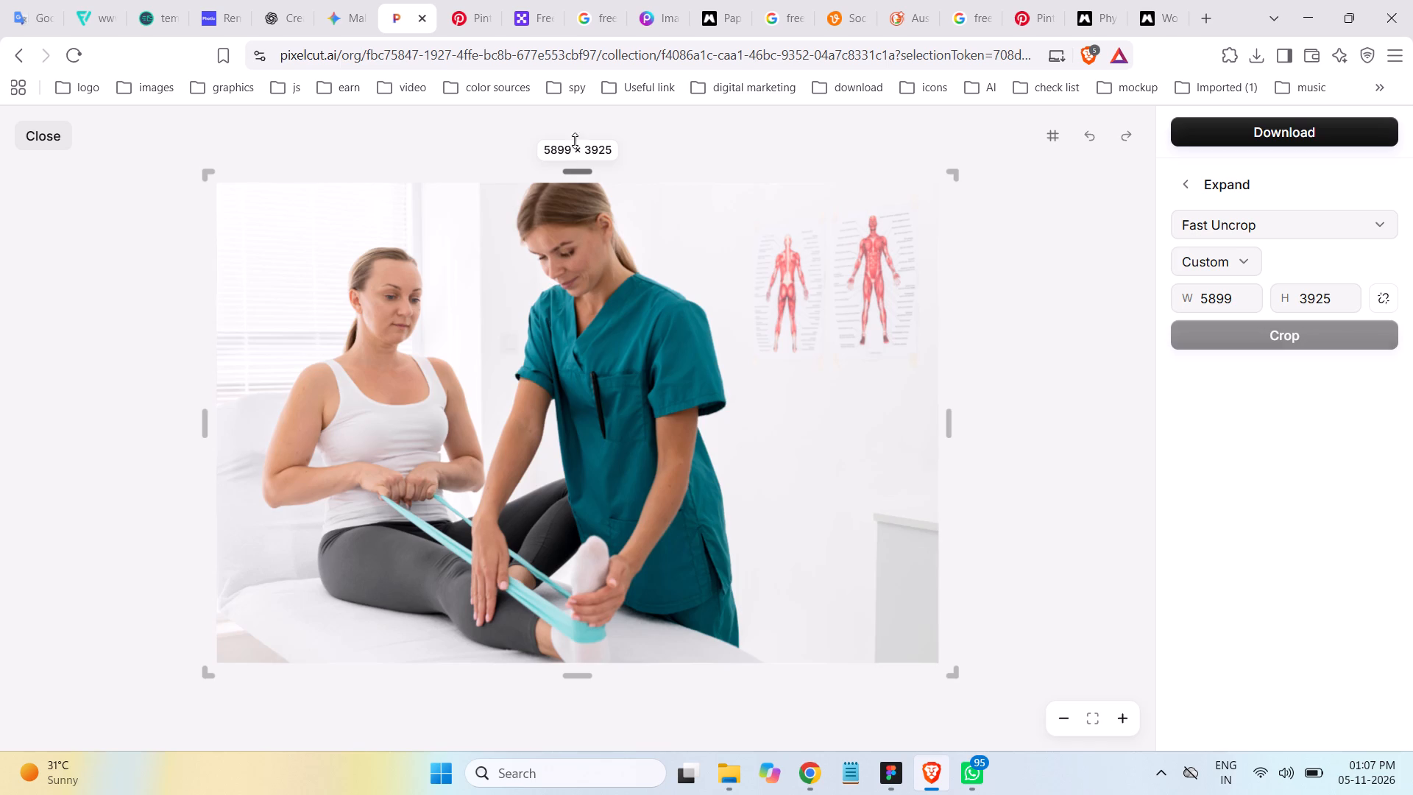
pyautogui.moveTo(575, 141); pyautogui.dragTo(566, 62)
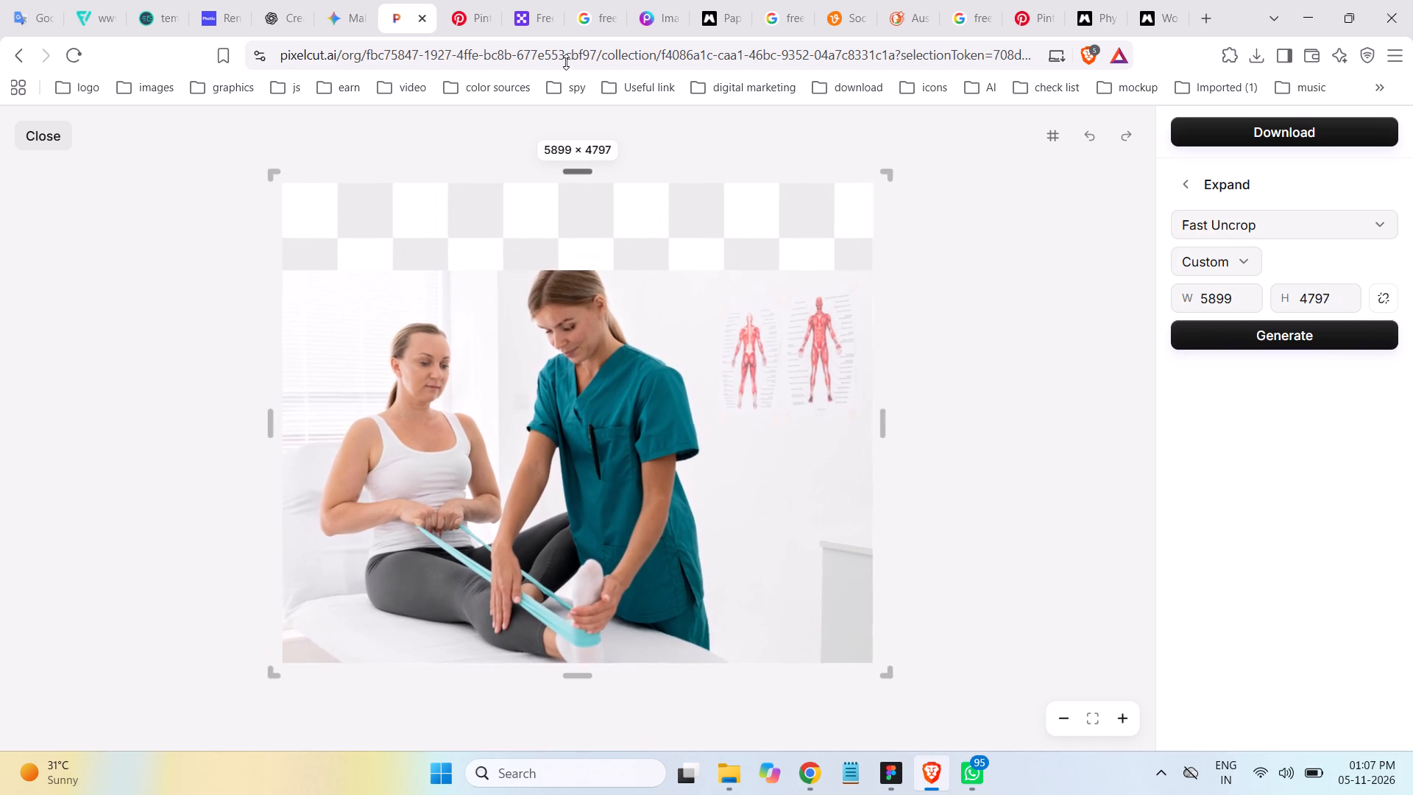
pyautogui.moveTo(566, 62); pyautogui.dragTo(564, 58)
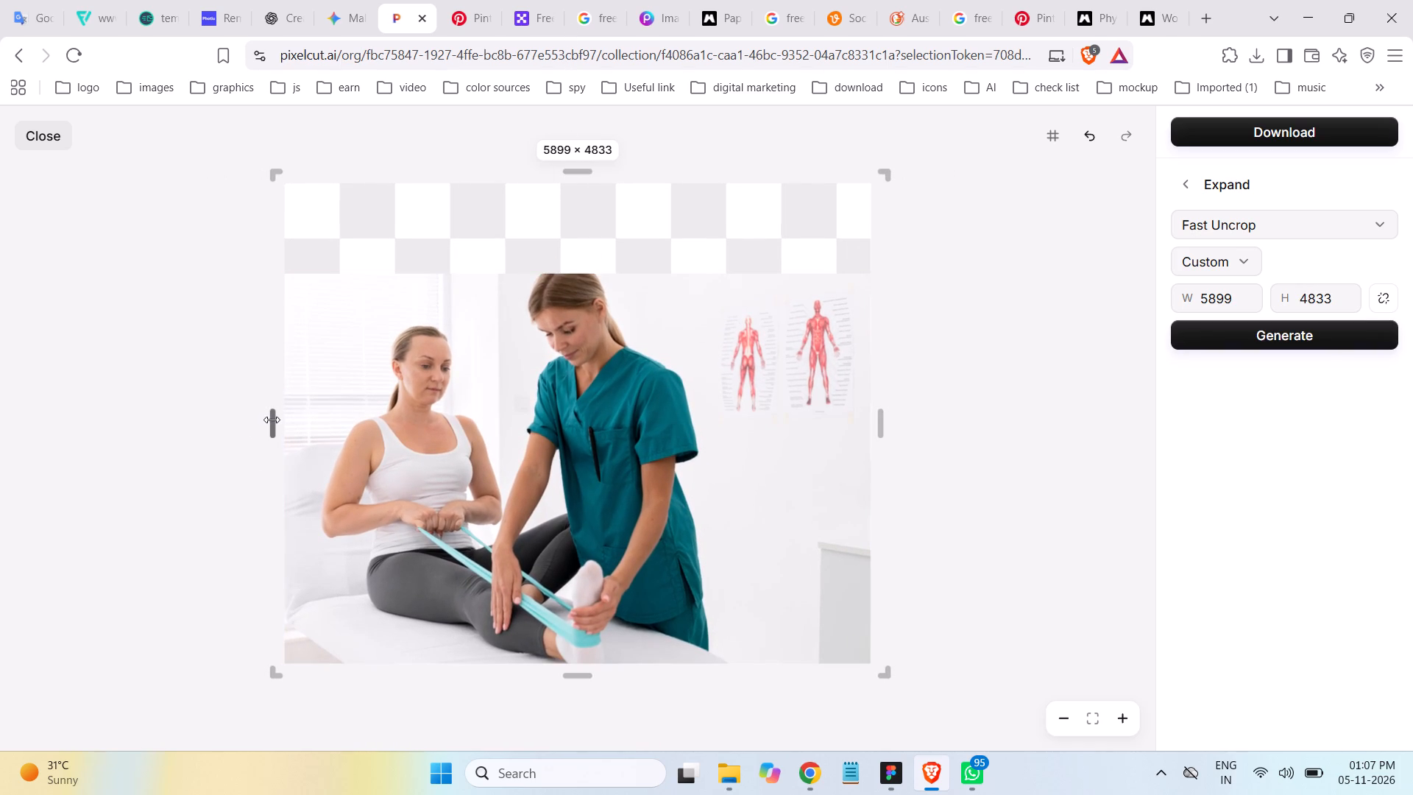
pyautogui.moveTo(272, 420); pyautogui.dragTo(173, 431)
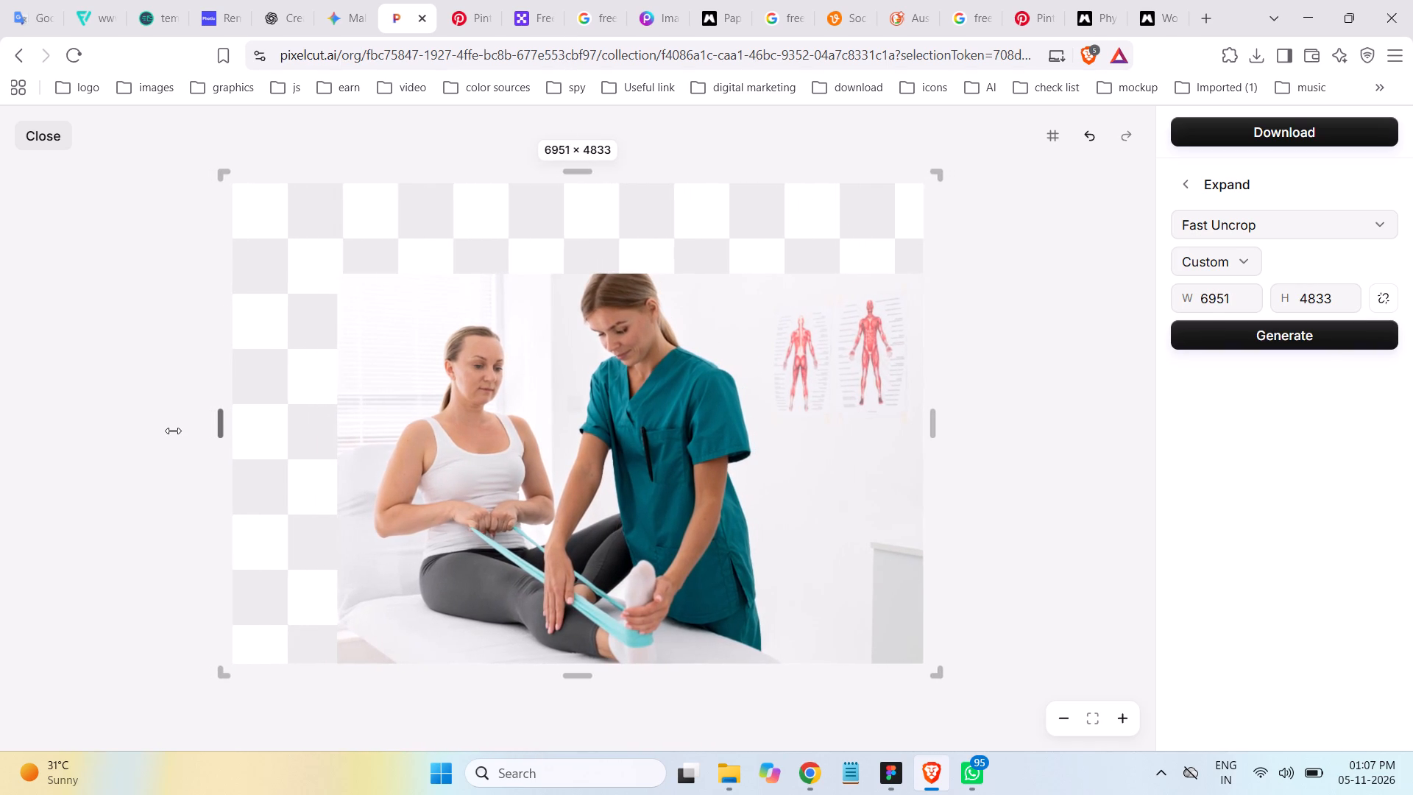
pyautogui.moveTo(173, 431); pyautogui.dragTo(174, 431)
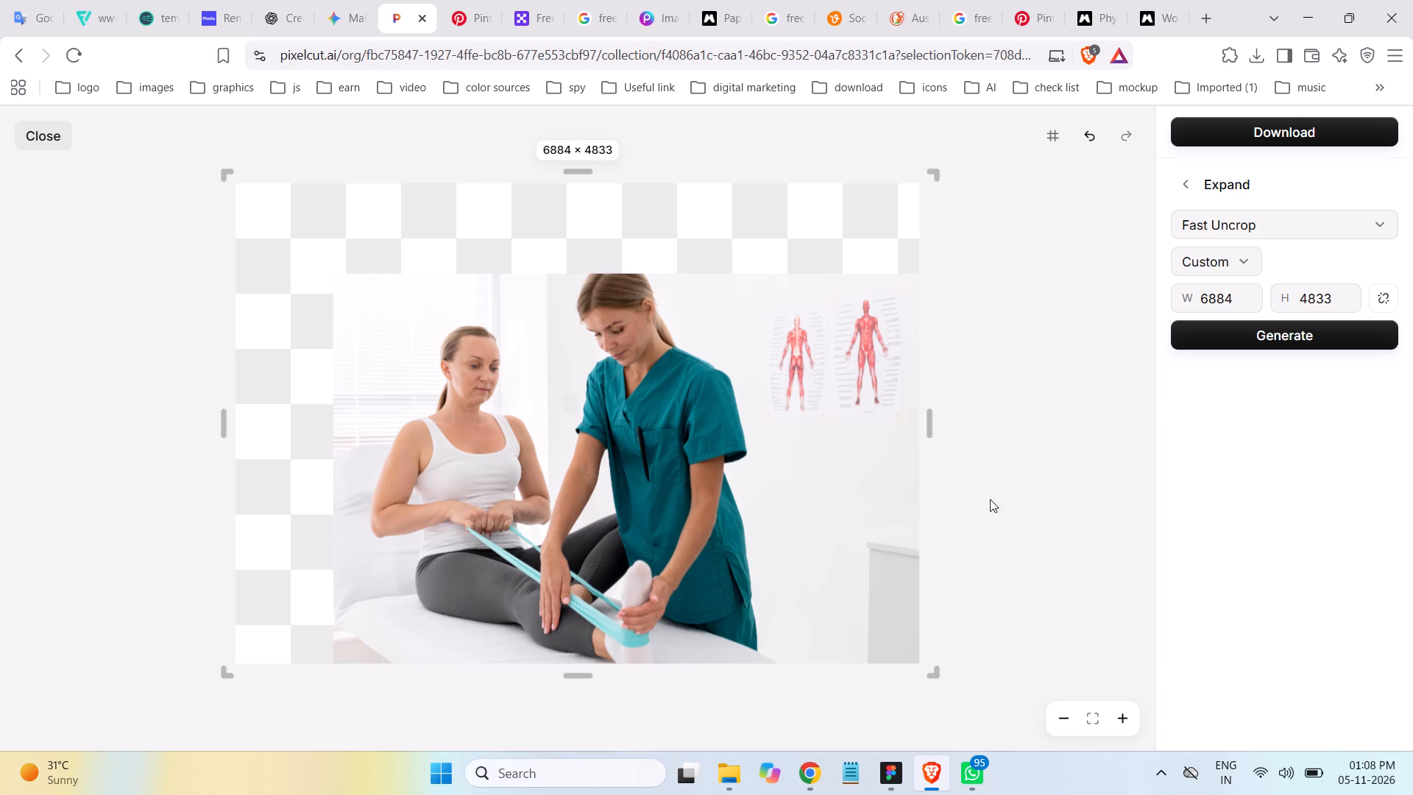
pyautogui.moveTo(579, 676); pyautogui.dragTo(583, 711)
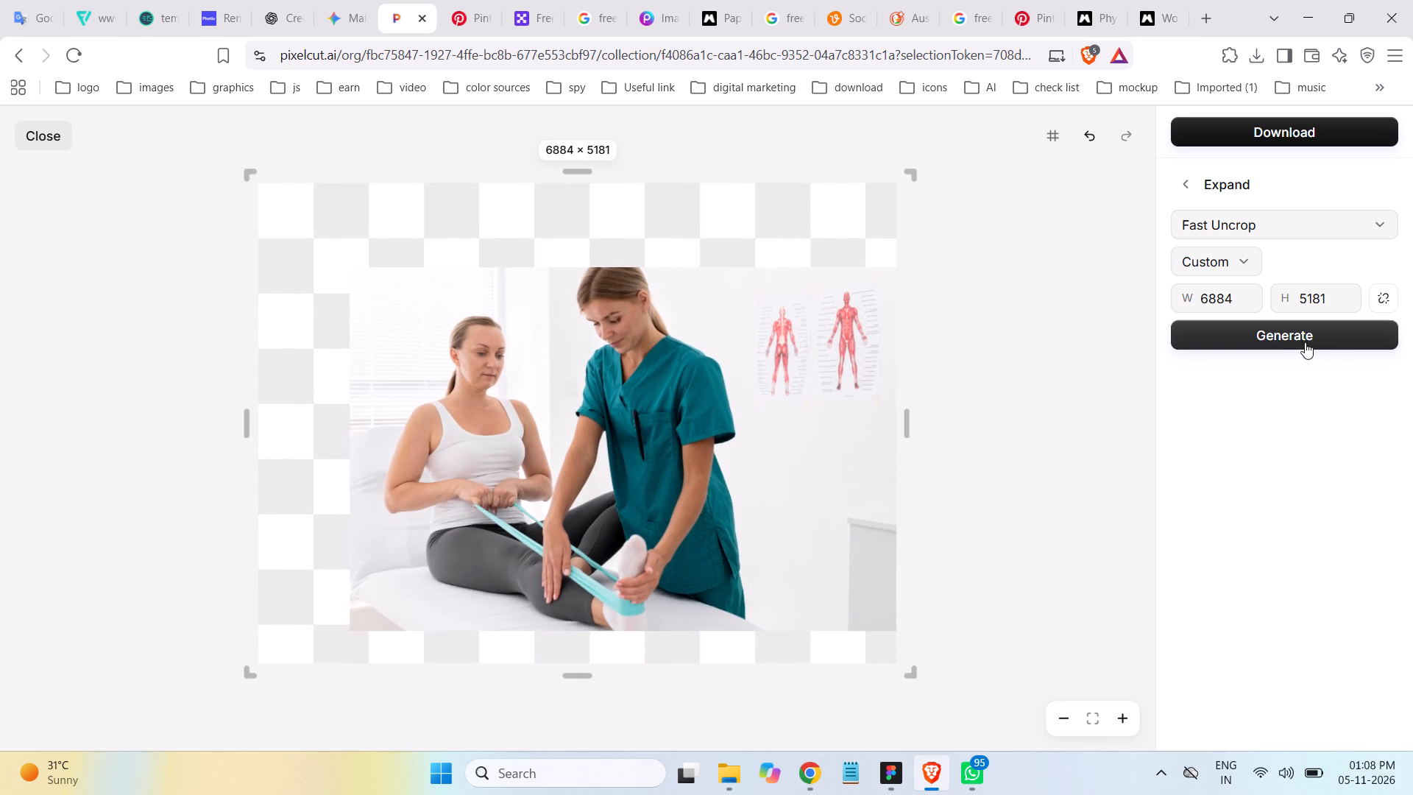
pyautogui.click(1299, 339)
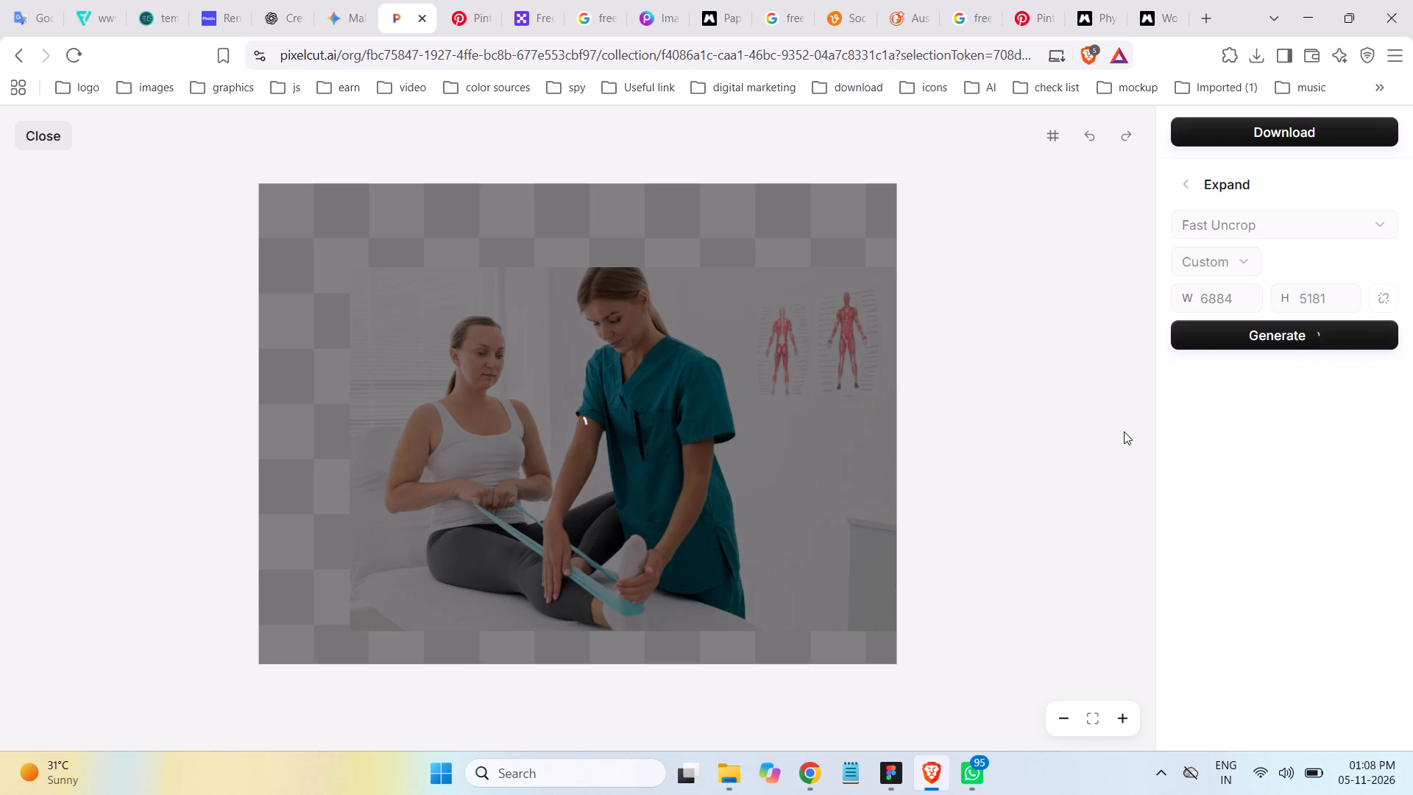
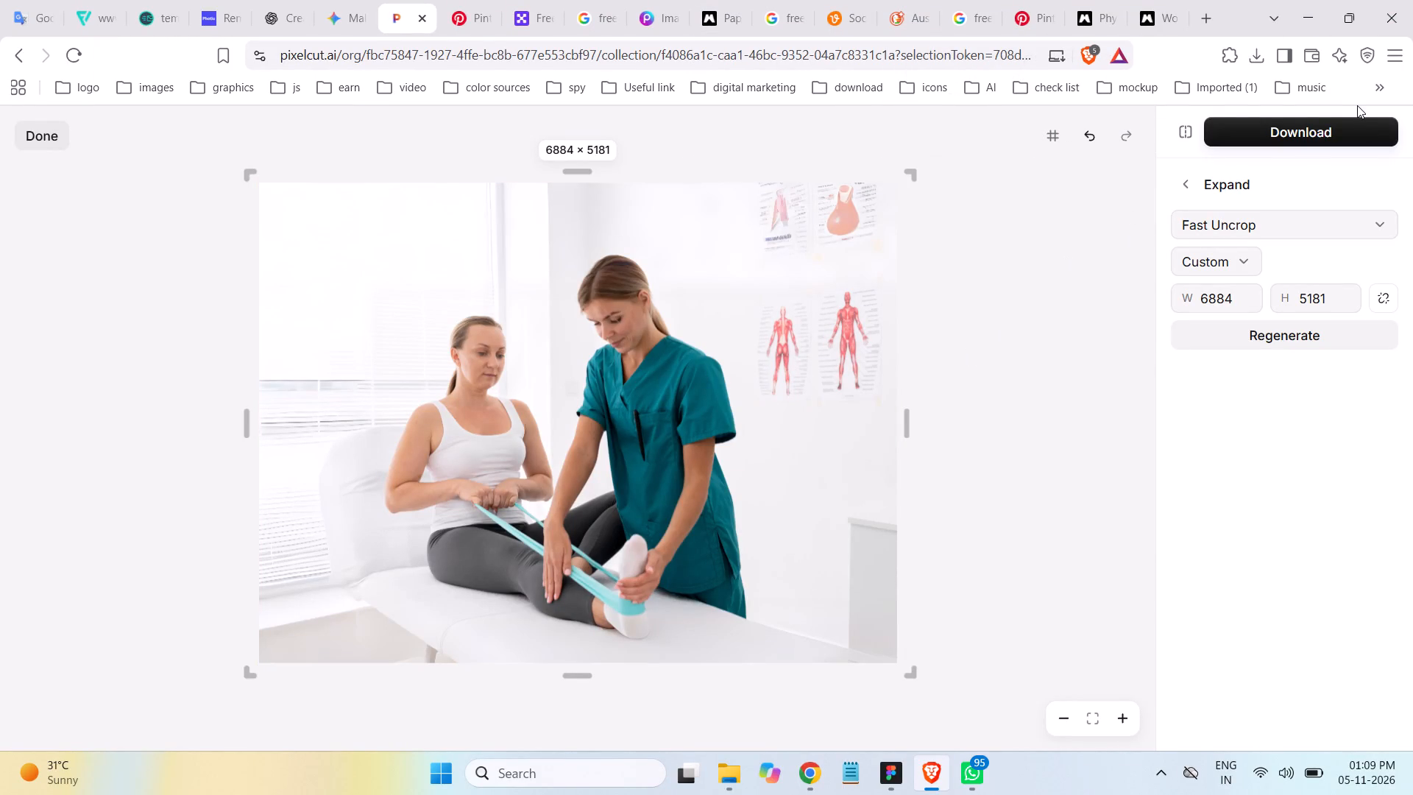
# Download the expanded physiotherapy session photo as a JPEG at 100% quality with no optimization.
pyautogui.click(1304, 131)
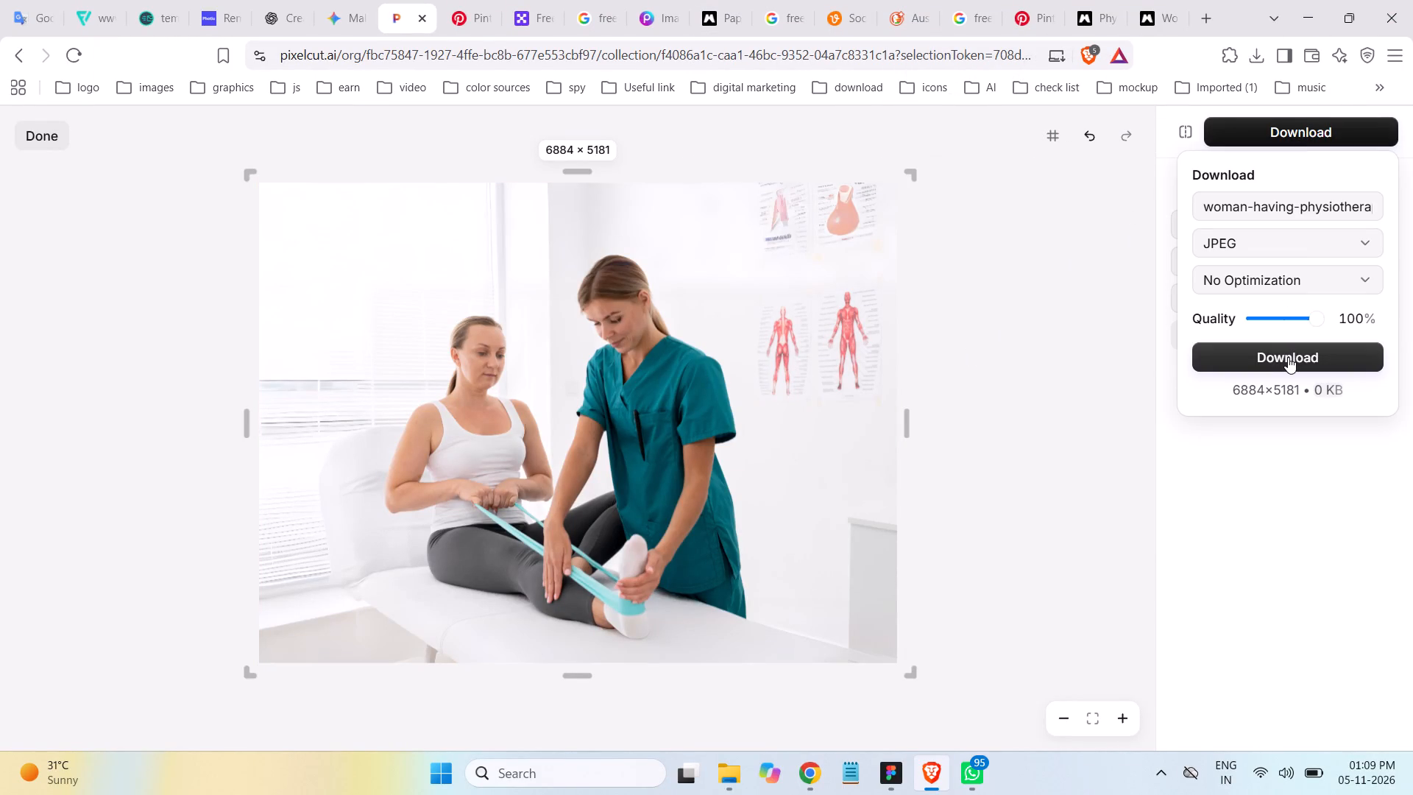
pyautogui.click(1288, 357)
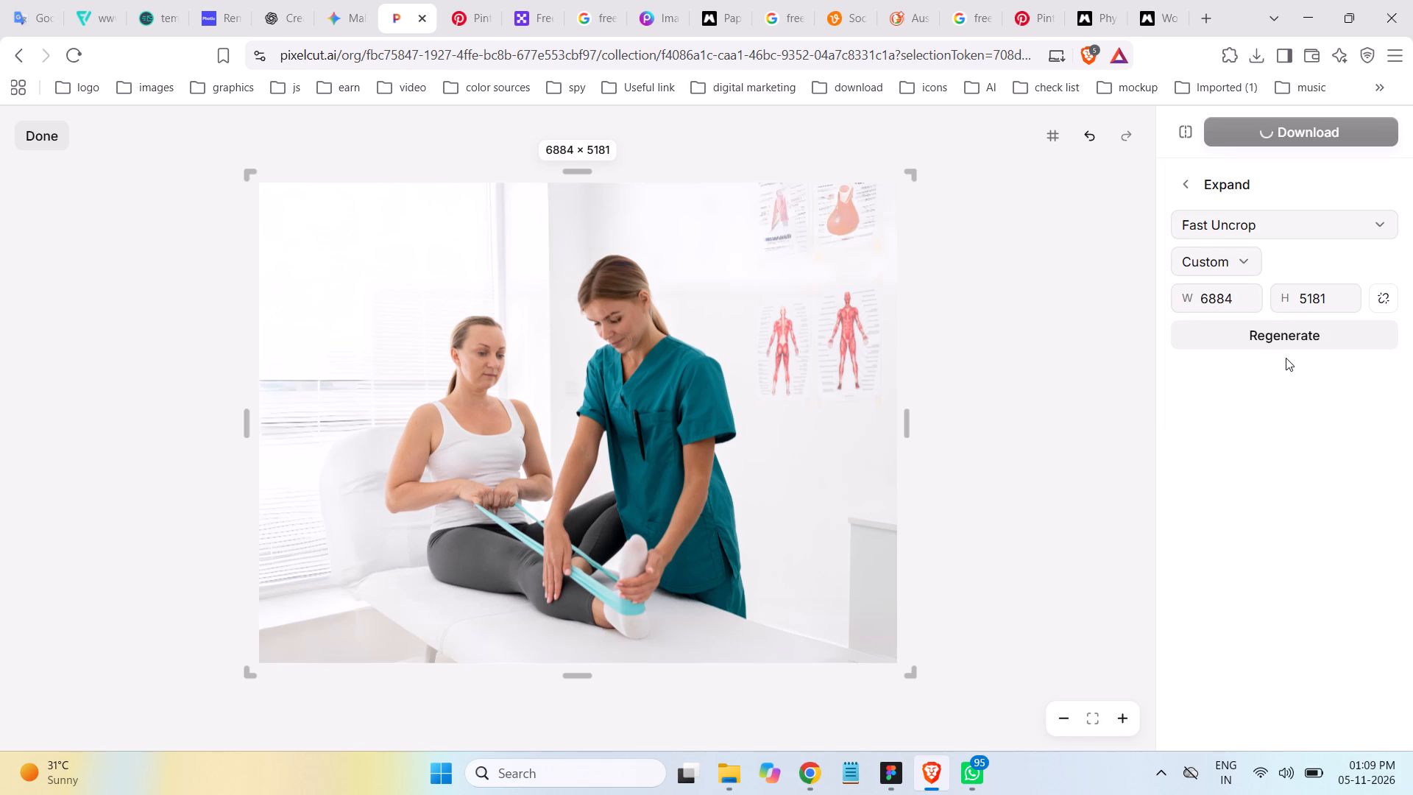
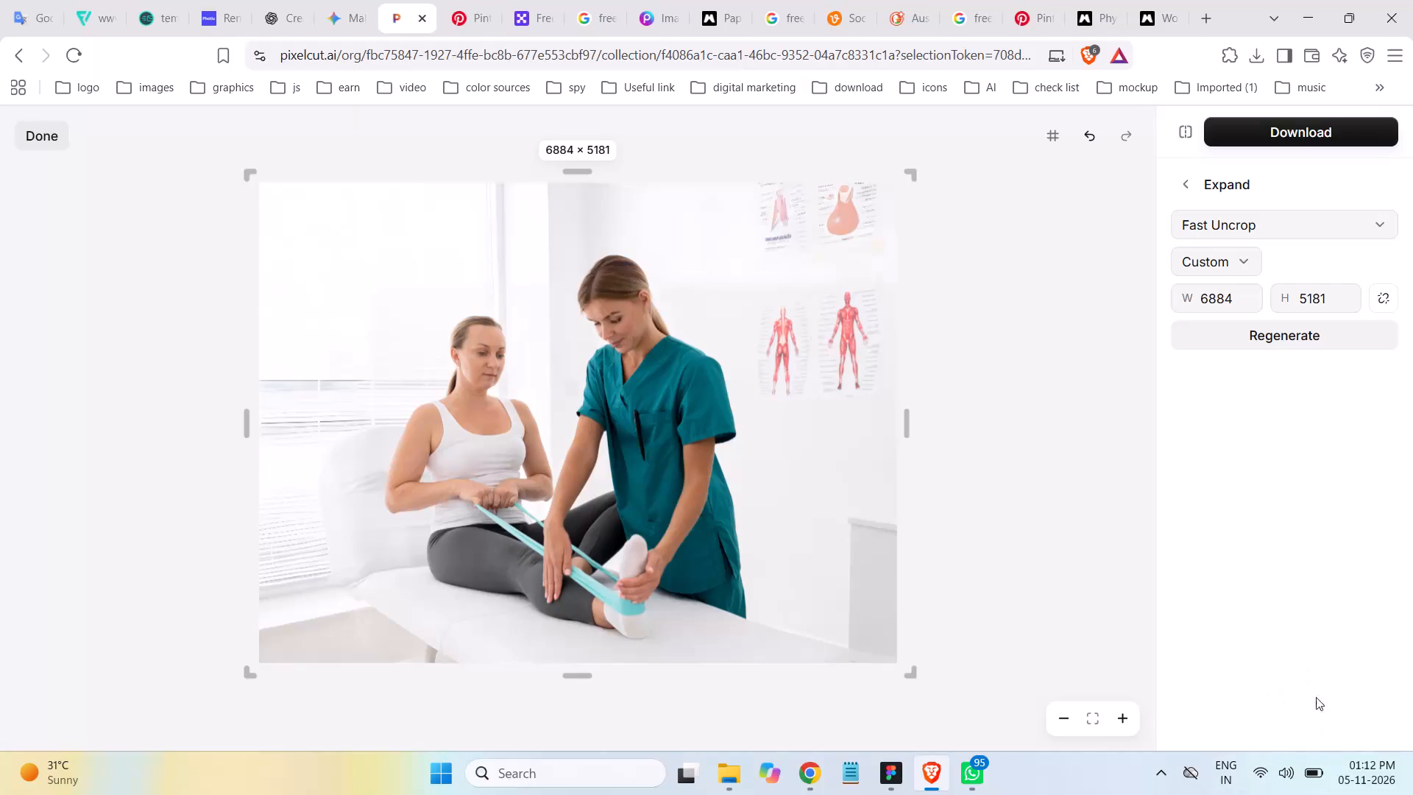
# Switch the Wi-Fi connection from the Airtel network to the other available named network, keeping automatic connection enabled.
pyautogui.click(1259, 773)
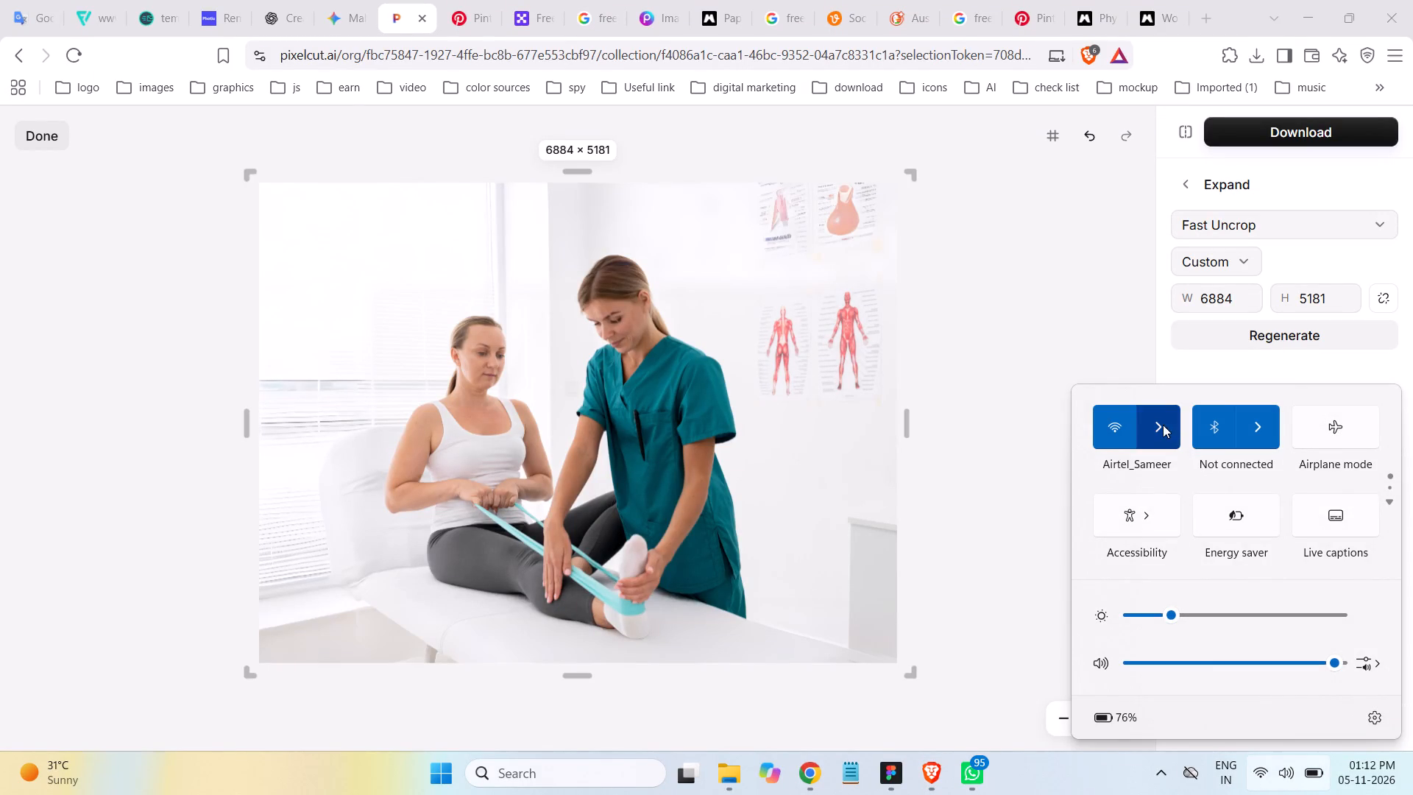
pyautogui.click(1160, 425)
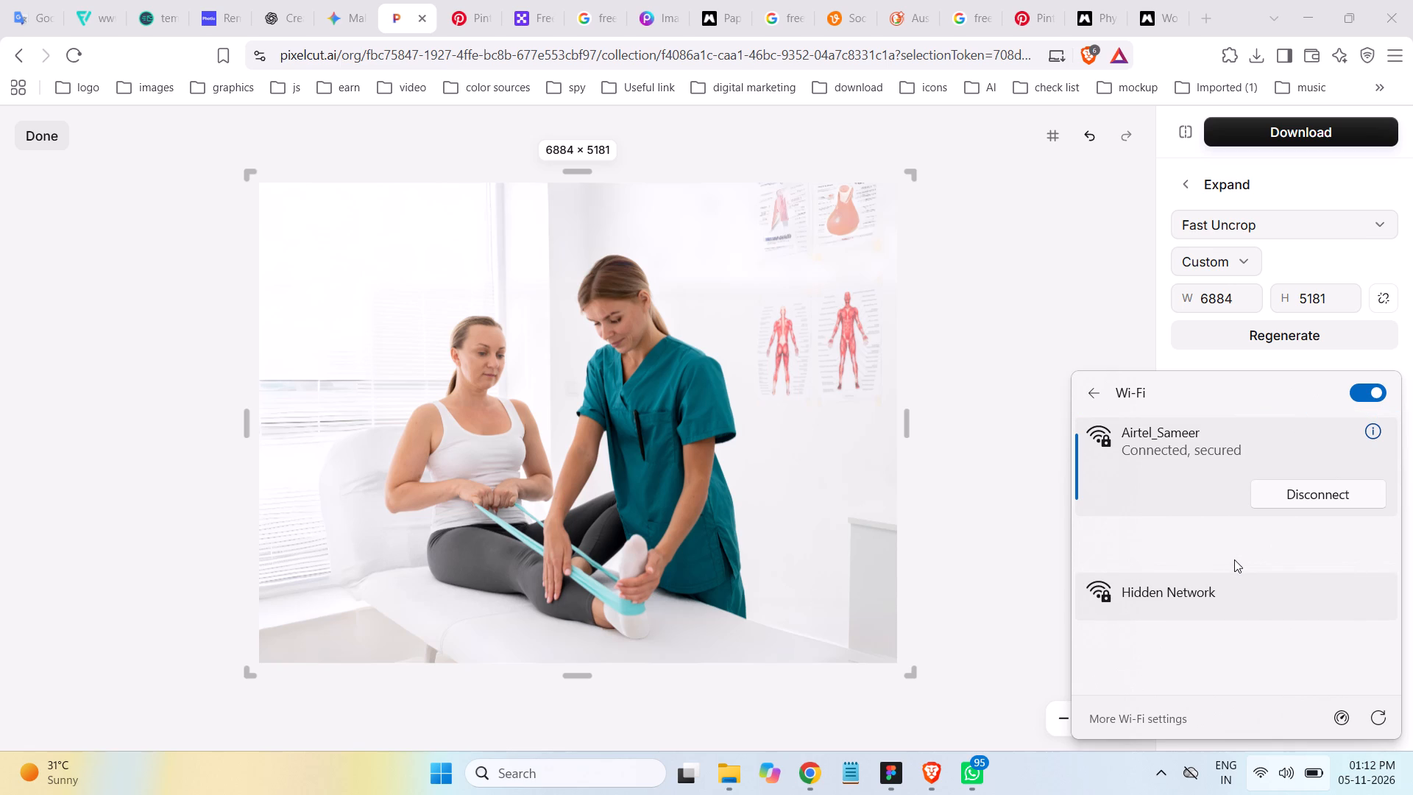
pyautogui.click(1236, 541)
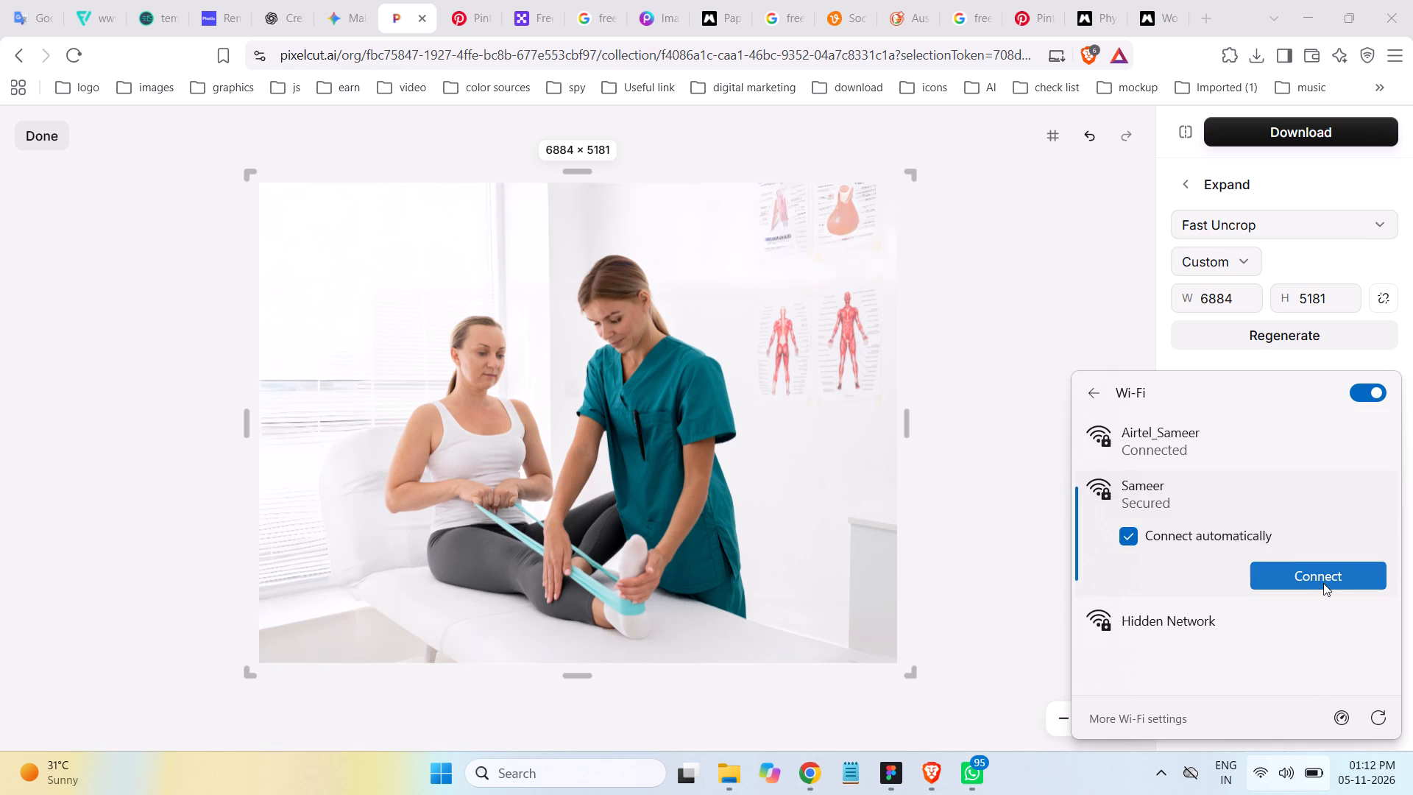
pyautogui.click(1323, 583)
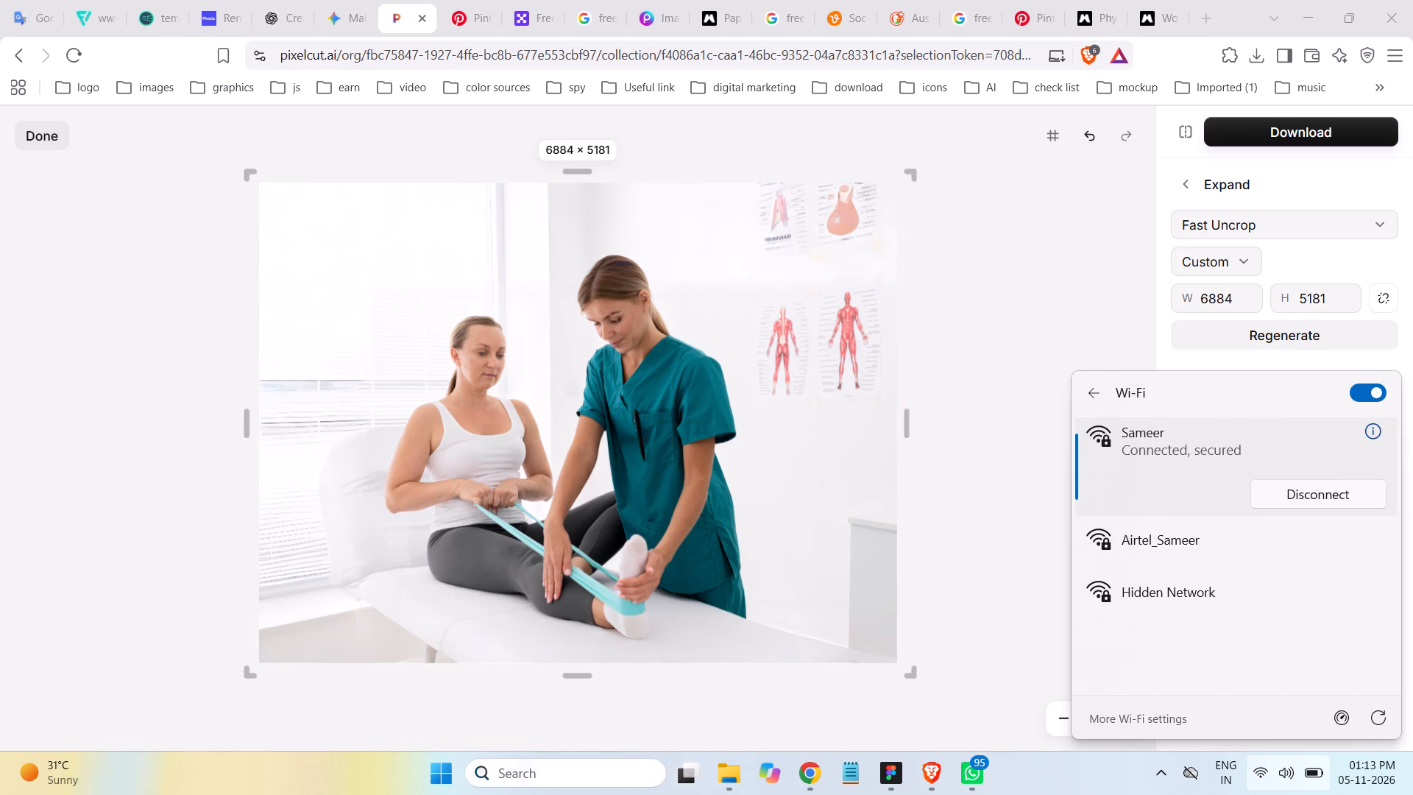
pyautogui.click(1055, 766)
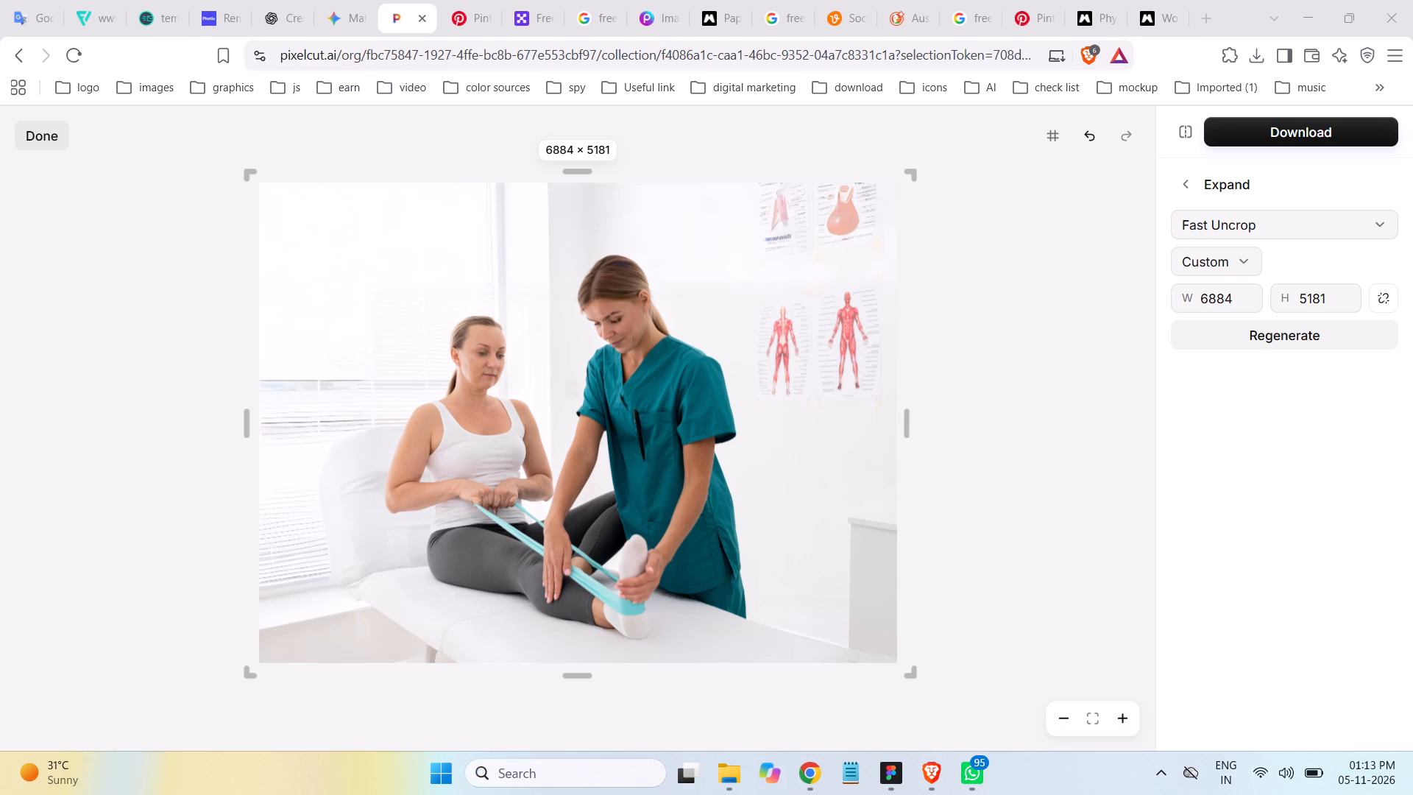
# Return to Pixelcut's home page and start the Expand tool to choose an image from the Physiotherapy Service folder.
pyautogui.moveTo(341, 56); pyautogui.dragTo(1412, 93)
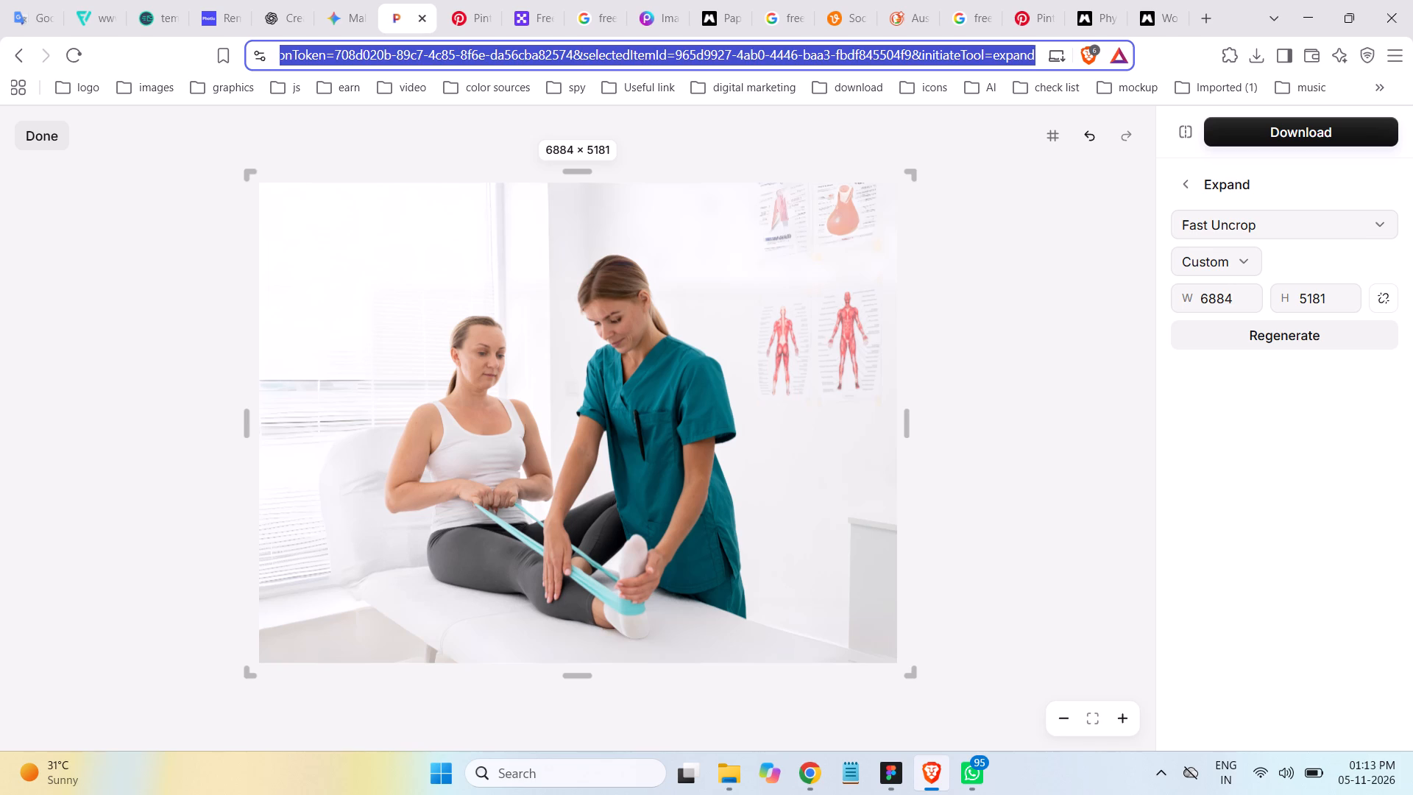
pyautogui.press('BackSpace')
pyautogui.press('Return')
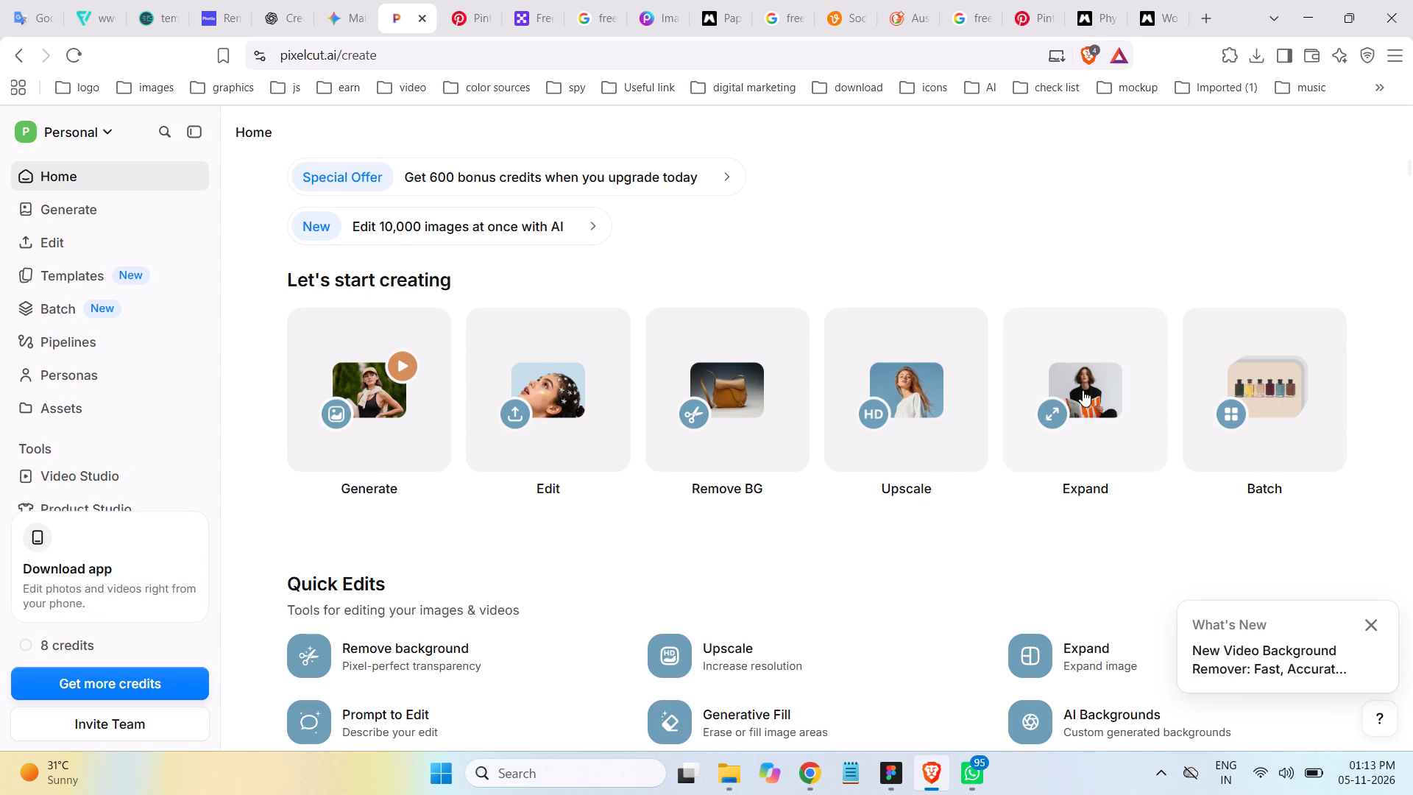
pyautogui.click(1083, 391)
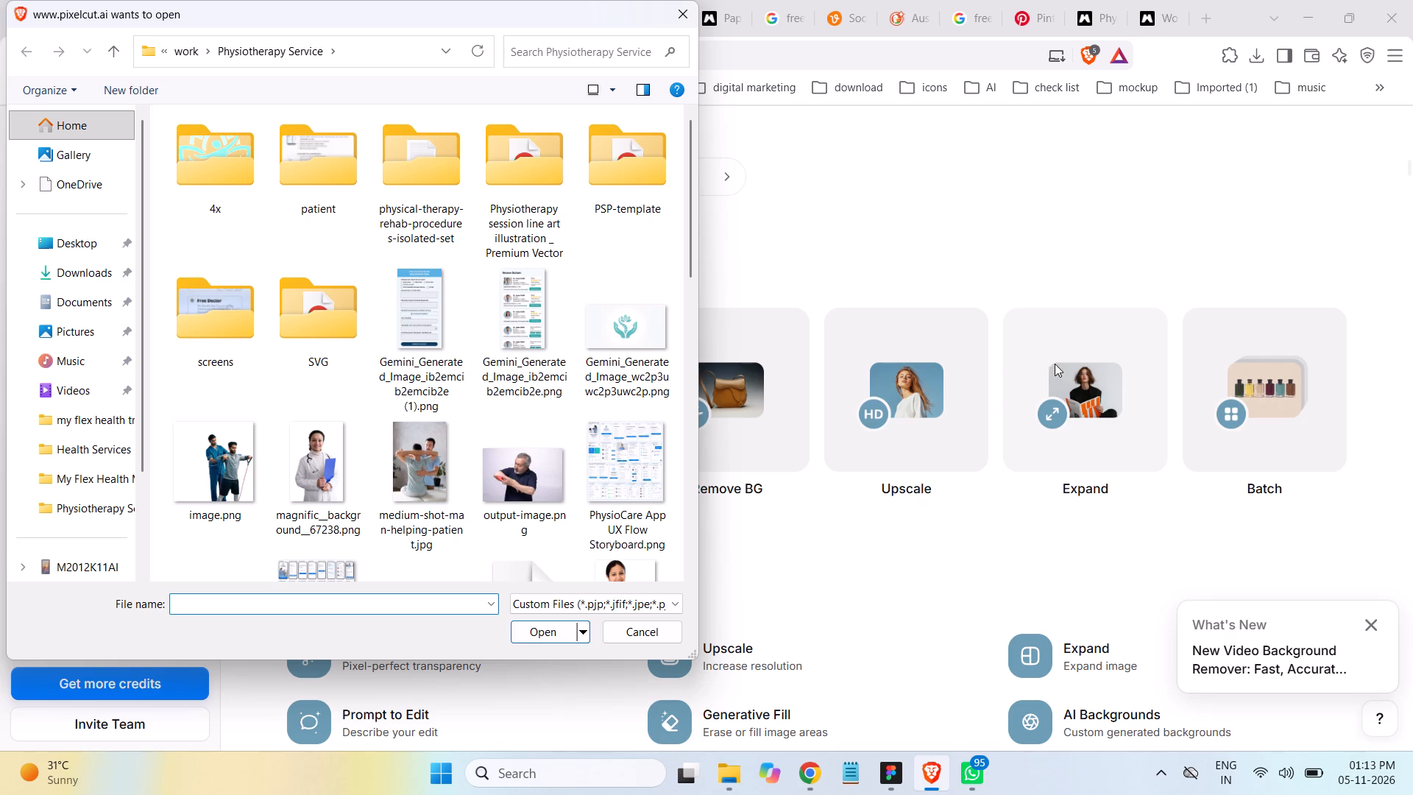
# Load woman-having-physiotherapy-session-clinic.jpg from the Physiotherapy Service folder into the Expand tool.
pyautogui.moveTo(688, 204); pyautogui.dragTo(687, 204)
pyautogui.moveTo(687, 204); pyautogui.dragTo(692, 296)
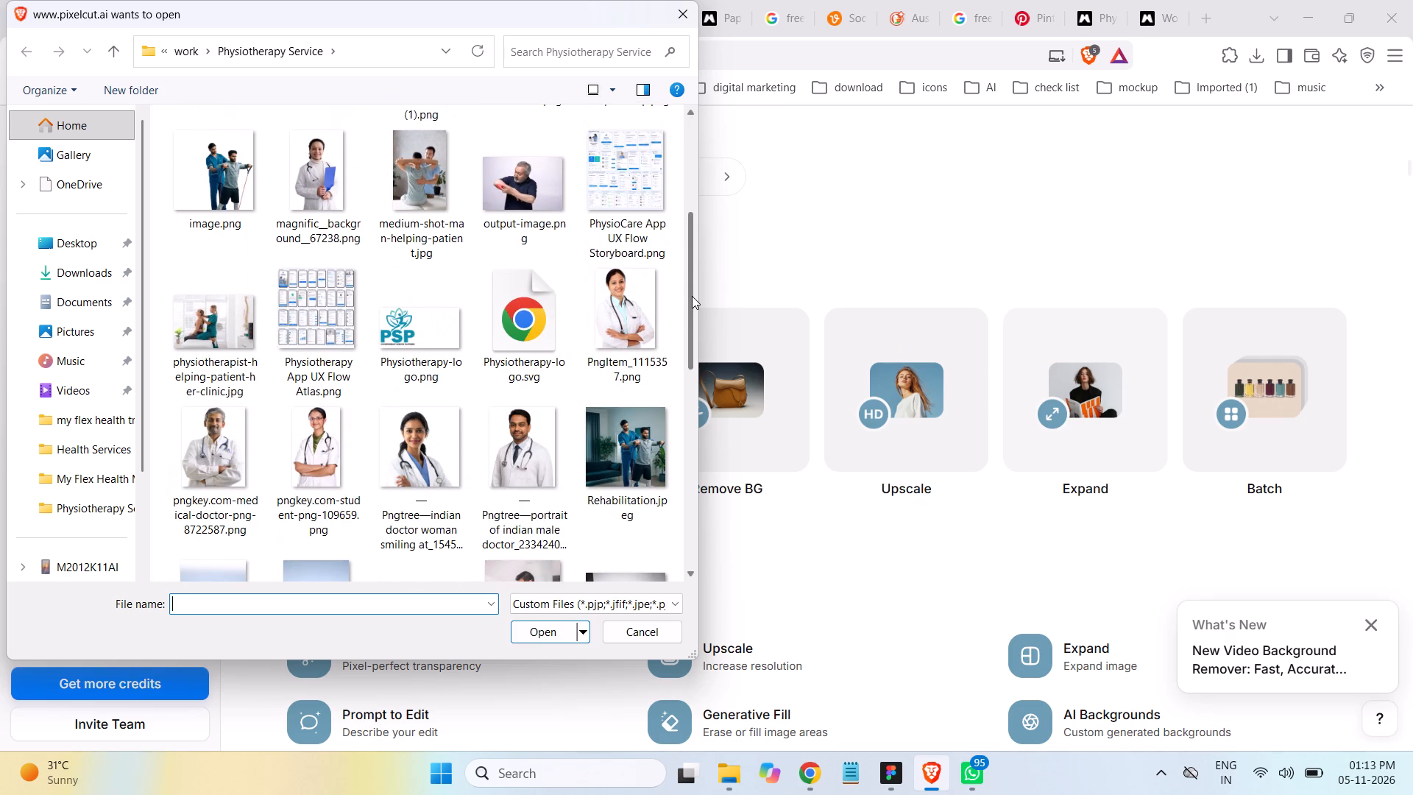
pyautogui.moveTo(692, 296); pyautogui.dragTo(688, 374)
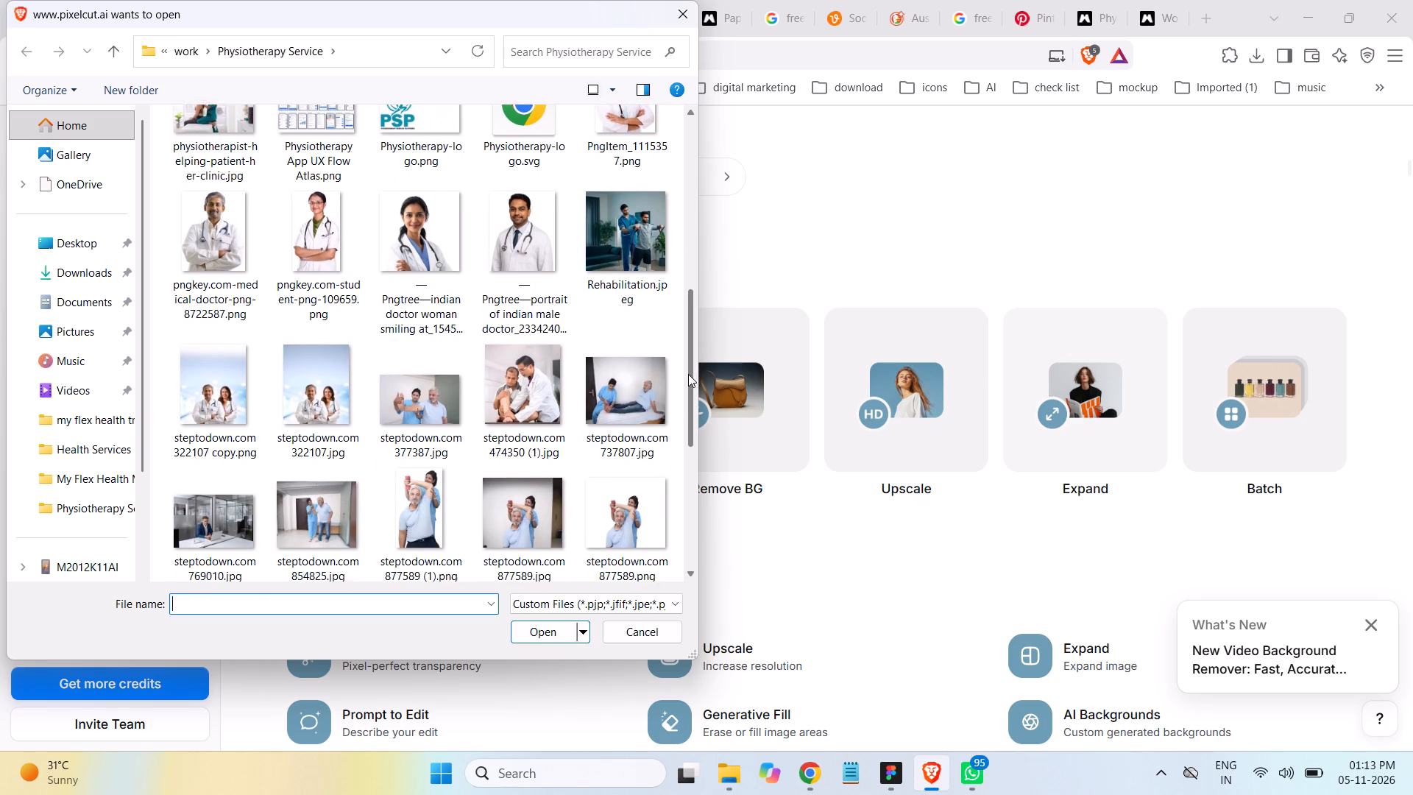
pyautogui.moveTo(688, 374); pyautogui.dragTo(672, 448)
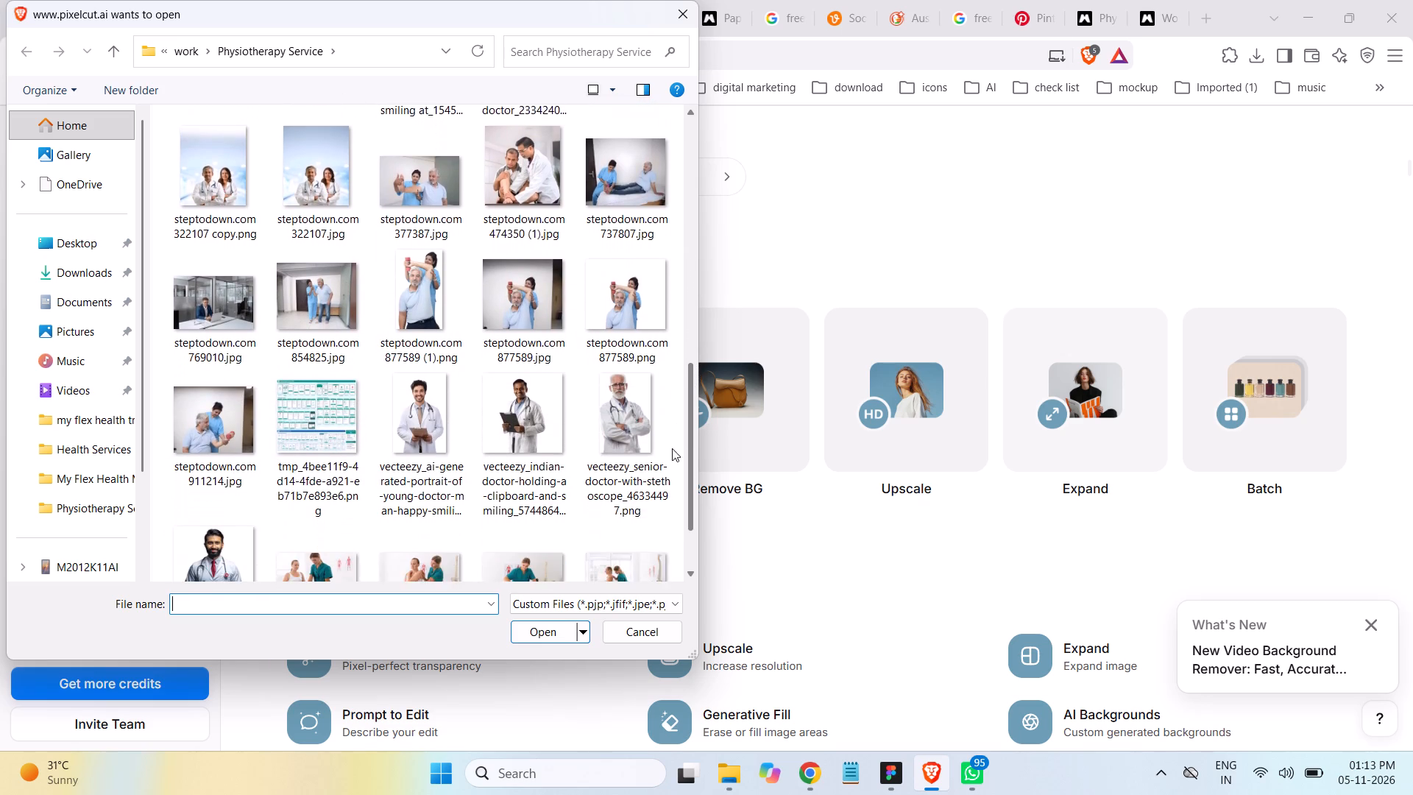
pyautogui.moveTo(672, 448); pyautogui.dragTo(659, 510)
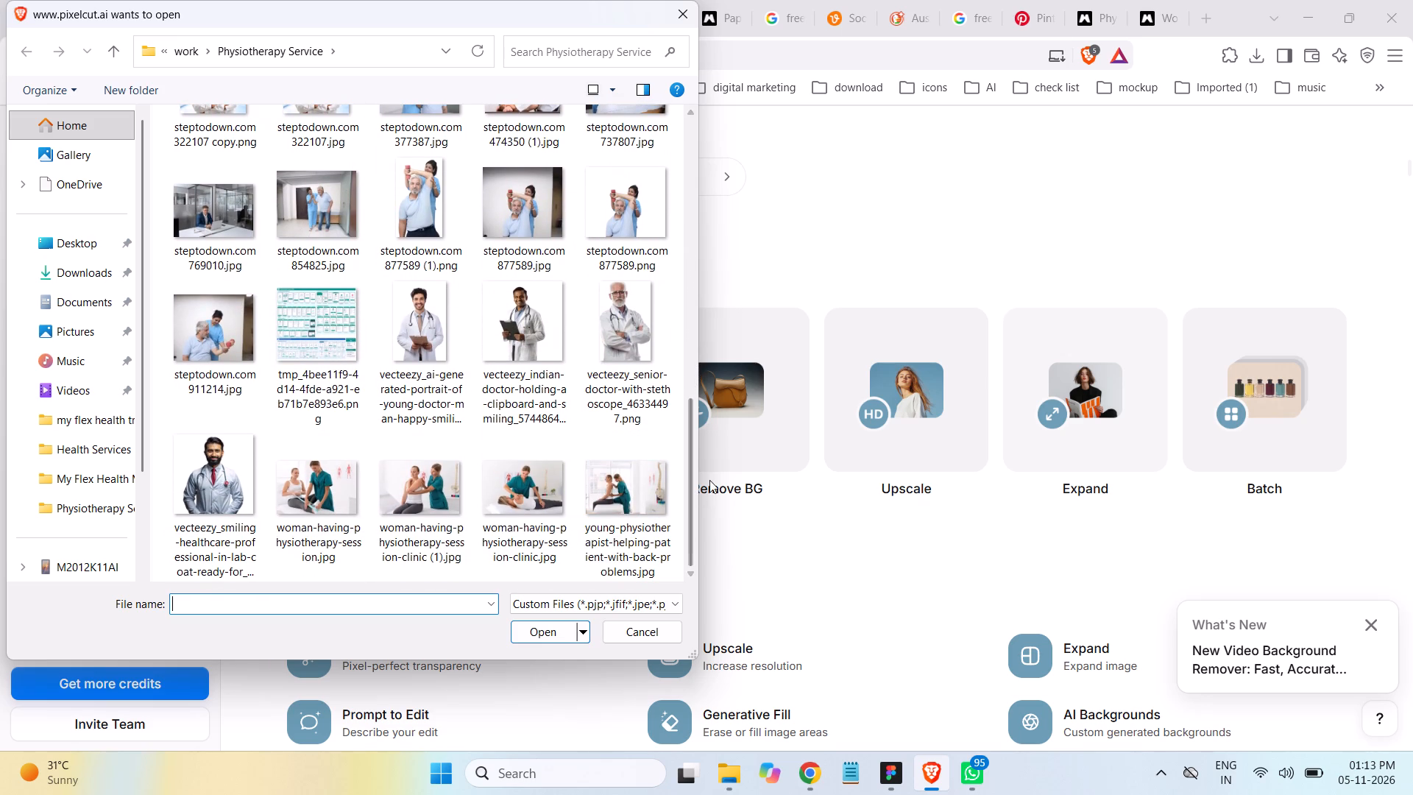
pyautogui.click(517, 490)
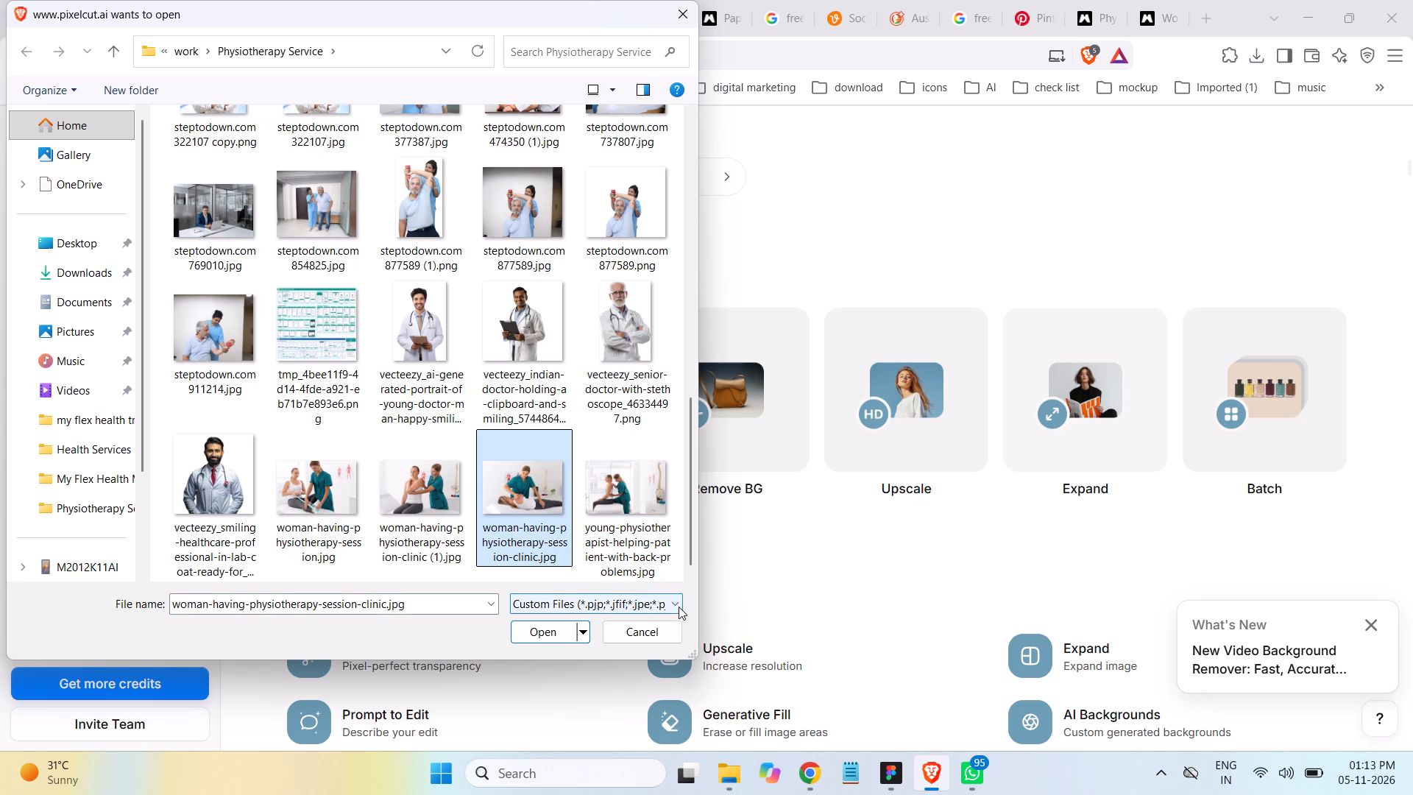
pyautogui.click(537, 639)
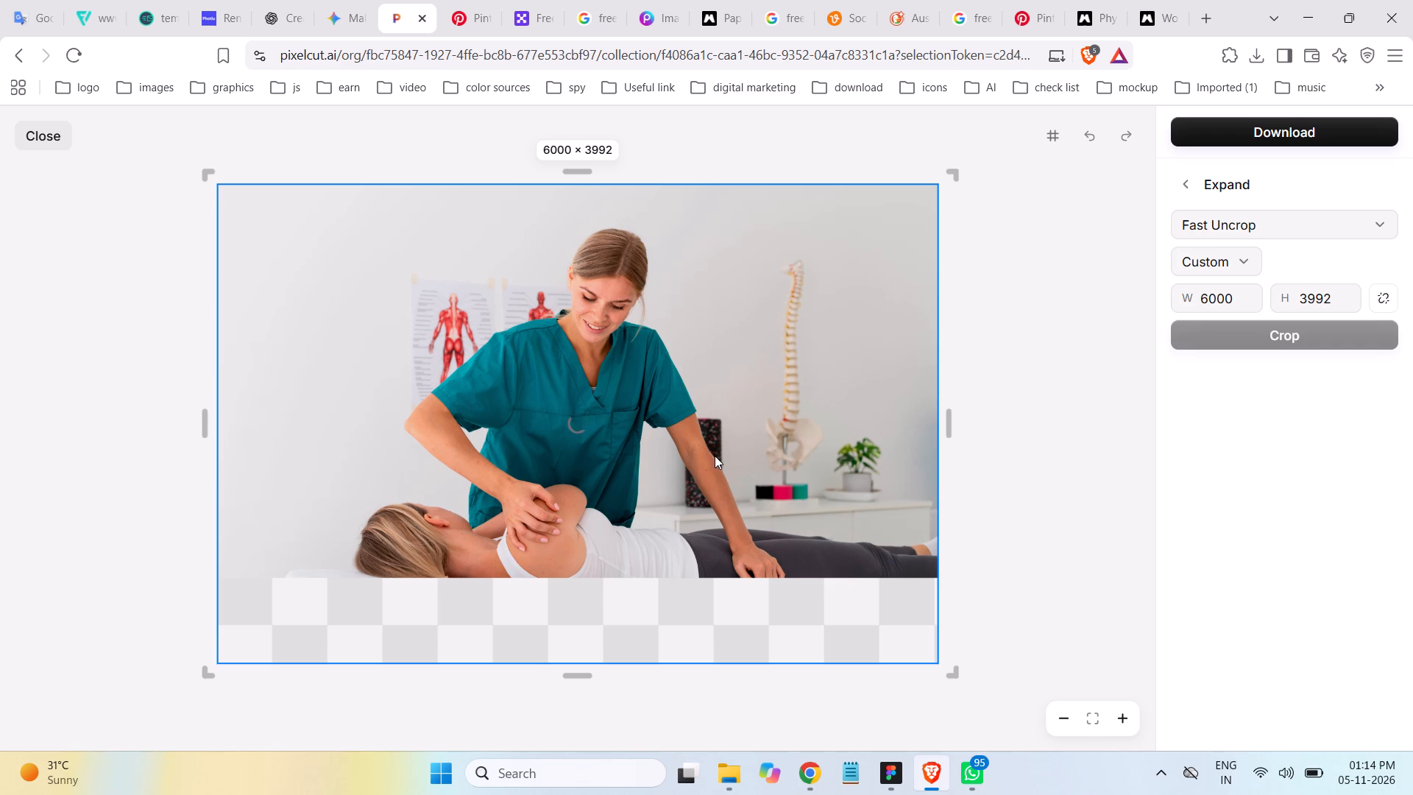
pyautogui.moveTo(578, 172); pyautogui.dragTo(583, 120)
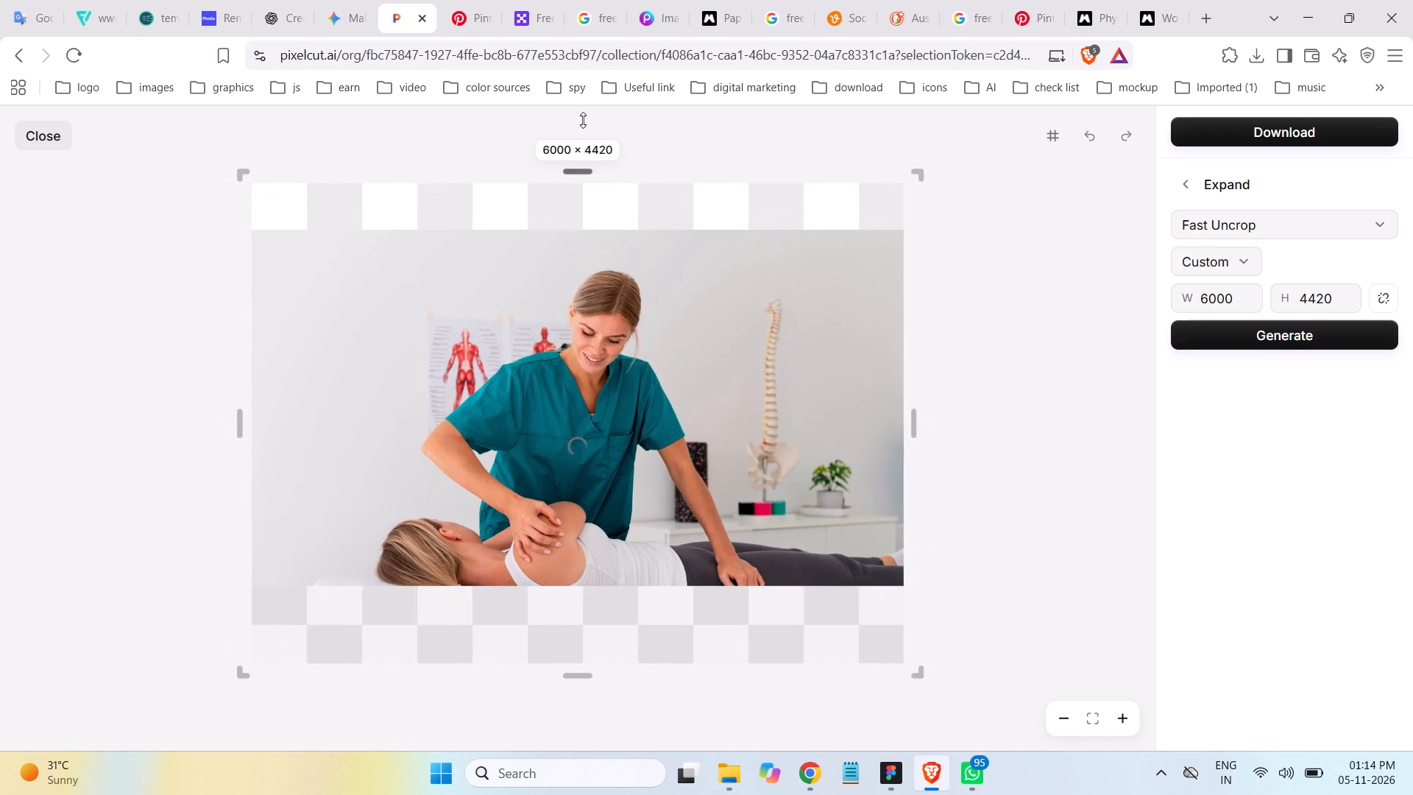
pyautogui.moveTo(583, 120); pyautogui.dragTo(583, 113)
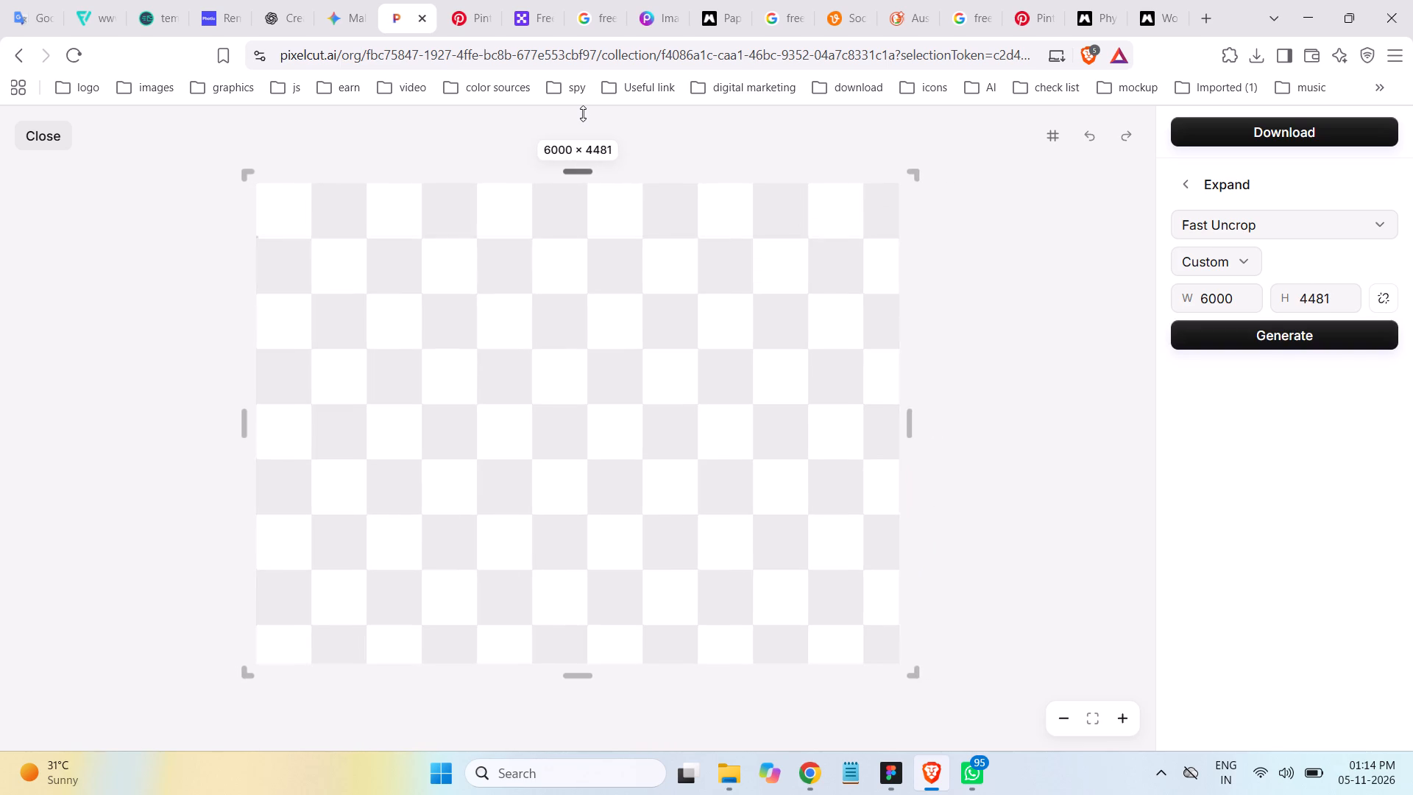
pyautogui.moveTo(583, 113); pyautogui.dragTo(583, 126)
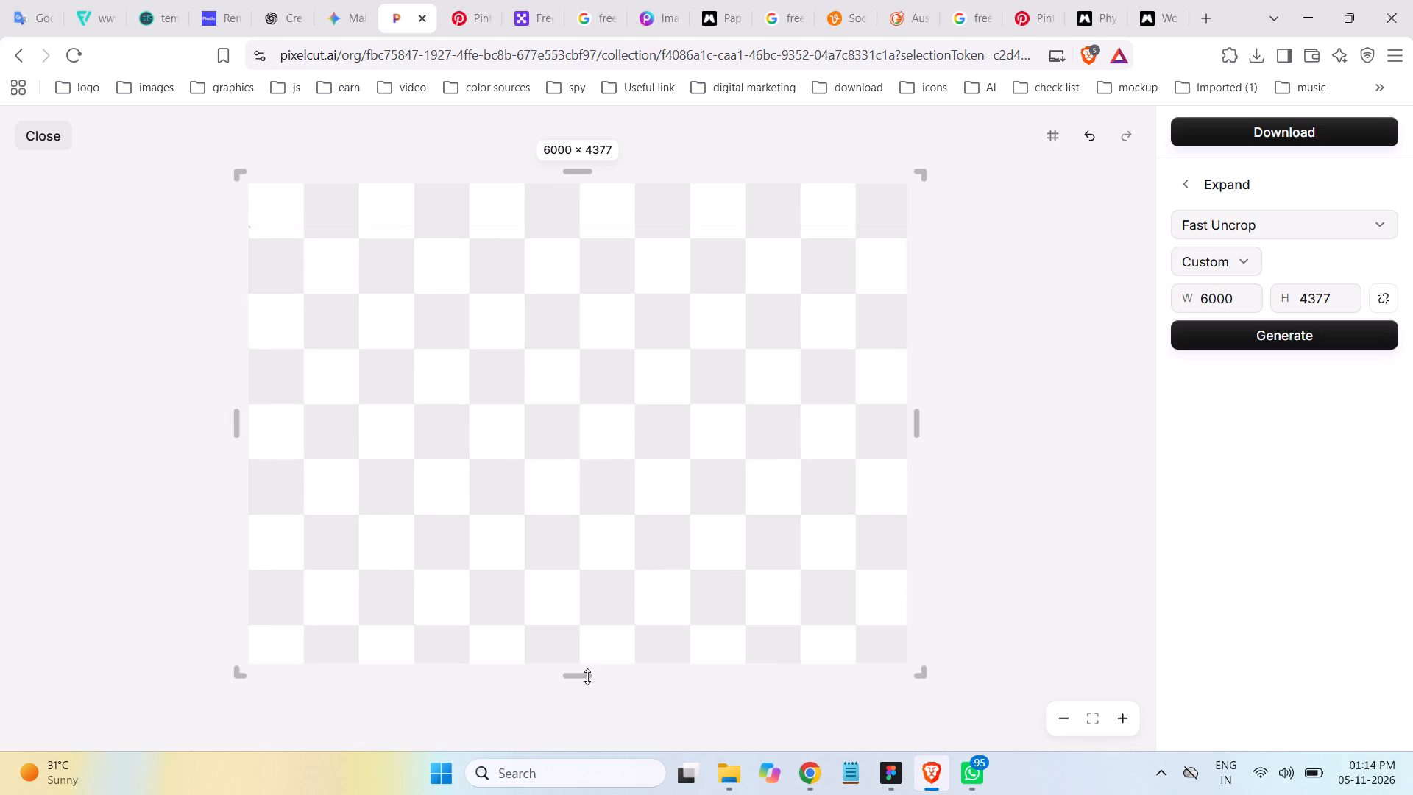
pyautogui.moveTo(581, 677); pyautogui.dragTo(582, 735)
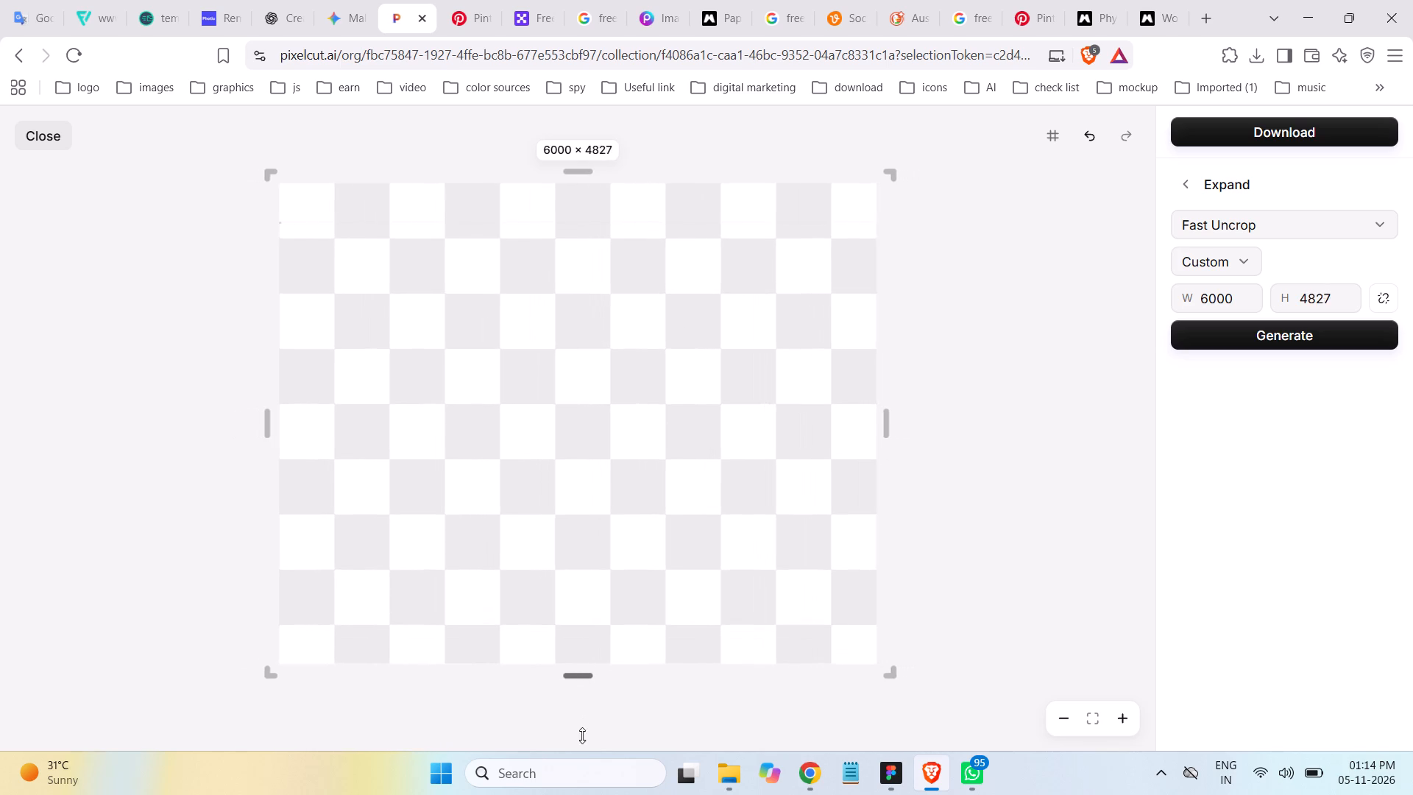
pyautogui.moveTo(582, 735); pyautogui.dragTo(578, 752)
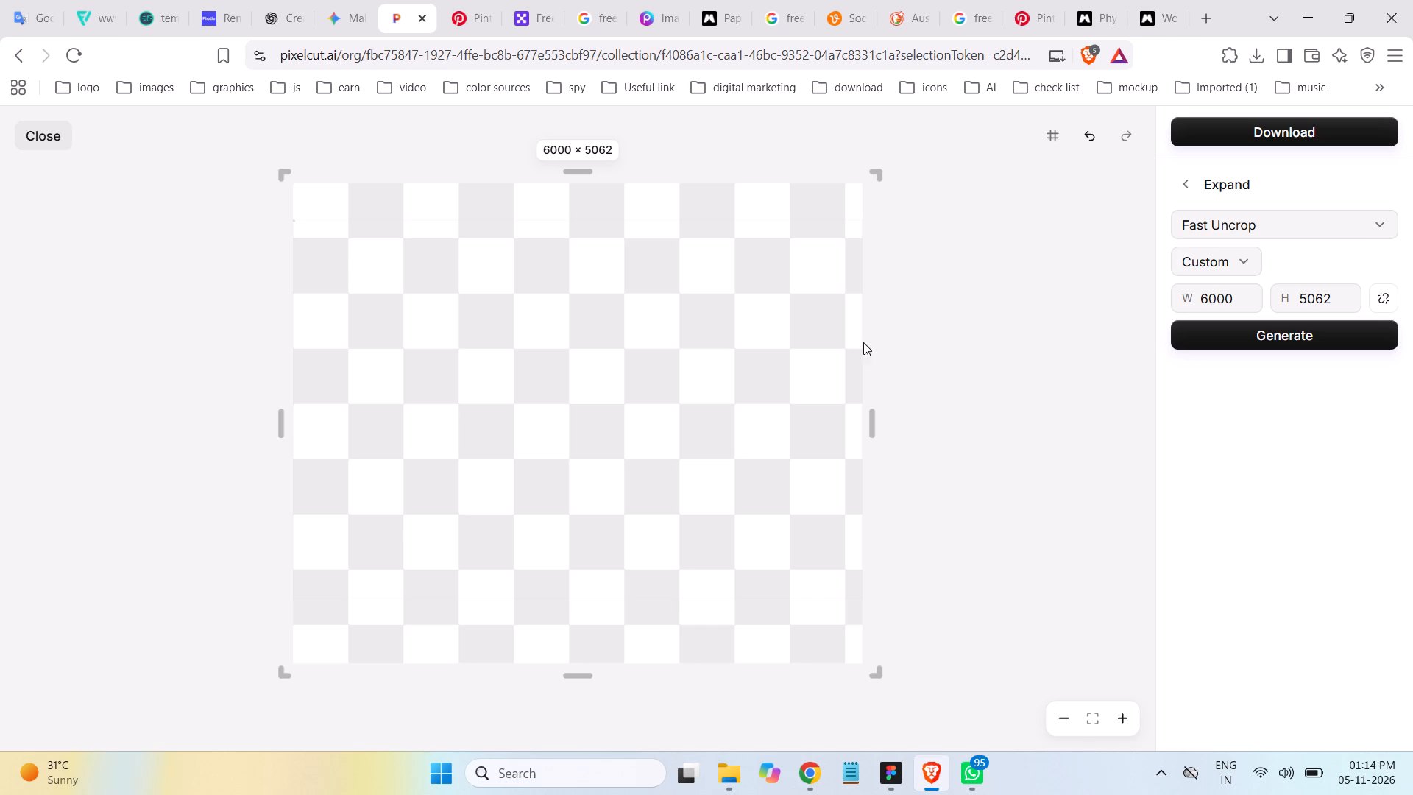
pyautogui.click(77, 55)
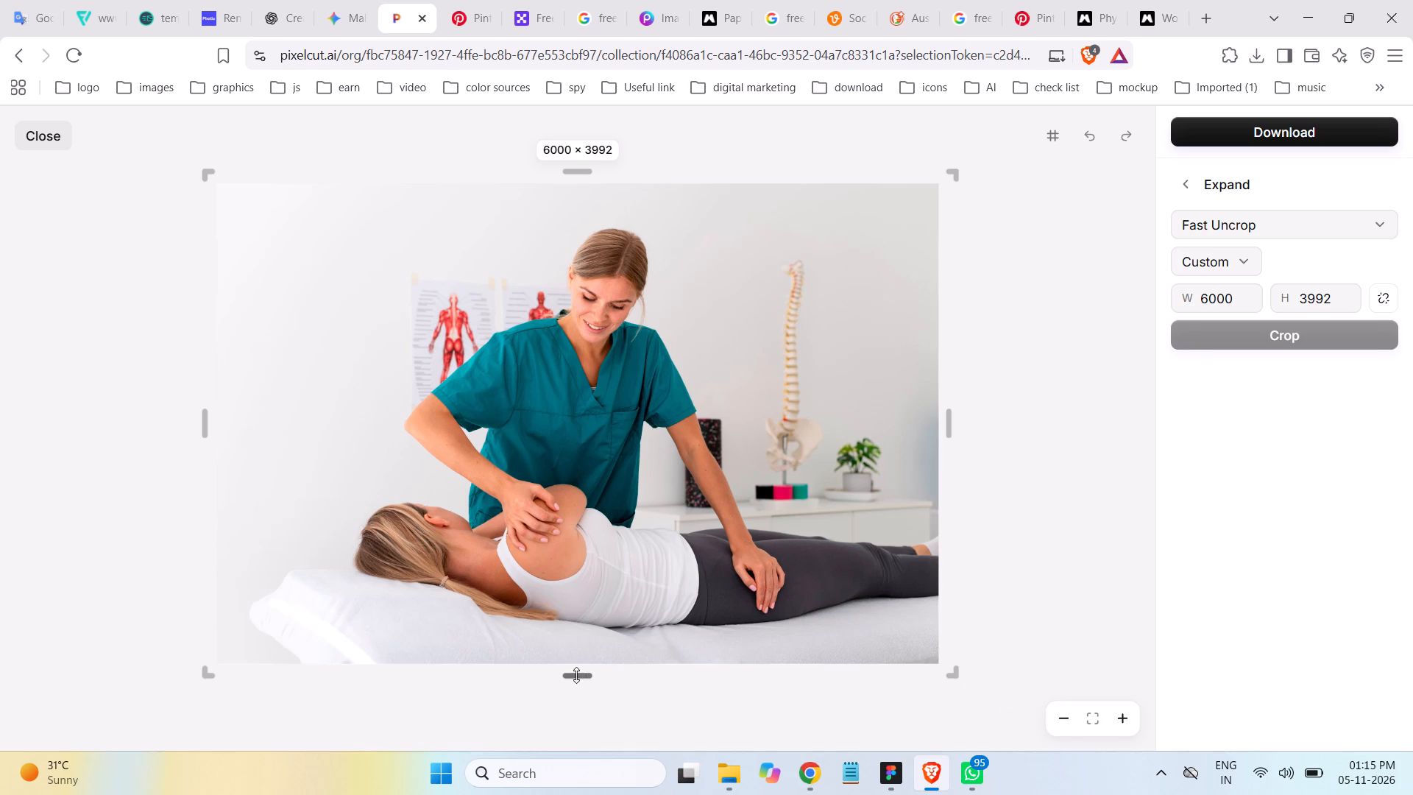
# Extend the photo's canvas above and below to 6000 × 5316 and generate the Fast Uncrop expansion.
pyautogui.moveTo(576, 675); pyautogui.dragTo(568, 755)
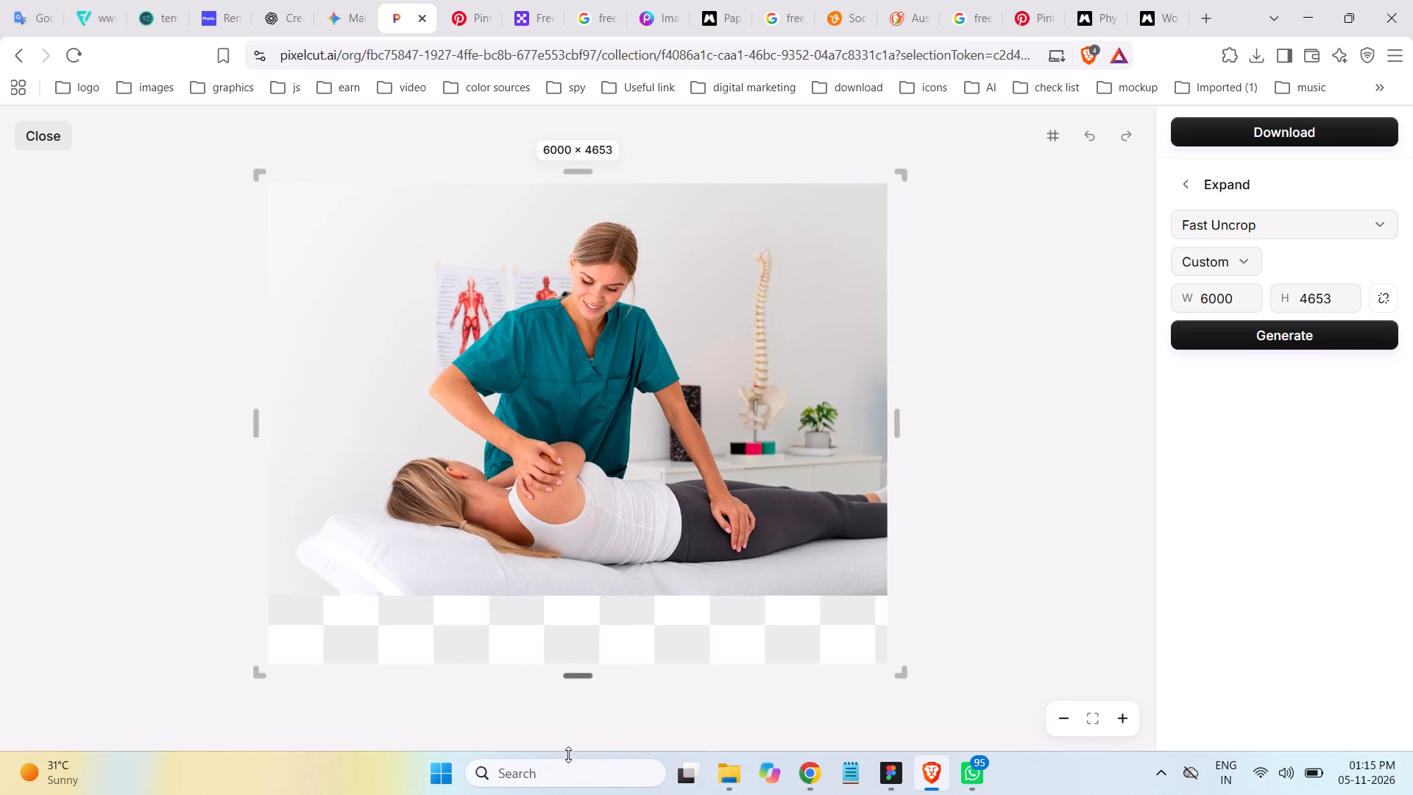
pyautogui.moveTo(568, 755); pyautogui.dragTo(568, 749)
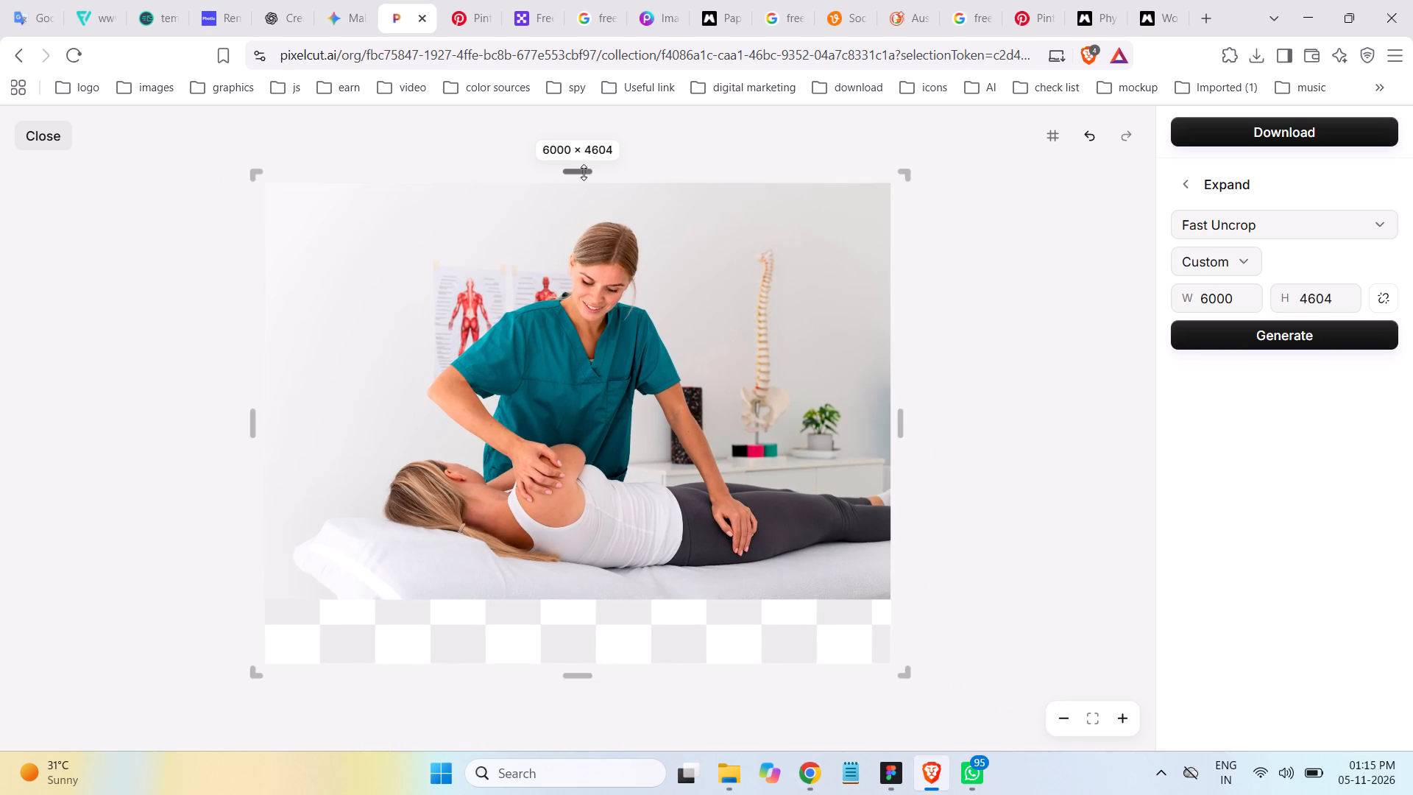
pyautogui.moveTo(584, 172); pyautogui.dragTo(589, 93)
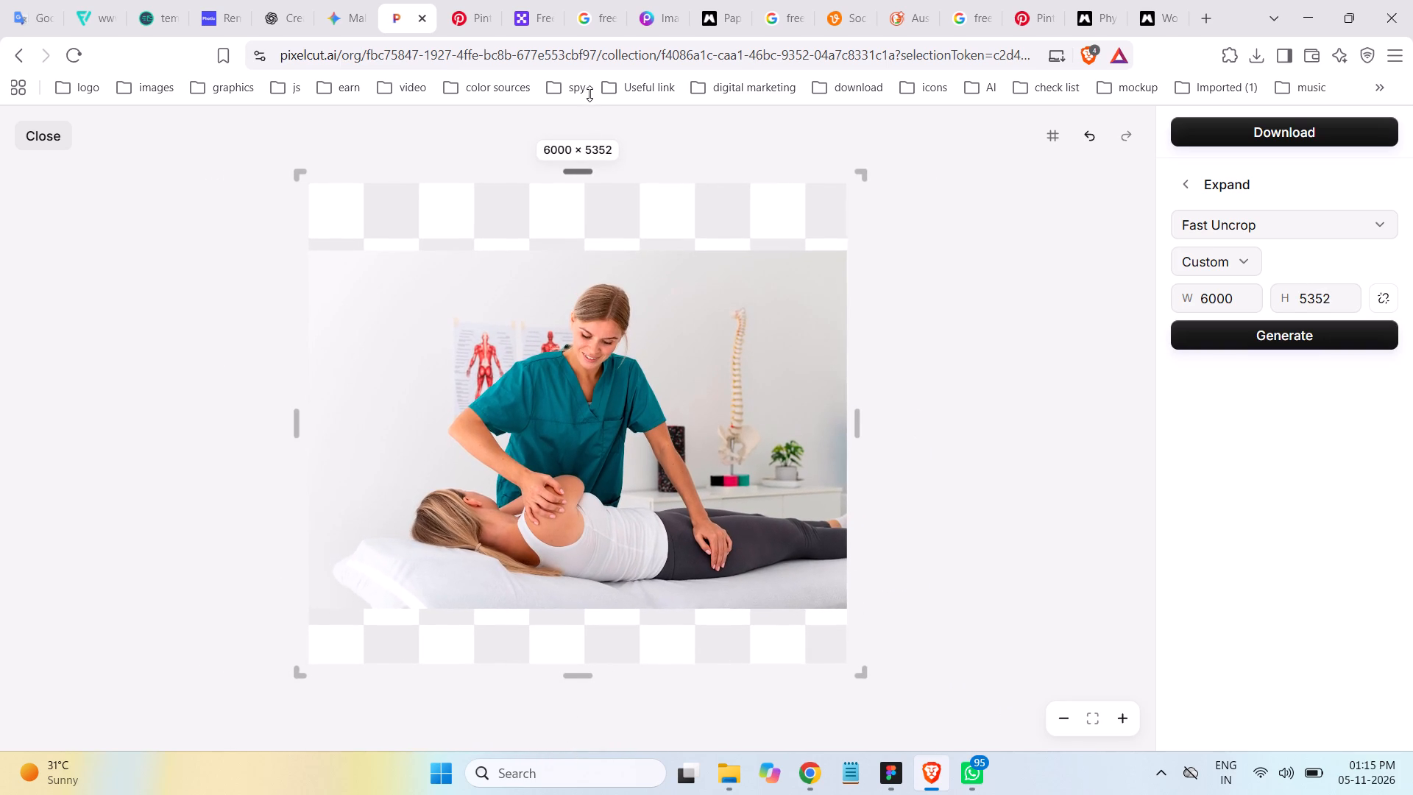
pyautogui.moveTo(589, 93); pyautogui.dragTo(589, 97)
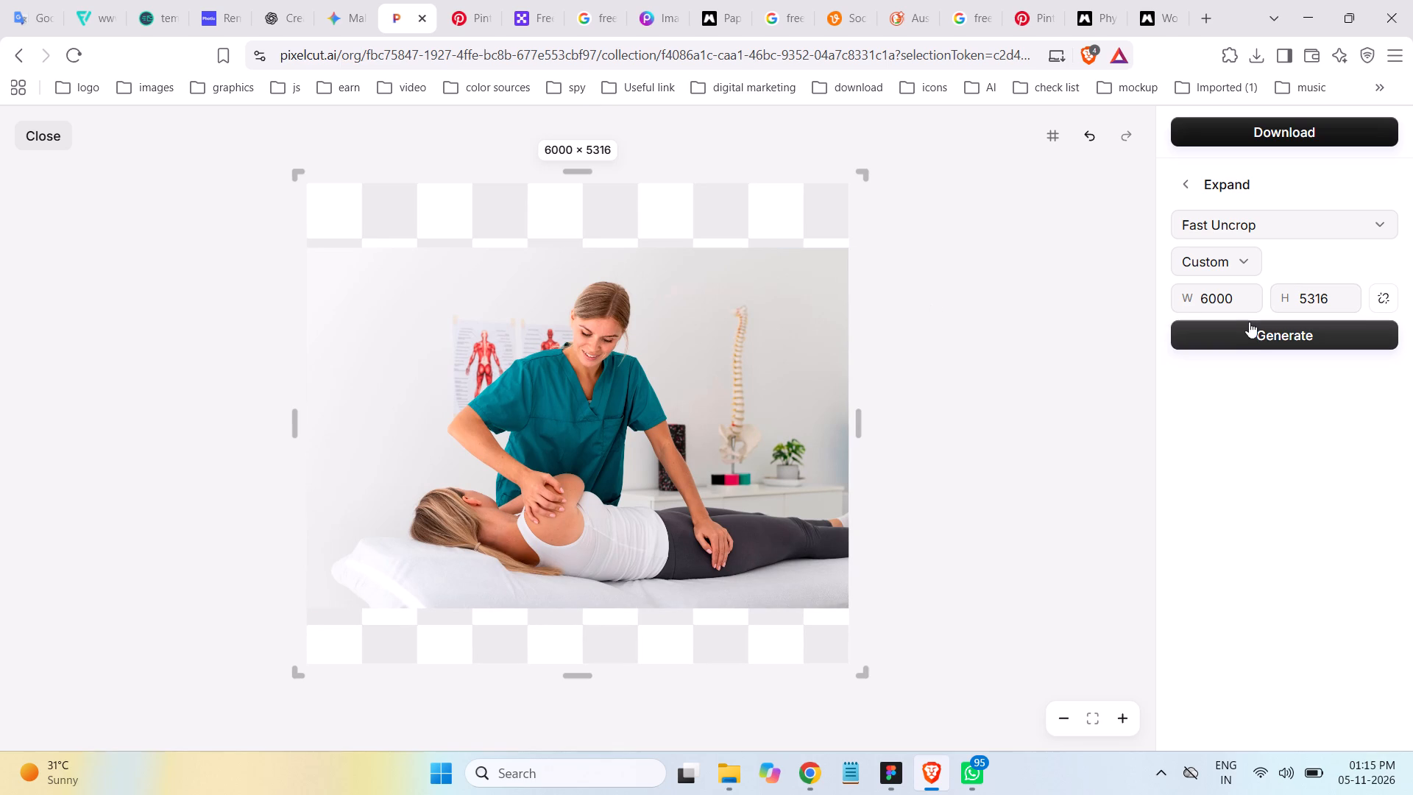
pyautogui.click(1258, 337)
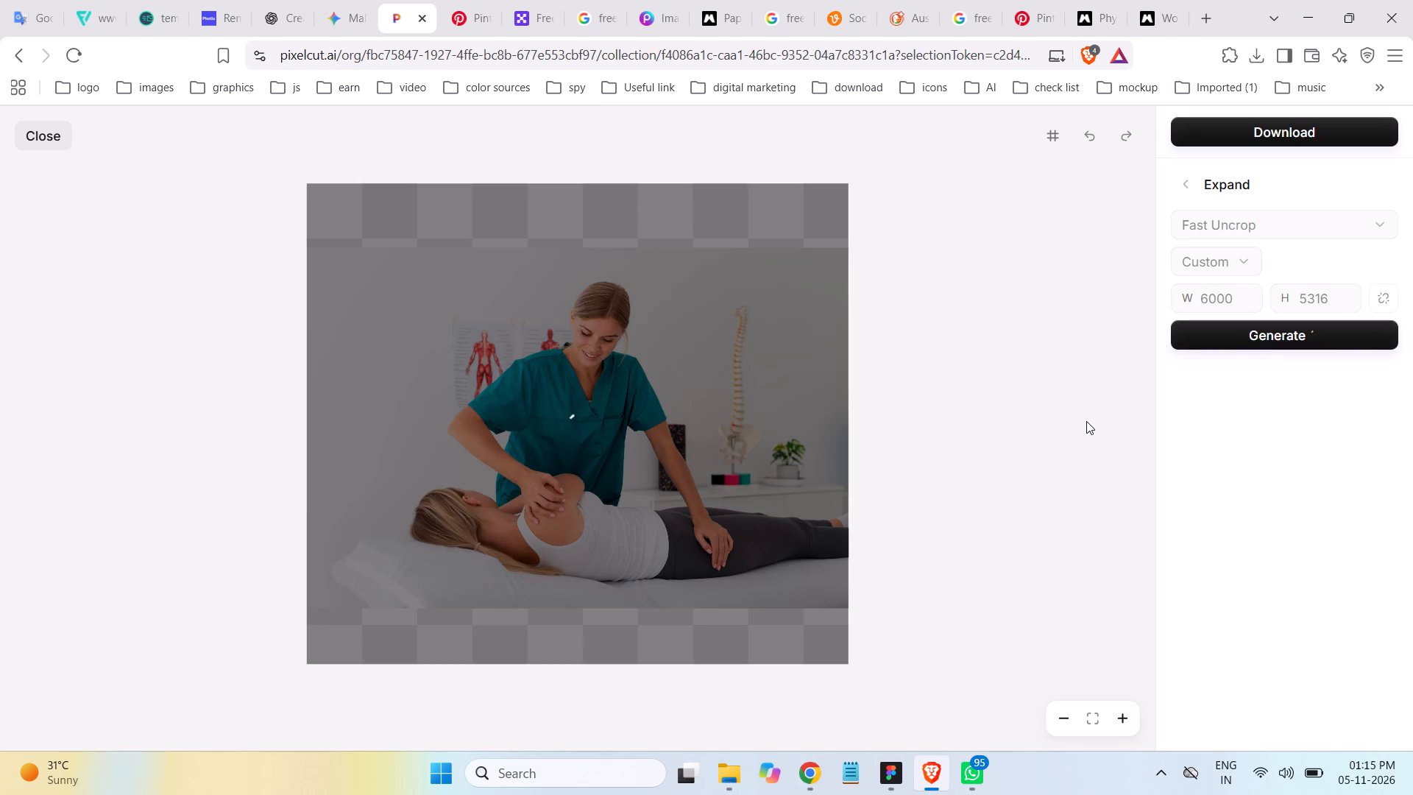
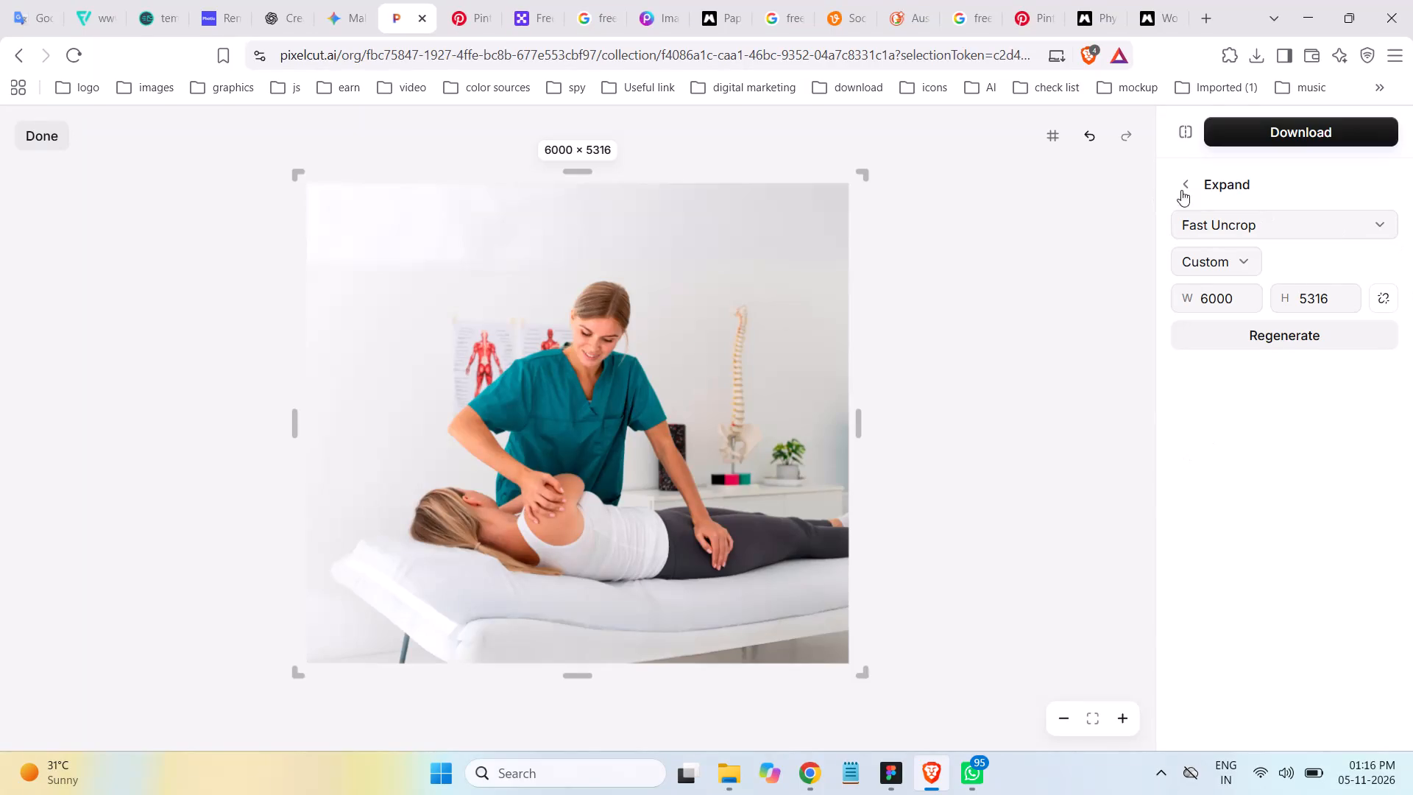
# Download the expanded 6000 × 5316 photo as a JPEG at 100% quality with no optimization.
pyautogui.click(1291, 128)
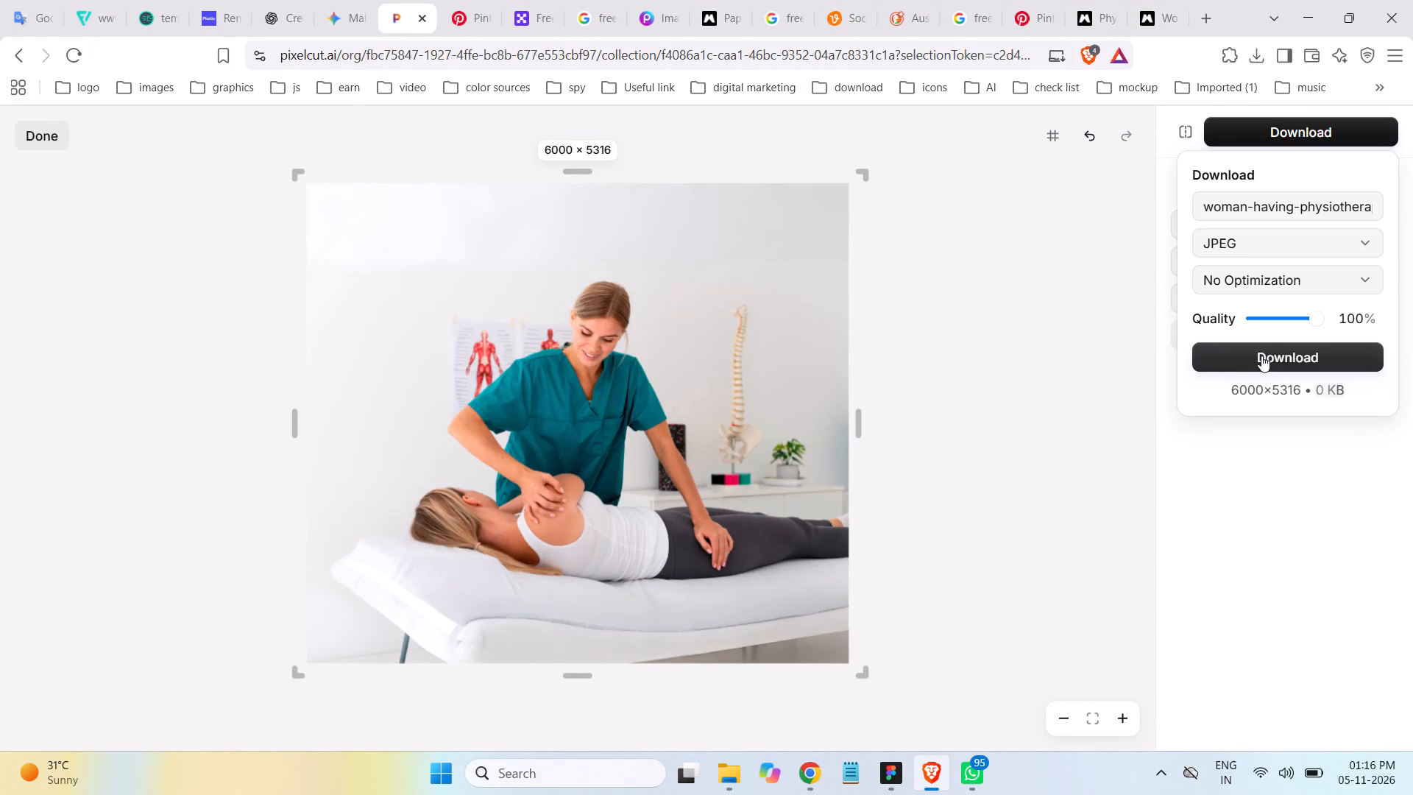
pyautogui.click(1261, 356)
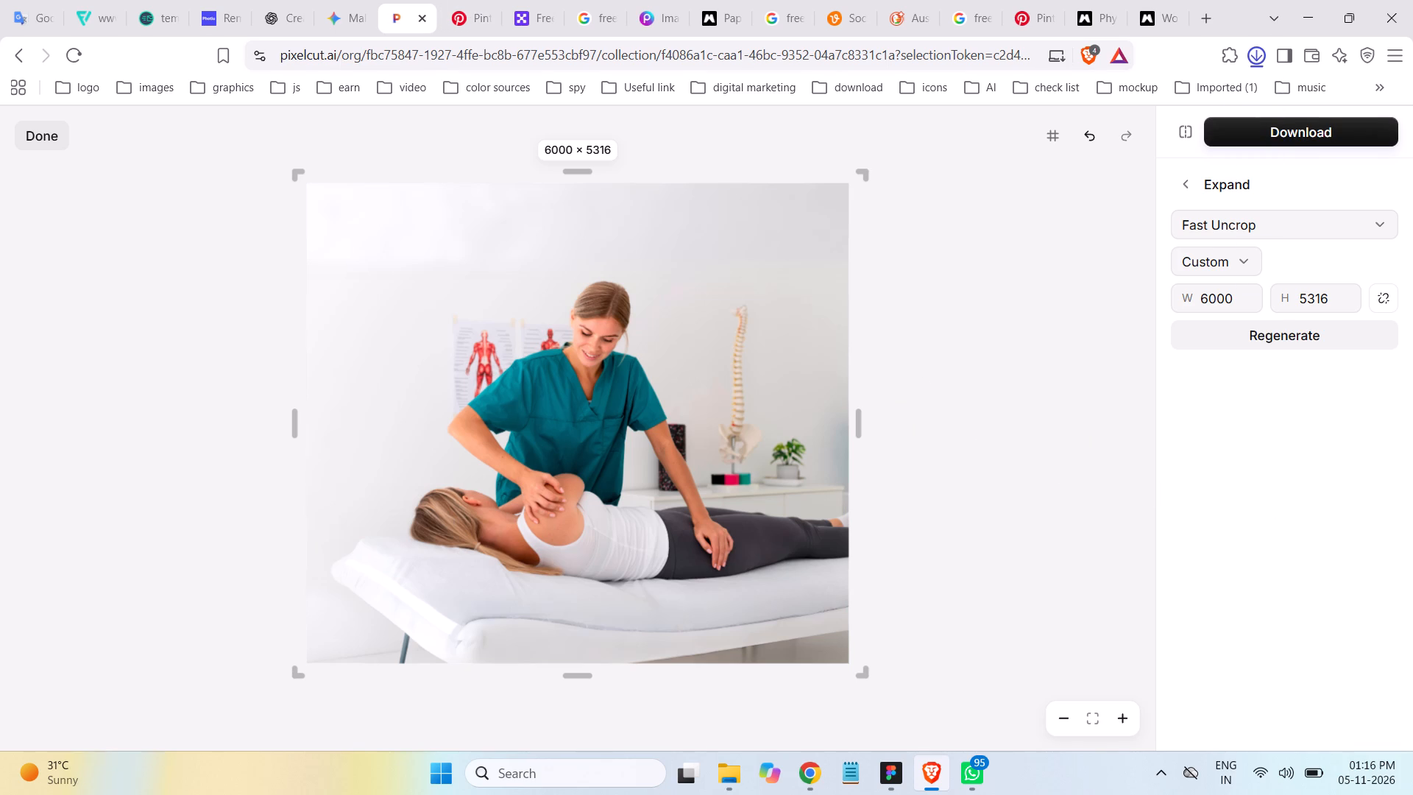
# Return to Pixelcut's create page and load woman-having-physiotherapy-session-clinic (1).jpg from the Physiotherapy Service folder into the Expand tool.
pyautogui.moveTo(340, 56); pyautogui.dragTo(1412, 68)
pyautogui.press('BackSpace')
pyautogui.press('Return')
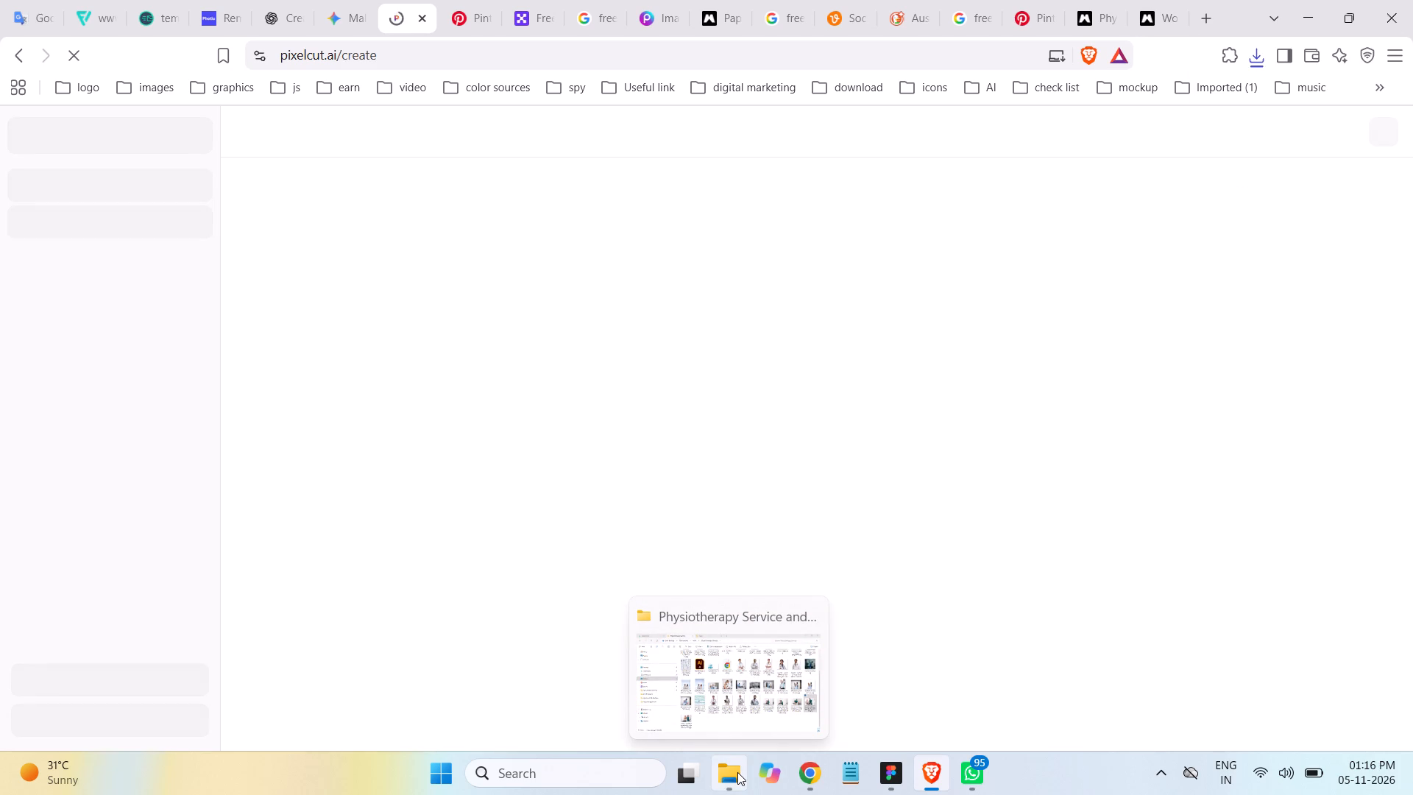
pyautogui.click(737, 772)
pyautogui.click(111, 18)
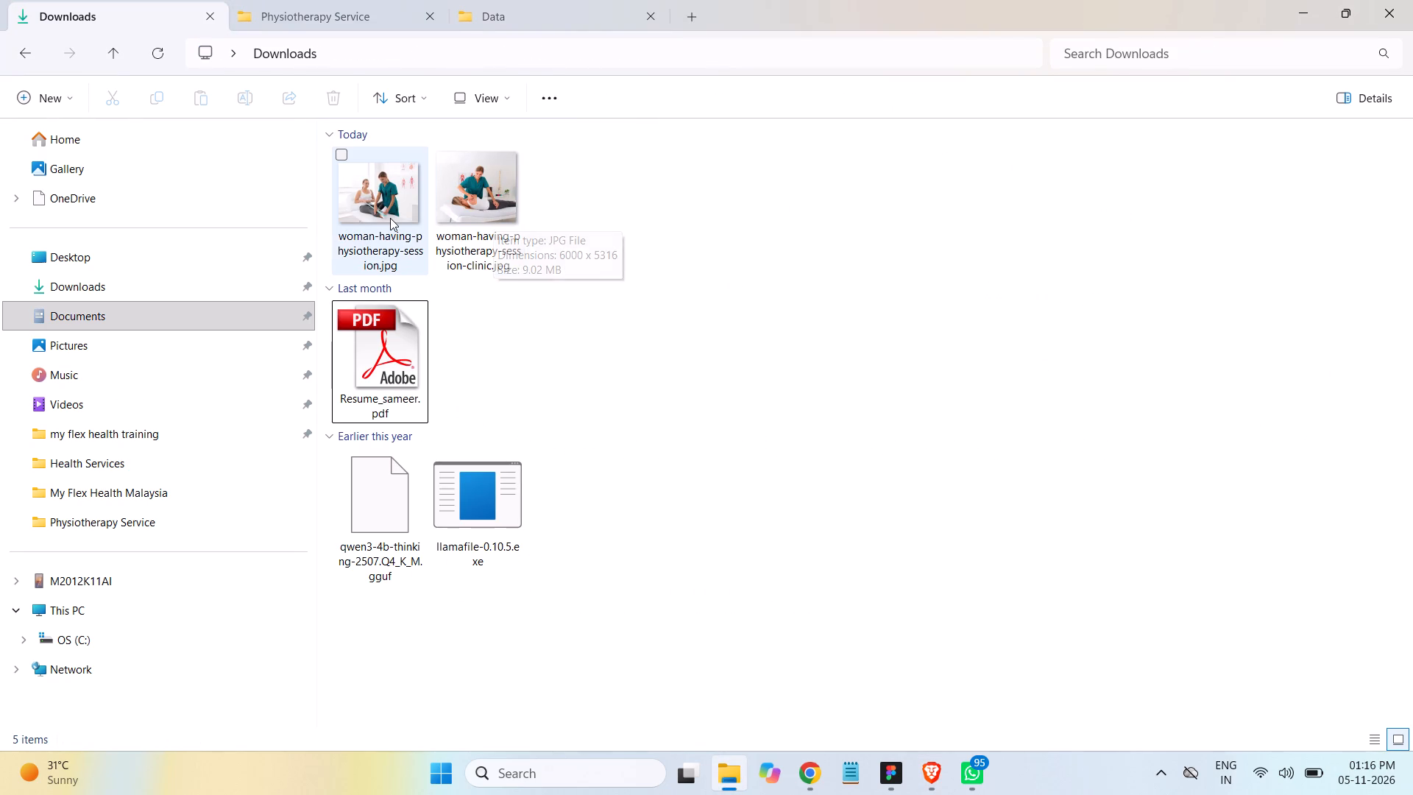
pyautogui.click(351, 10)
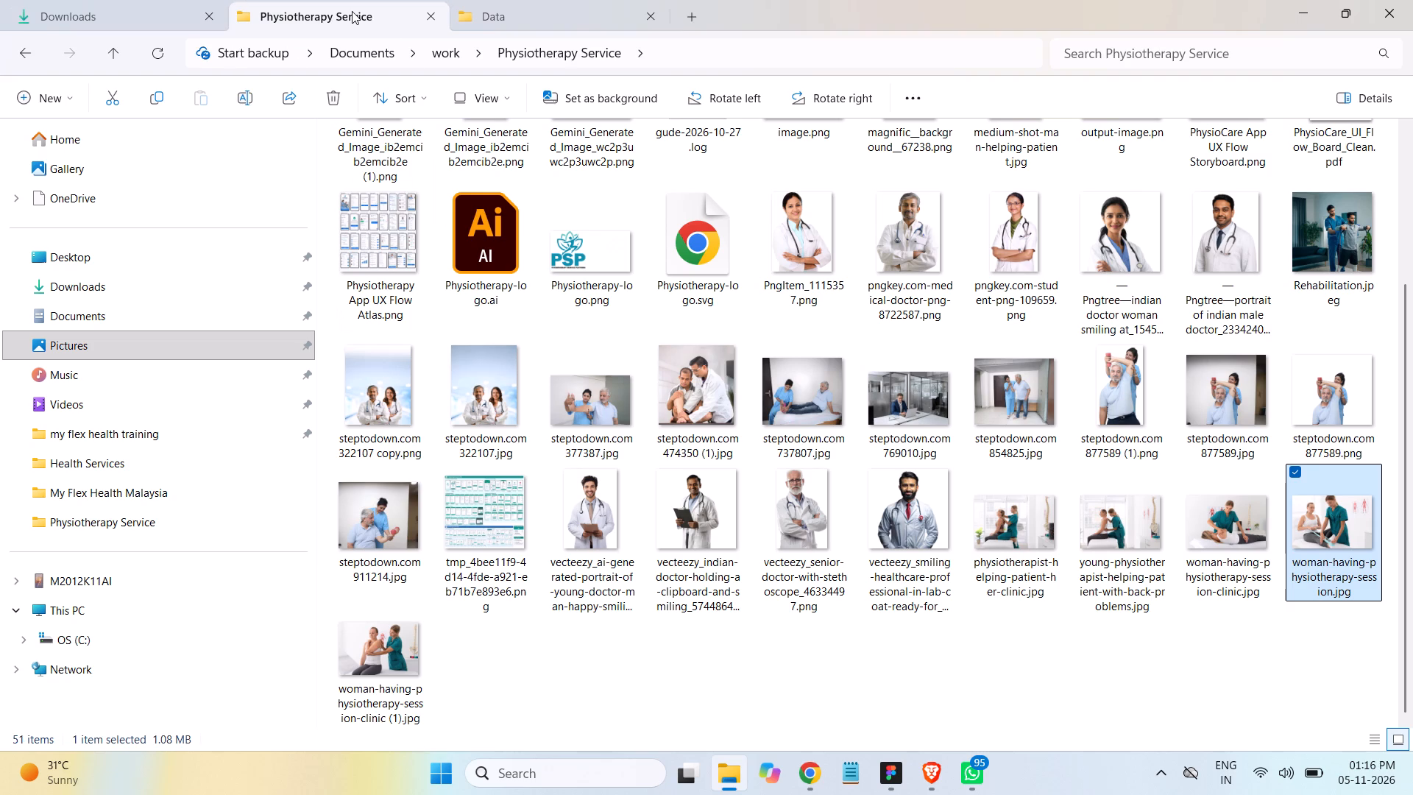
pyautogui.click(82, 7)
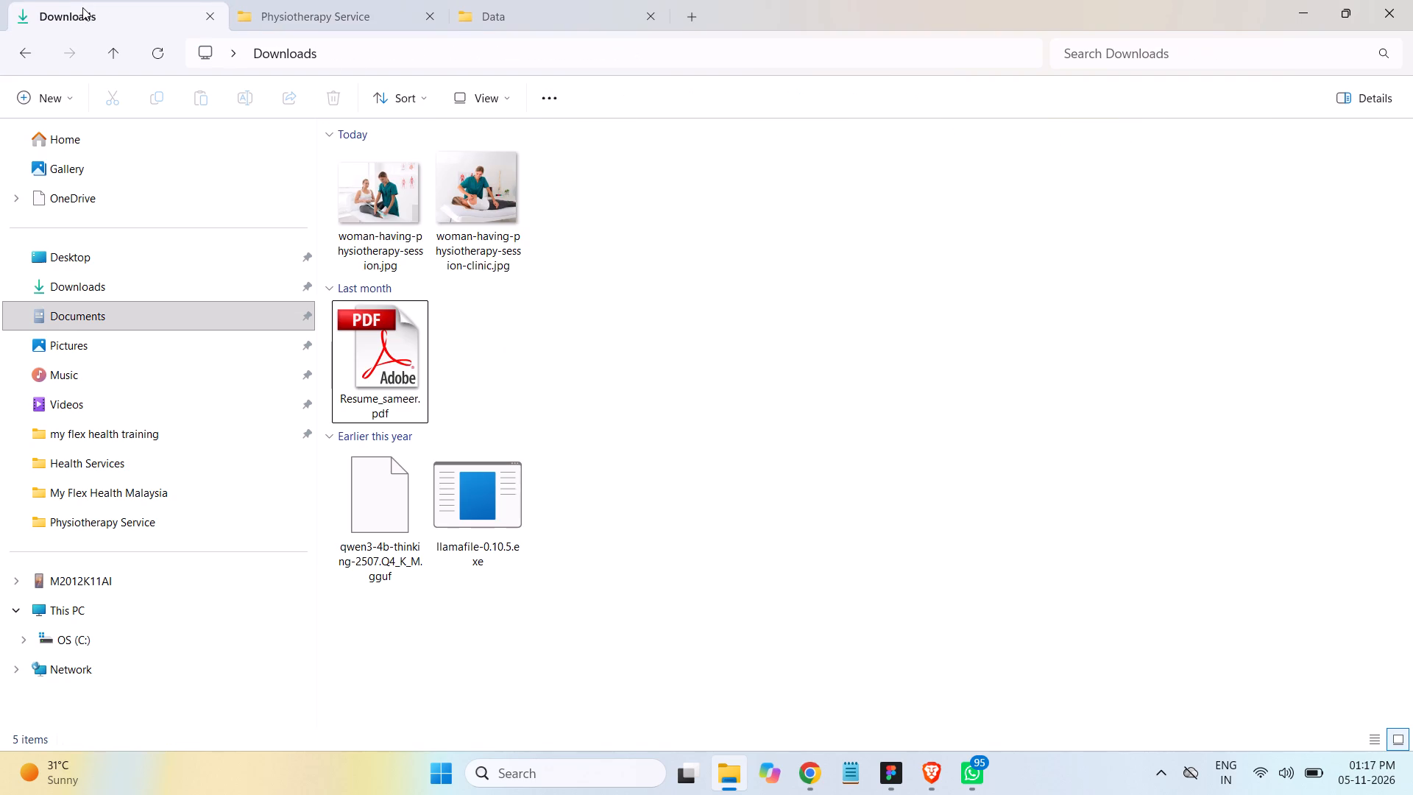
pyautogui.click(331, 12)
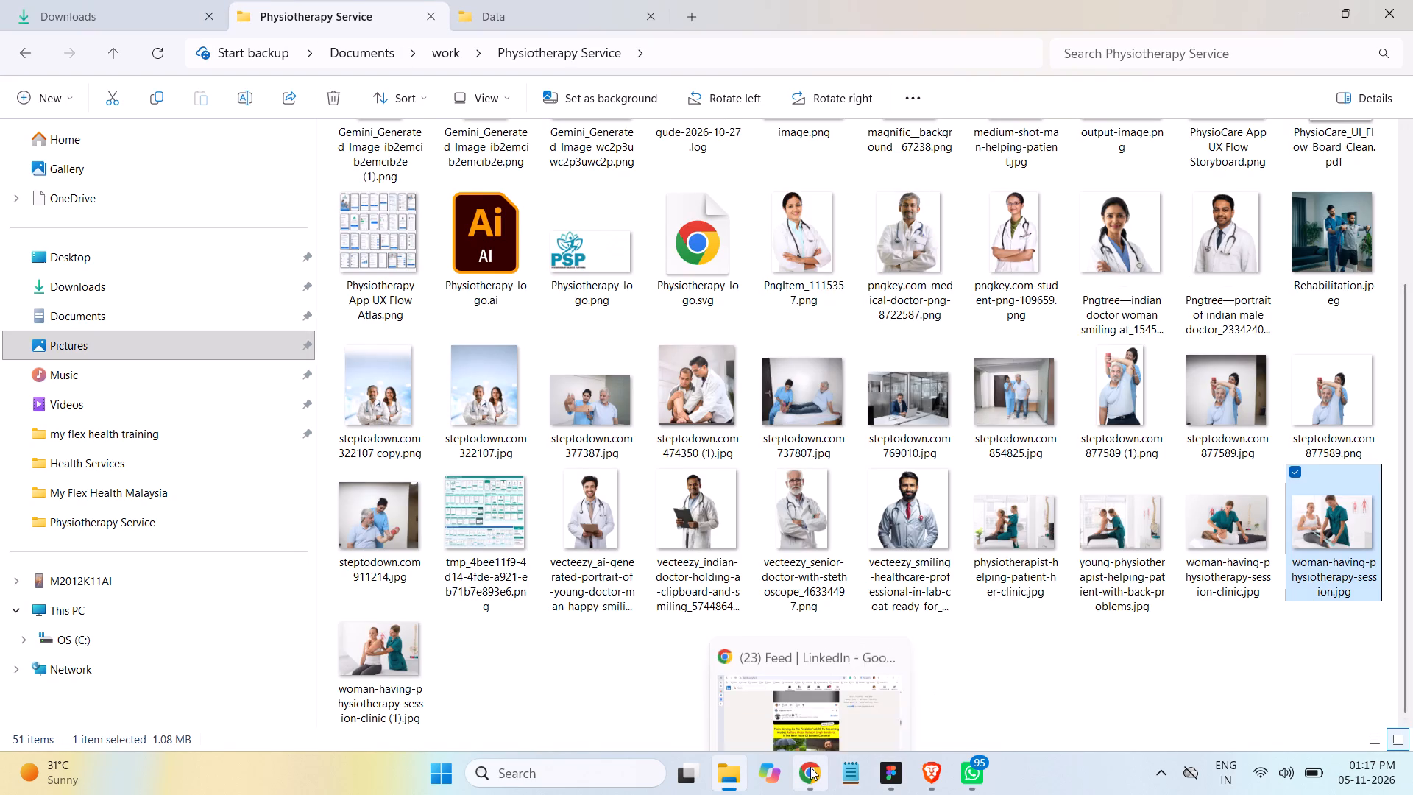
pyautogui.click(934, 771)
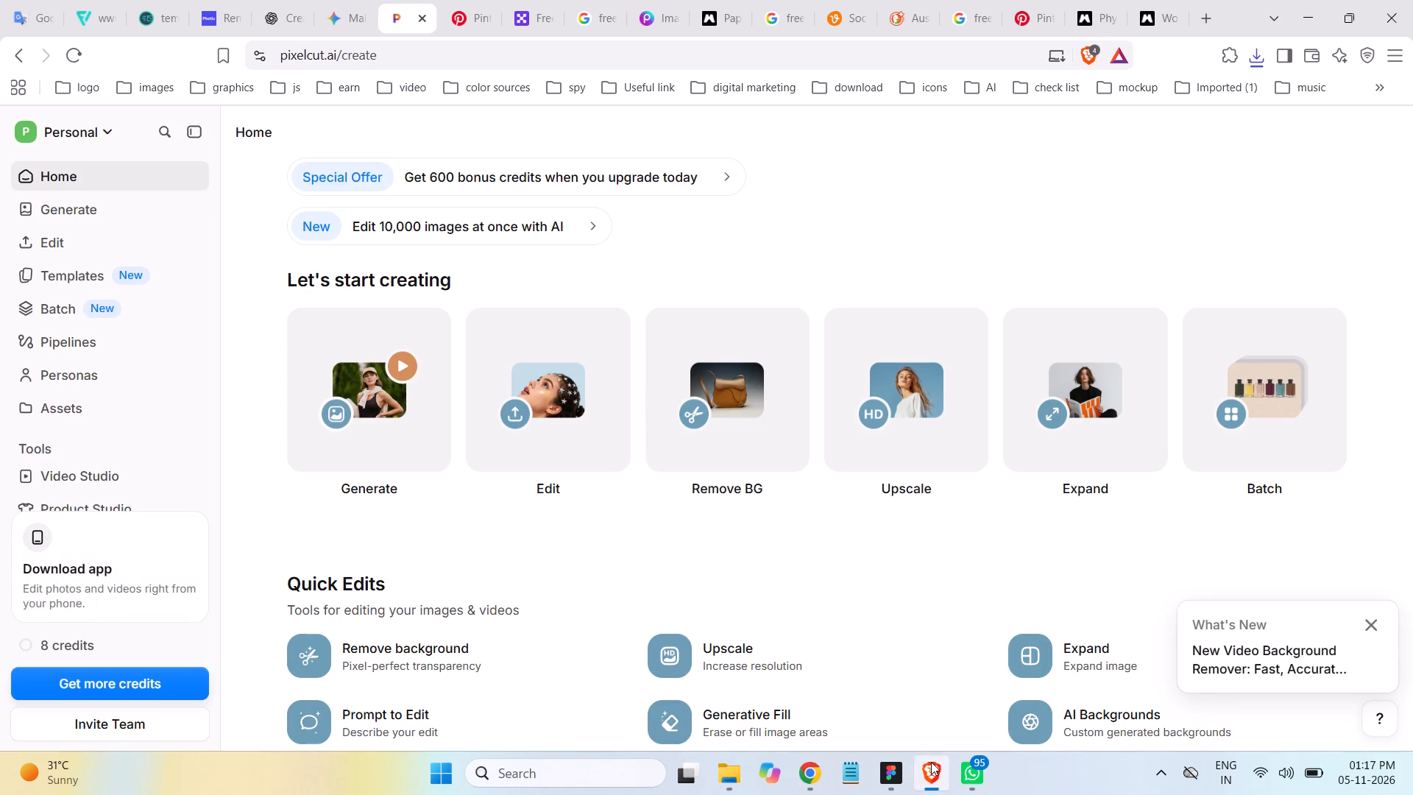
pyautogui.click(1068, 432)
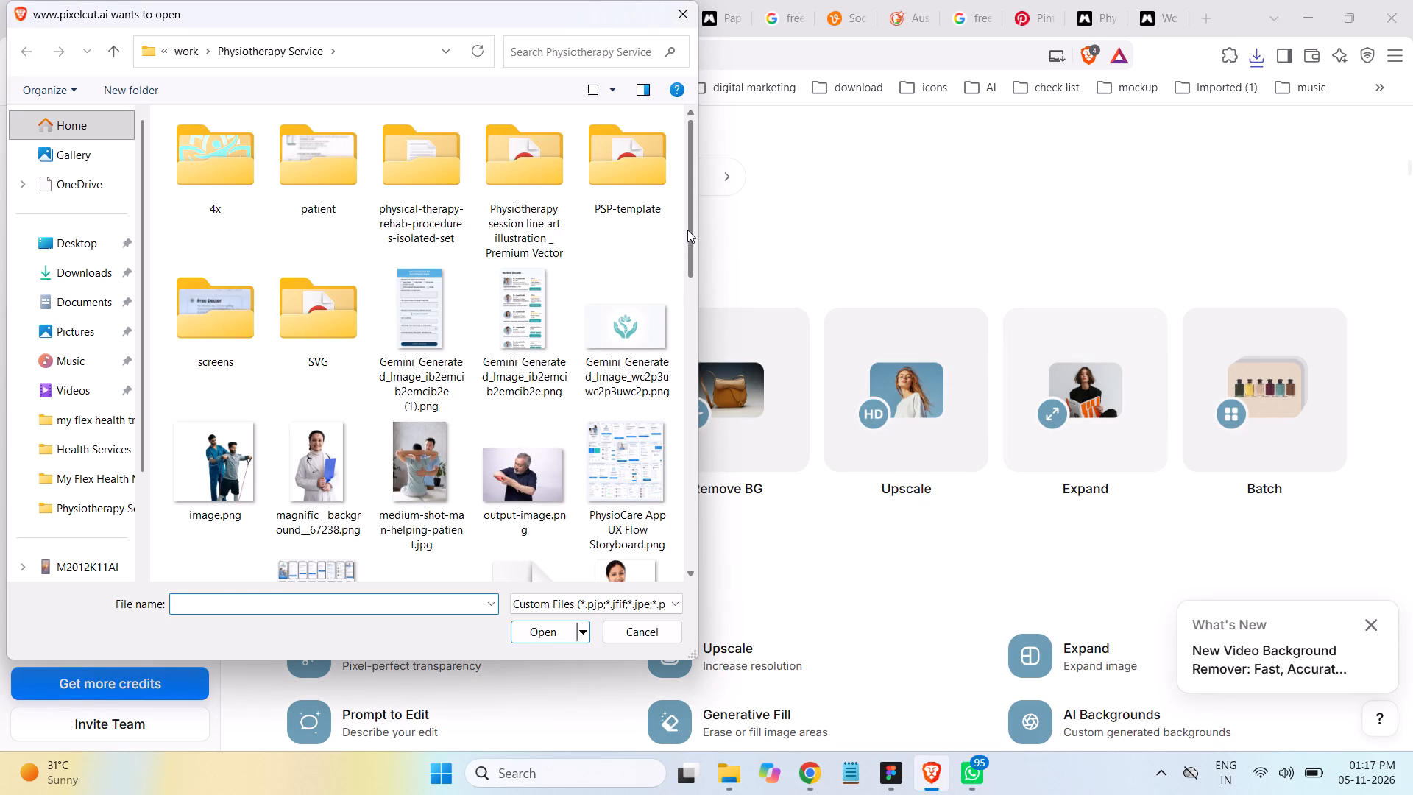
pyautogui.moveTo(688, 233); pyautogui.dragTo(704, 557)
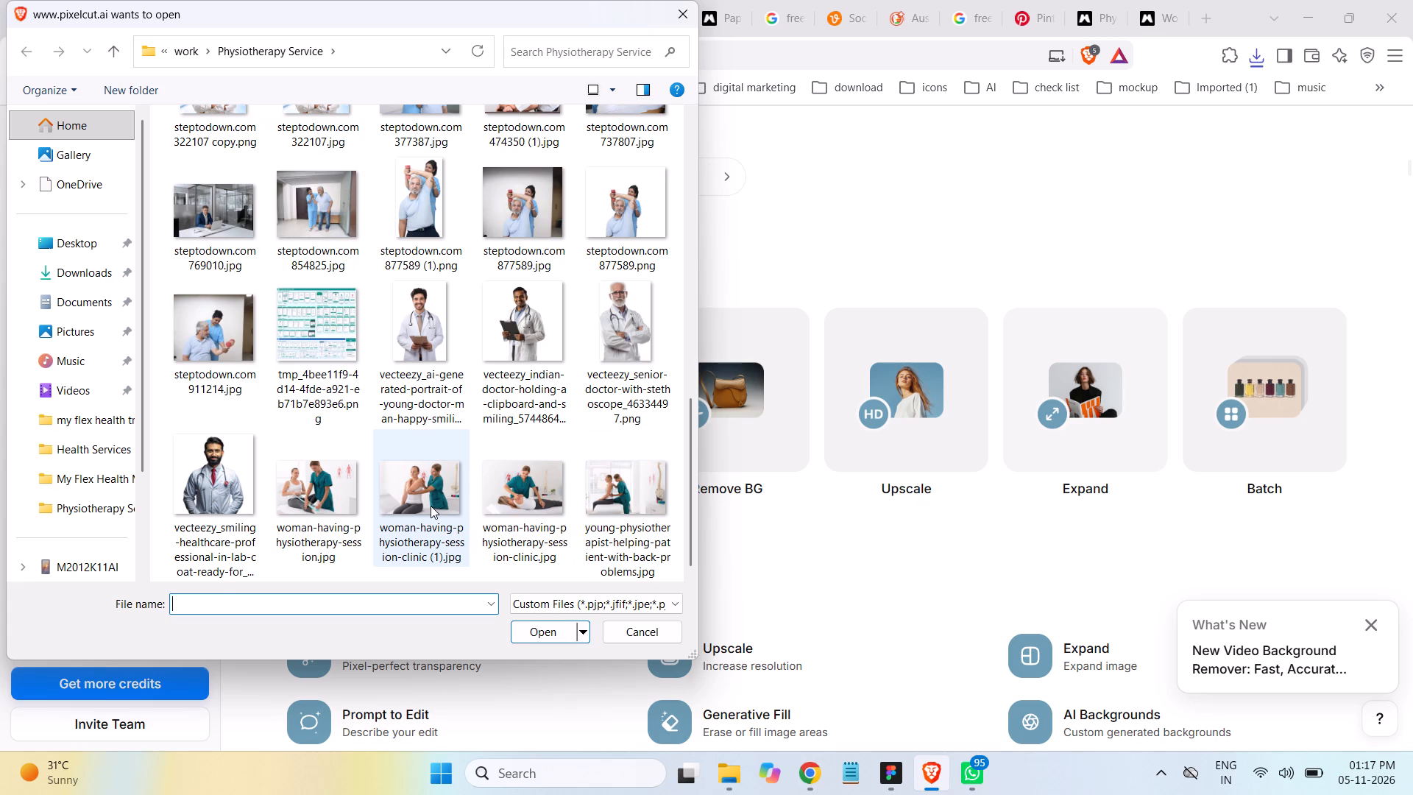
pyautogui.click(431, 506)
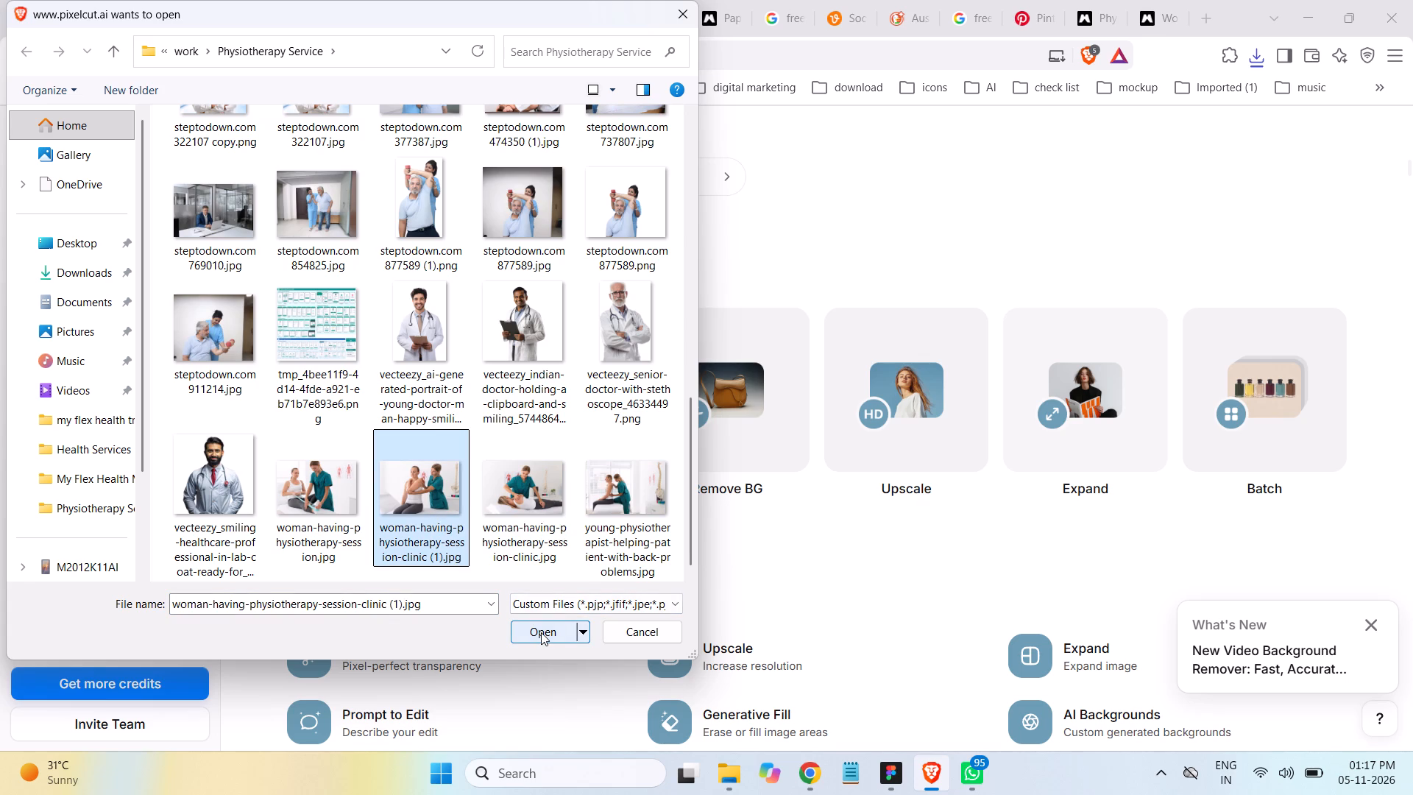
pyautogui.click(541, 632)
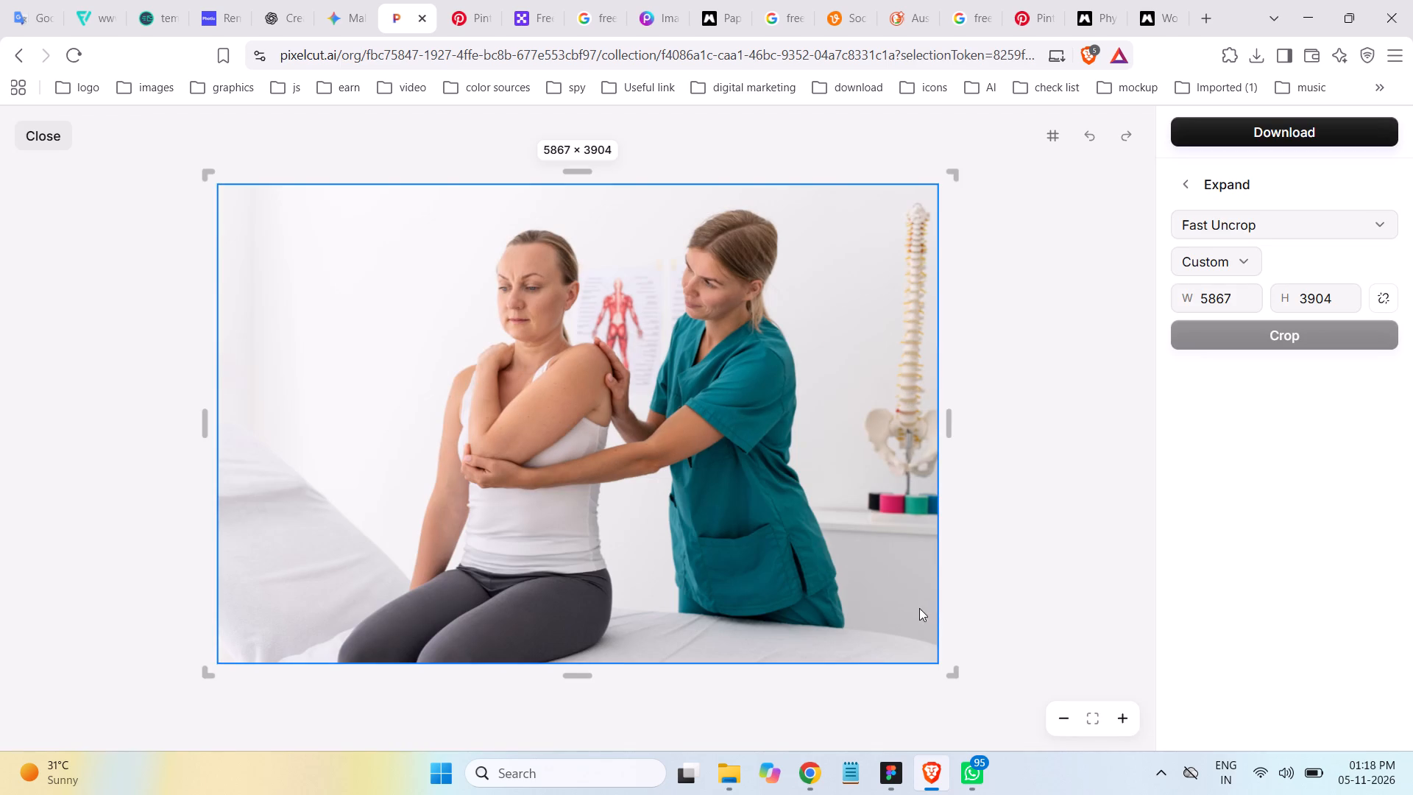
# Extend the photo's canvas above and below to 5867 × 6111 and generate the Fast Uncrop expansion.
pyautogui.moveTo(578, 170); pyautogui.dragTo(576, 119)
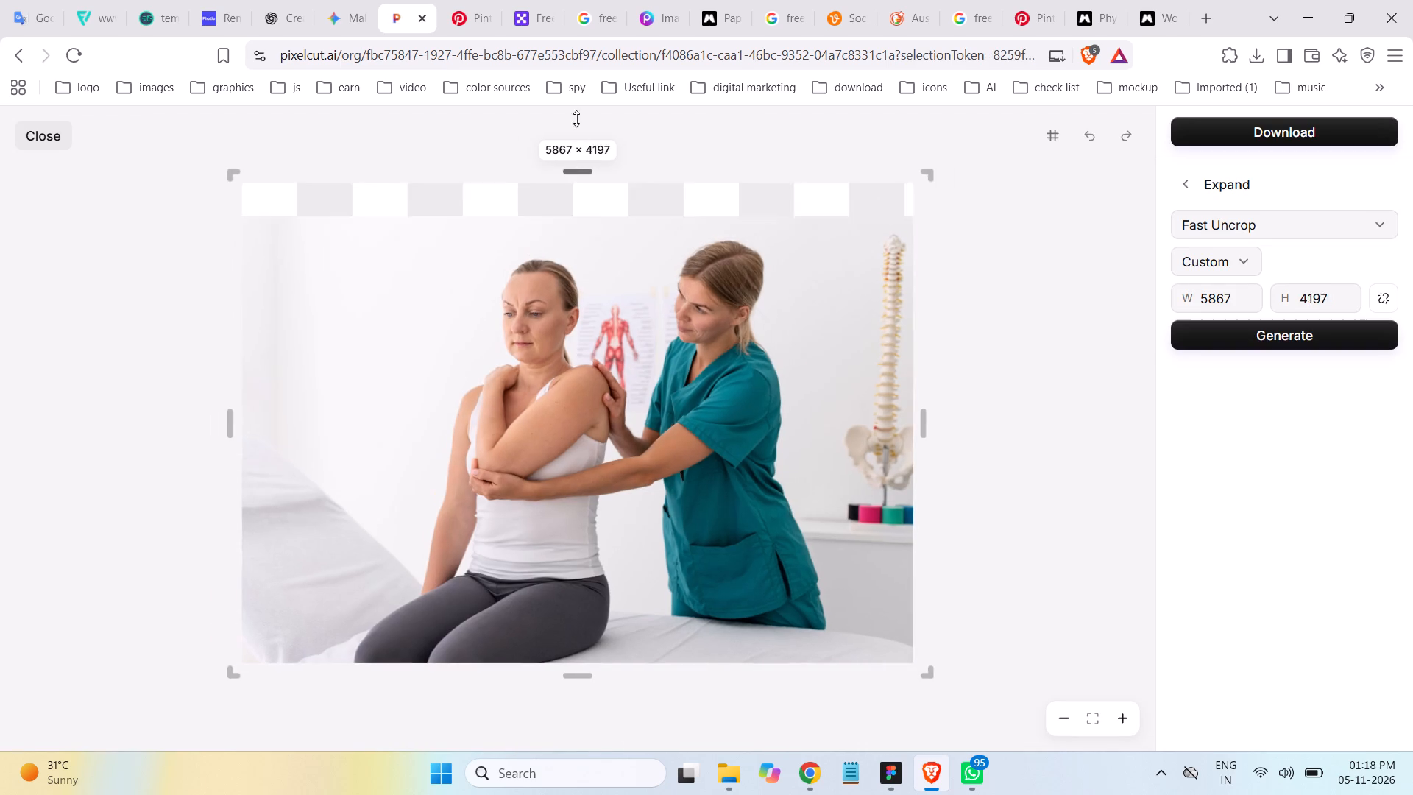
pyautogui.moveTo(576, 119); pyautogui.dragTo(581, 85)
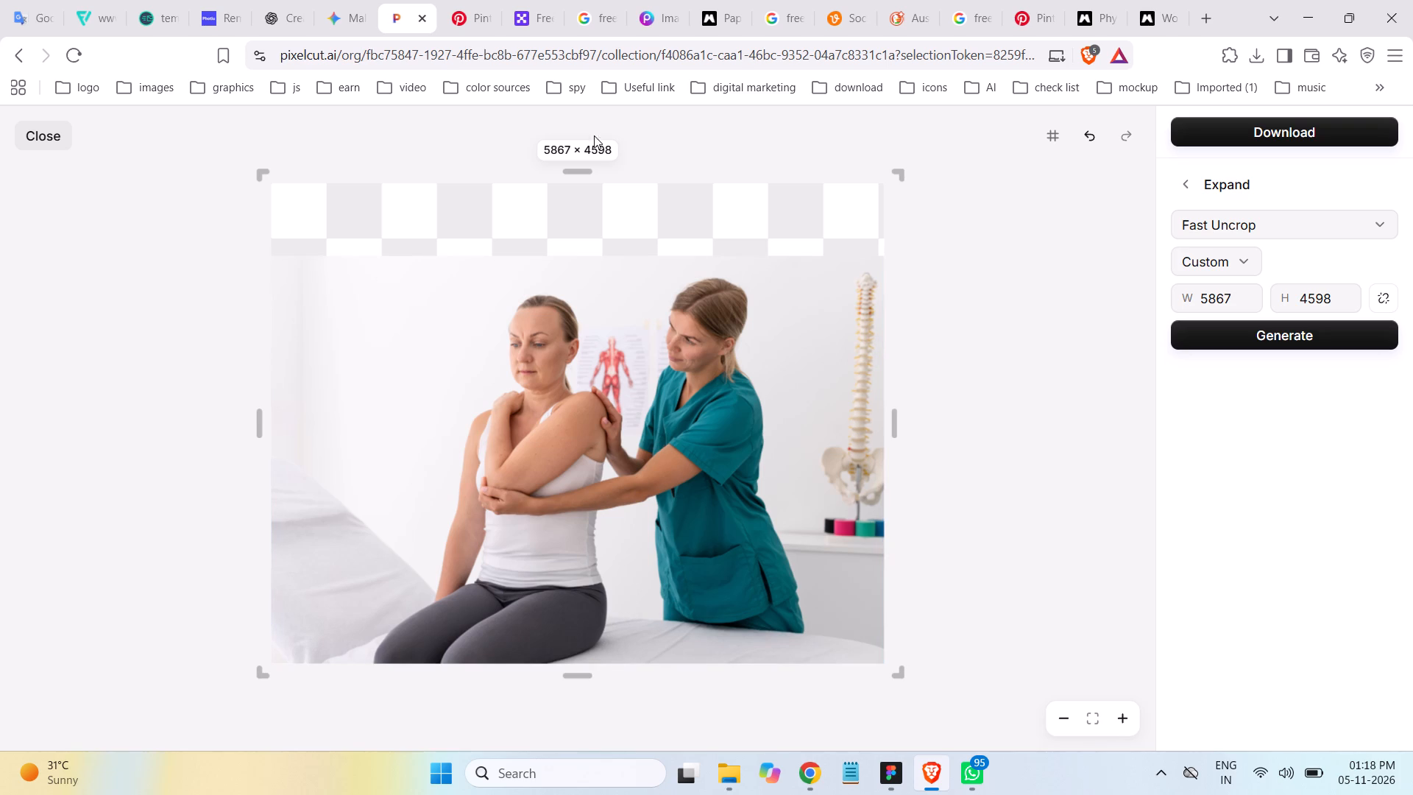
pyautogui.moveTo(574, 172); pyautogui.dragTo(574, 162)
pyautogui.moveTo(574, 162); pyautogui.dragTo(569, 111)
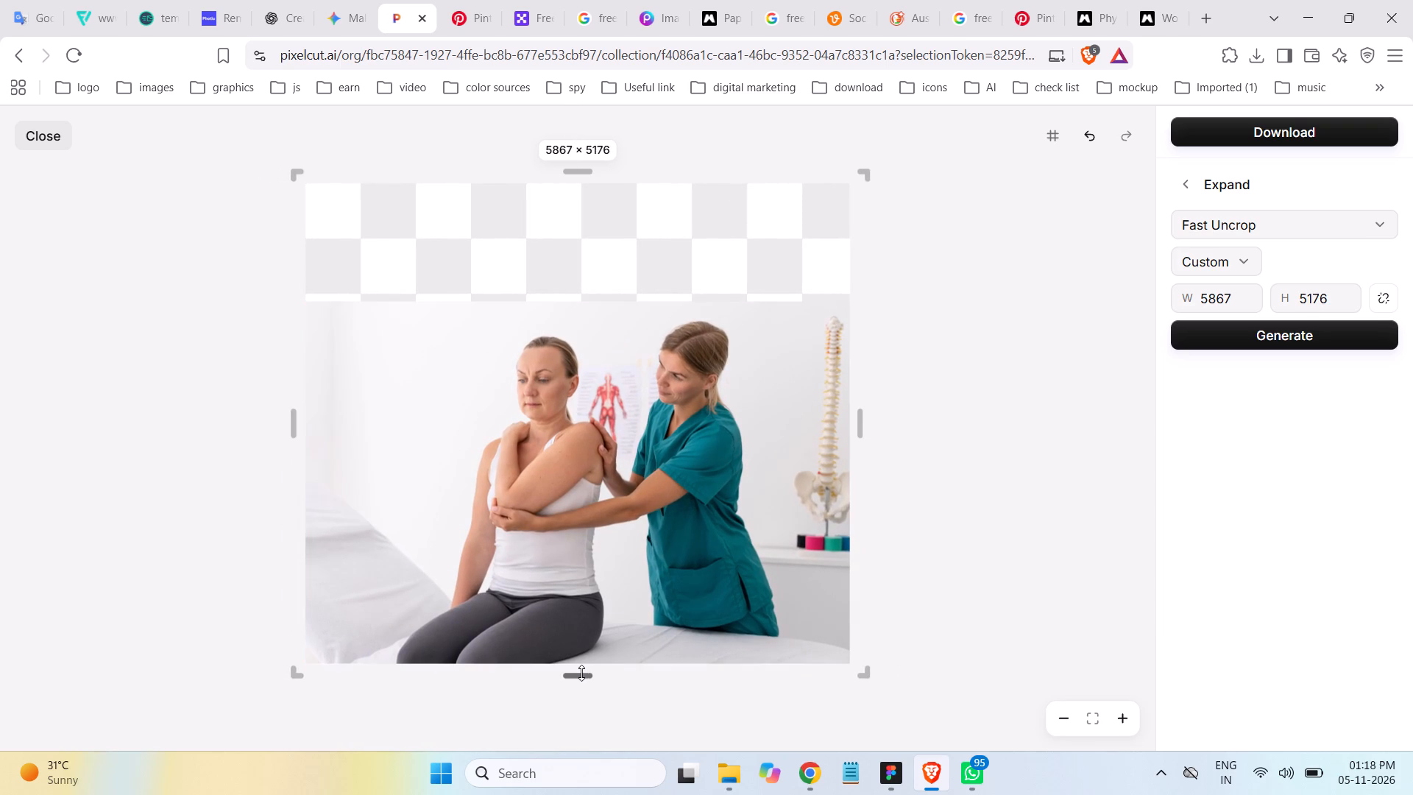
pyautogui.moveTo(581, 673); pyautogui.dragTo(584, 735)
pyautogui.moveTo(578, 172); pyautogui.dragTo(581, 195)
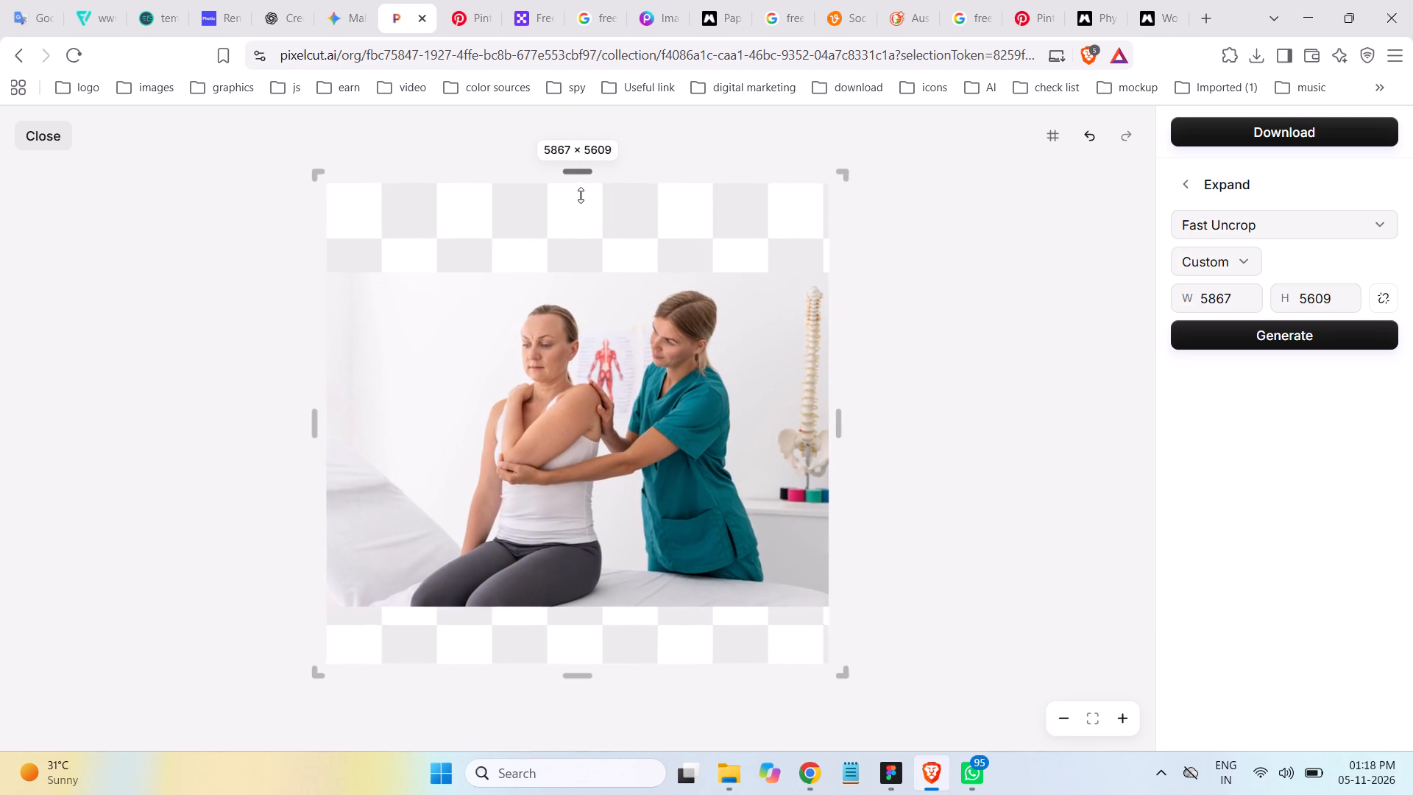
pyautogui.moveTo(581, 195); pyautogui.dragTo(581, 197)
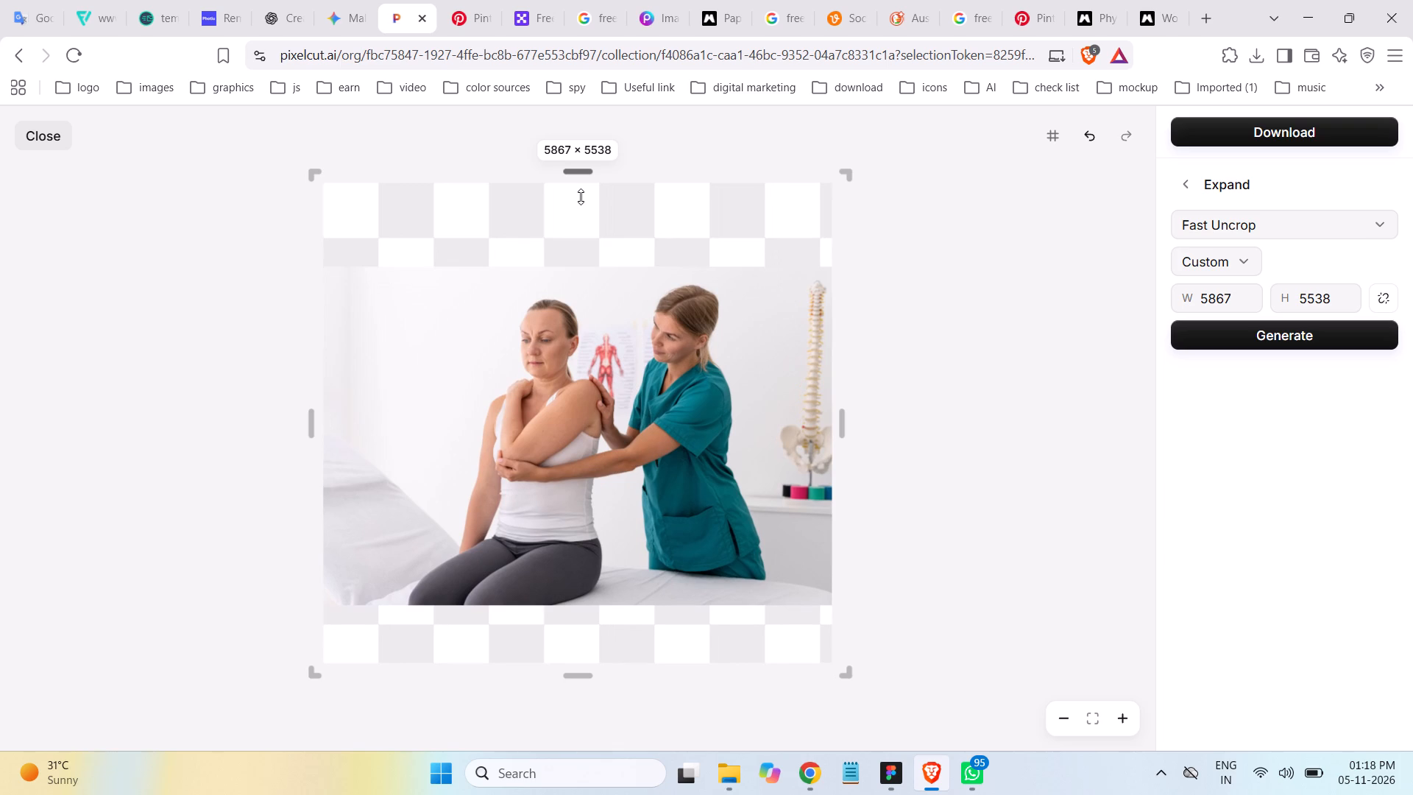
pyautogui.moveTo(581, 197); pyautogui.dragTo(581, 149)
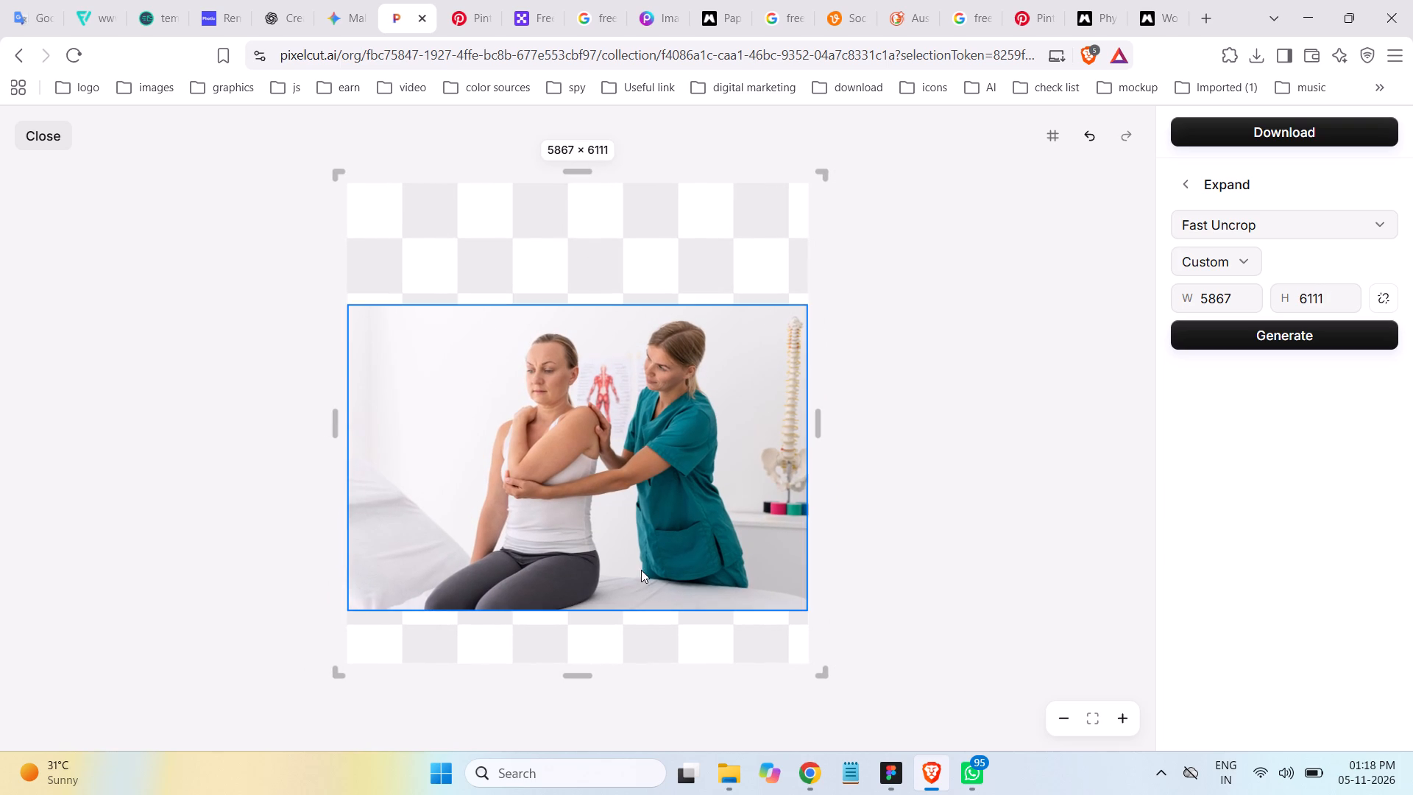
pyautogui.click(1256, 335)
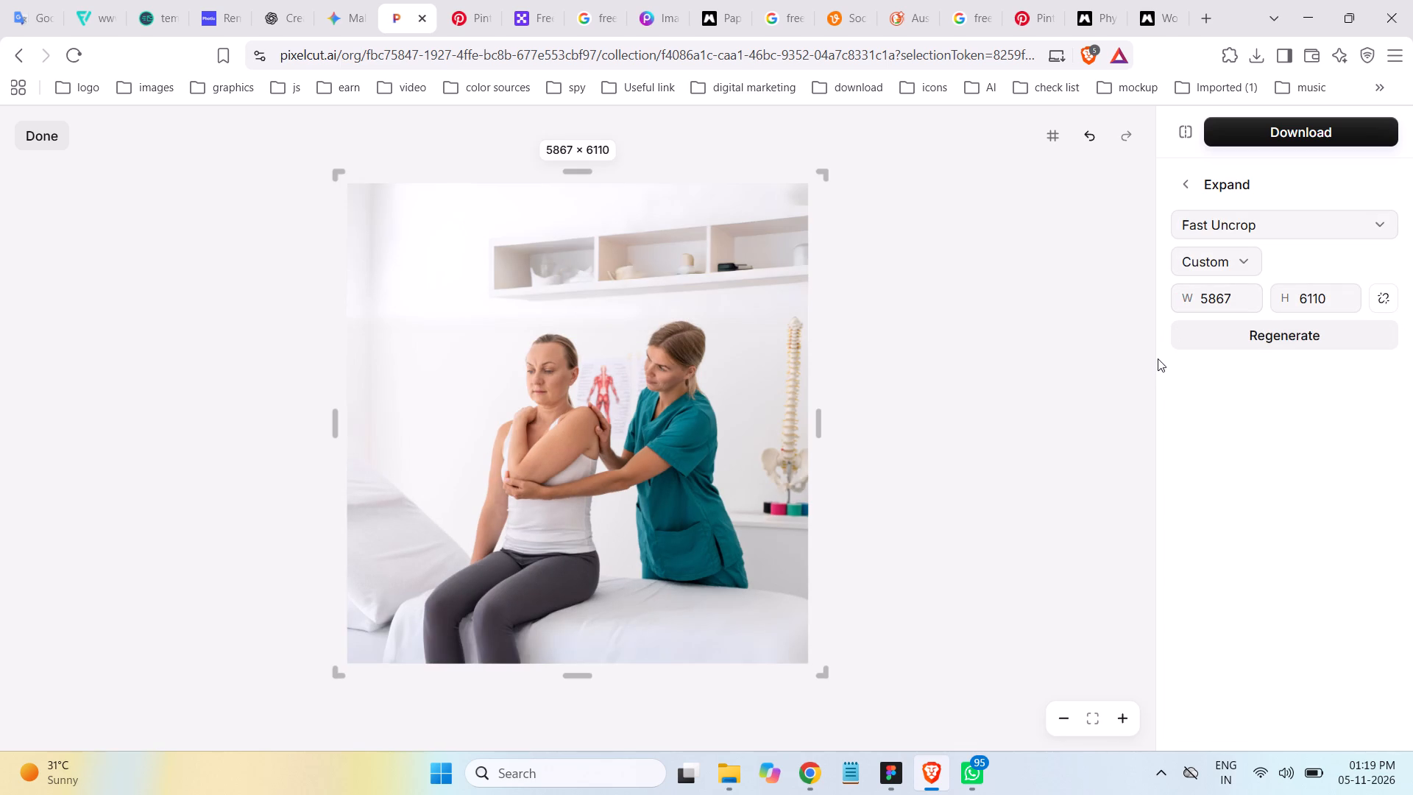
# Download the expanded photo of the seated patient as a JPEG at 100% quality with no optimization.
pyautogui.click(1314, 134)
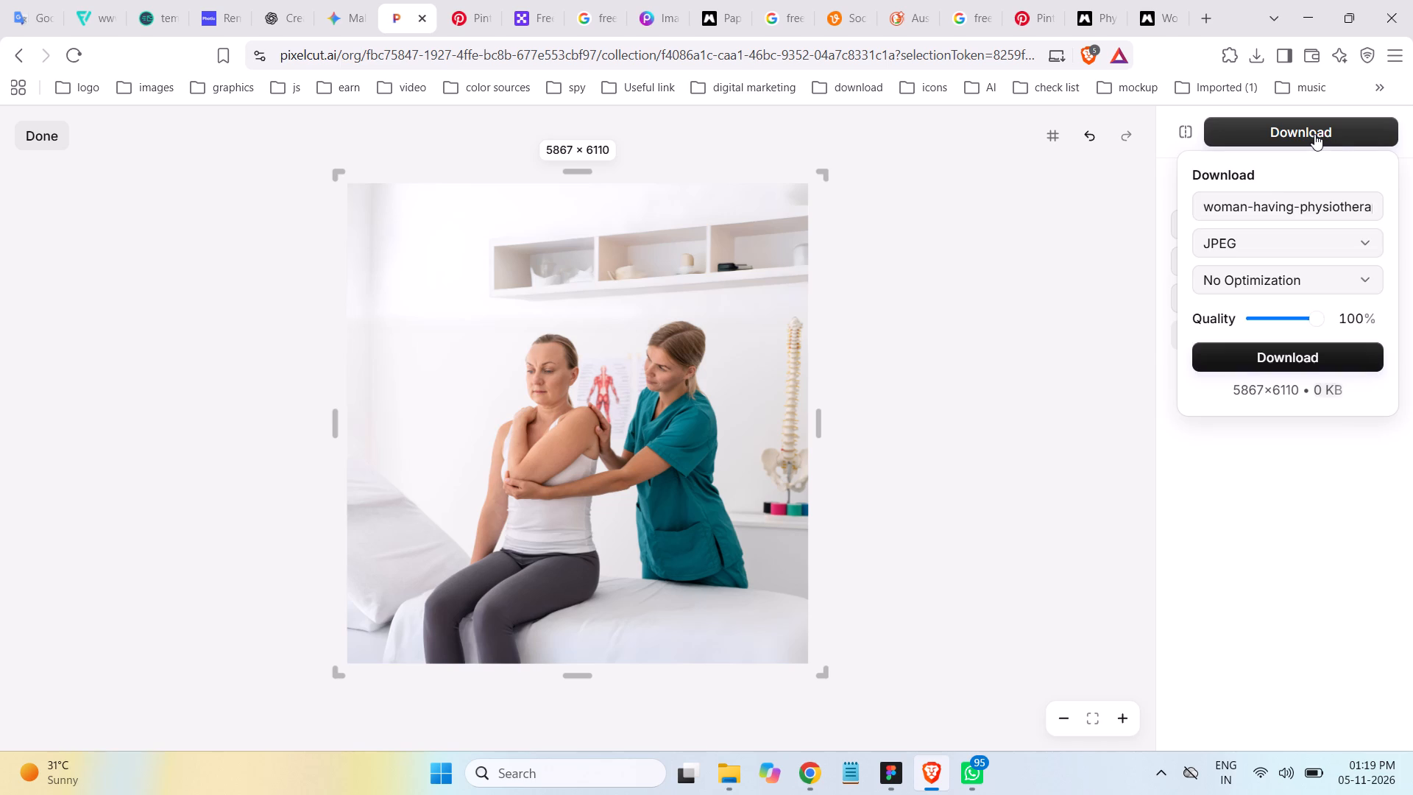
pyautogui.click(1275, 361)
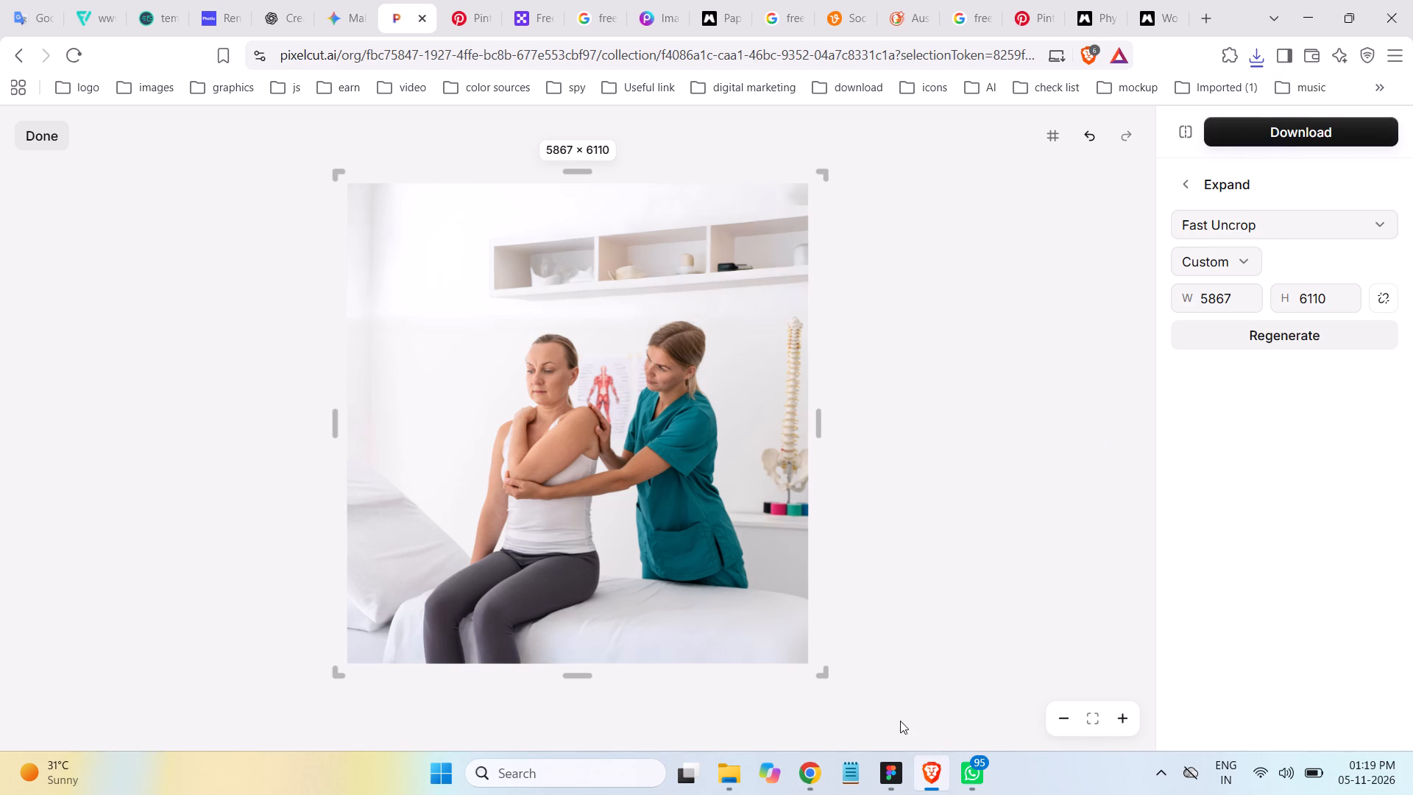
# Switch to Figma and delete the woman-having-physiotherapy photo layer from splash screen-3.
pyautogui.click(892, 771)
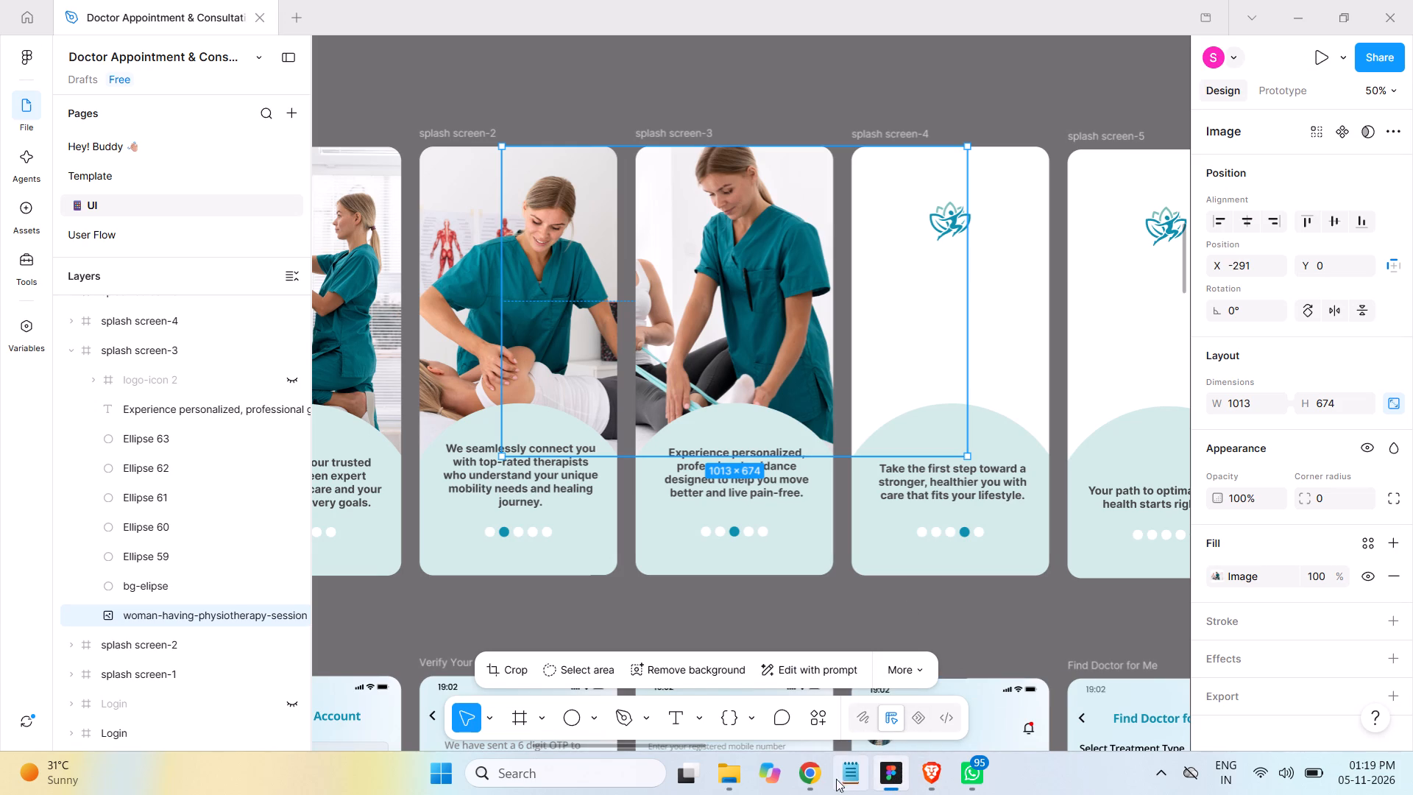
pyautogui.click(141, 618)
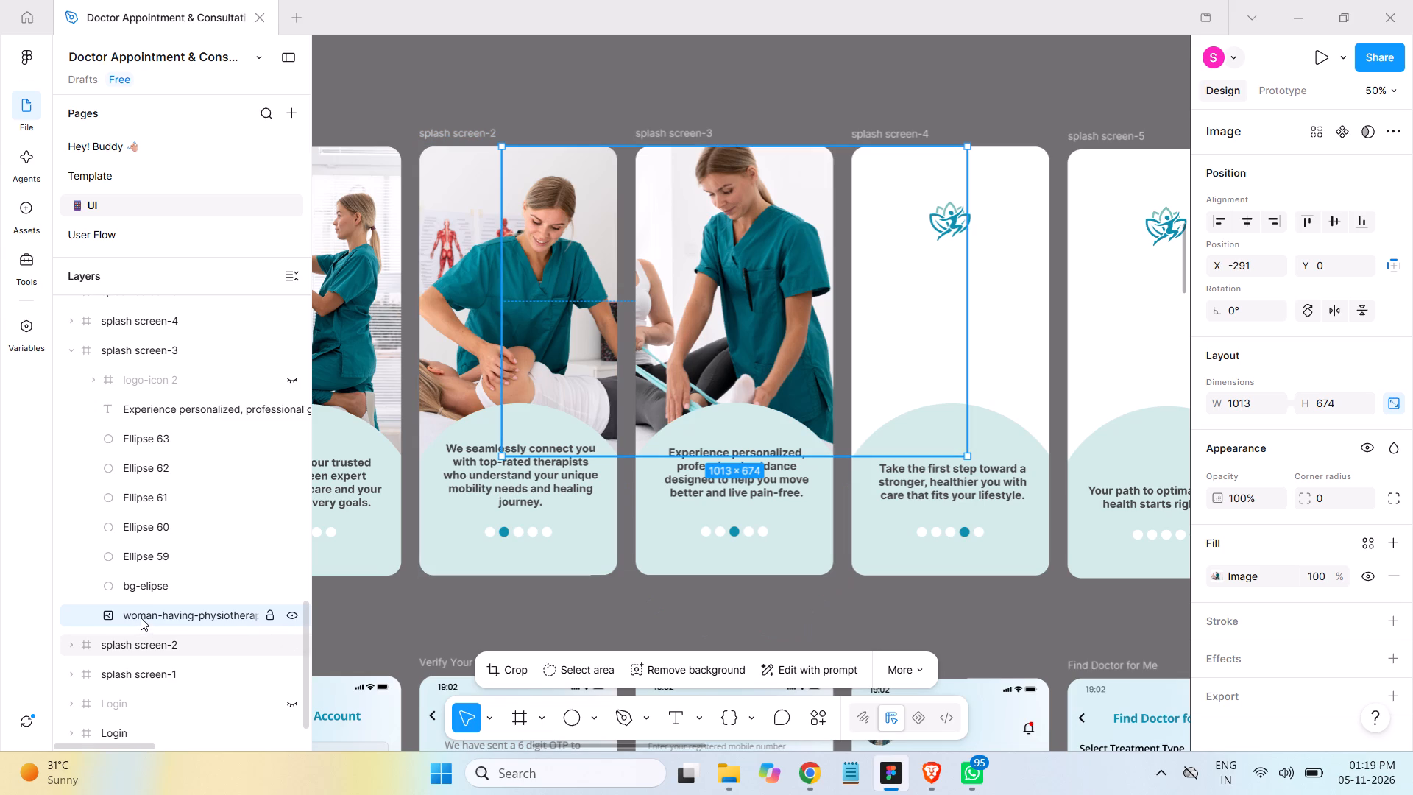
pyautogui.press('Delete')
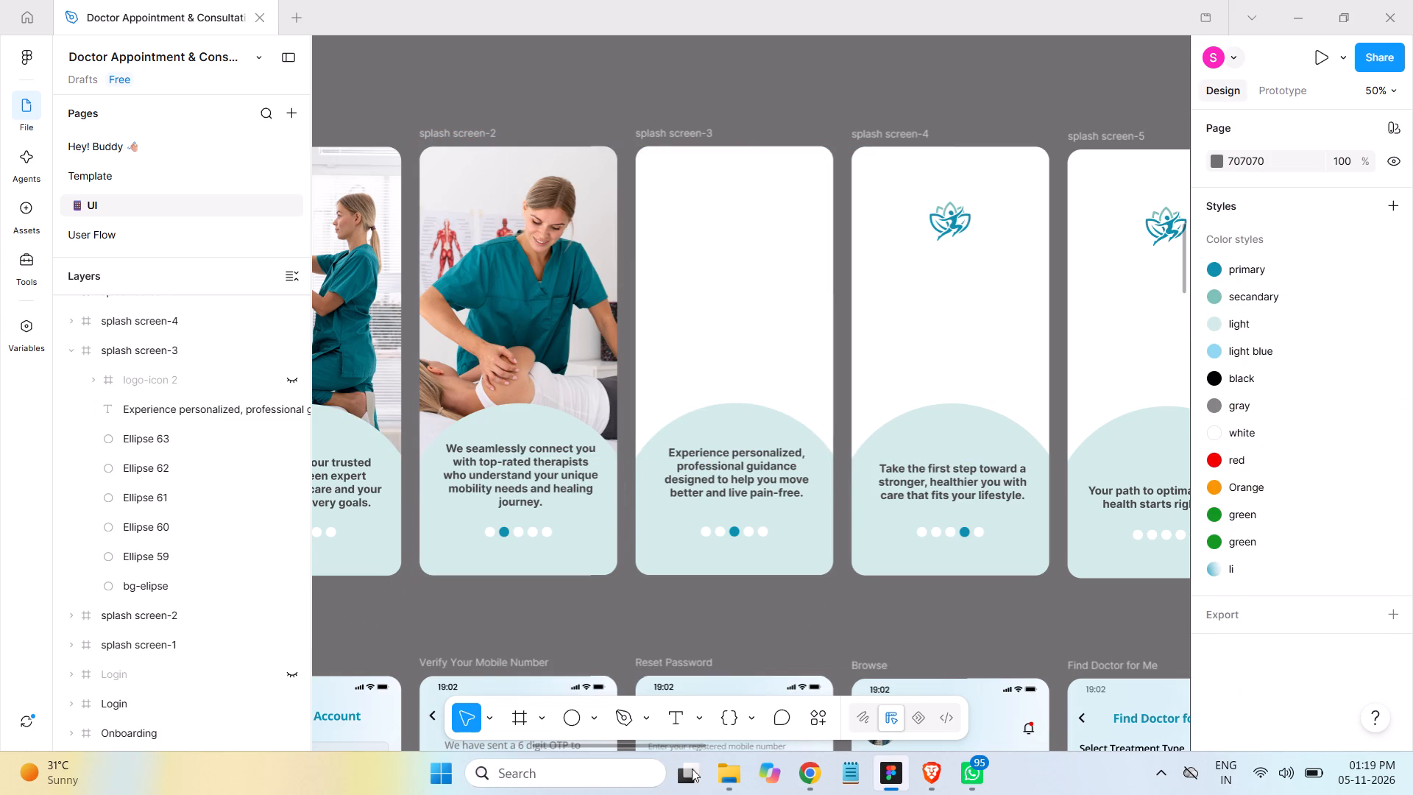
# Move the three expanded woman-having-physiotherapy photos from Downloads into the Physiotherapy Service folder, replacing the files with the same names.
pyautogui.click(734, 771)
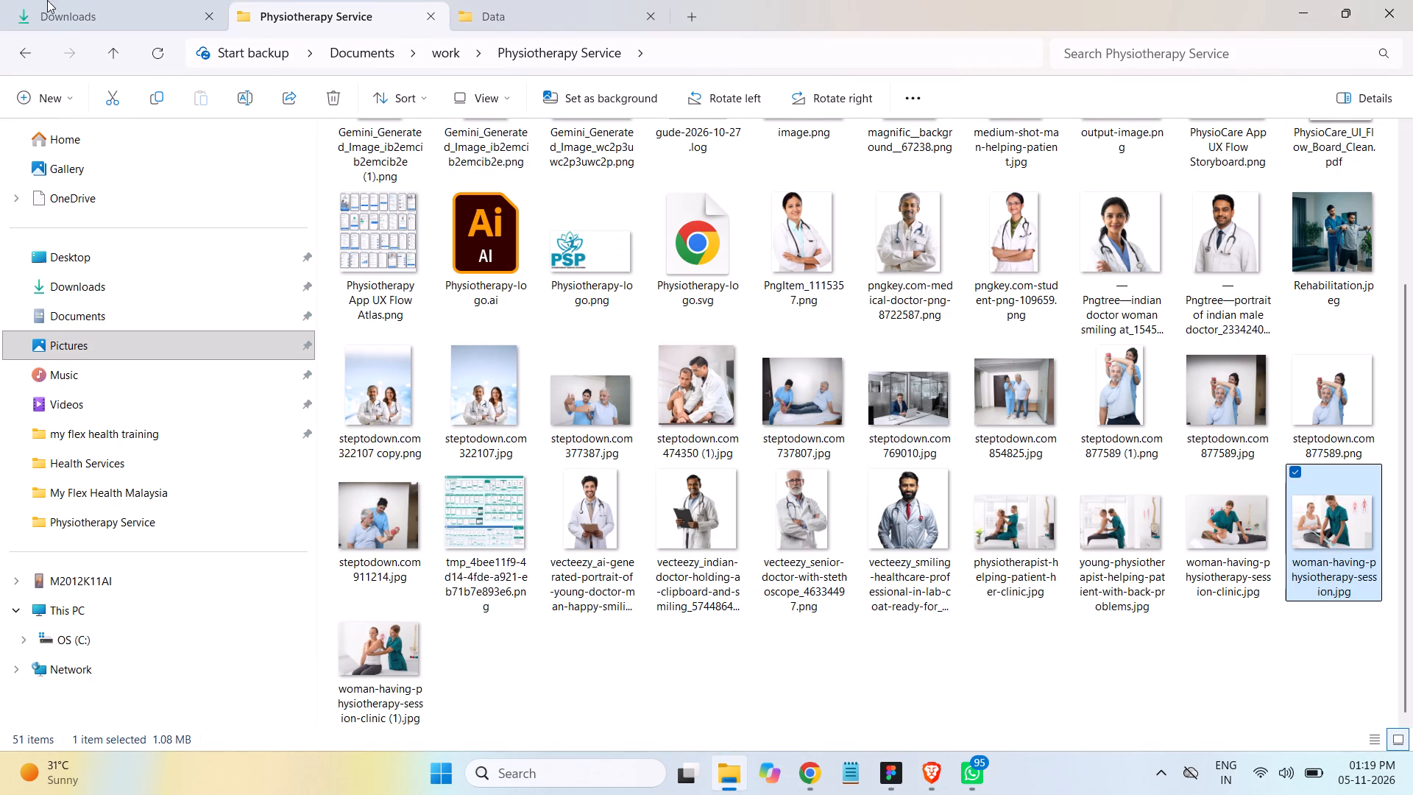
pyautogui.click(54, 14)
pyautogui.moveTo(673, 247); pyautogui.dragTo(453, 241)
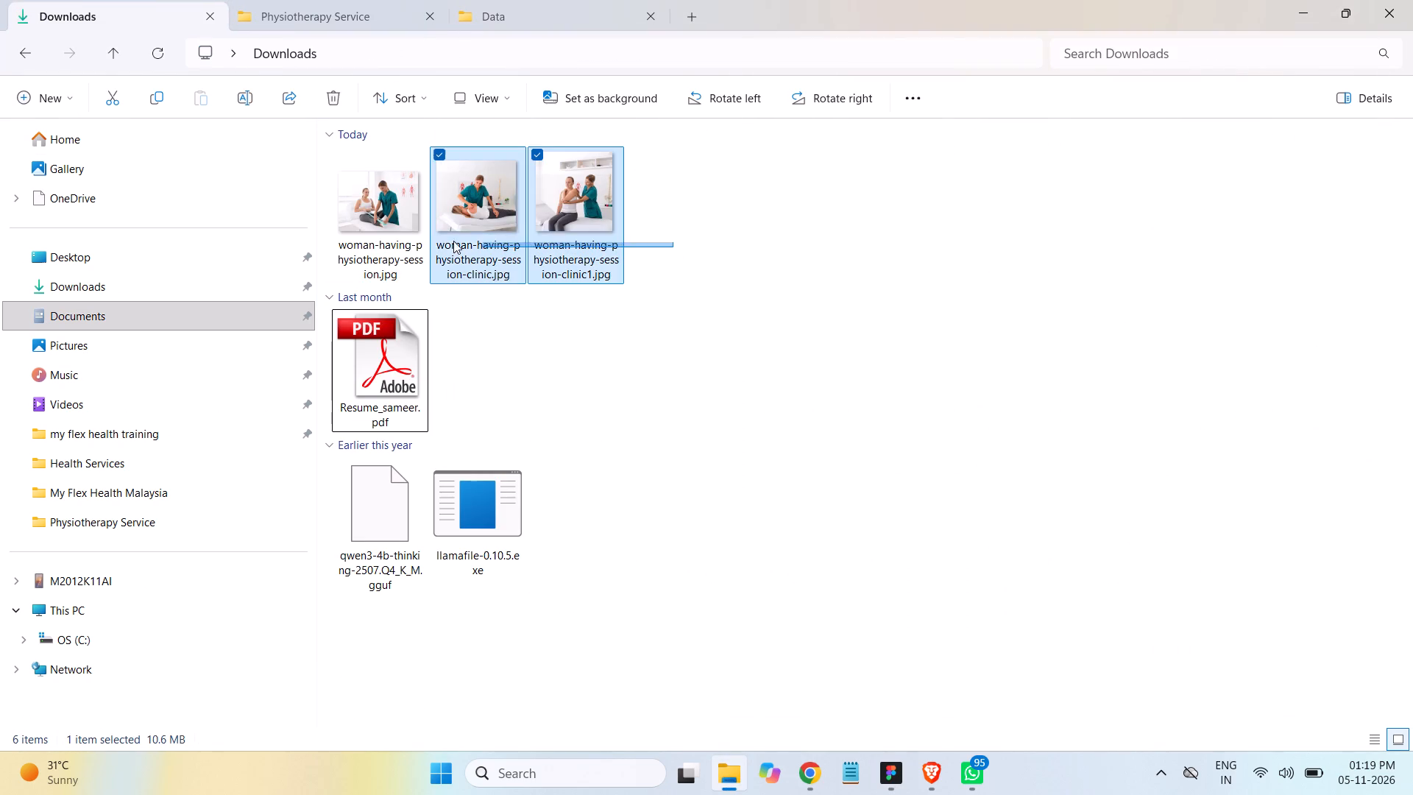
pyautogui.moveTo(453, 241); pyautogui.dragTo(389, 233)
pyautogui.hotkey('ctrl', 'x')
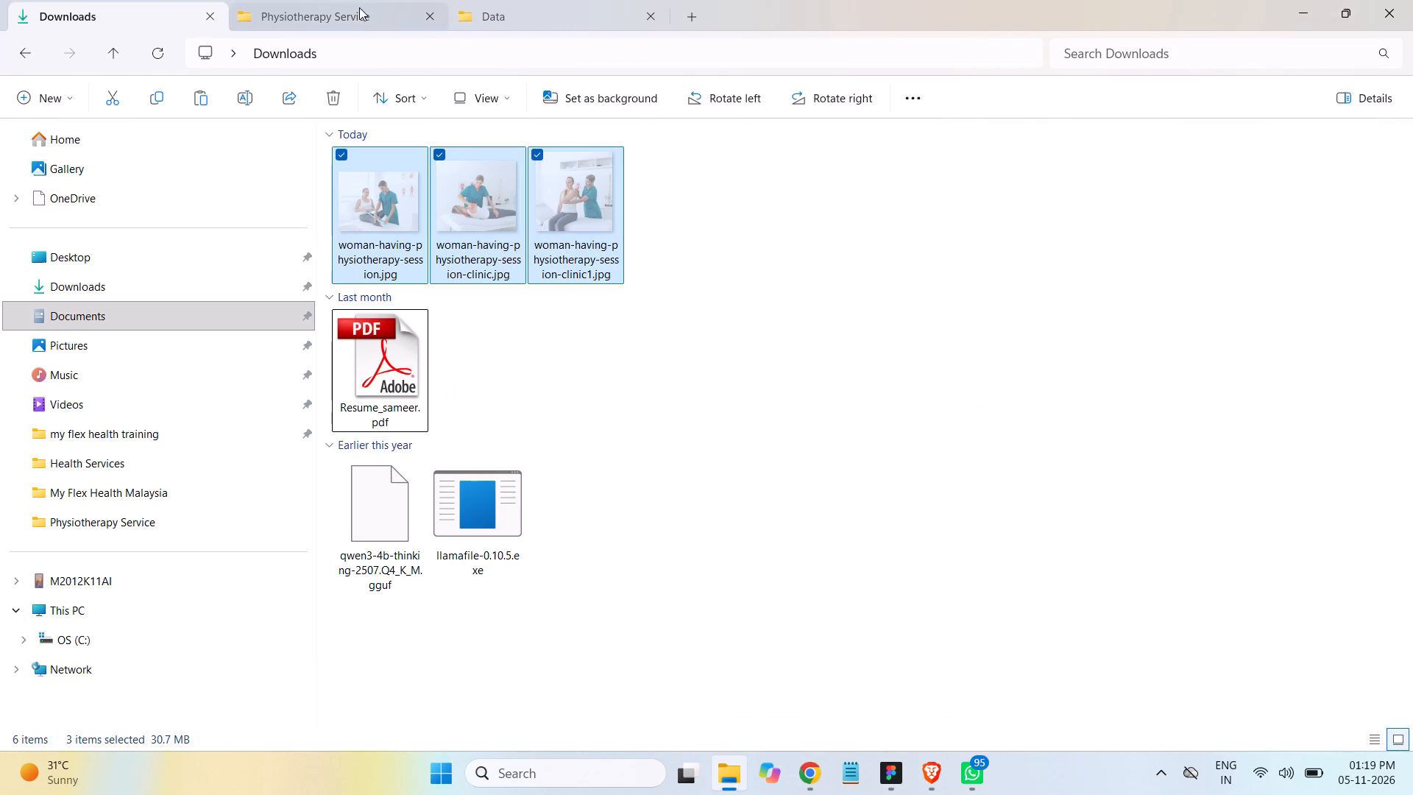
pyautogui.click(358, 9)
pyautogui.hotkey('ctrl', 'v')
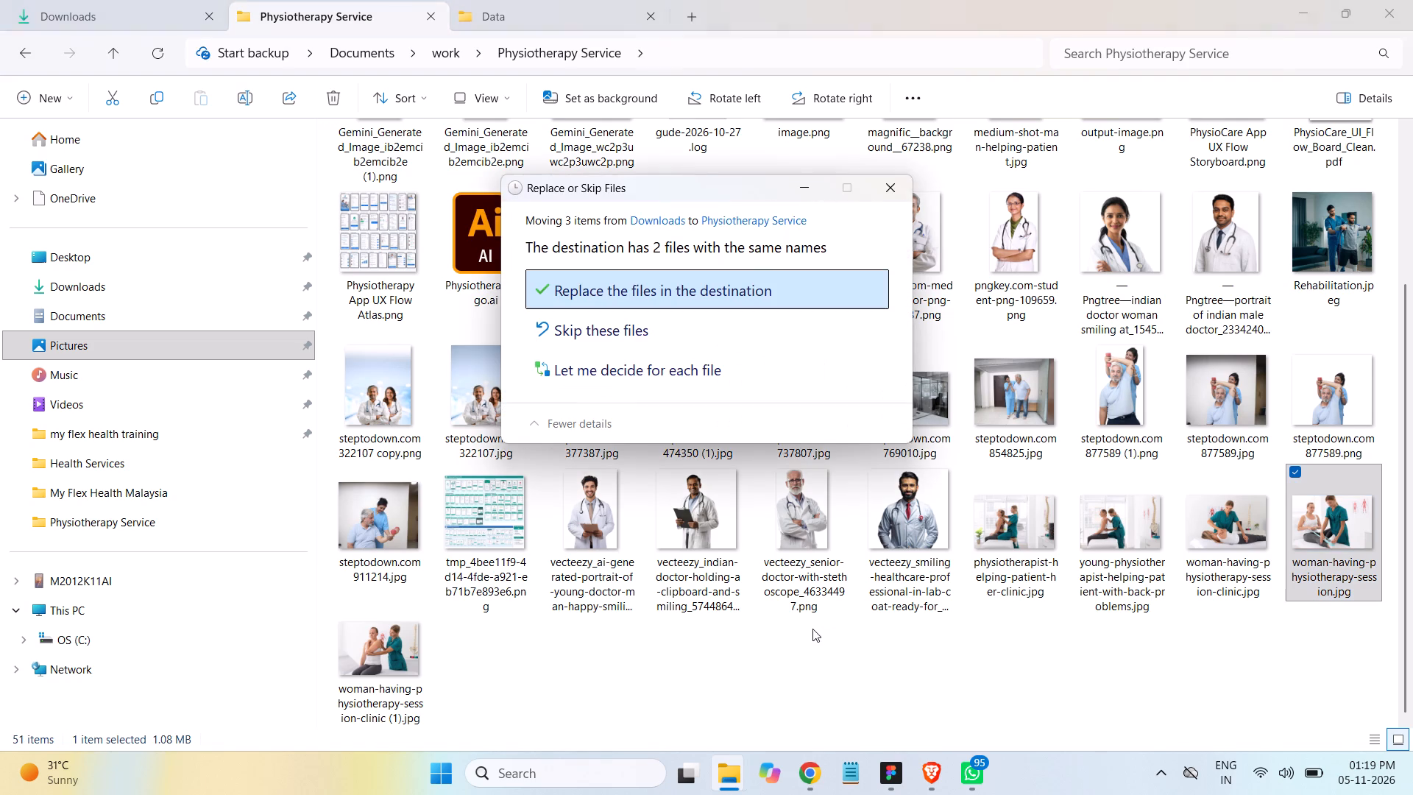
pyautogui.click(740, 301)
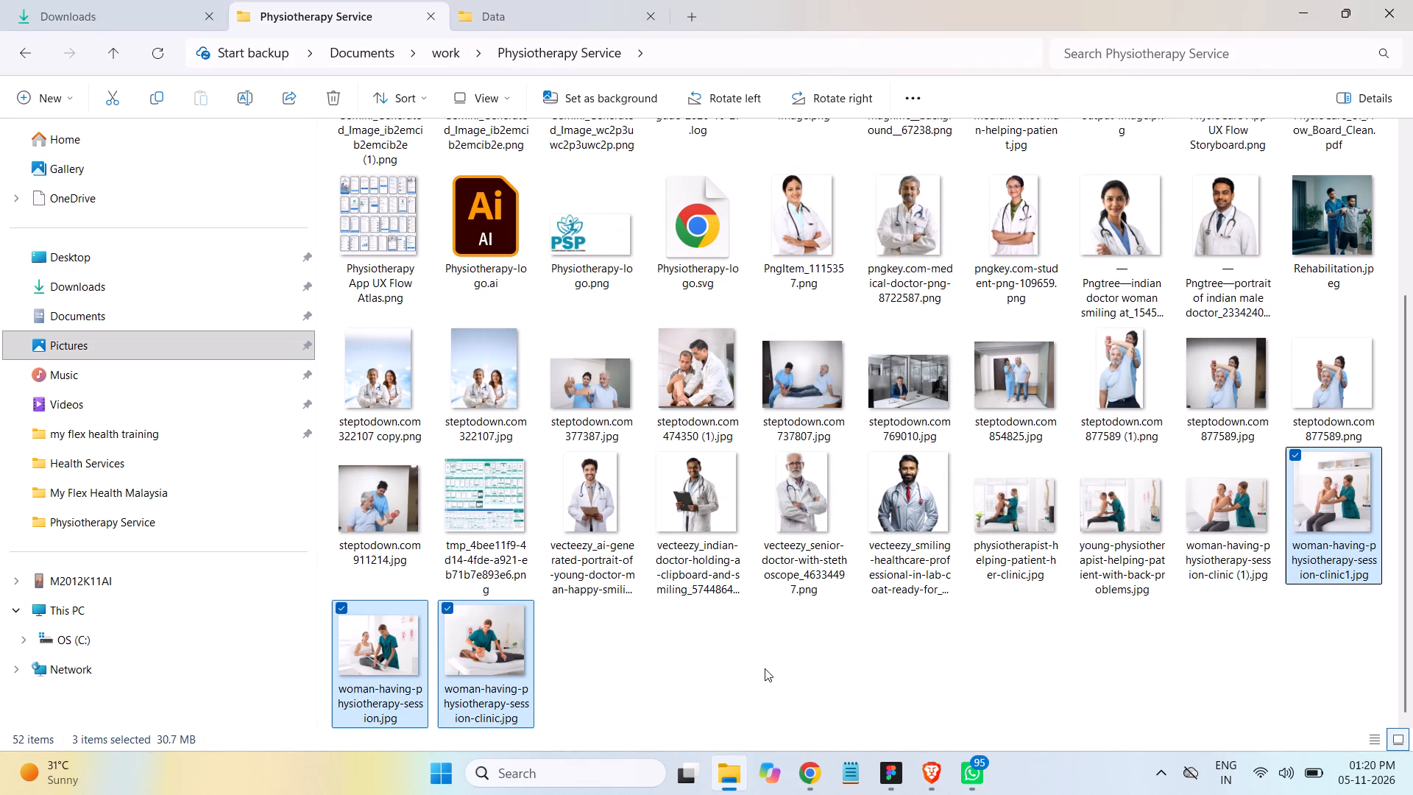
pyautogui.click(765, 668)
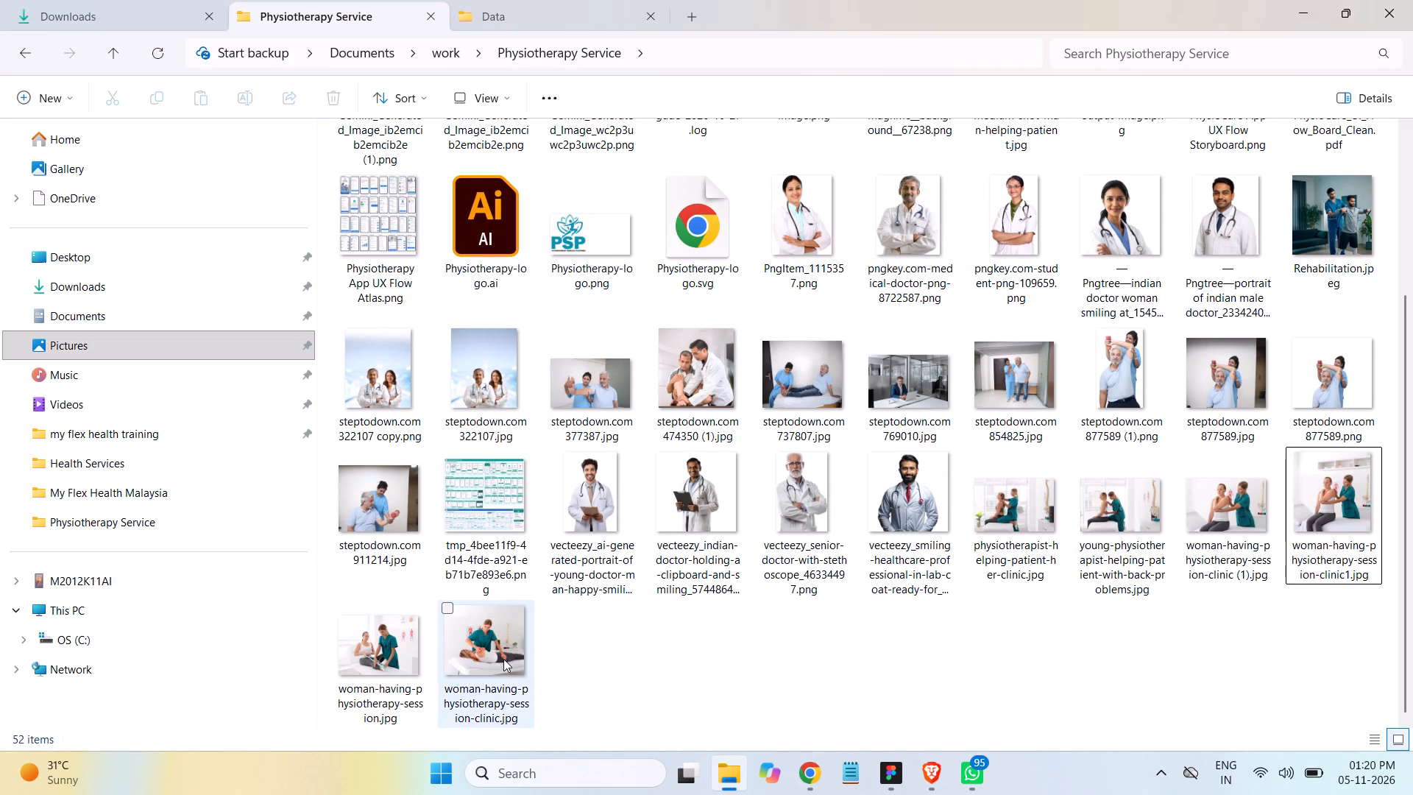
# Place the expanded woman-having-physiotherapy-session-clinic.jpg from the Physiotherapy Service folder onto splash screen-2 in Figma.
pyautogui.moveTo(480, 651); pyautogui.dragTo(894, 786)
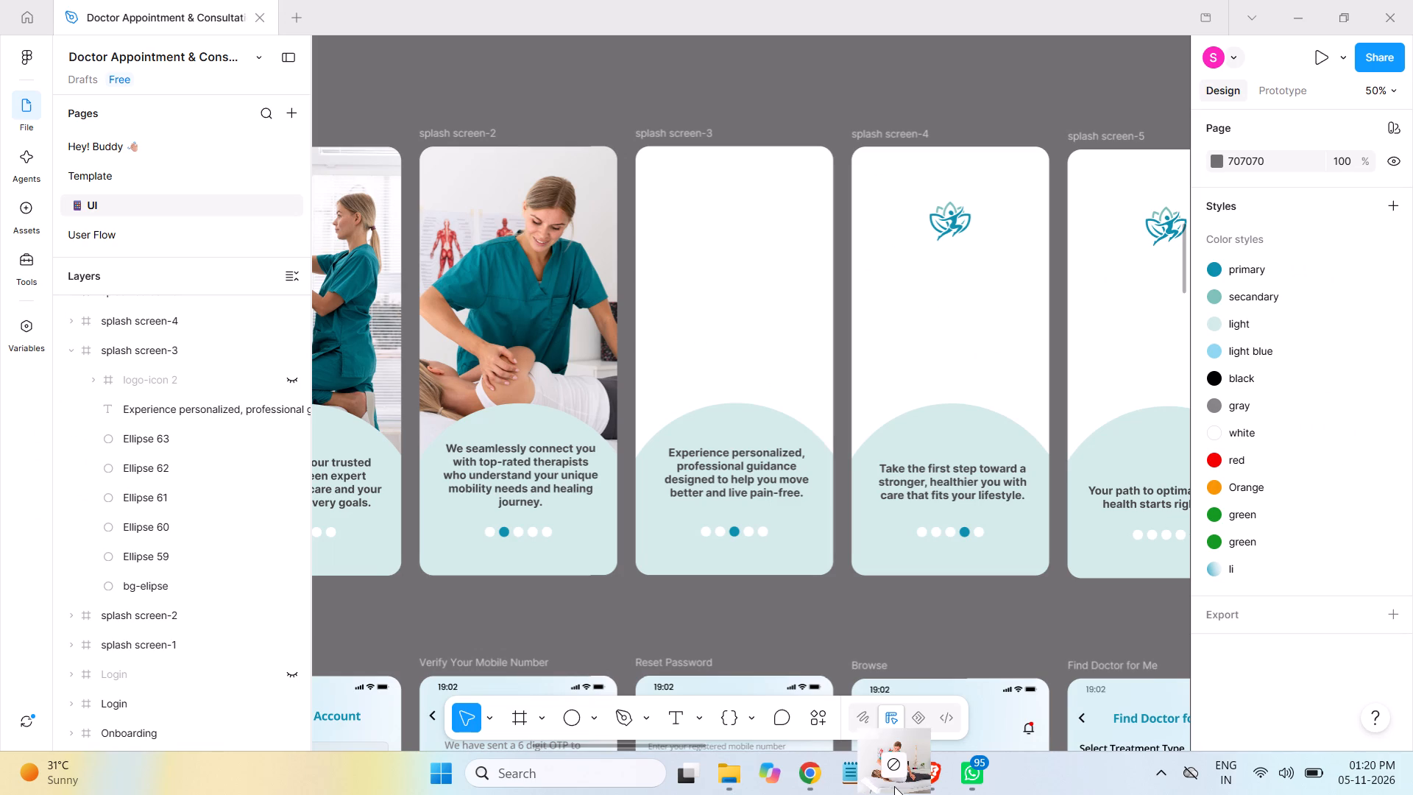
pyautogui.moveTo(894, 786); pyautogui.dragTo(532, 351)
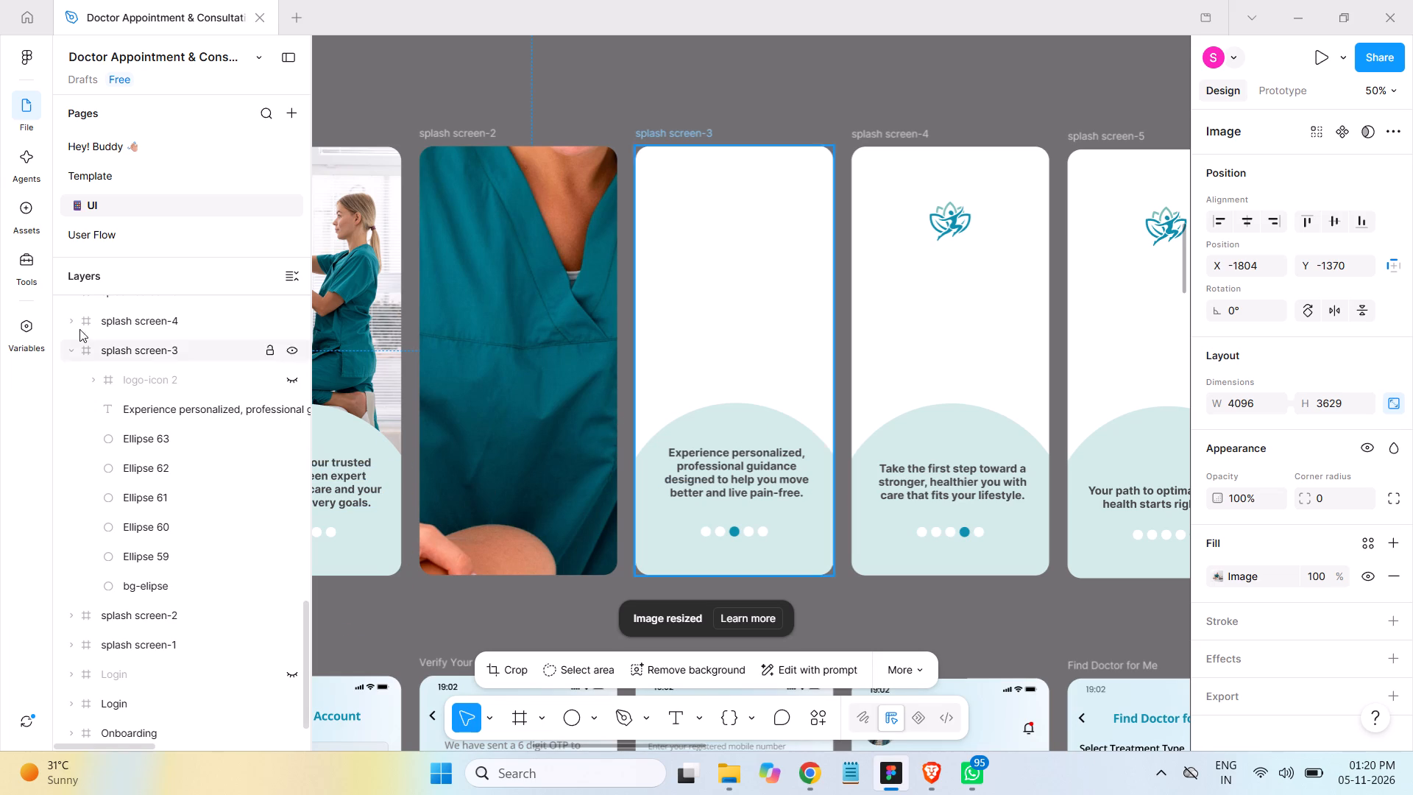
# Delete the old woman-having-physiotherapy photo layer beneath bg-elipse in splash screen-2.
pyautogui.click(73, 350)
pyautogui.click(73, 384)
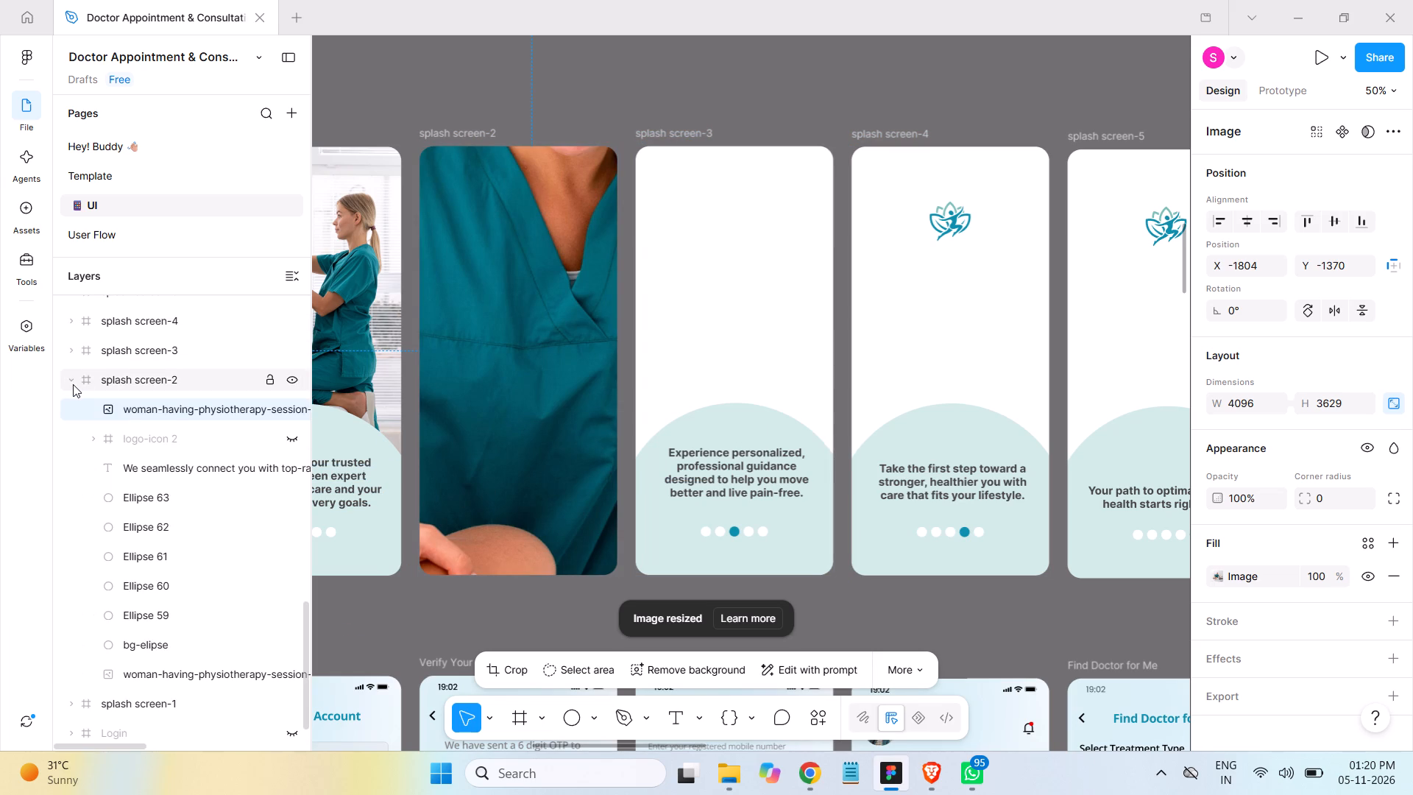
pyautogui.click(155, 671)
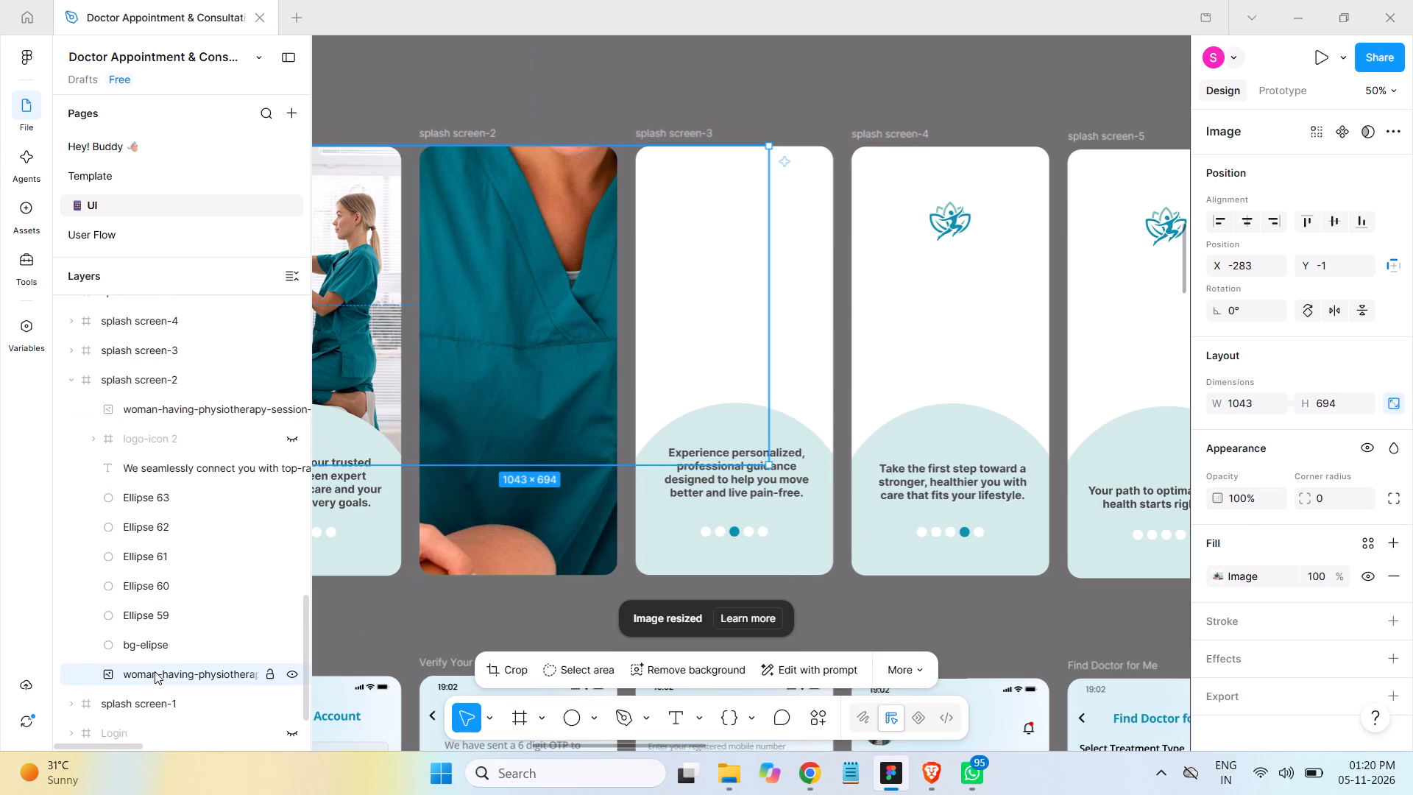
pyautogui.press('Delete')
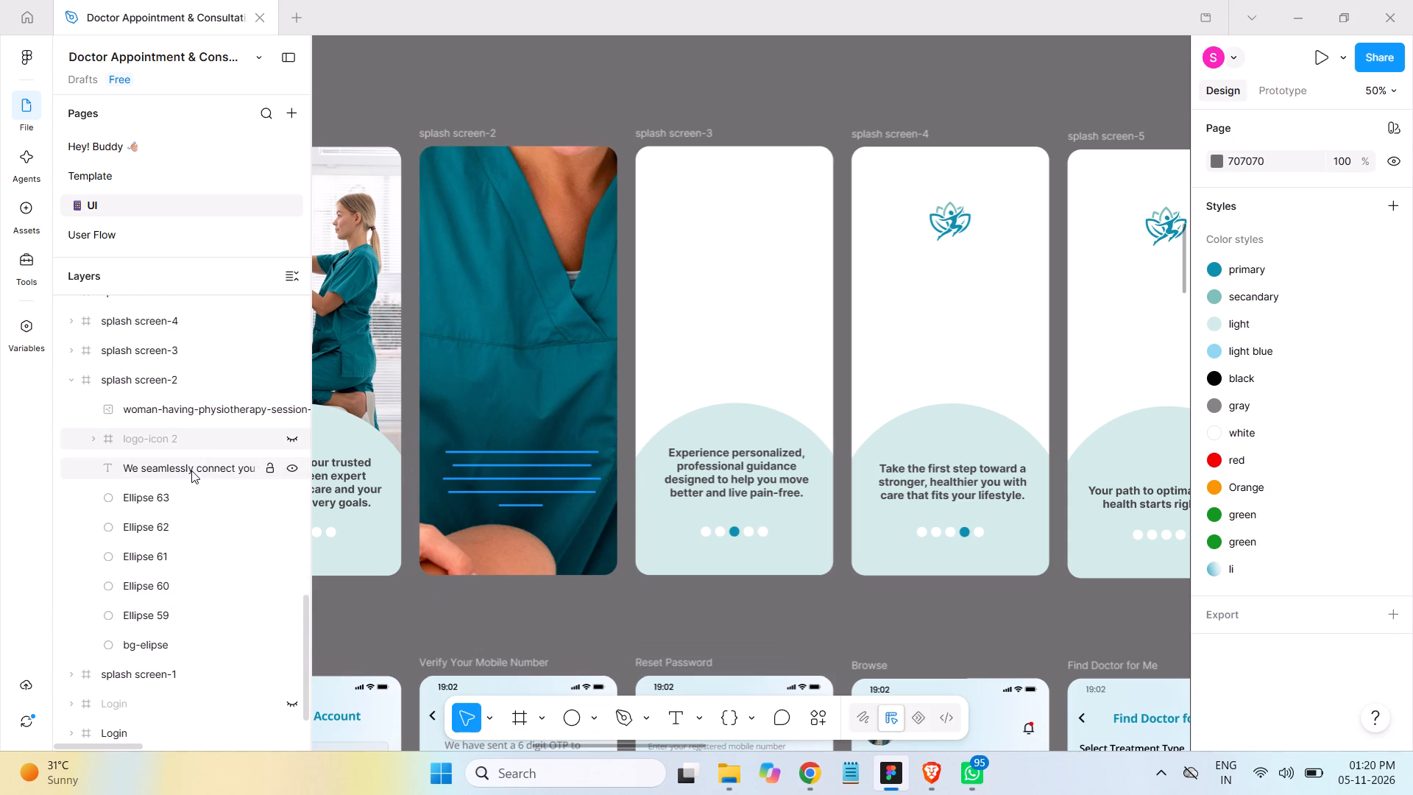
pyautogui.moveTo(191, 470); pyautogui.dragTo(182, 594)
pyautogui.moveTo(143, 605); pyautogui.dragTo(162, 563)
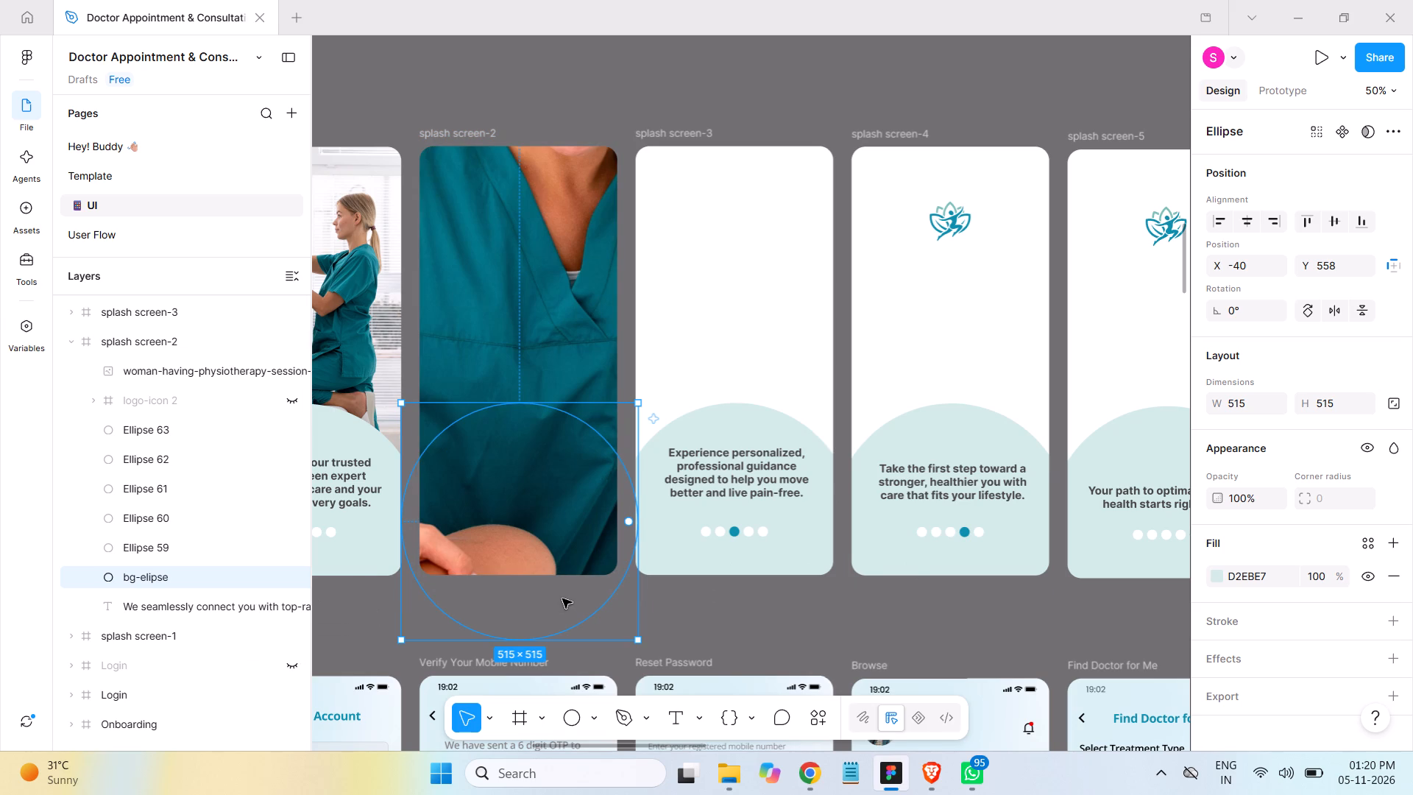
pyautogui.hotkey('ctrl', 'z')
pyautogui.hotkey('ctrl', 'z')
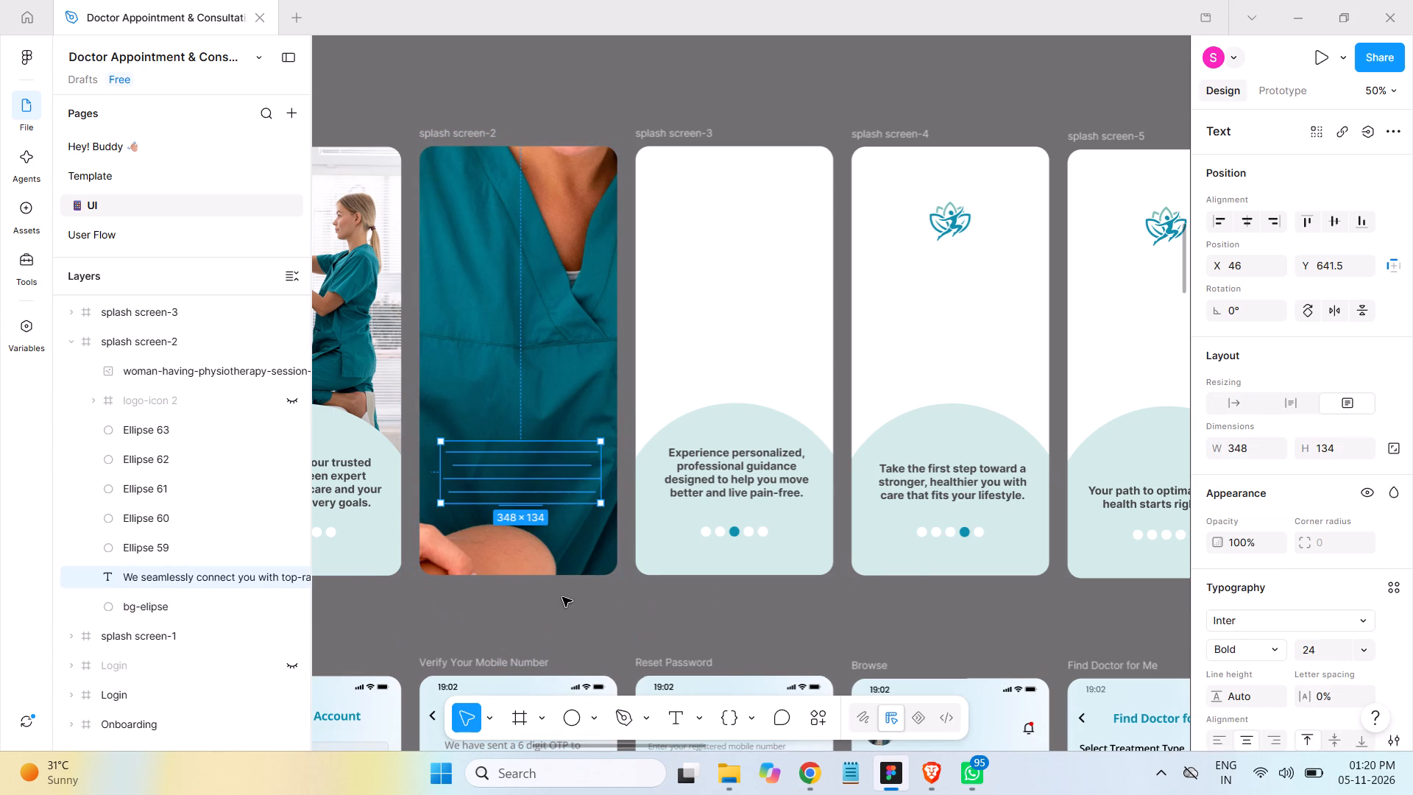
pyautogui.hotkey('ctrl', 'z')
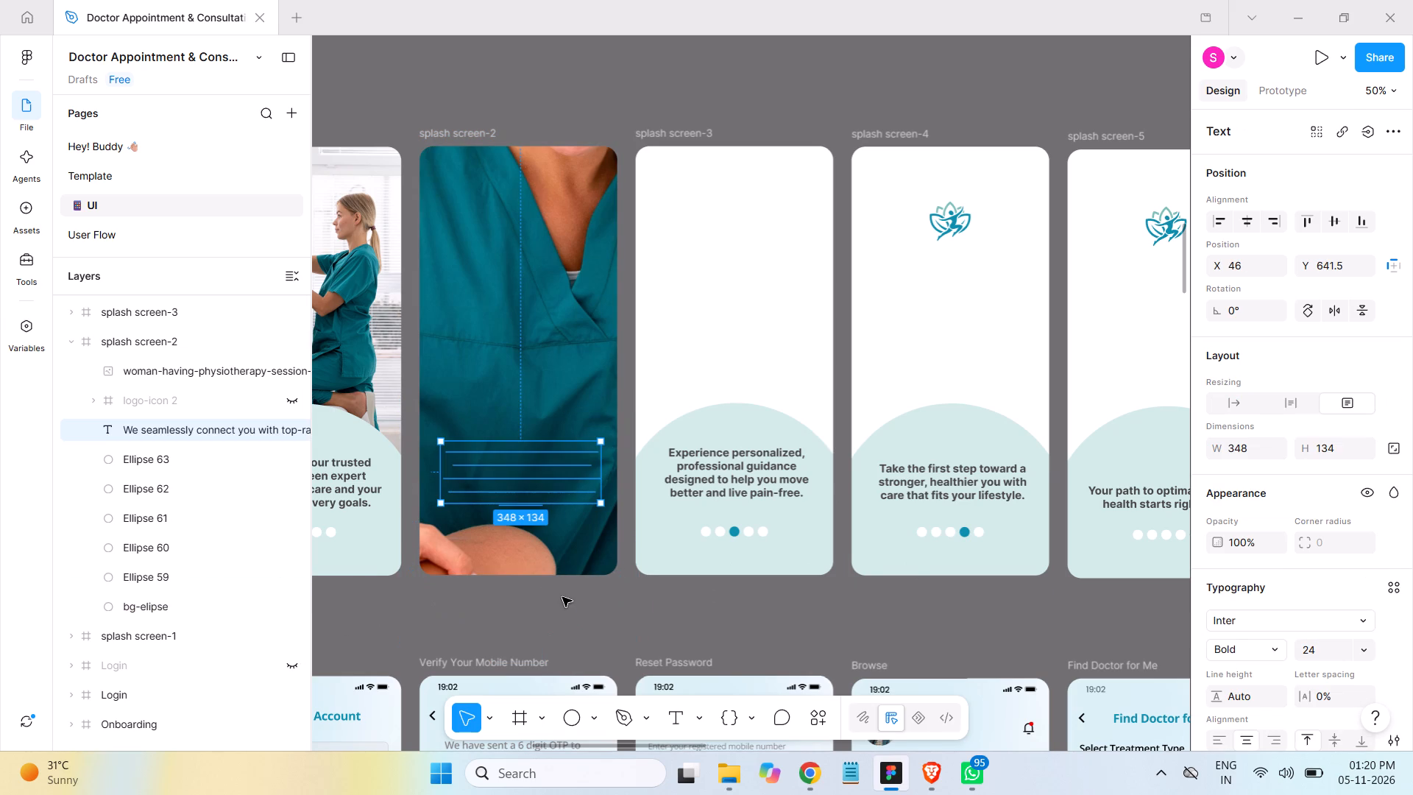
# Reorder splash screen-2's layers so the expanded woman-having-physiotherapy photo sits directly beneath bg-elipse.
pyautogui.click(177, 375)
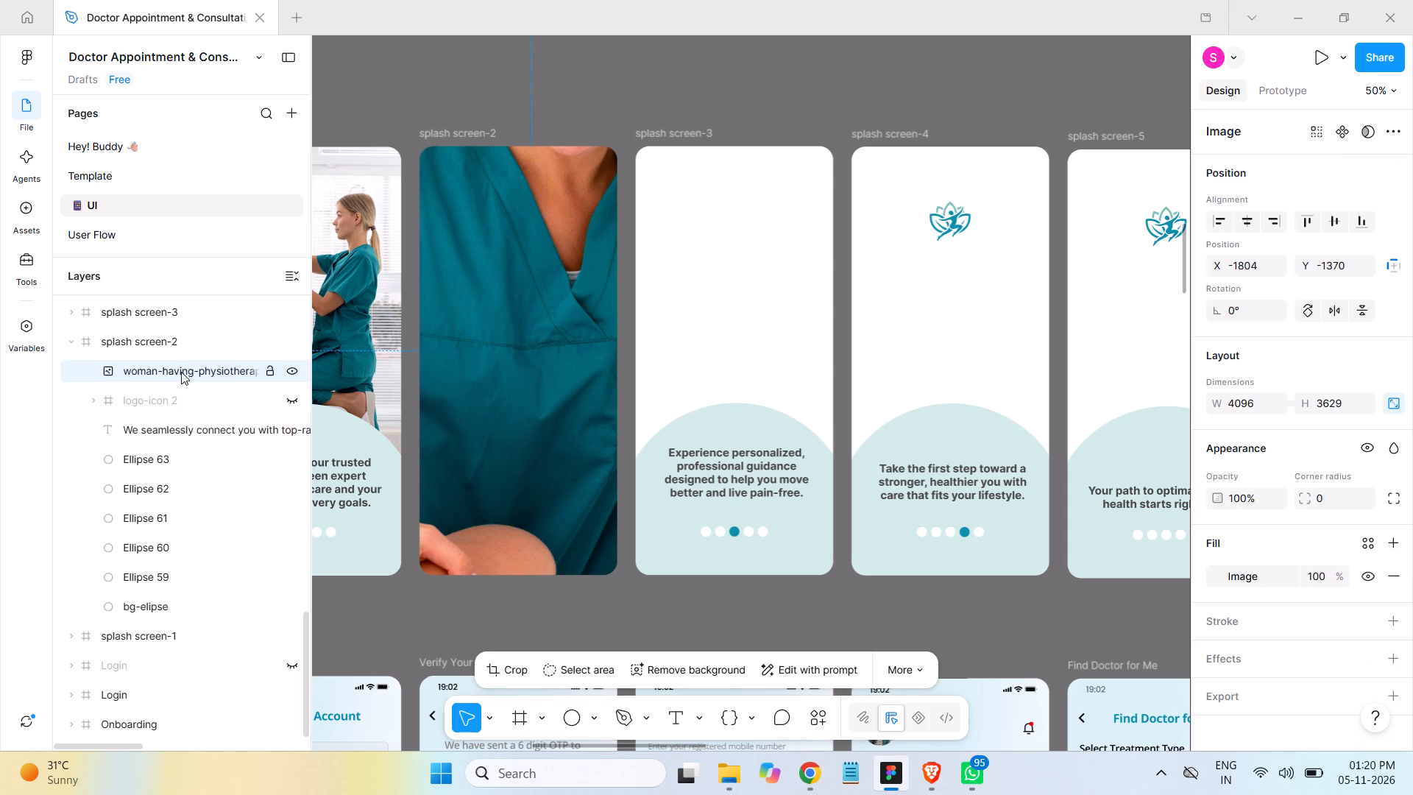
pyautogui.moveTo(181, 372); pyautogui.dragTo(143, 598)
pyautogui.click(142, 610)
pyautogui.moveTo(142, 610); pyautogui.dragTo(144, 589)
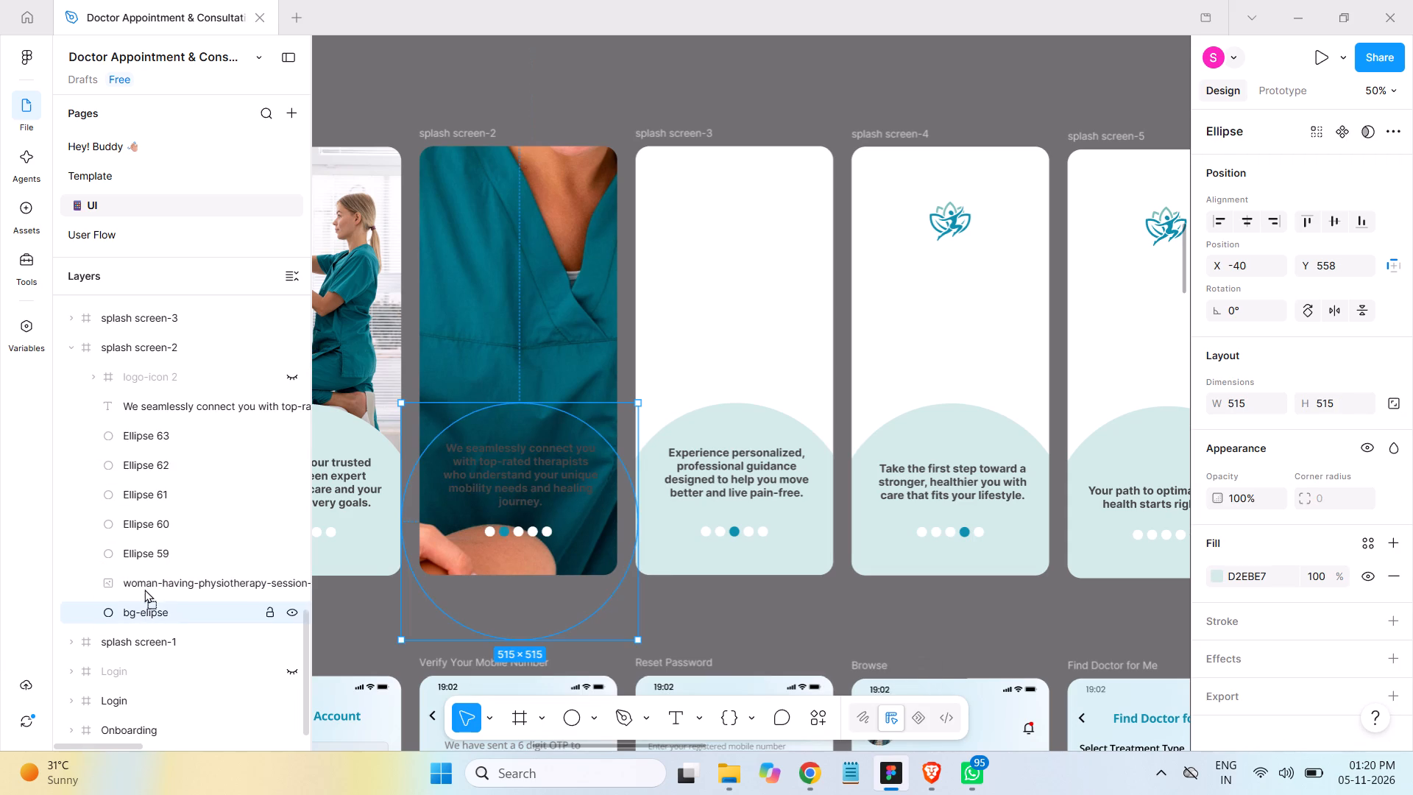
pyautogui.moveTo(144, 589); pyautogui.dragTo(146, 567)
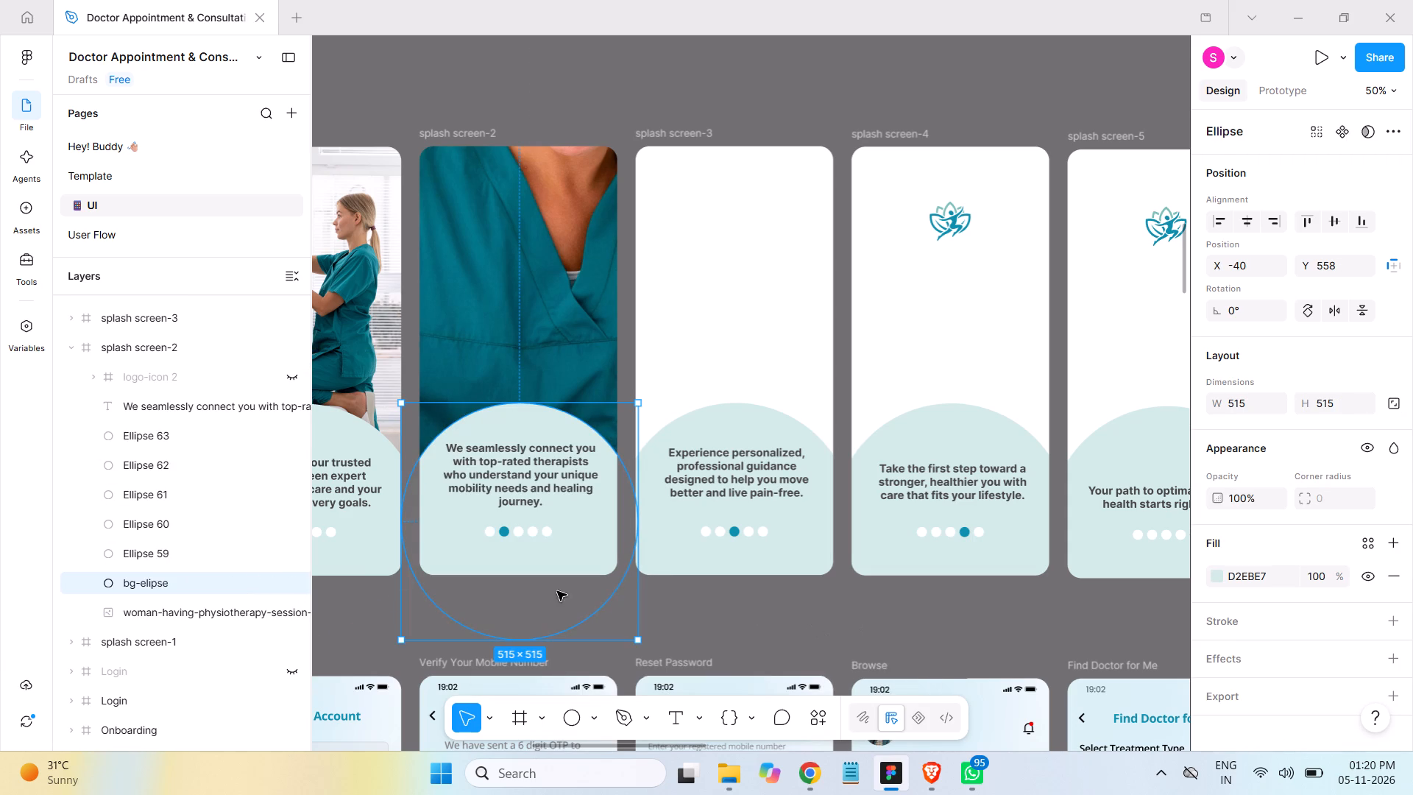
# Scale the expanded photo proportionally to about 1071 × 949 and place it over splash screen-2 at about X -300, Y -174.
pyautogui.click(192, 618)
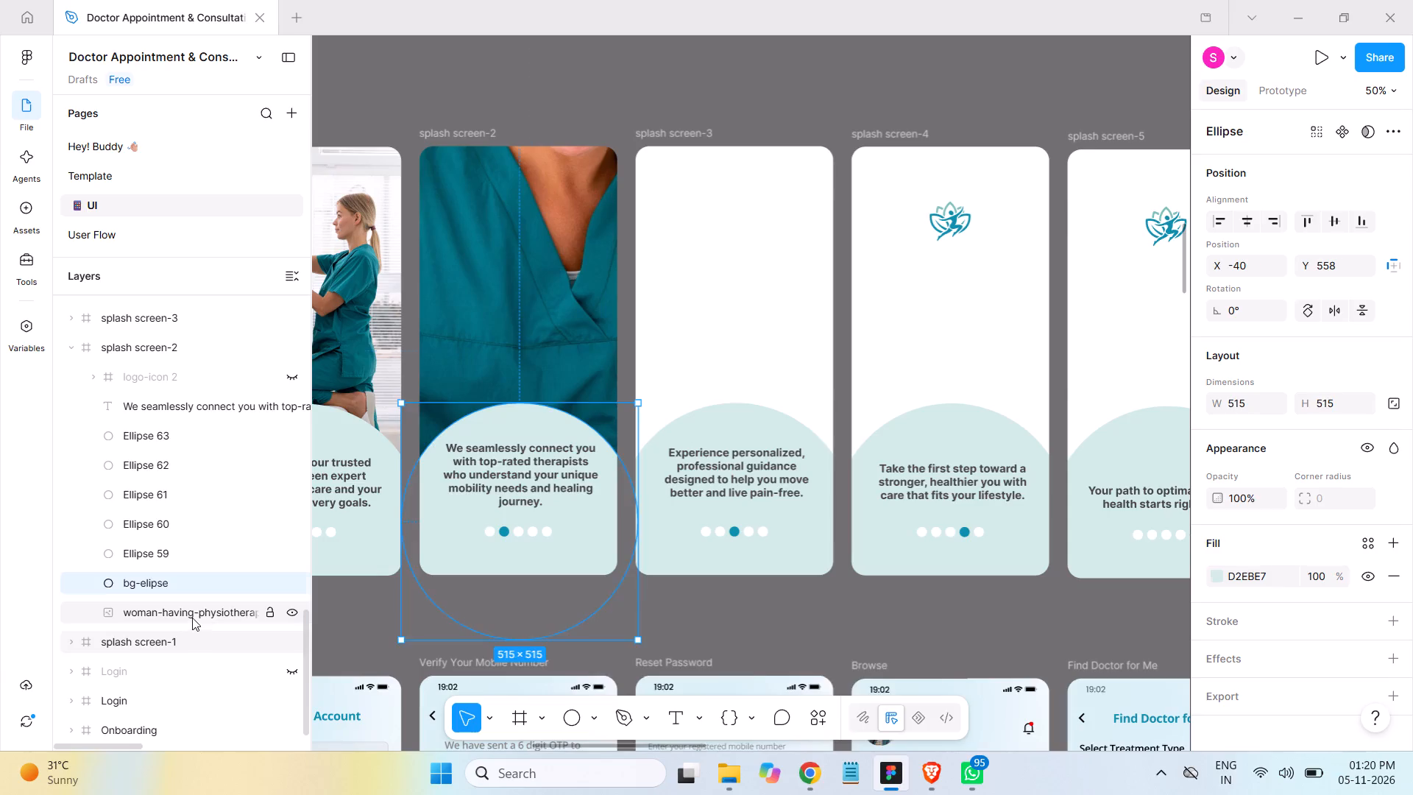
pyautogui.hotkey('ctrl', '-')
pyautogui.hotkey('ctrl', '-')
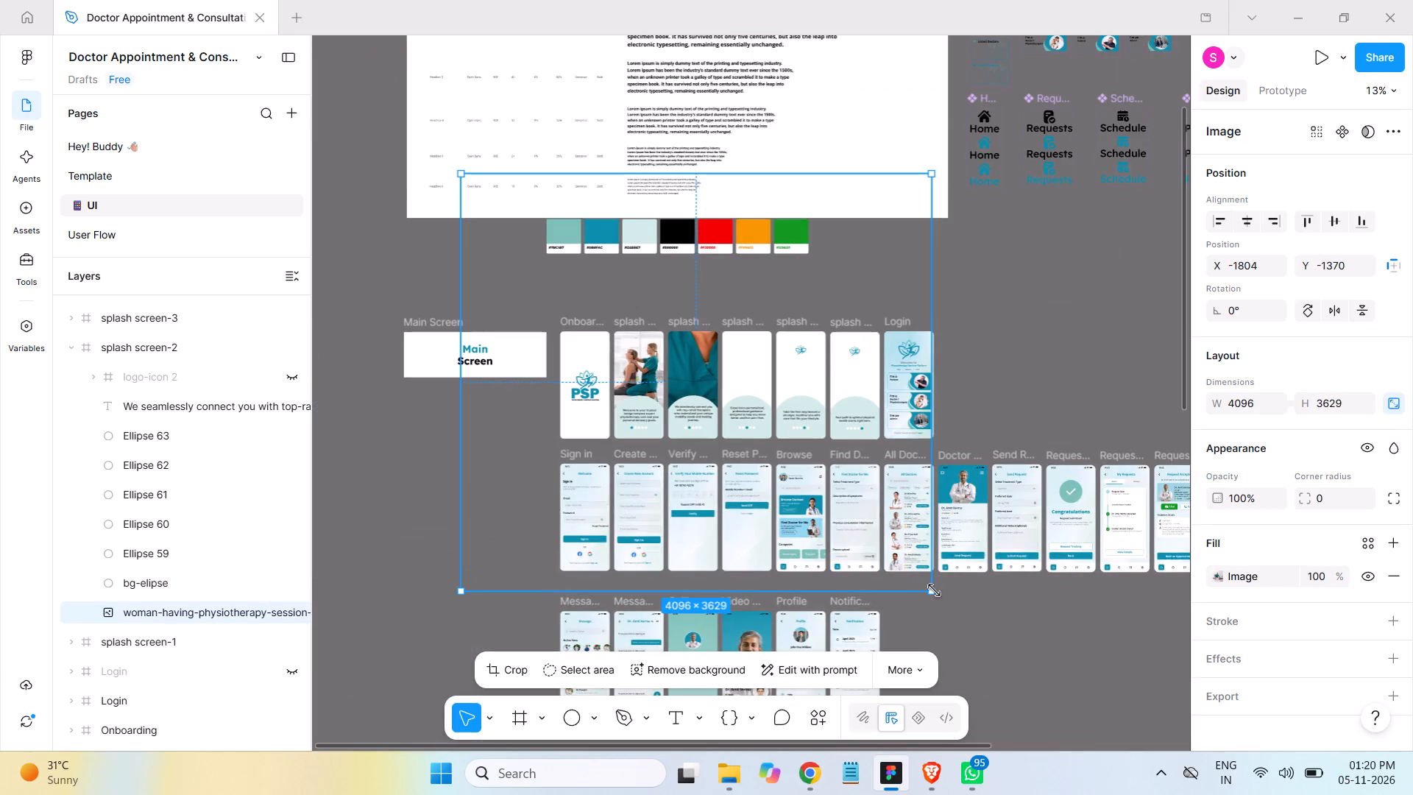
pyautogui.keyDown('shift'); pyautogui.moveTo(931, 593); pyautogui.dragTo(484, 317); pyautogui.keyUp('shift')
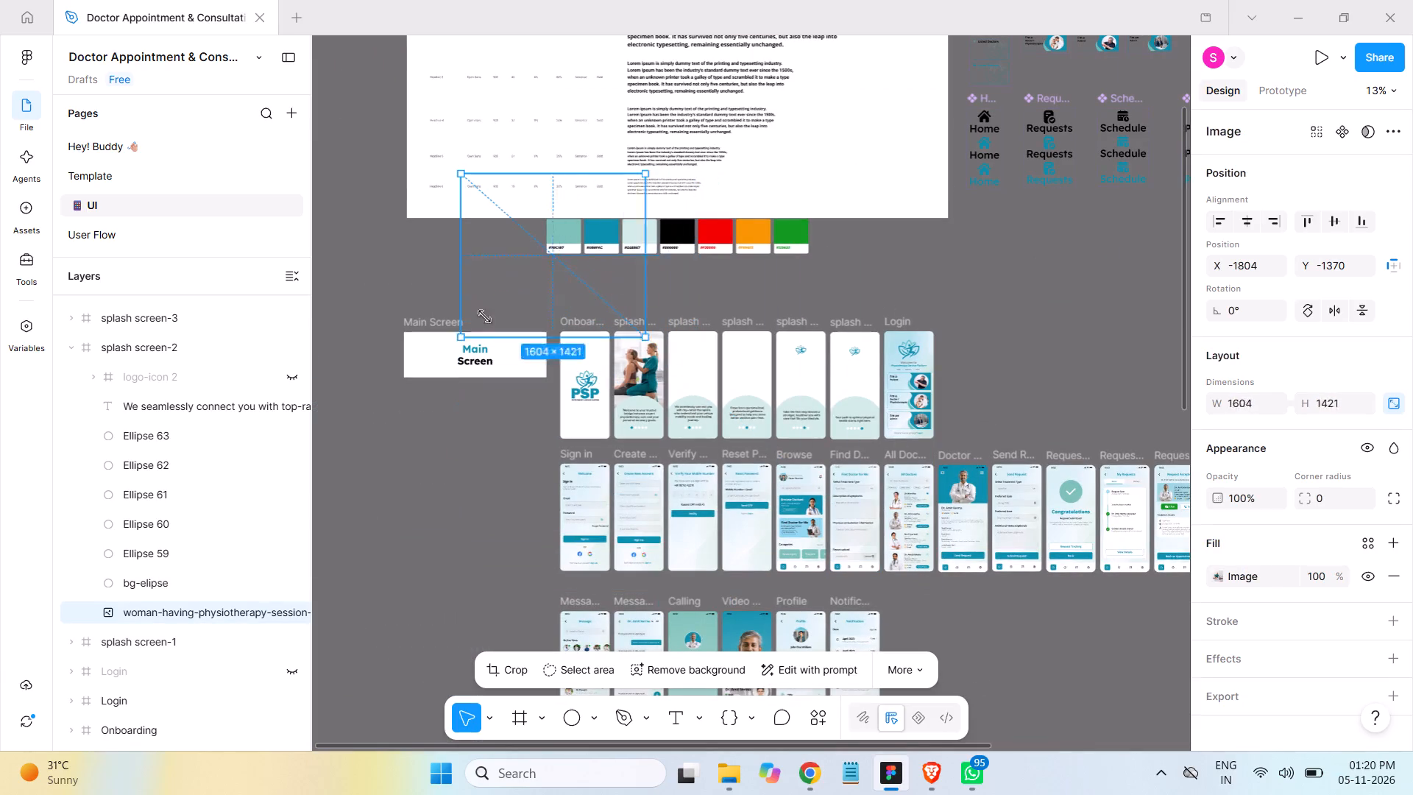
pyautogui.keyDown('shift'); pyautogui.moveTo(484, 317); pyautogui.dragTo(493, 297); pyautogui.keyUp('shift')
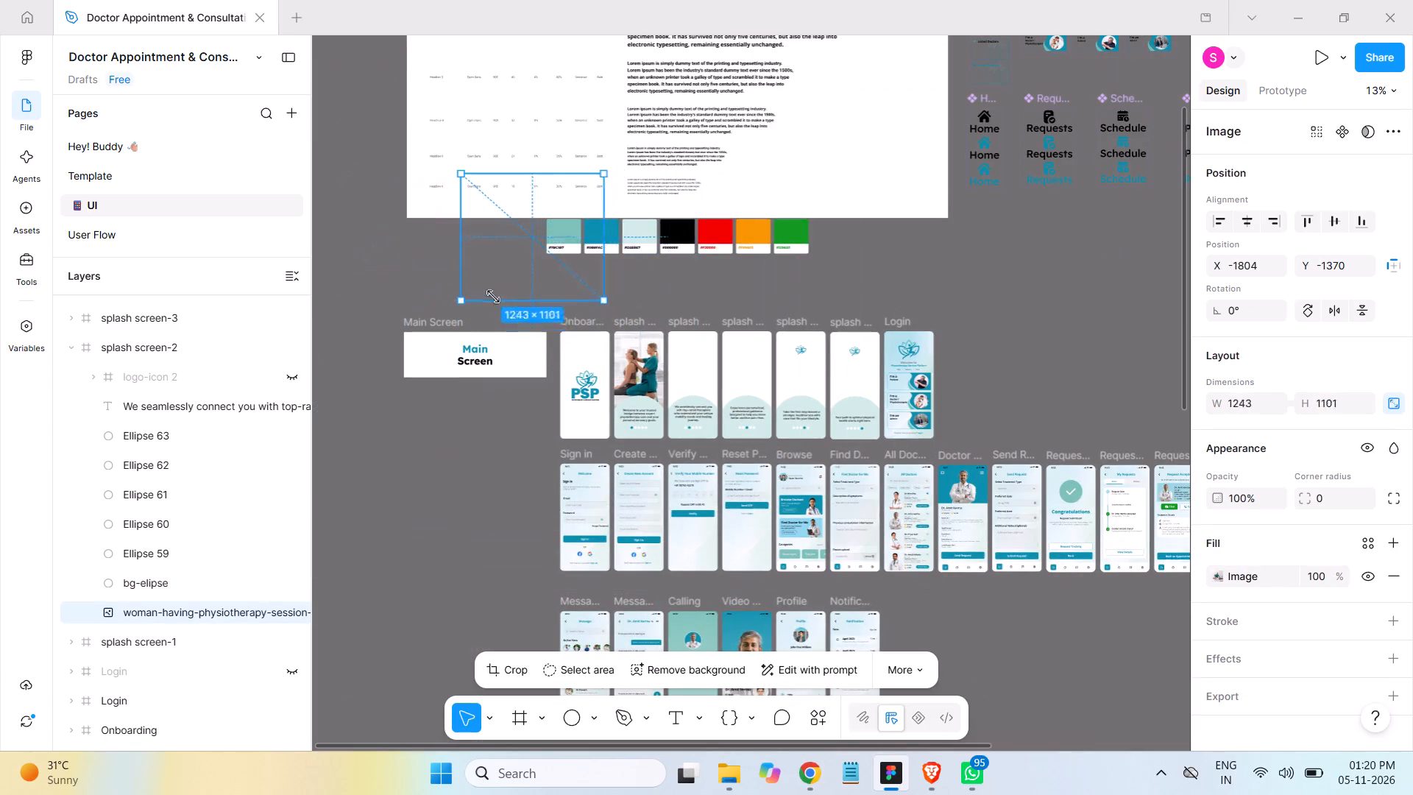
pyautogui.keyDown('shift'); pyautogui.moveTo(493, 297); pyautogui.dragTo(489, 283); pyautogui.keyUp('shift')
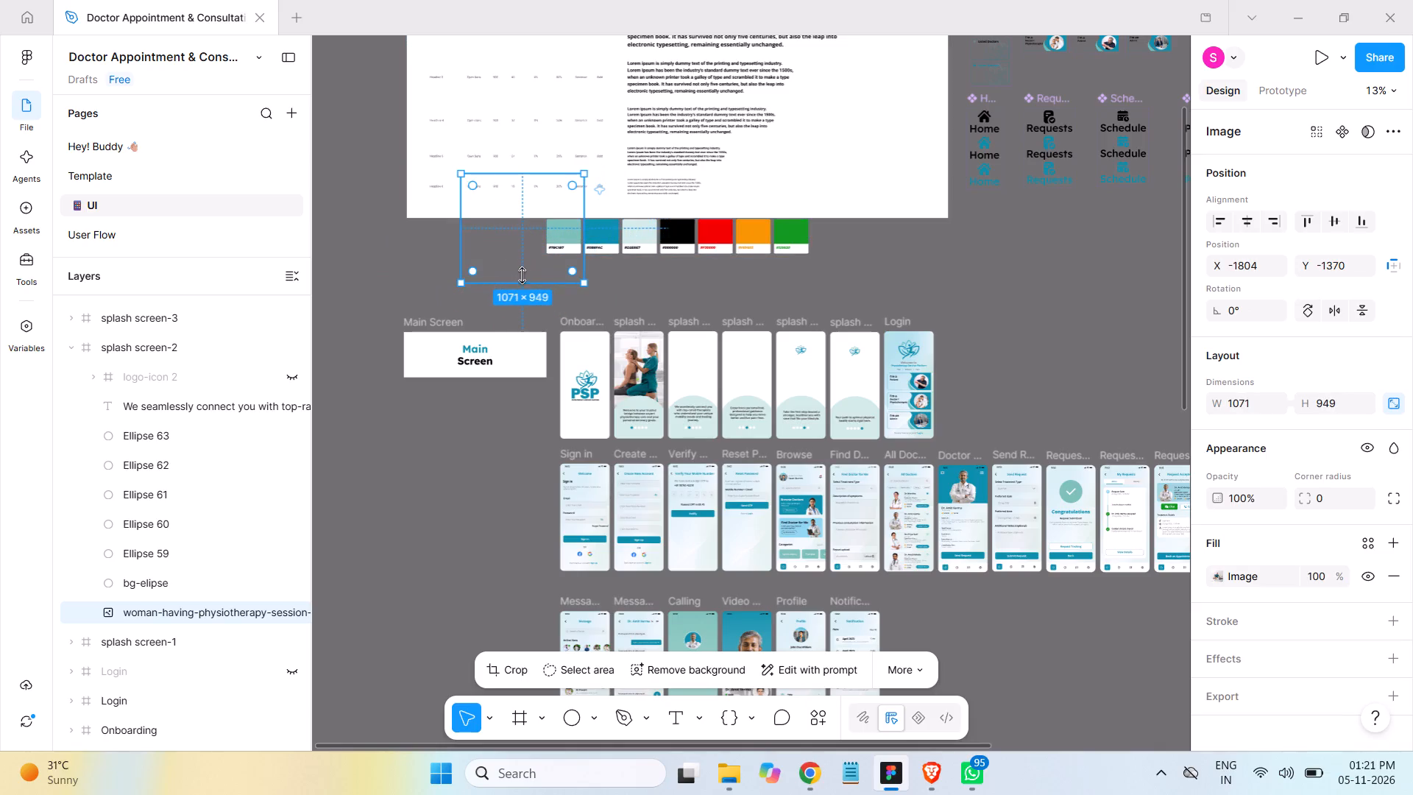
pyautogui.moveTo(522, 269); pyautogui.dragTo(696, 406)
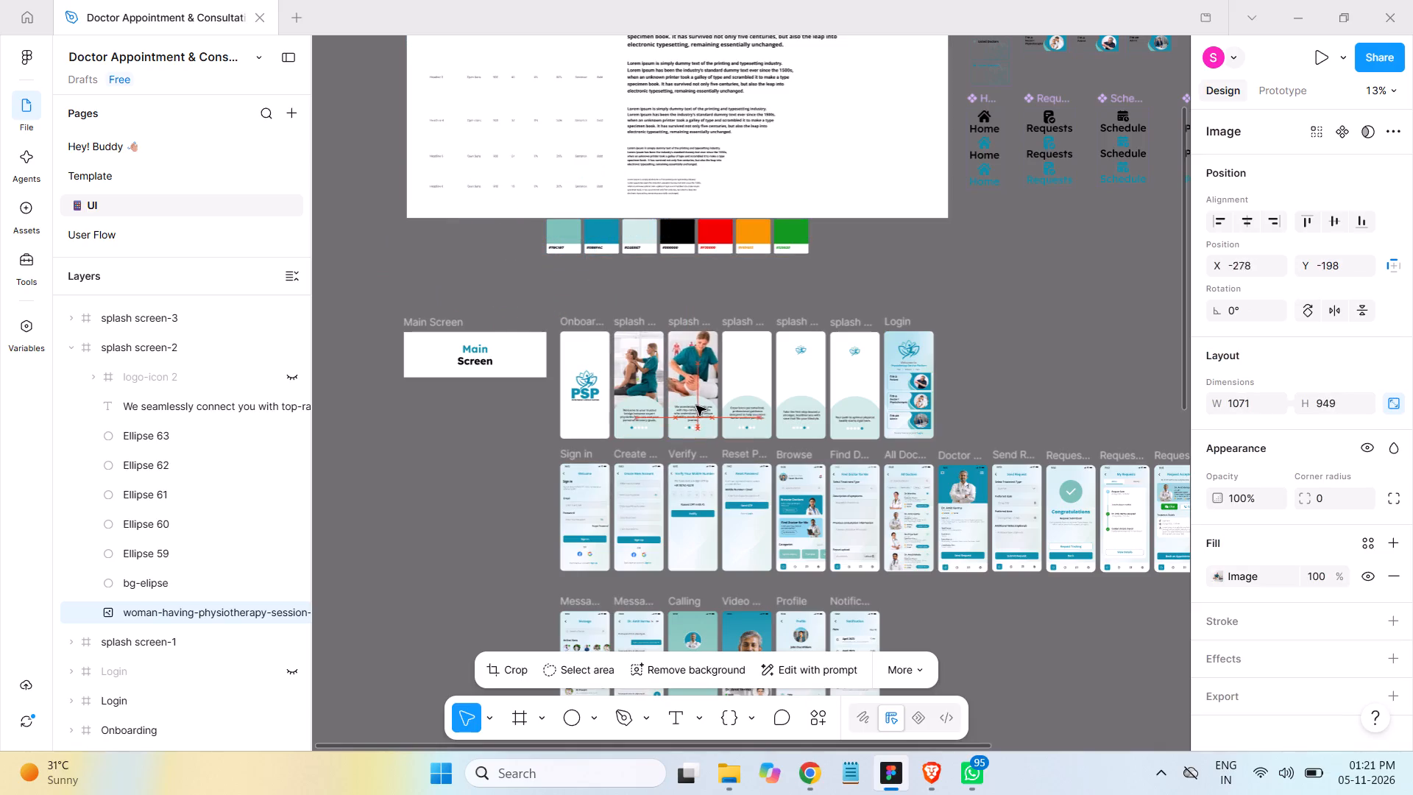
pyautogui.moveTo(696, 406); pyautogui.dragTo(695, 406)
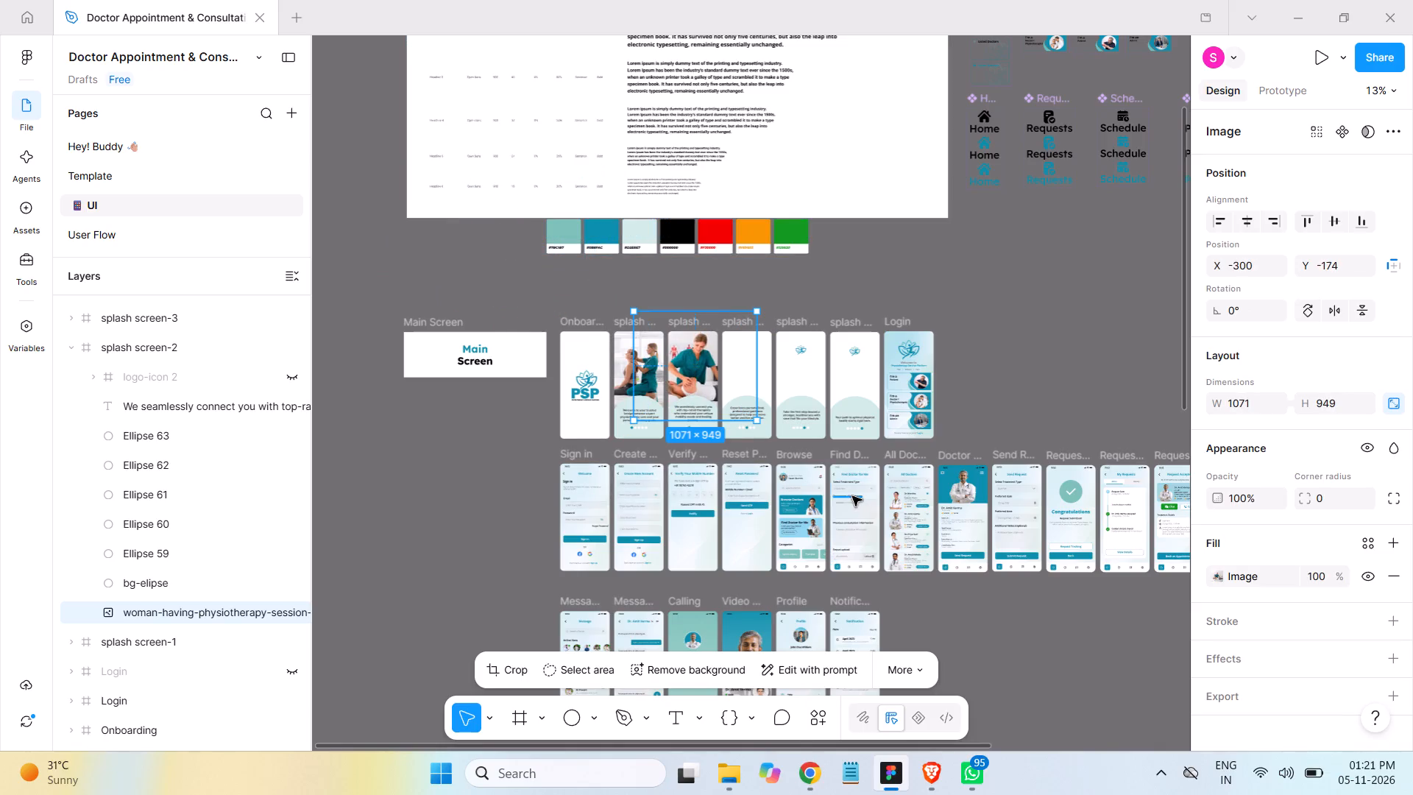
# Shrink splash screen-2's photo to about 903 × 800 and reposition it at about X -185, Y -107, framing the therapist and patient.
pyautogui.hotkey('ctrl', '=')
pyautogui.hotkey('ctrl', '=')
pyautogui.hotkey('ctrl', '=')
pyautogui.hotkey('ctrl', '-')
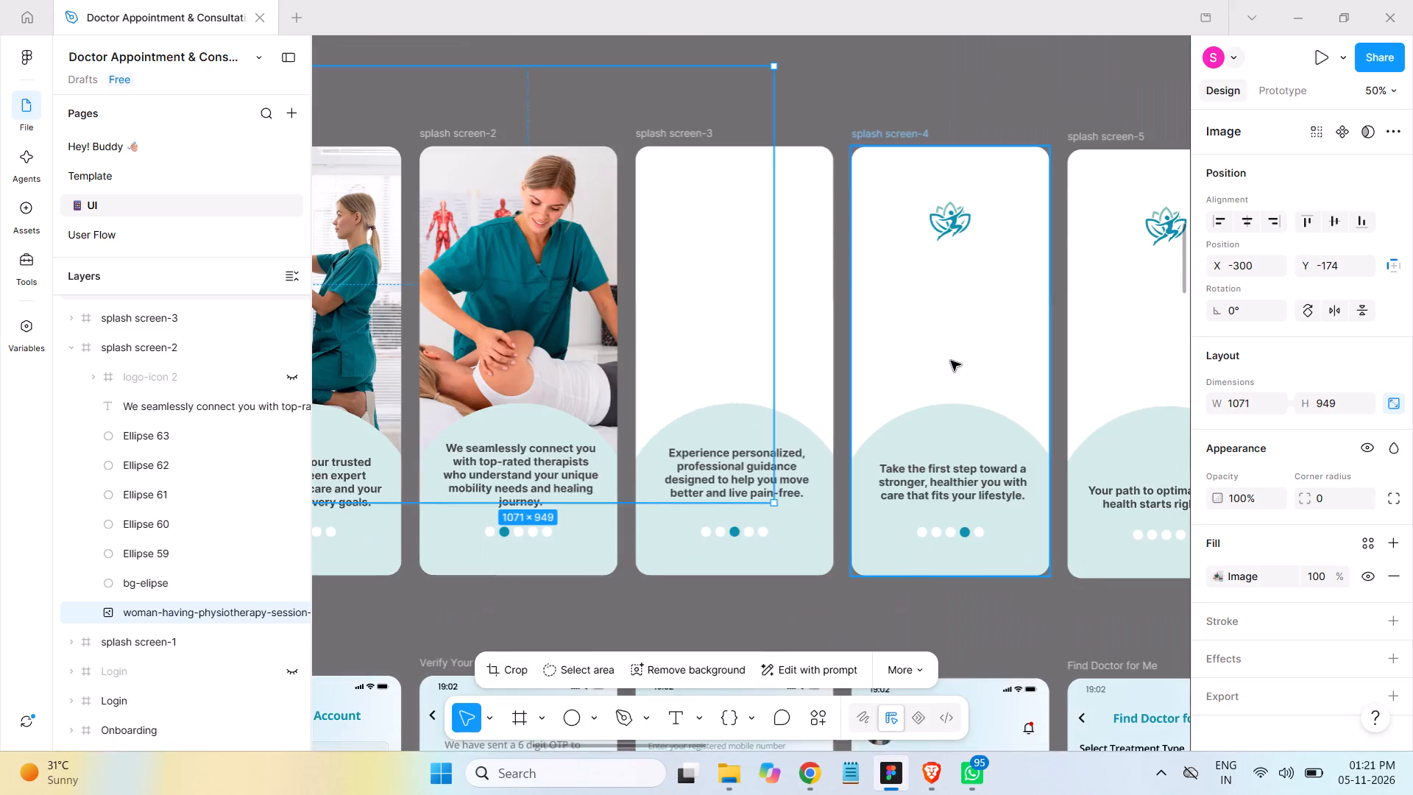
pyautogui.hotkey('ctrl', '-')
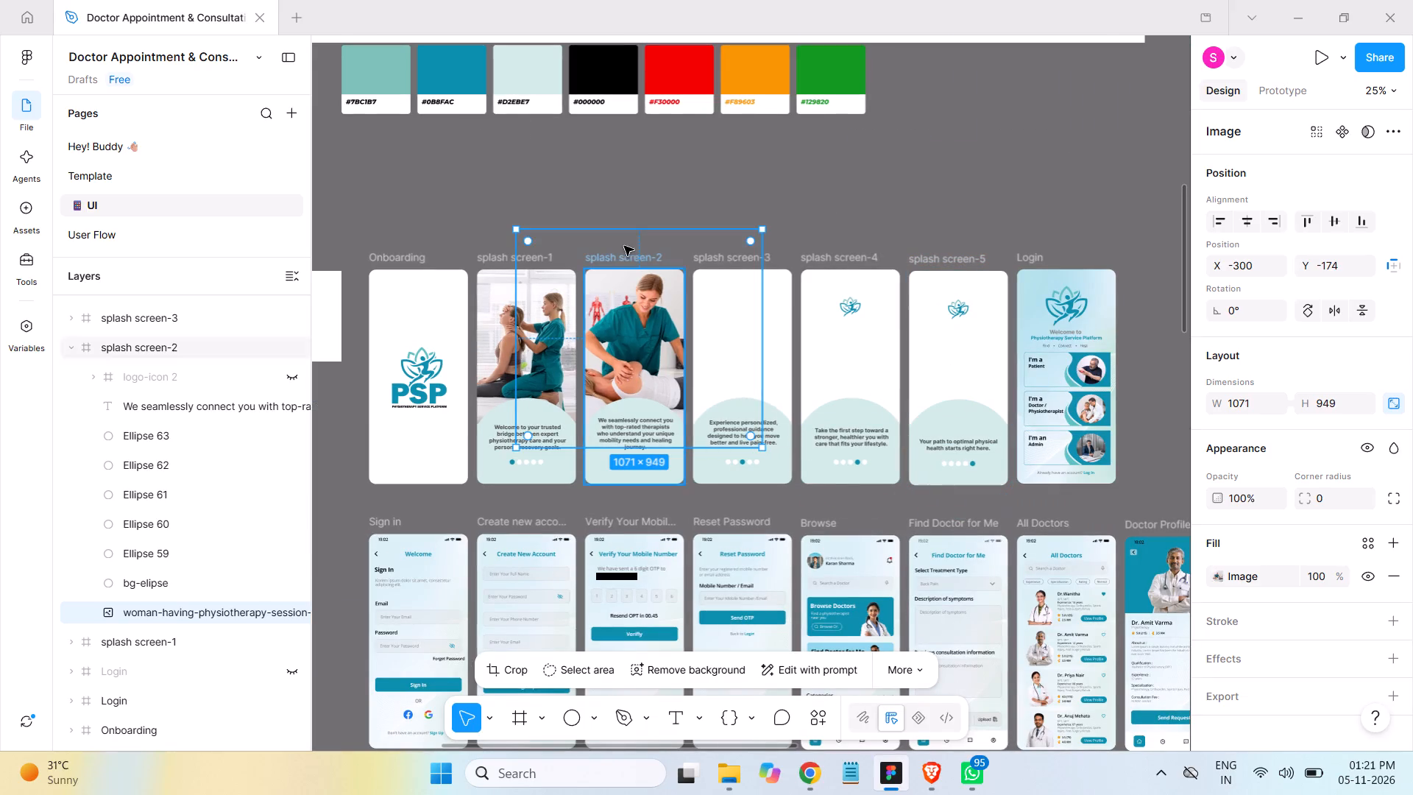
pyautogui.keyDown('shift'); pyautogui.moveTo(515, 227); pyautogui.dragTo(555, 256); pyautogui.keyUp('shift')
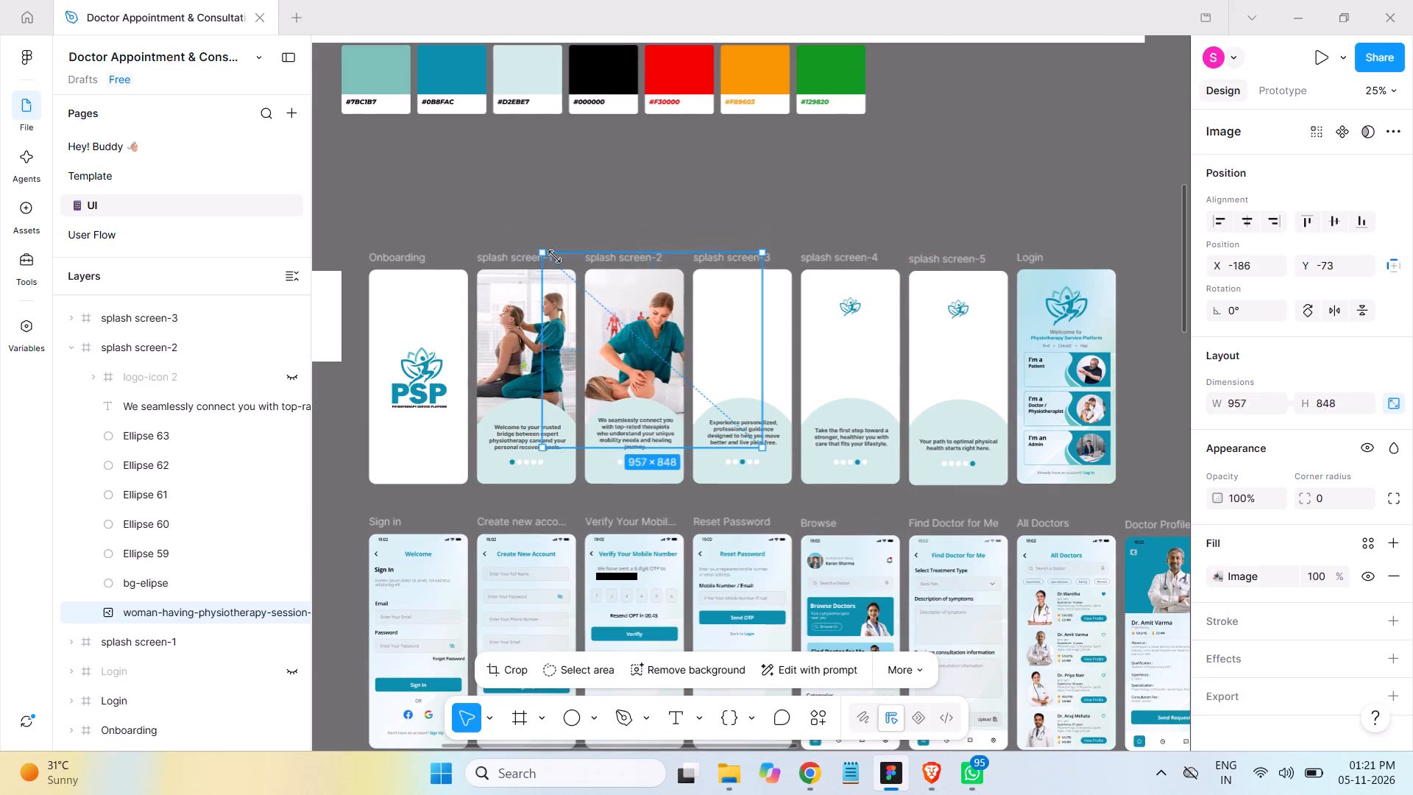
pyautogui.keyDown('shift'); pyautogui.moveTo(555, 256); pyautogui.dragTo(563, 263); pyautogui.keyUp('shift')
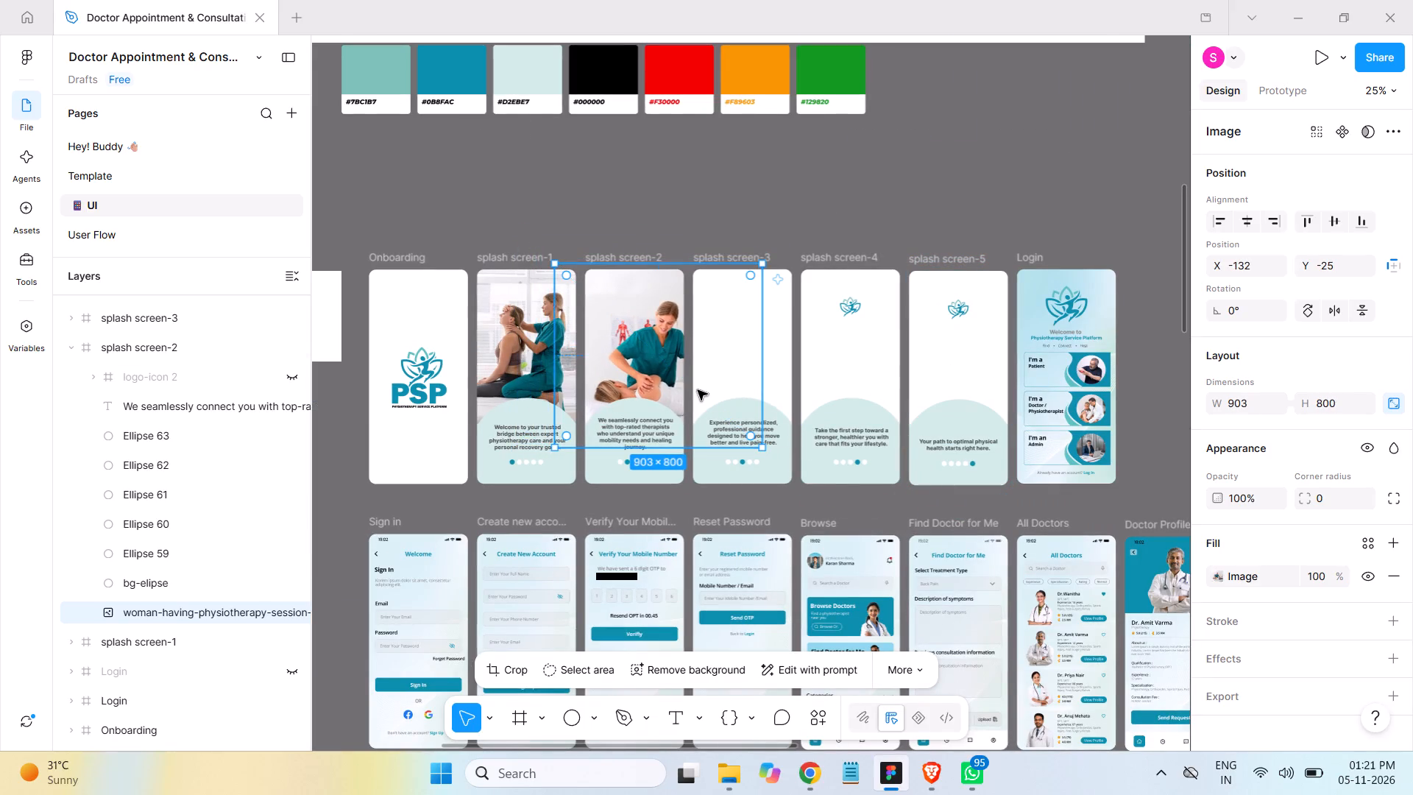
pyautogui.moveTo(665, 350); pyautogui.dragTo(654, 330)
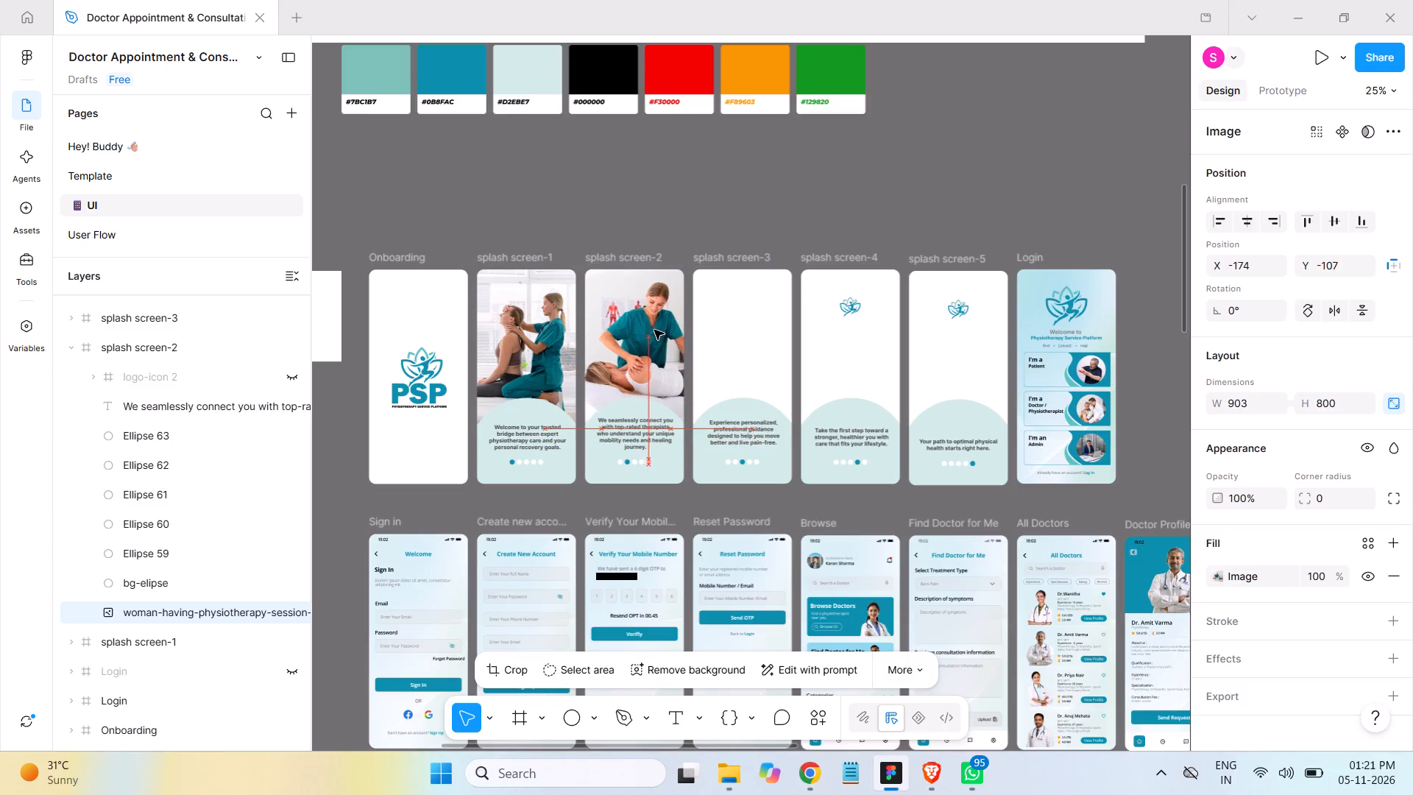
pyautogui.moveTo(654, 330); pyautogui.dragTo(652, 331)
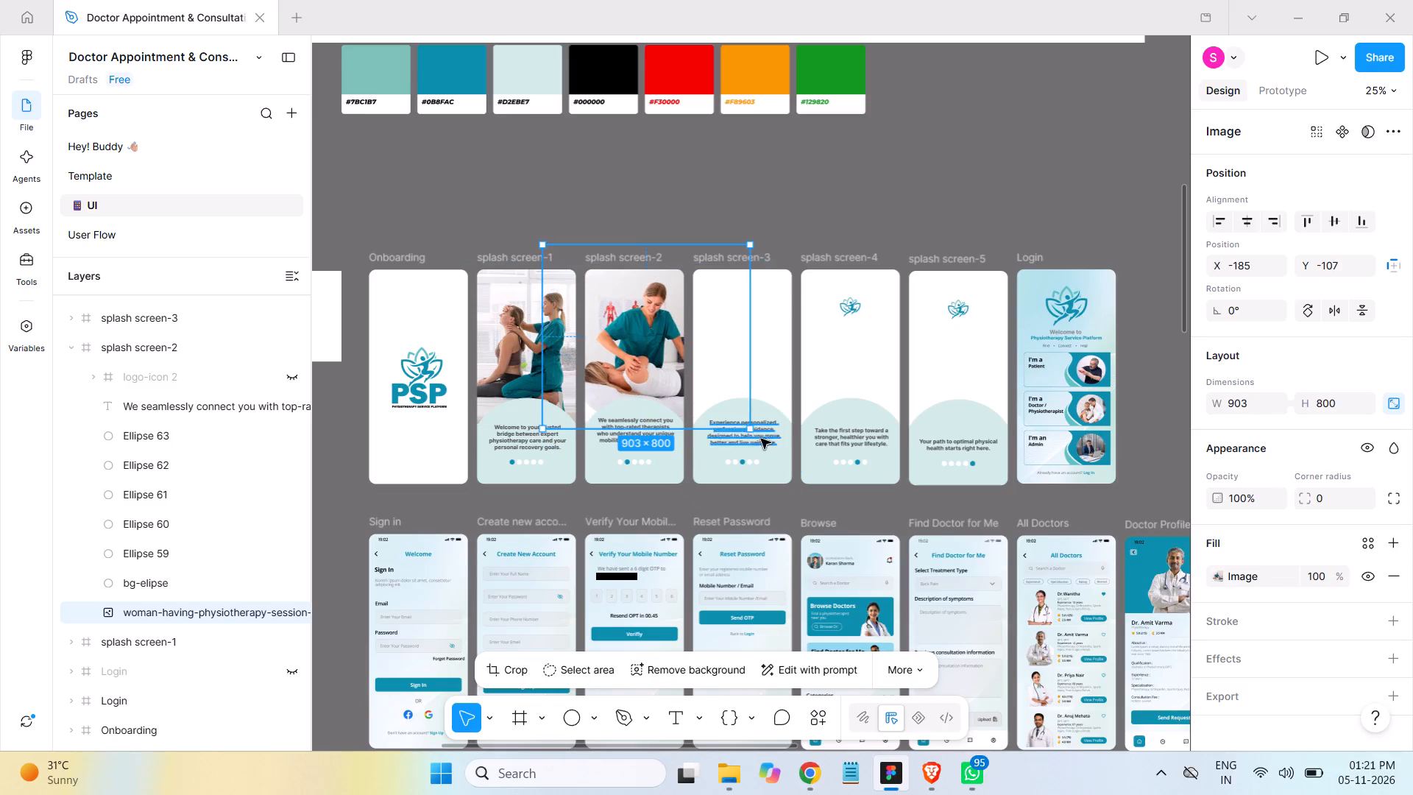
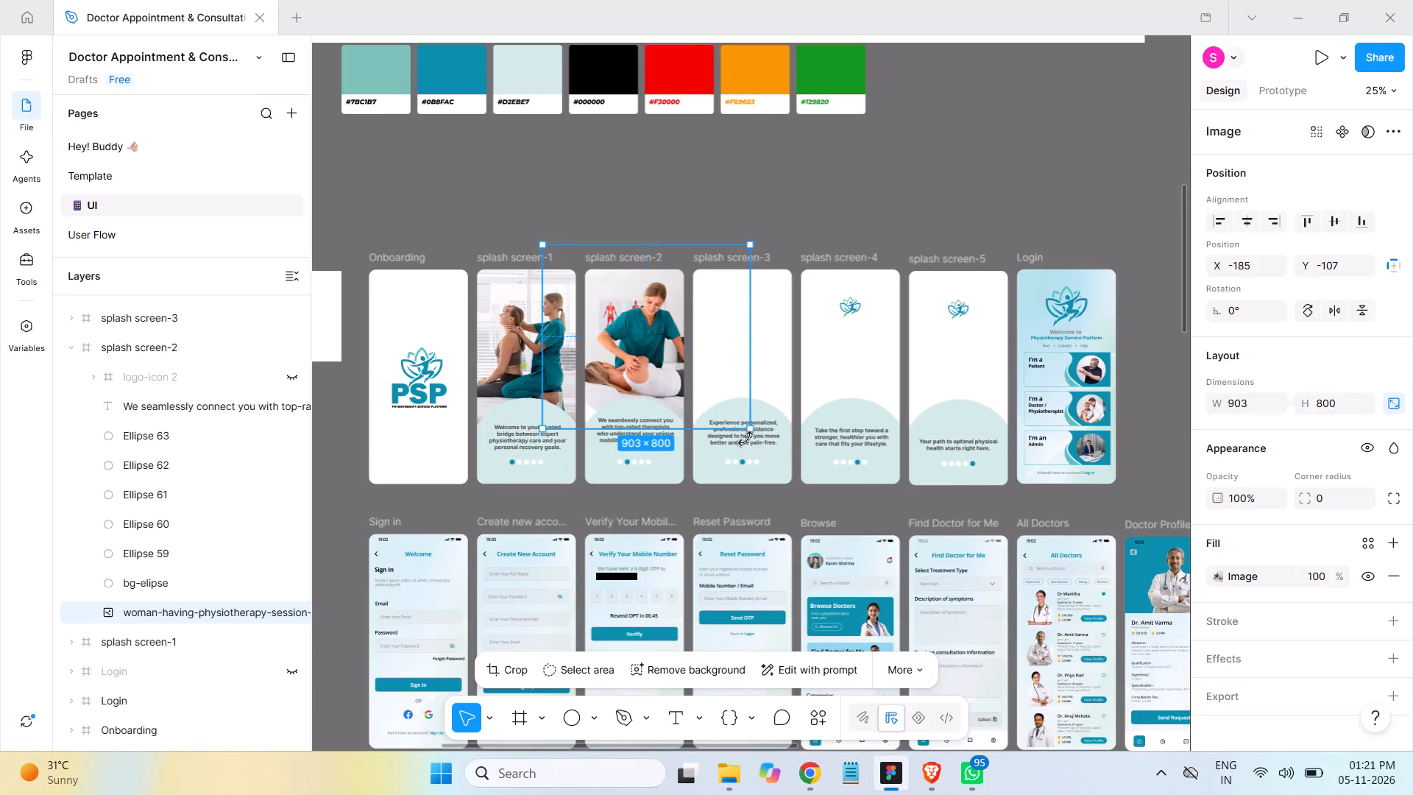
# Shrink splash screen-2's photo proportionally to about 796 × 705, placing it at about X -185, Y -12.
pyautogui.keyDown('shift'); pyautogui.moveTo(748, 431); pyautogui.dragTo(738, 425); pyautogui.keyUp('shift')
pyautogui.hotkey('ctrl', '=')
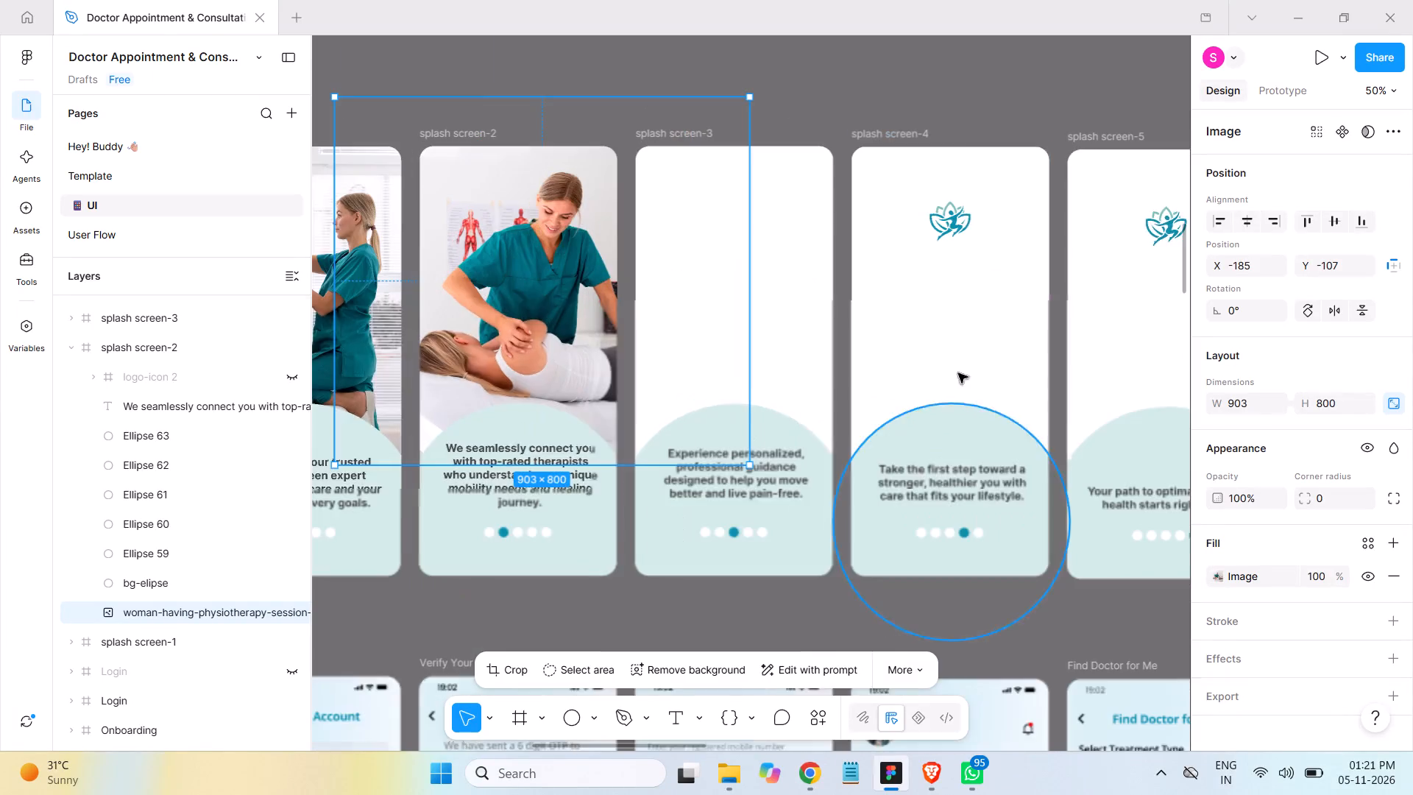
pyautogui.hotkey('ctrl', '=')
pyautogui.press('space')
pyautogui.press('space')
pyautogui.press('space')
pyautogui.press('space')
pyautogui.press('space')
pyautogui.press('space')
pyautogui.press('space')
pyautogui.press('space')
pyautogui.press('space')
pyautogui.press('space')
pyautogui.press('space')
pyautogui.press('space')
pyautogui.press('space')
pyautogui.press('space')
pyautogui.press('space')
pyautogui.press('space')
pyautogui.press('space')
pyautogui.press('space')
pyautogui.press('space')
pyautogui.press('space')
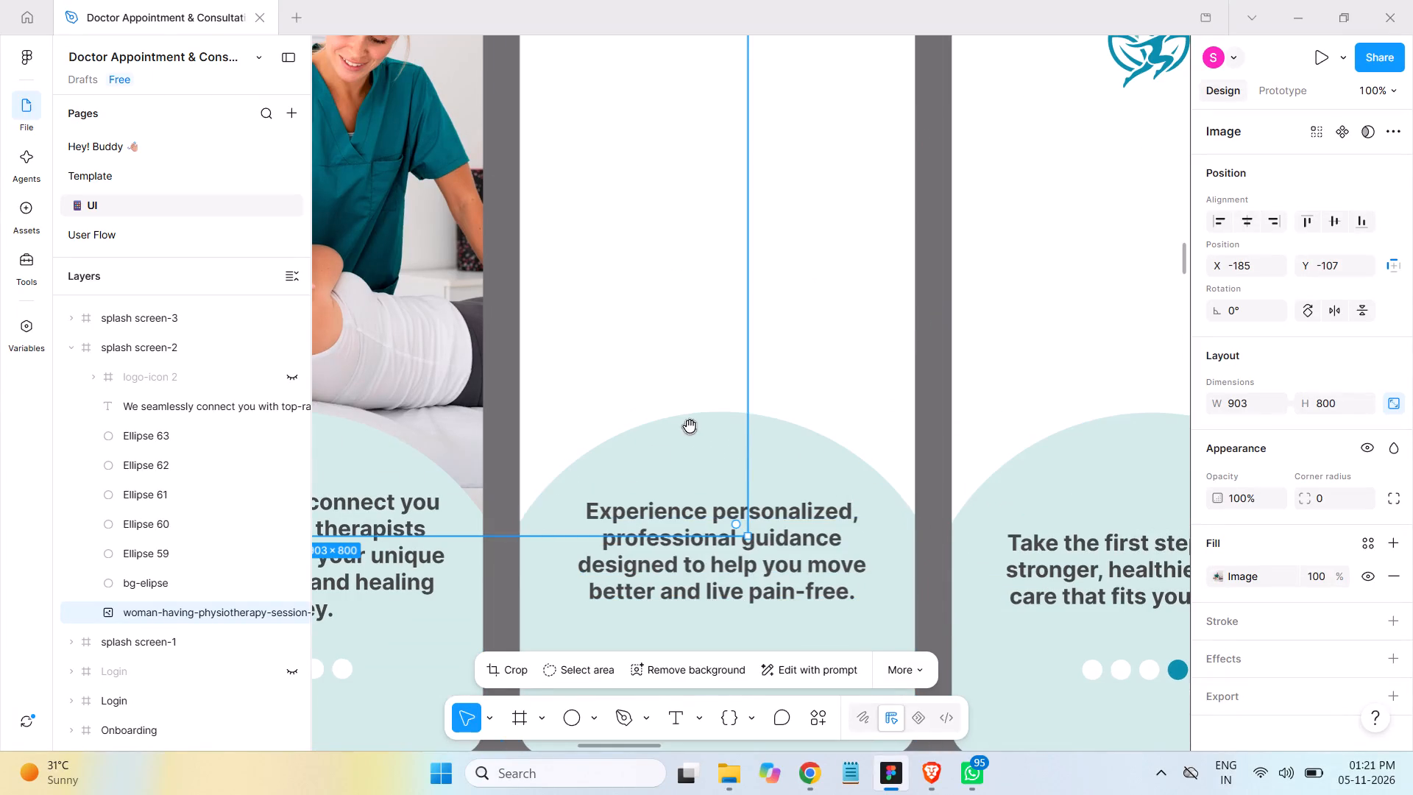
pyautogui.moveTo(655, 427); pyautogui.dragTo(993, 543)
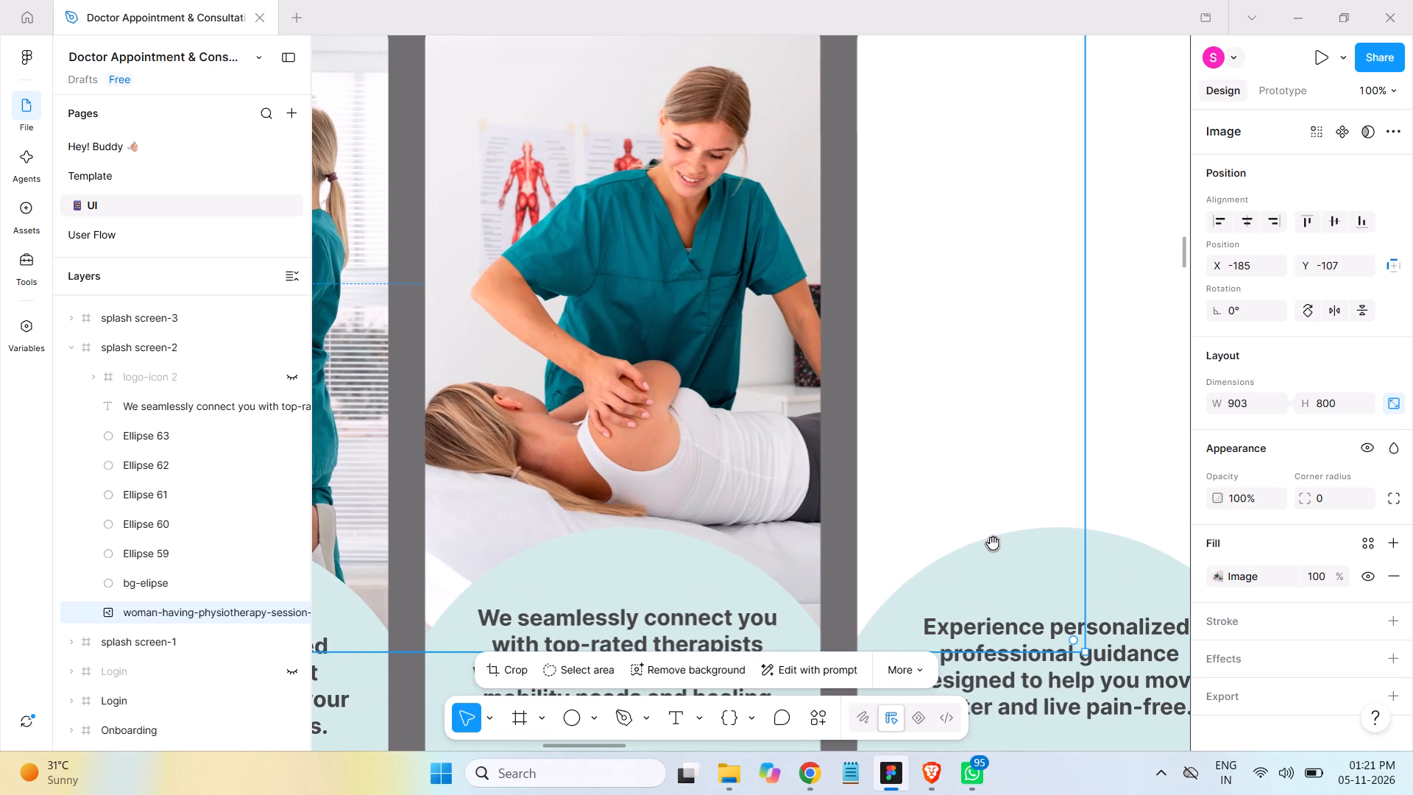
pyautogui.scroll(5, 846, 461)
pyautogui.scroll(-3, 843, 459)
pyautogui.scroll(5, 843, 459)
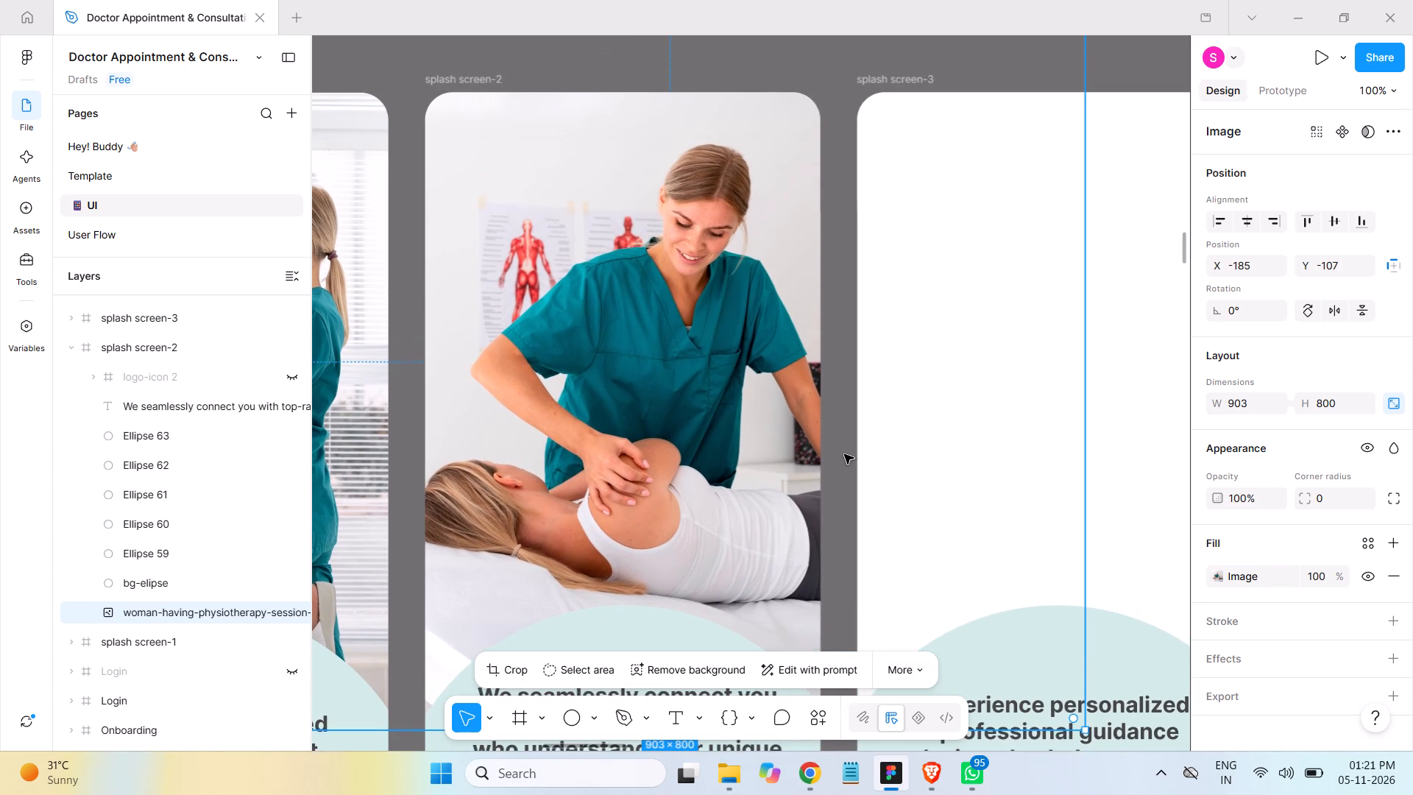
pyautogui.scroll(12, 836, 460)
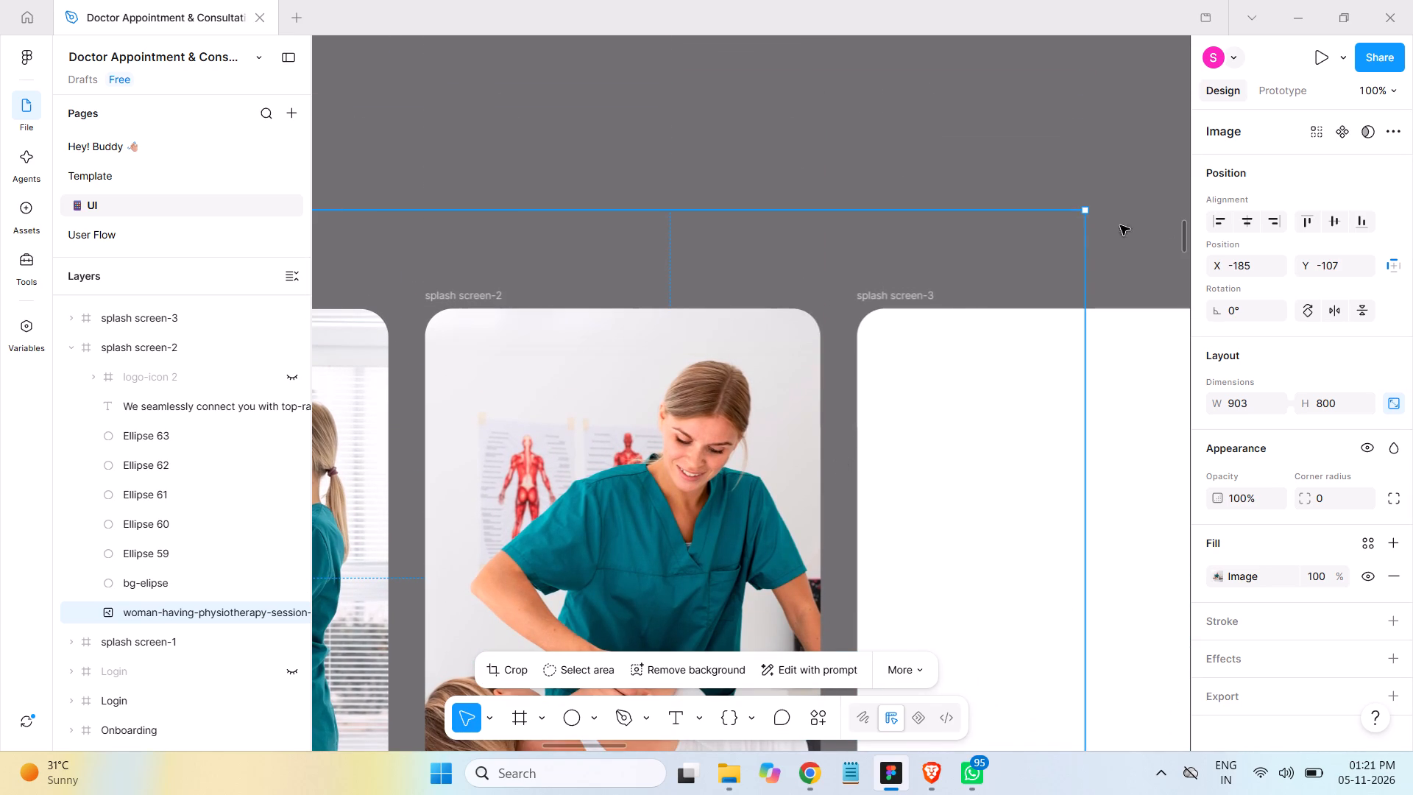
pyautogui.keyDown('shift'); pyautogui.moveTo(1088, 208); pyautogui.dragTo(961, 303); pyautogui.keyUp('shift')
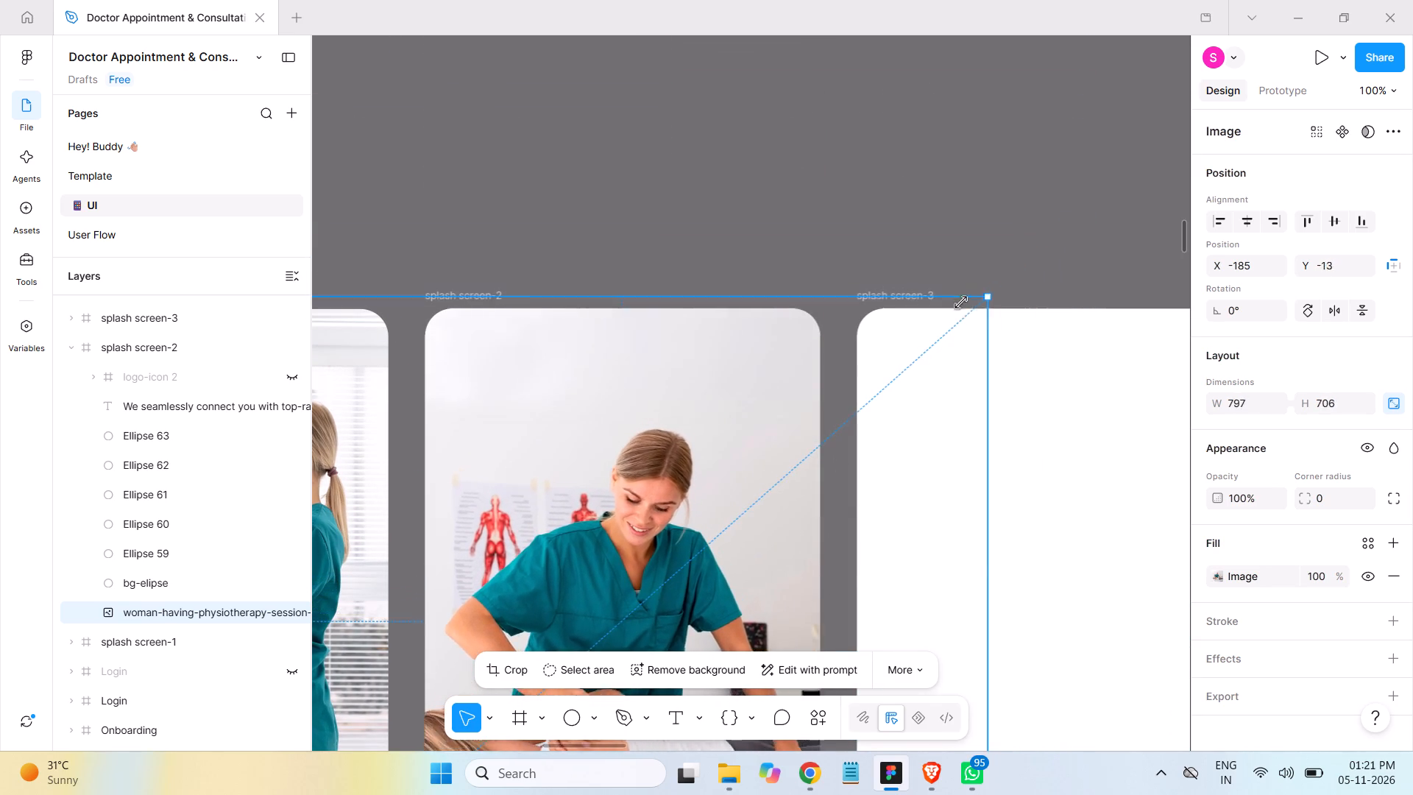
pyautogui.keyDown('shift'); pyautogui.moveTo(961, 303); pyautogui.dragTo(959, 297); pyautogui.keyUp('shift')
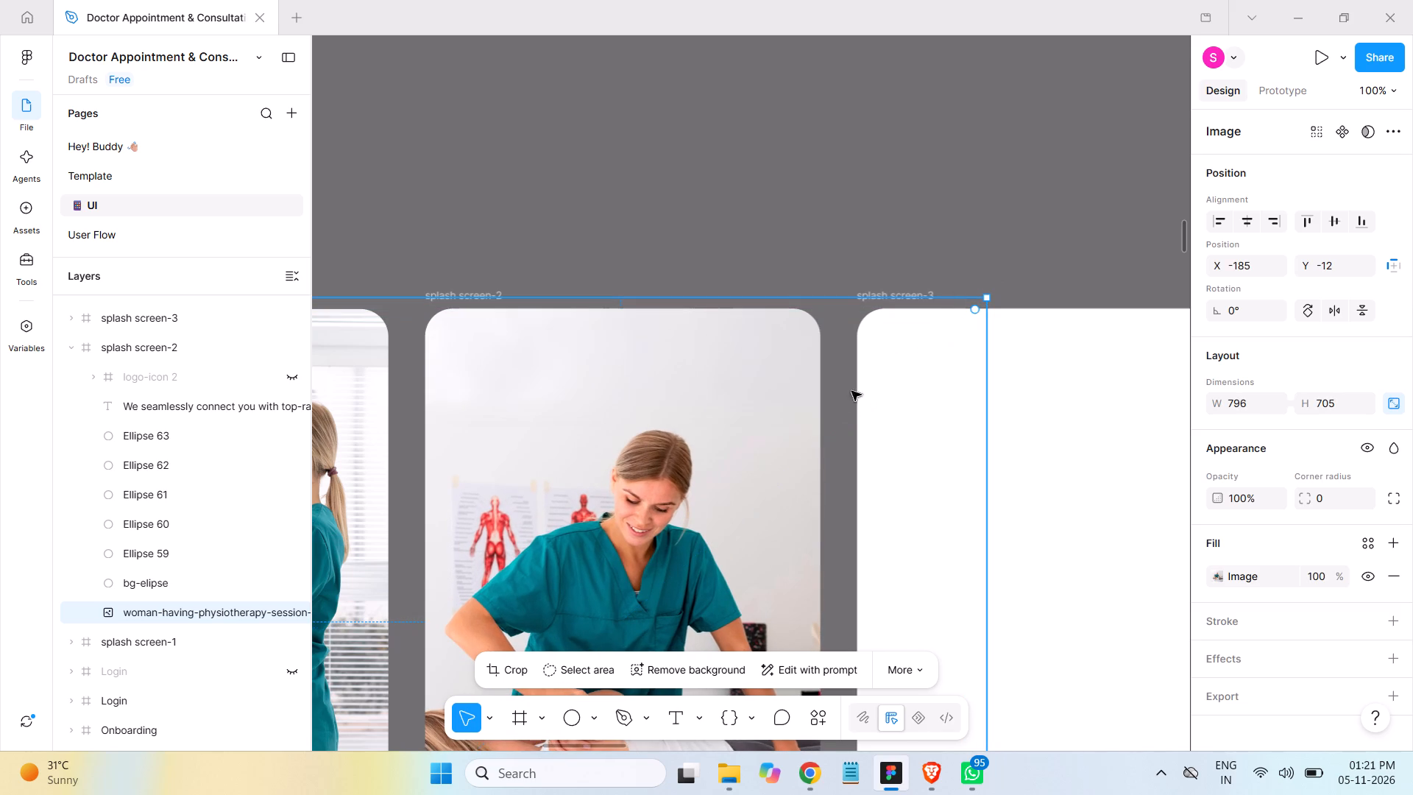
# Examine how splash screen-2's resized photo fits within the frame and behind the text ellipse.
pyautogui.scroll(-2, 867, 366)
pyautogui.scroll(3, 867, 366)
pyautogui.scroll(-7, 866, 366)
pyautogui.scroll(2, 871, 370)
pyautogui.scroll(-1, 871, 370)
pyautogui.scroll(1, 867, 368)
pyautogui.scroll(-1, 867, 368)
pyautogui.scroll(3, 867, 369)
pyautogui.scroll(-2, 867, 369)
pyautogui.scroll(2, 867, 370)
pyautogui.scroll(-1, 870, 372)
pyautogui.scroll(4, 870, 372)
pyautogui.scroll(-7, 870, 372)
pyautogui.scroll(3, 854, 378)
pyautogui.scroll(-3, 854, 378)
pyautogui.scroll(2, 856, 380)
pyautogui.scroll(-3, 856, 380)
pyautogui.scroll(2, 857, 381)
pyautogui.scroll(-8, 857, 381)
pyautogui.scroll(1, 874, 379)
pyautogui.scroll(-1, 874, 379)
pyautogui.scroll(1, 876, 380)
pyautogui.scroll(-6, 876, 381)
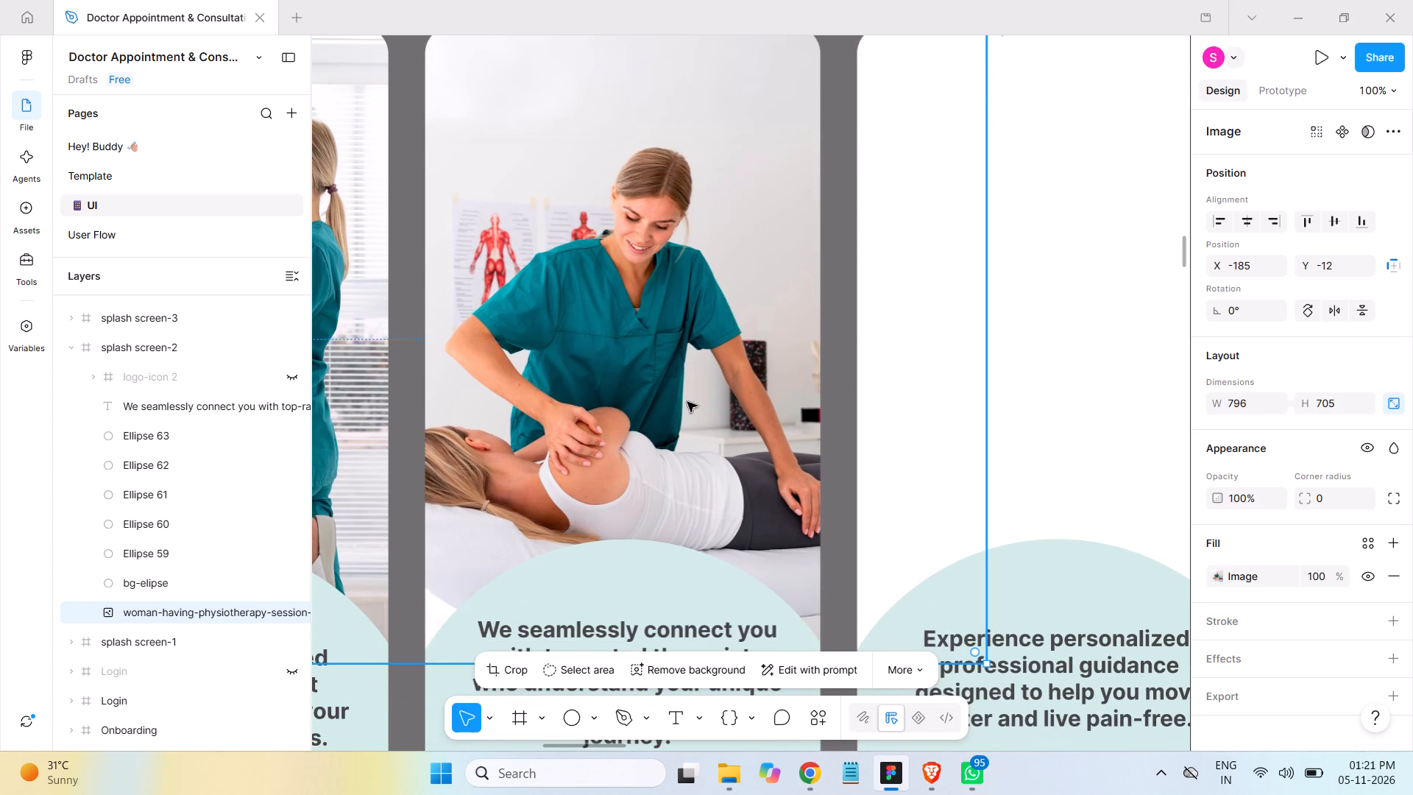
pyautogui.scroll(5, 693, 393)
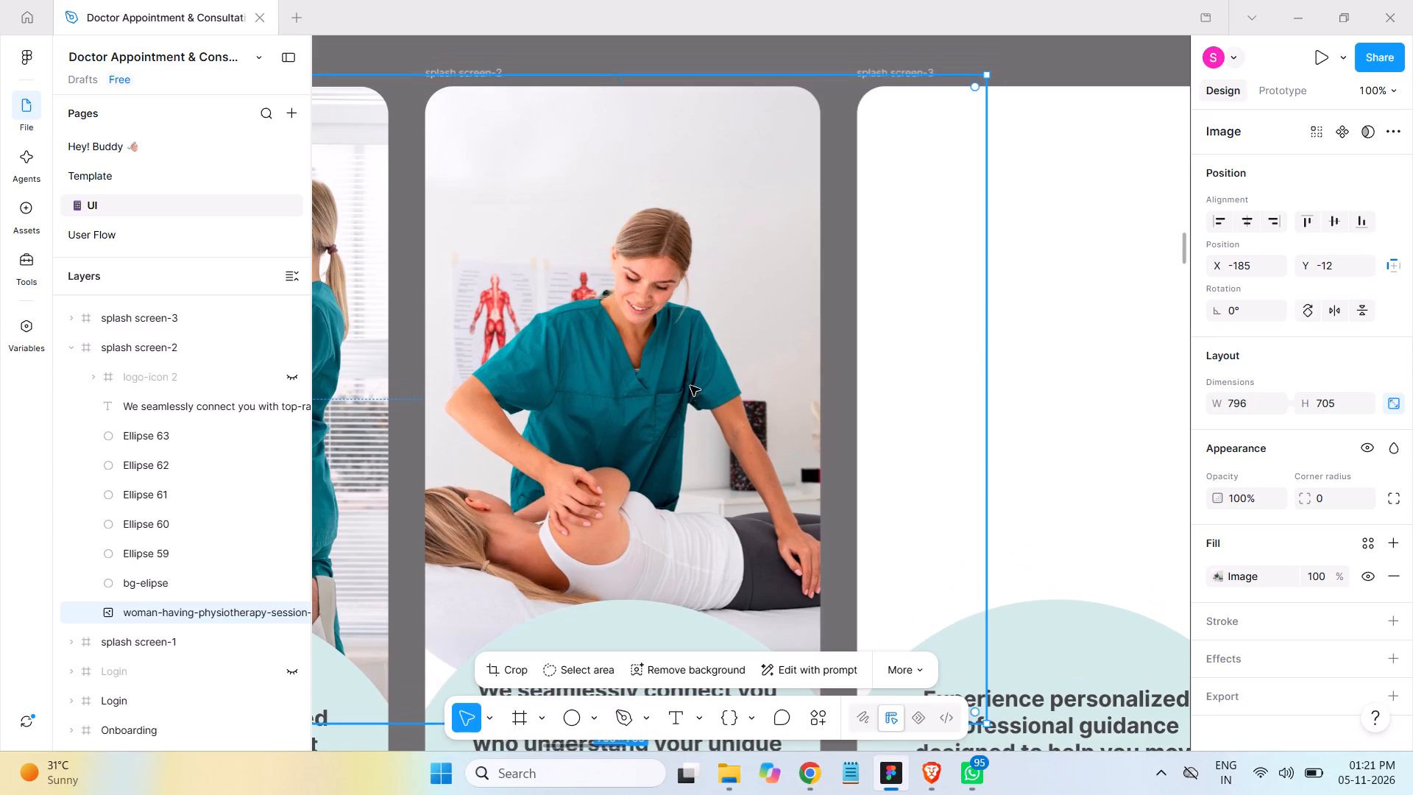
pyautogui.hotkey('ctrl', '-')
pyautogui.hotkey('ctrl', '-')
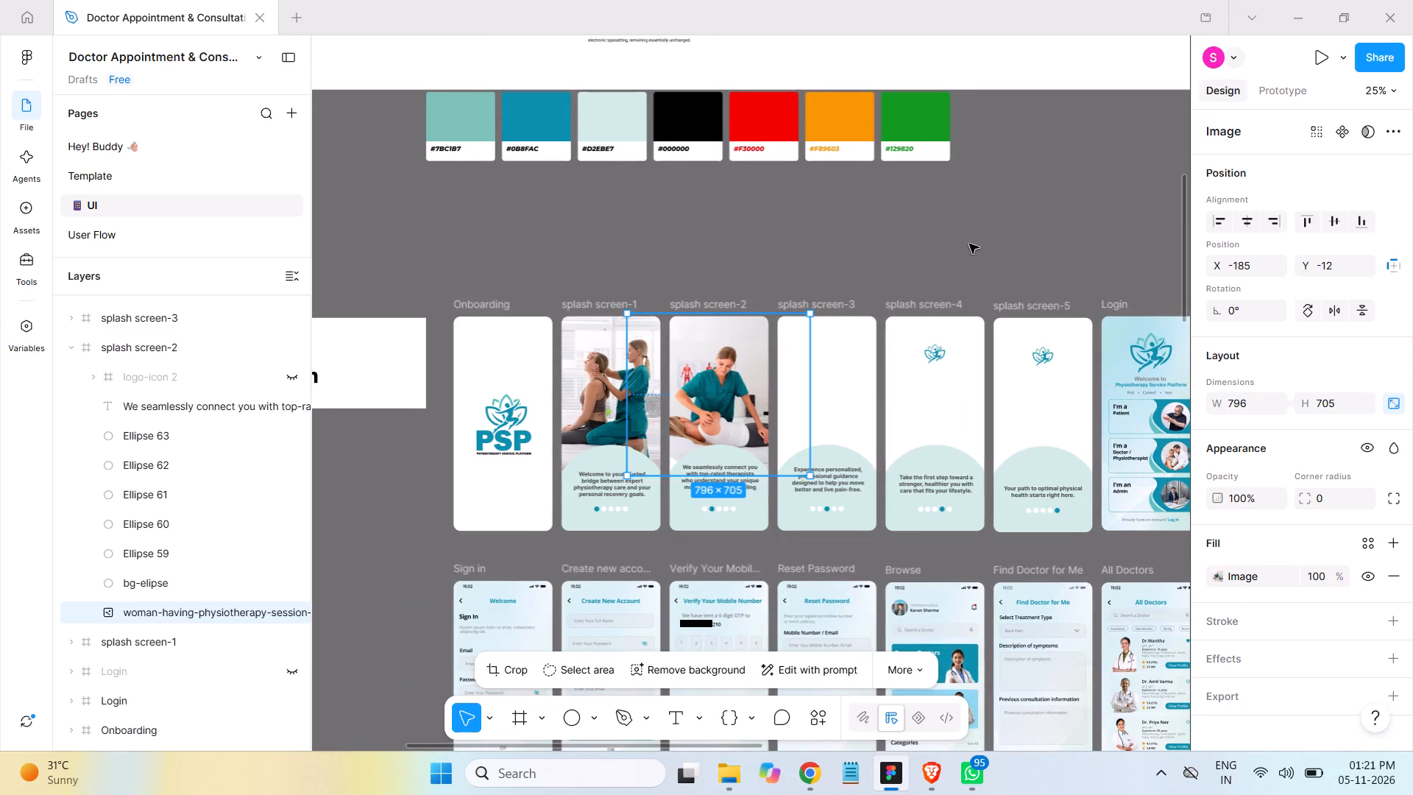
pyautogui.click(969, 244)
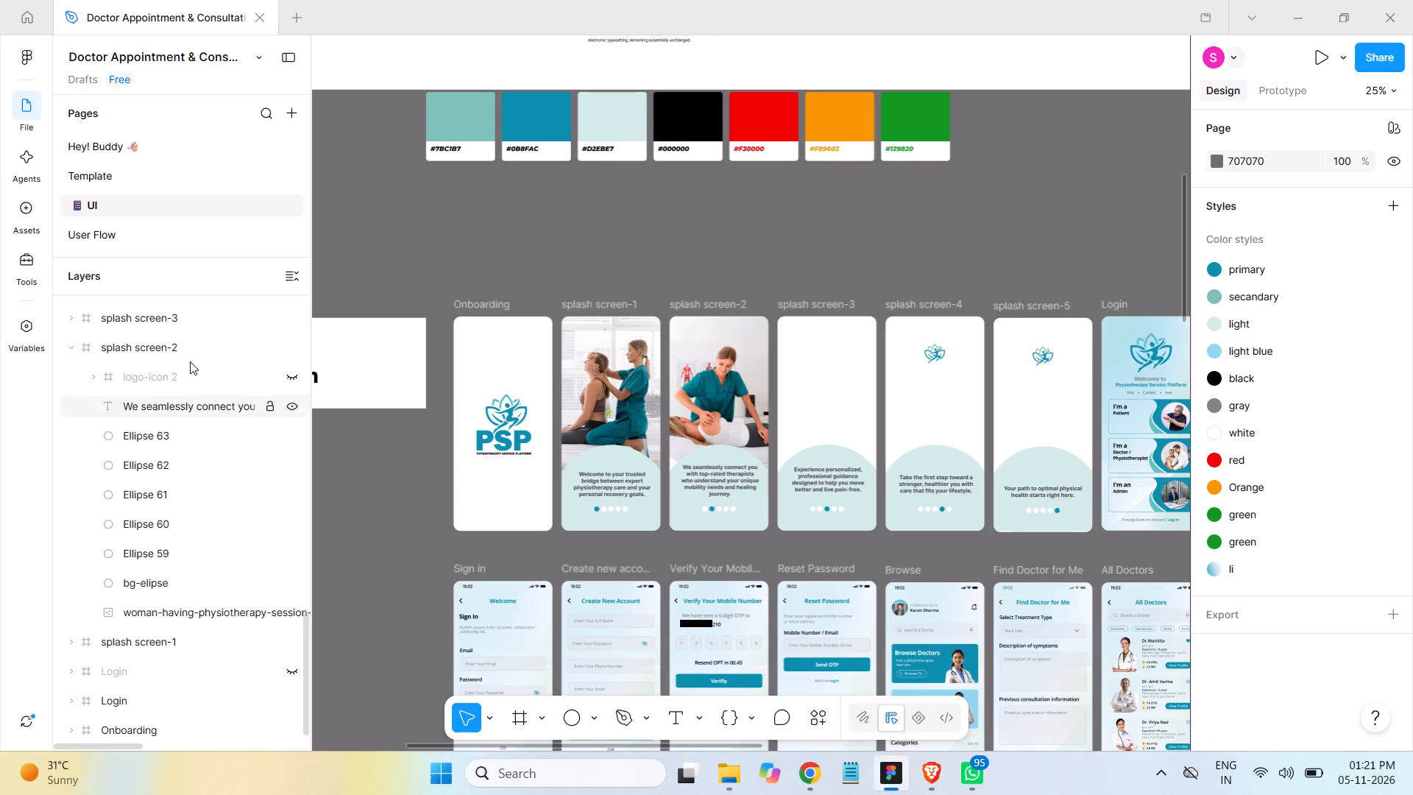
# Collapse splash screen-2's layers, expand those of splash screen-3 and select the splash screen-3 frame.
pyautogui.click(64, 346)
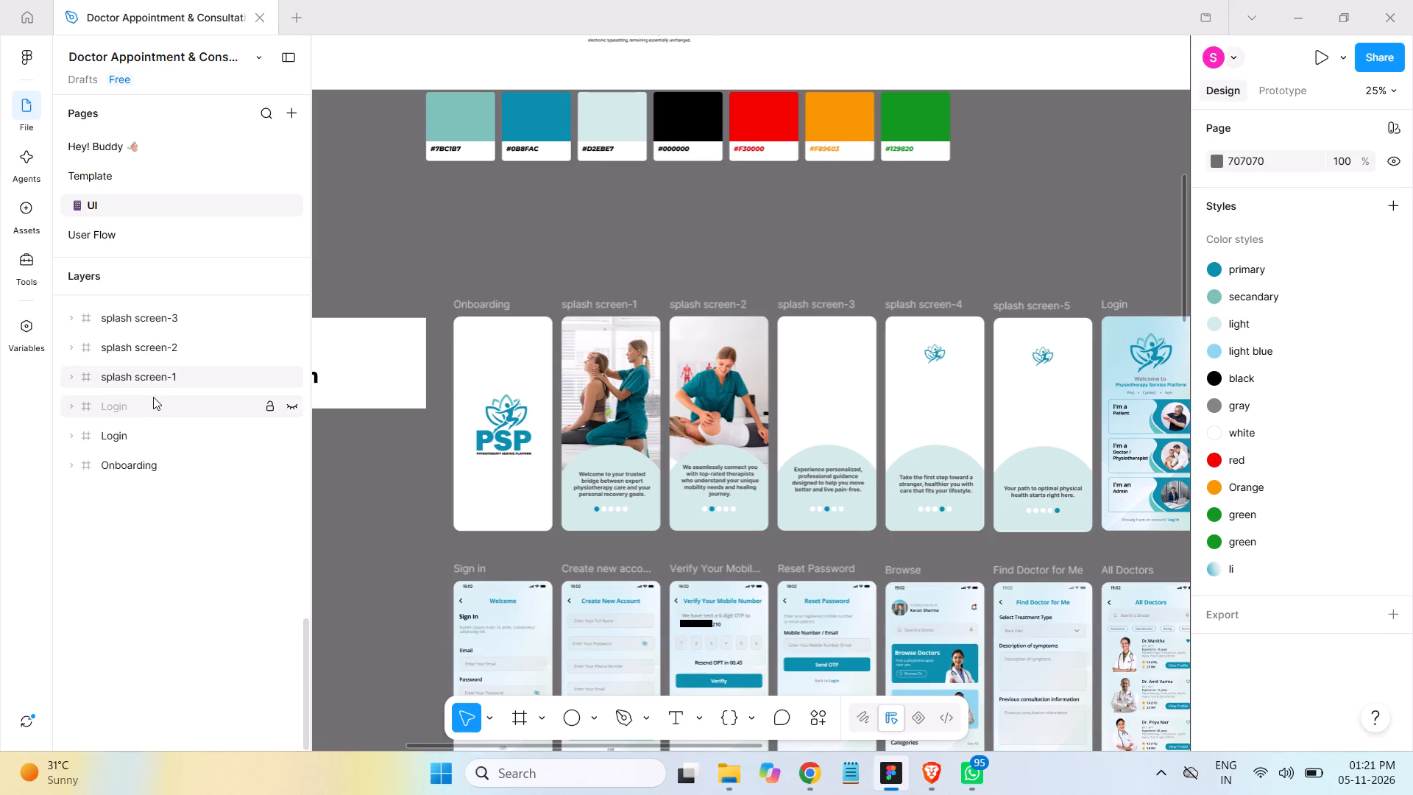
pyautogui.scroll(-1, 153, 395)
pyautogui.scroll(1, 152, 395)
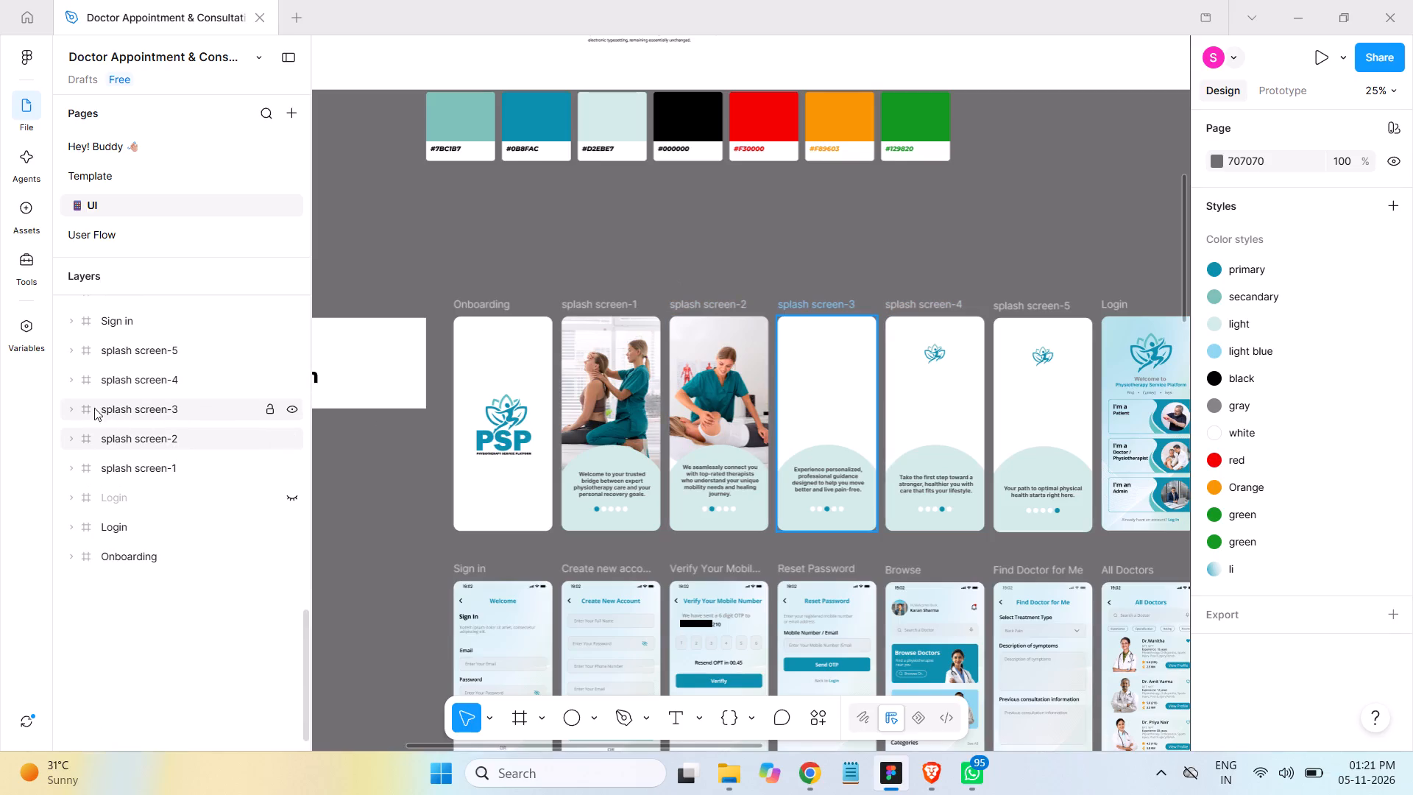
pyautogui.click(71, 408)
pyautogui.click(127, 409)
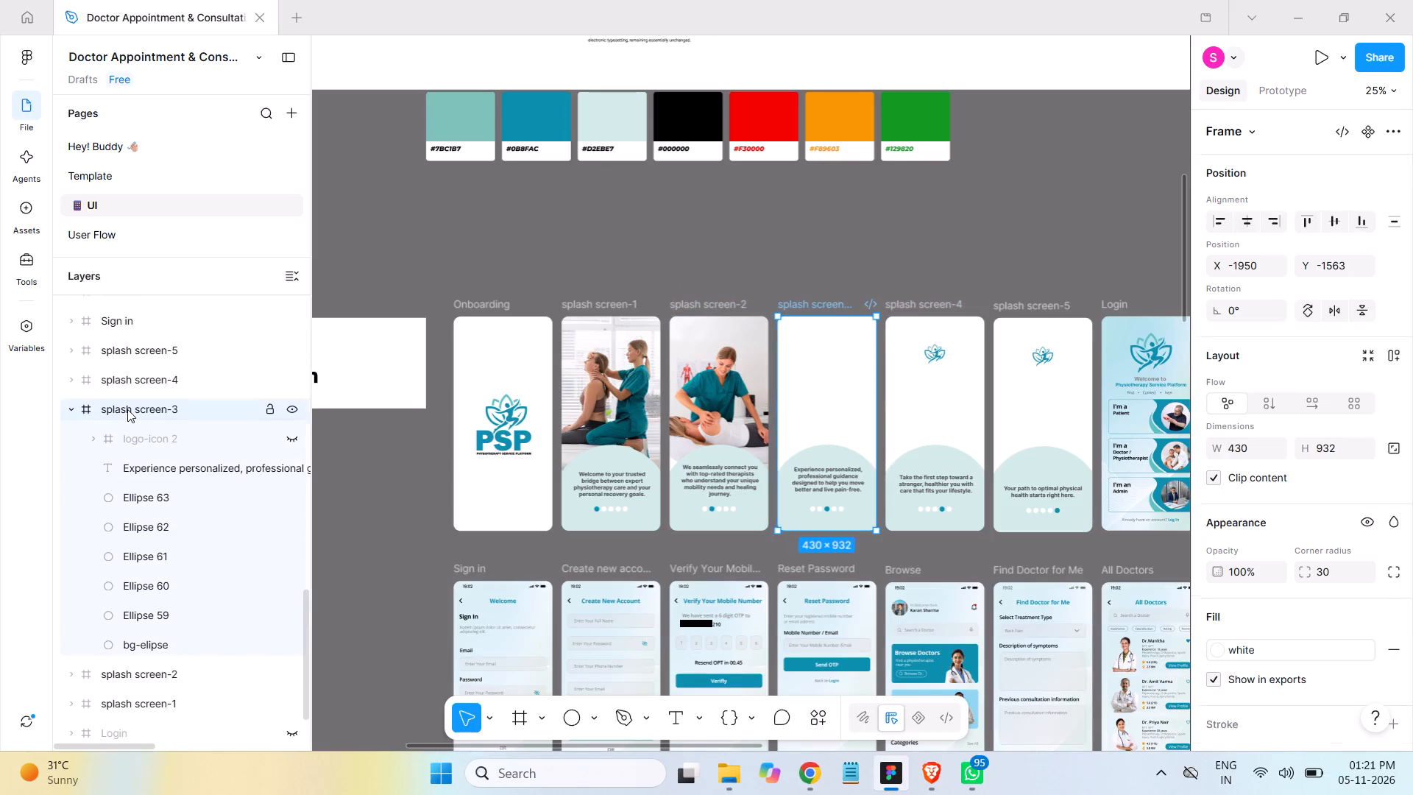
# Switch to File Explorer and permanently delete woman-having-physiotherapy-session-clinic (1).jpg from the Physiotherapy Service folder.
pyautogui.click(739, 780)
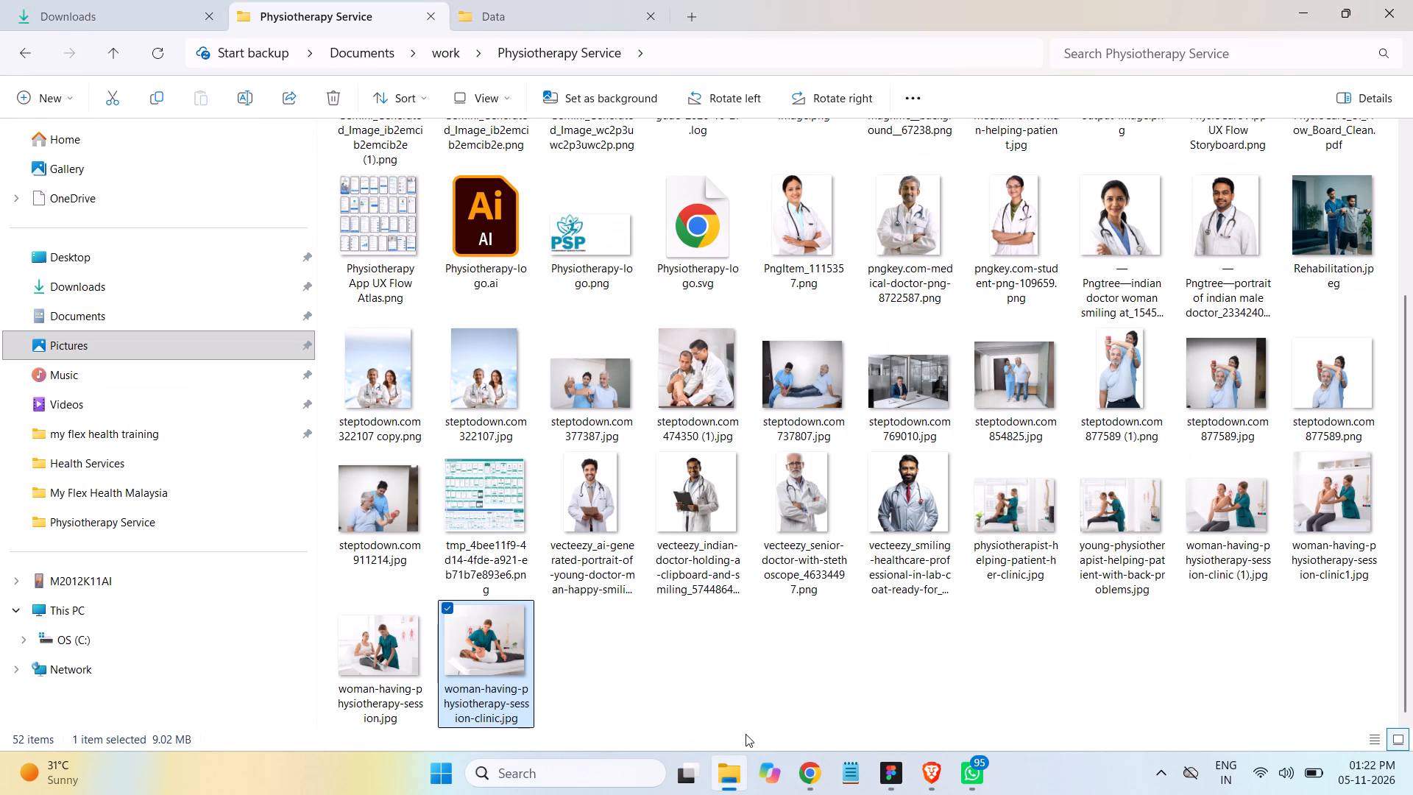
pyautogui.click(1272, 670)
pyautogui.click(1223, 549)
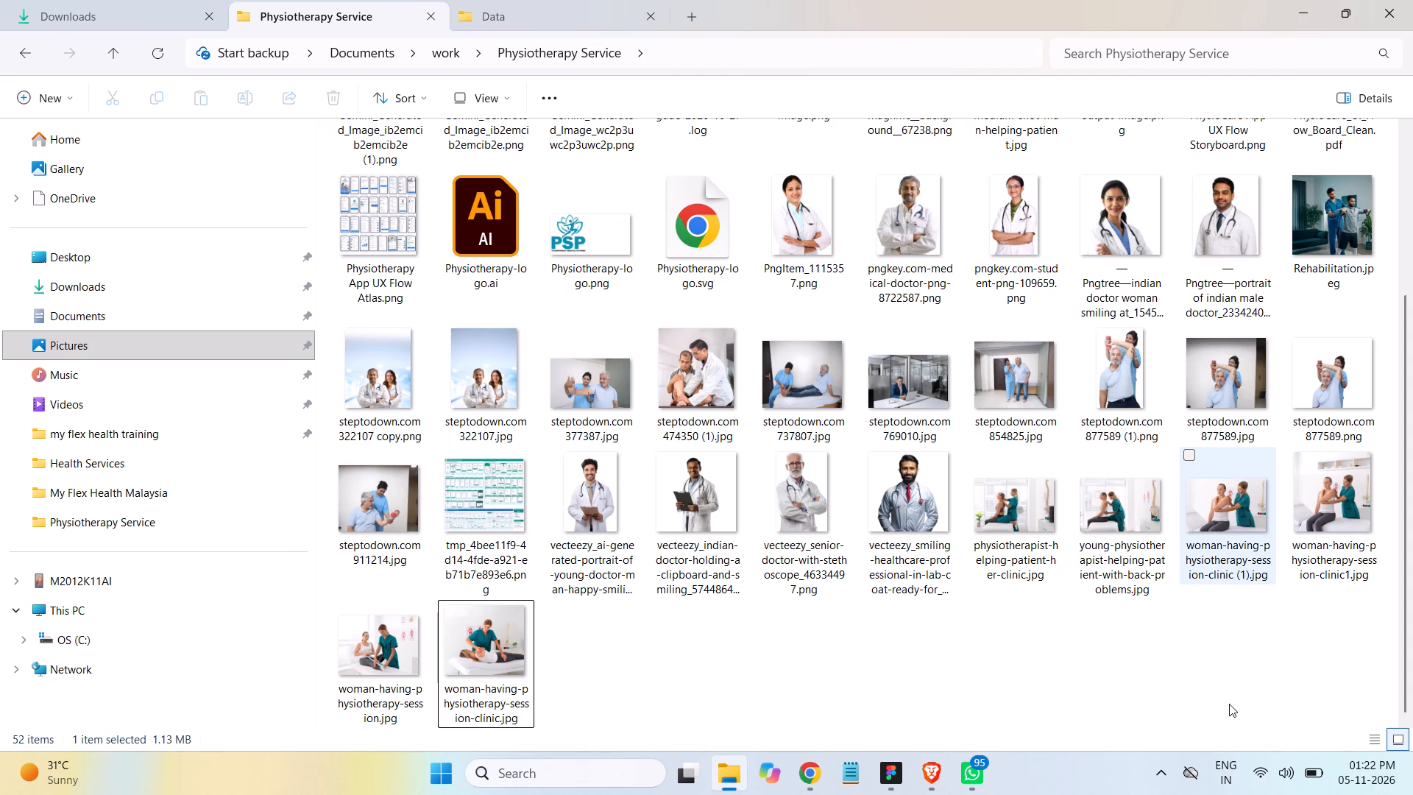
pyautogui.hotkey('shift', 'Delete')
pyautogui.press('Return')
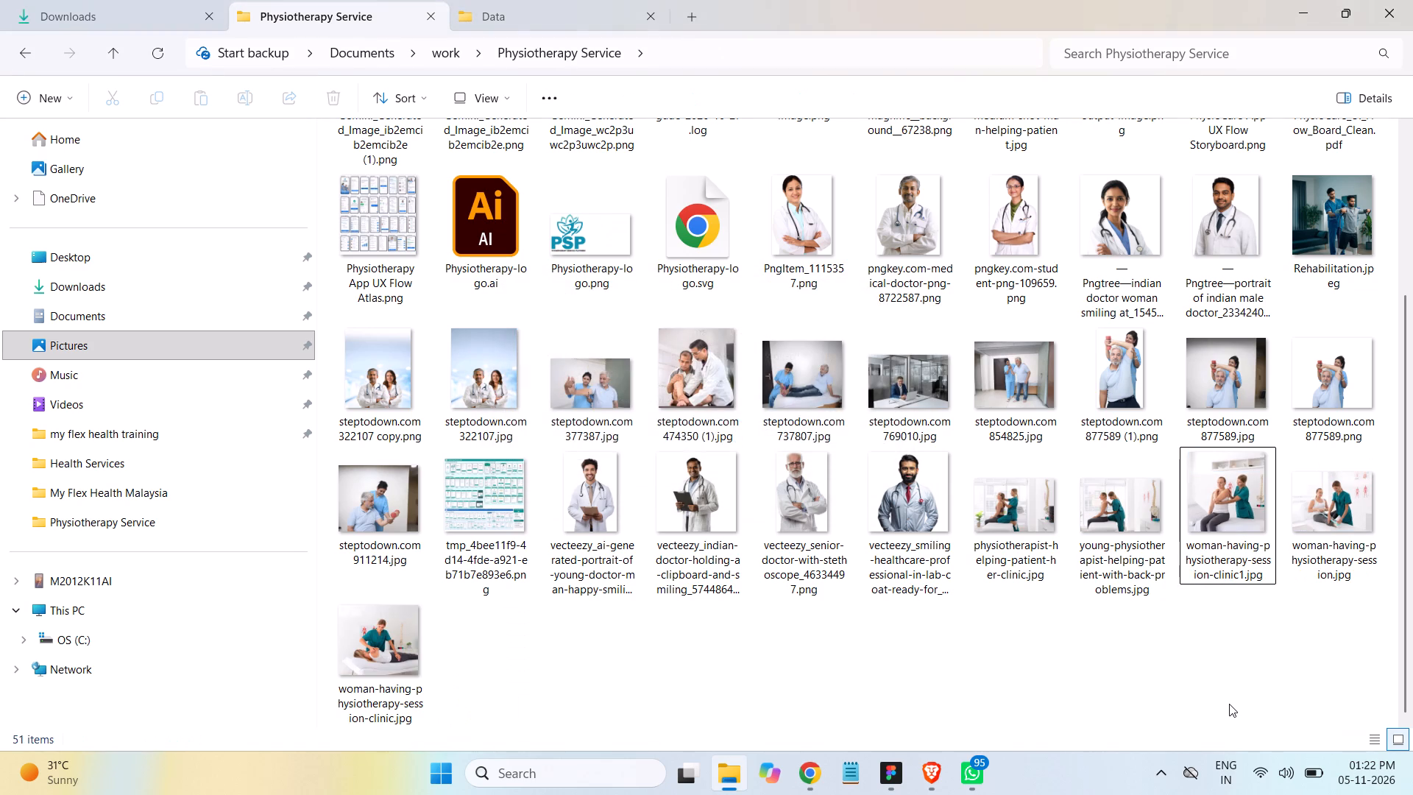
# Bring woman-having-physiotherapy-session-clinic1.jpg from the Physiotherapy Service folder into splash screen-3 in Figma.
pyautogui.moveTo(1240, 500); pyautogui.dragTo(962, 681)
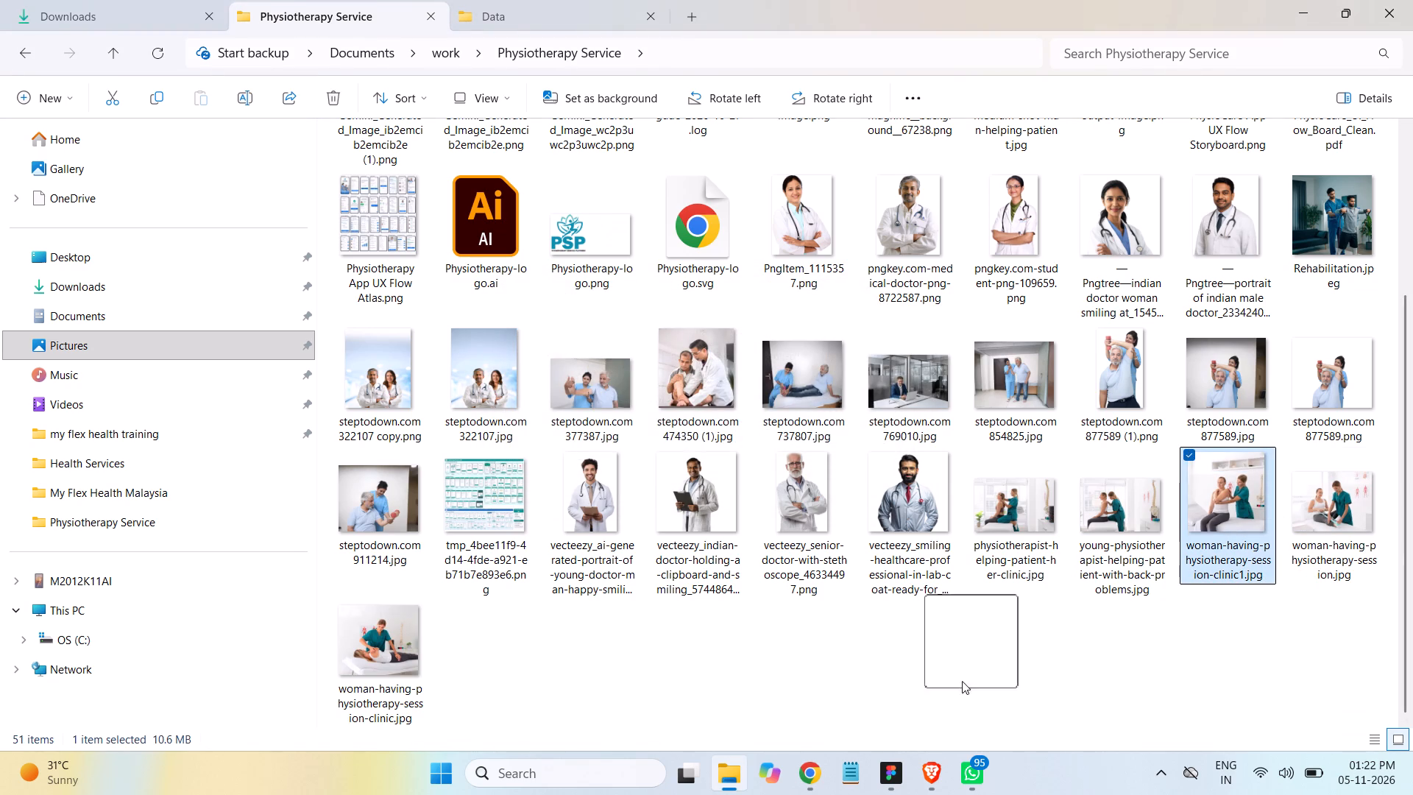
pyautogui.moveTo(962, 681); pyautogui.dragTo(941, 496)
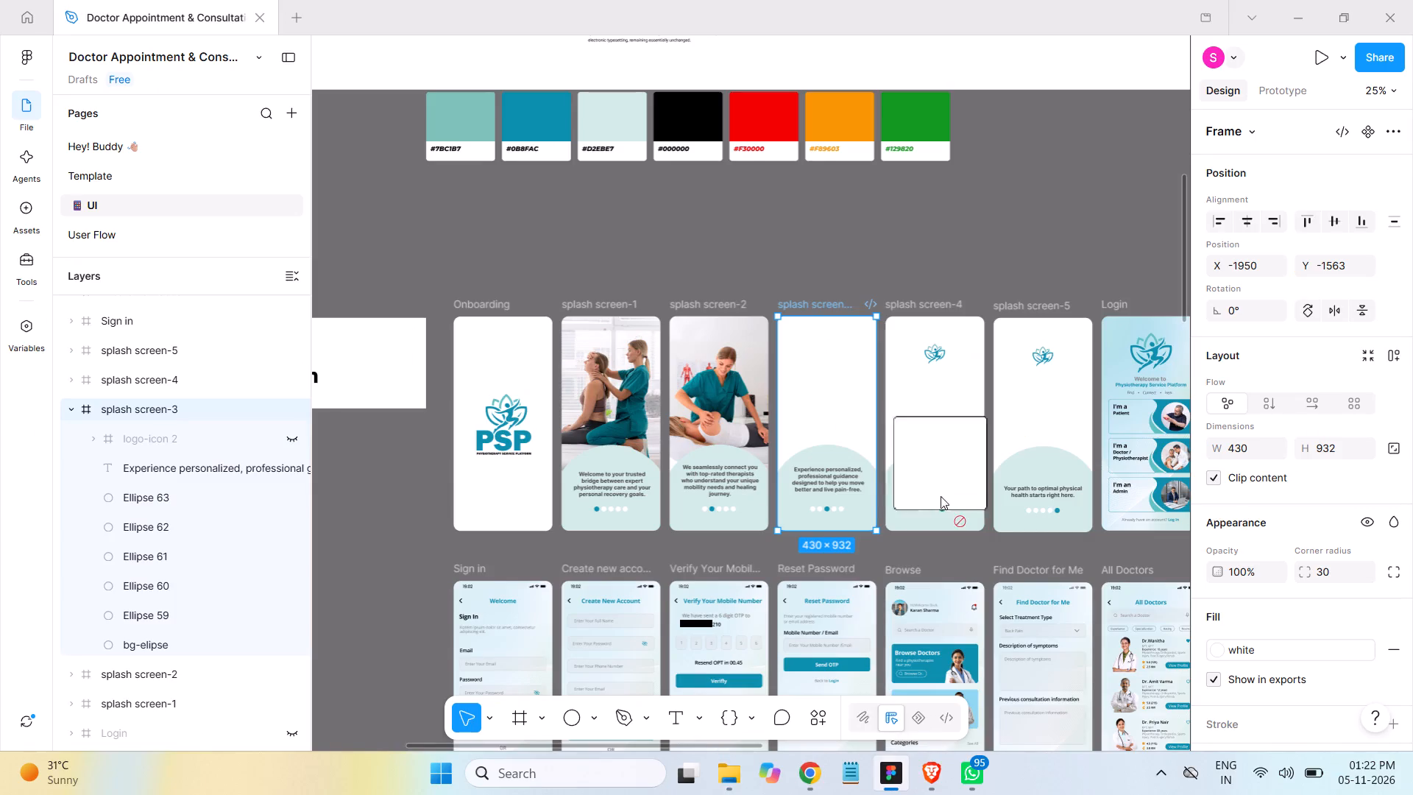
pyautogui.moveTo(941, 496); pyautogui.dragTo(826, 447)
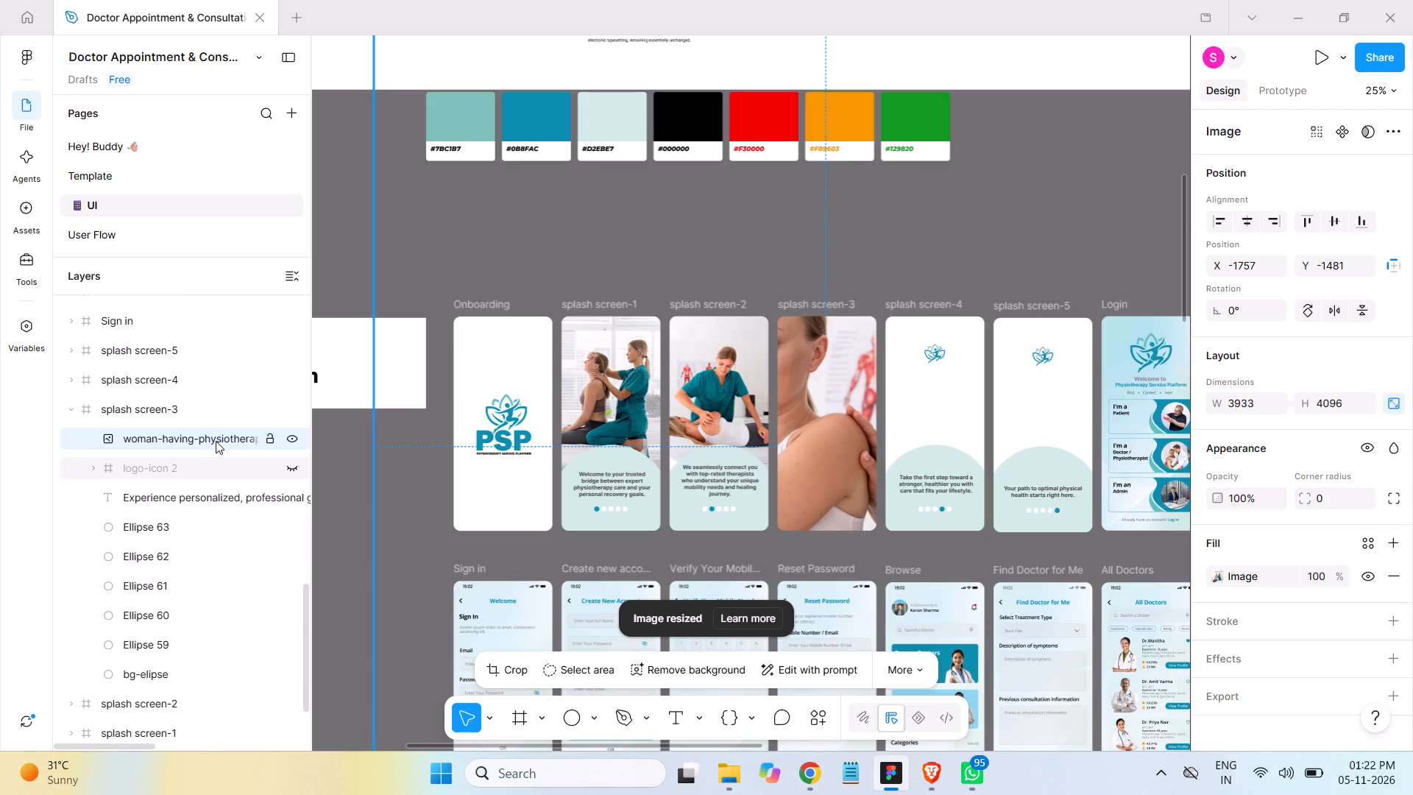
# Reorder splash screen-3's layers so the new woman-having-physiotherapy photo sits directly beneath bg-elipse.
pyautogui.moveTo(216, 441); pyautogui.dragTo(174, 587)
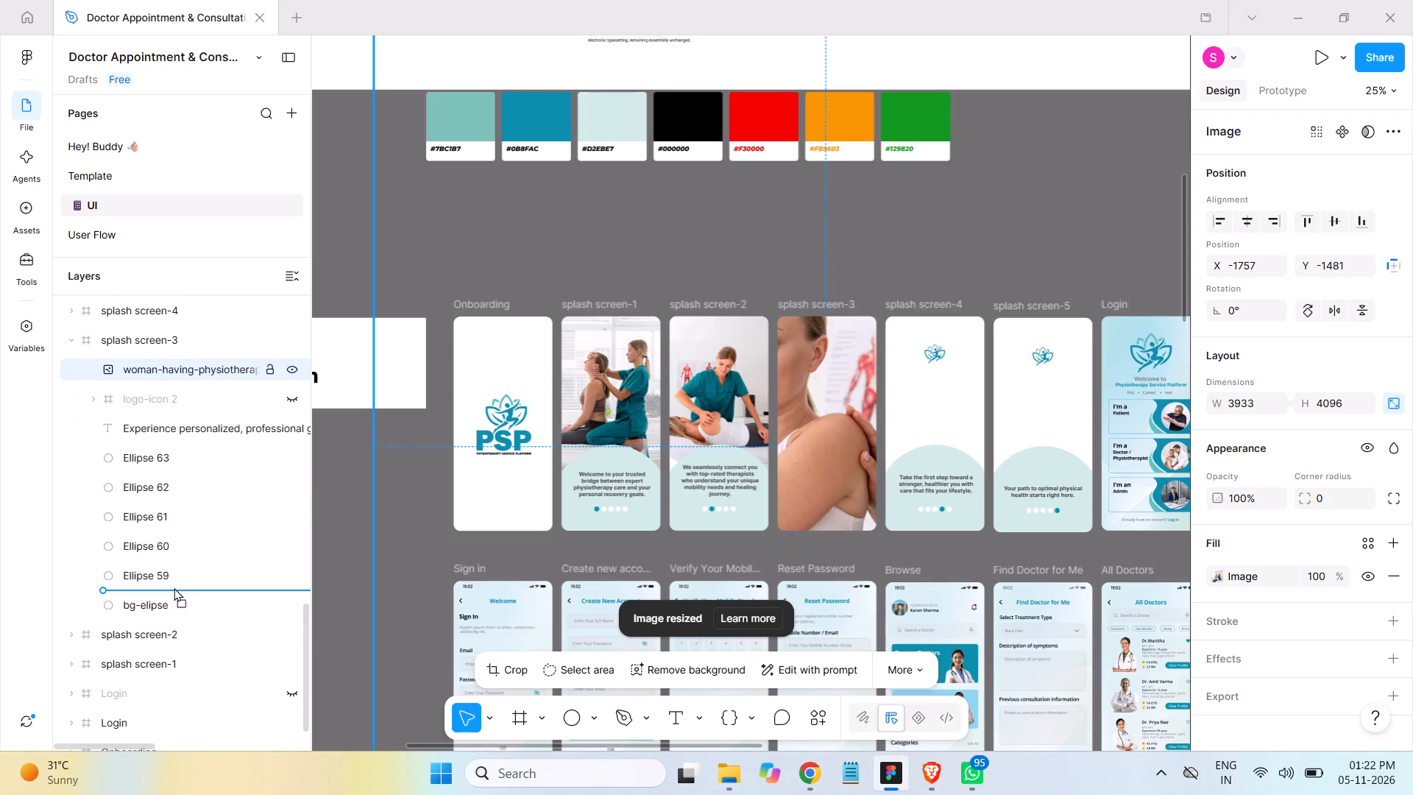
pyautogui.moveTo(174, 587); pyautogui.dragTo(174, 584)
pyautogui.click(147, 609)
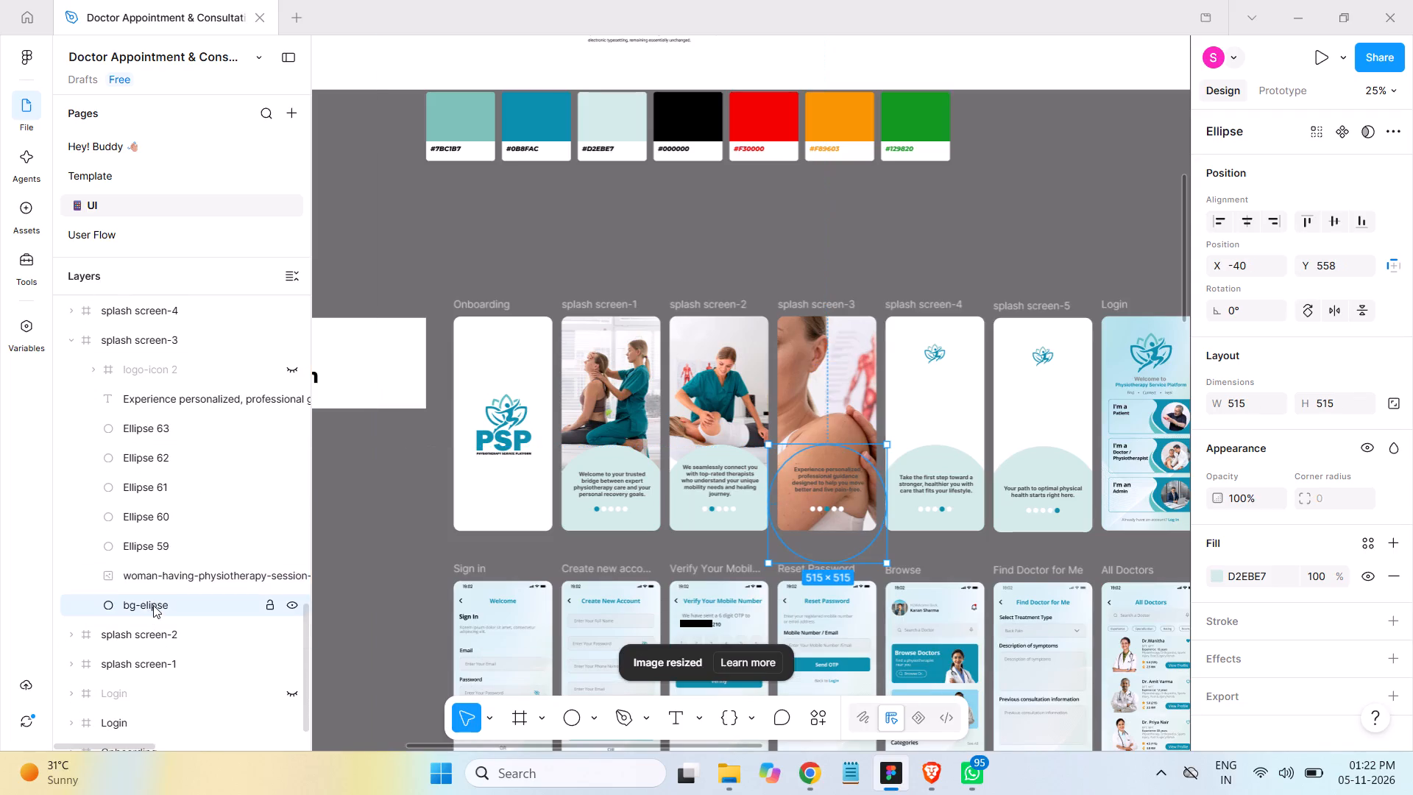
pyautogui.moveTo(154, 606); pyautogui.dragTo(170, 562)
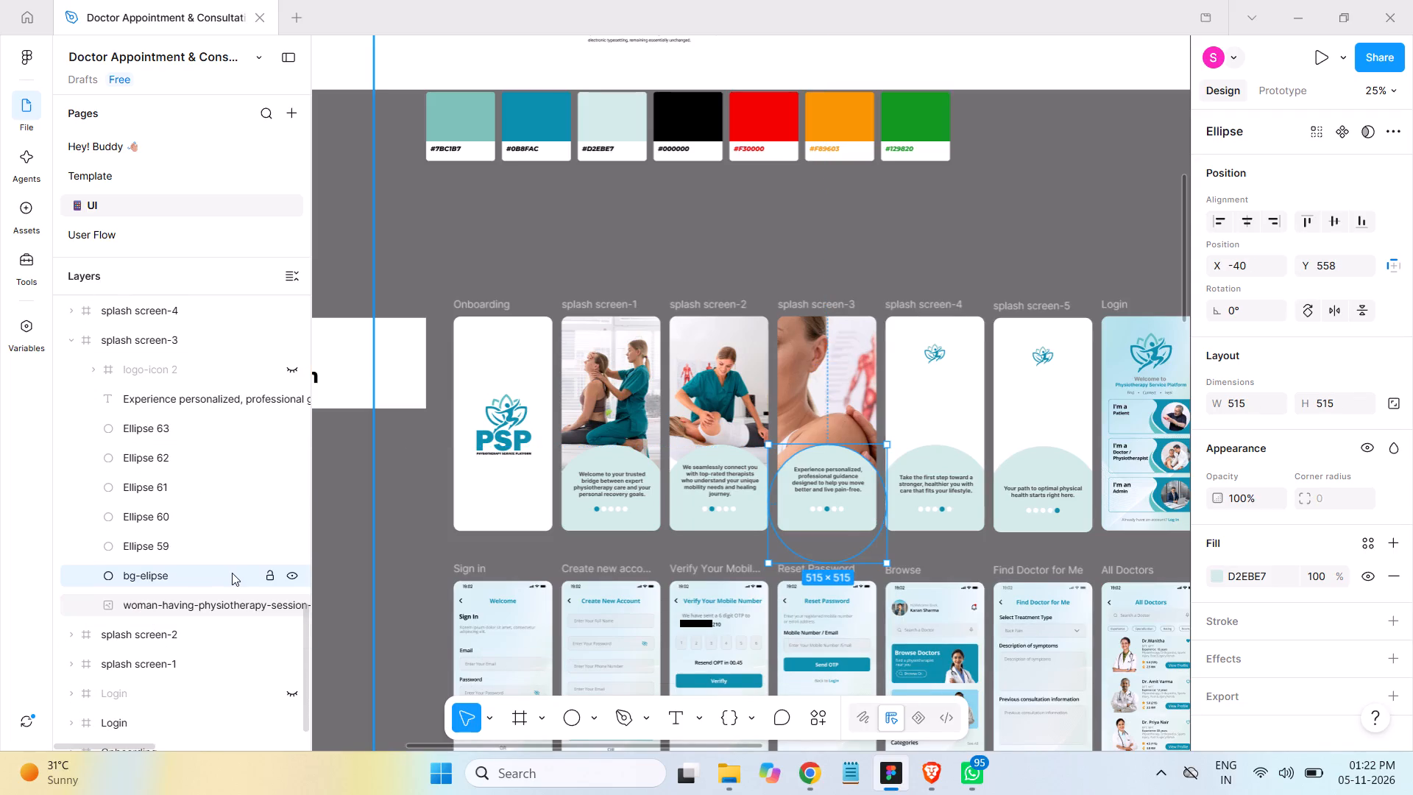
# Scale the new photo proportionally to about 1064 × 1108 and place it inside splash screen-3 at about X -572, Y -405.
pyautogui.hotkey('ctrl', '-')
pyautogui.hotkey('ctrl', '-')
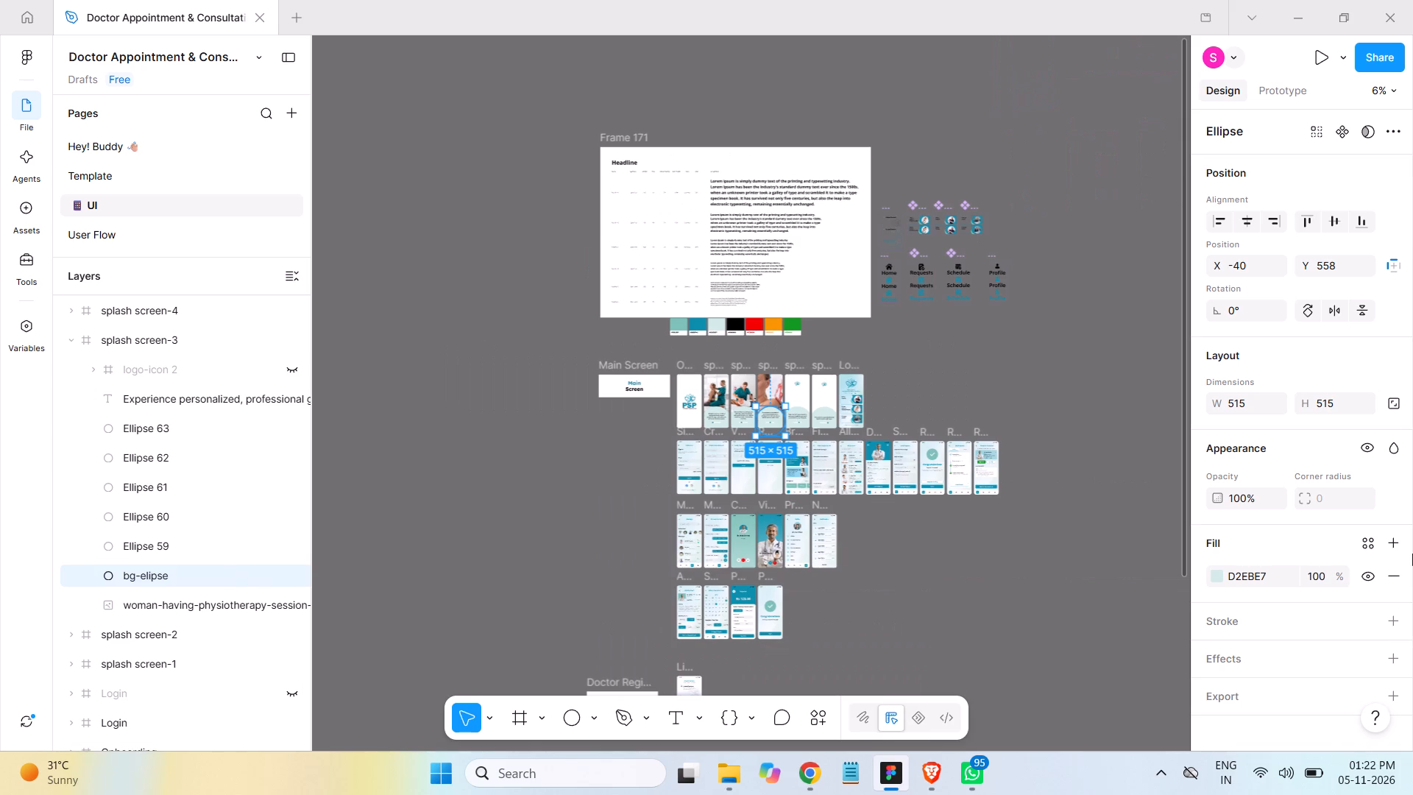
pyautogui.click(214, 604)
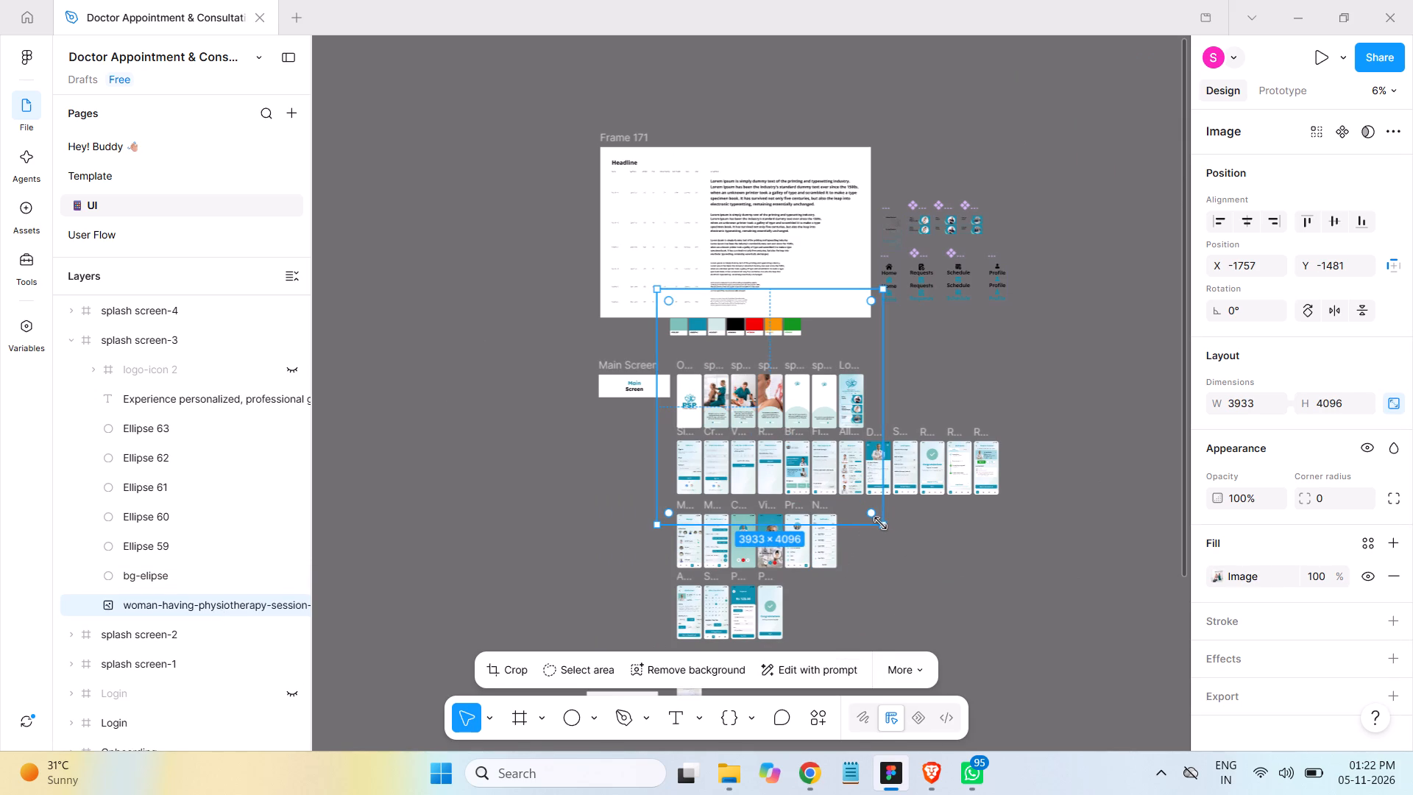
pyautogui.keyDown('shift'); pyautogui.moveTo(880, 523); pyautogui.dragTo(700, 353); pyautogui.keyUp('shift')
pyautogui.moveTo(711, 345); pyautogui.dragTo(768, 383)
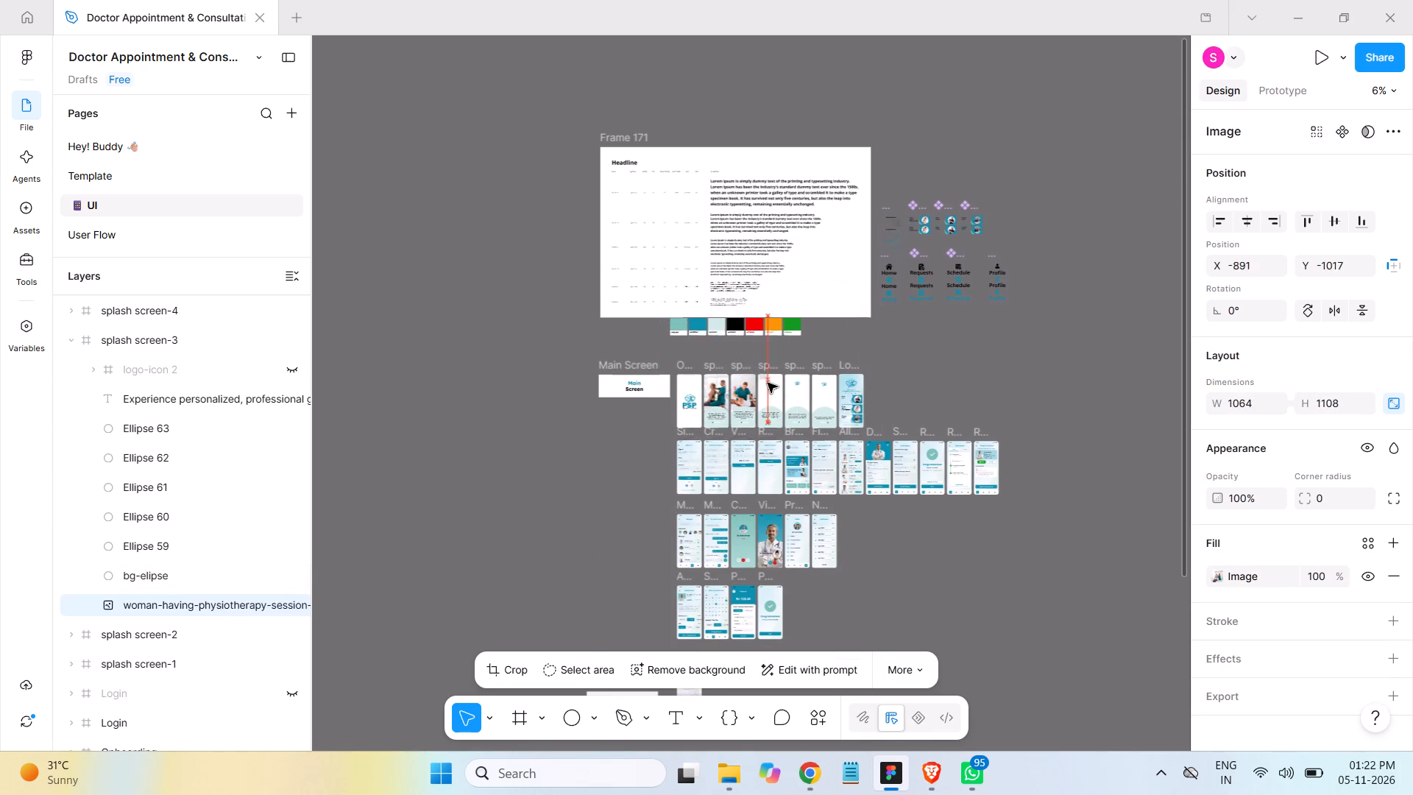
pyautogui.moveTo(768, 383); pyautogui.dragTo(785, 415)
pyautogui.moveTo(785, 415); pyautogui.dragTo(783, 412)
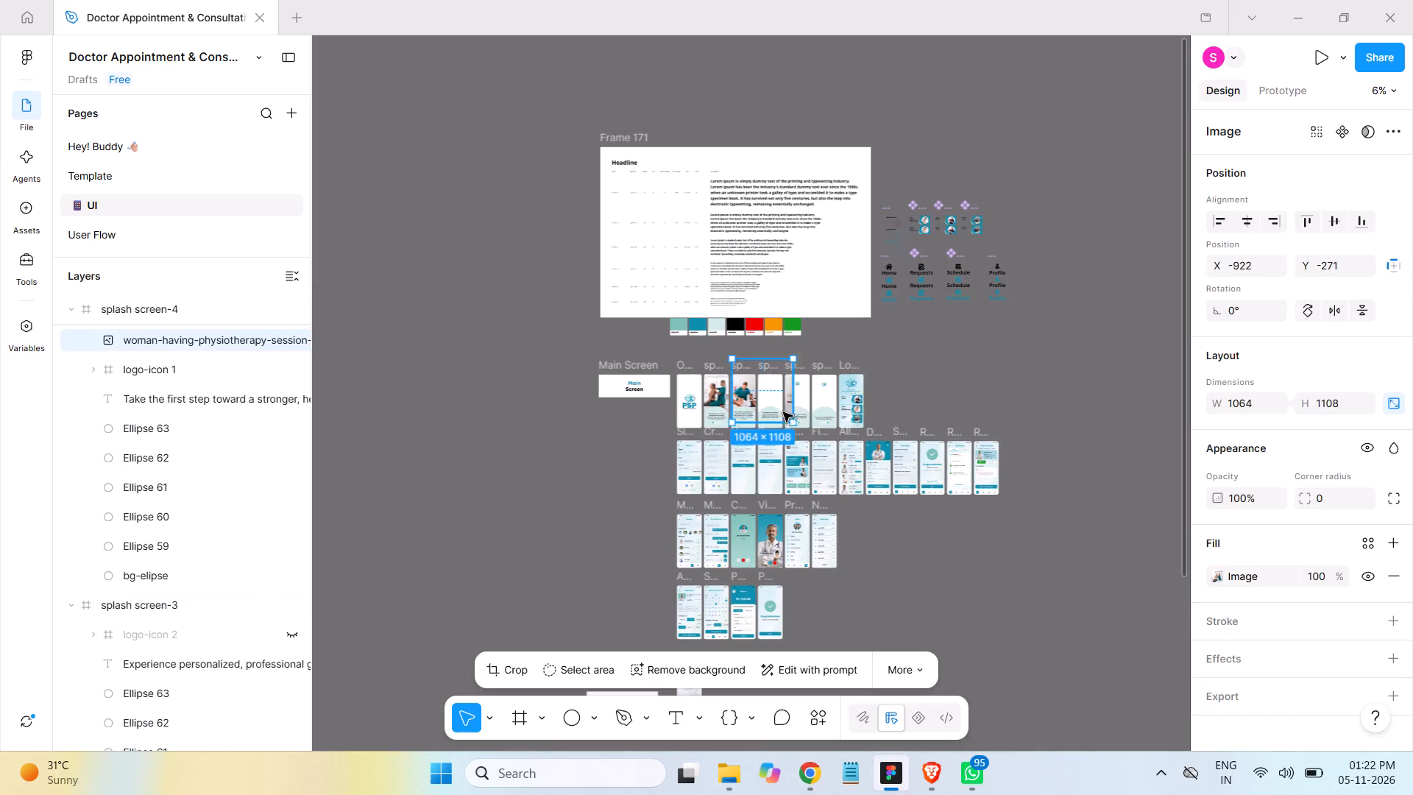
pyautogui.moveTo(783, 412); pyautogui.dragTo(779, 407)
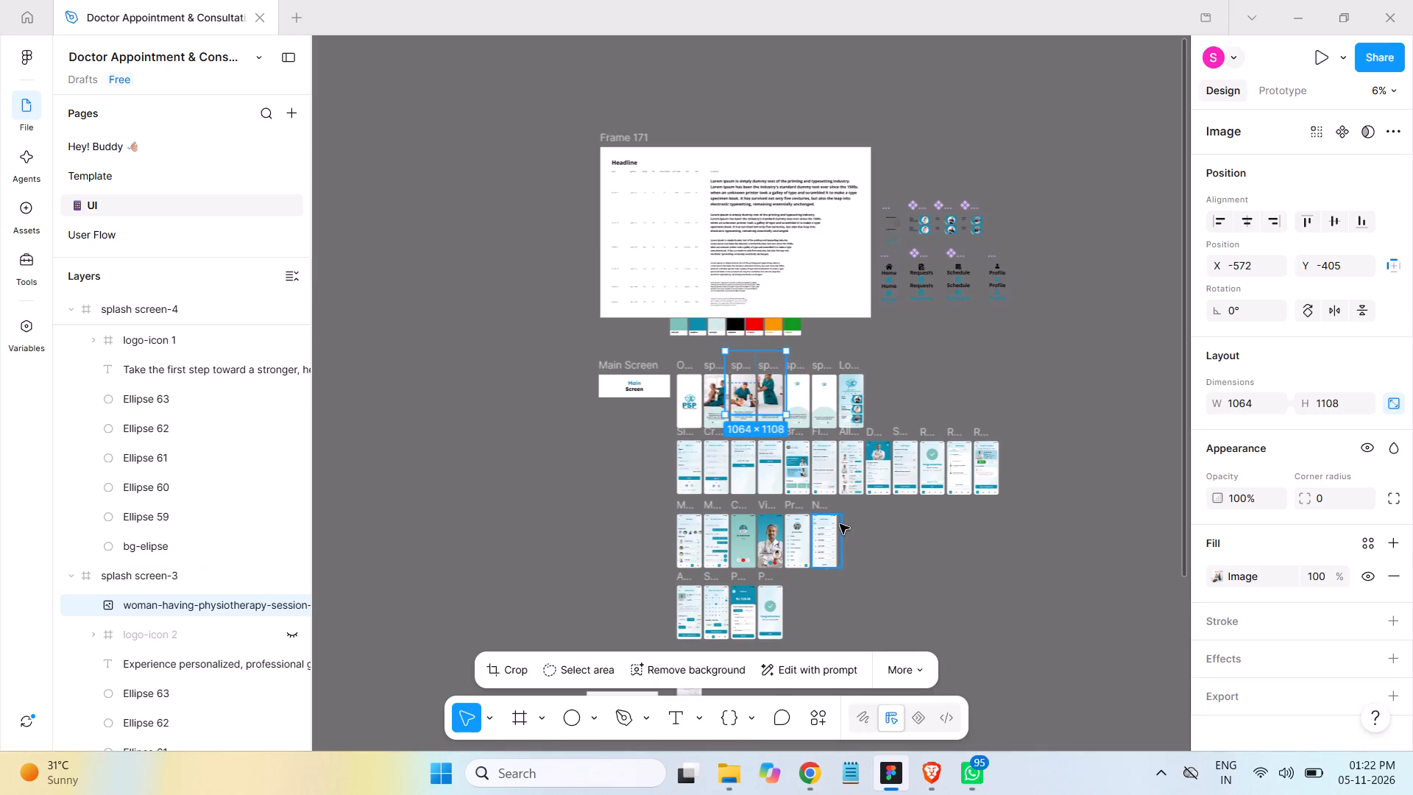
# Shrink splash screen-3's photo to about 755 × 786 and reposition it at about X -204, Y -83, framing the patient and therapist.
pyautogui.hotkey('ctrl', '=')
pyautogui.hotkey('ctrl', '=')
pyautogui.hotkey('ctrl', '=')
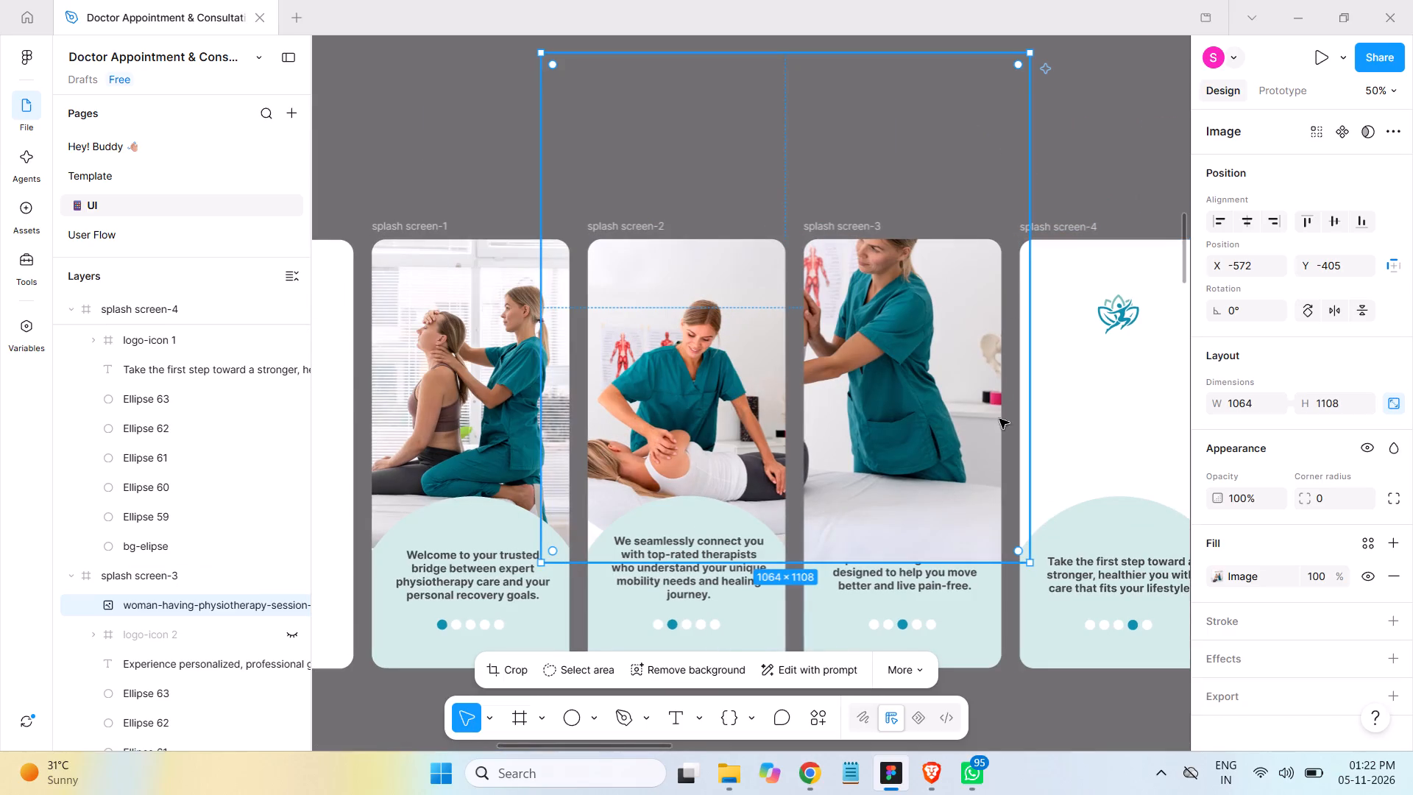
pyautogui.scroll(2, 959, 422)
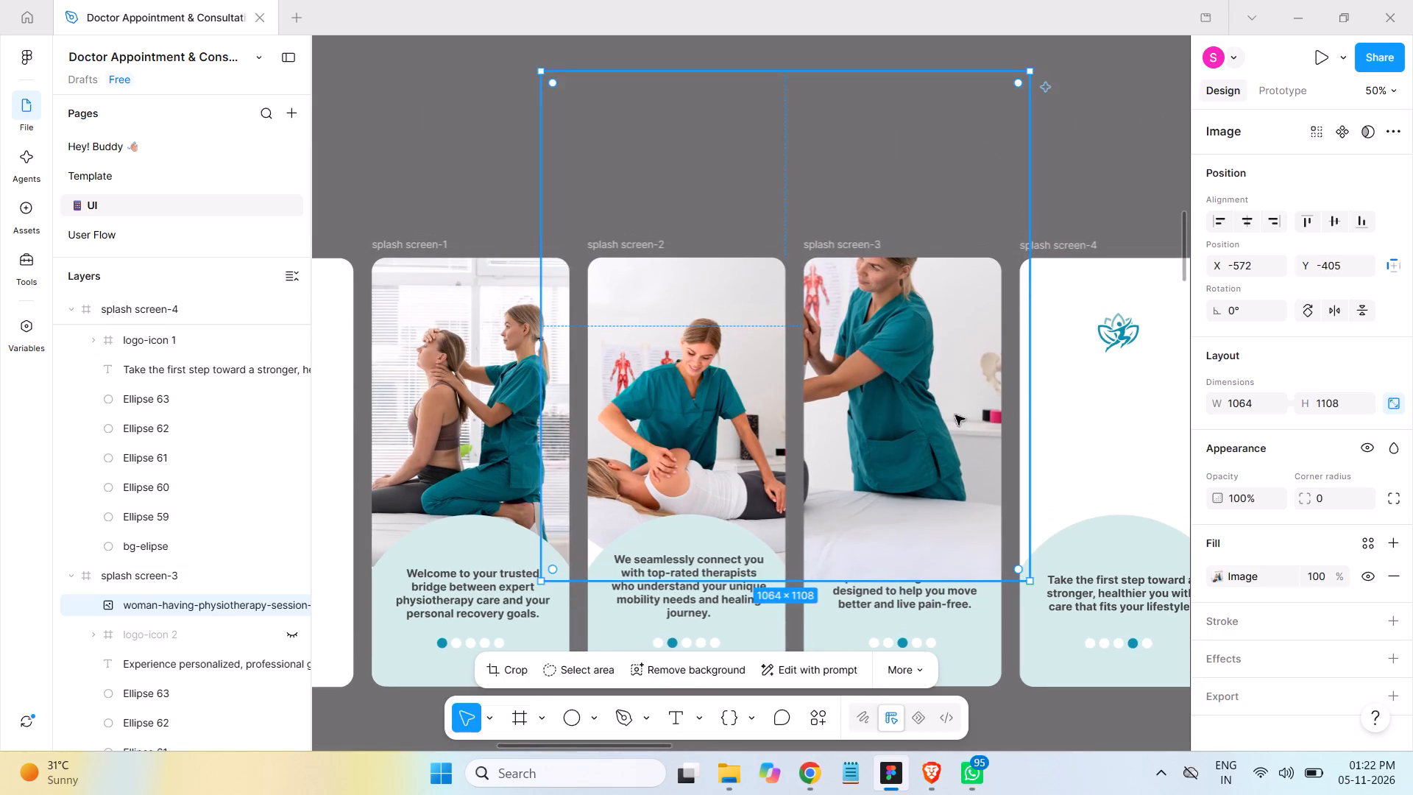
pyautogui.keyDown('shift'); pyautogui.moveTo(541, 67); pyautogui.dragTo(687, 219); pyautogui.keyUp('shift')
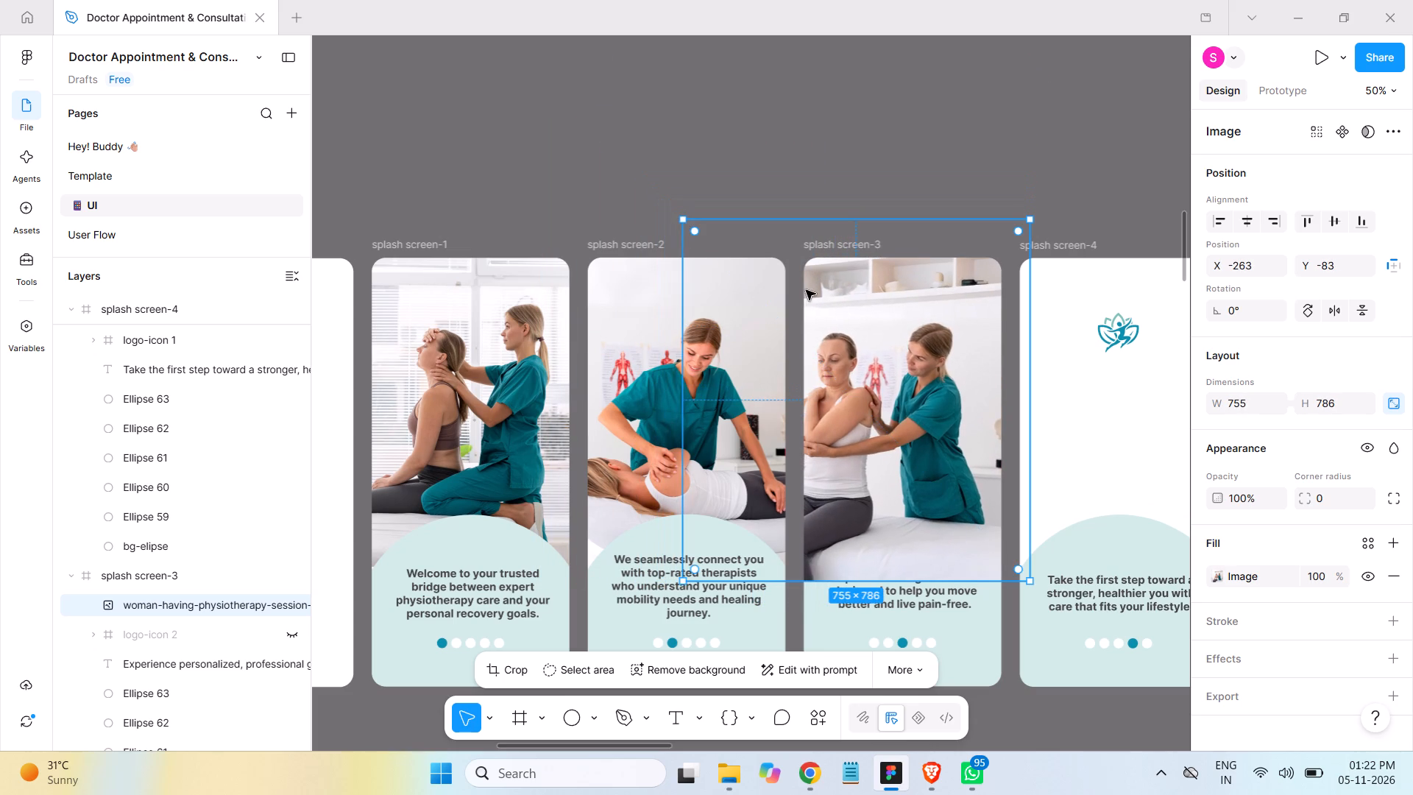
pyautogui.moveTo(919, 418); pyautogui.dragTo(958, 424)
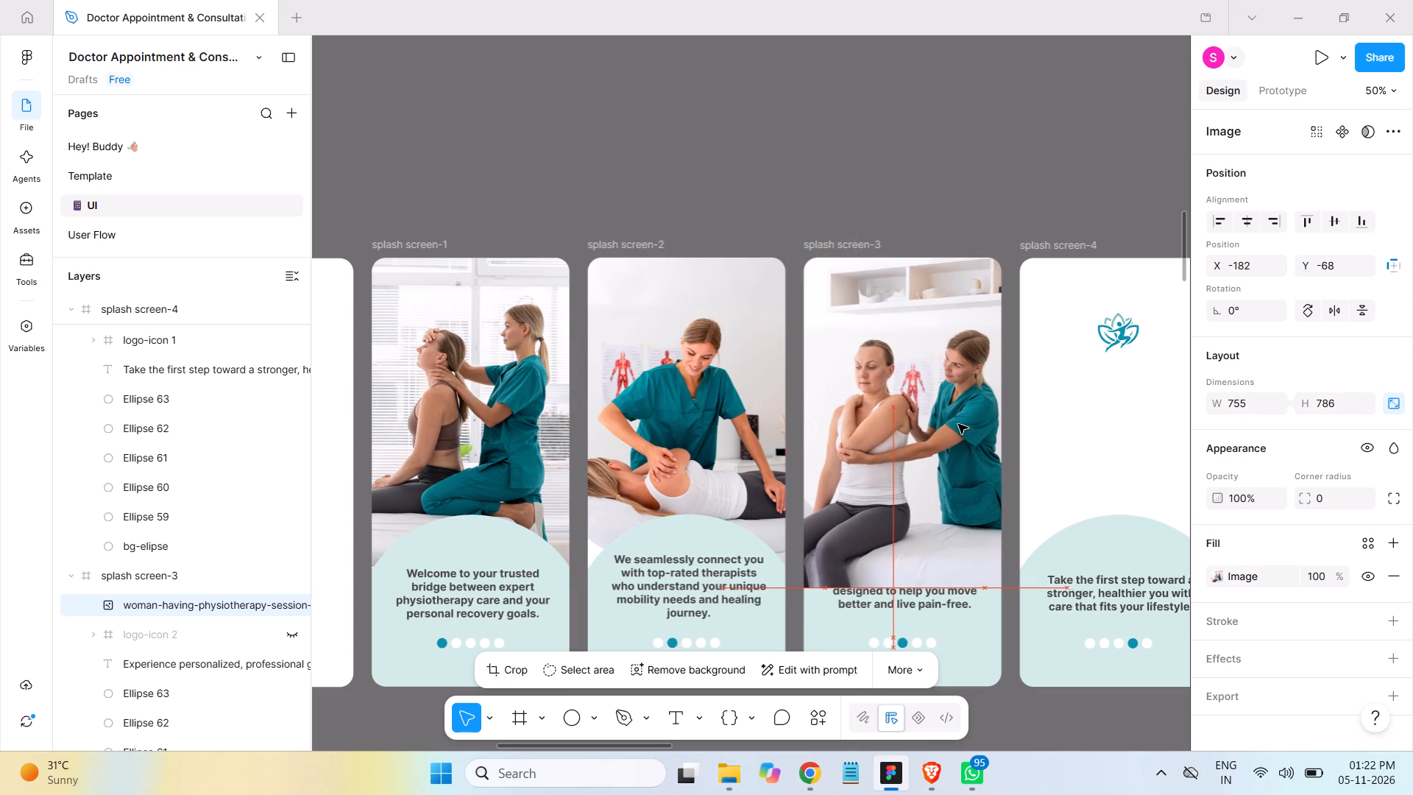
pyautogui.moveTo(958, 424); pyautogui.dragTo(945, 420)
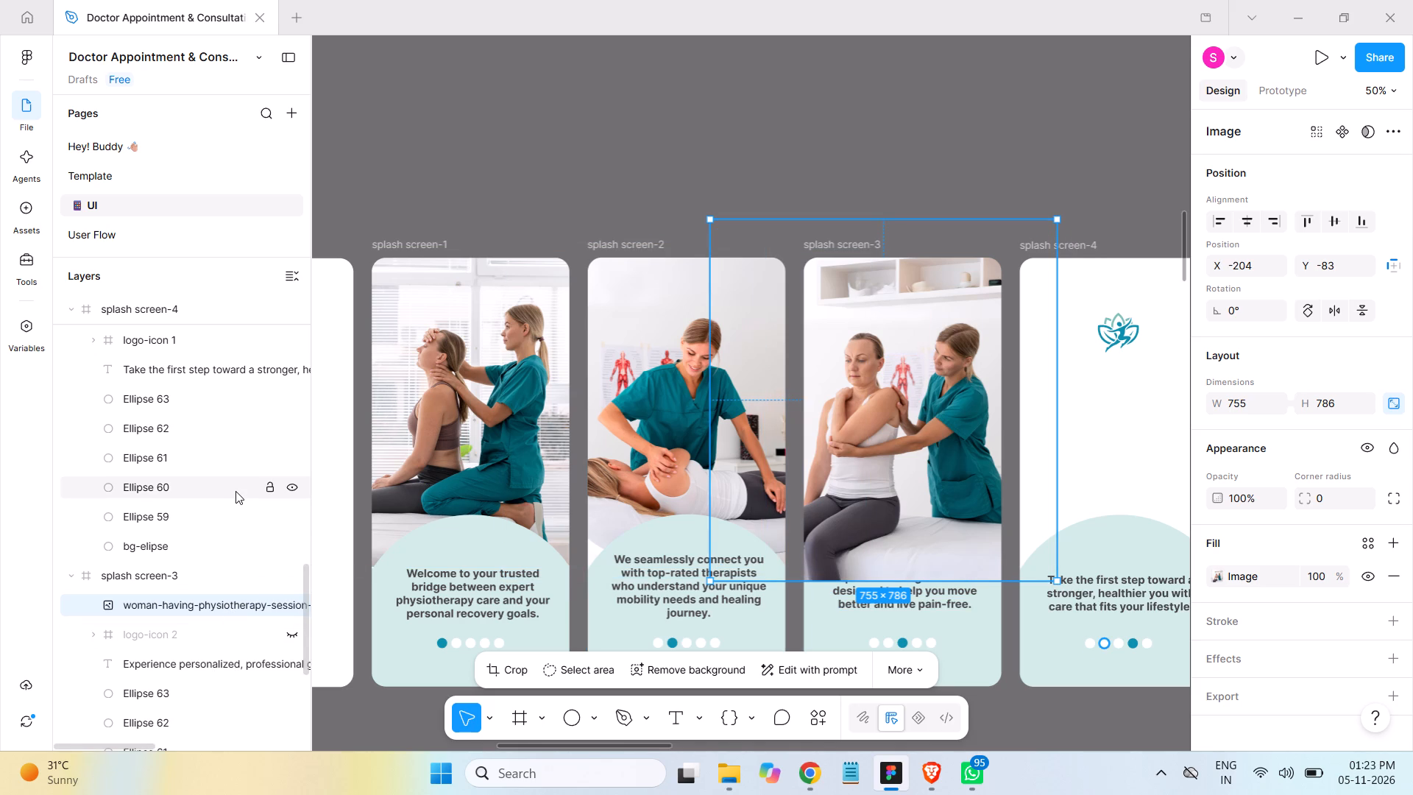
# Move splash screen-3's woman-having-physiotherapy photo directly beneath bg-elipse in the layer order, save the file and collapse the frame's layers.
pyautogui.scroll(-2, 199, 484)
pyautogui.scroll(1, 199, 484)
pyautogui.scroll(-2, 199, 484)
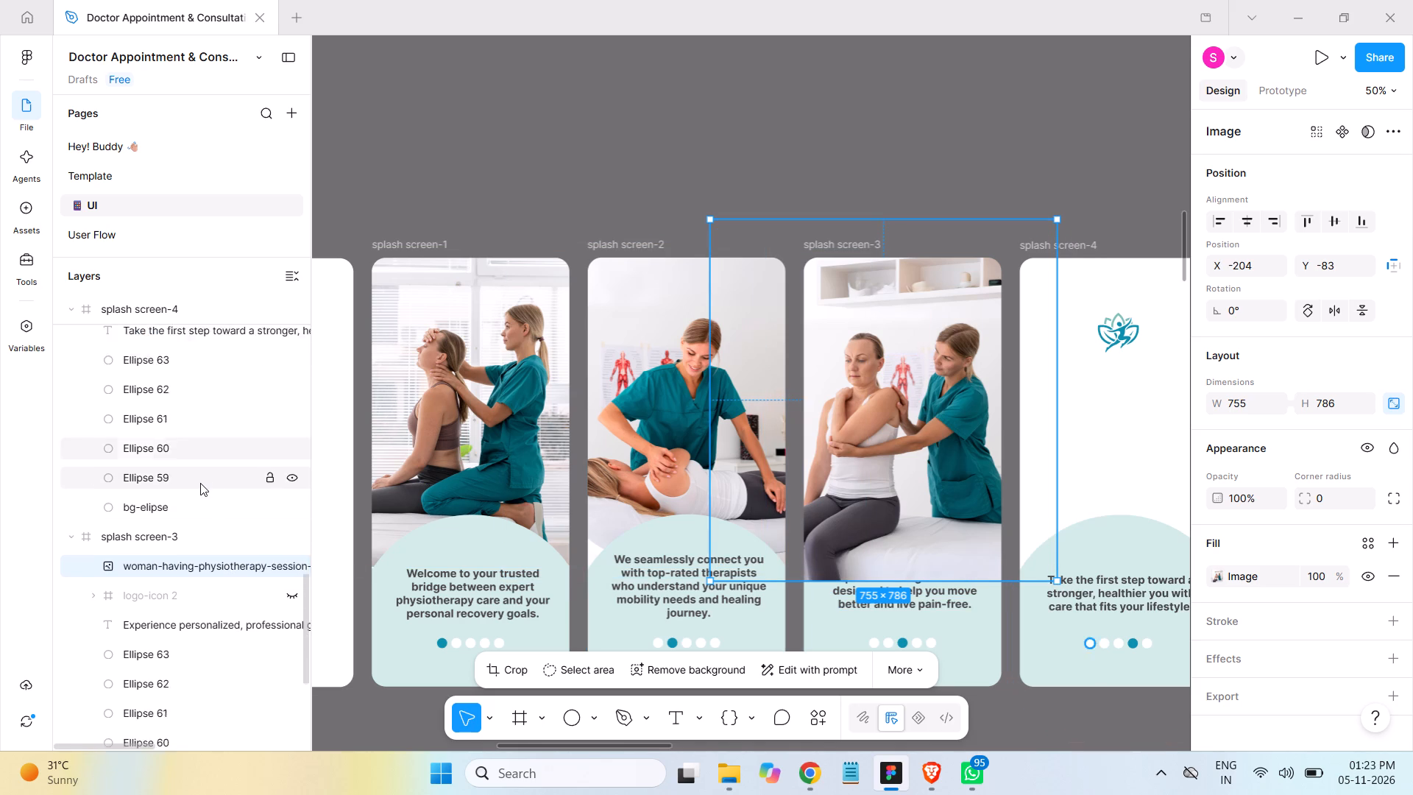
pyautogui.scroll(-3, 200, 483)
pyautogui.moveTo(179, 333); pyautogui.dragTo(159, 542)
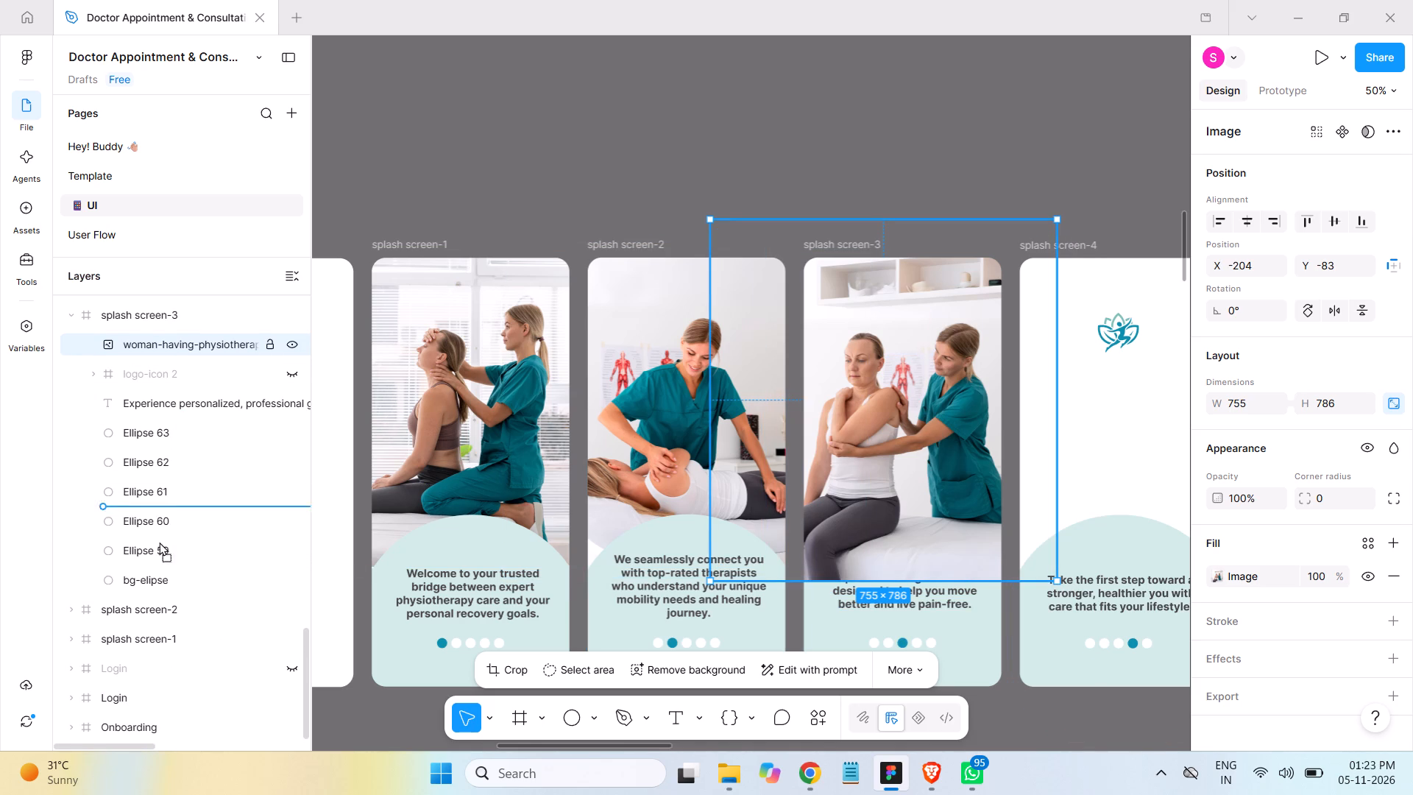
pyautogui.moveTo(159, 542); pyautogui.dragTo(156, 556)
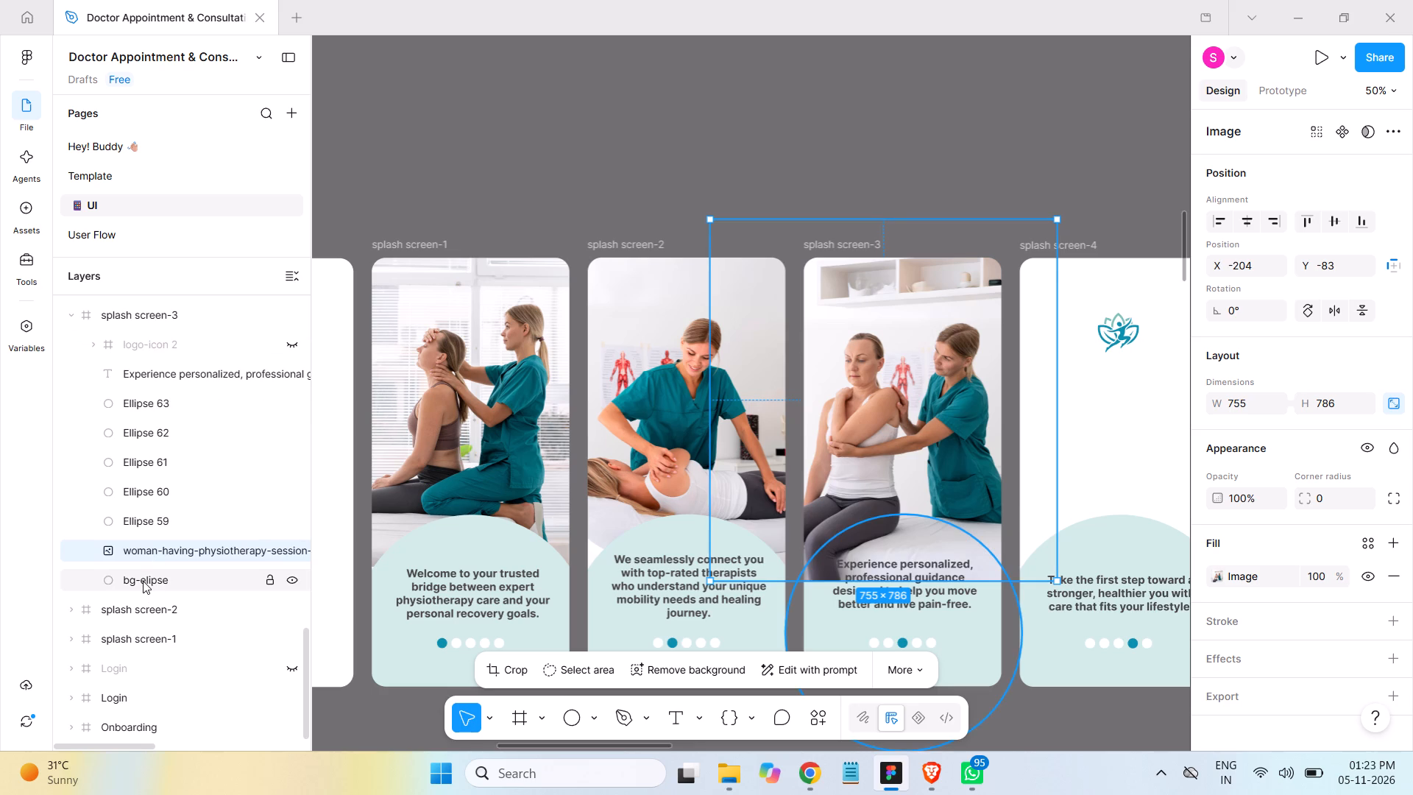
pyautogui.click(143, 581)
pyautogui.moveTo(146, 582); pyautogui.dragTo(157, 540)
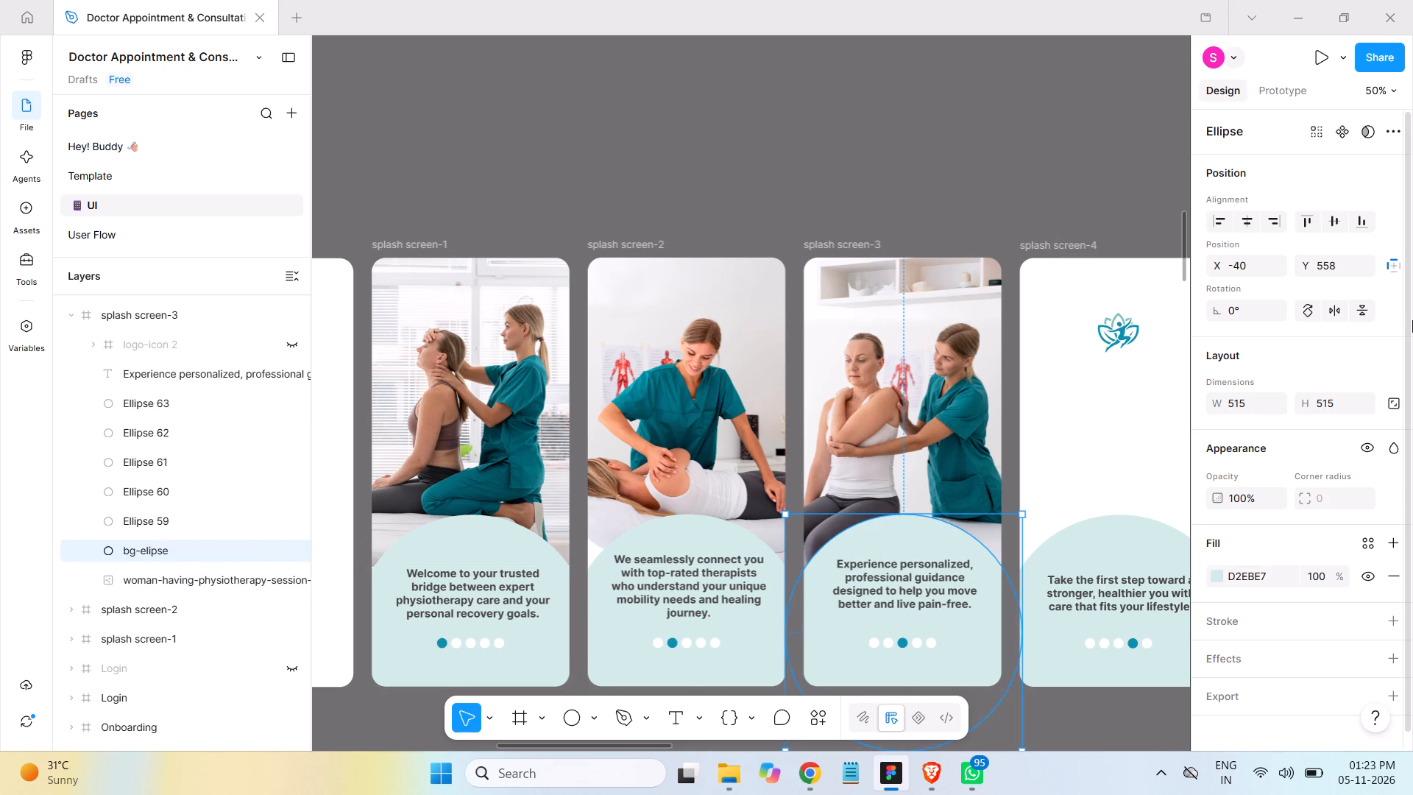
pyautogui.click(176, 582)
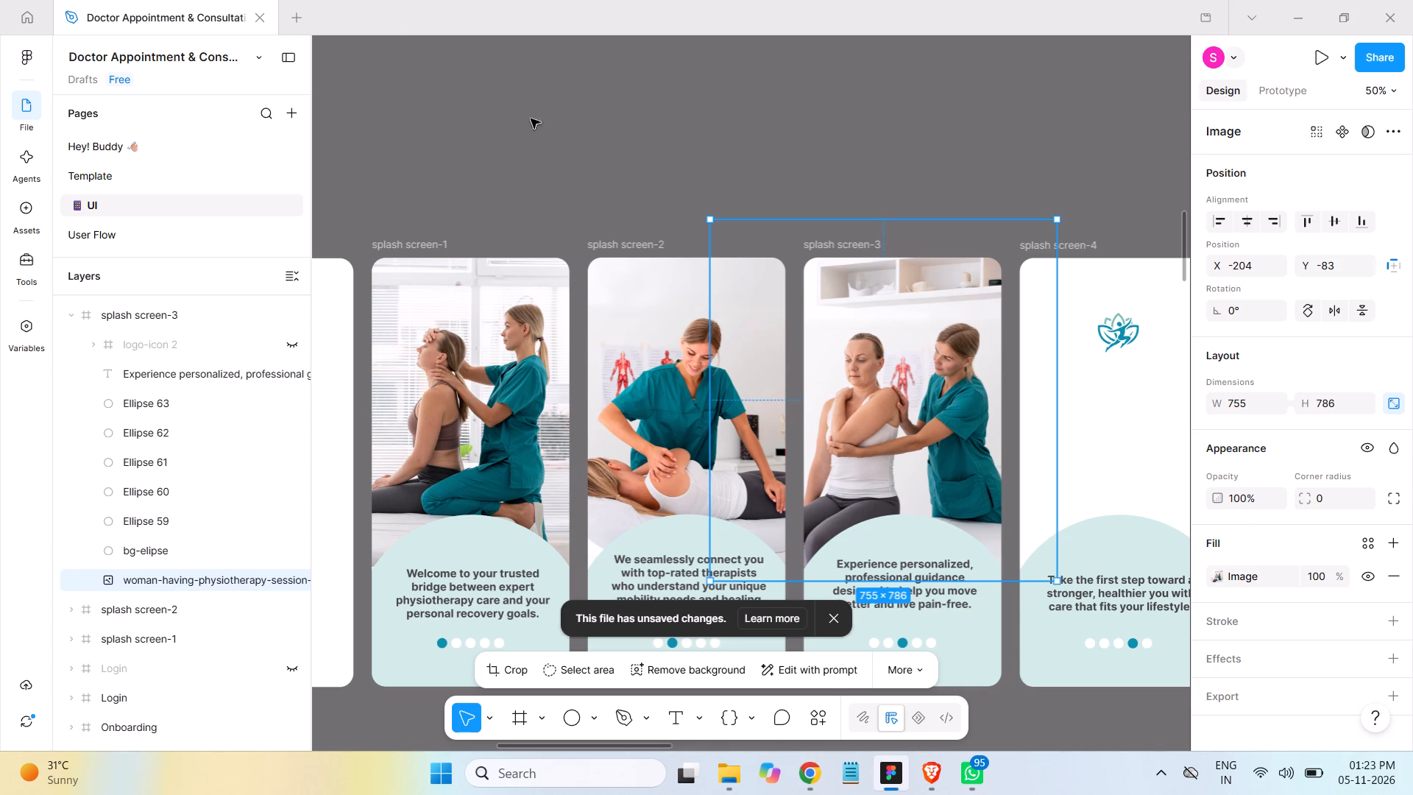
pyautogui.click(461, 116)
pyautogui.hotkey('ctrl', 's')
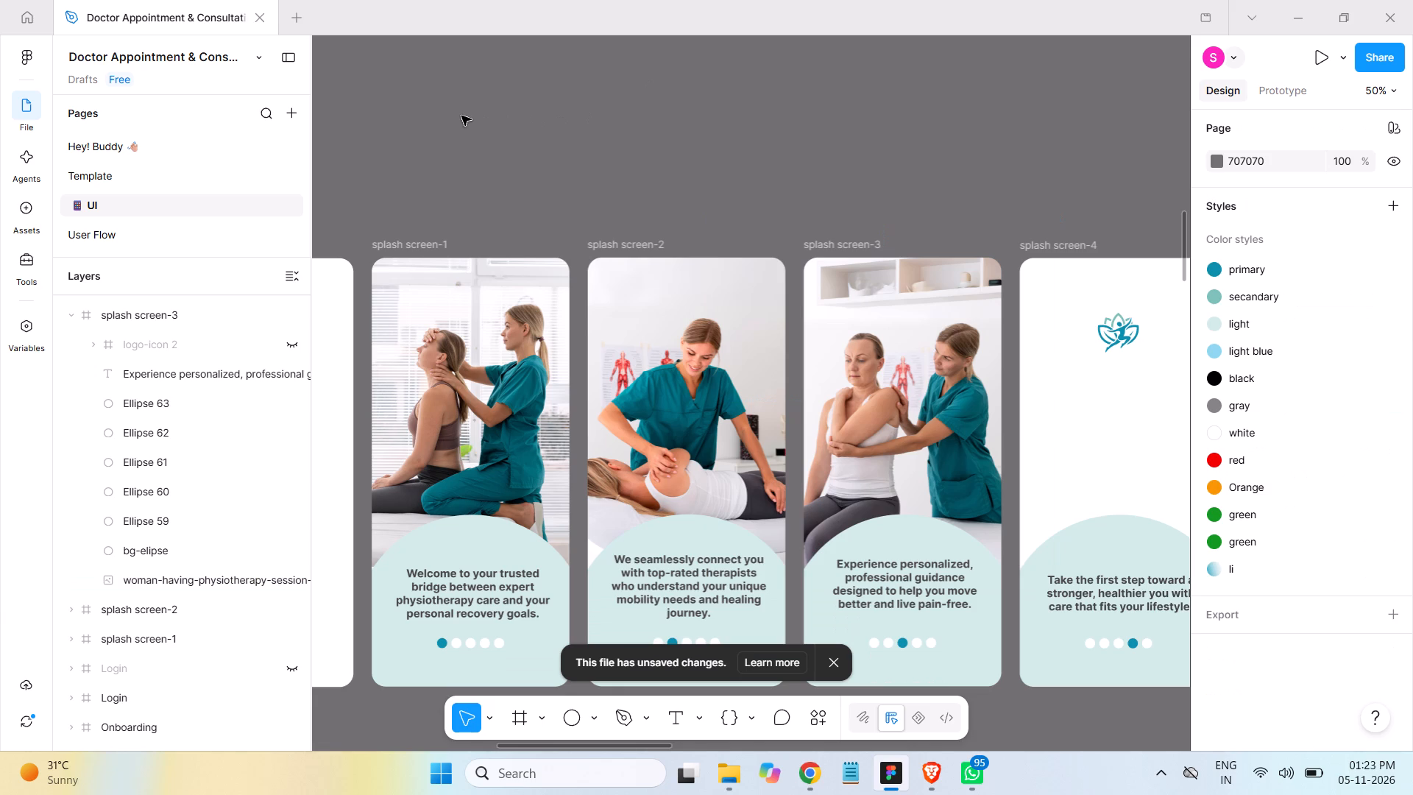
pyautogui.click(68, 316)
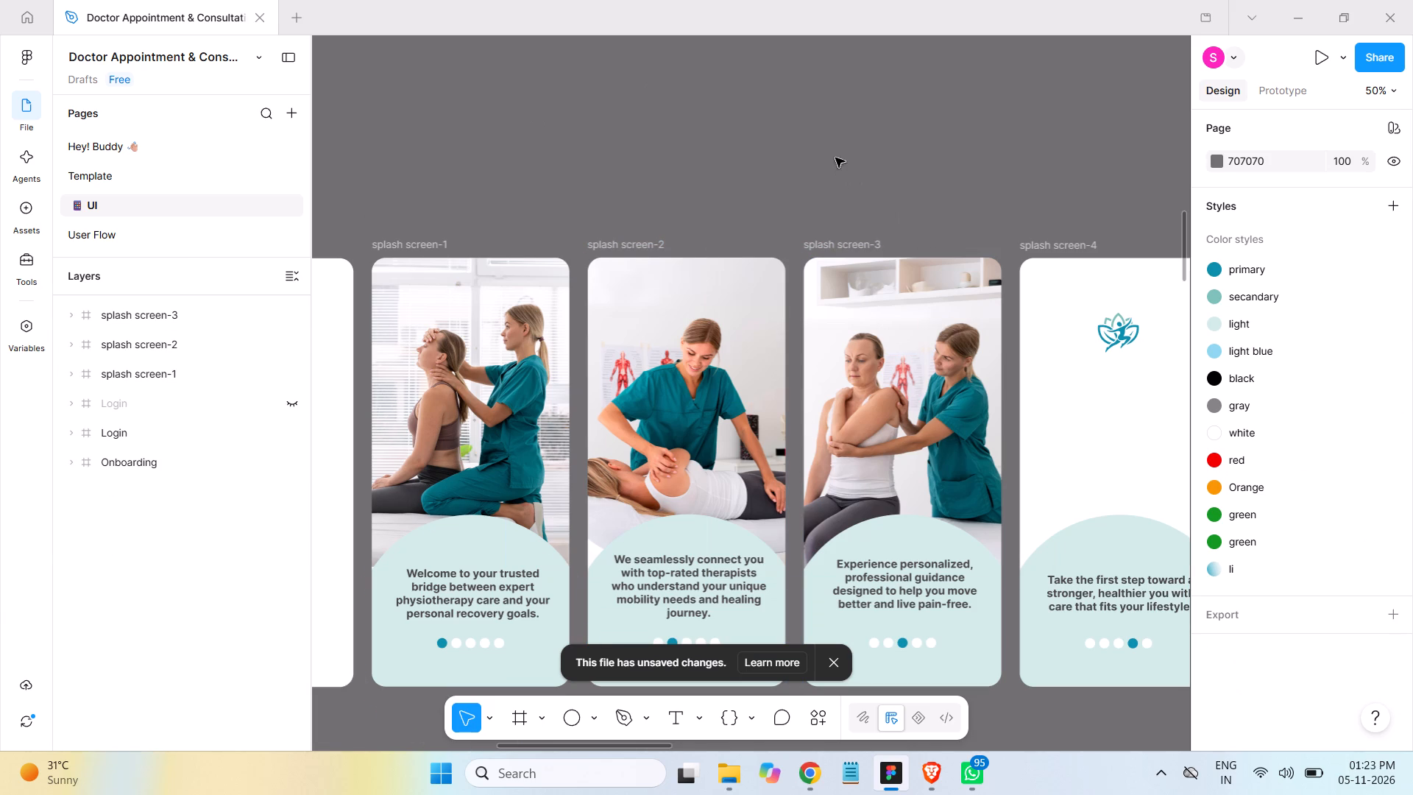
# Bring woman-having-physiotherapy-session.jpg from the Physiotherapy Service folder into the splash screen-4 frame in Figma.
pyautogui.press('space')
pyautogui.press('space')
pyautogui.press('space')
pyautogui.press('space')
pyautogui.press('space')
pyautogui.press('space')
pyautogui.press('space')
pyautogui.press('space')
pyautogui.press('space')
pyautogui.press('space')
pyautogui.press('space')
pyautogui.press('space')
pyautogui.press('space')
pyautogui.press('space')
pyautogui.press('space')
pyautogui.press('space')
pyautogui.press('space')
pyautogui.press('space')
pyautogui.press('space')
pyautogui.press('space')
pyautogui.moveTo(908, 152); pyautogui.dragTo(534, 140)
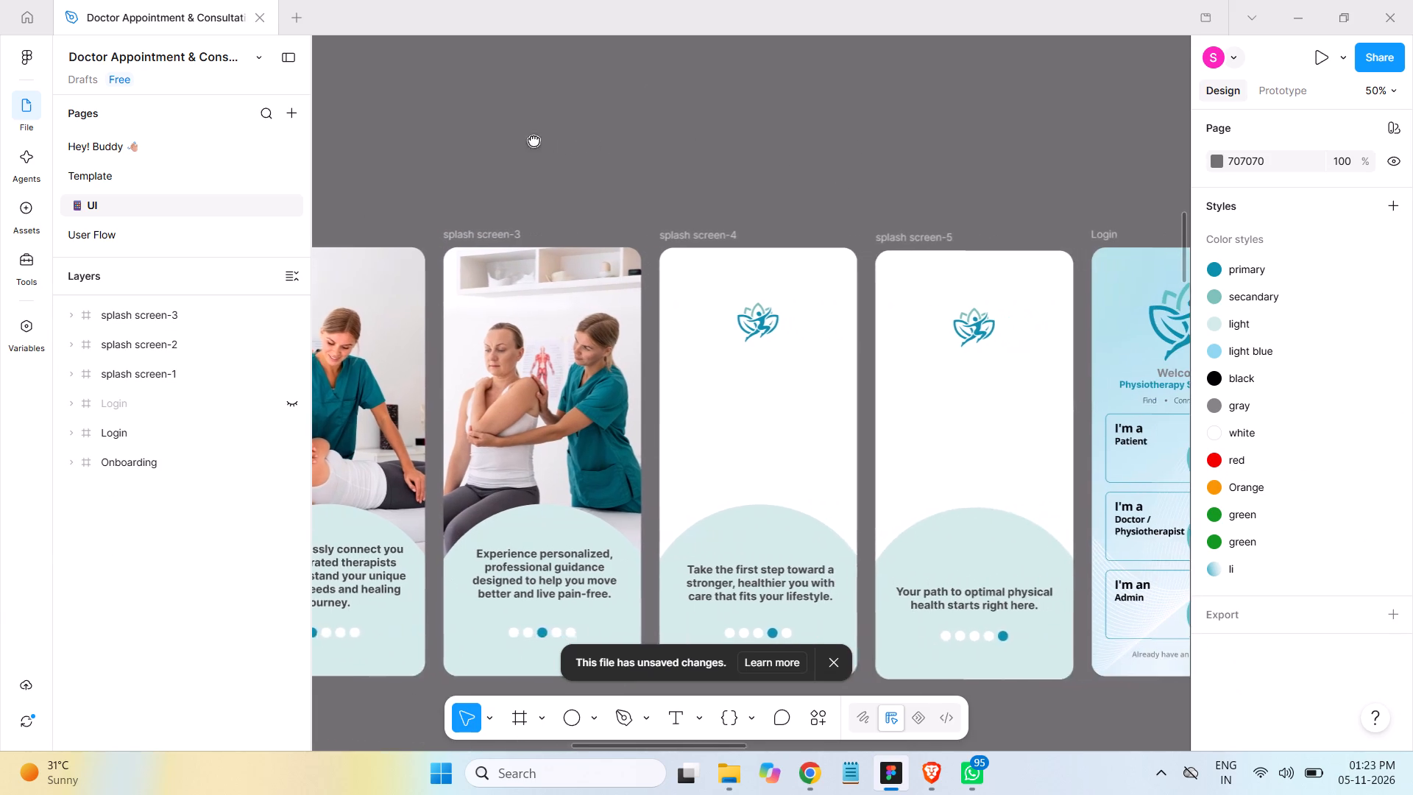
pyautogui.moveTo(534, 140); pyautogui.dragTo(495, 138)
pyautogui.scroll(1, 152, 414)
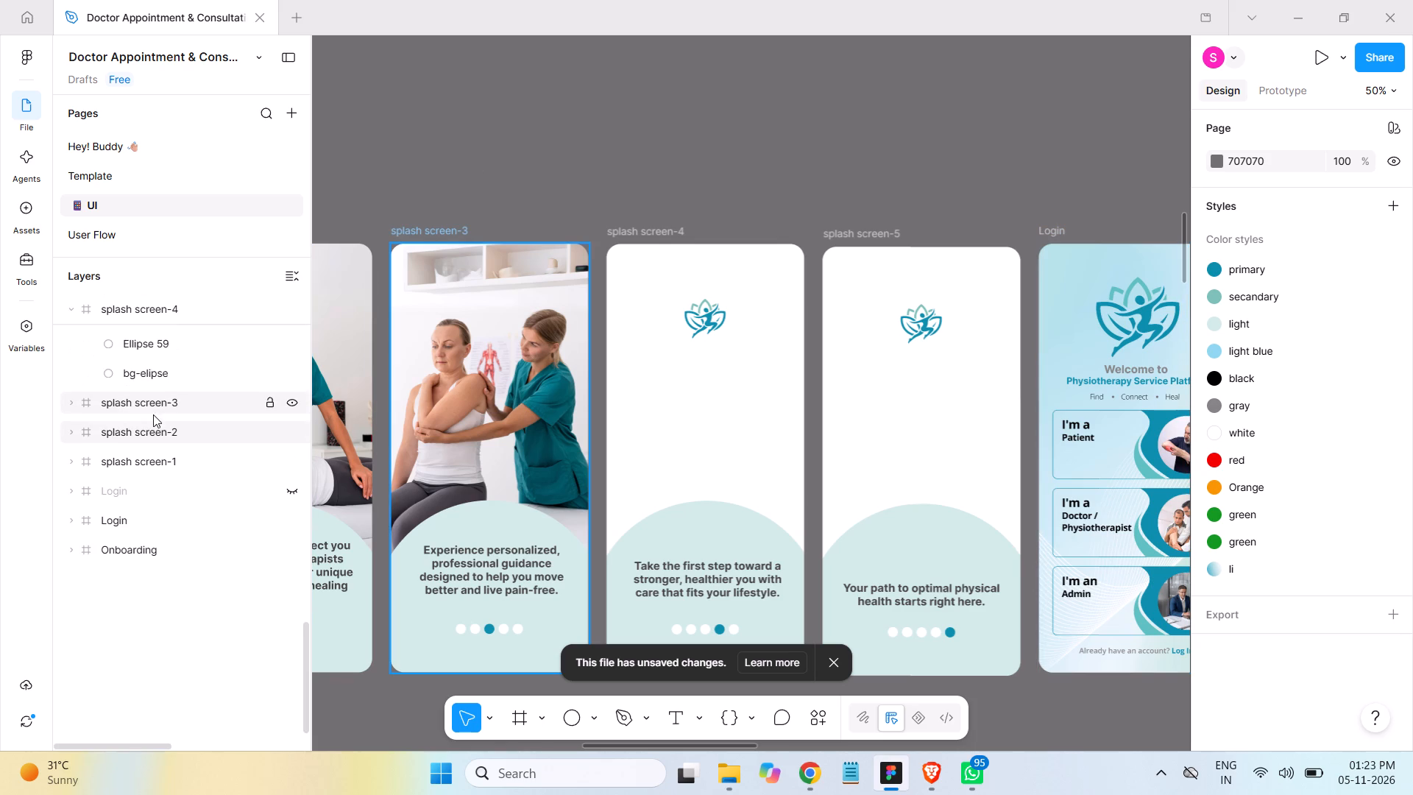
pyautogui.scroll(1, 158, 409)
pyautogui.scroll(-1, 158, 409)
pyautogui.scroll(1, 158, 409)
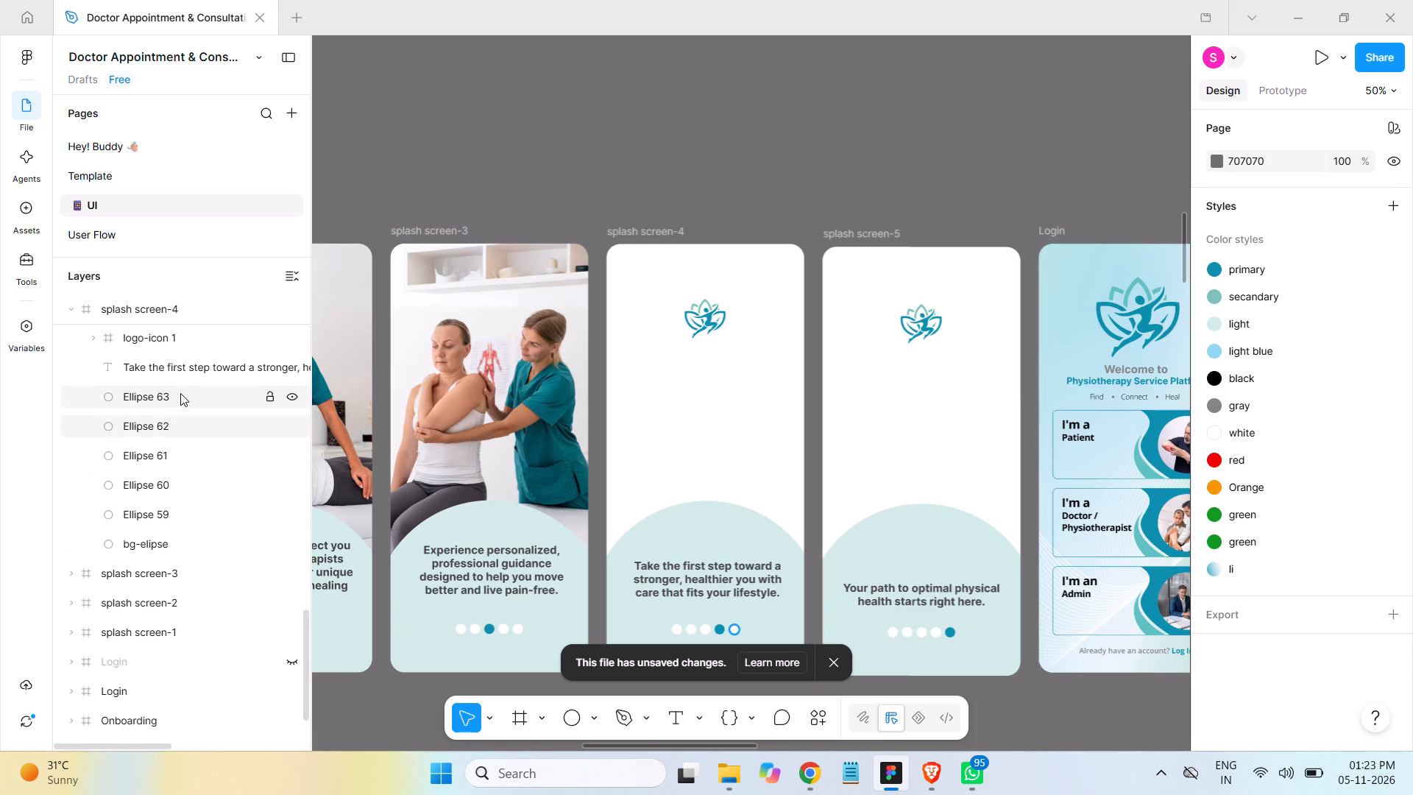
pyautogui.scroll(2, 180, 393)
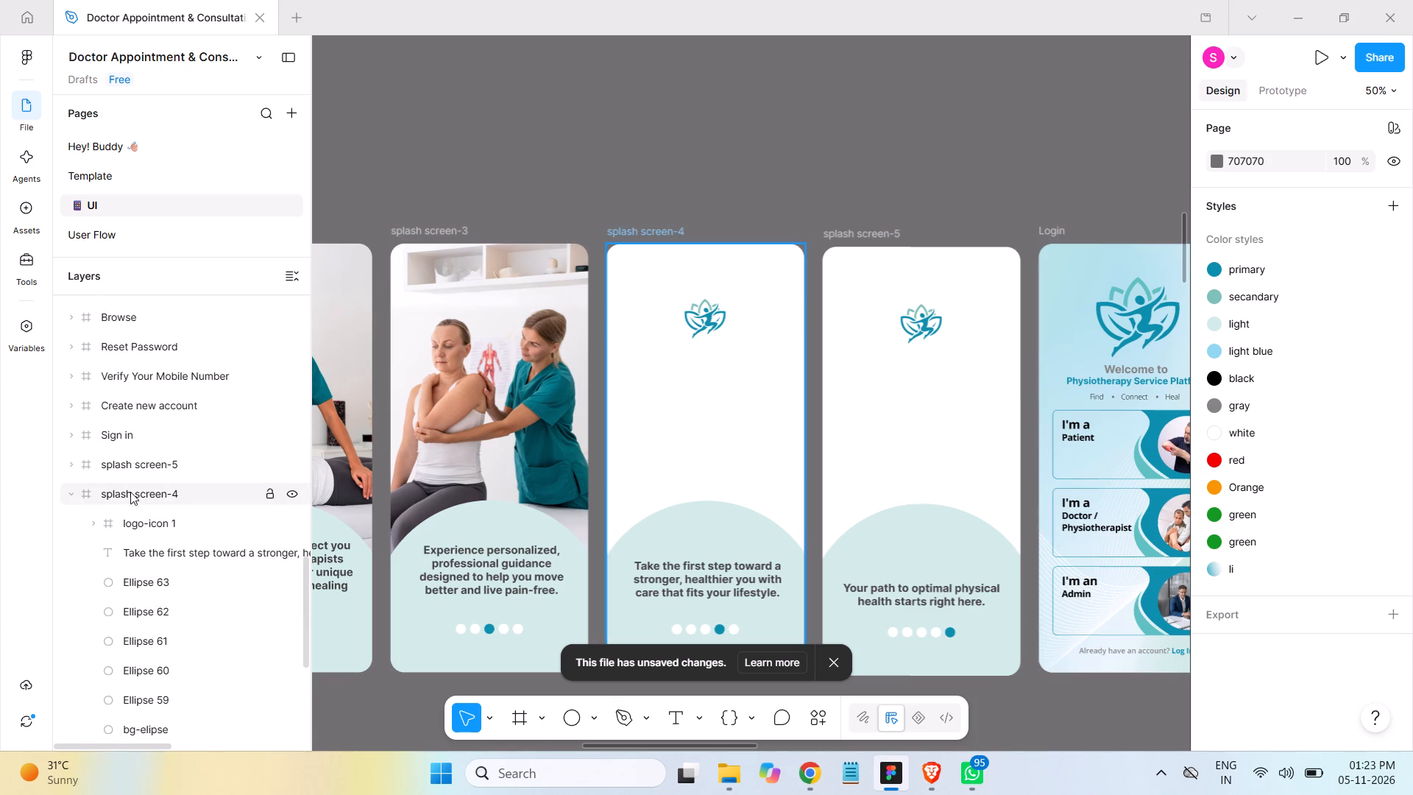
pyautogui.click(116, 492)
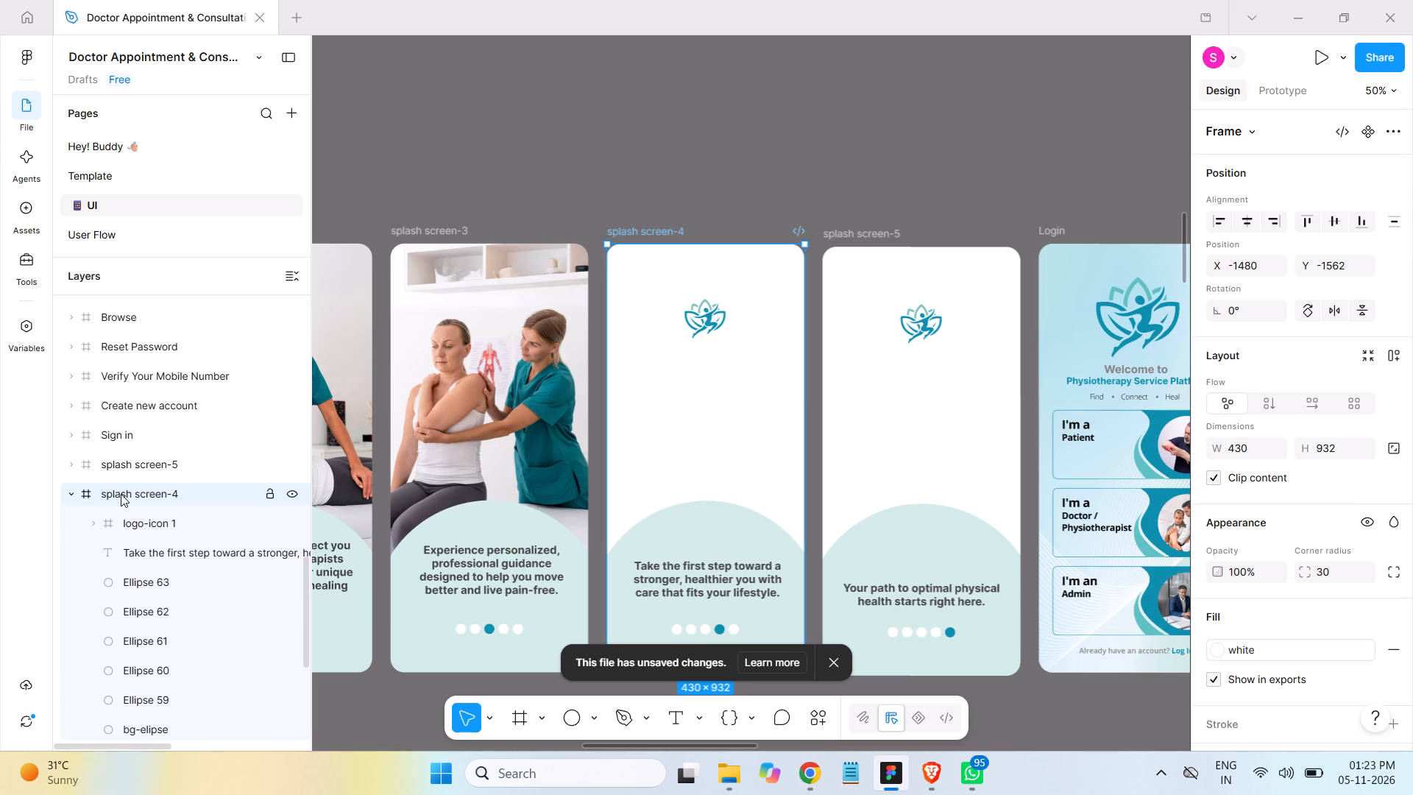
pyautogui.click(726, 777)
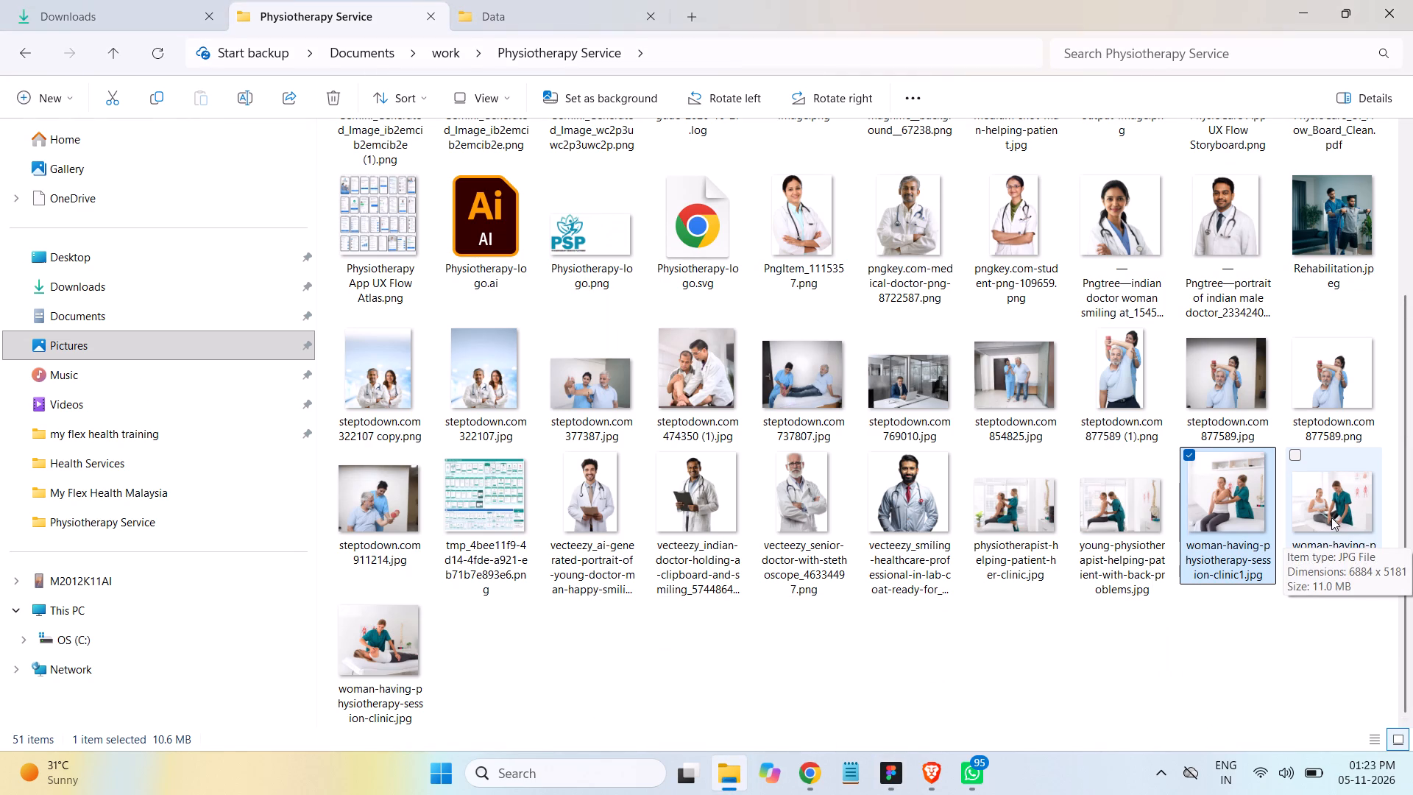
pyautogui.moveTo(1338, 518); pyautogui.dragTo(957, 632)
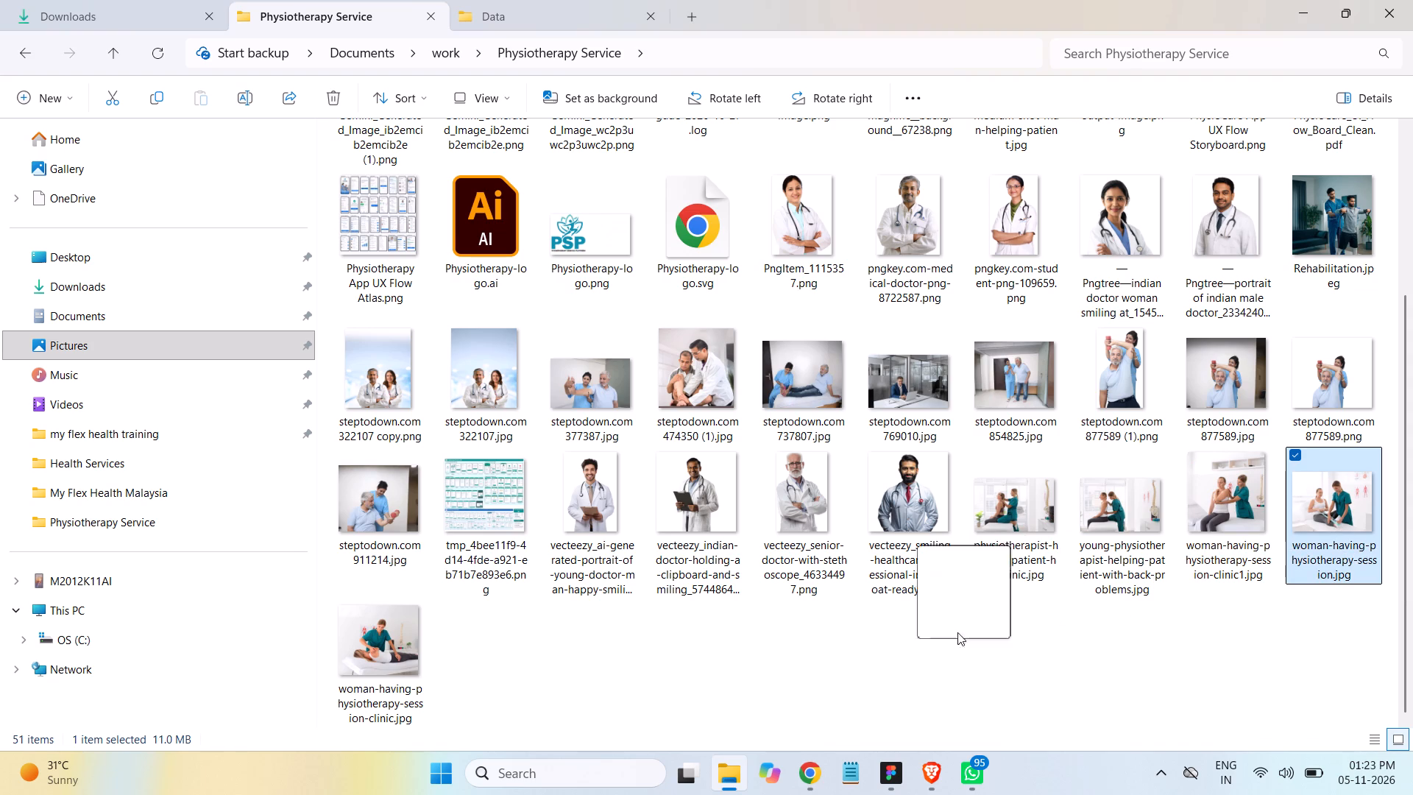
pyautogui.moveTo(957, 632); pyautogui.dragTo(722, 467)
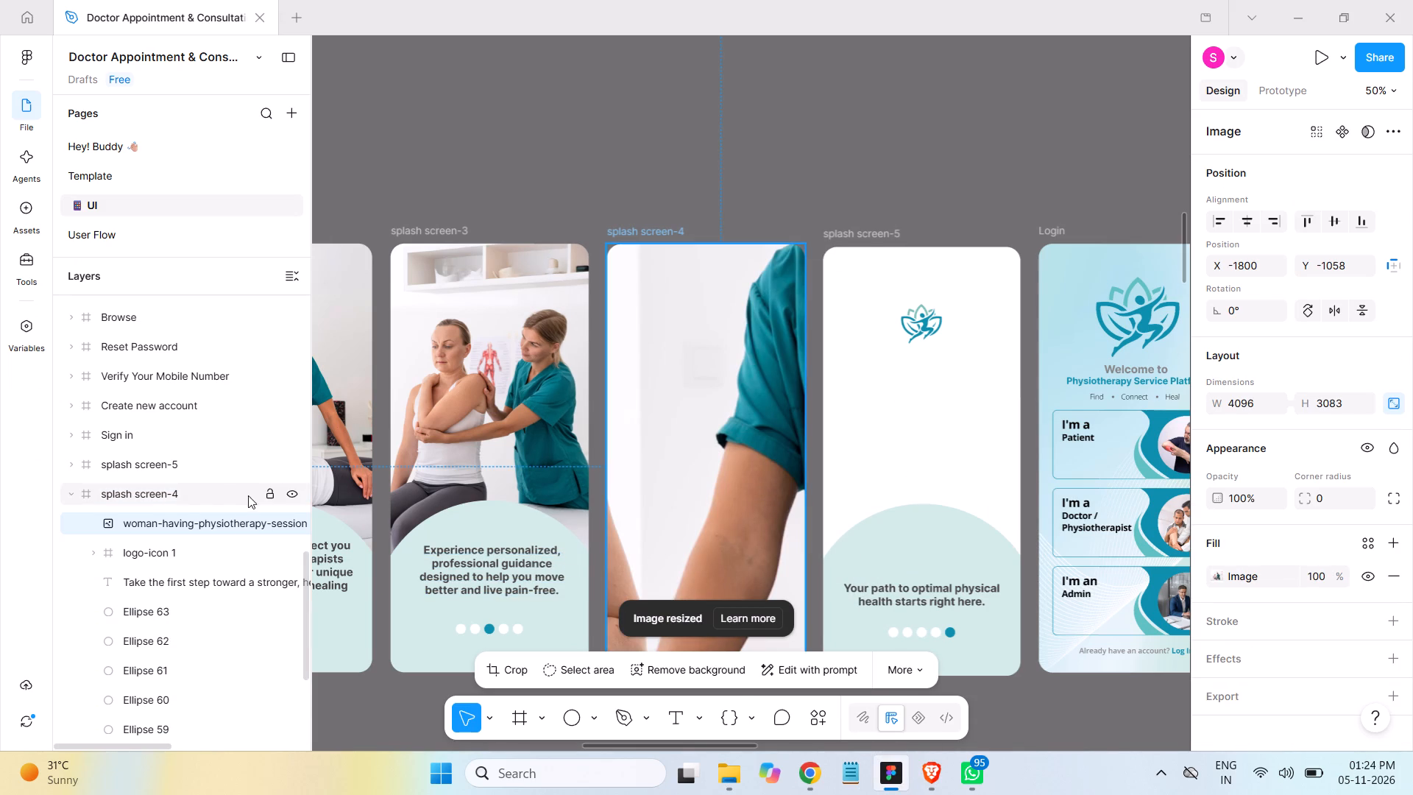
# Reorder splash screen-4's layers so the new woman-having-physiotherapy photo sits directly beneath bg-elipse.
pyautogui.scroll(-2, 225, 506)
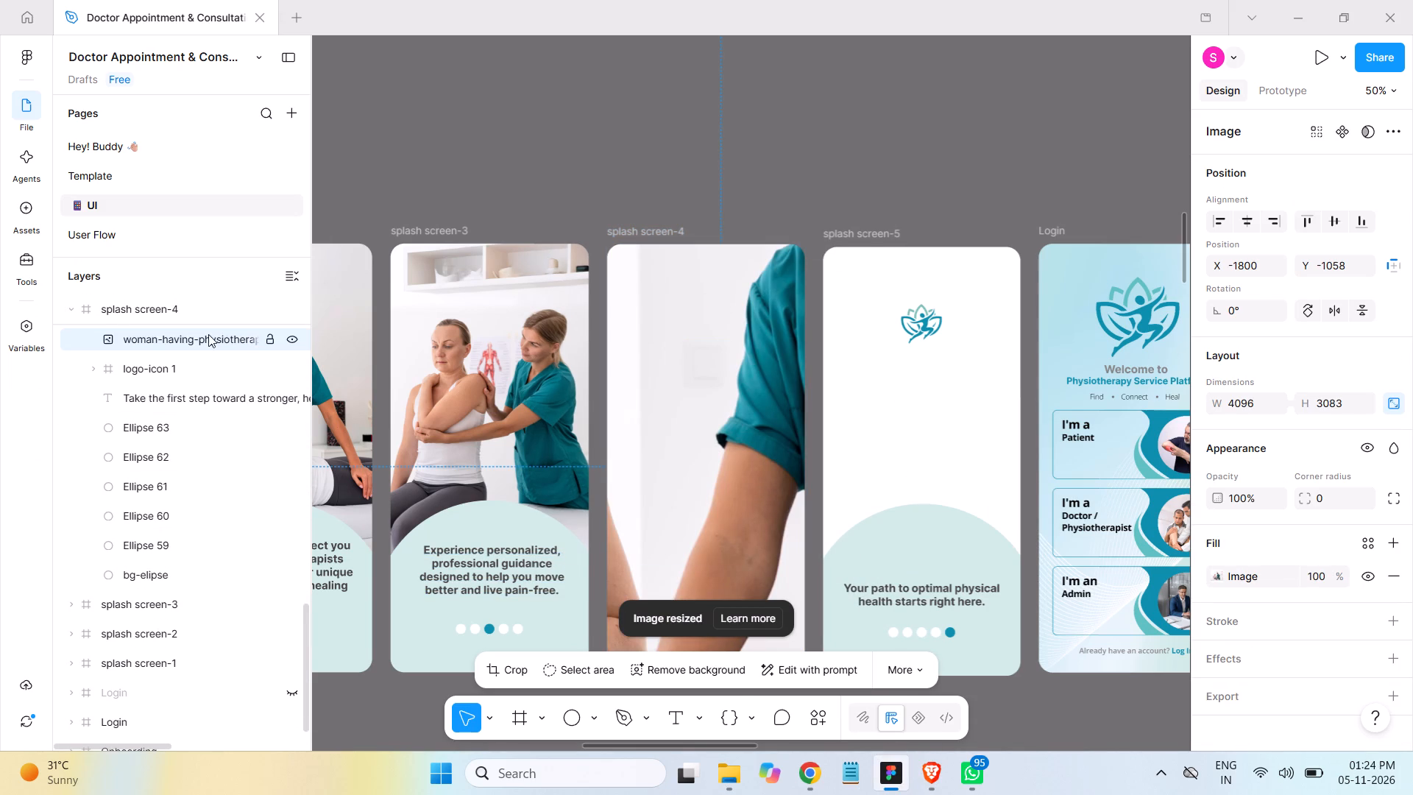
pyautogui.moveTo(208, 338); pyautogui.dragTo(145, 564)
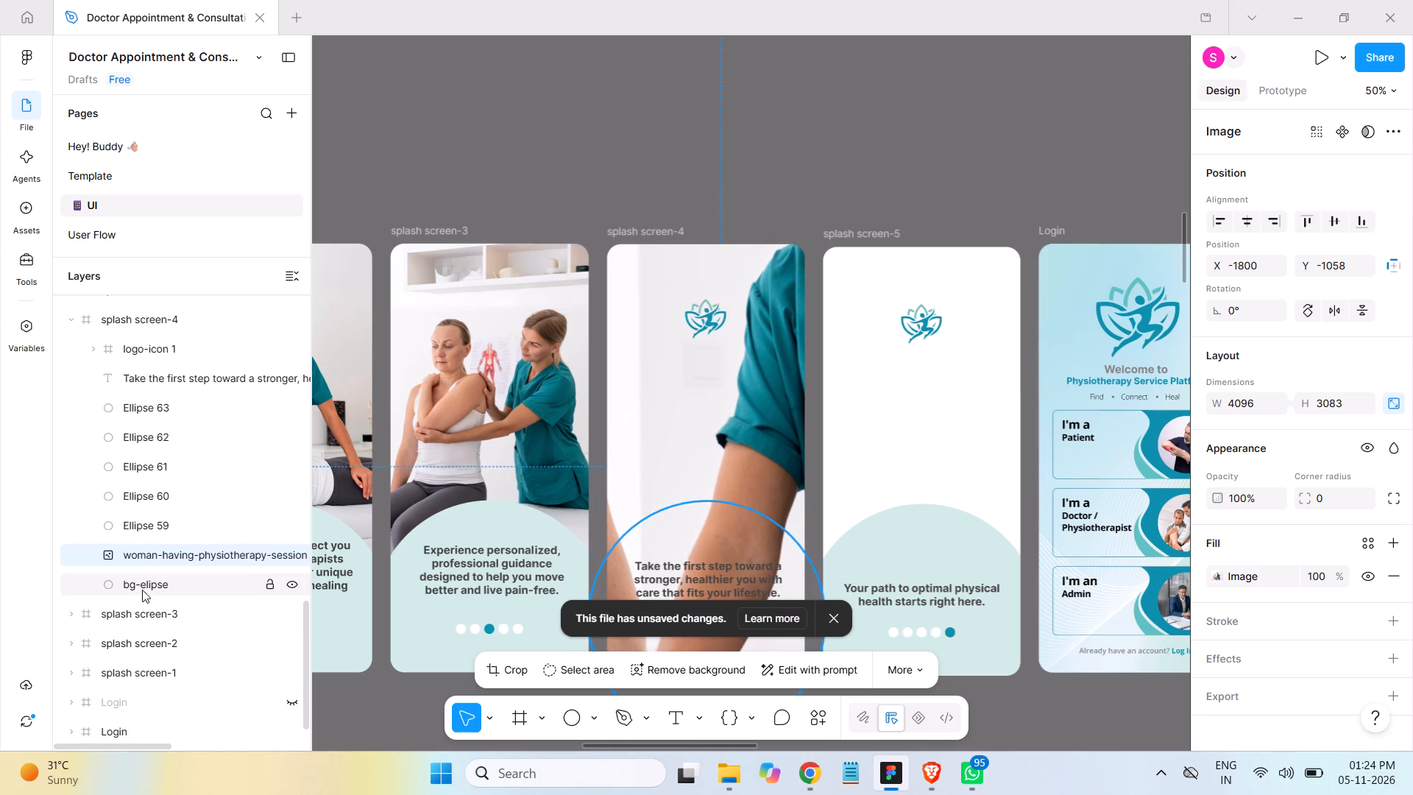
pyautogui.click(139, 585)
pyautogui.moveTo(139, 585); pyautogui.dragTo(152, 538)
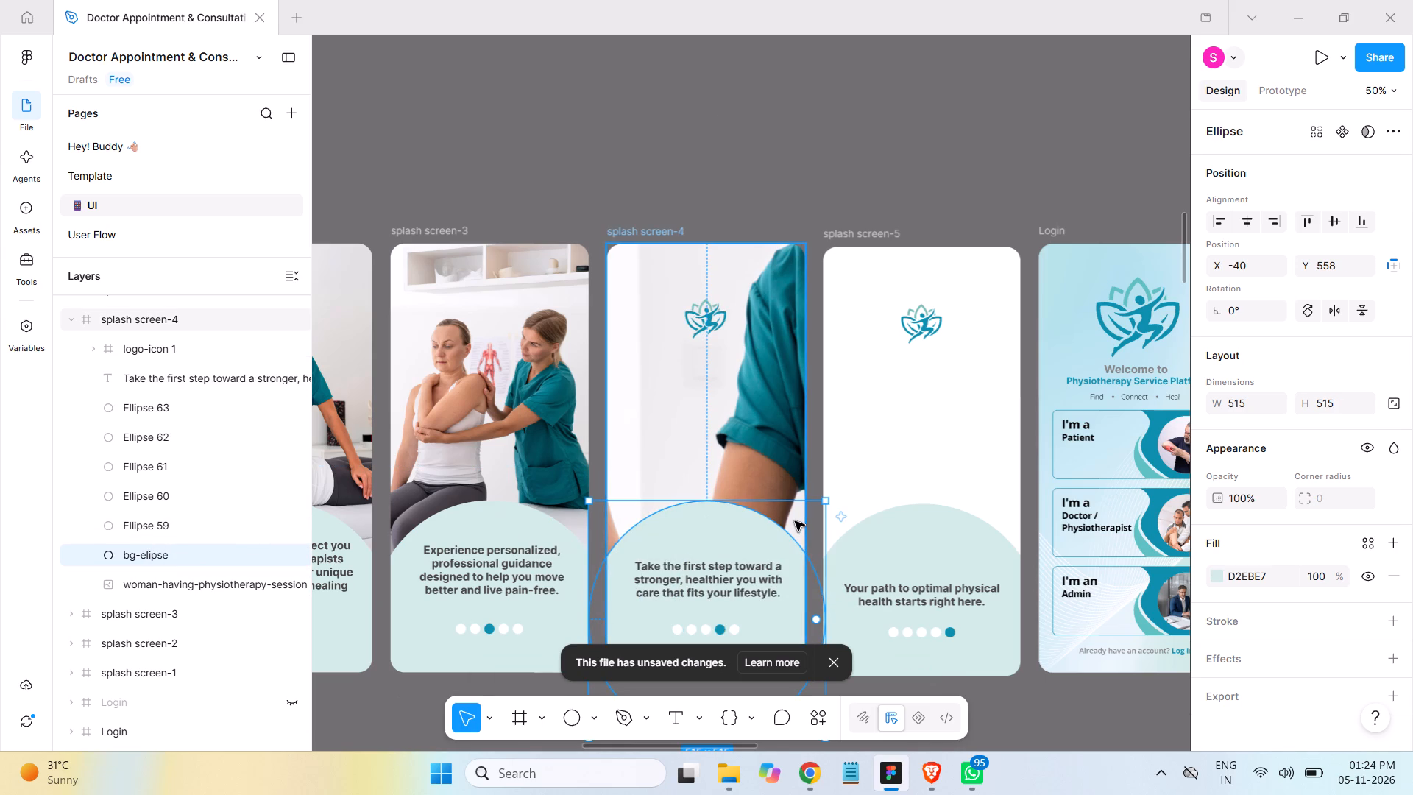
# Scale splash screen-4's photo proportionally to about 1406 × 1058 and place it over the frame at about X -456, Y -126.
pyautogui.hotkey('ctrl', '-')
pyautogui.hotkey('ctrl', '-')
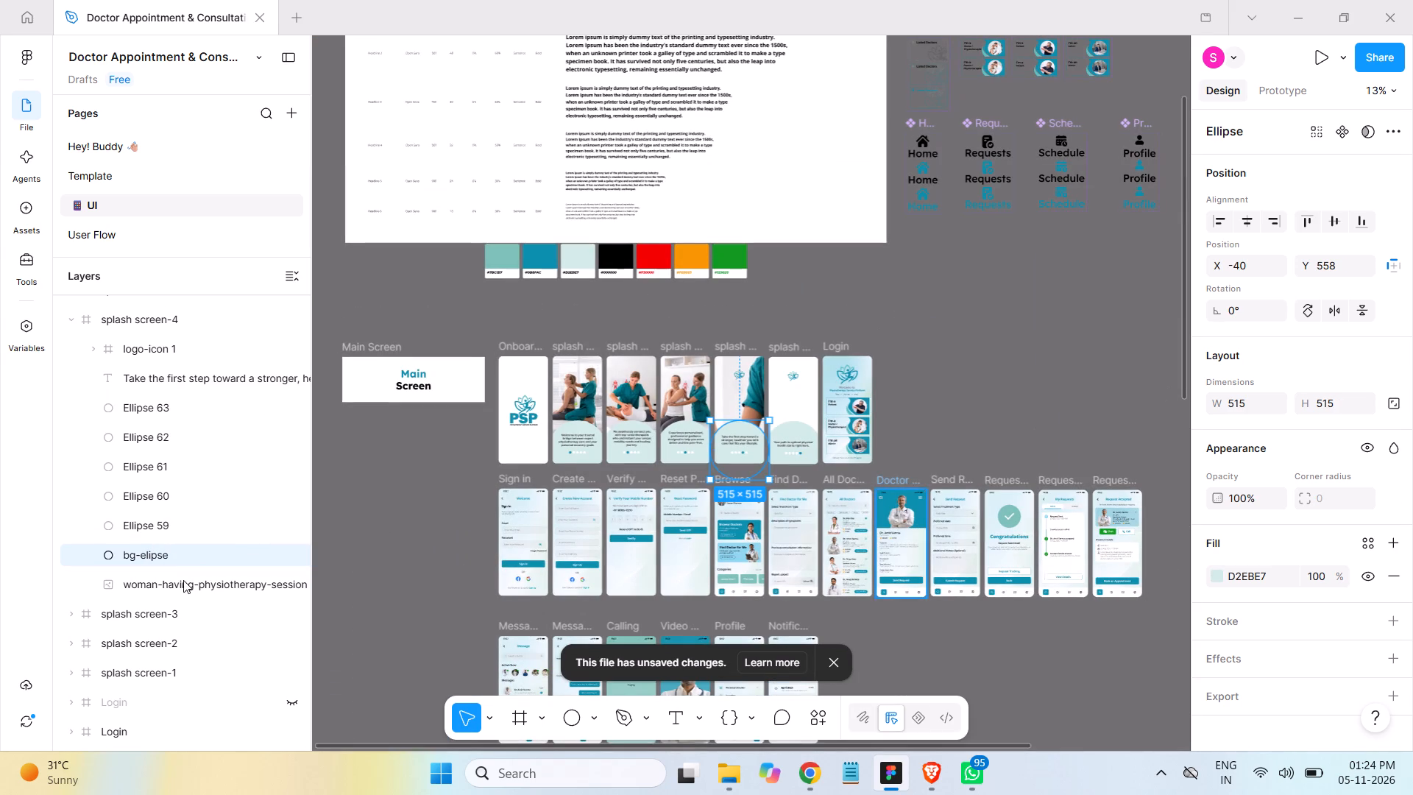
pyautogui.click(159, 582)
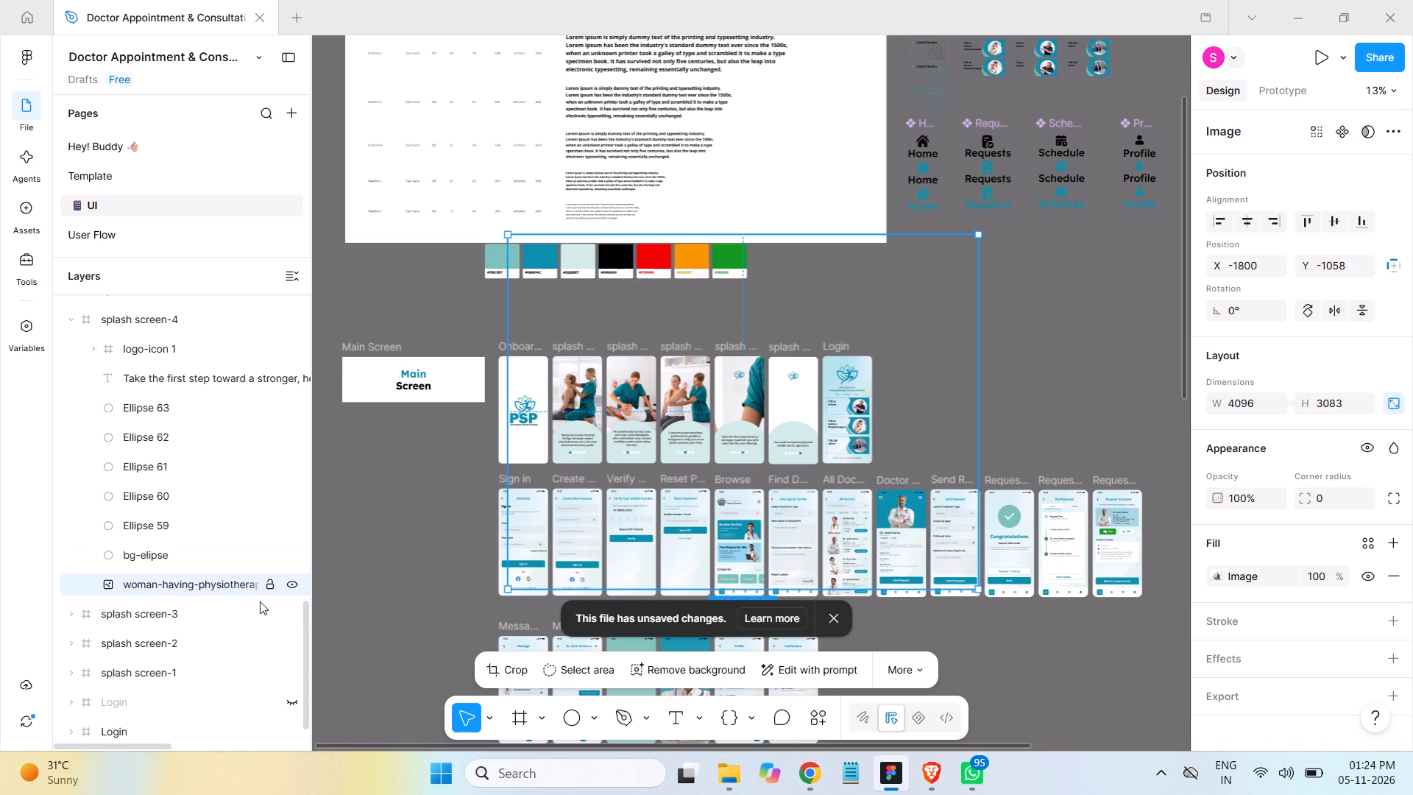
pyautogui.keyDown('shift'); pyautogui.moveTo(982, 595); pyautogui.dragTo(928, 559); pyautogui.keyUp('shift')
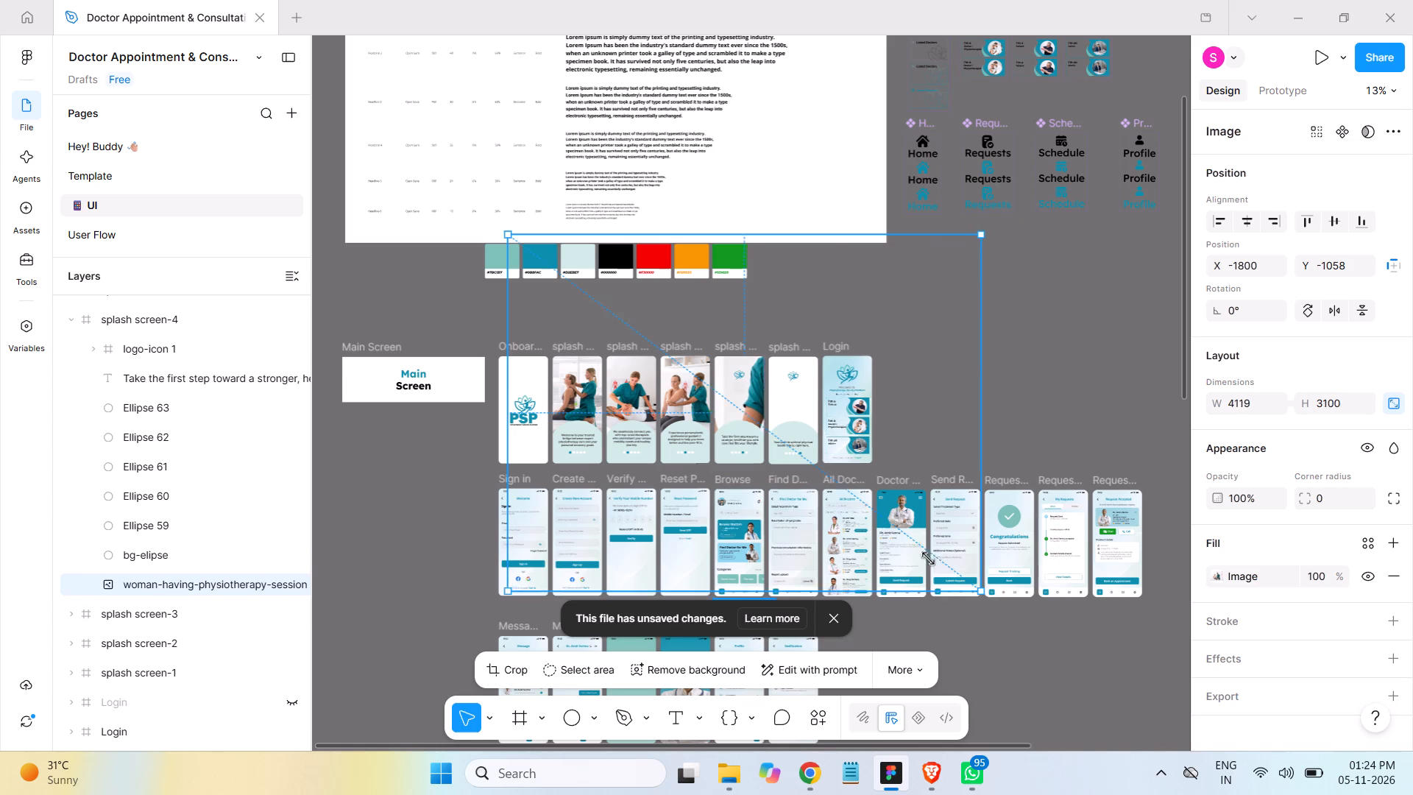
pyautogui.keyDown('shift'); pyautogui.moveTo(928, 559); pyautogui.dragTo(620, 353); pyautogui.keyUp('shift')
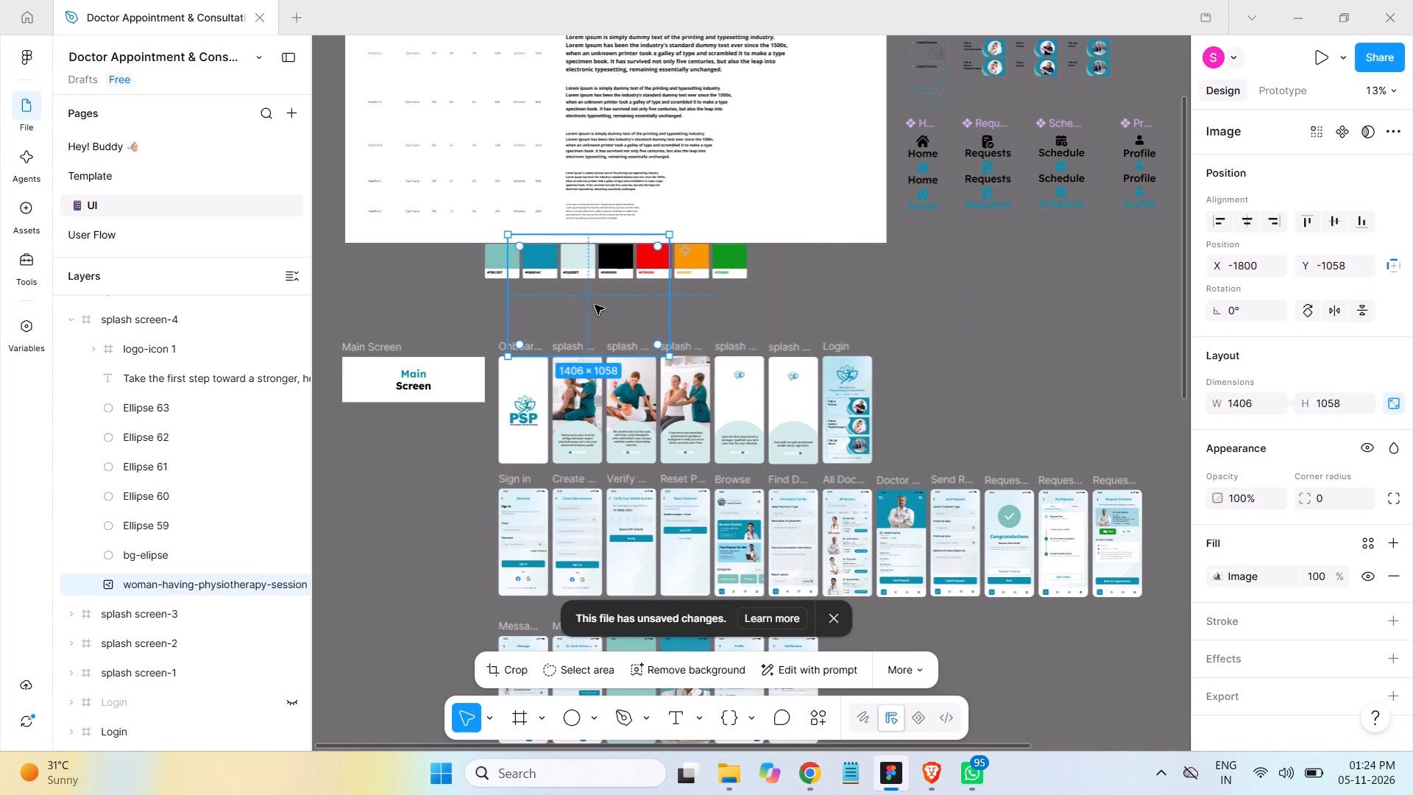
pyautogui.moveTo(590, 301); pyautogui.dragTo(665, 350)
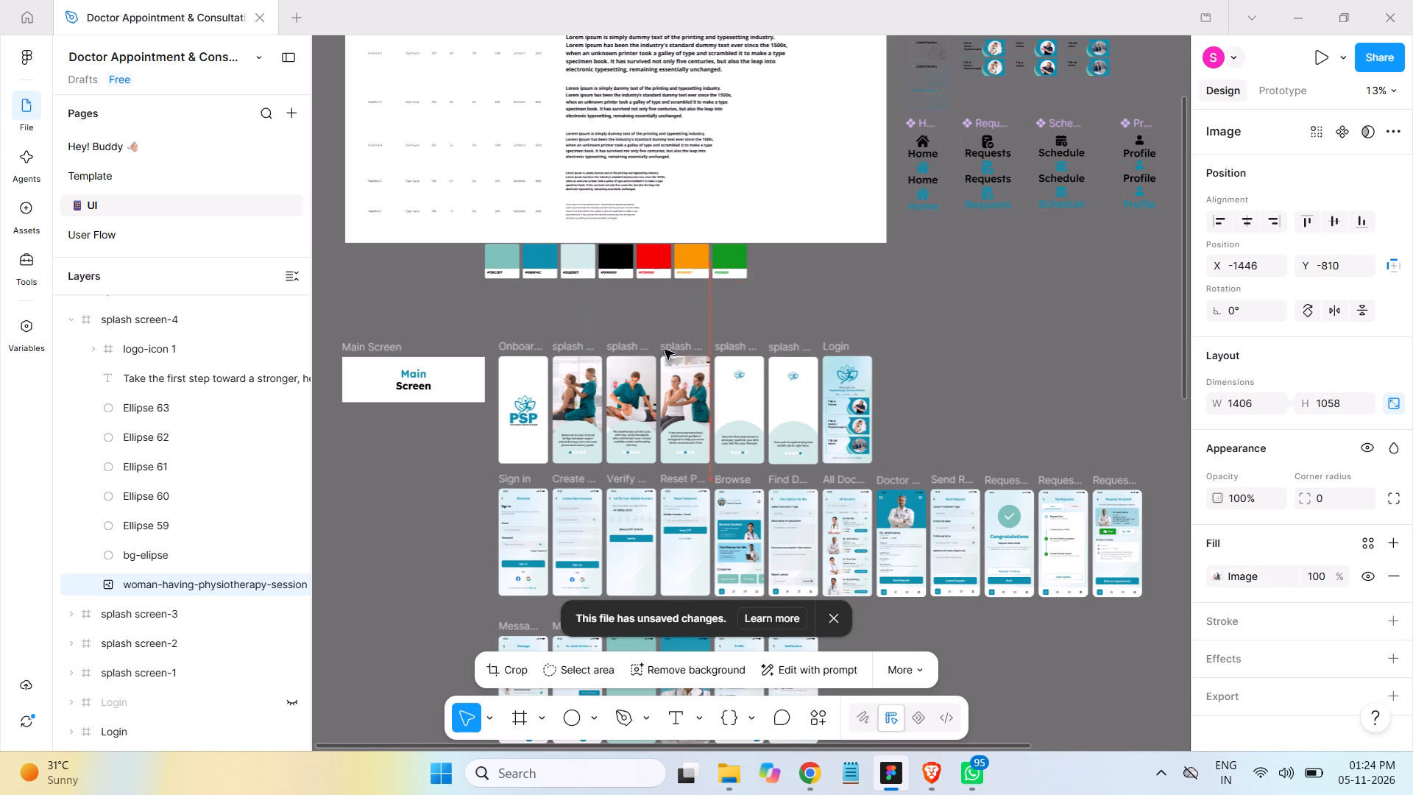
pyautogui.moveTo(665, 350); pyautogui.dragTo(746, 409)
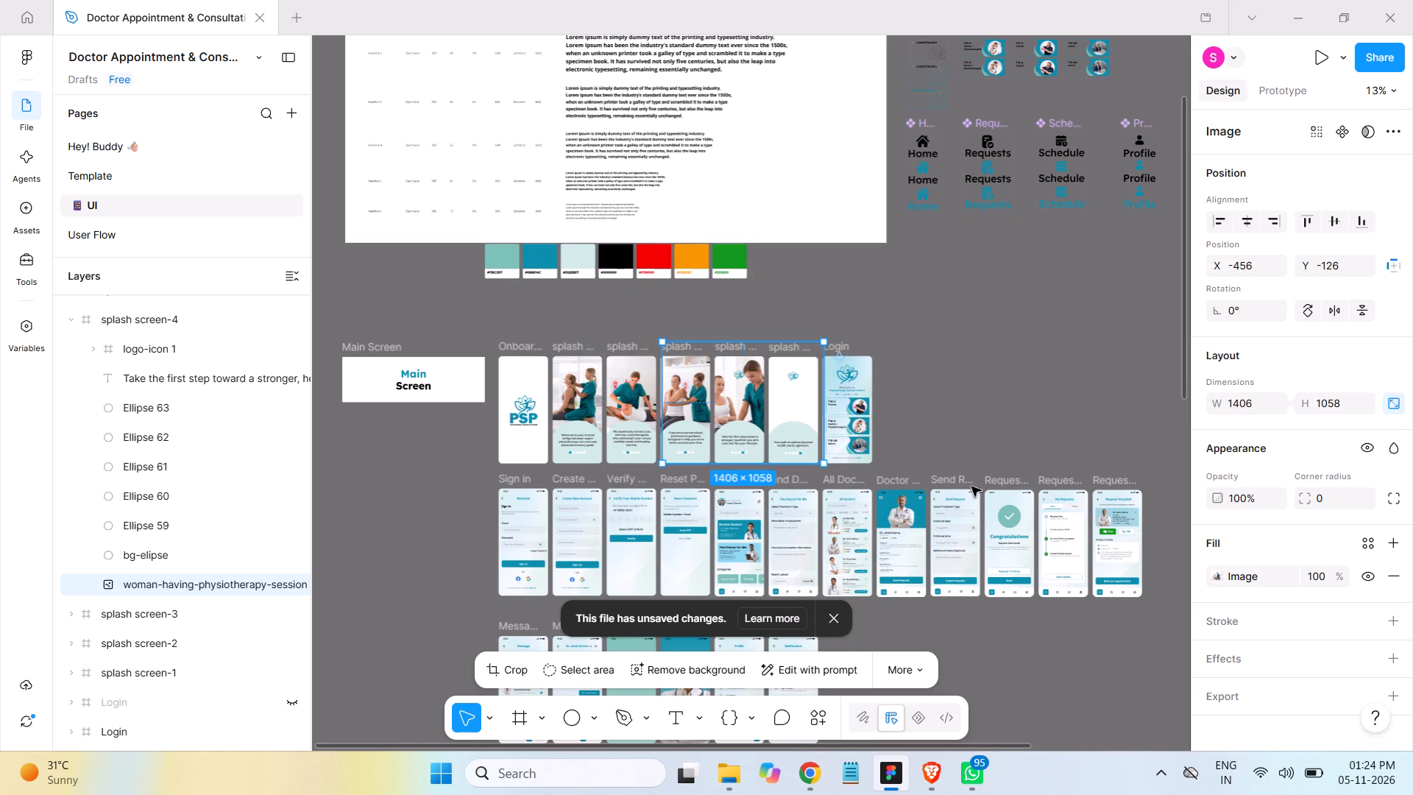
# Shrink splash screen-4's photo to about 911 × 685 and position it at about X -217, Y 0, framing the patient and therapist.
pyautogui.hotkey('ctrl', '=')
pyautogui.hotkey('ctrl', '=')
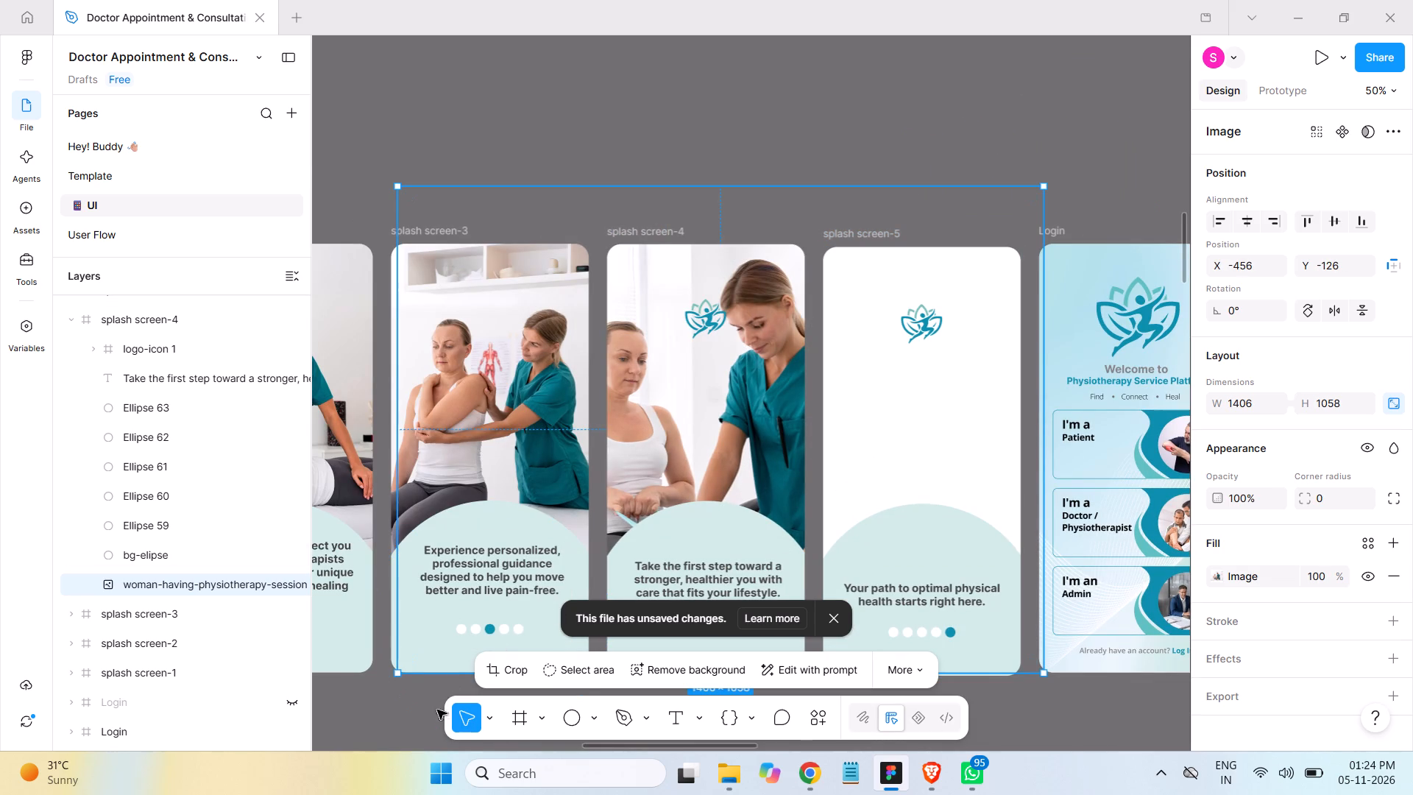
pyautogui.keyDown('shift'); pyautogui.moveTo(400, 674); pyautogui.dragTo(503, 618); pyautogui.keyUp('shift')
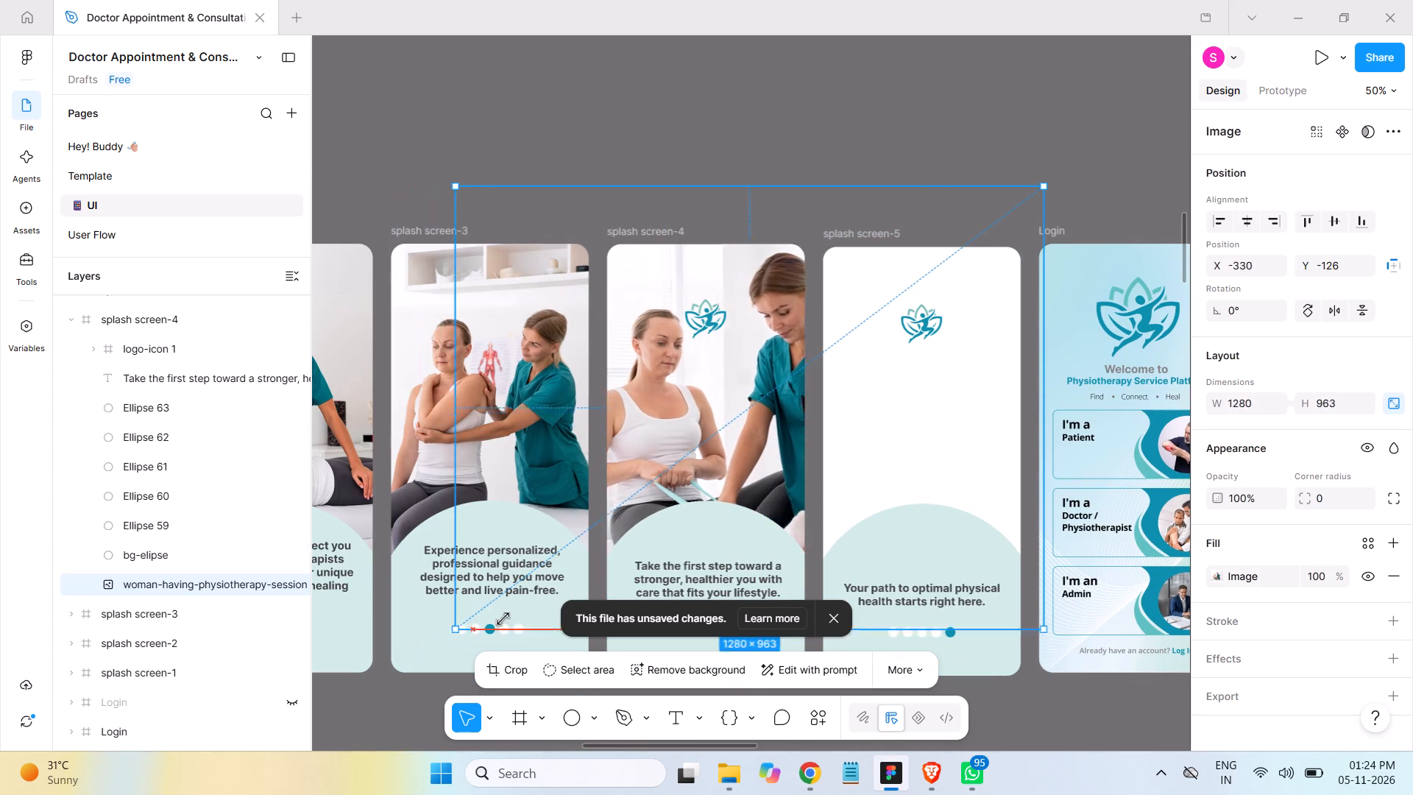
pyautogui.keyDown('shift'); pyautogui.moveTo(503, 618); pyautogui.dragTo(615, 556); pyautogui.keyUp('shift')
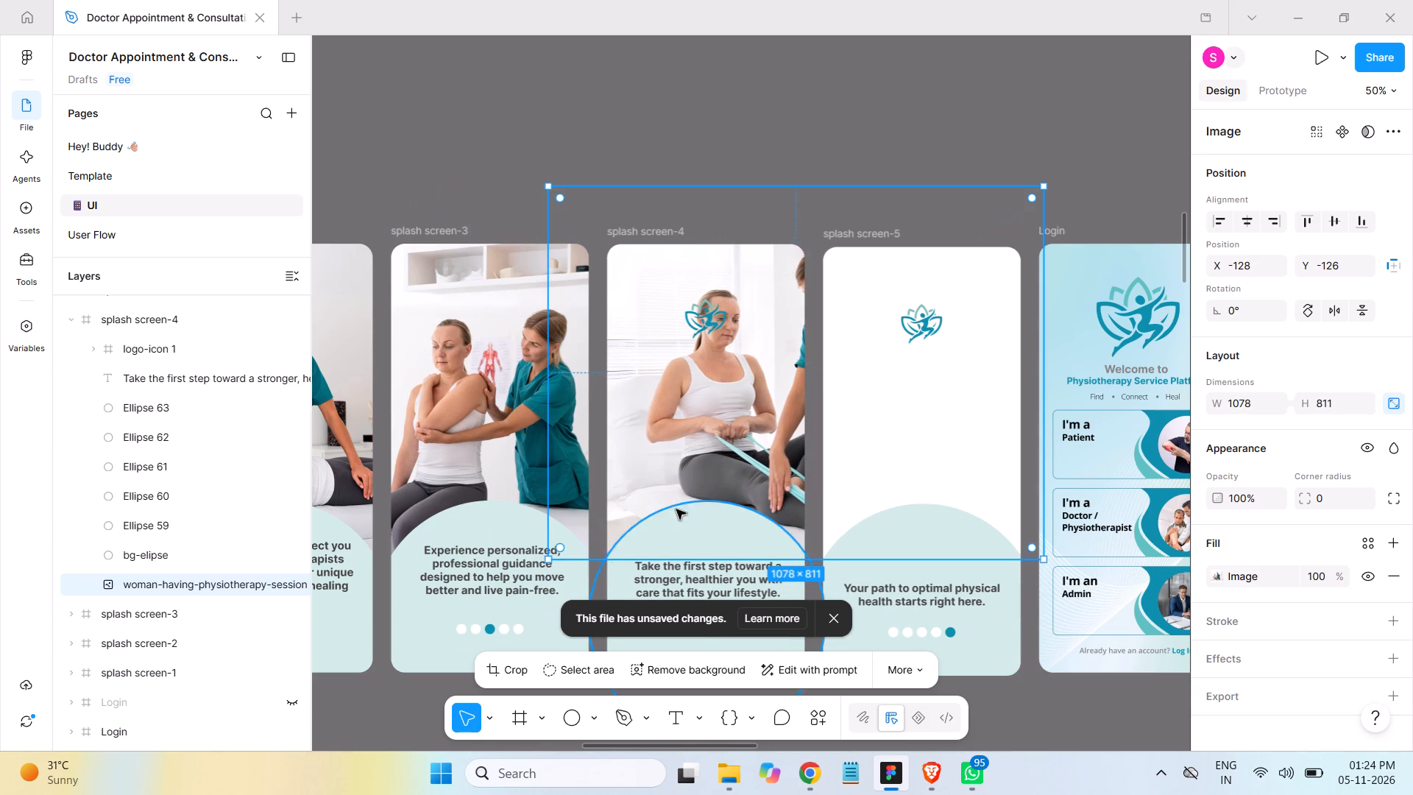
pyautogui.keyDown('shift'); pyautogui.moveTo(1046, 184); pyautogui.dragTo(971, 200); pyautogui.keyUp('shift')
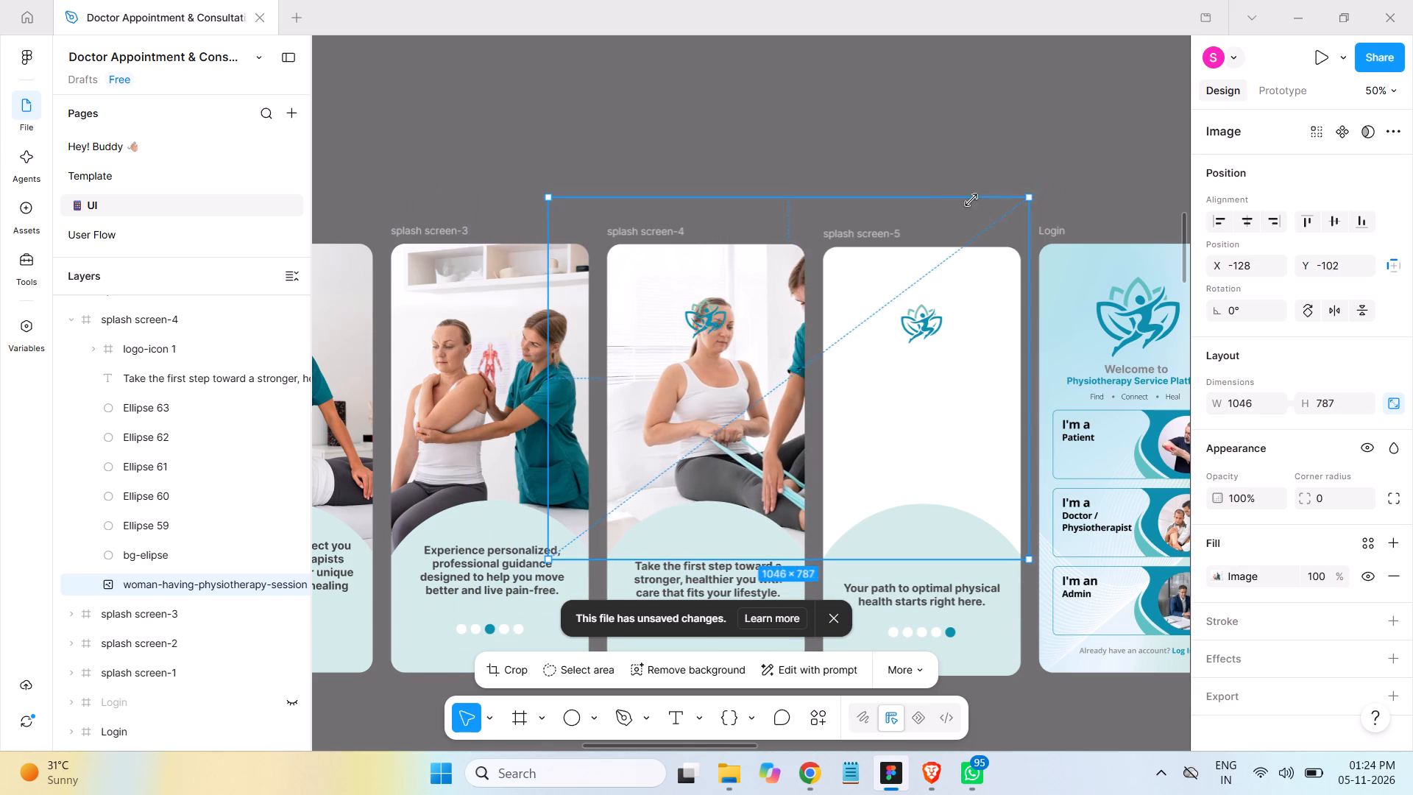
pyautogui.keyDown('shift'); pyautogui.moveTo(971, 200); pyautogui.dragTo(845, 243); pyautogui.keyUp('shift')
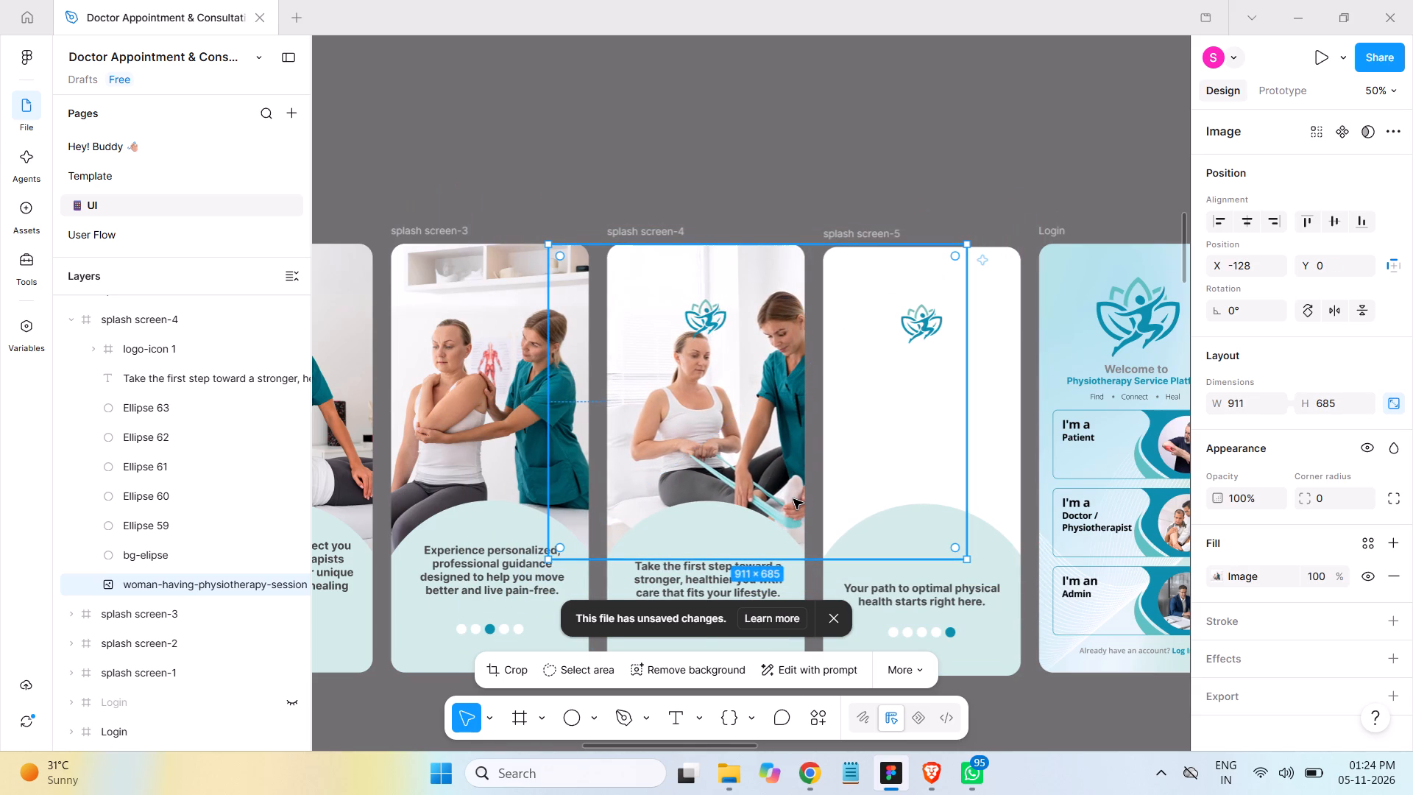
pyautogui.moveTo(793, 499); pyautogui.dragTo(752, 497)
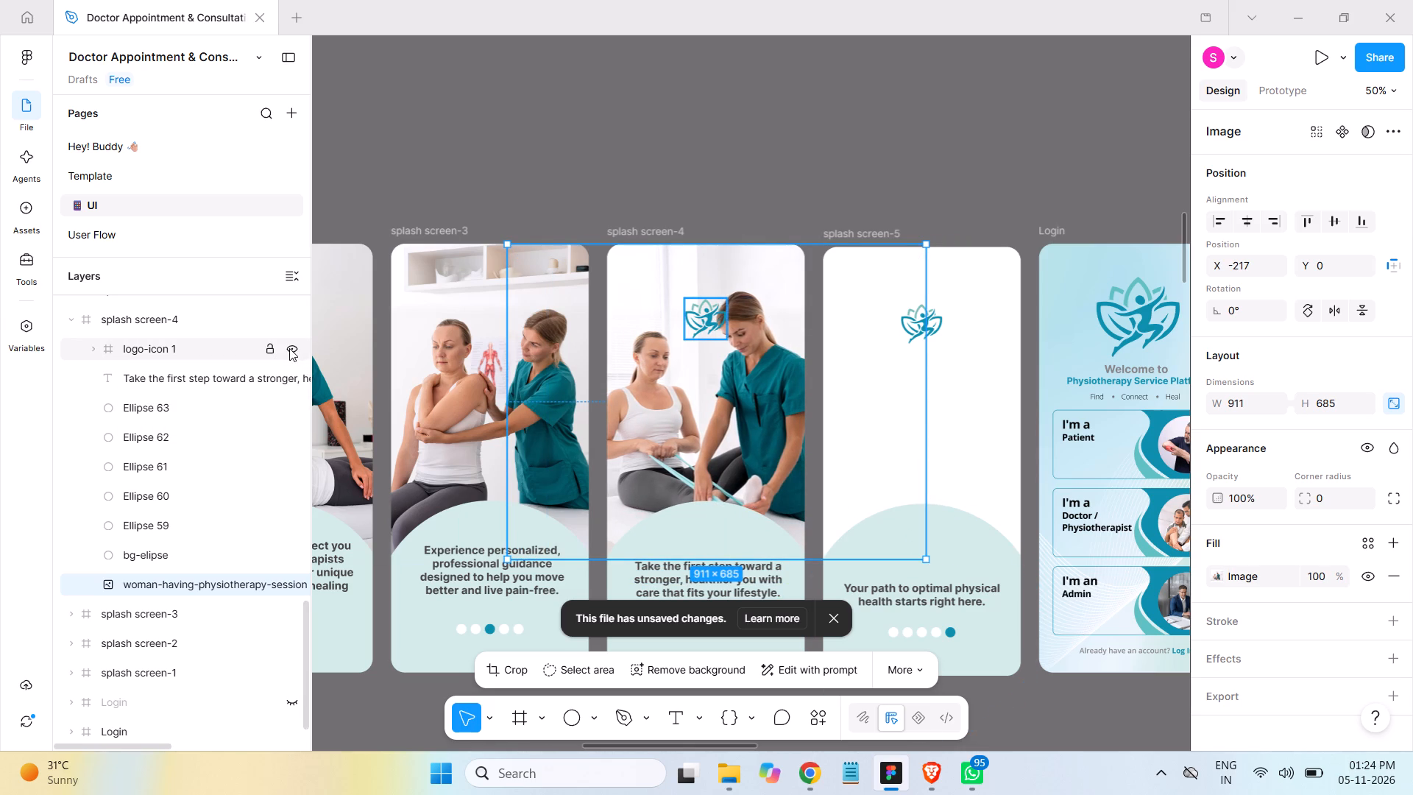
# Hide logo-icon 1 in splash screen-4, collapse the frame's layers and save the file.
pyautogui.click(289, 348)
pyautogui.click(71, 317)
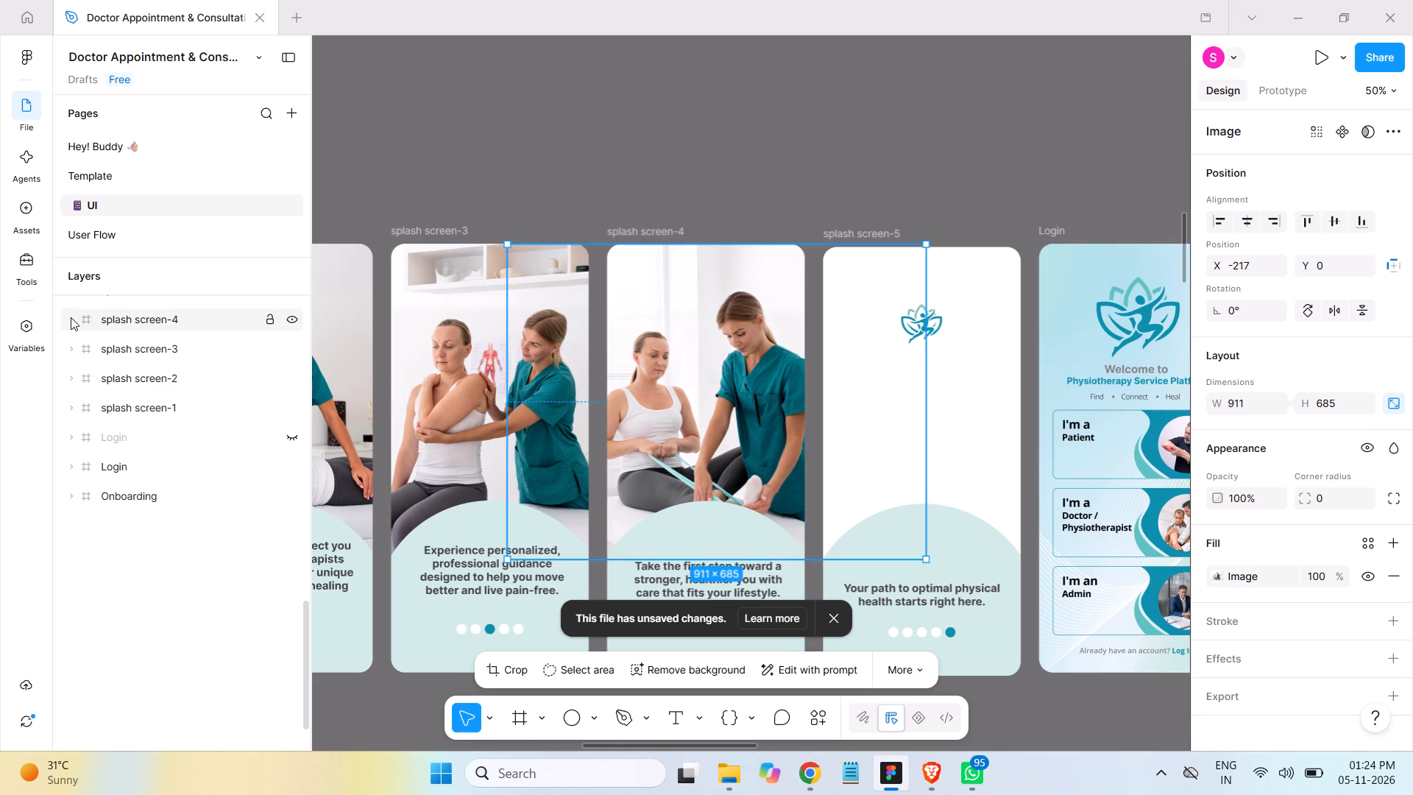
pyautogui.click(683, 138)
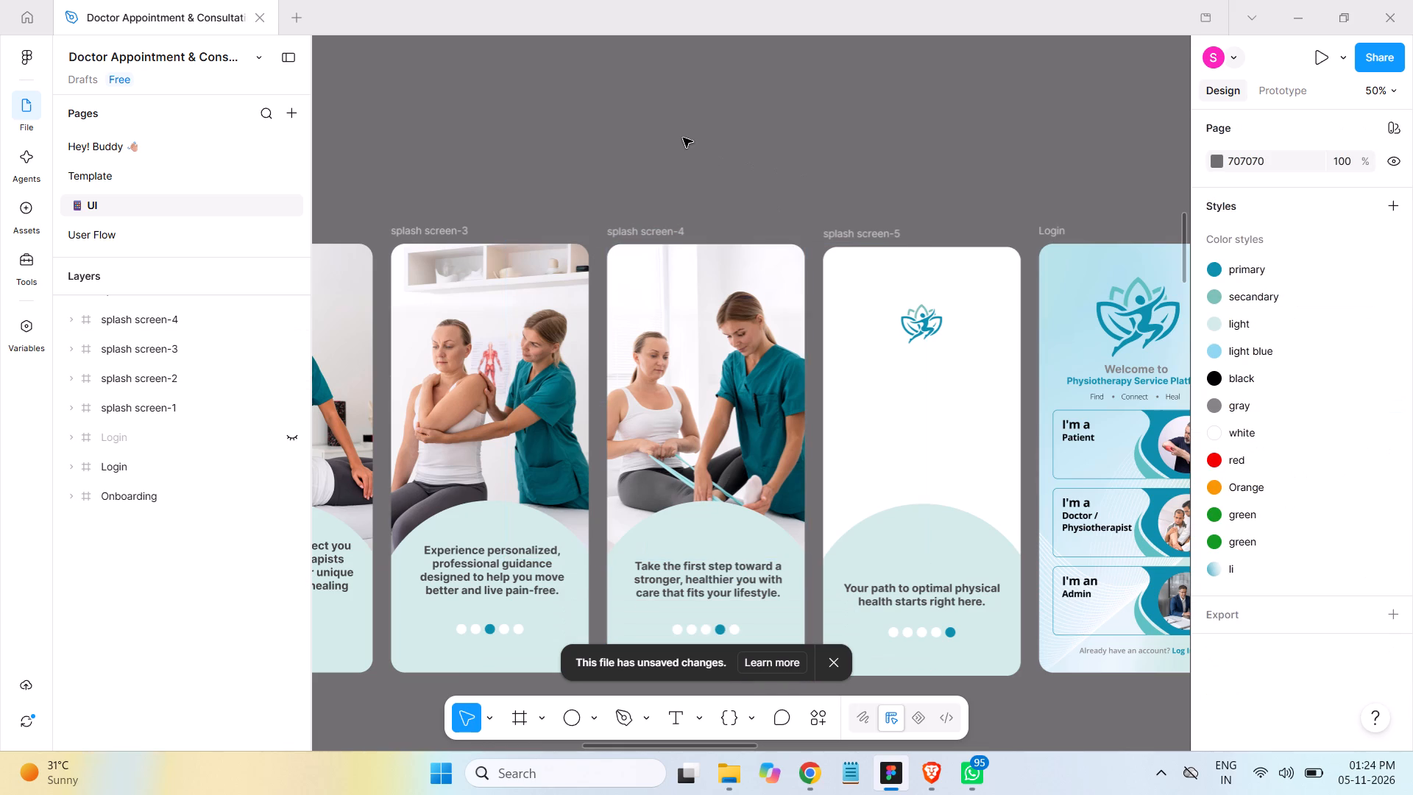
pyautogui.hotkey('ctrl', 's')
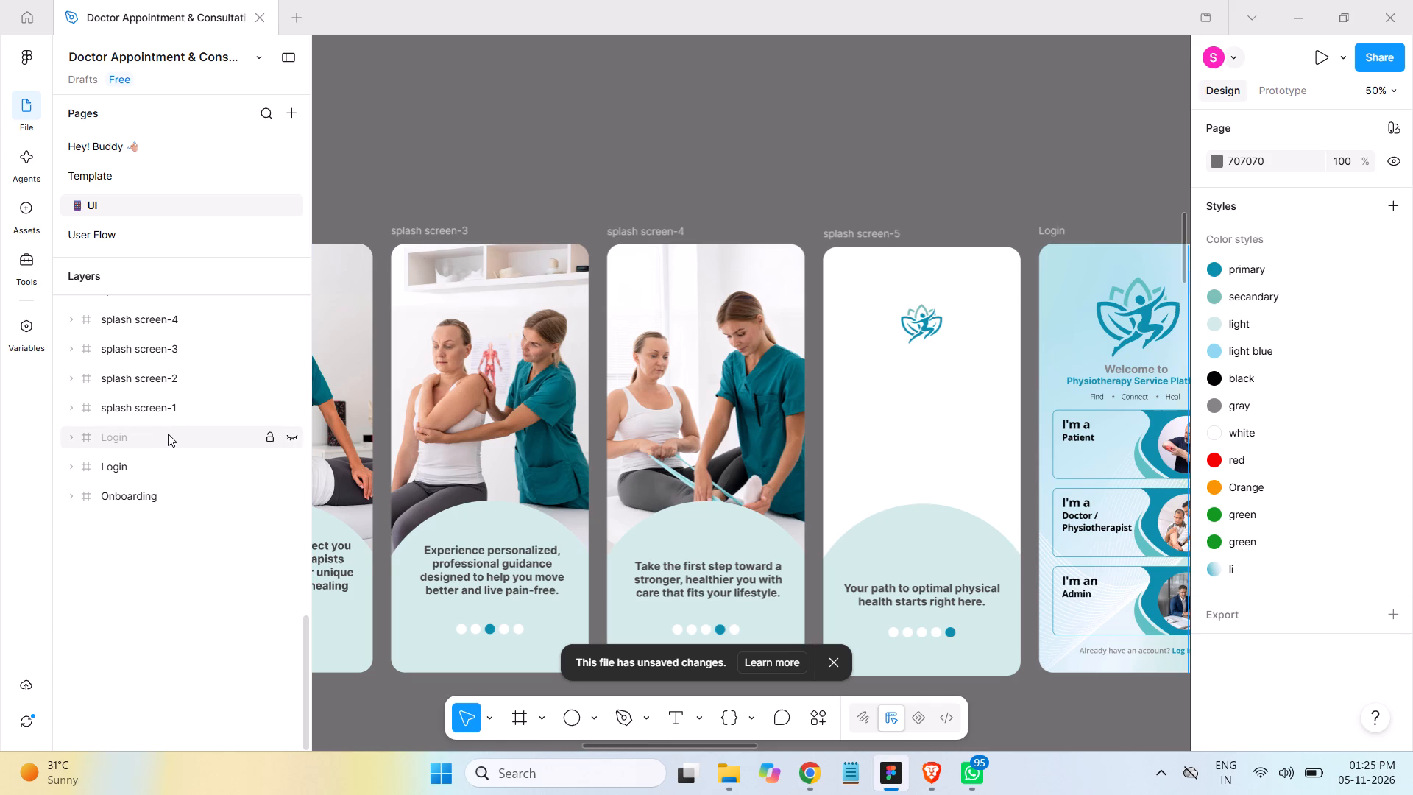
# Bring young-physiotherapist-helping-patient-with-back-problems.jpg from File Explorer's Physiotherapy Service folder into the splash screen-5 frame in Figma.
pyautogui.scroll(2, 182, 393)
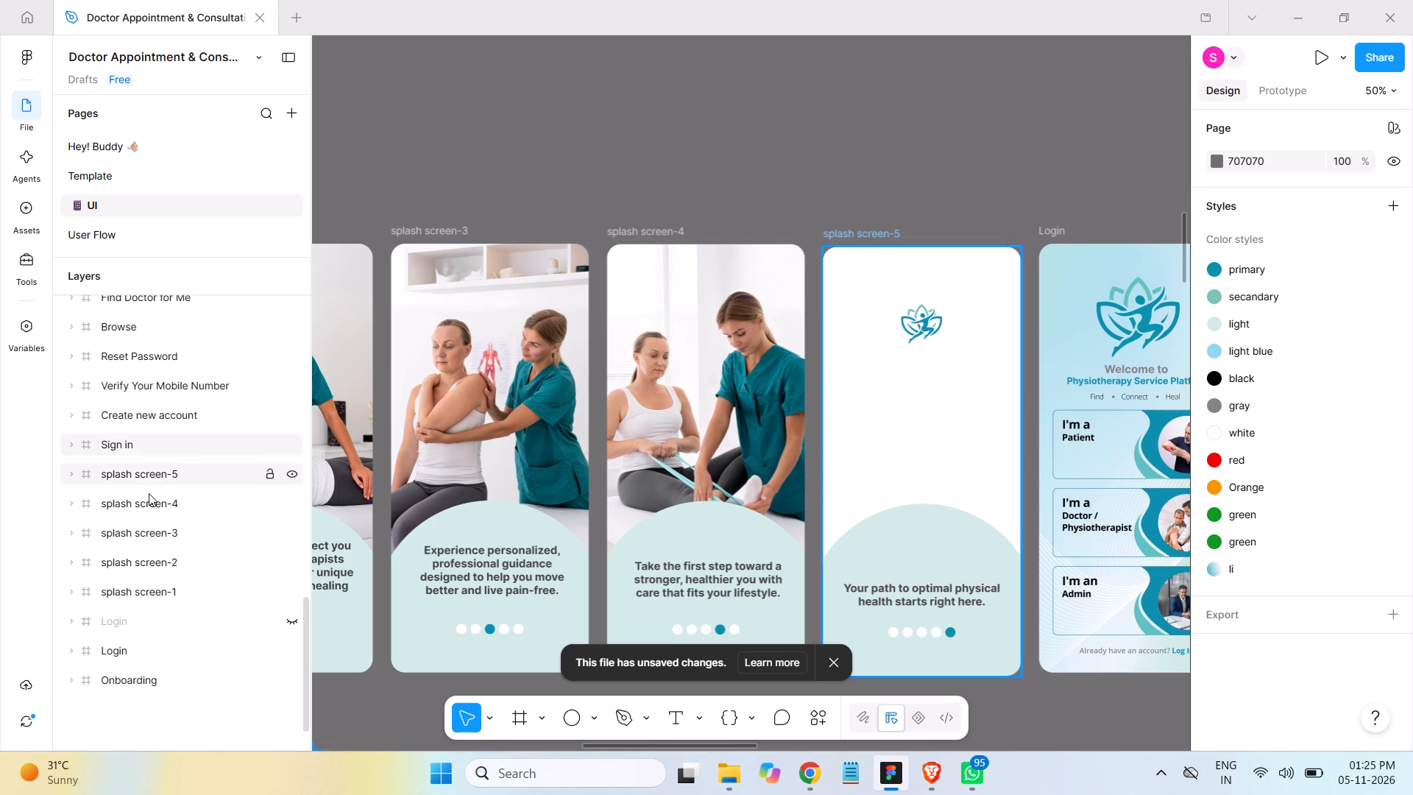
pyautogui.click(135, 473)
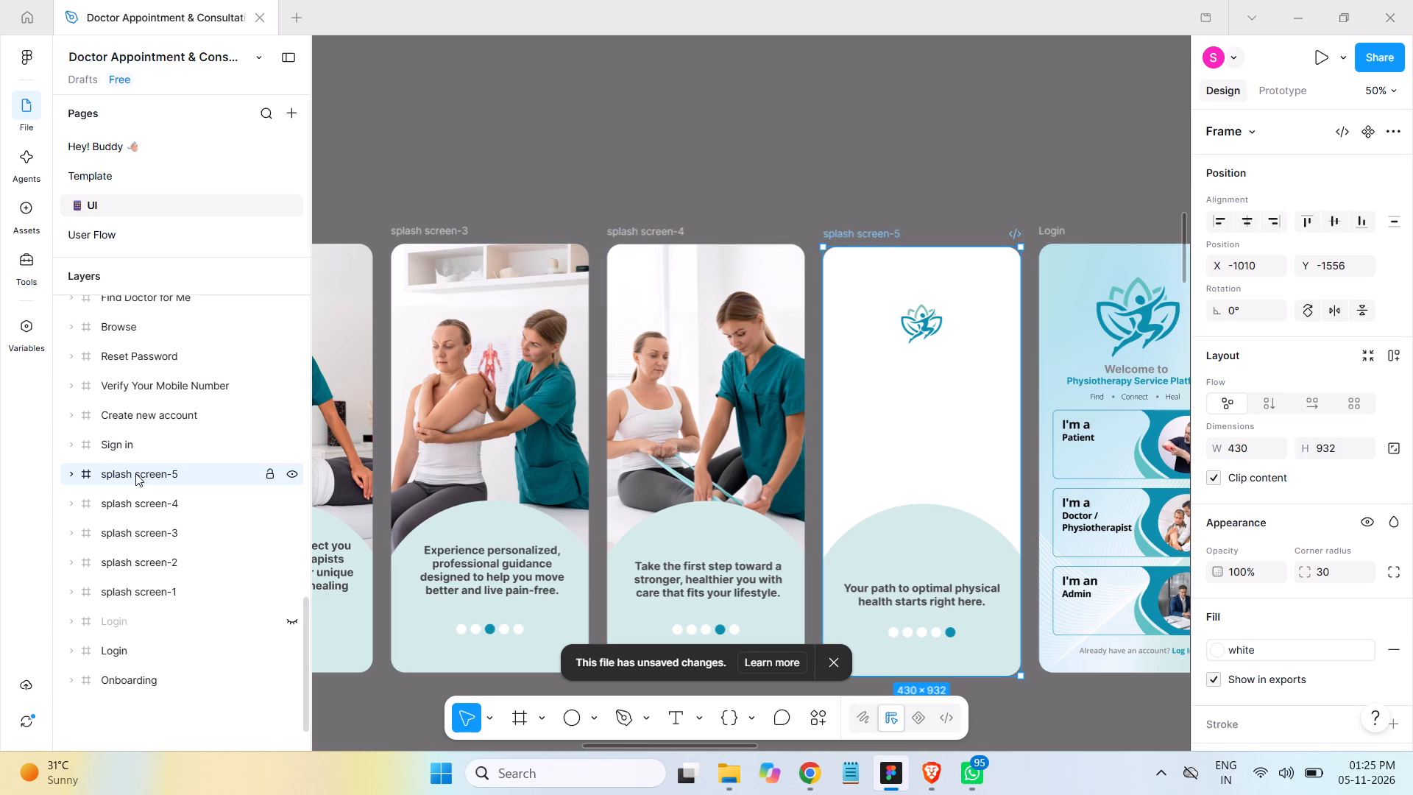
pyautogui.click(735, 772)
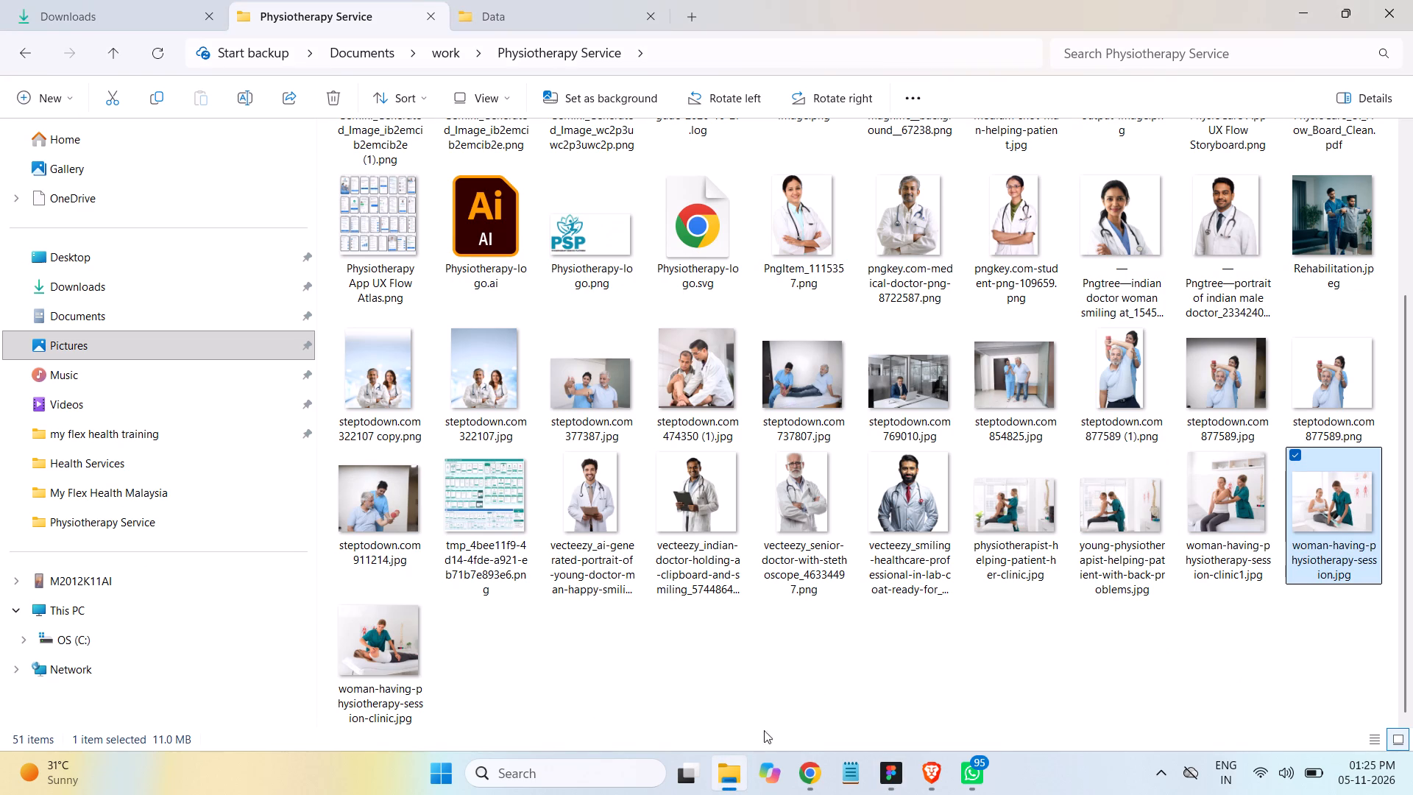
pyautogui.click(894, 768)
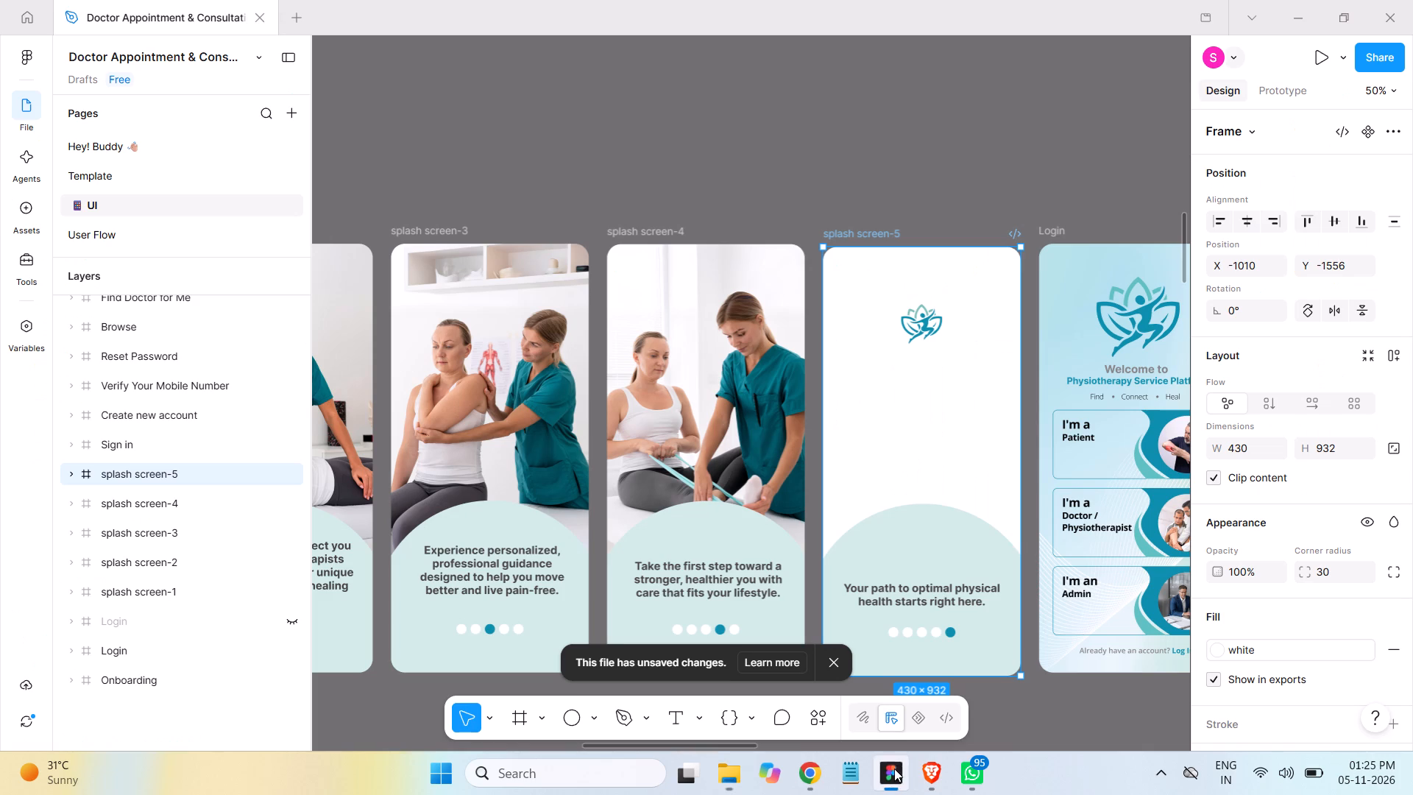
pyautogui.press('space')
pyautogui.press('space')
pyautogui.press('space')
pyautogui.press('space')
pyautogui.press('space')
pyautogui.press('space')
pyautogui.press('space')
pyautogui.press('space')
pyautogui.press('space')
pyautogui.press('space')
pyautogui.press('space')
pyautogui.press('space')
pyautogui.press('space')
pyautogui.press('space')
pyautogui.press('space')
pyautogui.press('space')
pyautogui.press('space')
pyautogui.press('space')
pyautogui.press('space')
pyautogui.press('space')
pyautogui.moveTo(484, 146); pyautogui.dragTo(960, 142)
pyautogui.moveTo(957, 143); pyautogui.dragTo(662, 129)
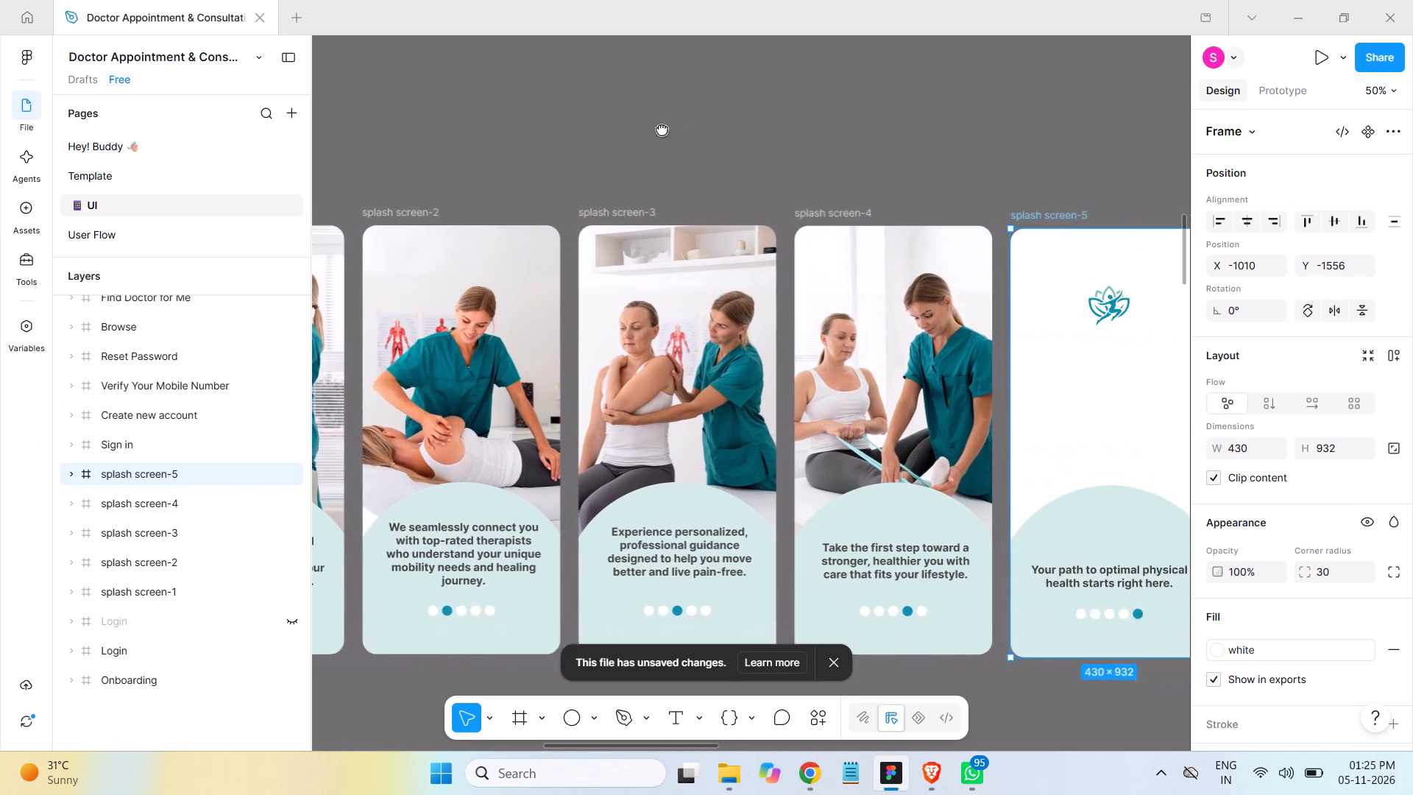
pyautogui.moveTo(662, 129); pyautogui.dragTo(570, 130)
pyautogui.moveTo(842, 137); pyautogui.dragTo(564, 126)
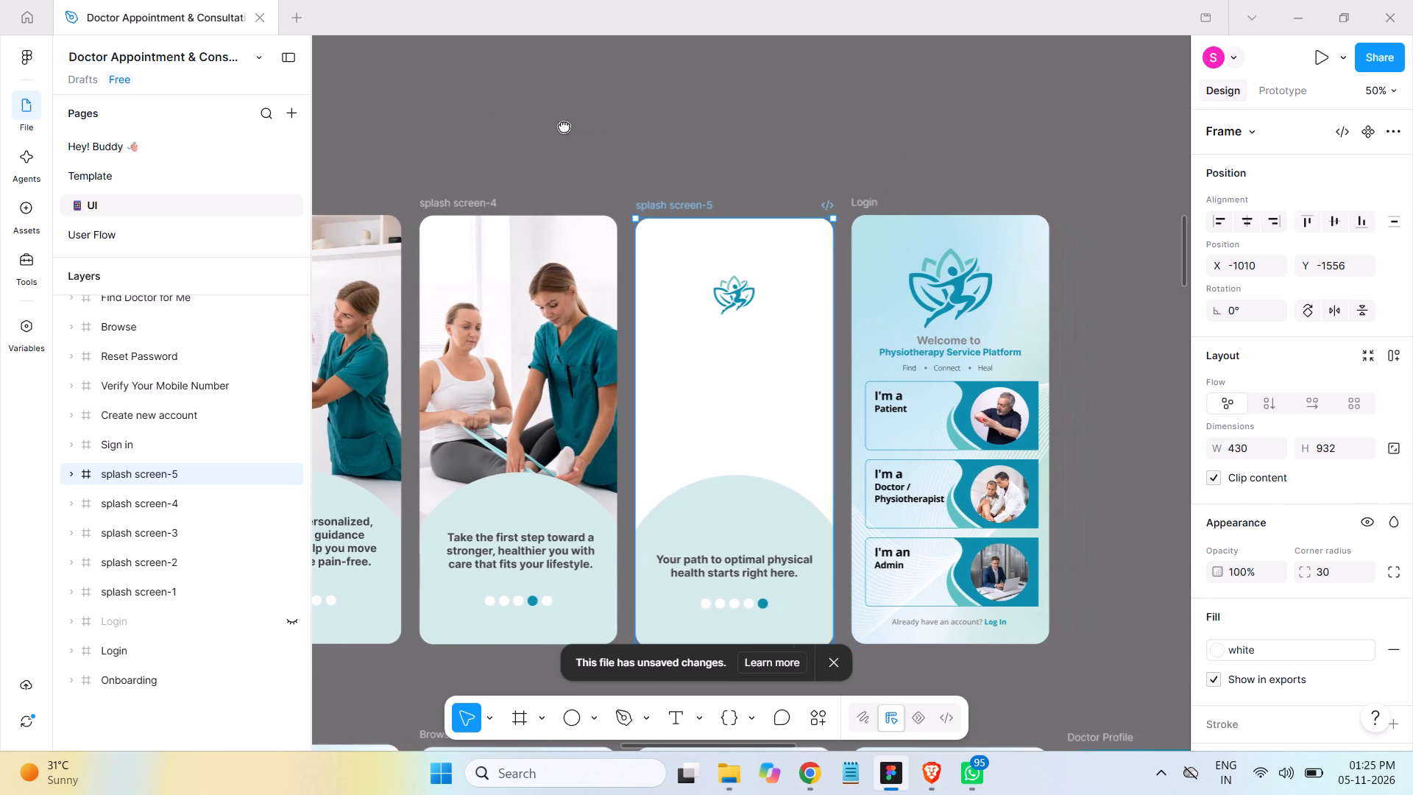
pyautogui.click(729, 770)
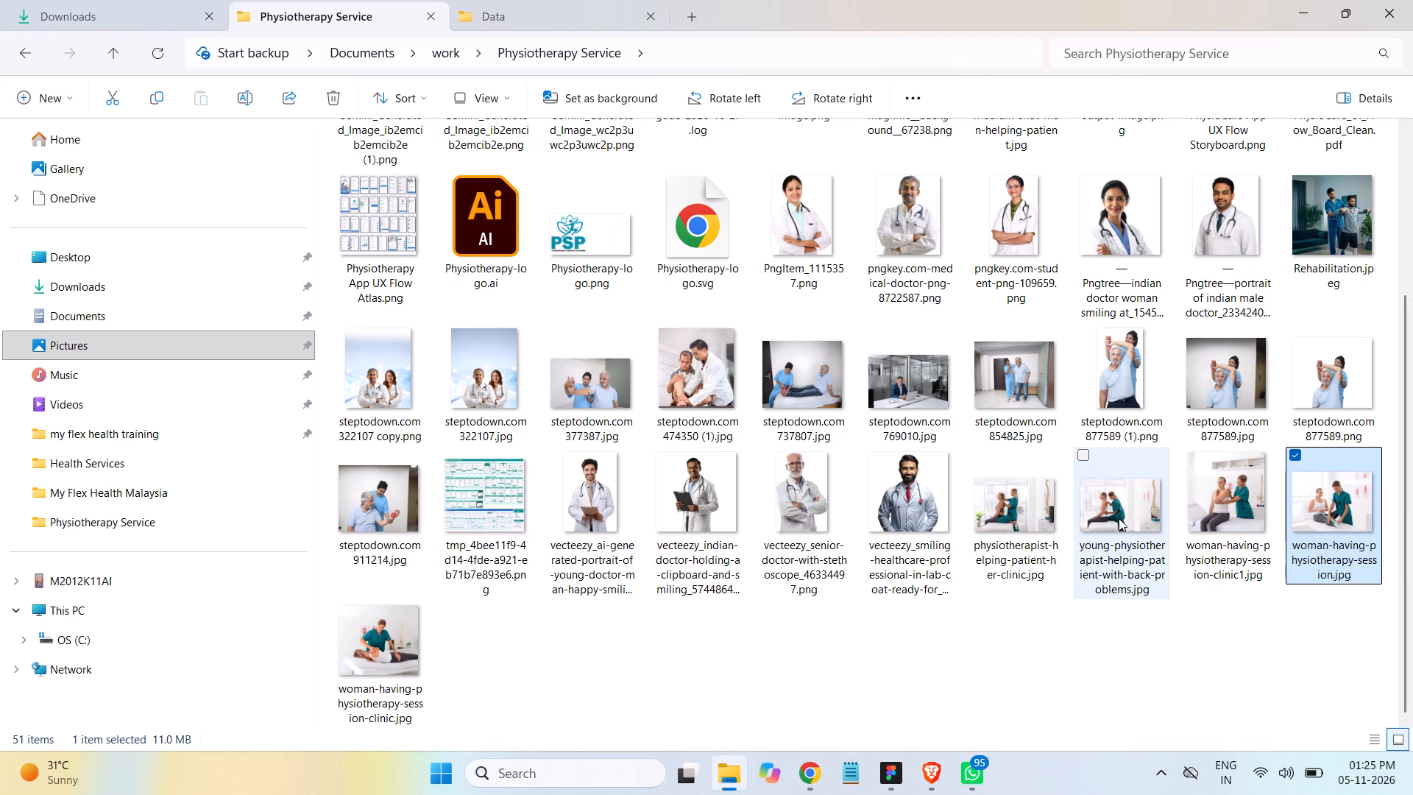
pyautogui.moveTo(1119, 518); pyautogui.dragTo(891, 783)
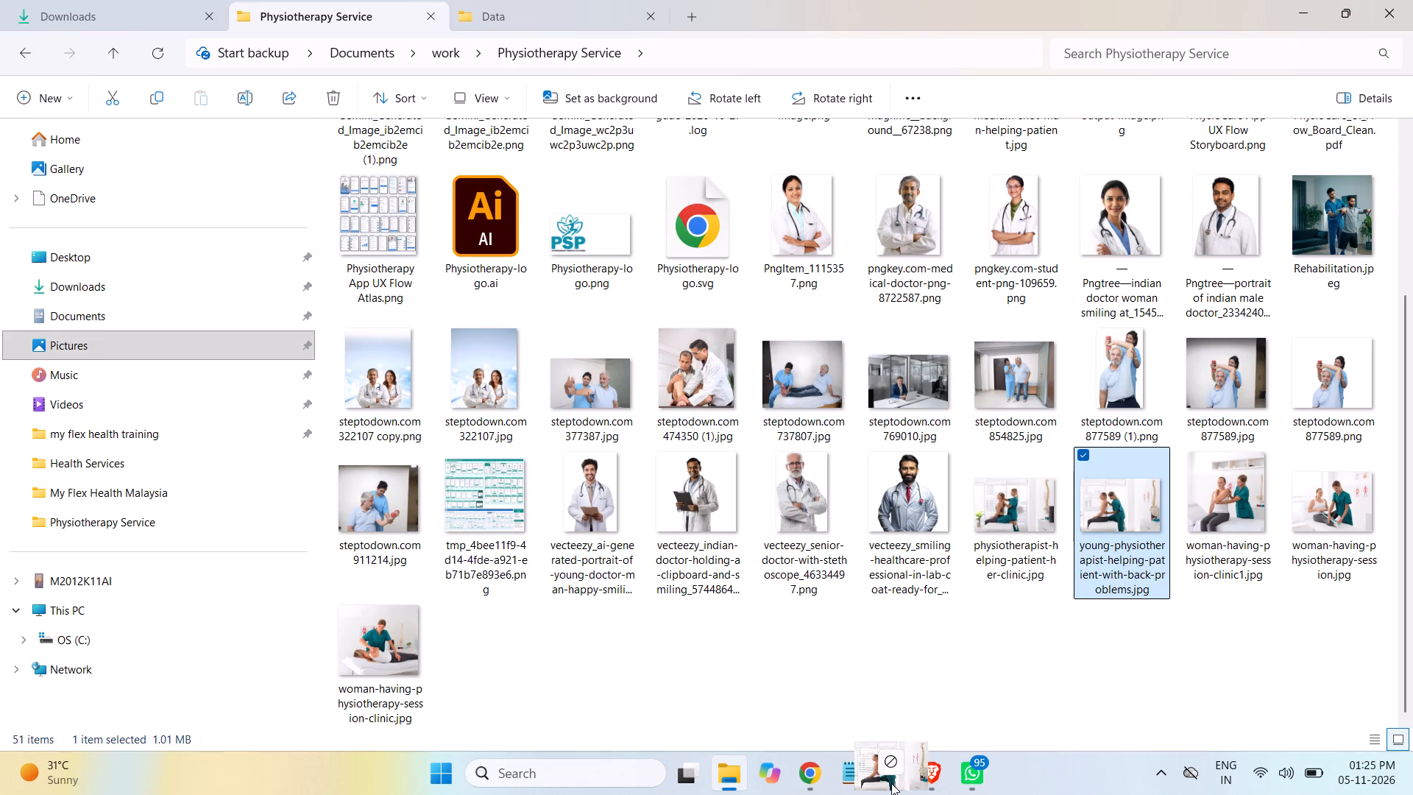
pyautogui.moveTo(891, 783); pyautogui.dragTo(768, 429)
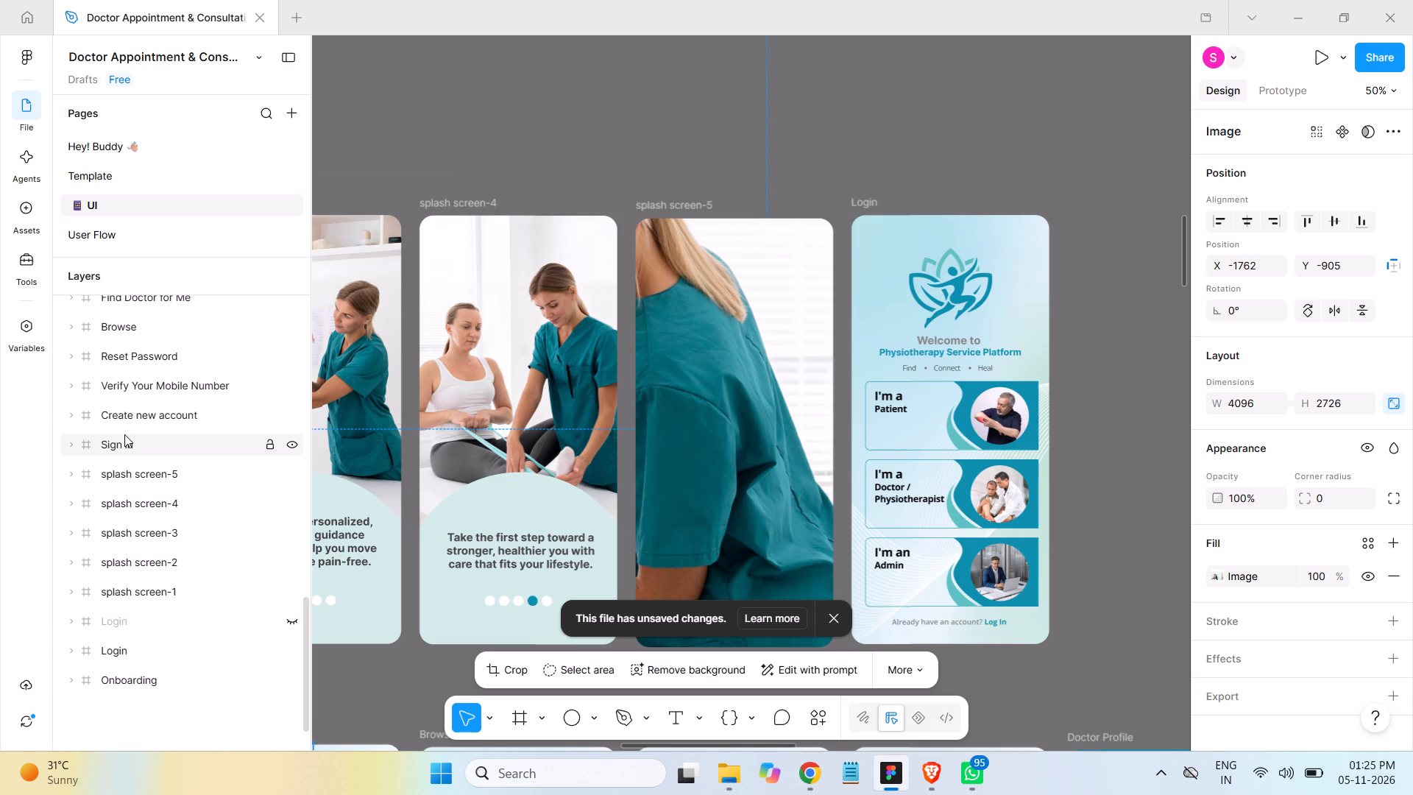
# Reorder splash screen-5's layers so the new young-physiotherapist photo sits directly beneath bg-elipse.
pyautogui.click(71, 472)
pyautogui.scroll(-1, 190, 478)
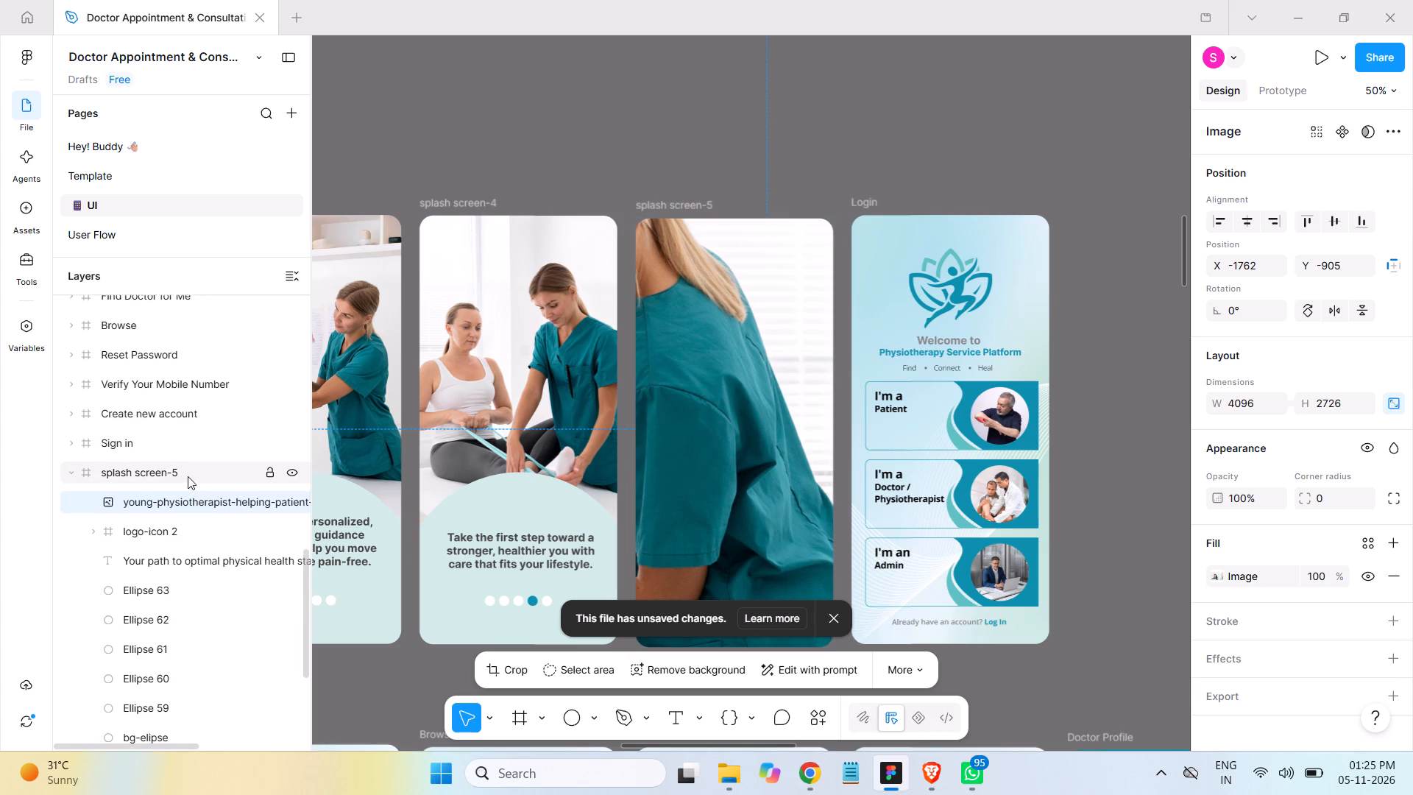
pyautogui.click(219, 411)
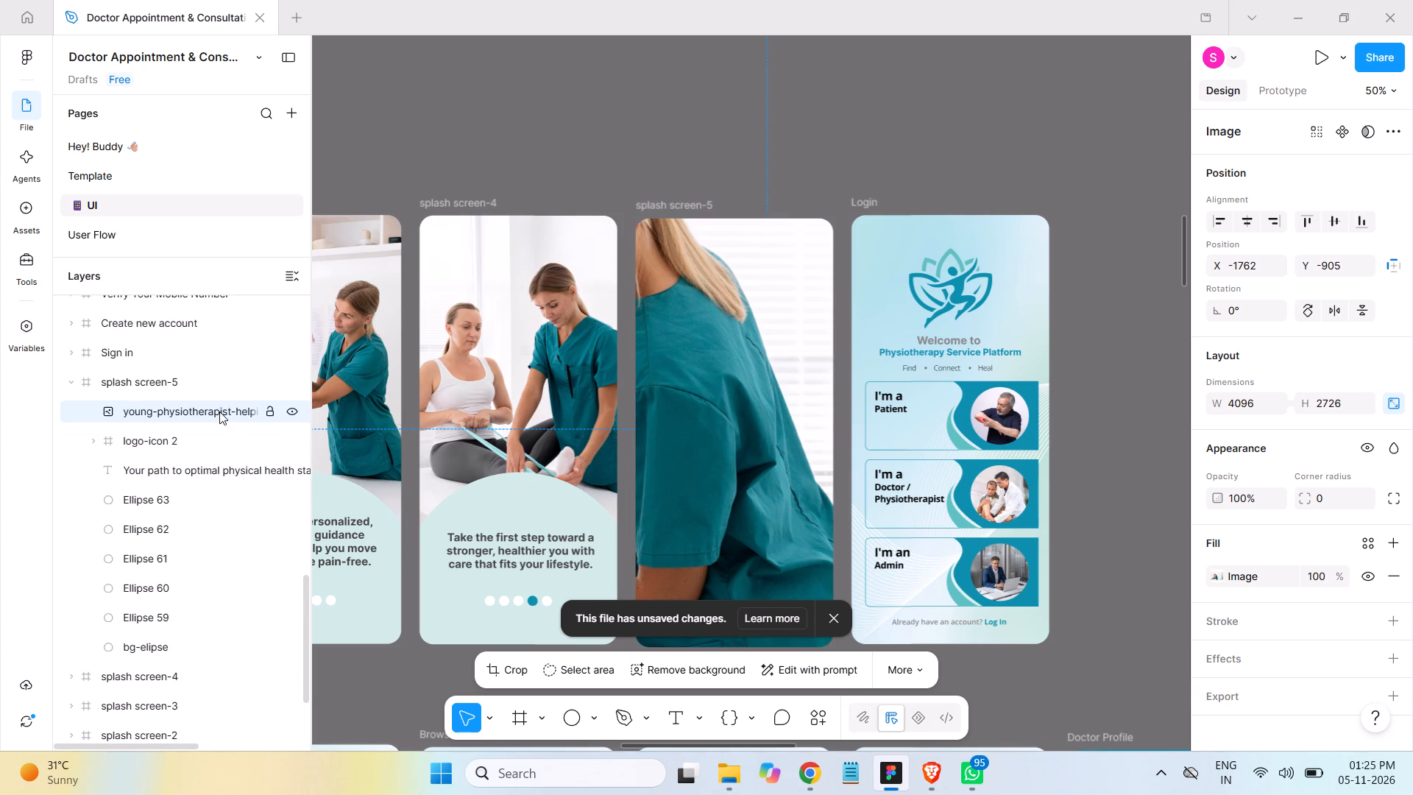
pyautogui.moveTo(216, 411); pyautogui.dragTo(164, 627)
pyautogui.moveTo(164, 627); pyautogui.dragTo(166, 630)
pyautogui.click(164, 649)
pyautogui.moveTo(164, 647); pyautogui.dragTo(167, 623)
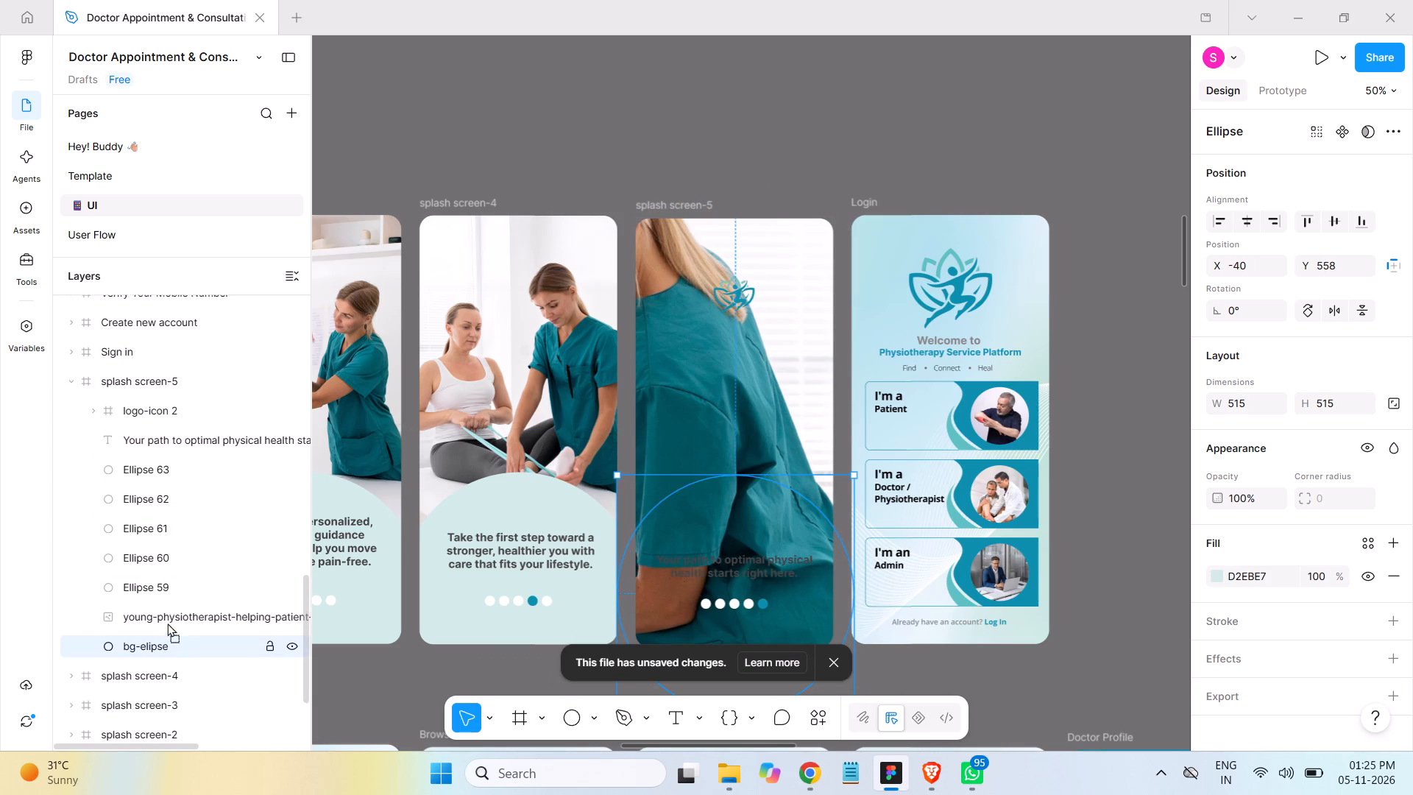
pyautogui.moveTo(167, 623); pyautogui.dragTo(168, 597)
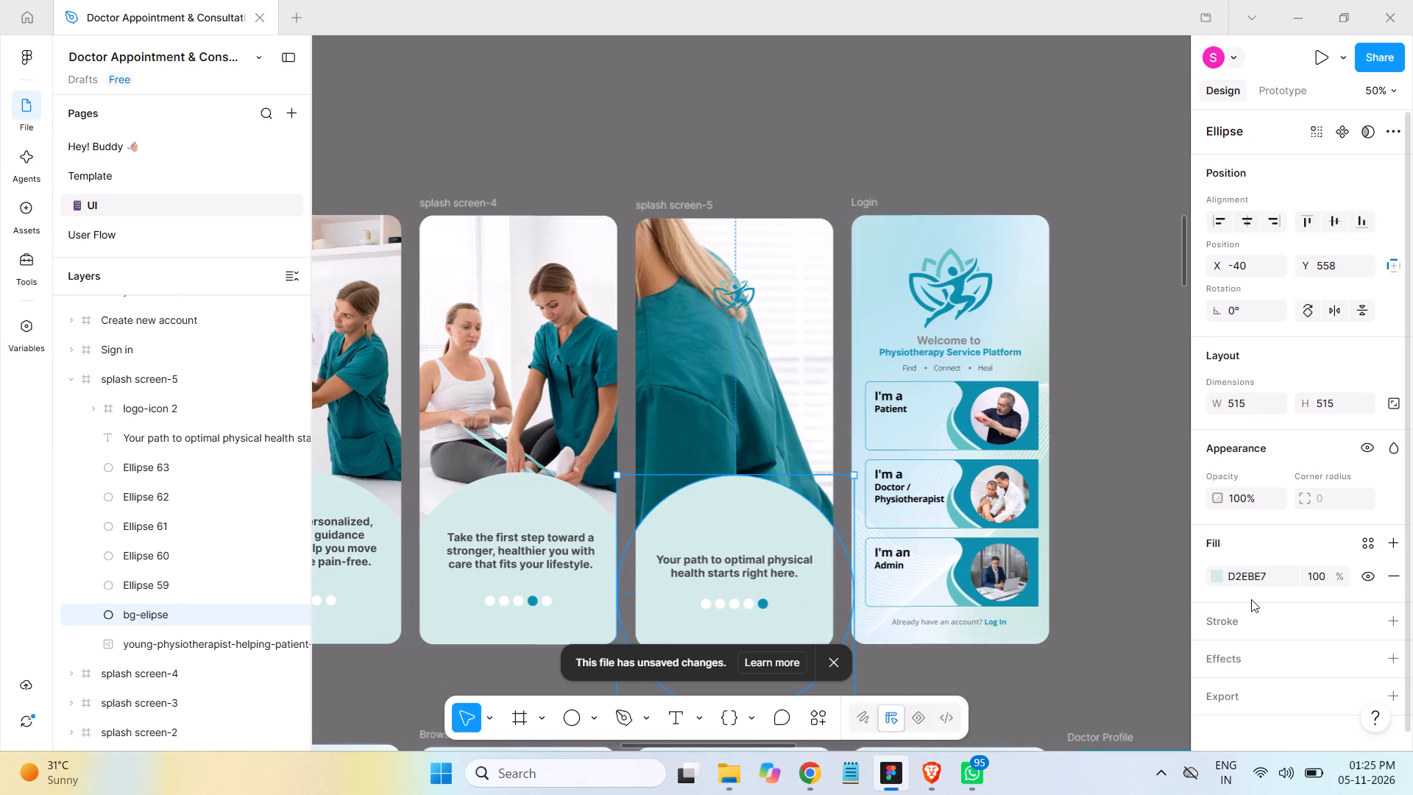
# Scale splash screen-5's photo down proportionally to about 1168 × 777, keeping it over the frame.
pyautogui.hotkey('ctrl', '-')
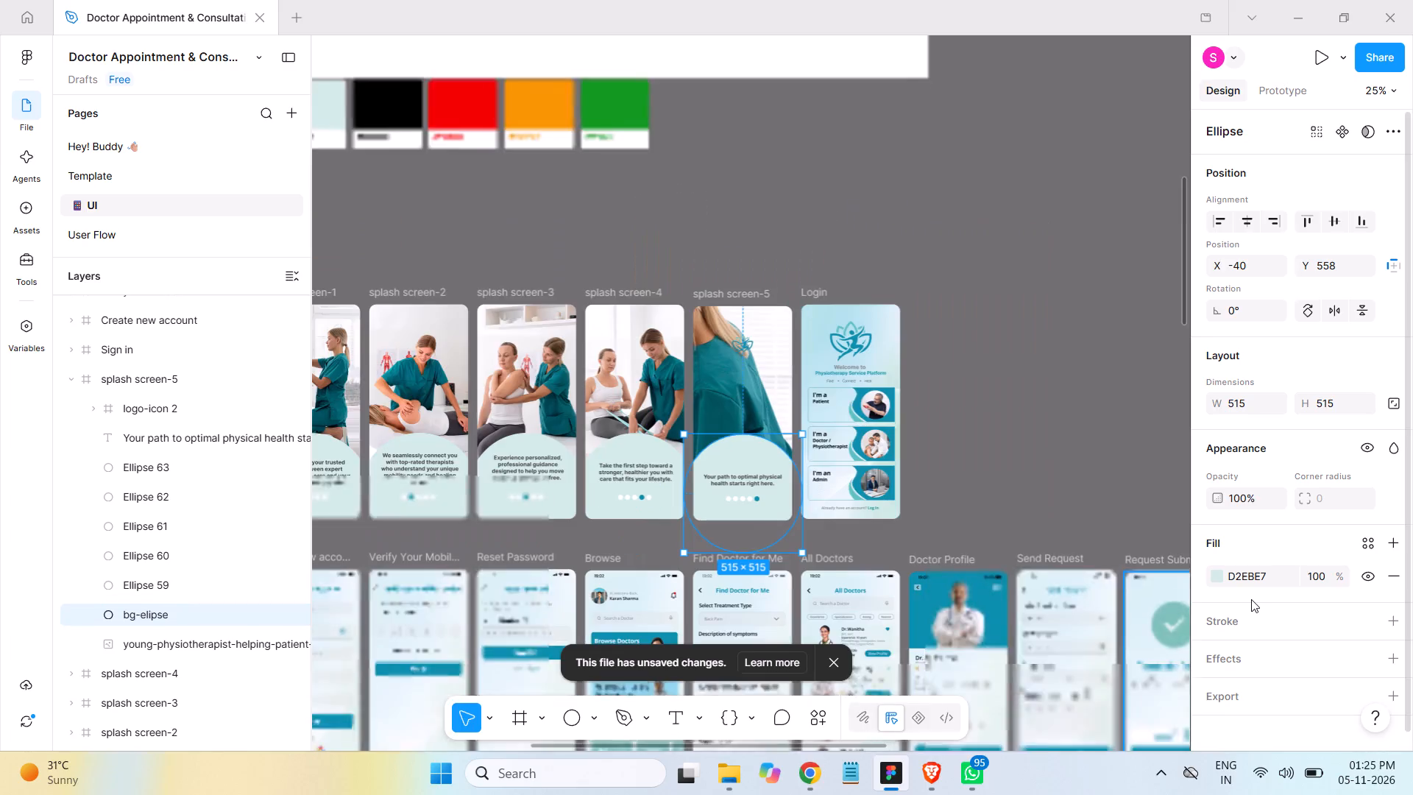
pyautogui.hotkey('ctrl', '-')
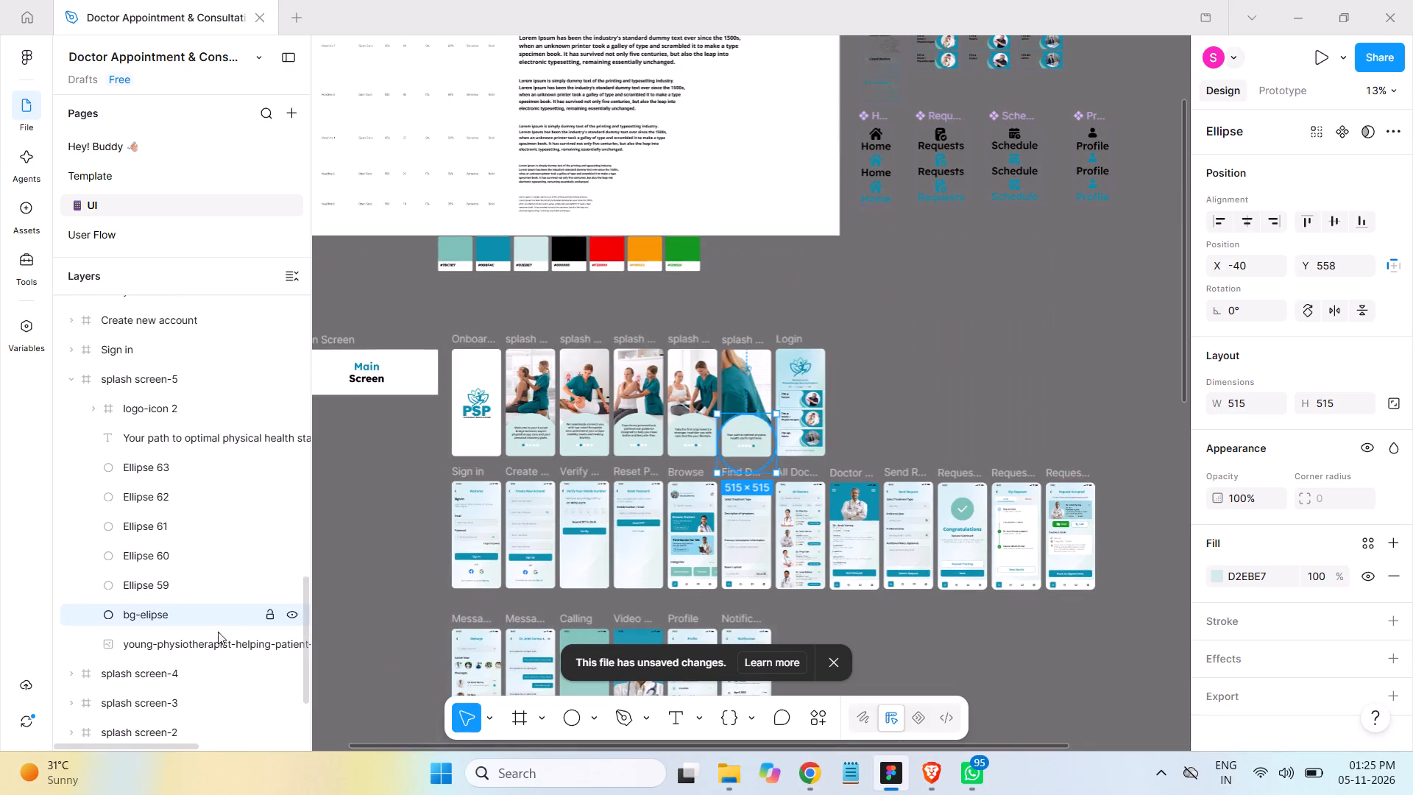
pyautogui.click(203, 647)
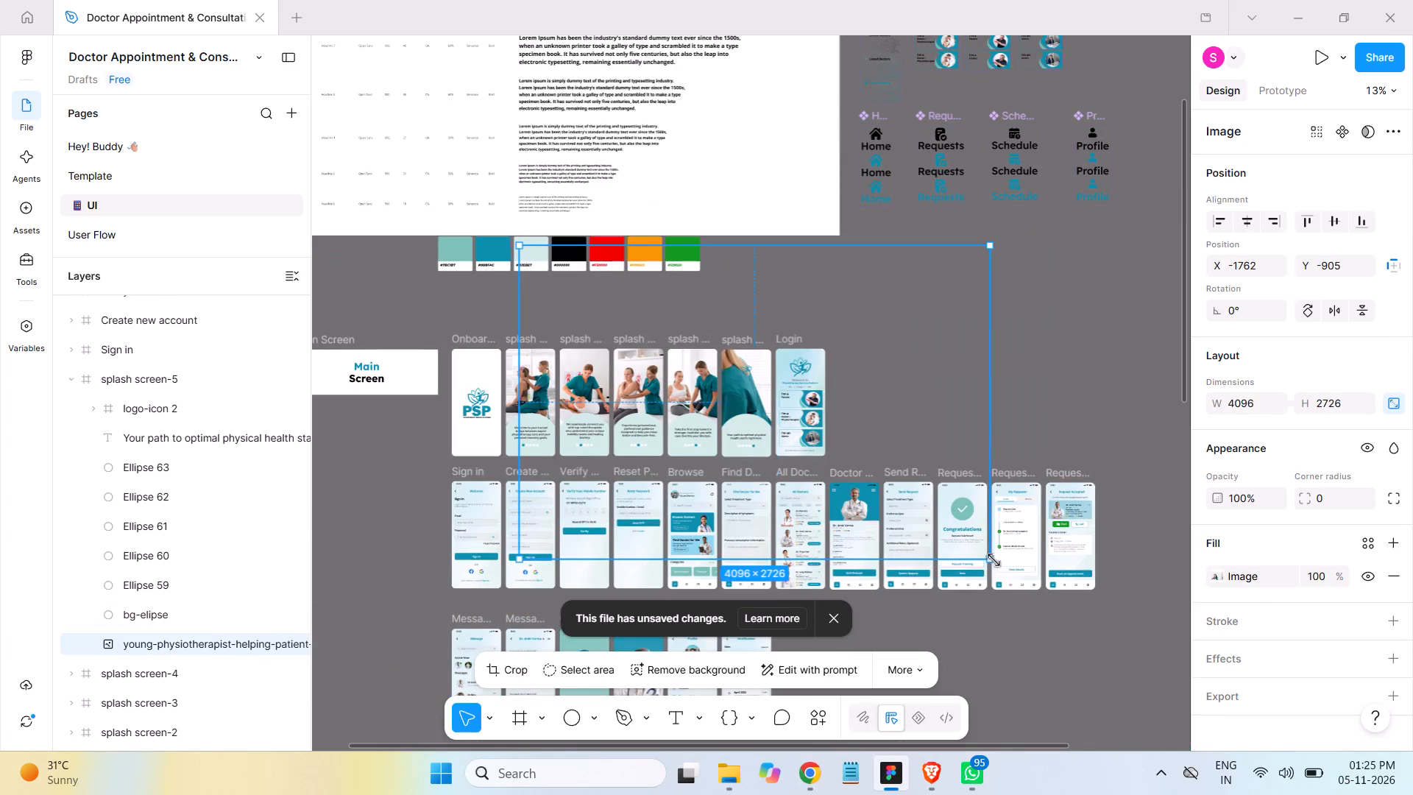
pyautogui.keyDown('shift'); pyautogui.moveTo(992, 560); pyautogui.dragTo(806, 429); pyautogui.keyUp('shift')
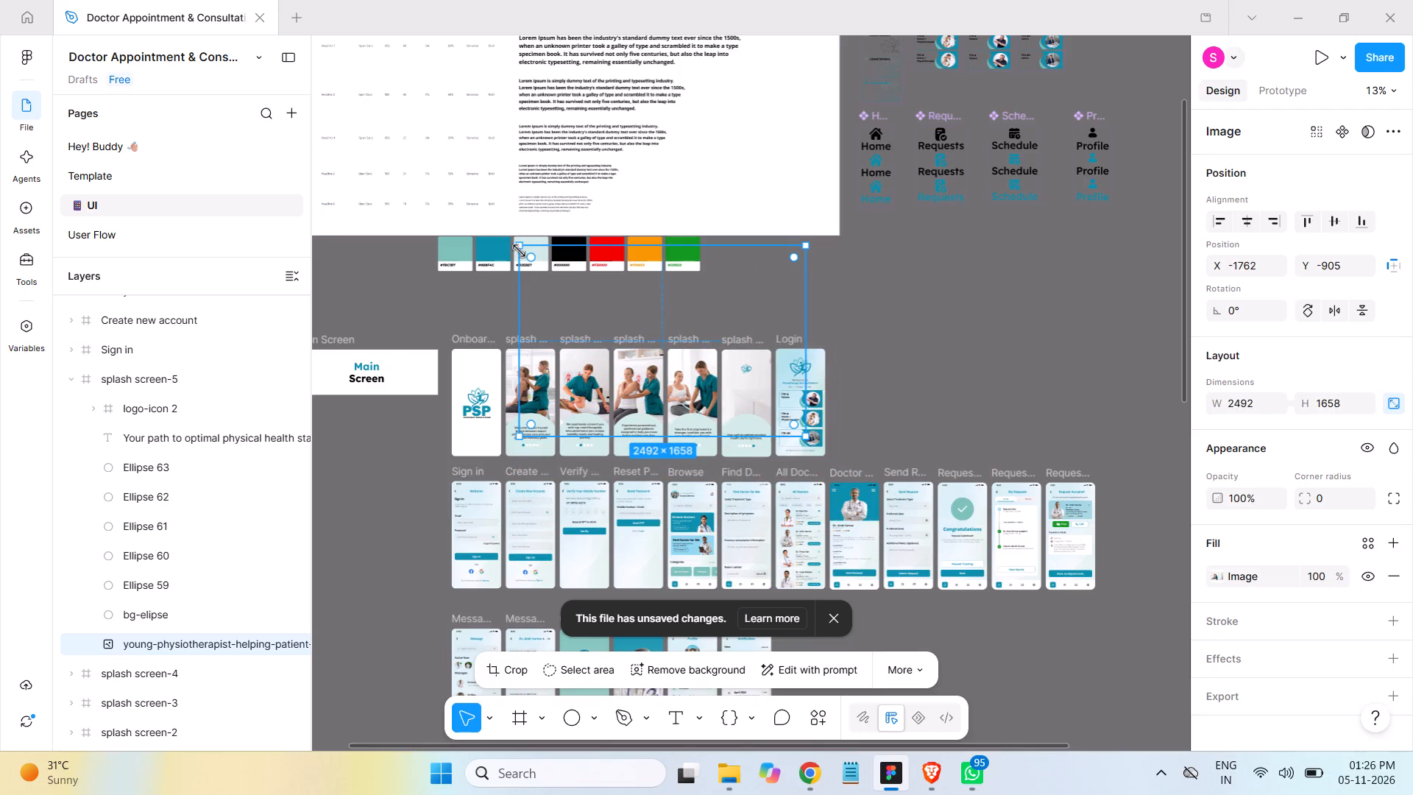
pyautogui.keyDown('shift'); pyautogui.moveTo(520, 247); pyautogui.dragTo(672, 347); pyautogui.keyUp('shift')
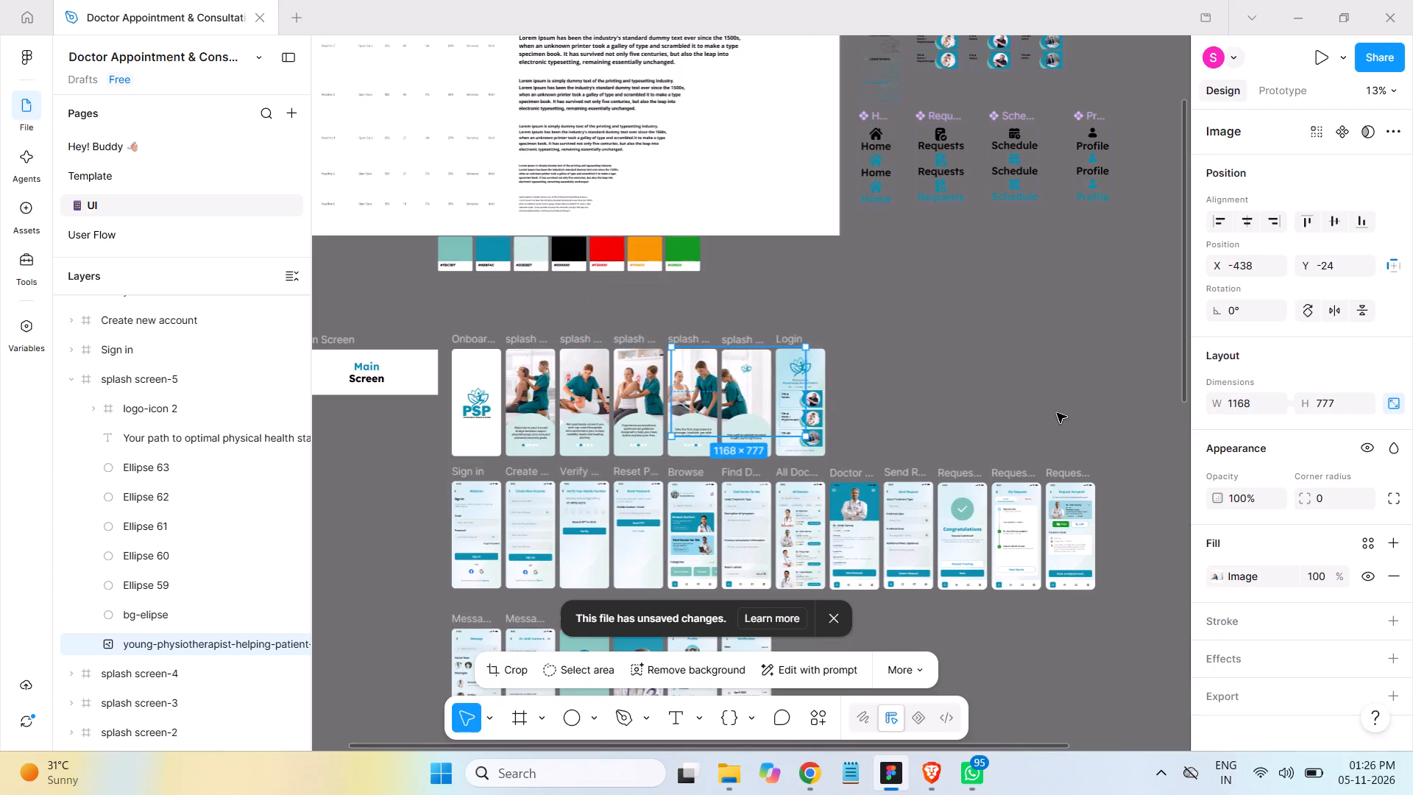
# Position splash screen-5's photo at about X -182, Y -81, framing patient and therapist, and reduce it slightly to about 1156 × 769.
pyautogui.hotkey('ctrl', '=')
pyautogui.hotkey('ctrl', '=')
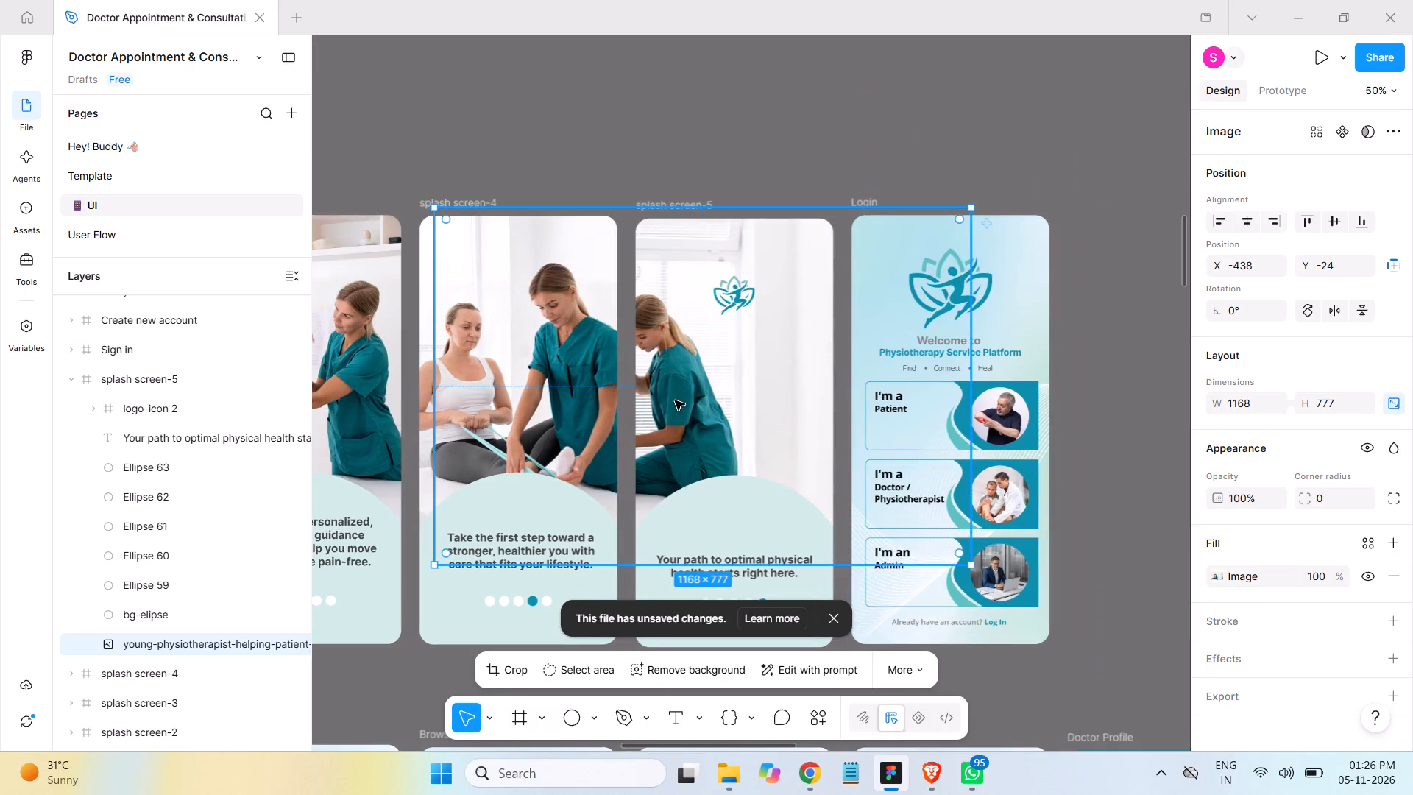
pyautogui.moveTo(676, 397); pyautogui.dragTo(790, 386)
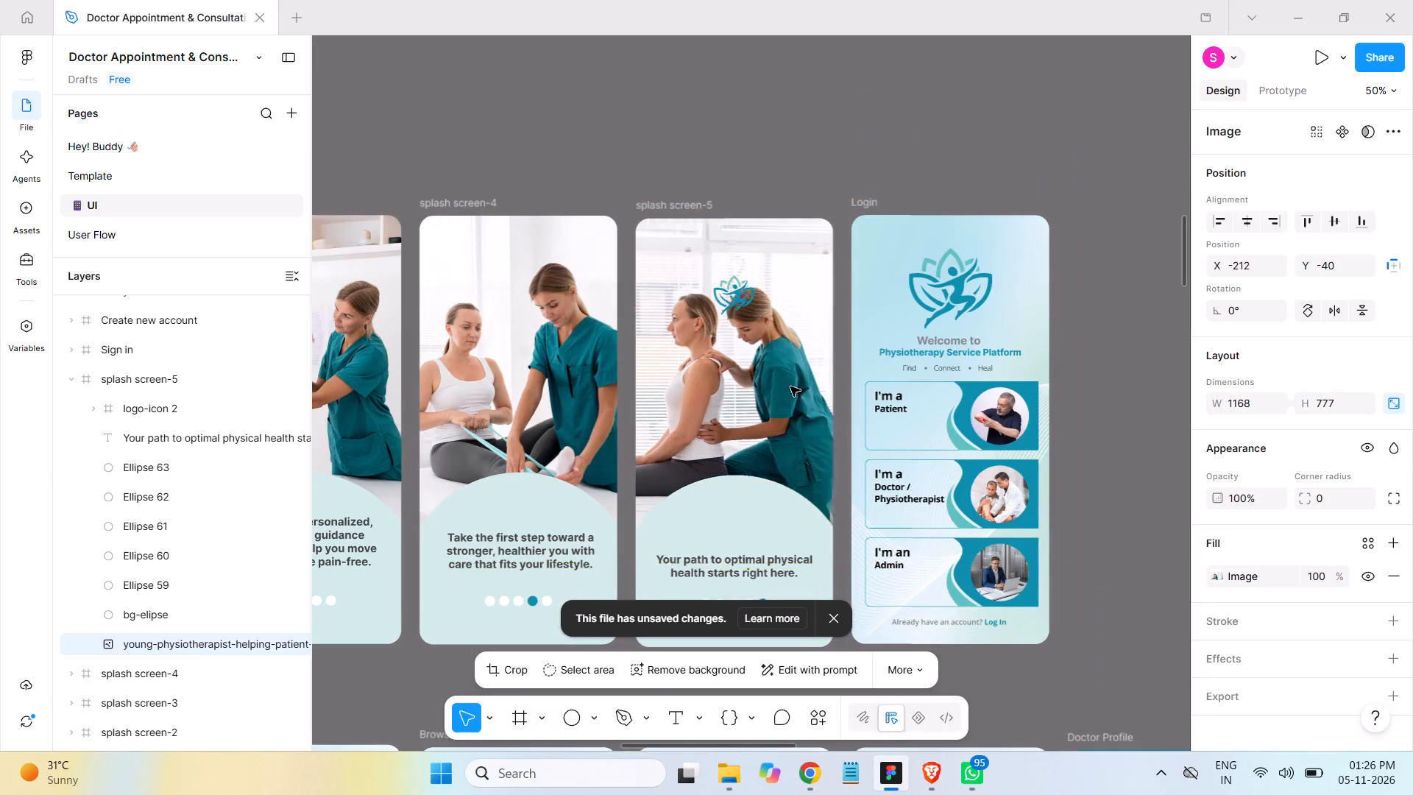
pyautogui.moveTo(790, 386); pyautogui.dragTo(796, 367)
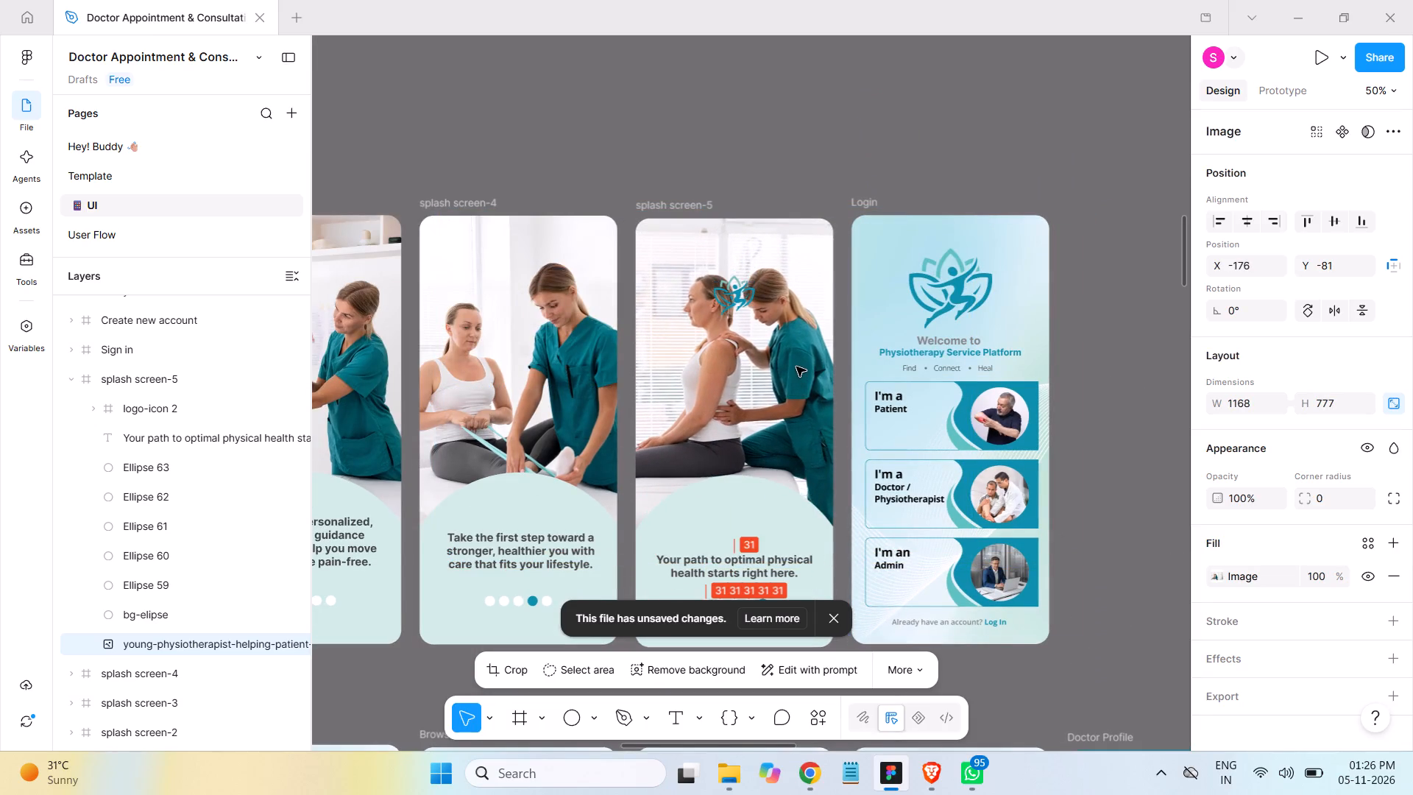
pyautogui.moveTo(796, 367); pyautogui.dragTo(794, 367)
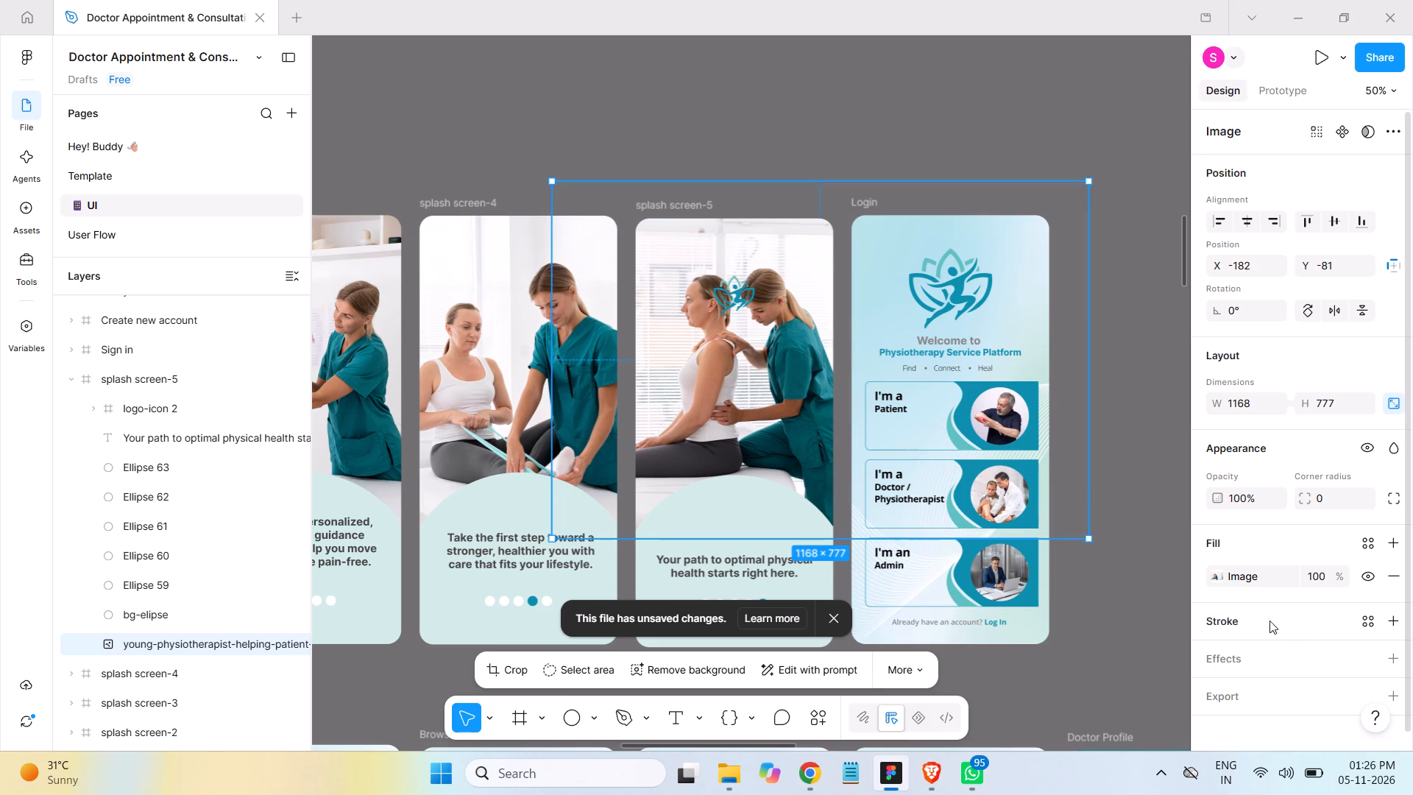
pyautogui.keyDown('shift'); pyautogui.moveTo(1088, 540); pyautogui.dragTo(1088, 539); pyautogui.keyUp('shift')
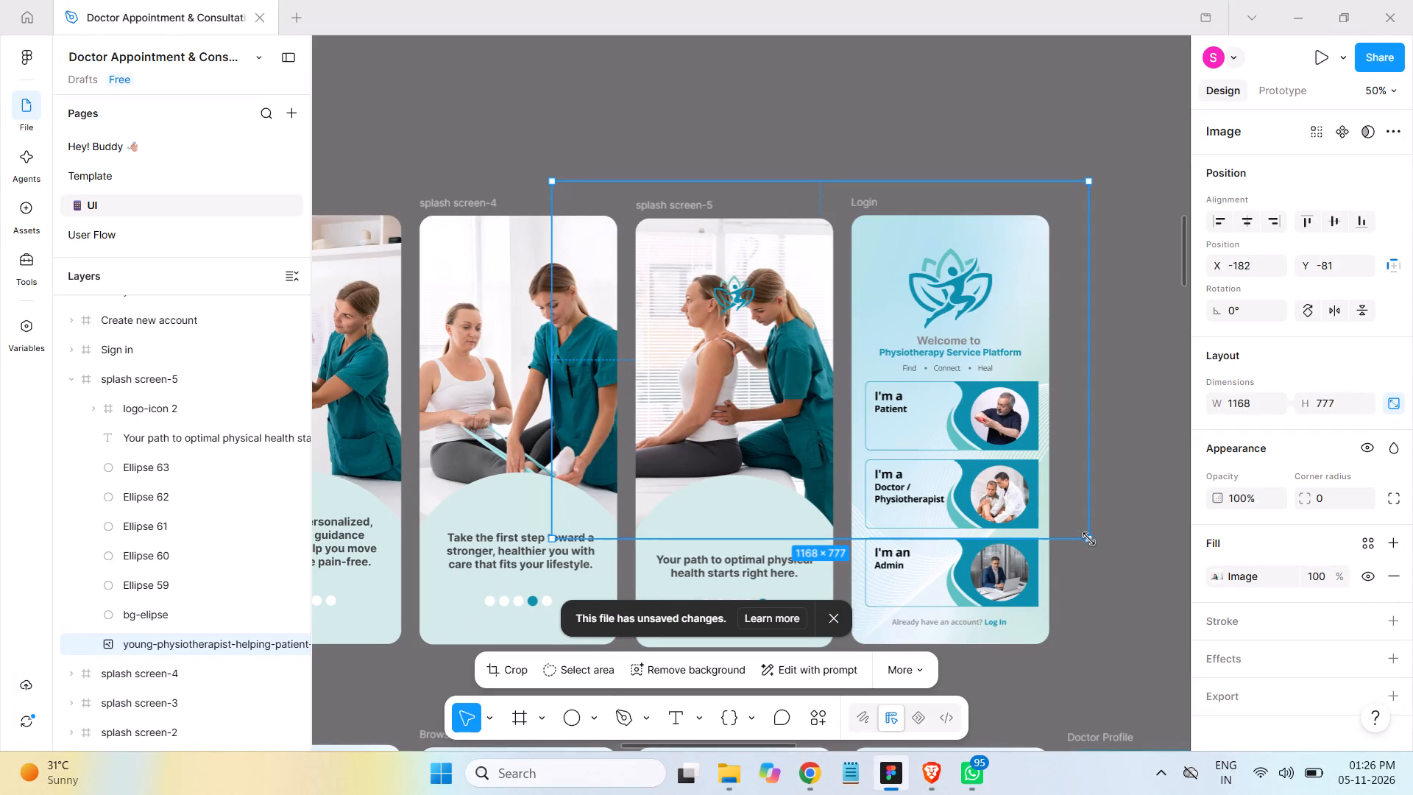
pyautogui.keyDown('shift'); pyautogui.moveTo(1088, 539); pyautogui.dragTo(1070, 530); pyautogui.keyUp('shift')
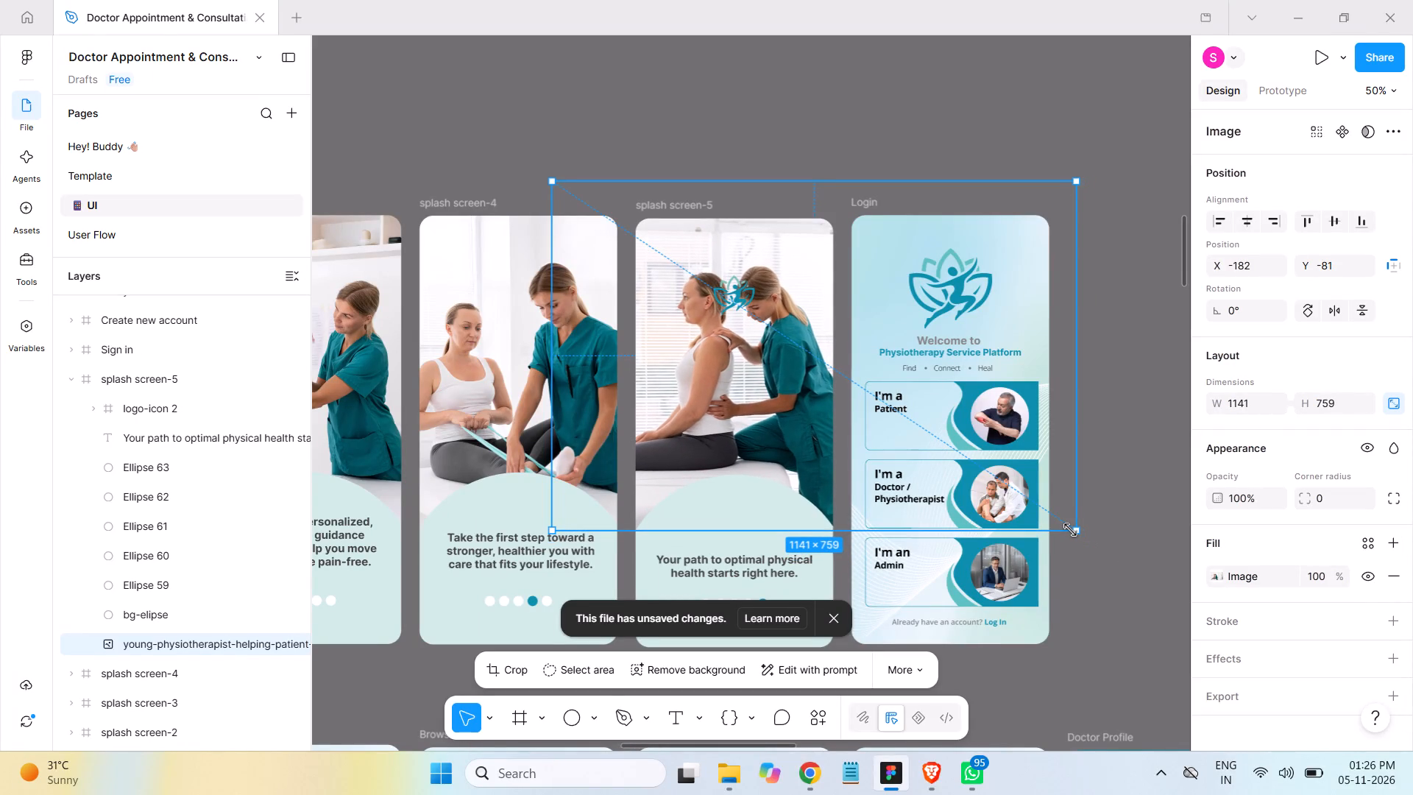
pyautogui.keyDown('shift'); pyautogui.moveTo(1070, 530); pyautogui.dragTo(1072, 534); pyautogui.keyUp('shift')
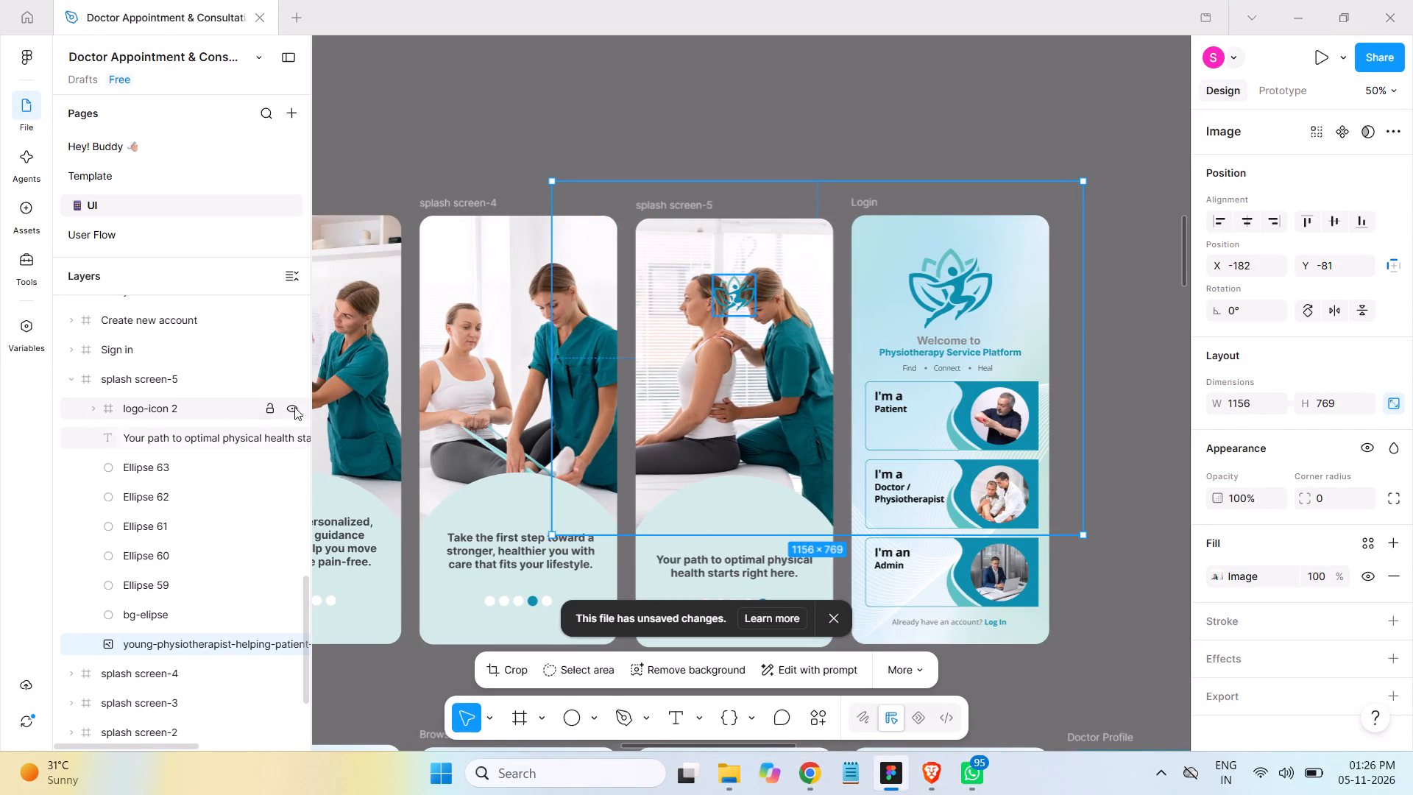
# Hide logo-icon 2 in splash screen-5, collapse the frame's layers and save the file.
pyautogui.click(291, 409)
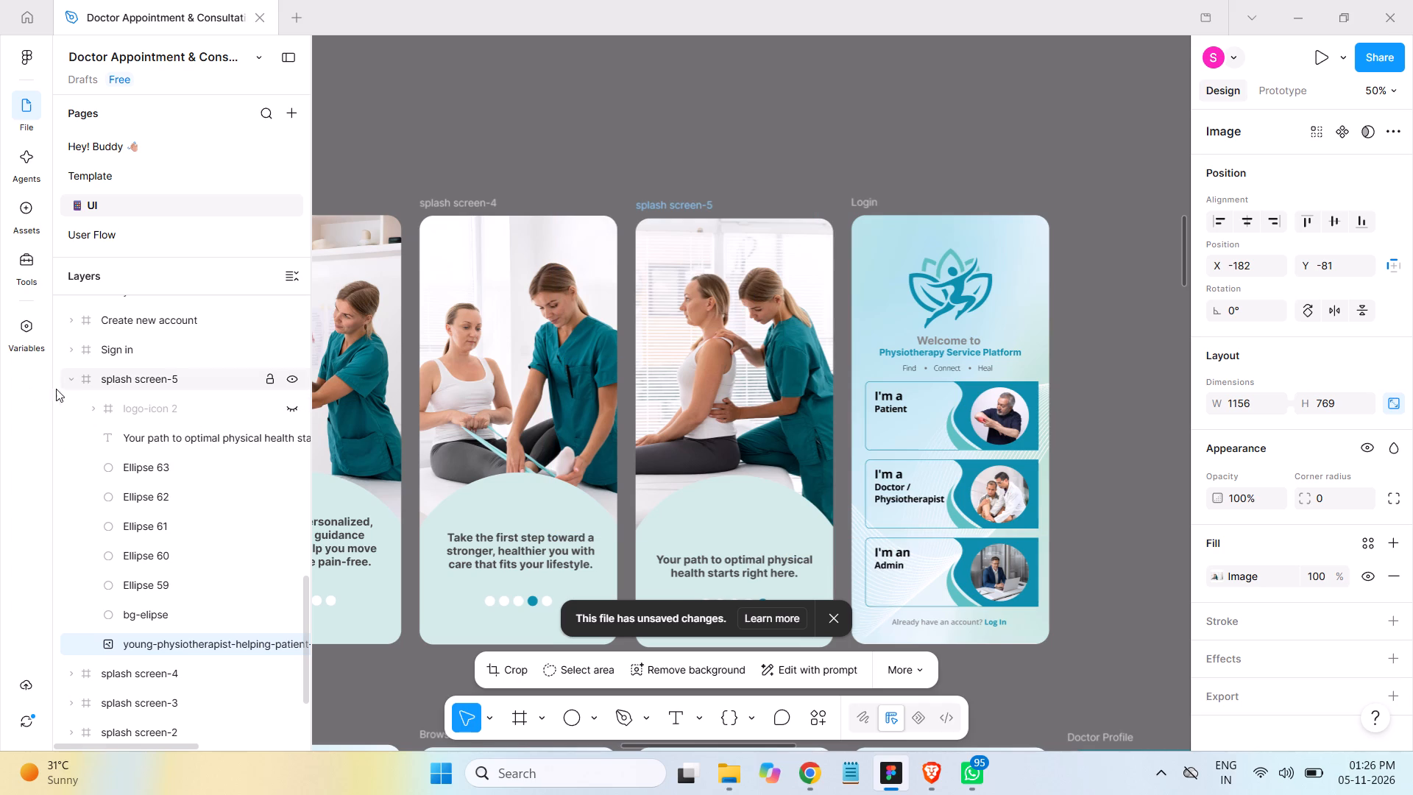
pyautogui.click(72, 381)
pyautogui.click(548, 96)
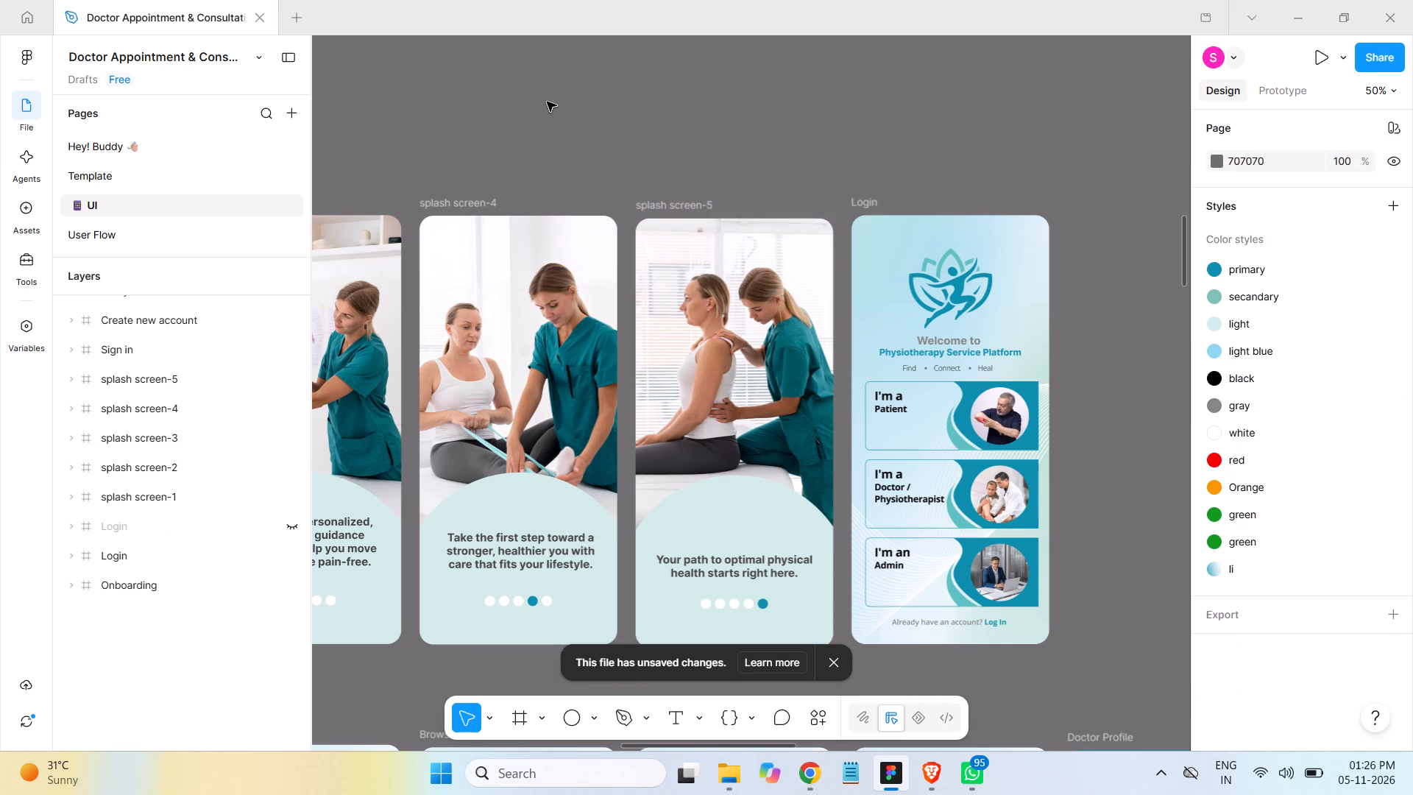
pyautogui.hotkey('ctrl', 's')
pyautogui.hotkey('ctrl', '-')
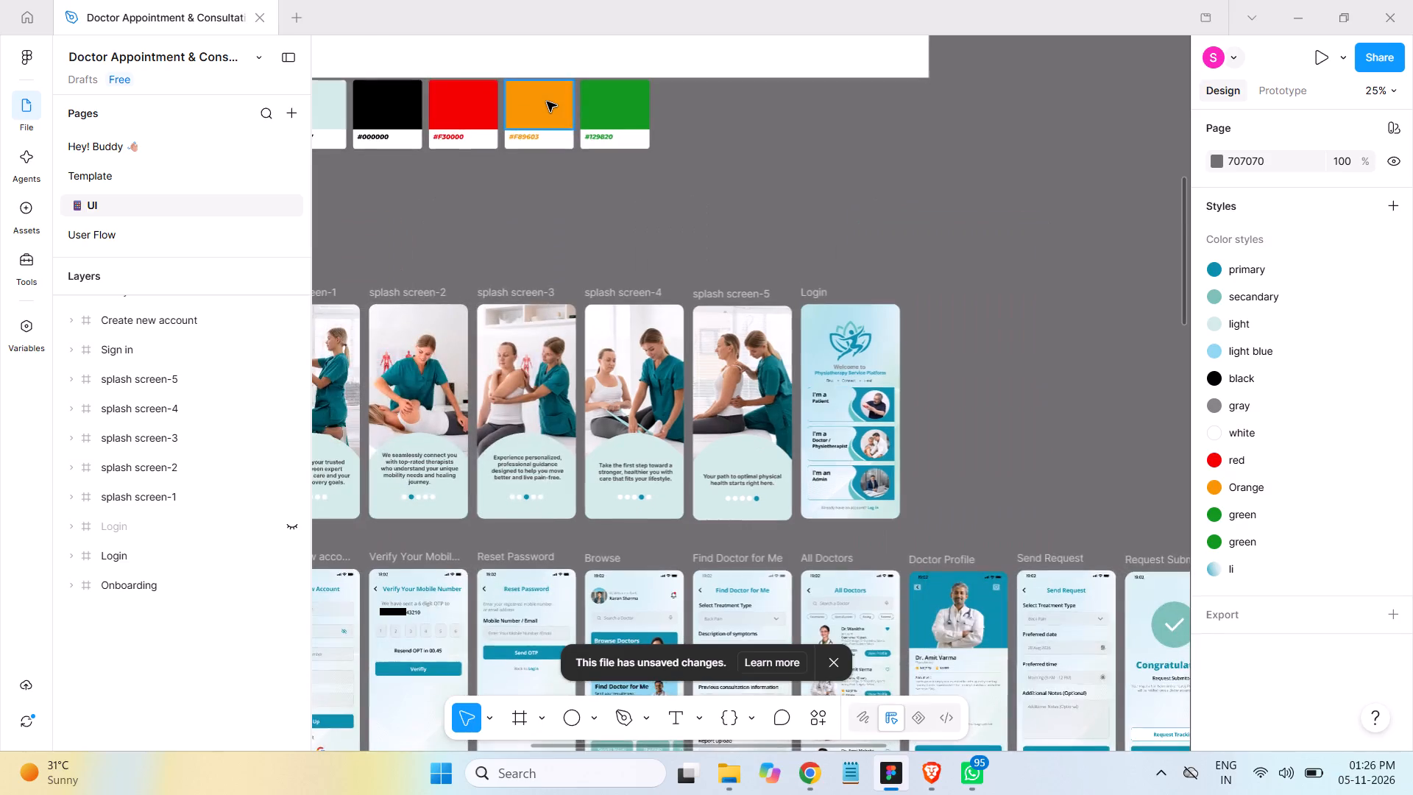
pyautogui.hotkey('ctrl', '-')
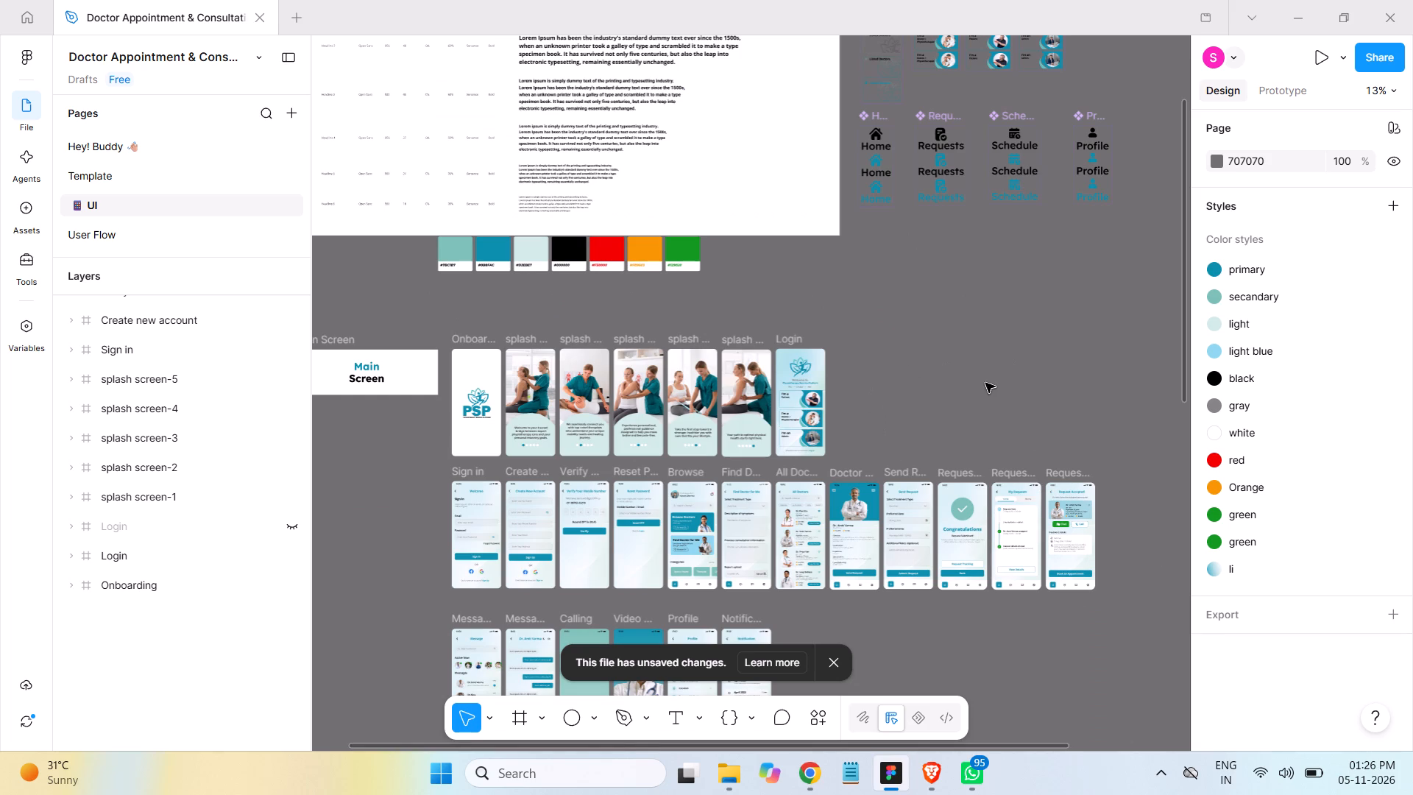
pyautogui.click(985, 383)
pyautogui.hotkey('ctrl', 's')
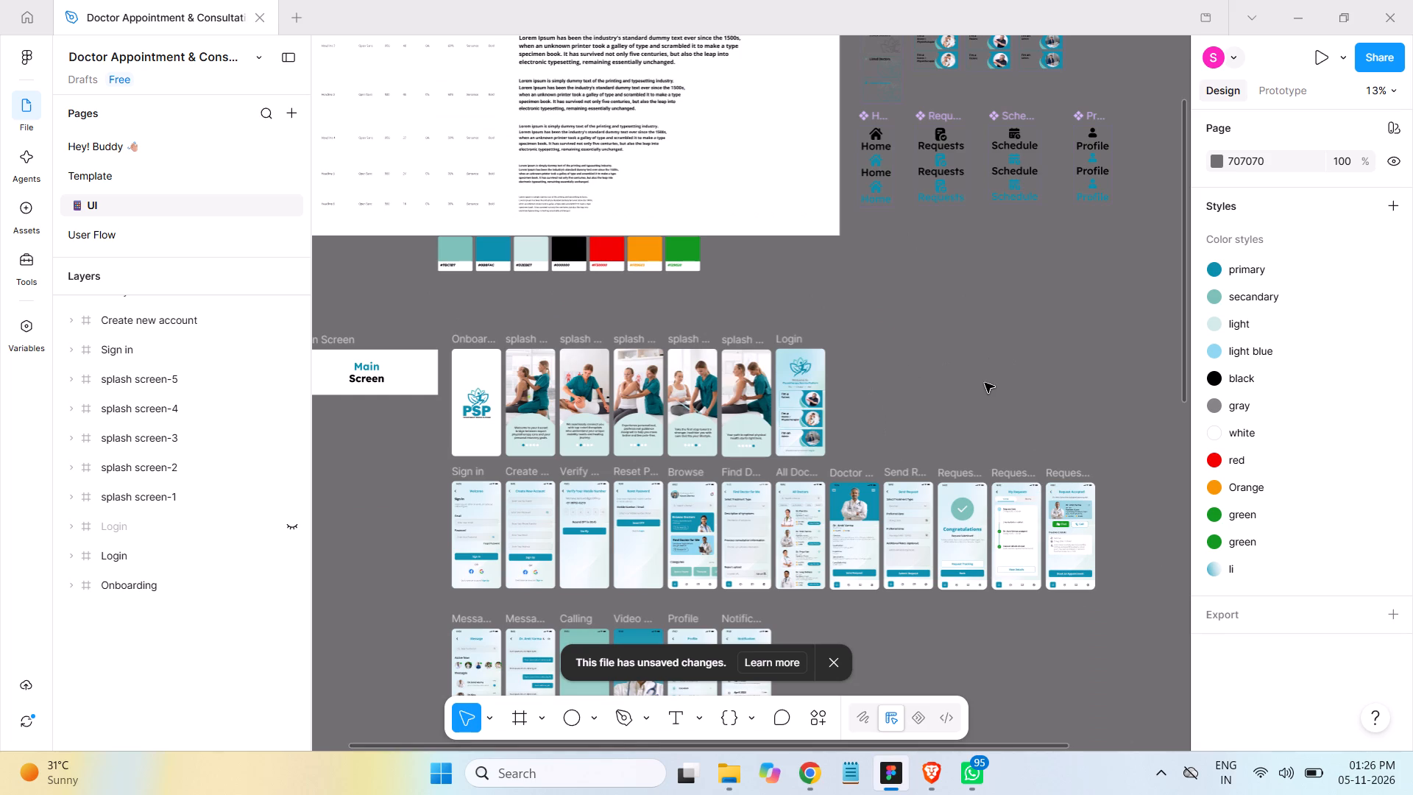
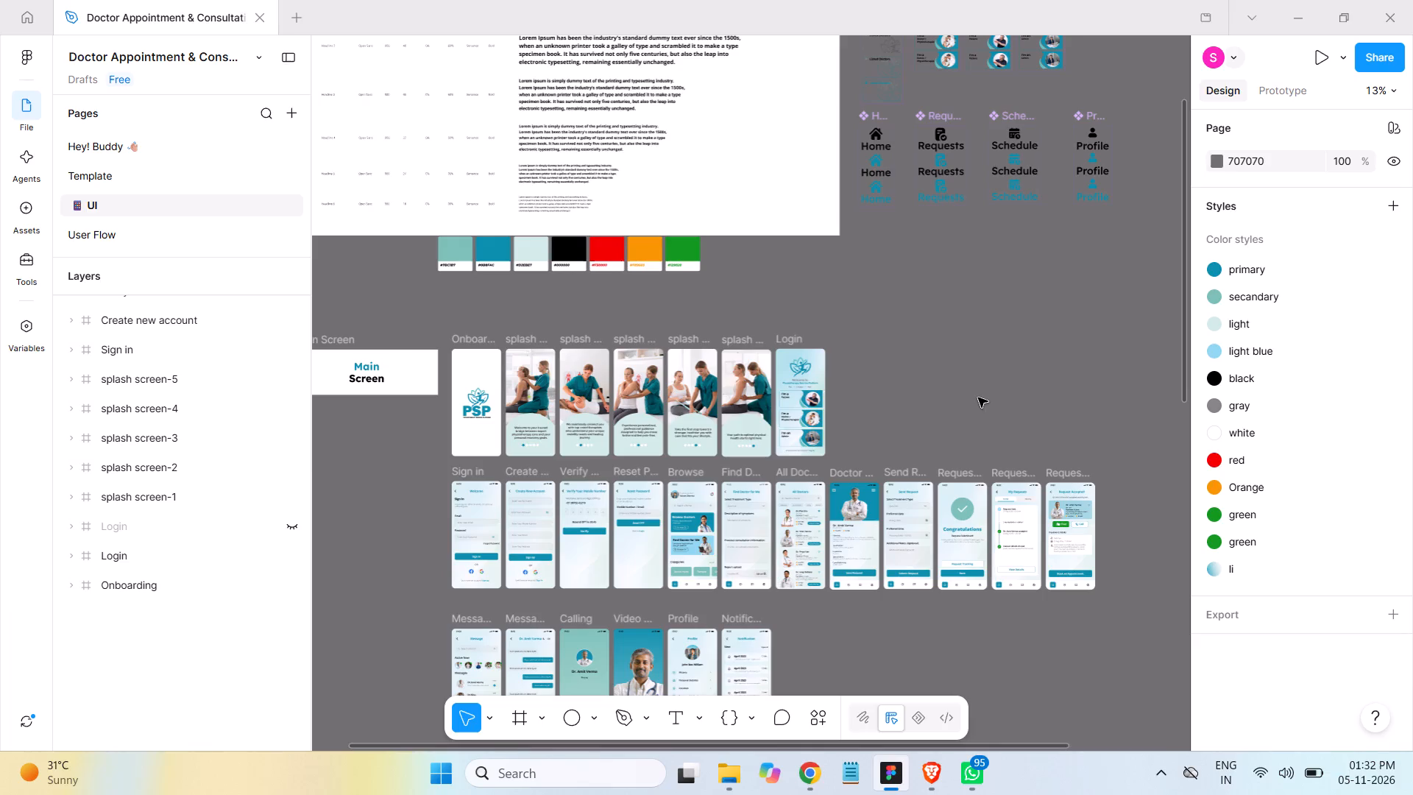
# Delete the PSP-bg 1 background image from the visible Login frame and save the file.
pyautogui.hotkey('ctrl', '=')
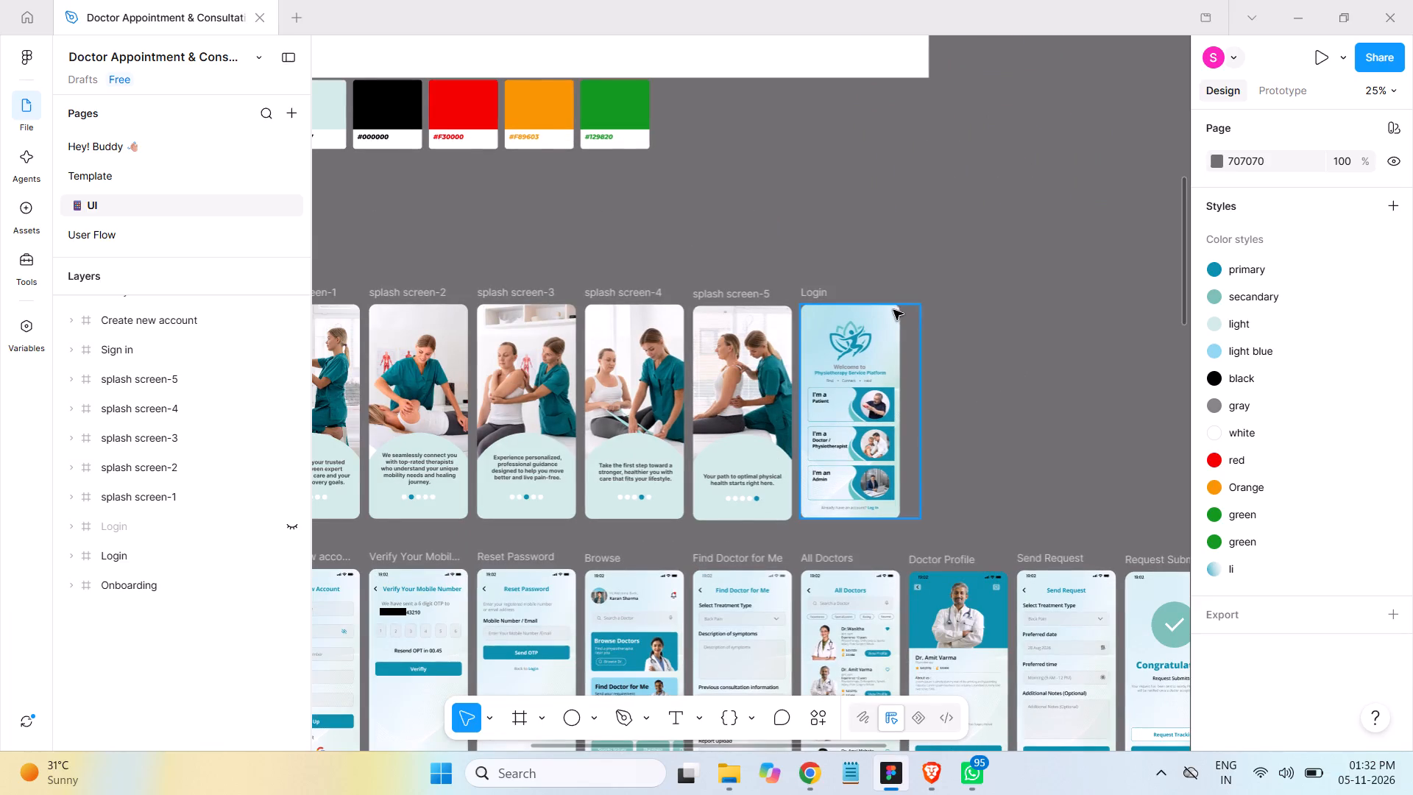
pyautogui.click(815, 291)
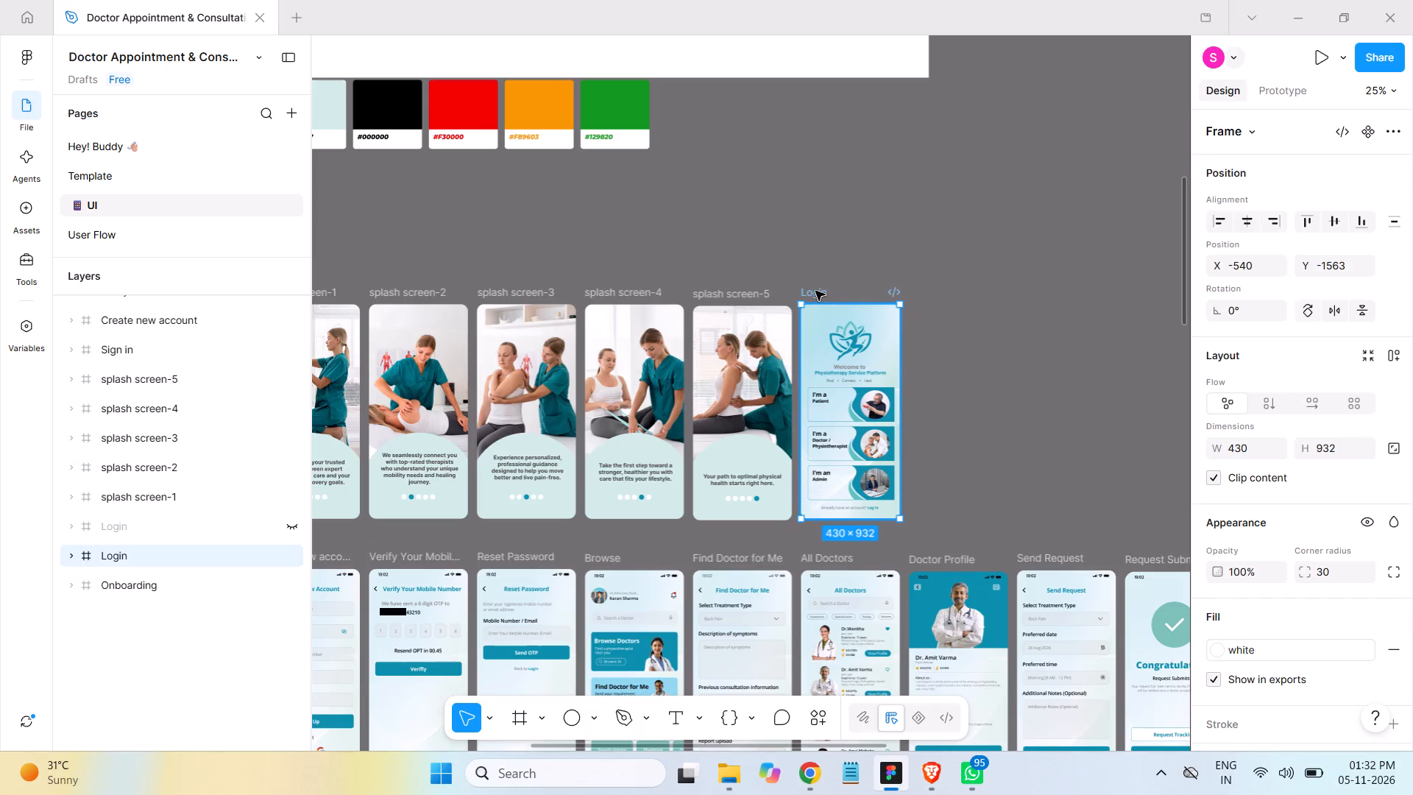
pyautogui.click(71, 554)
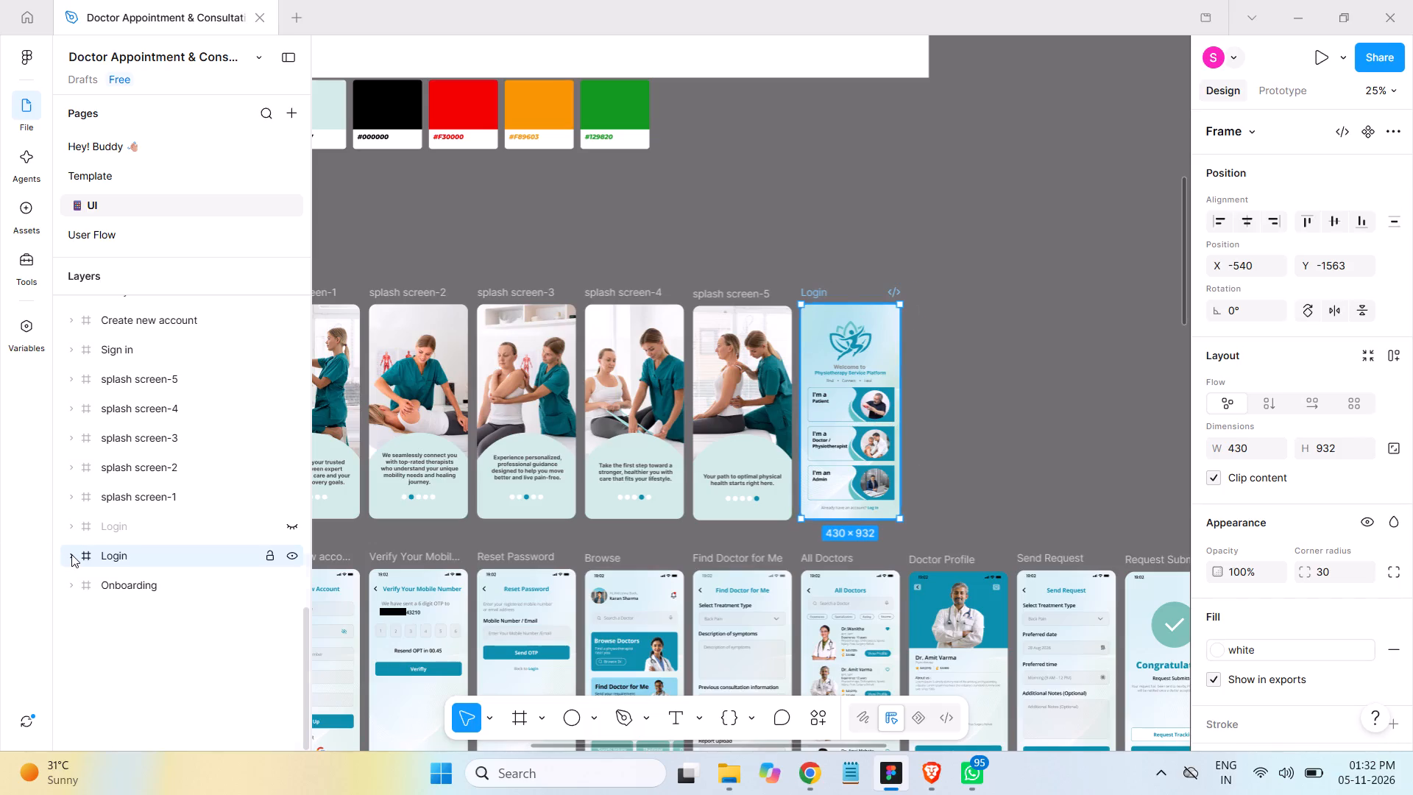
pyautogui.scroll(-2, 173, 547)
pyautogui.scroll(1, 173, 547)
pyautogui.scroll(-5, 173, 547)
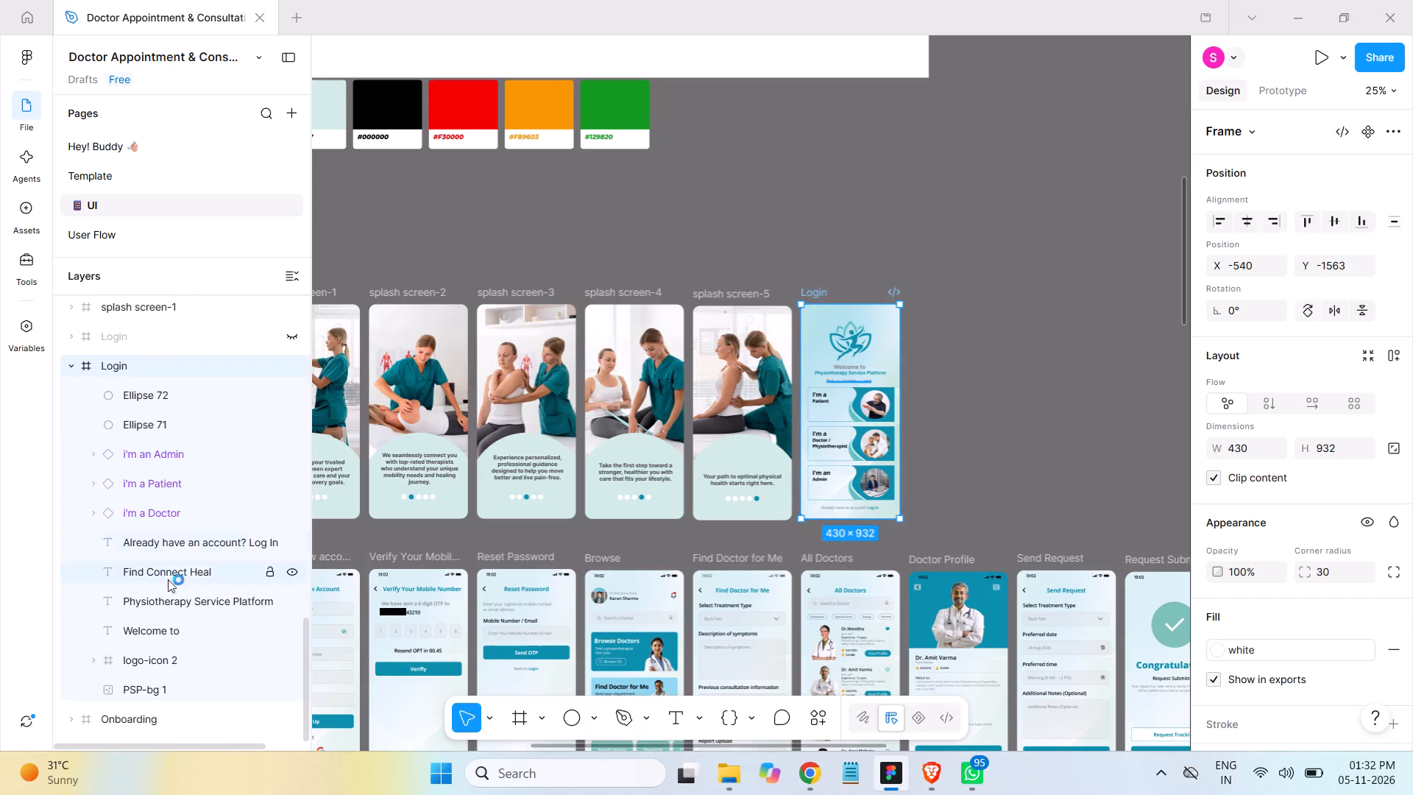
pyautogui.click(144, 689)
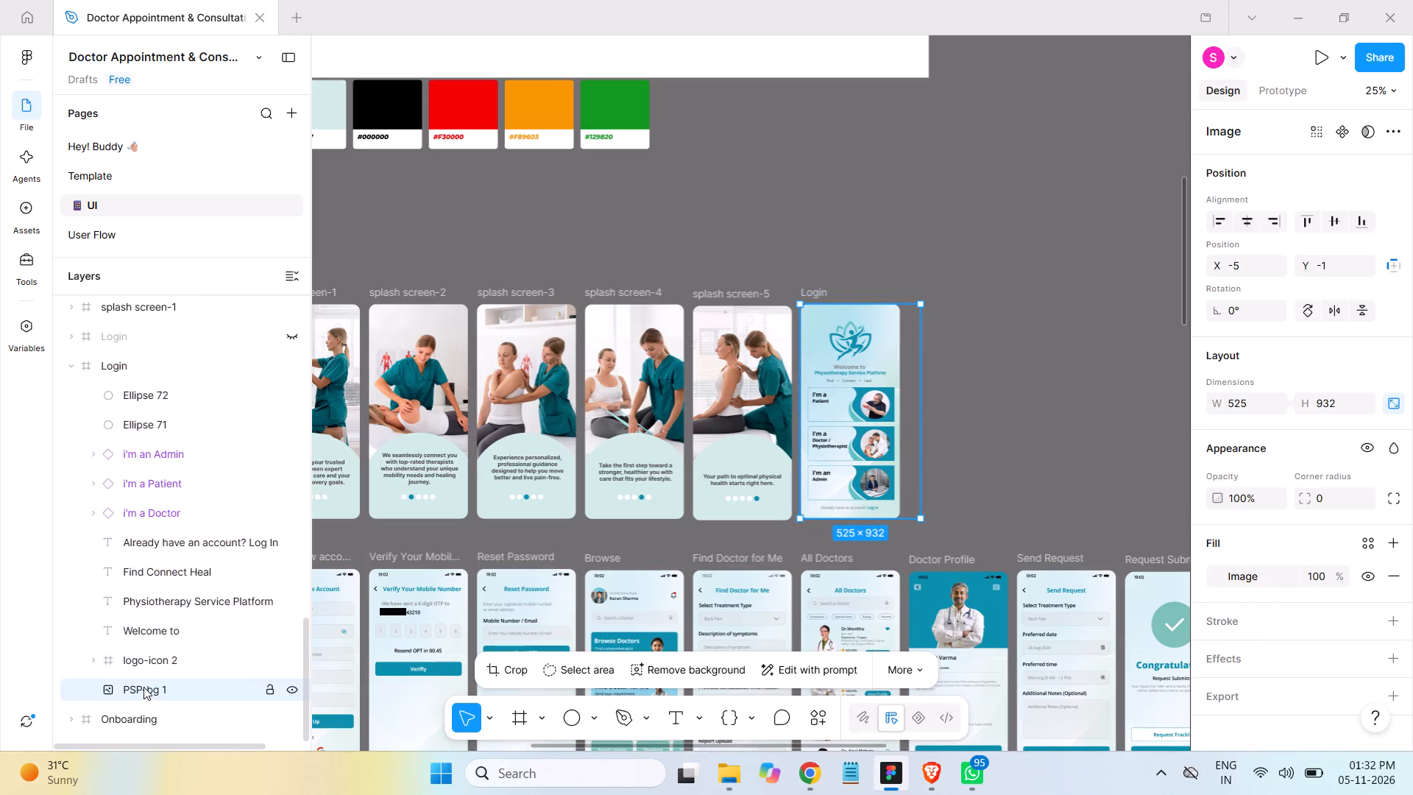
pyautogui.press('Delete')
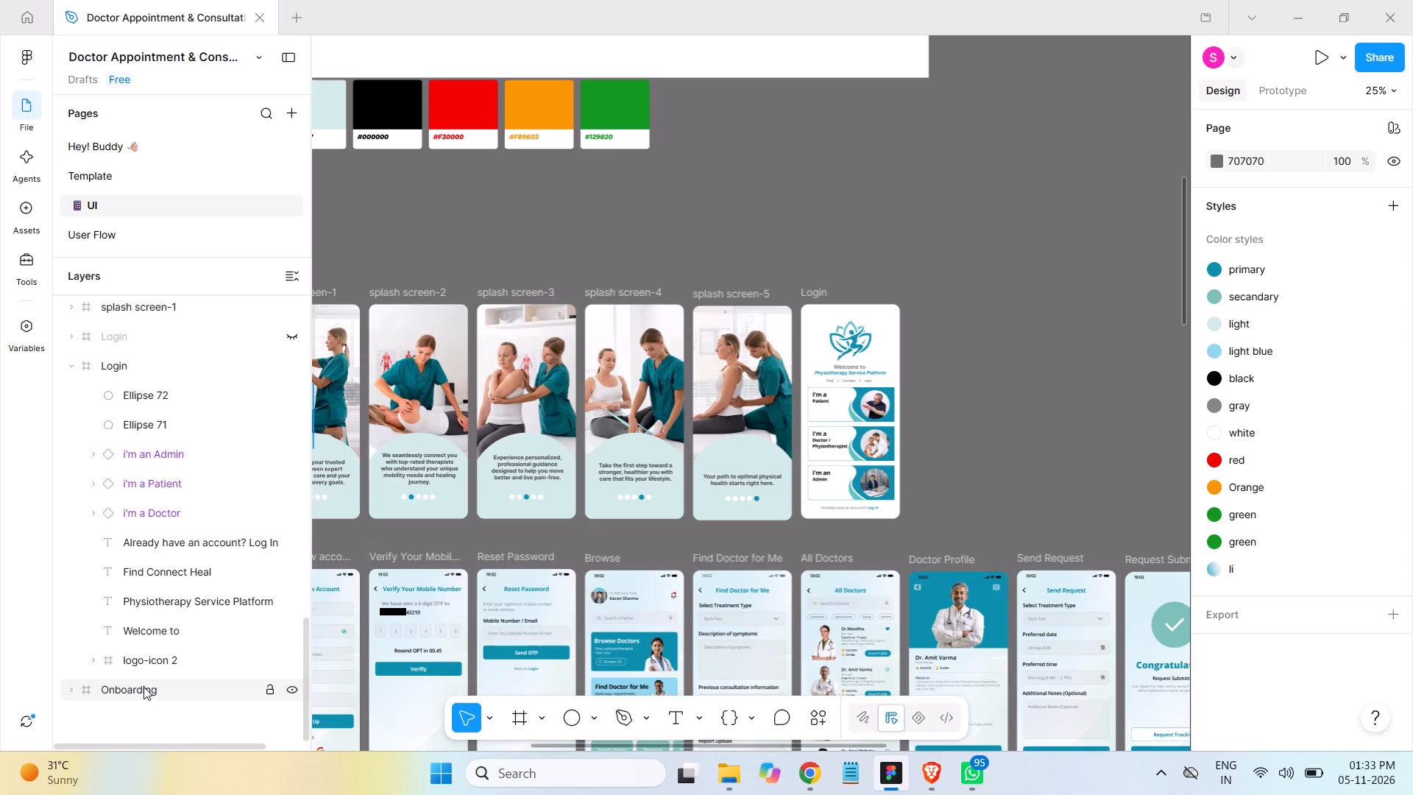
pyautogui.hotkey('ctrl', 's')
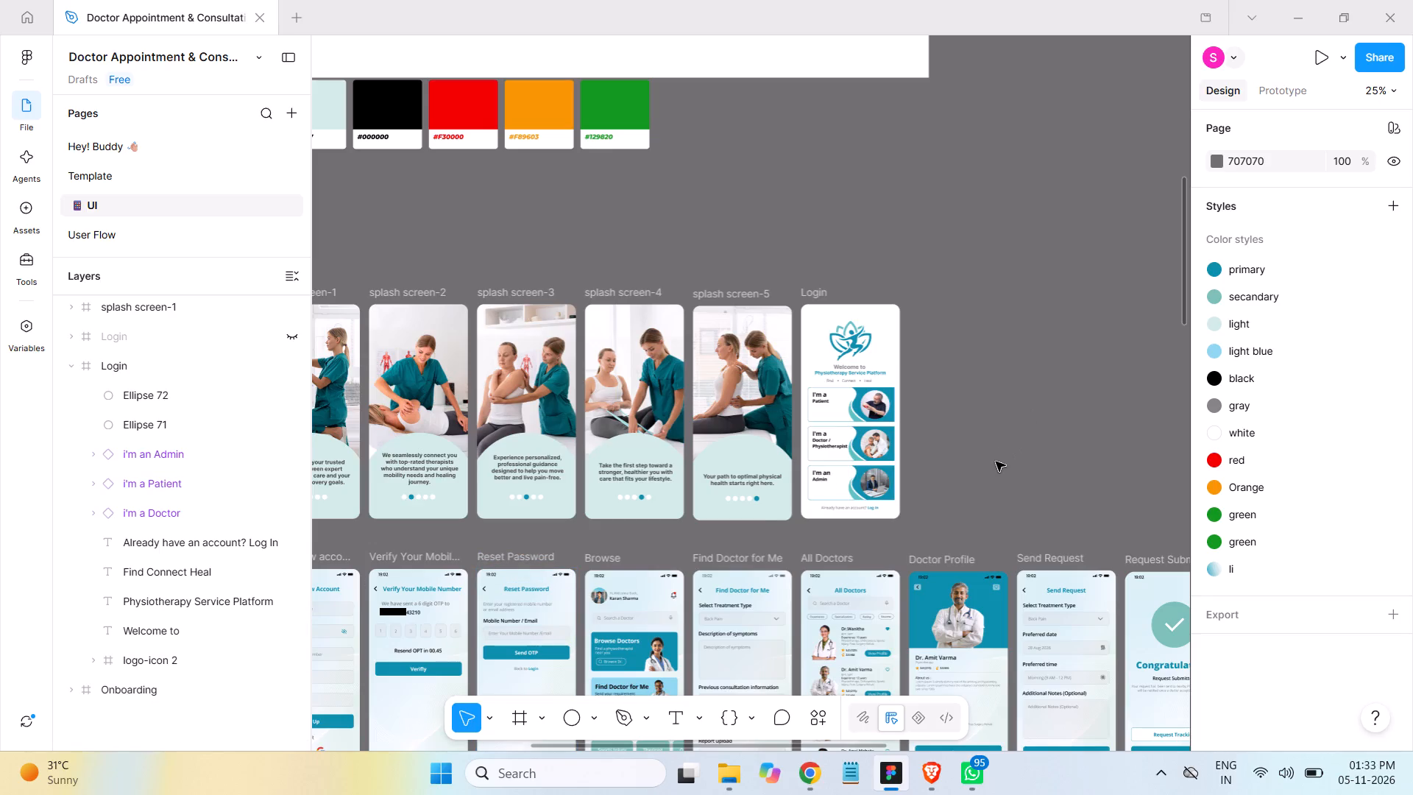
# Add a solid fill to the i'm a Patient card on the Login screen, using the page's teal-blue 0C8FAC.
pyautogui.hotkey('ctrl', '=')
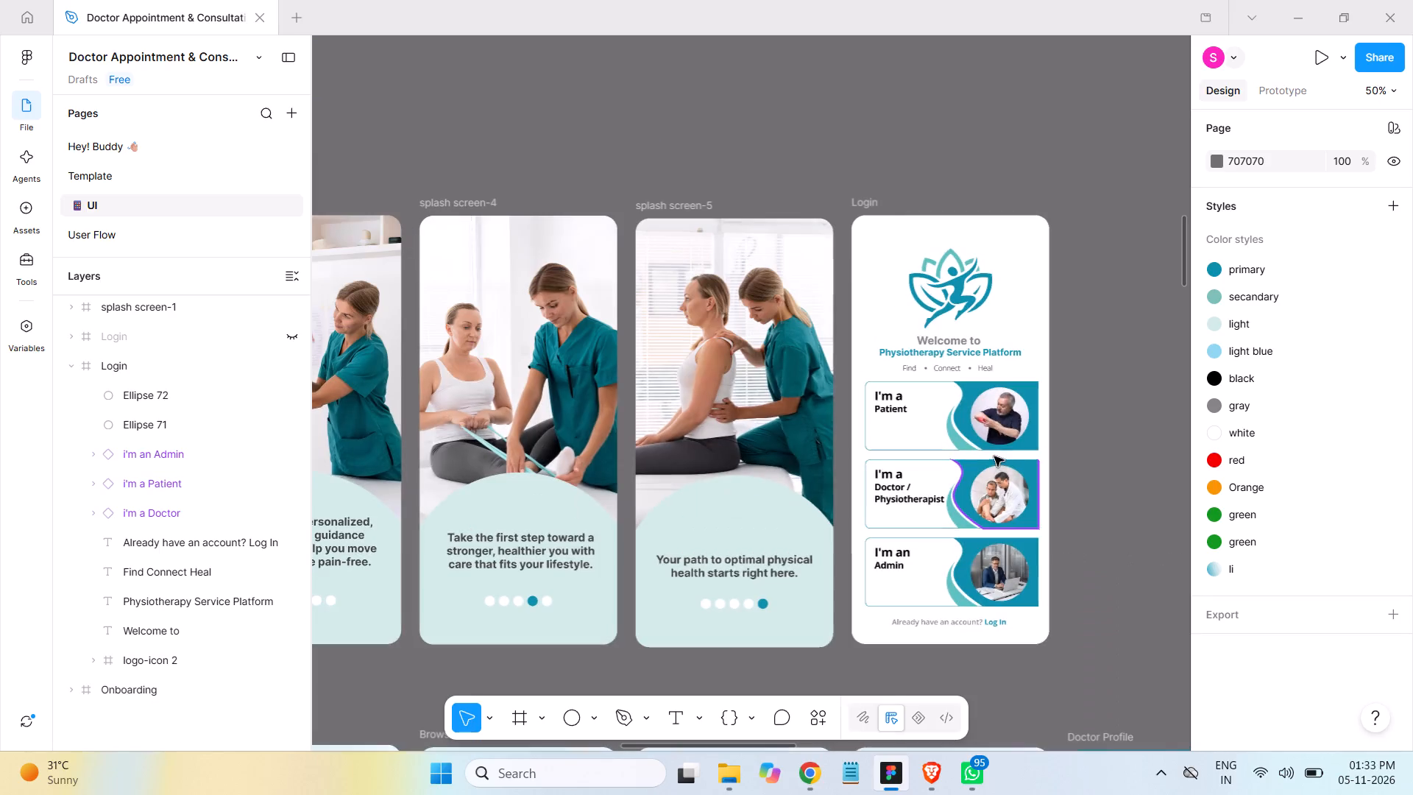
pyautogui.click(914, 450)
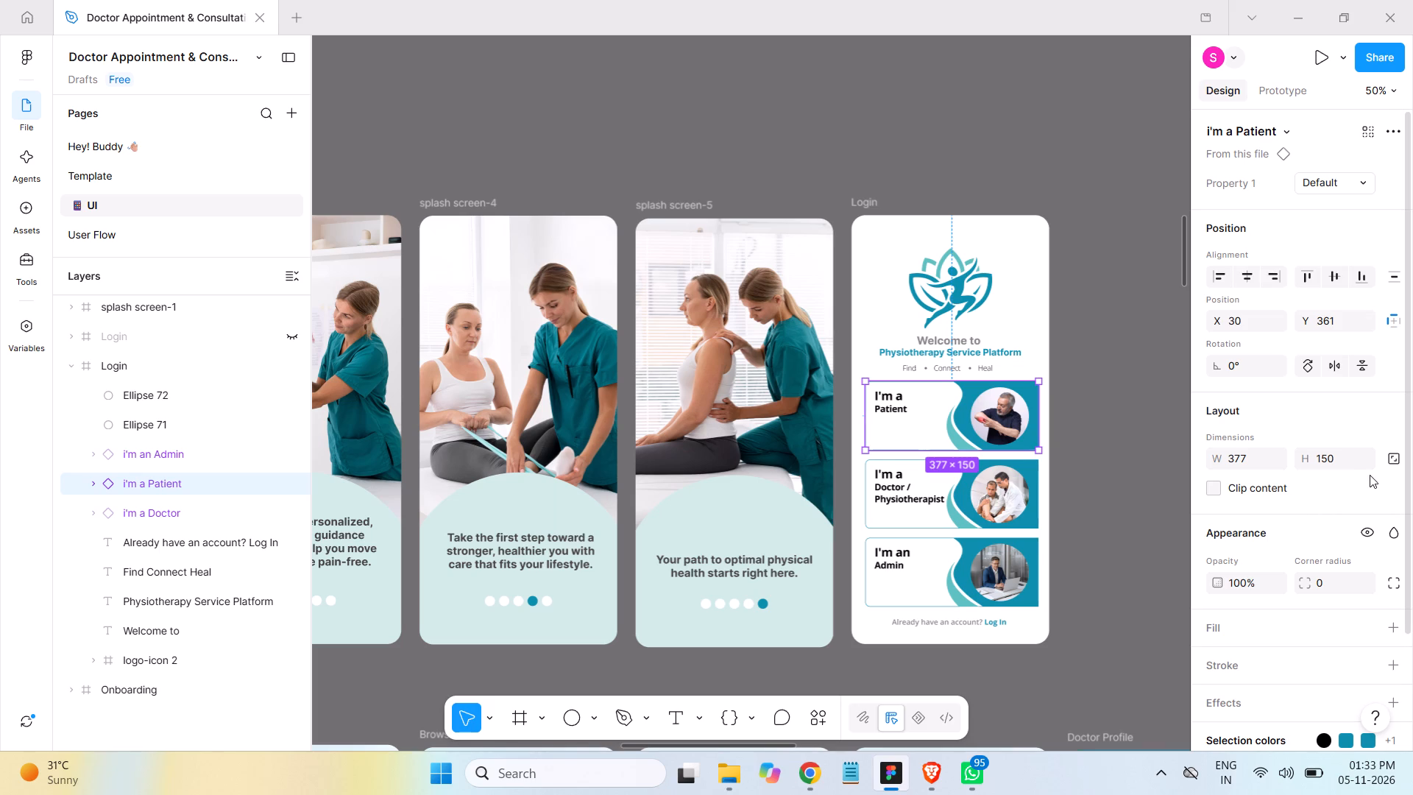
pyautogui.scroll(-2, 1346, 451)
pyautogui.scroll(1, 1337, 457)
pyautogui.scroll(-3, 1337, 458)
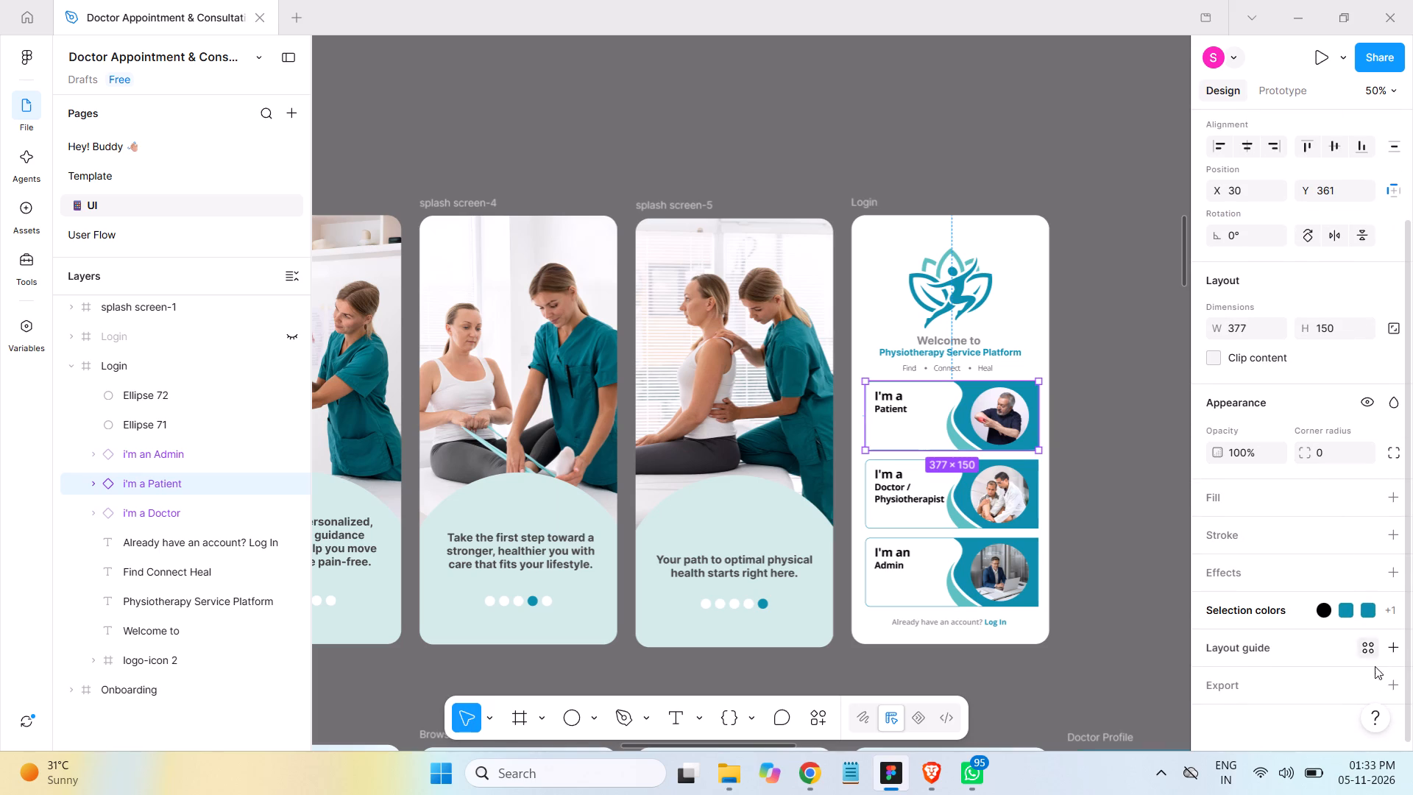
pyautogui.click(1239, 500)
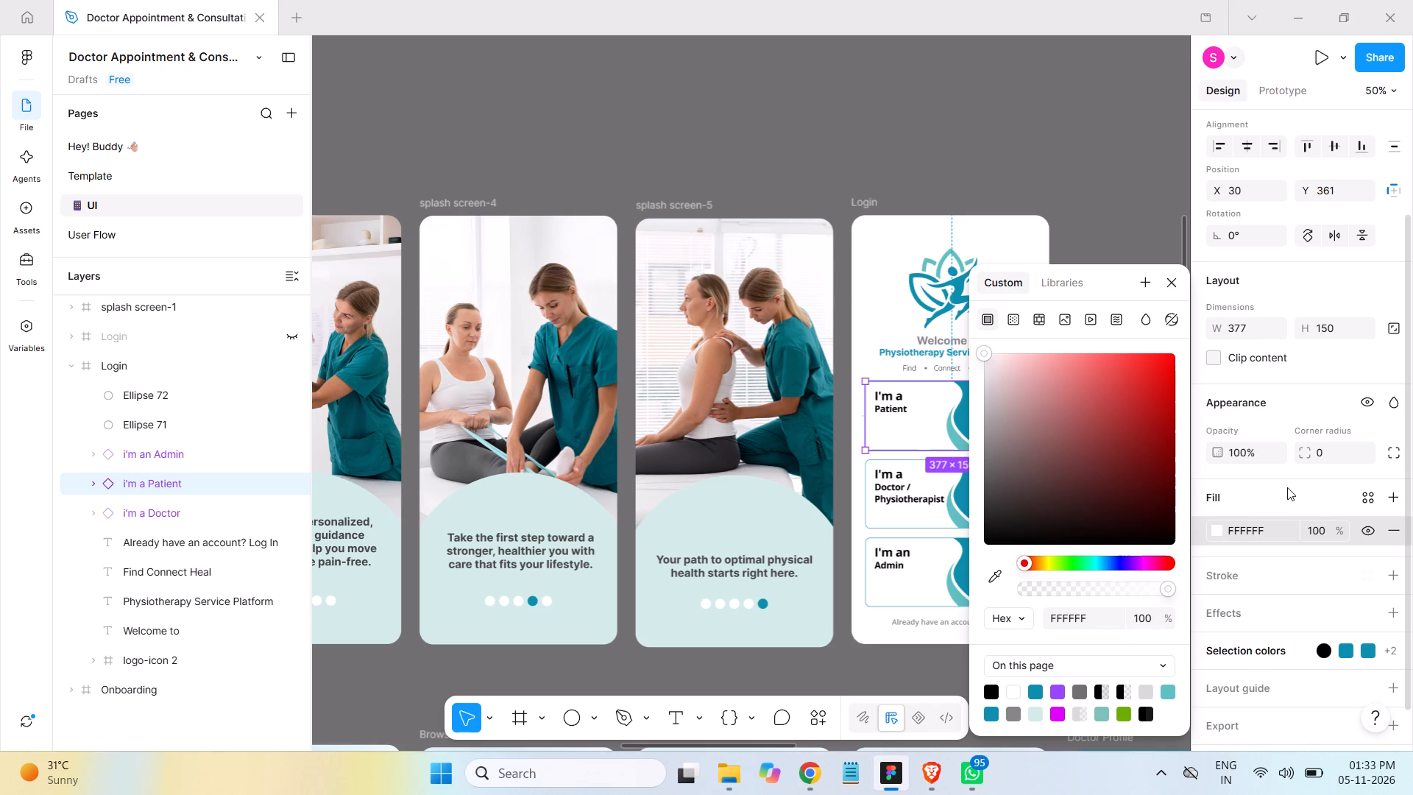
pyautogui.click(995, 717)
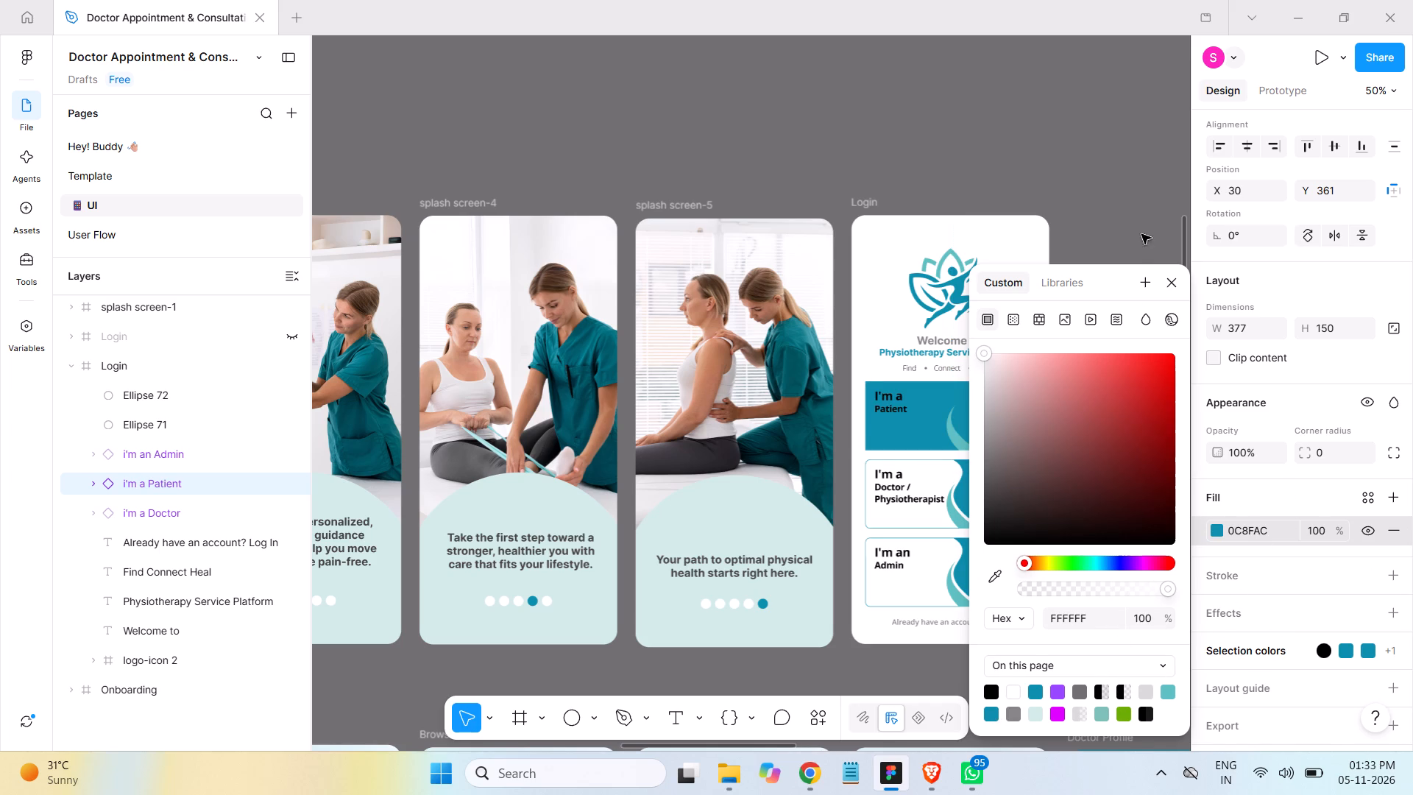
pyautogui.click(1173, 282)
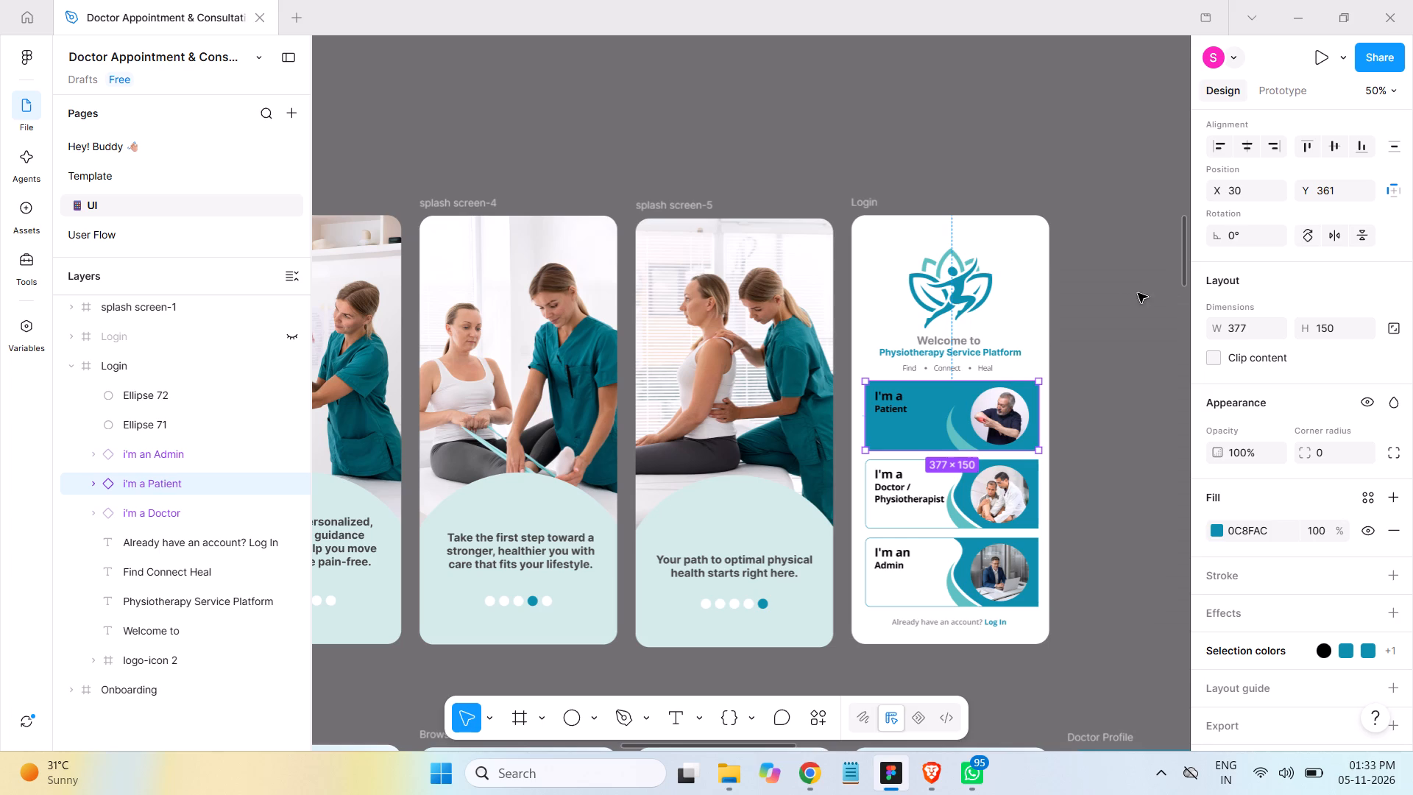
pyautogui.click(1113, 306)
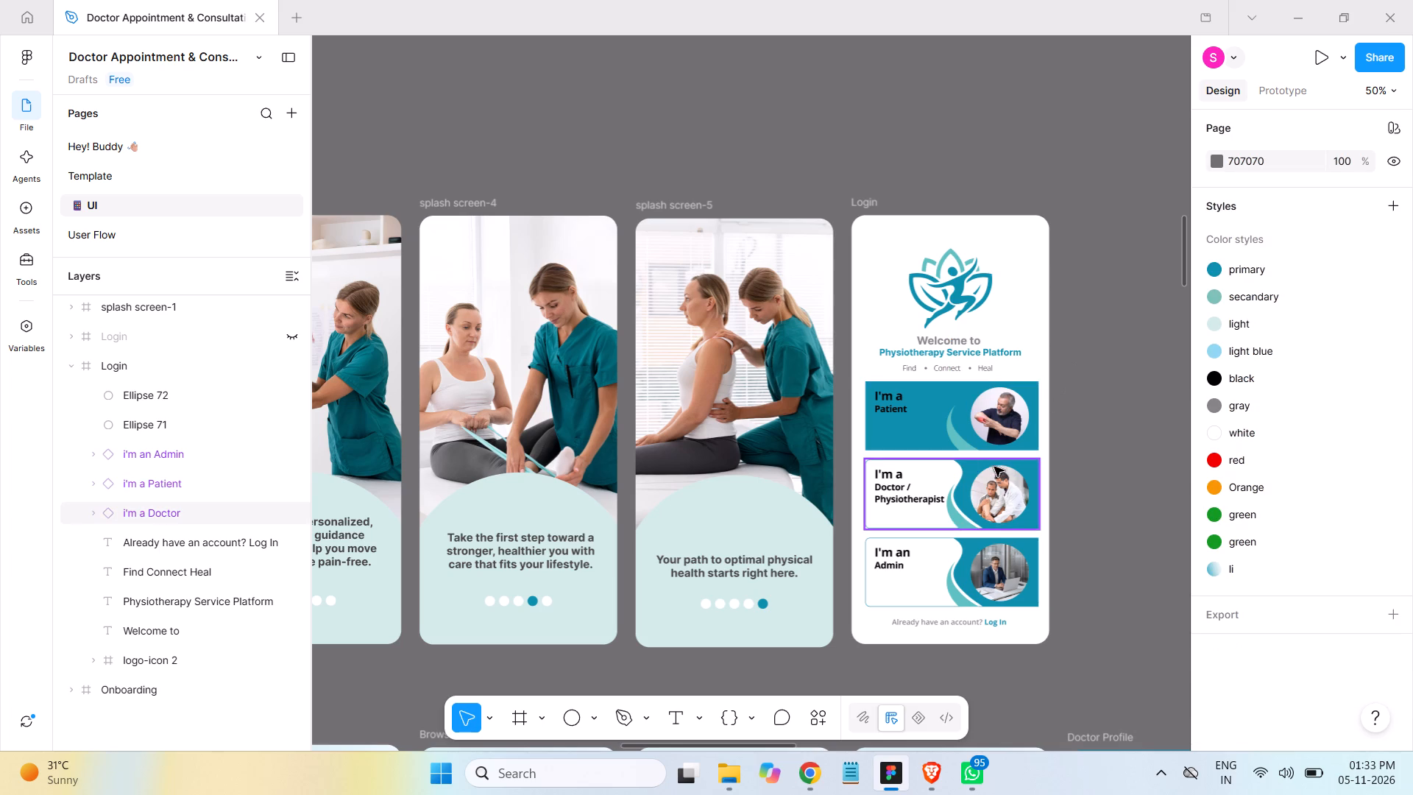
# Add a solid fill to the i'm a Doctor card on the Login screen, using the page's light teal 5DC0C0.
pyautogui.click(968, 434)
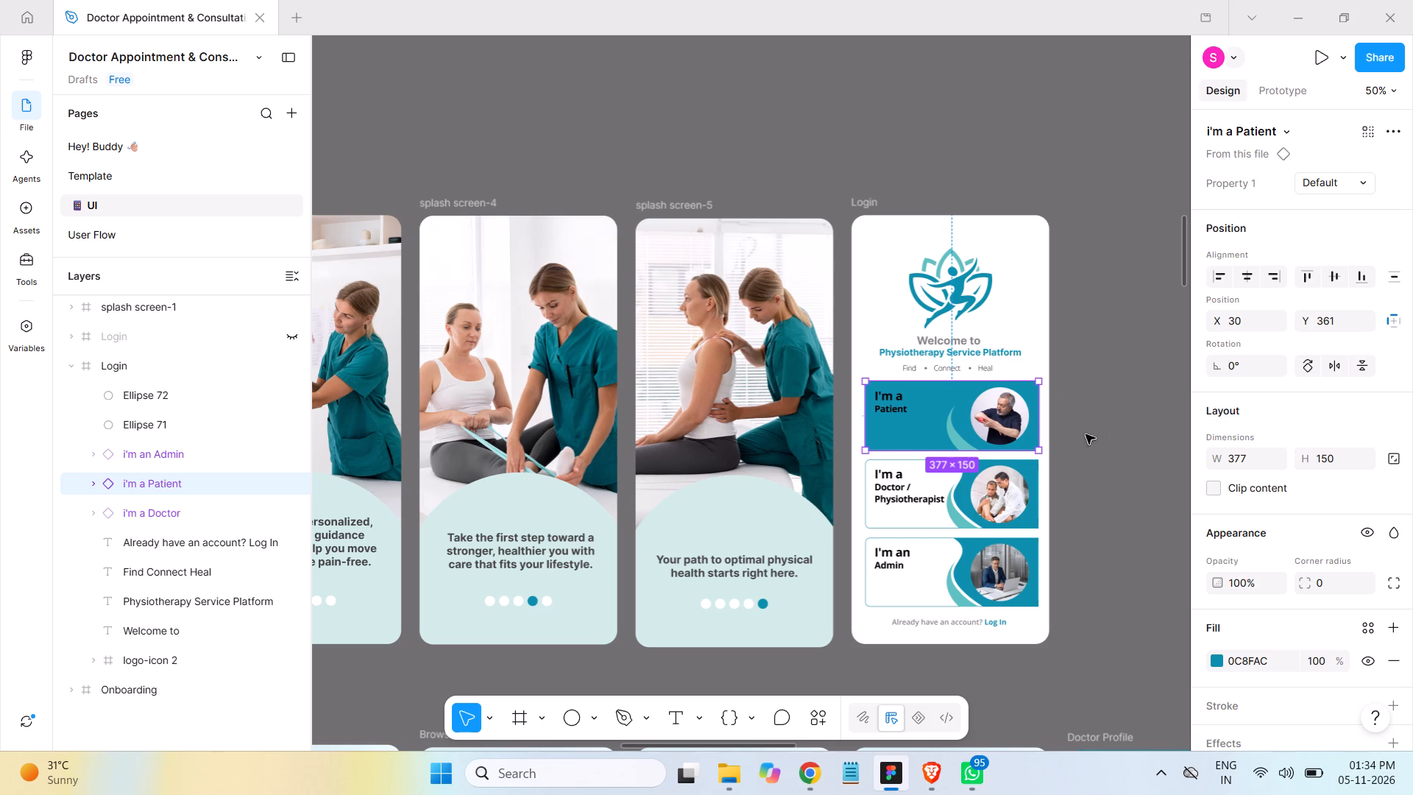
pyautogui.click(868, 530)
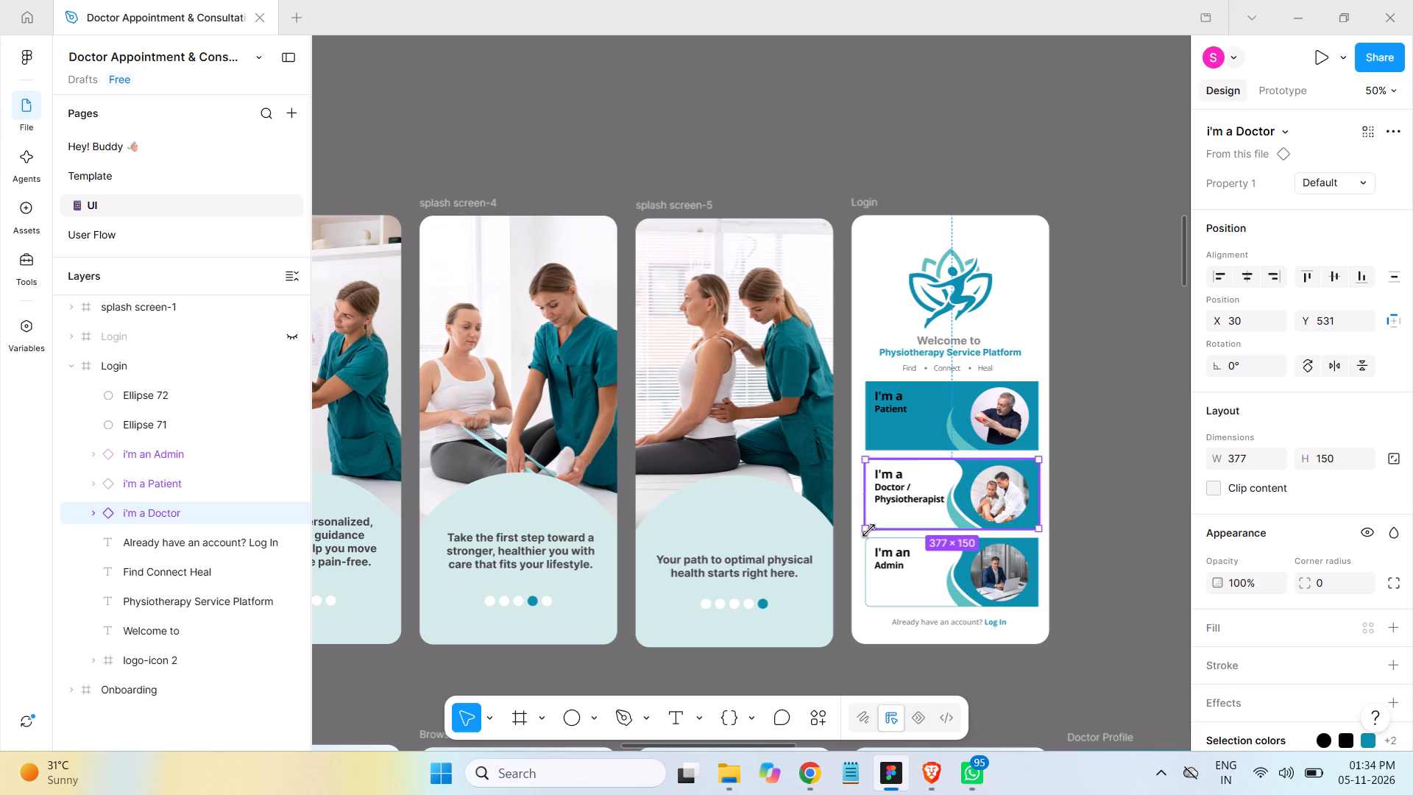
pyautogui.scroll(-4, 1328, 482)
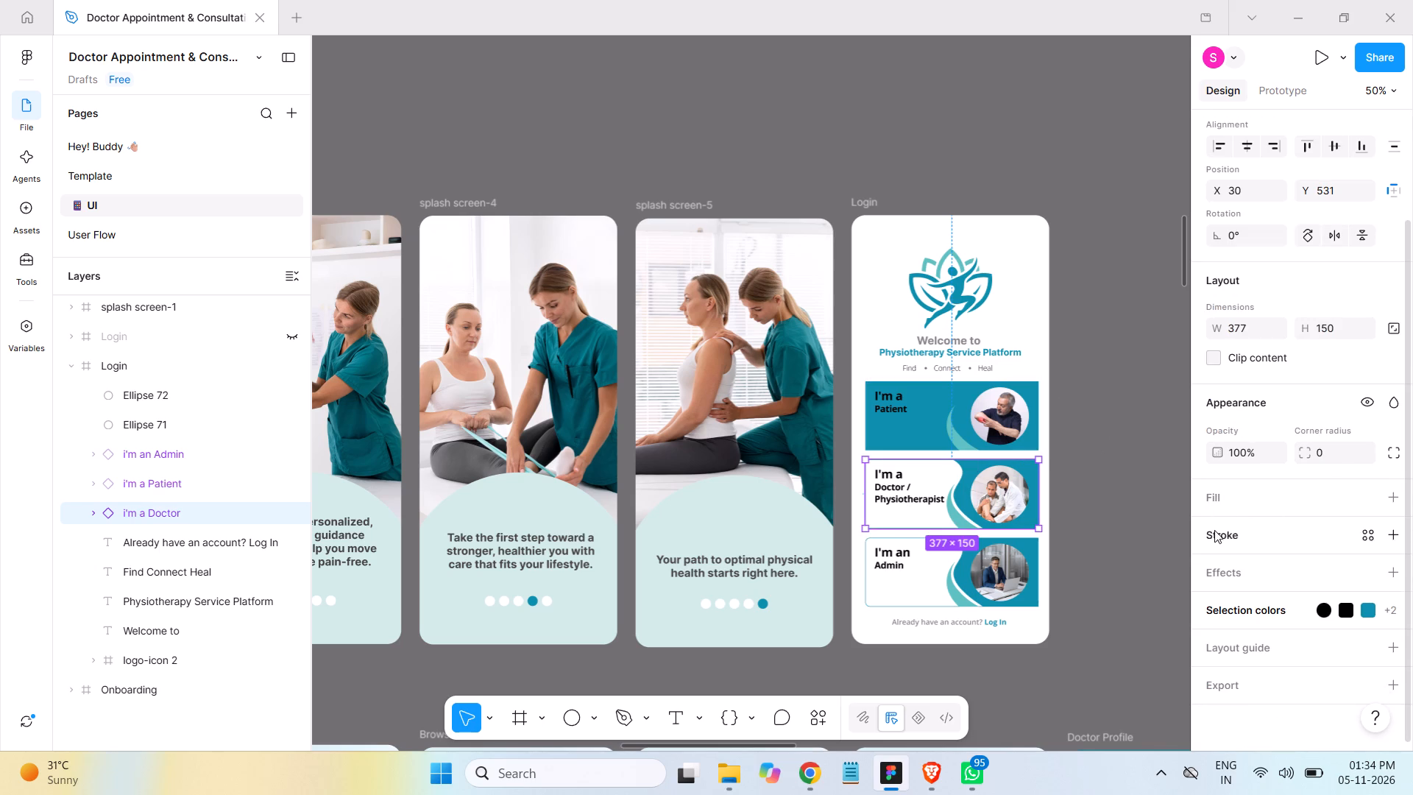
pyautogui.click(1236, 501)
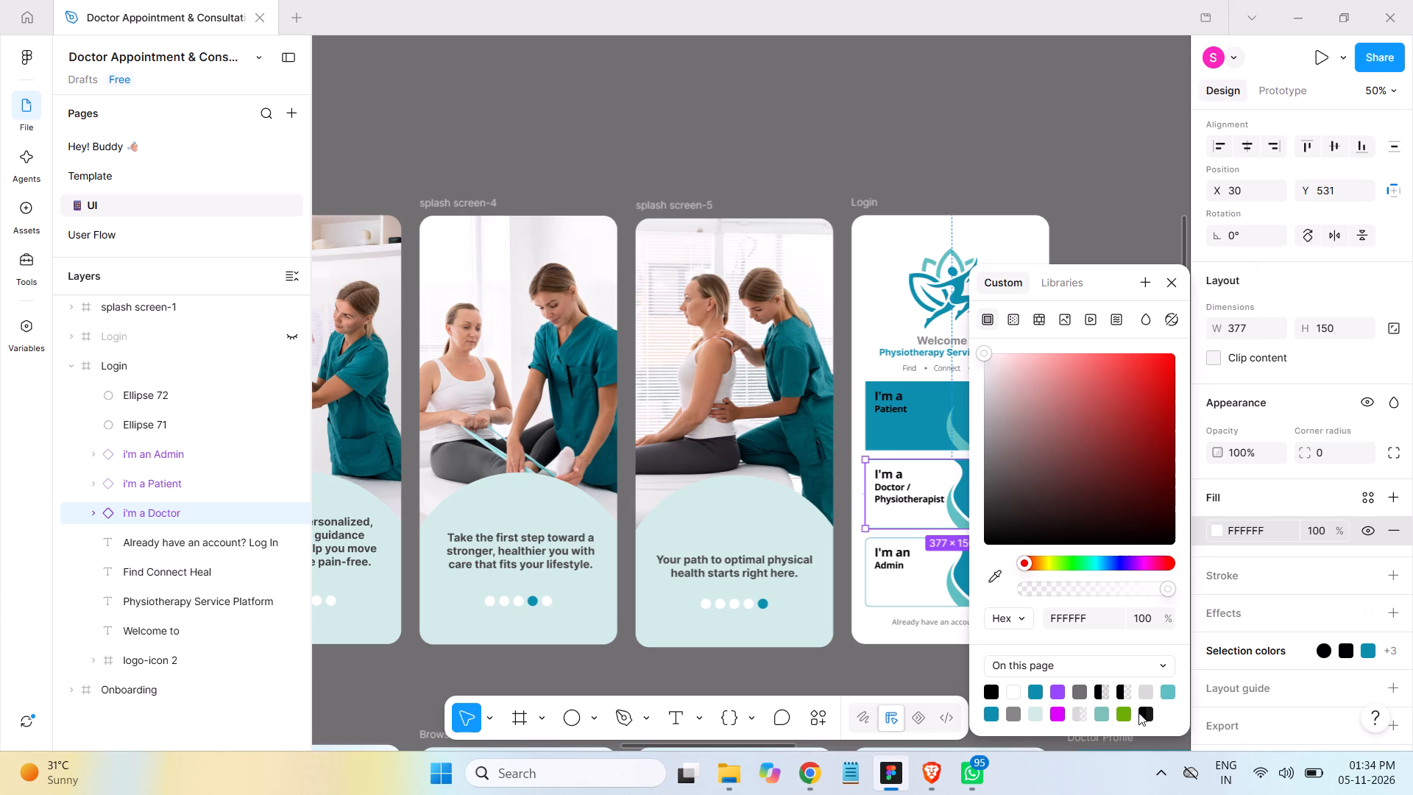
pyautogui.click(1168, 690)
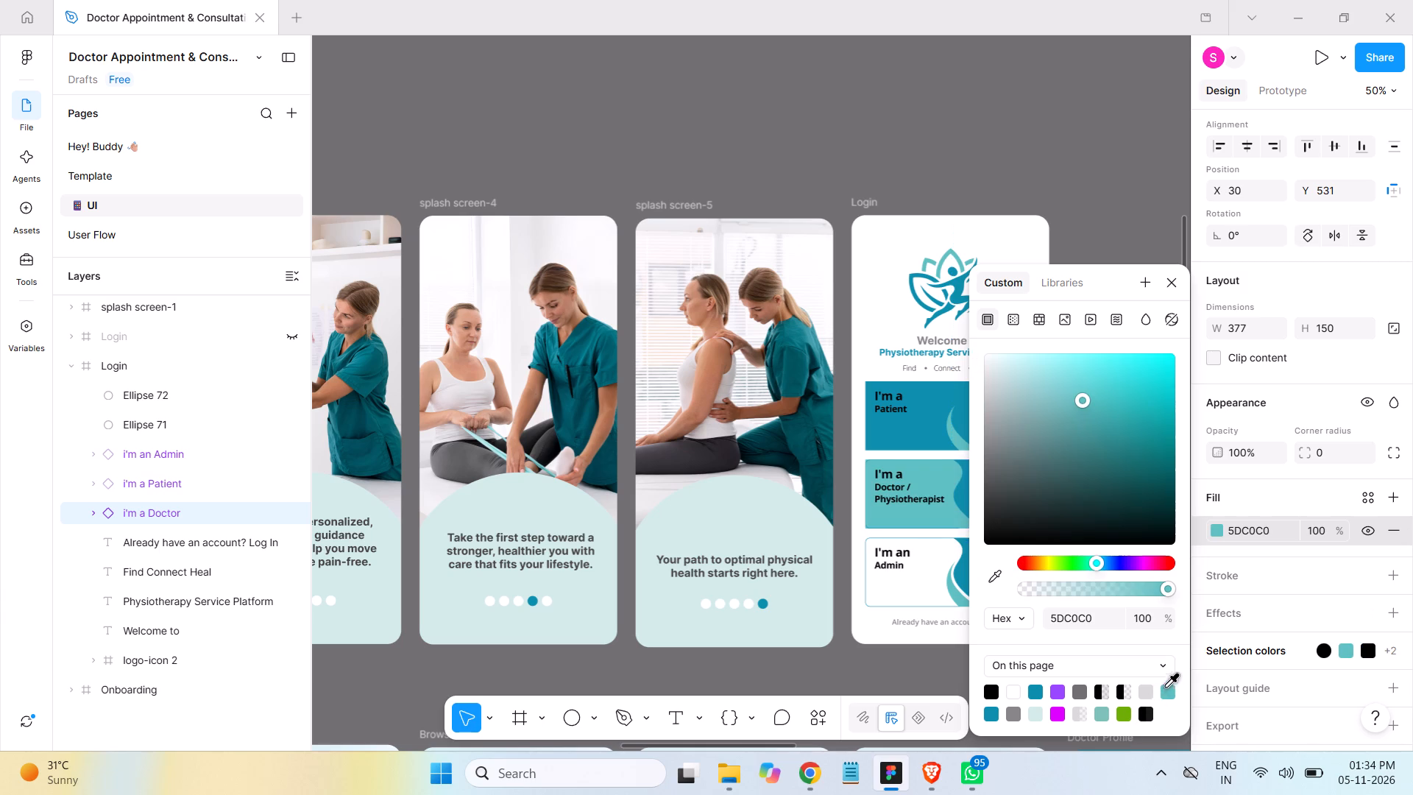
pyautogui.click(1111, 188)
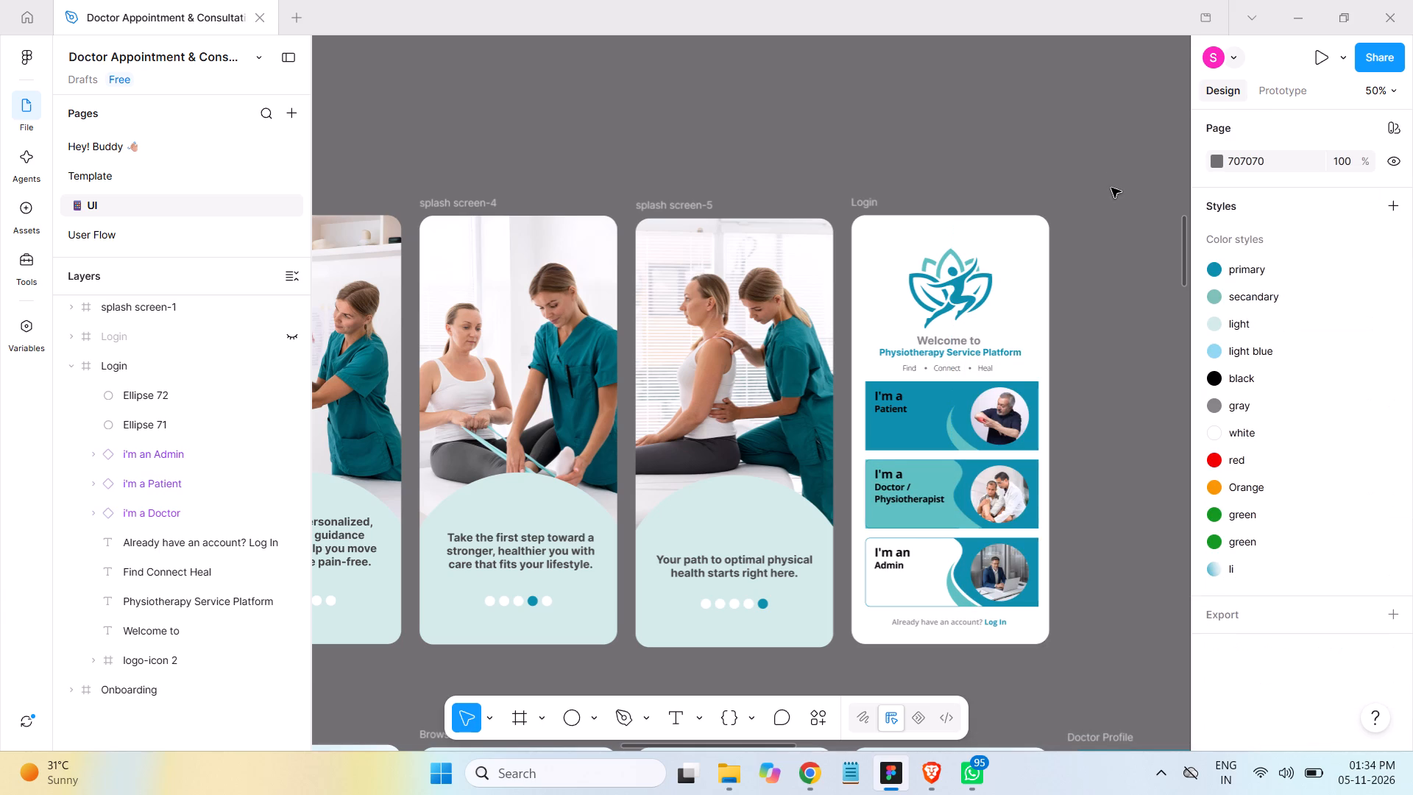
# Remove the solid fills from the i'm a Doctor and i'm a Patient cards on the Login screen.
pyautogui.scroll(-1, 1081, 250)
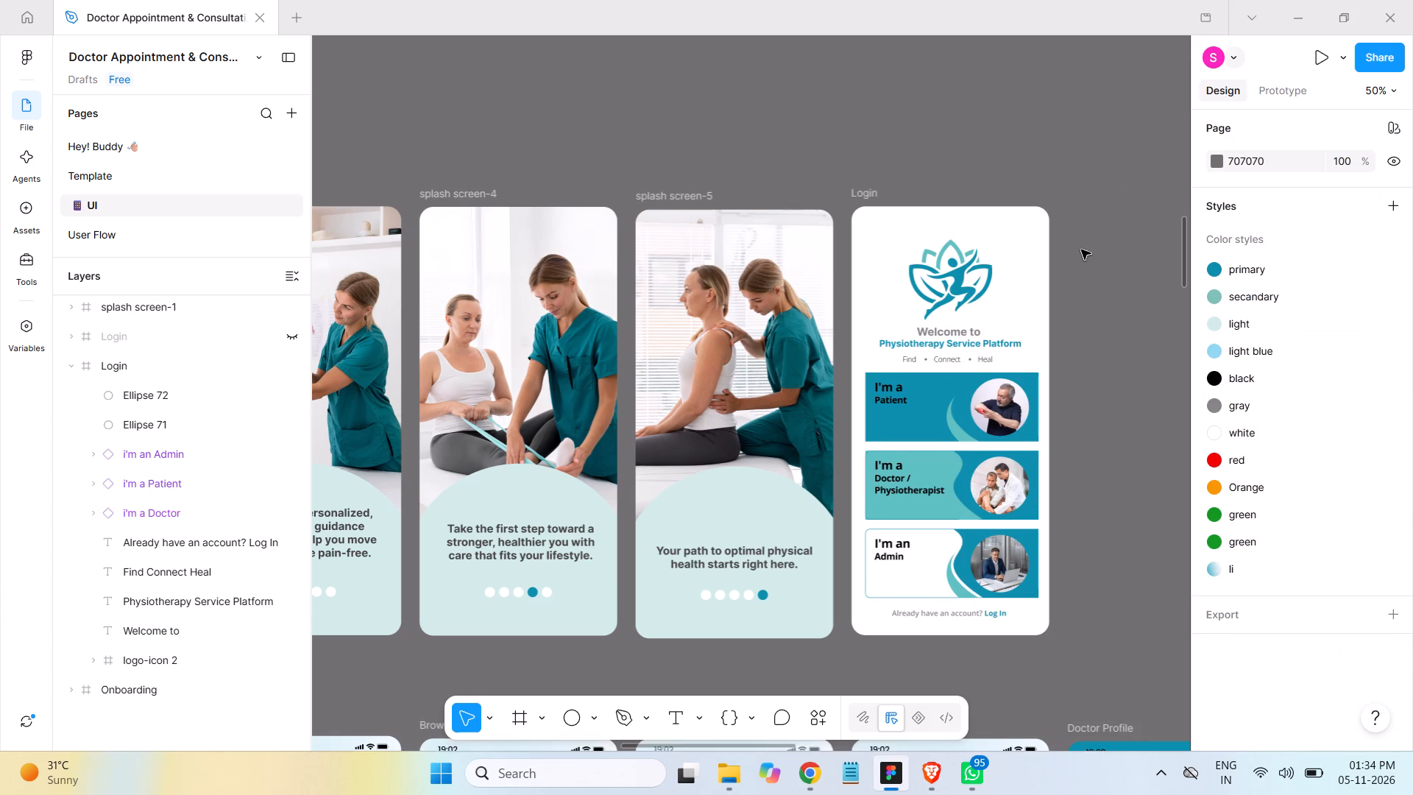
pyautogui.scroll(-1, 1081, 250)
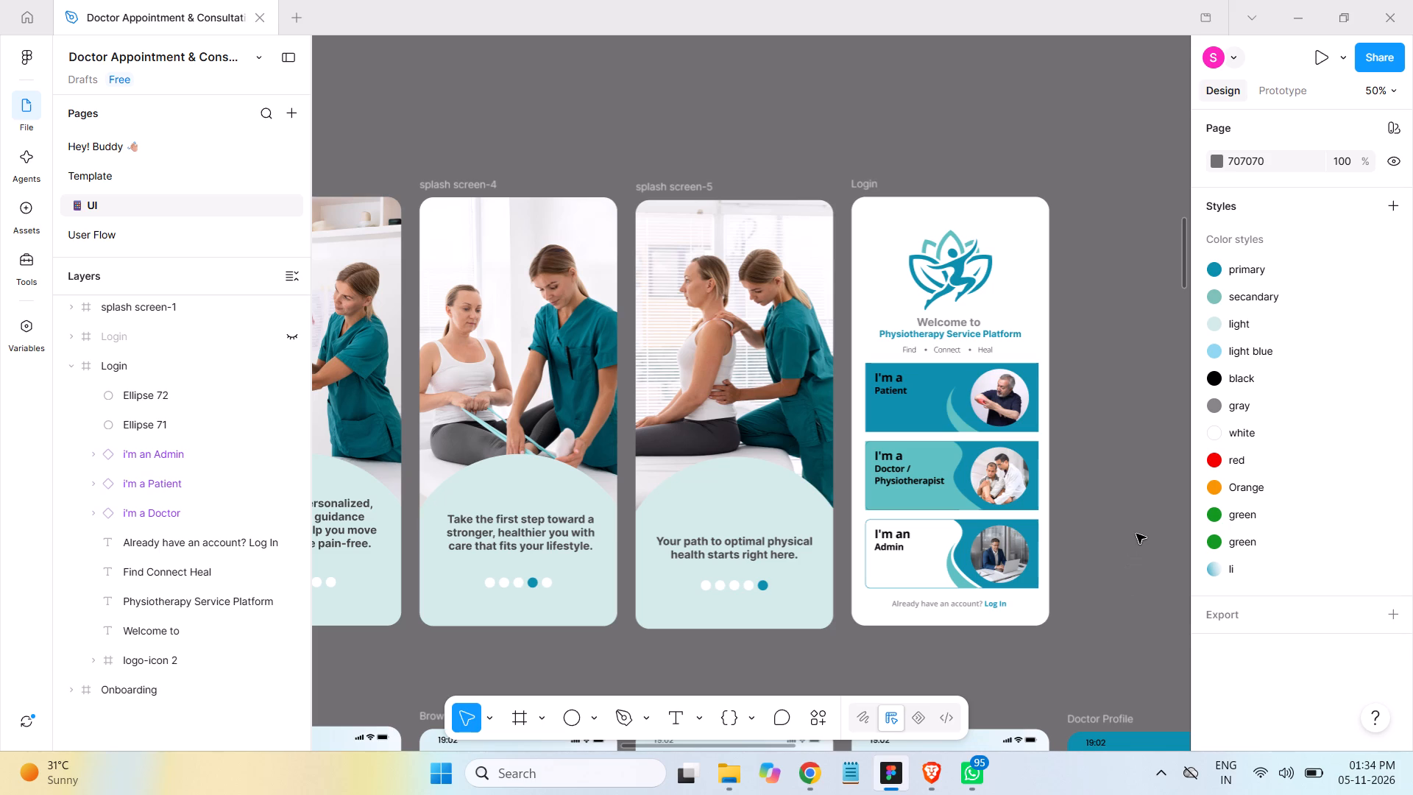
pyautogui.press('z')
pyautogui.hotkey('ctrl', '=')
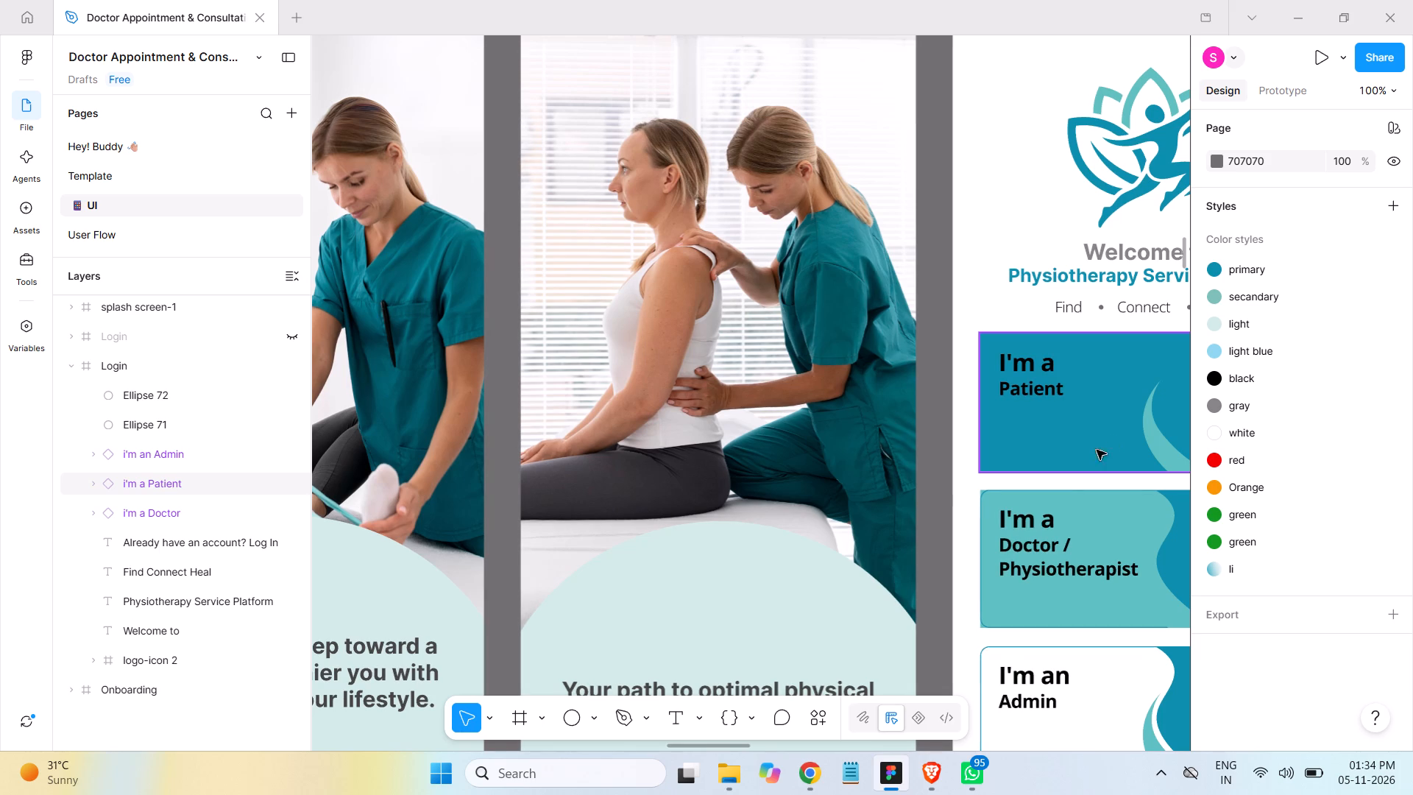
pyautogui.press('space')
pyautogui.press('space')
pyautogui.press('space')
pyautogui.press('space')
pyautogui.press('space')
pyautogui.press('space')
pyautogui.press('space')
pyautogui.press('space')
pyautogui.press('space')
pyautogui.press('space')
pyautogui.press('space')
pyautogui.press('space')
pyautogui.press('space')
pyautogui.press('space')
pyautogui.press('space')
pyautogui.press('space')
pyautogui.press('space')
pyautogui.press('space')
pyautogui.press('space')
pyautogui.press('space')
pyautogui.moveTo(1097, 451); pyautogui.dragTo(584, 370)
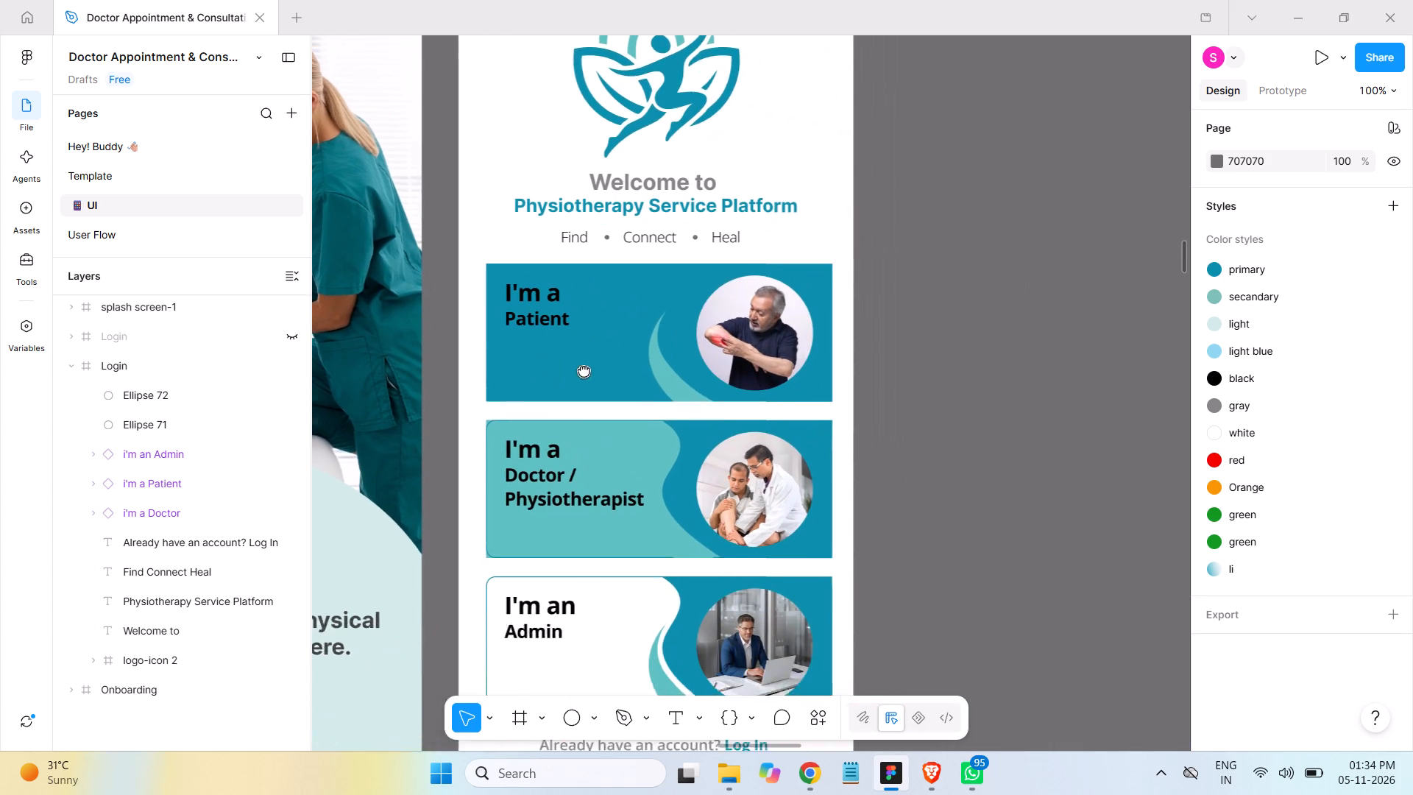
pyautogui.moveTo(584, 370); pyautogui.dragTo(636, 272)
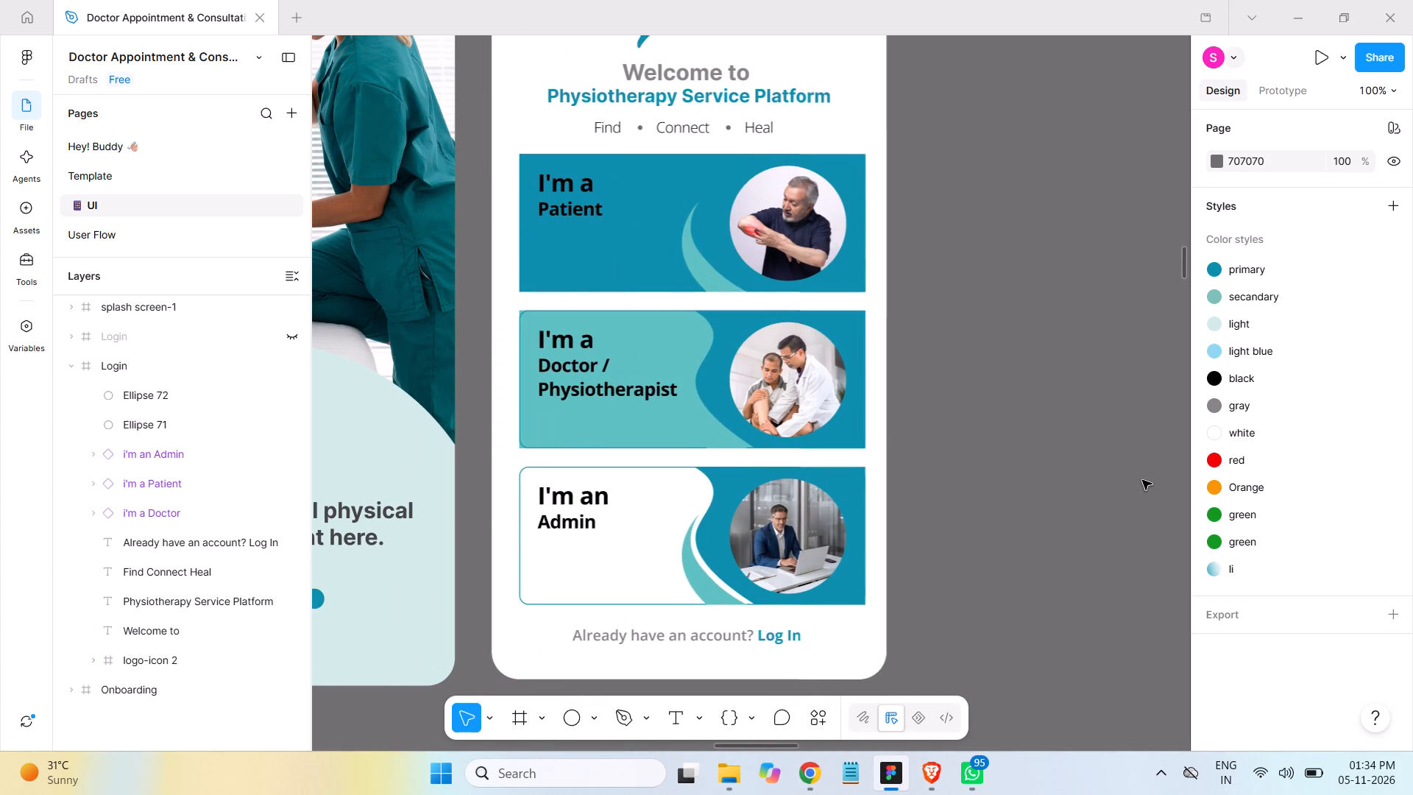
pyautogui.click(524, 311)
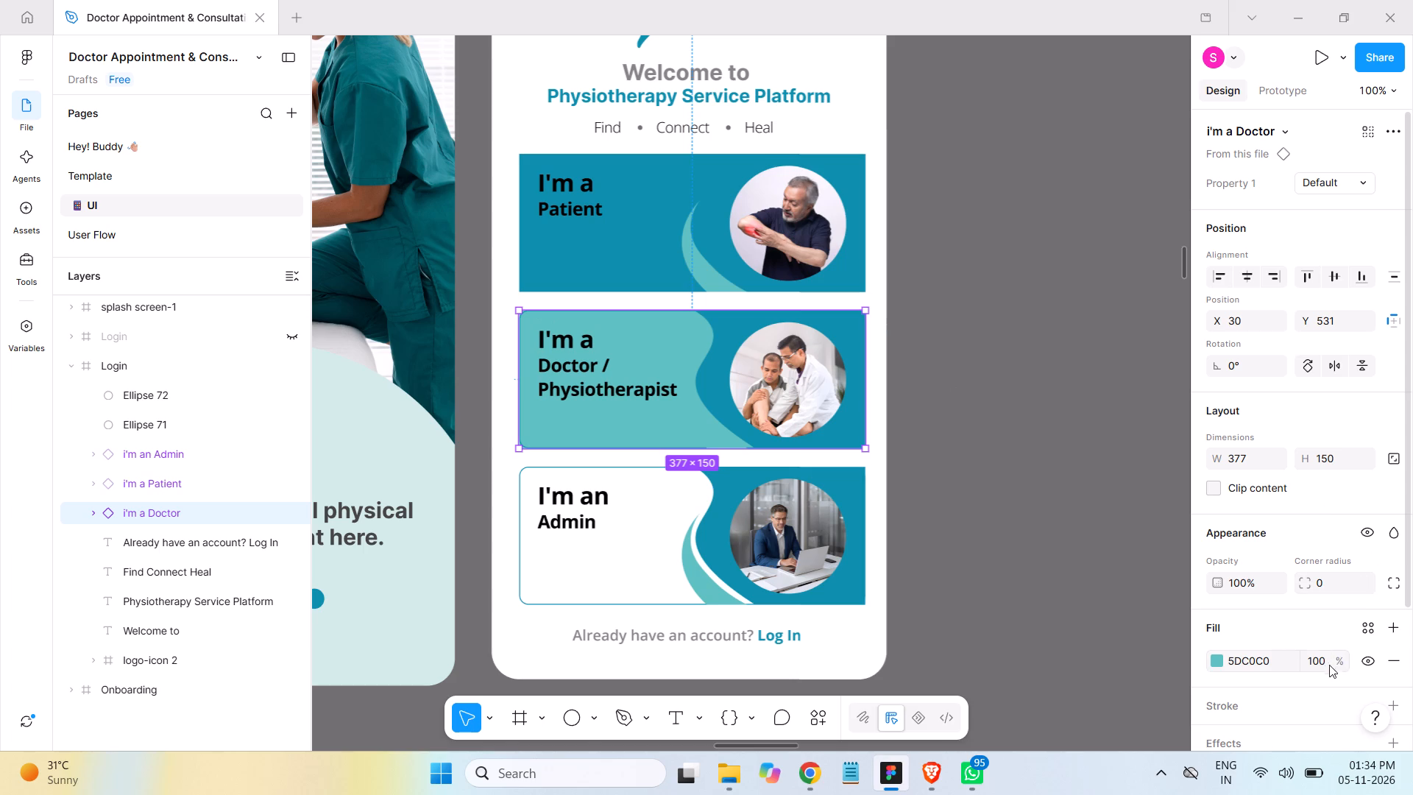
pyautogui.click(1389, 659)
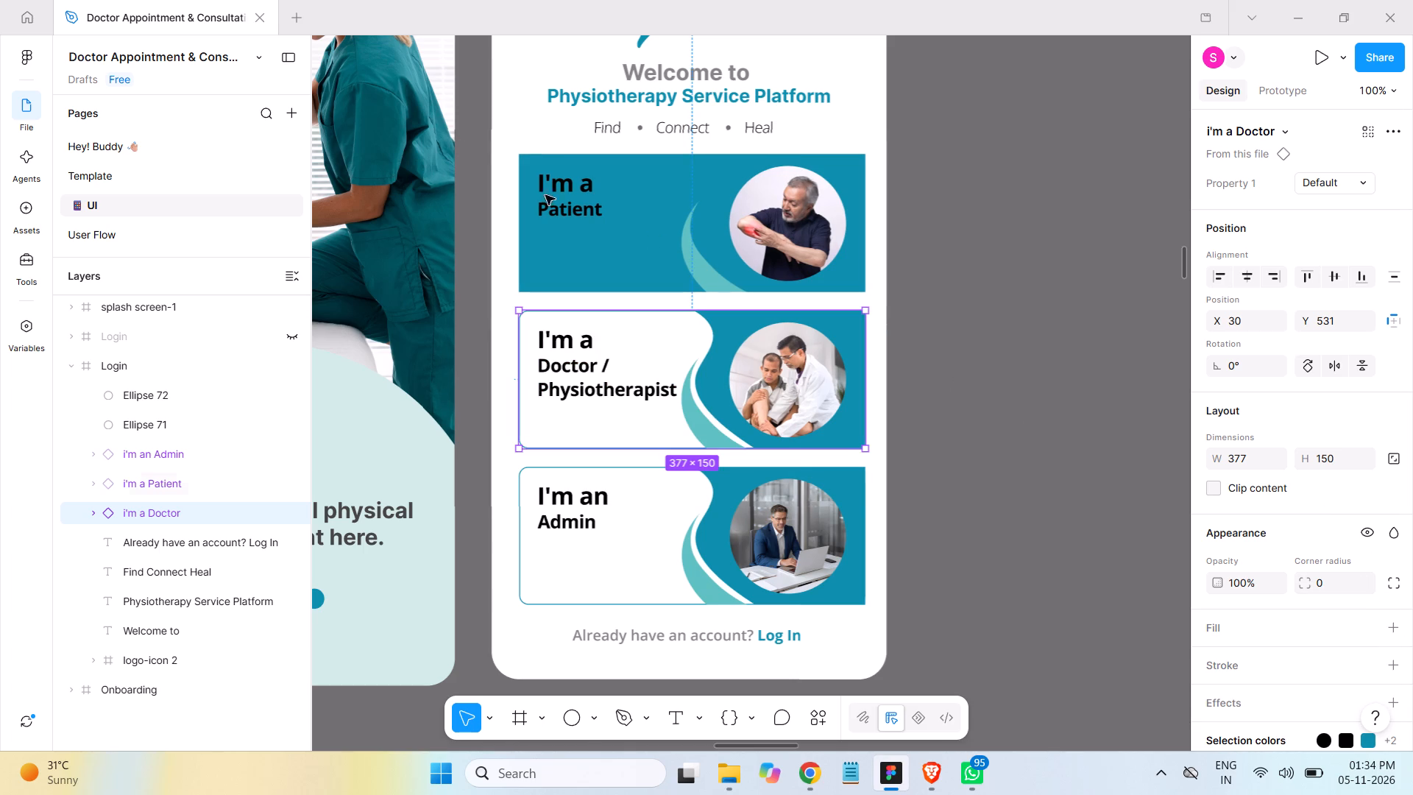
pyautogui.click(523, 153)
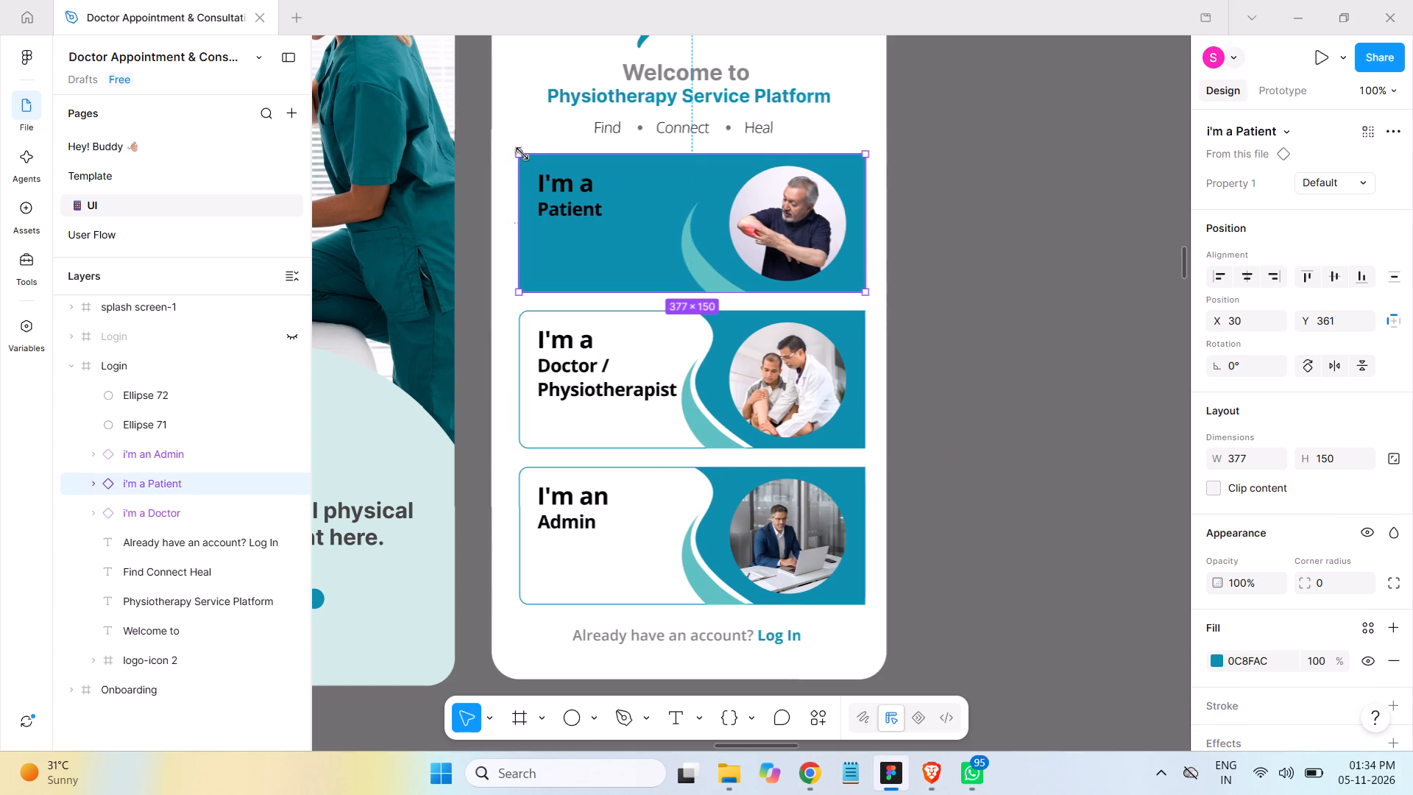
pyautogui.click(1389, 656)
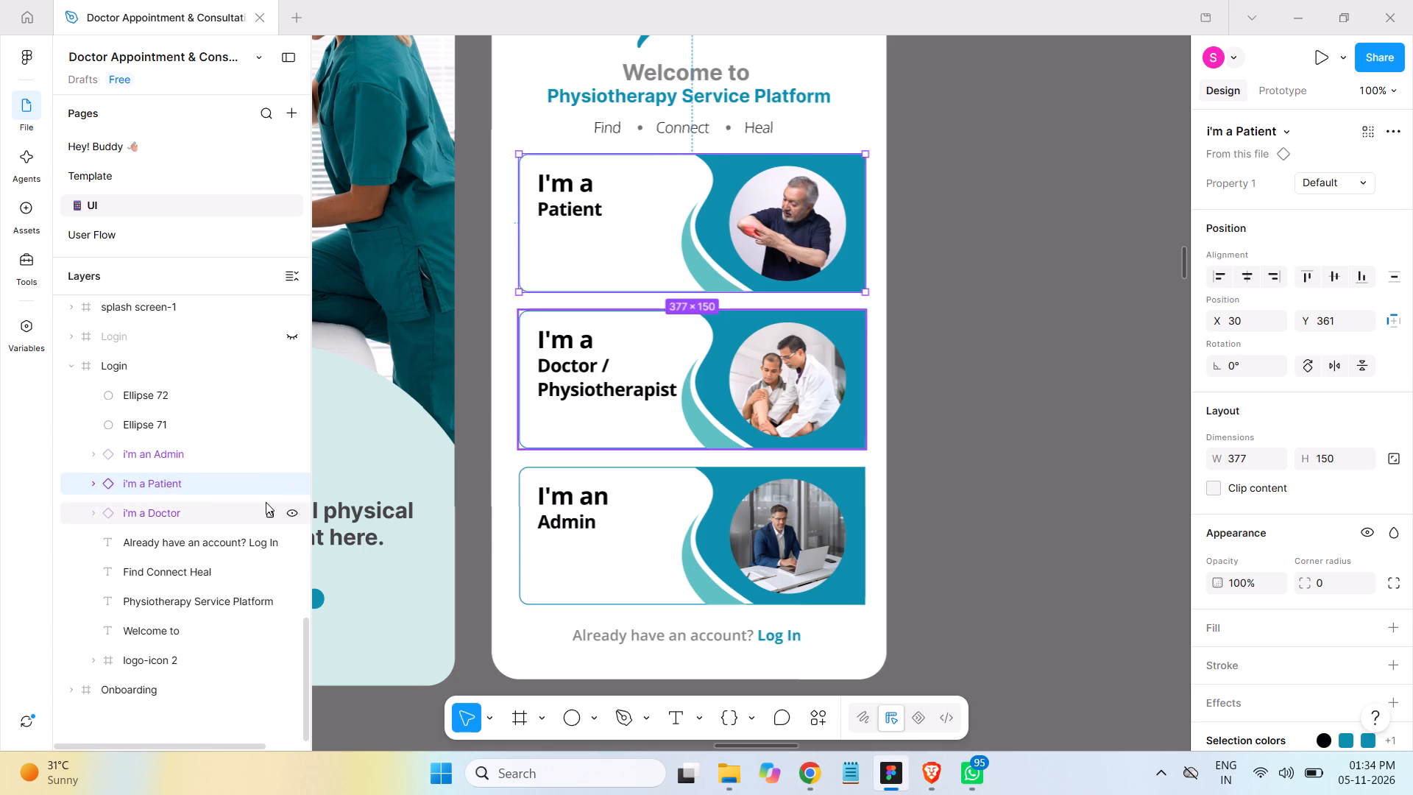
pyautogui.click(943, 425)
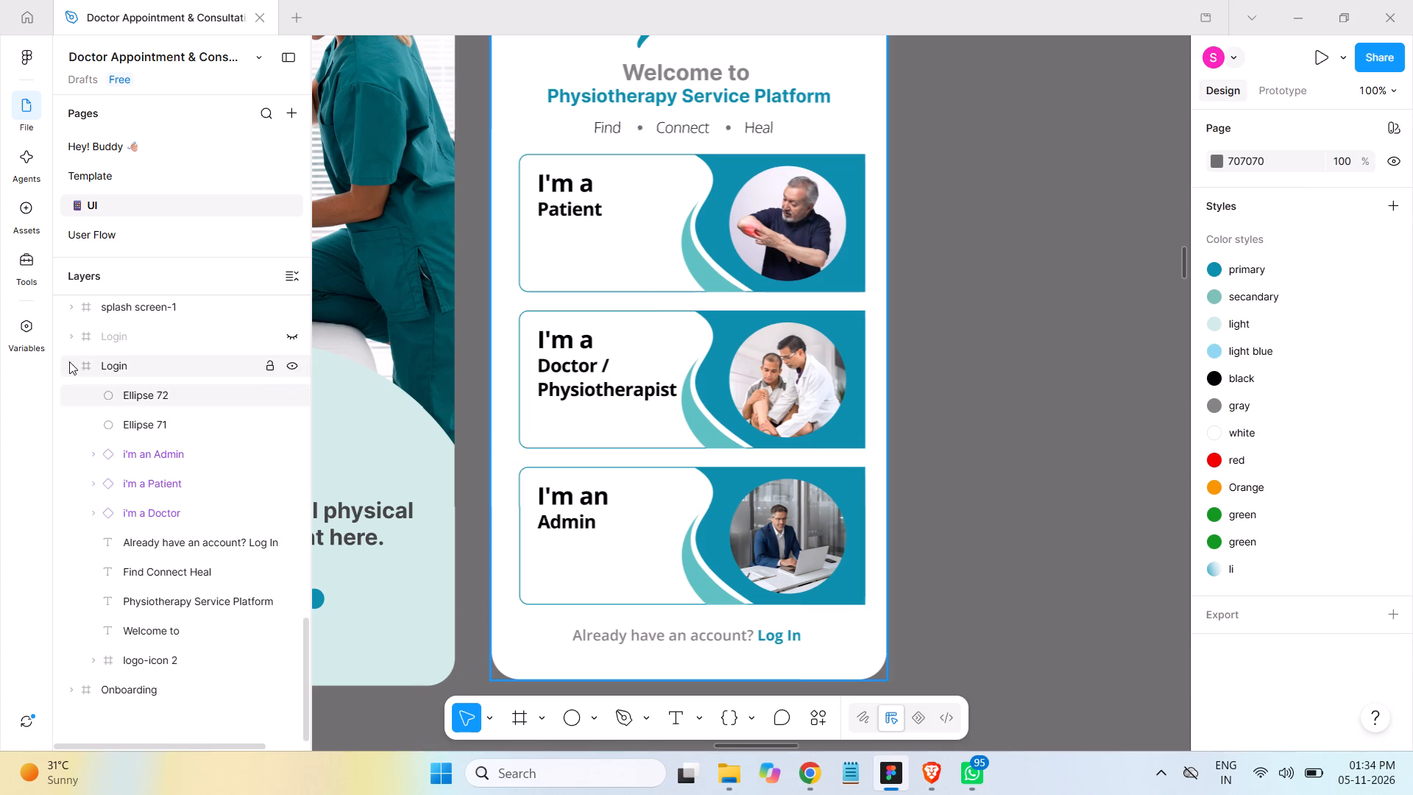
# Add a solid light teal 5DC0C0 fill to Rectangle 10 inside the Login screen's i'm a Doctor card.
pyautogui.click(113, 368)
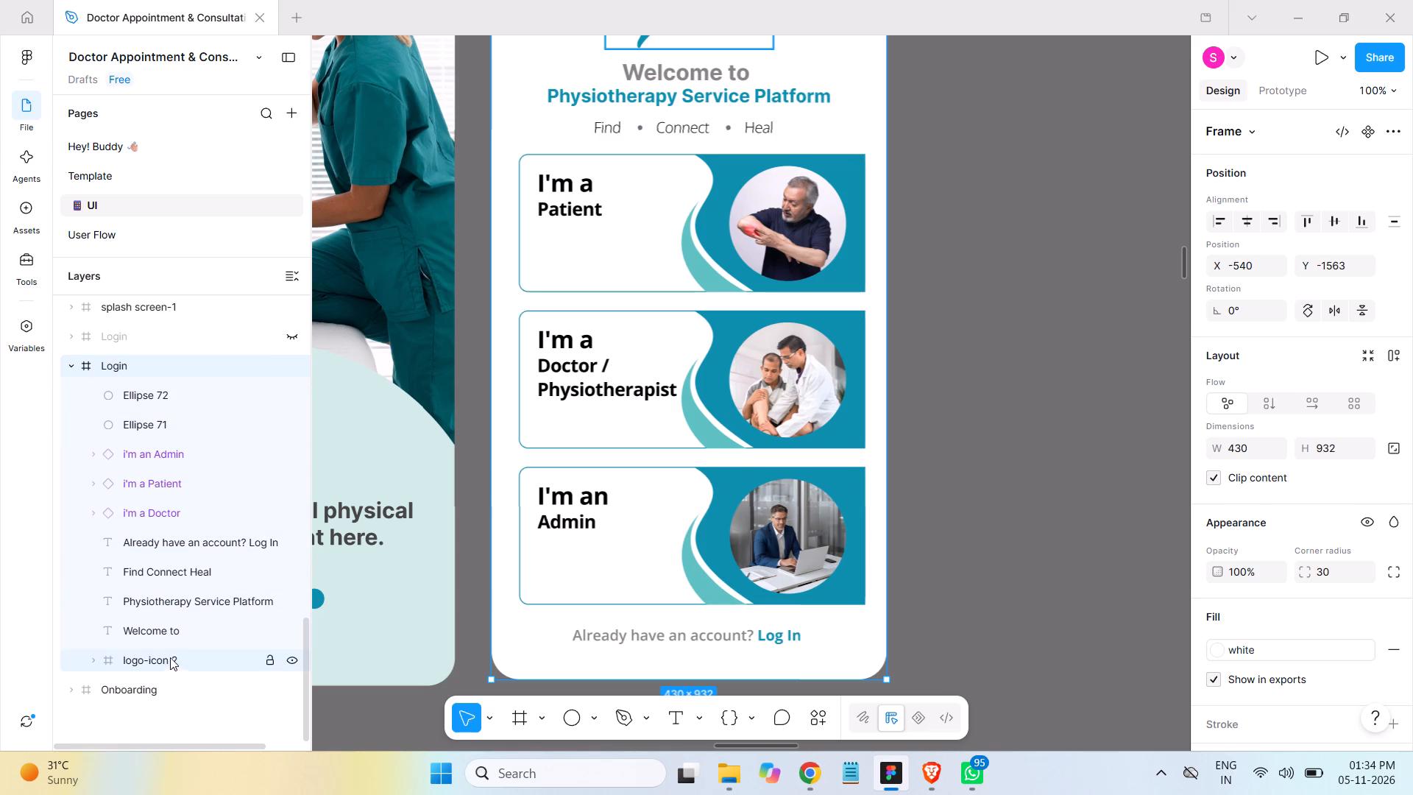
pyautogui.click(147, 512)
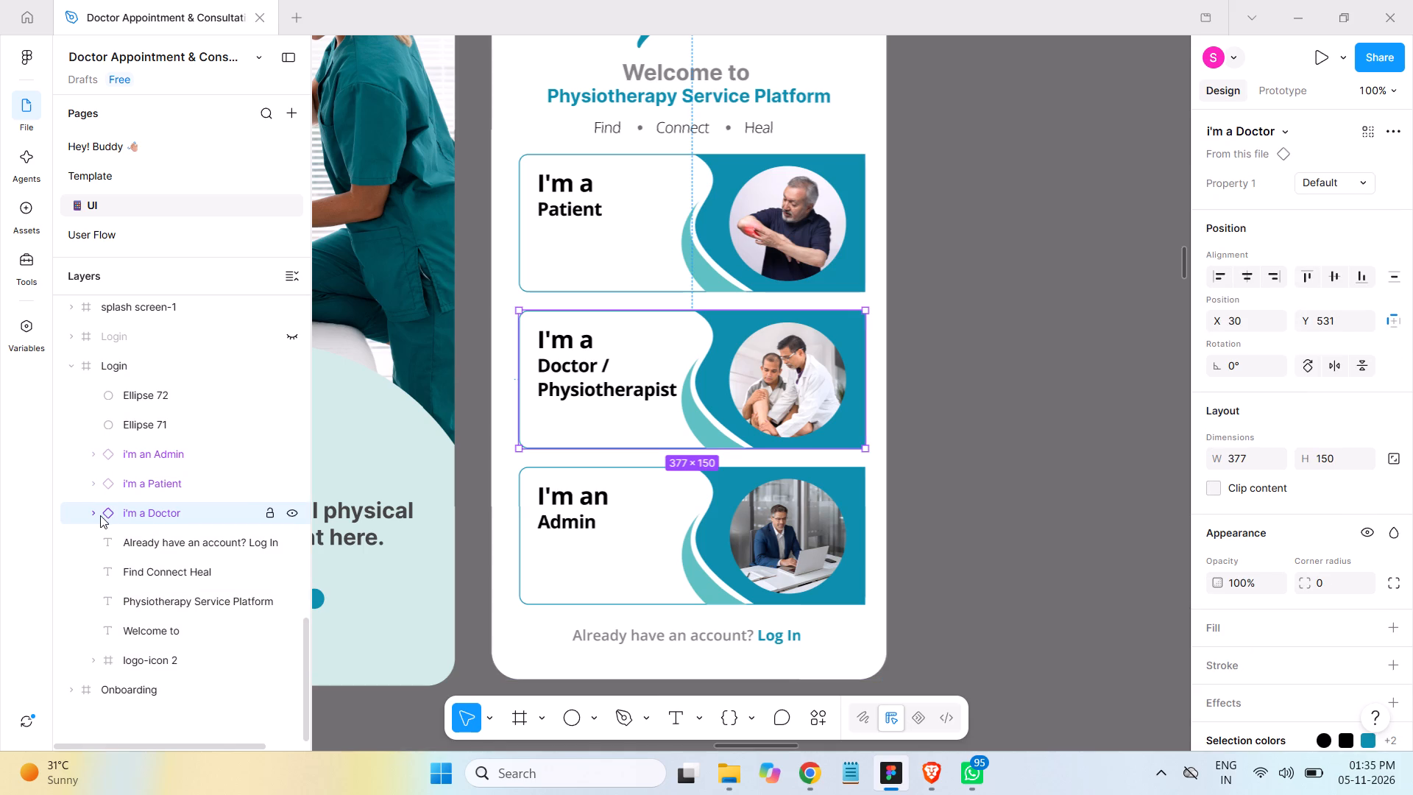
pyautogui.click(94, 512)
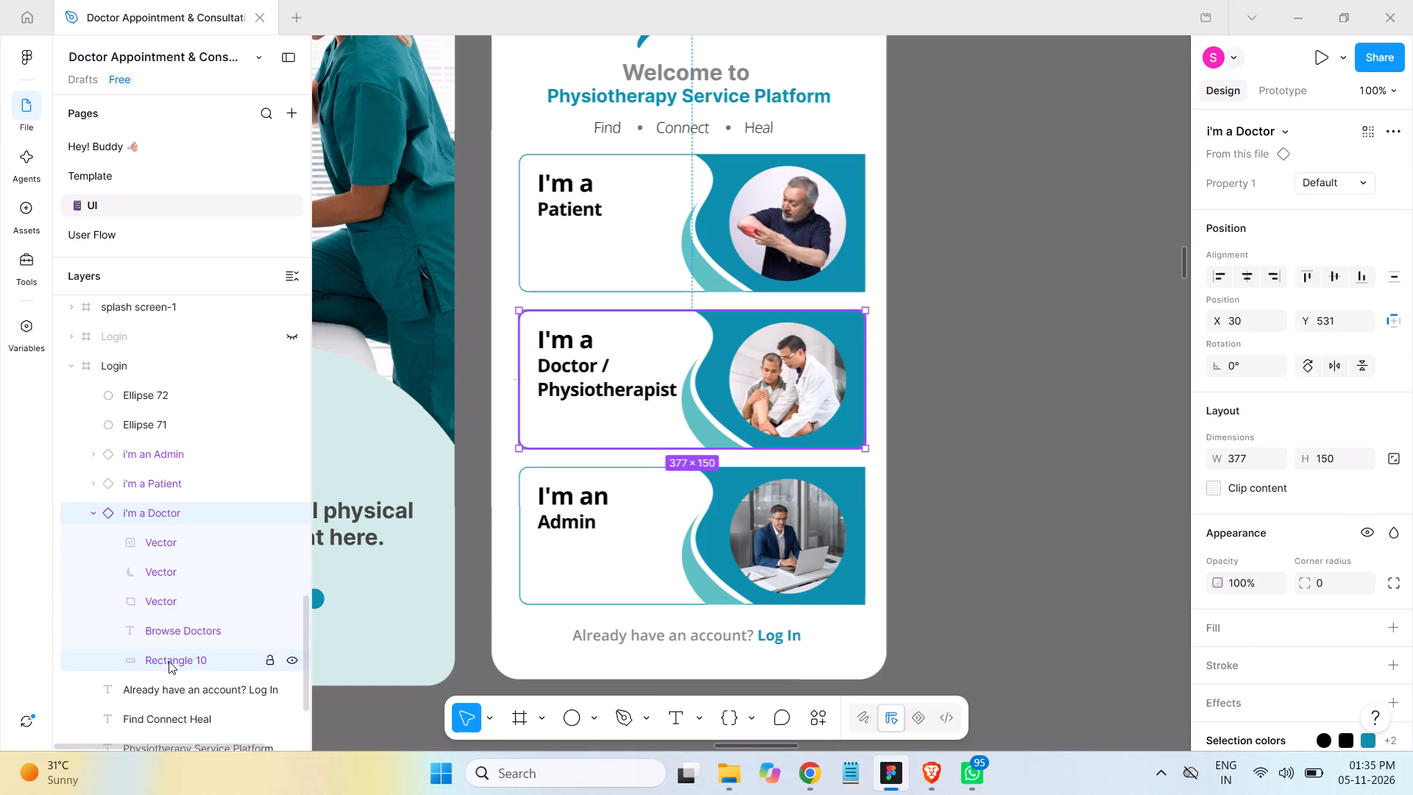
pyautogui.click(164, 663)
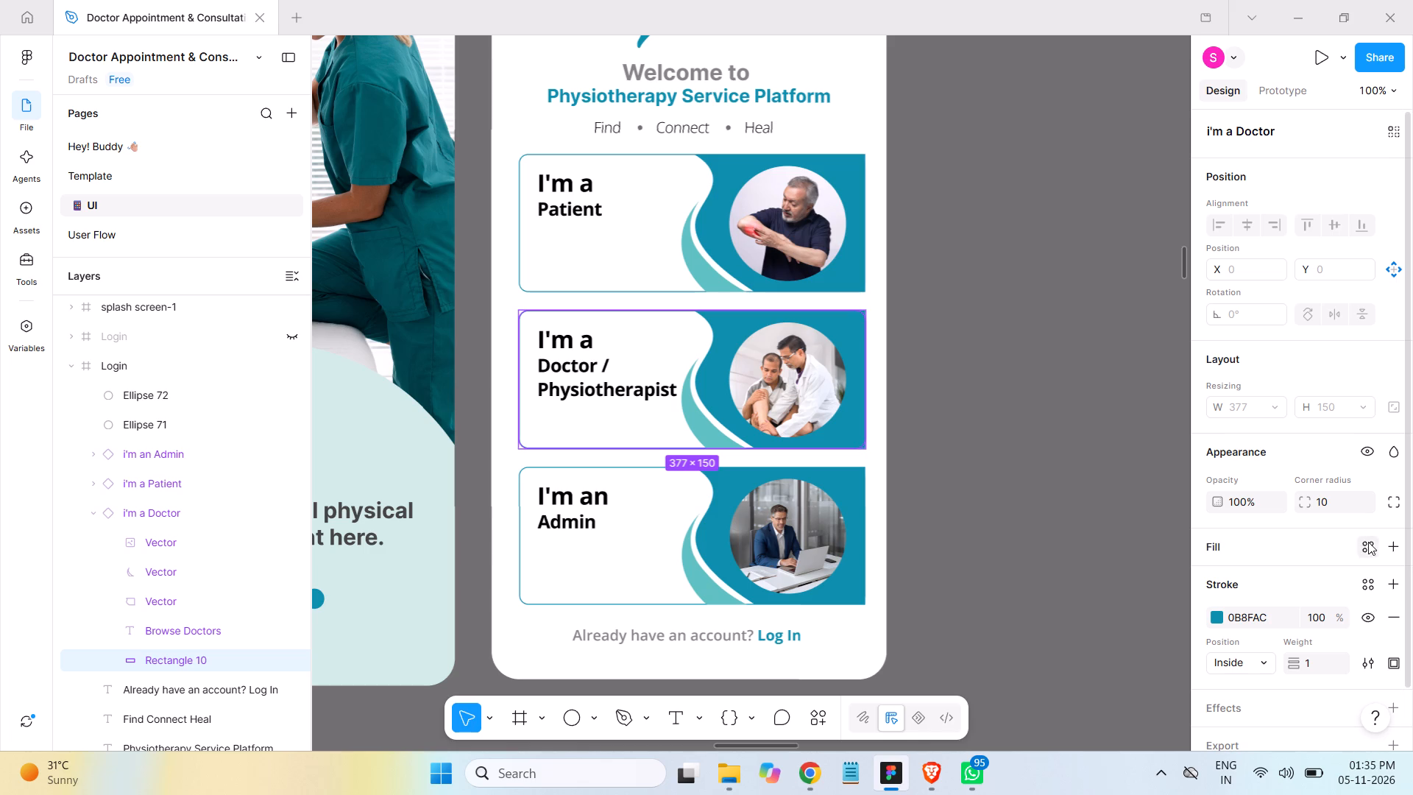
pyautogui.click(1393, 546)
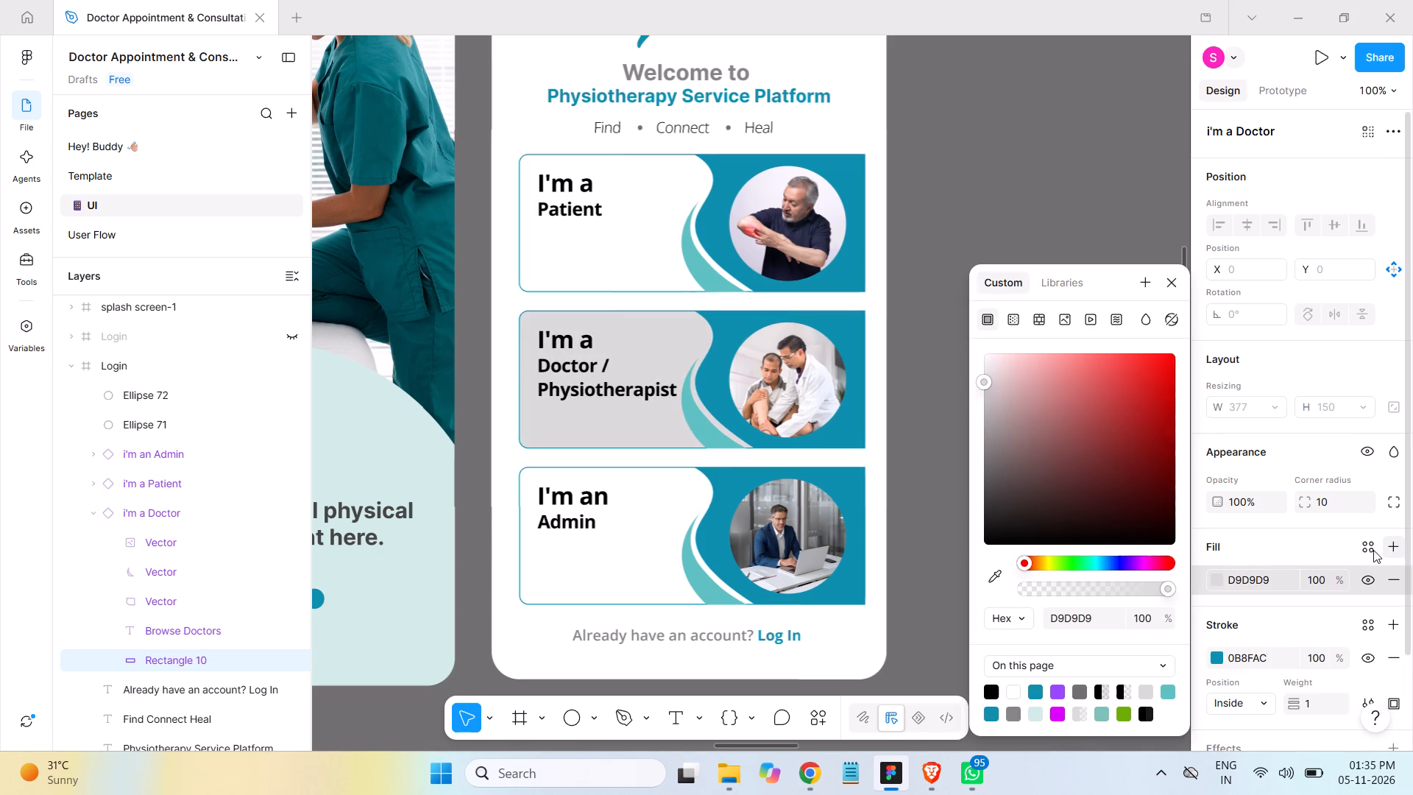
pyautogui.click(1170, 691)
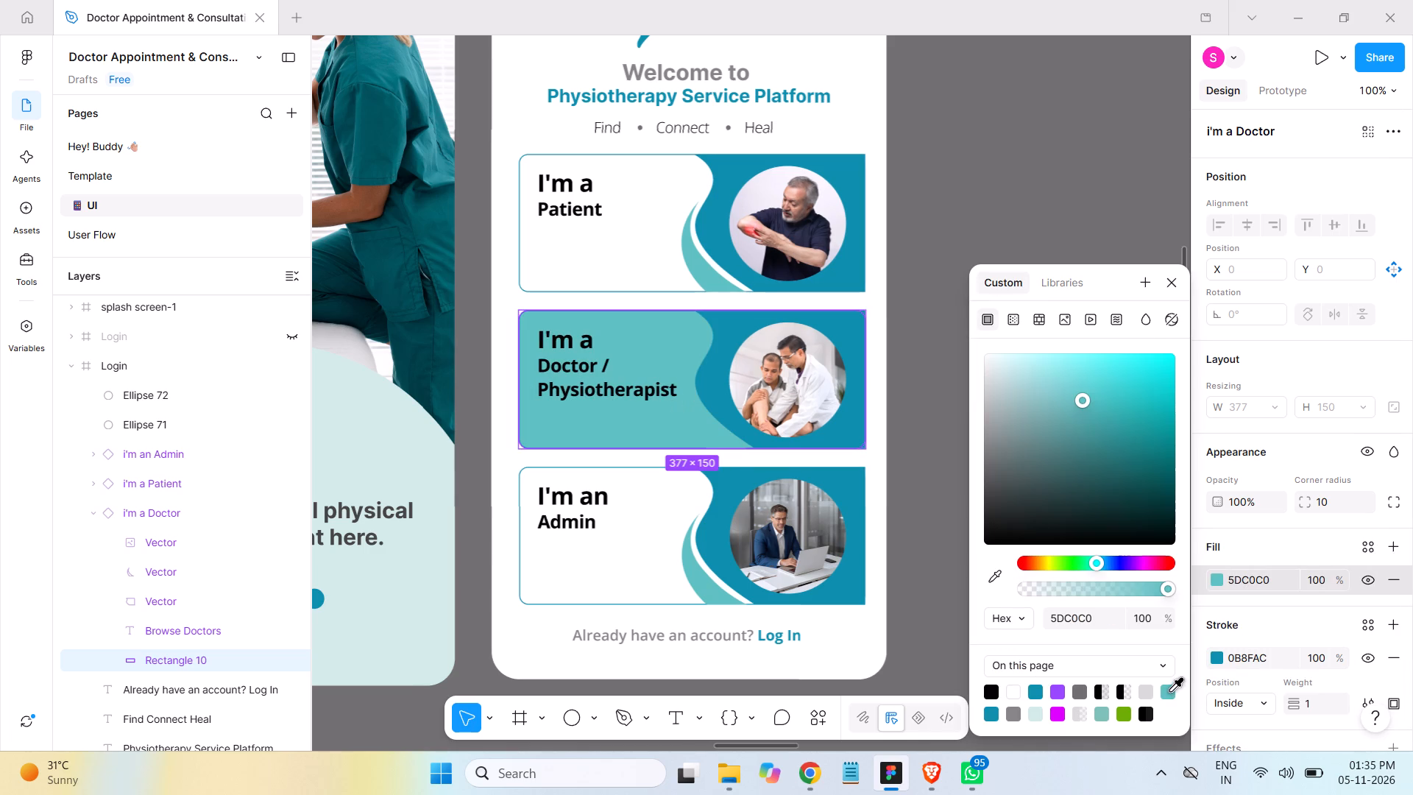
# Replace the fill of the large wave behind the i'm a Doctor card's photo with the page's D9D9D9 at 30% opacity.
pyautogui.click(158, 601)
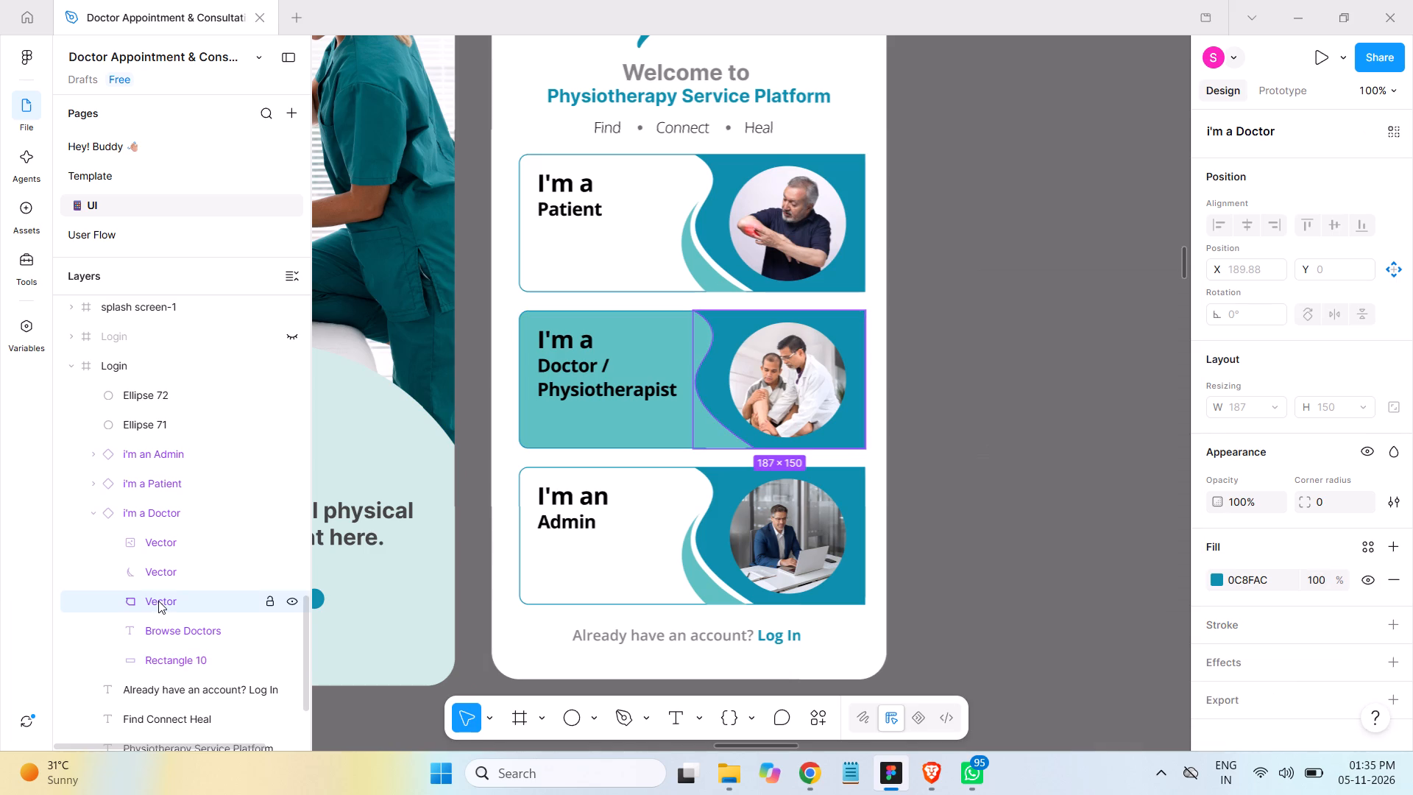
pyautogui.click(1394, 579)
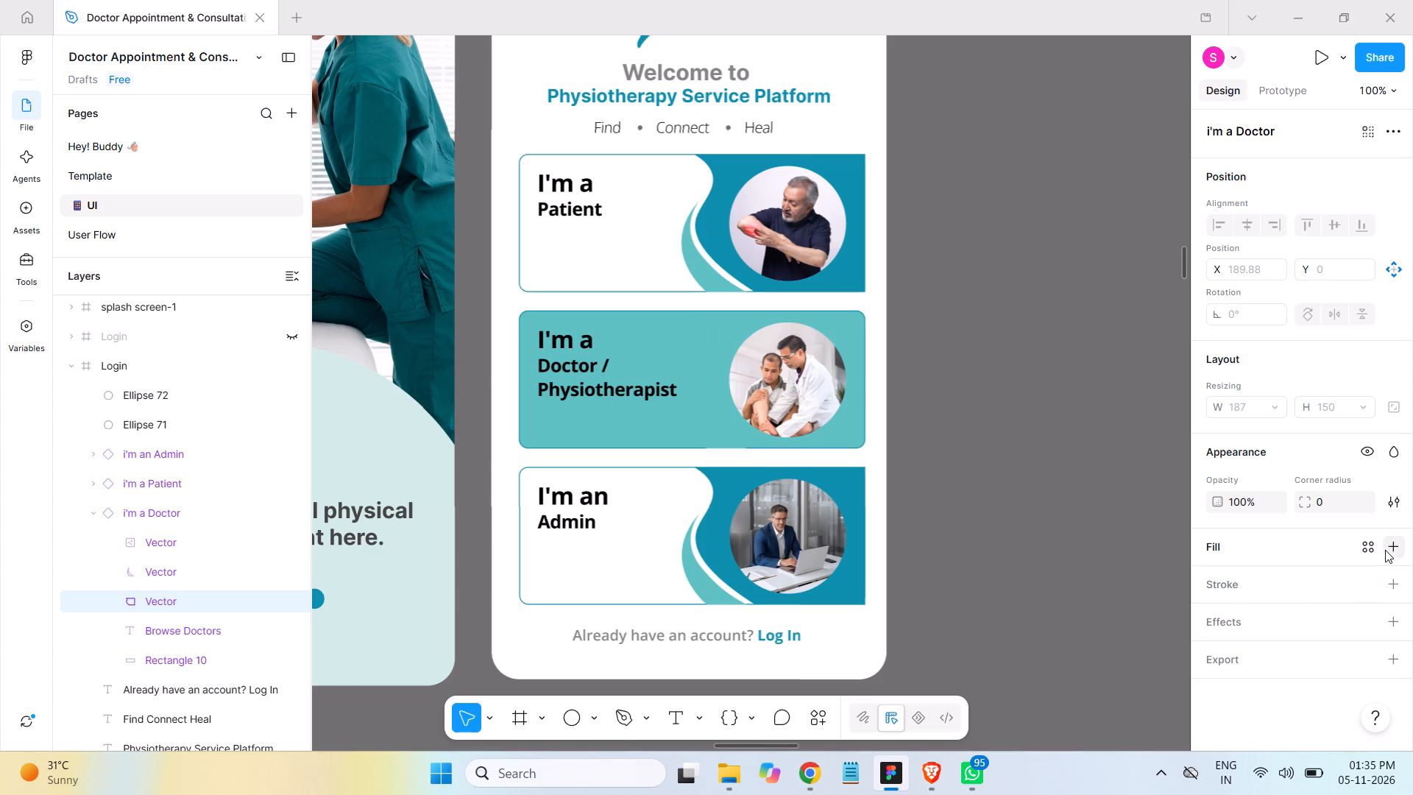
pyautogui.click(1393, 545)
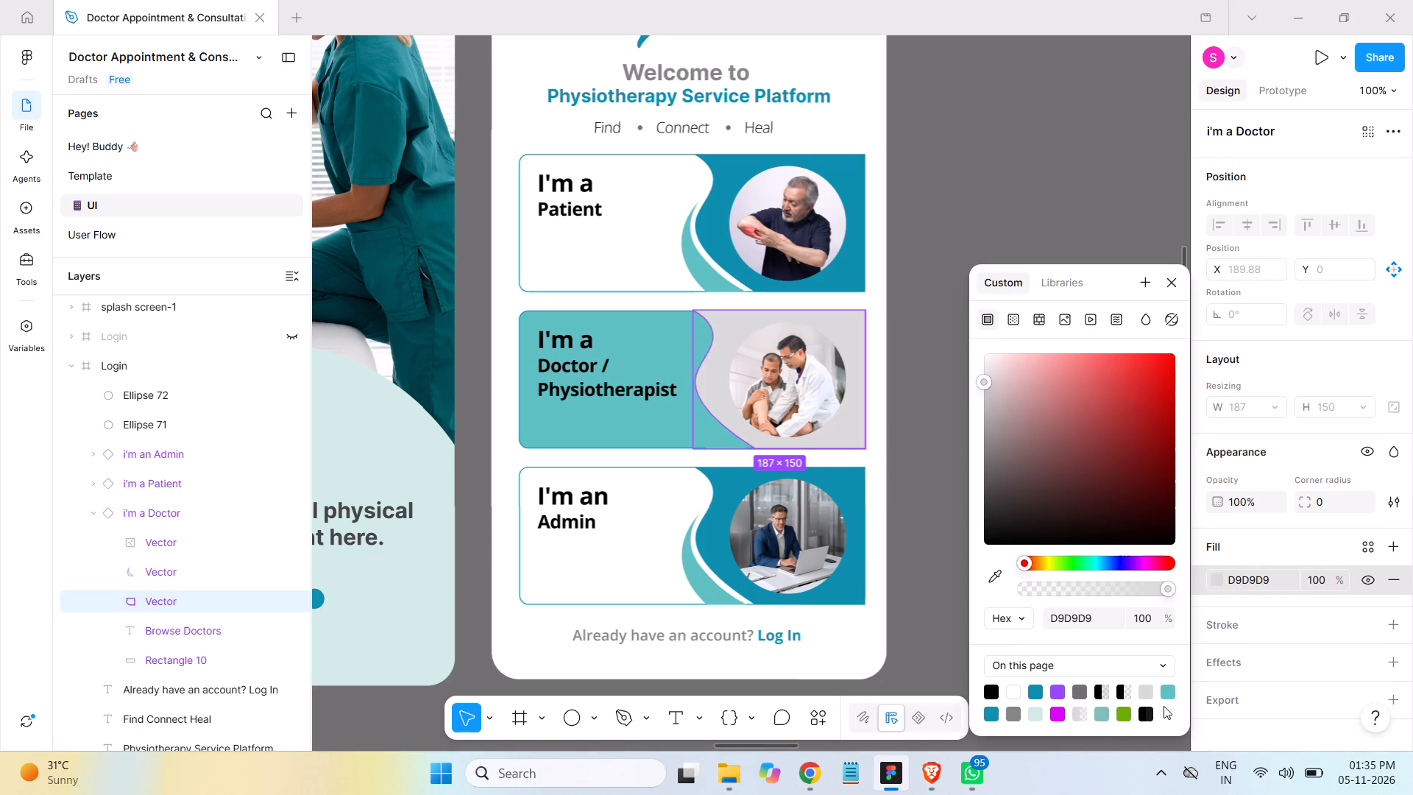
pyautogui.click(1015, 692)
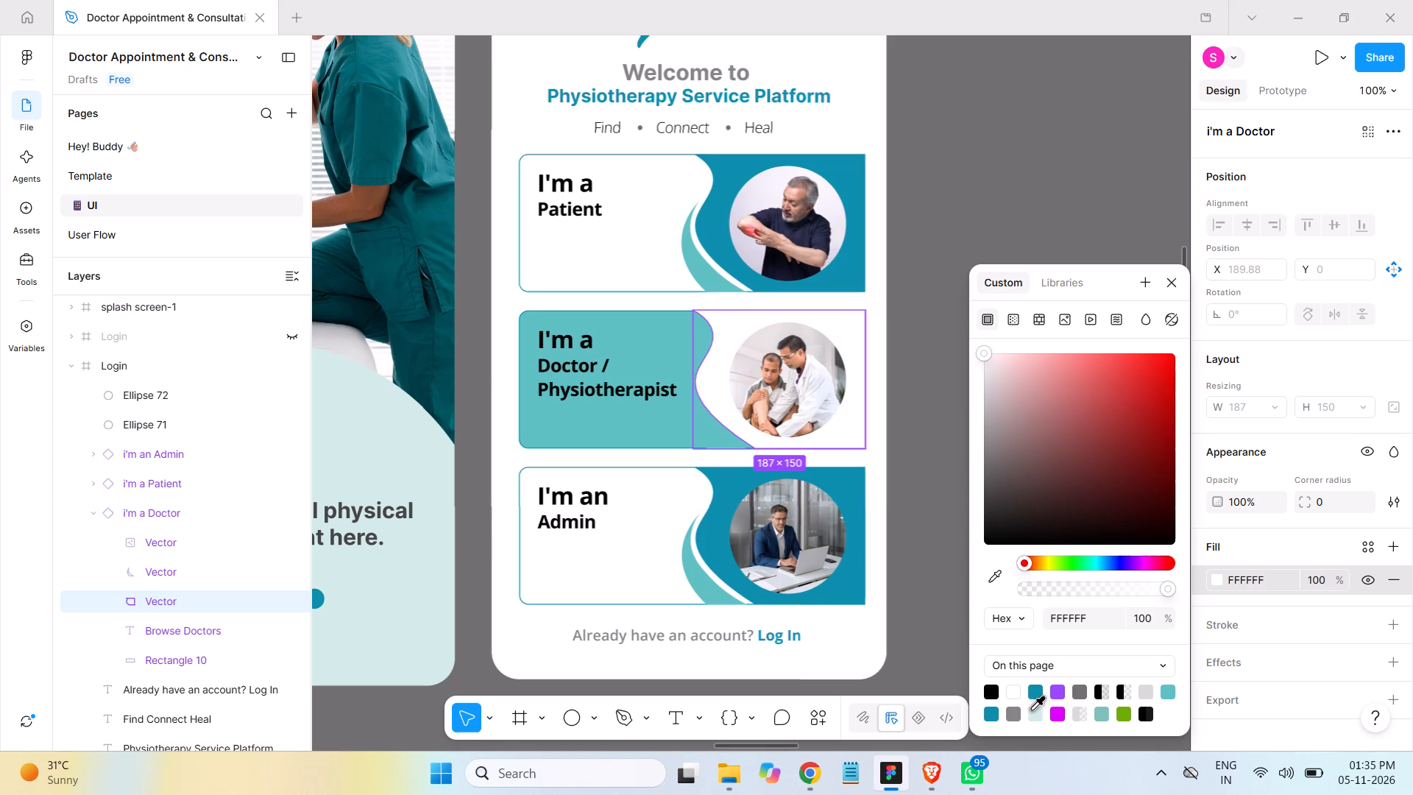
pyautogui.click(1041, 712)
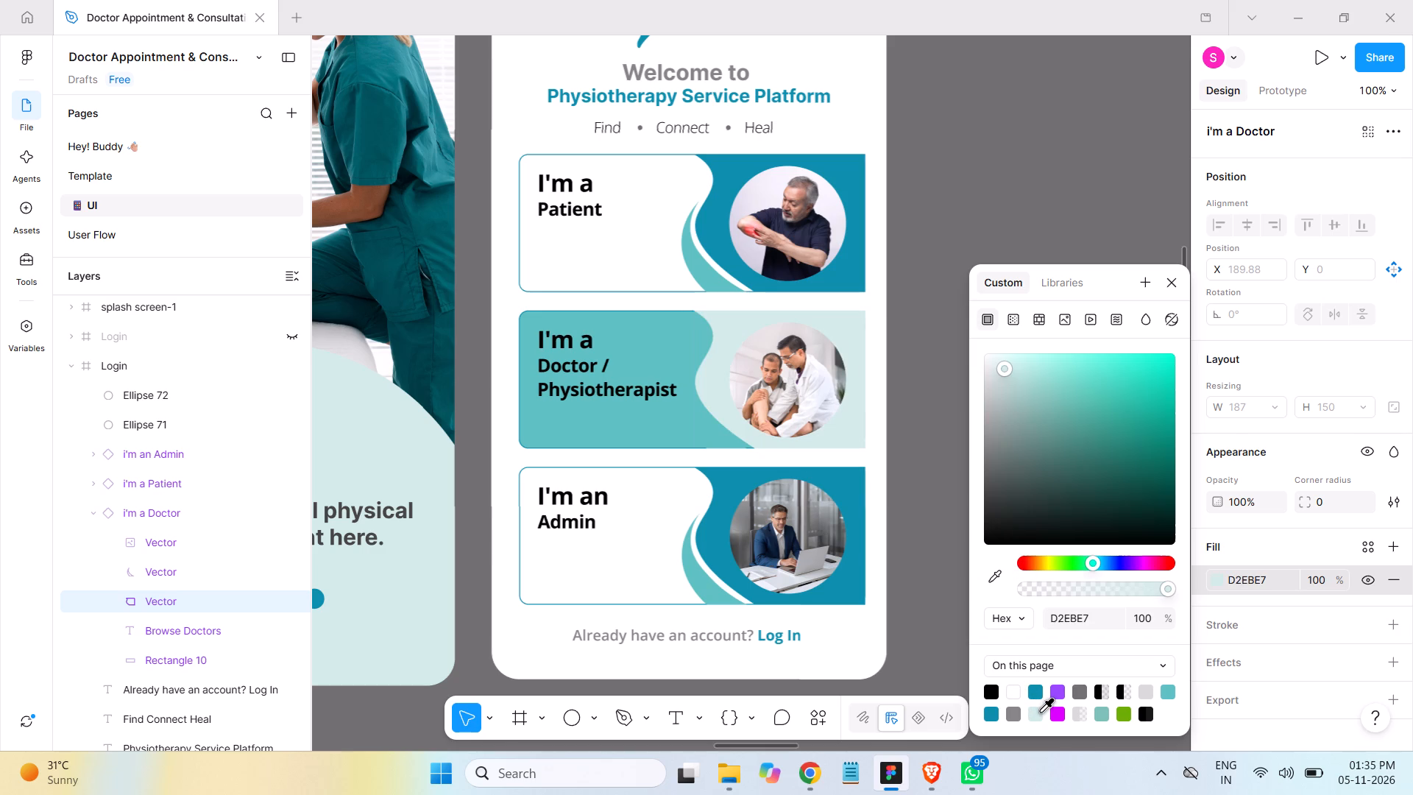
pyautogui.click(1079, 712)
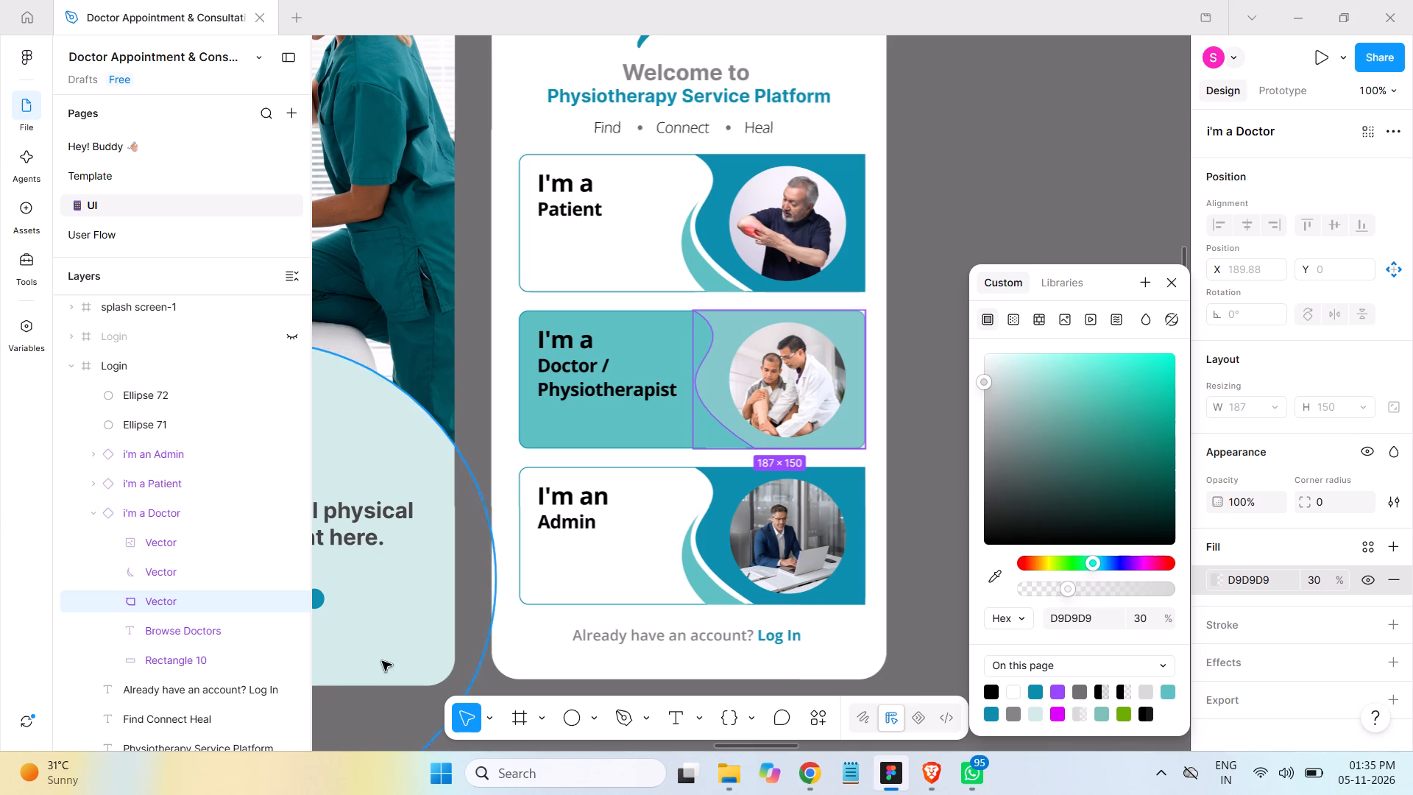
# Replace the fill of the narrow curved accent shape in the i'm a Doctor card with white FFFFFF.
pyautogui.click(172, 567)
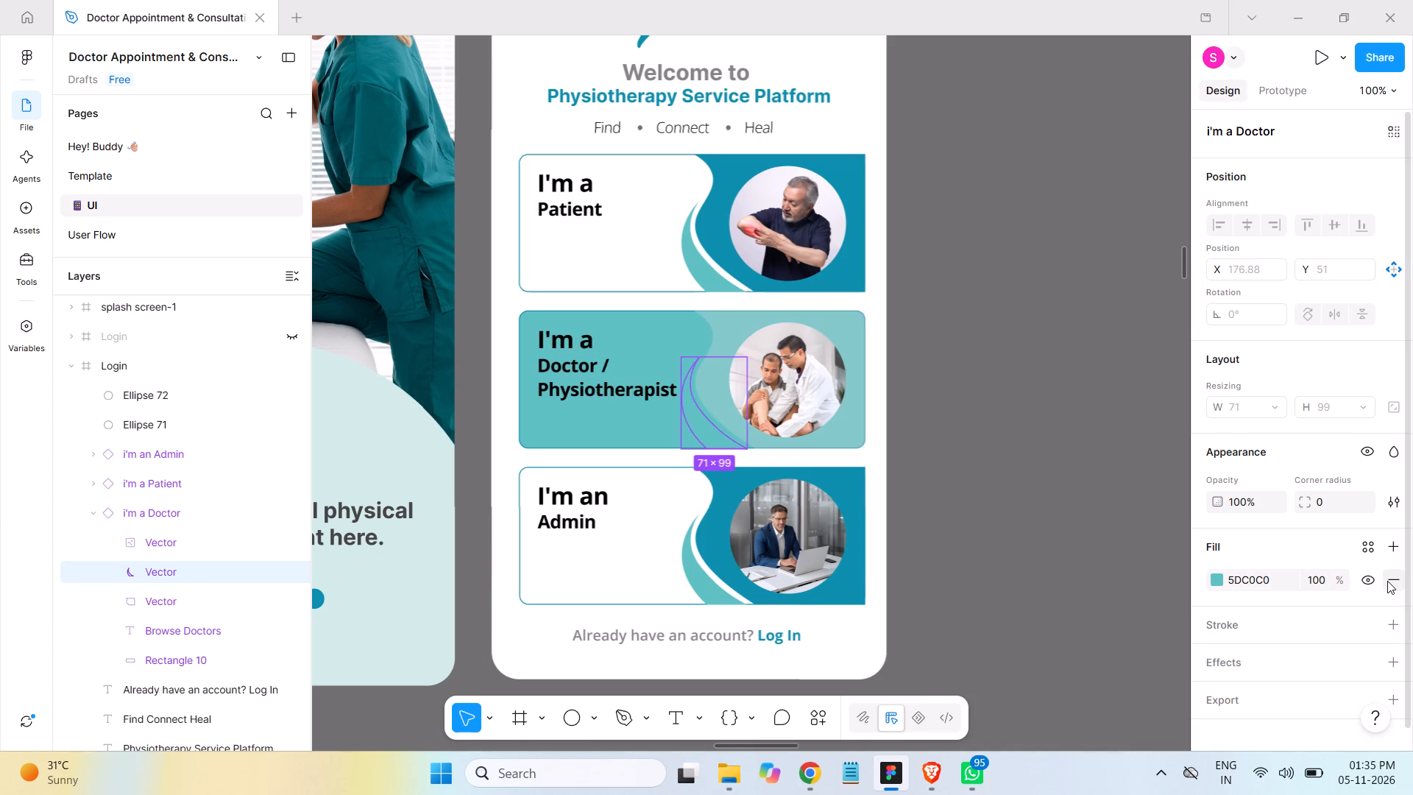
pyautogui.click(1388, 579)
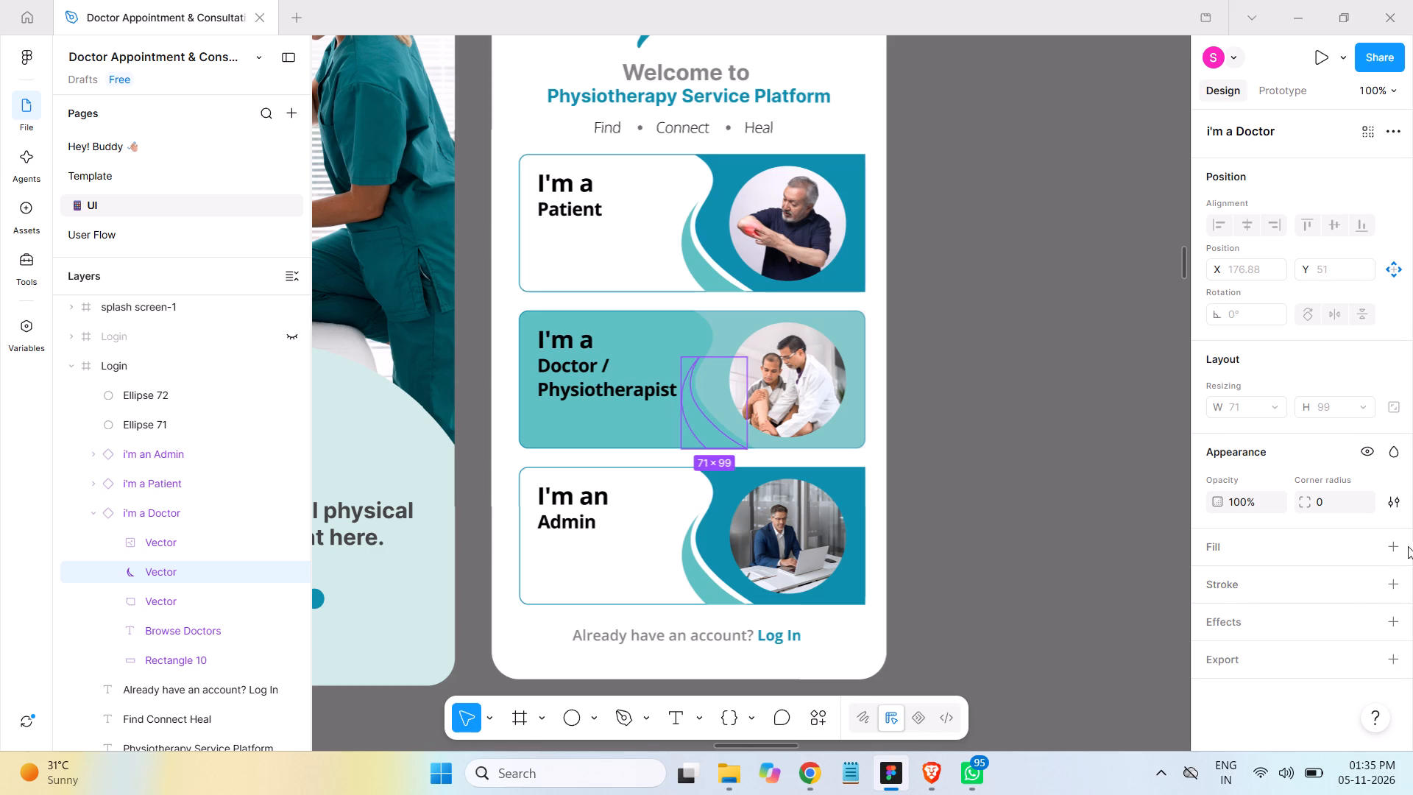
pyautogui.click(1394, 548)
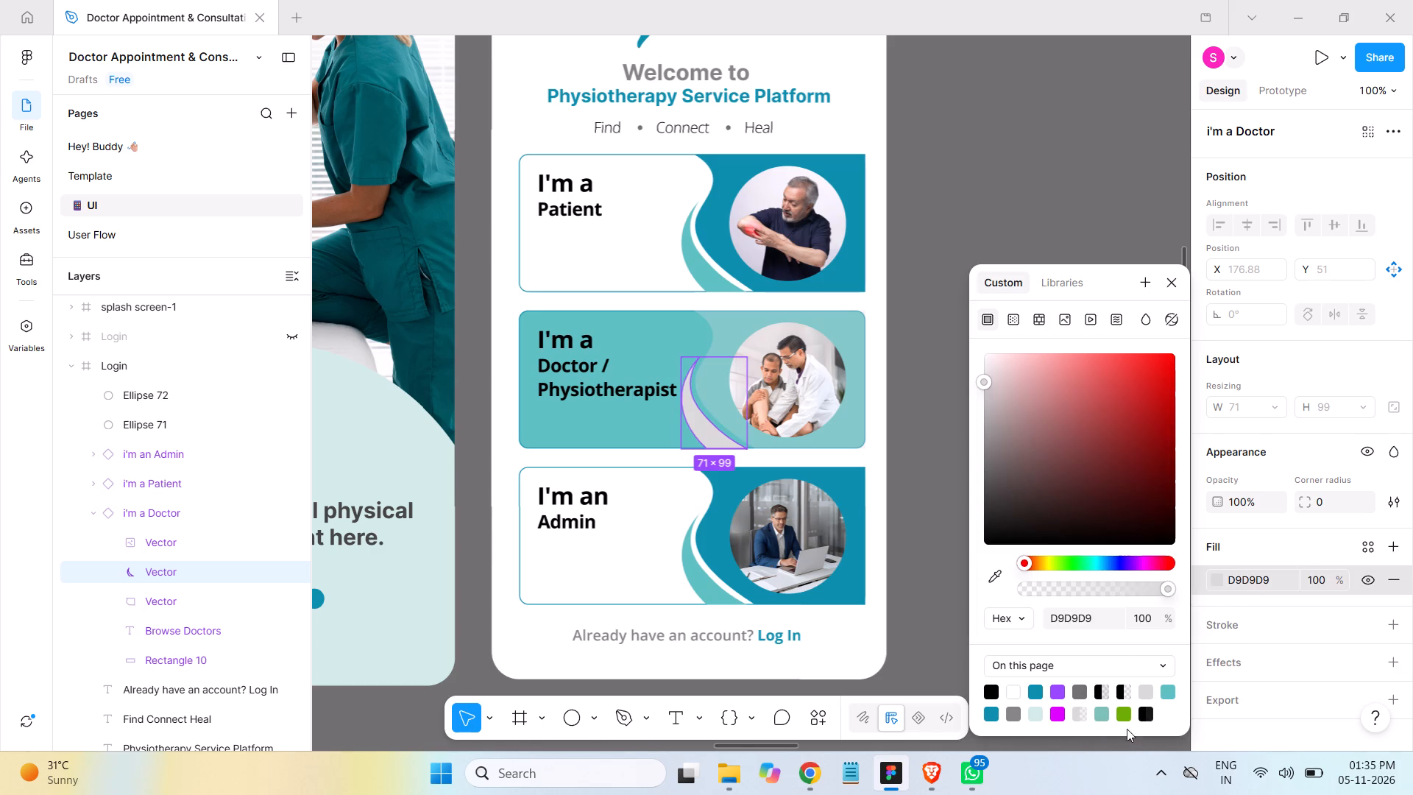
pyautogui.click(1019, 692)
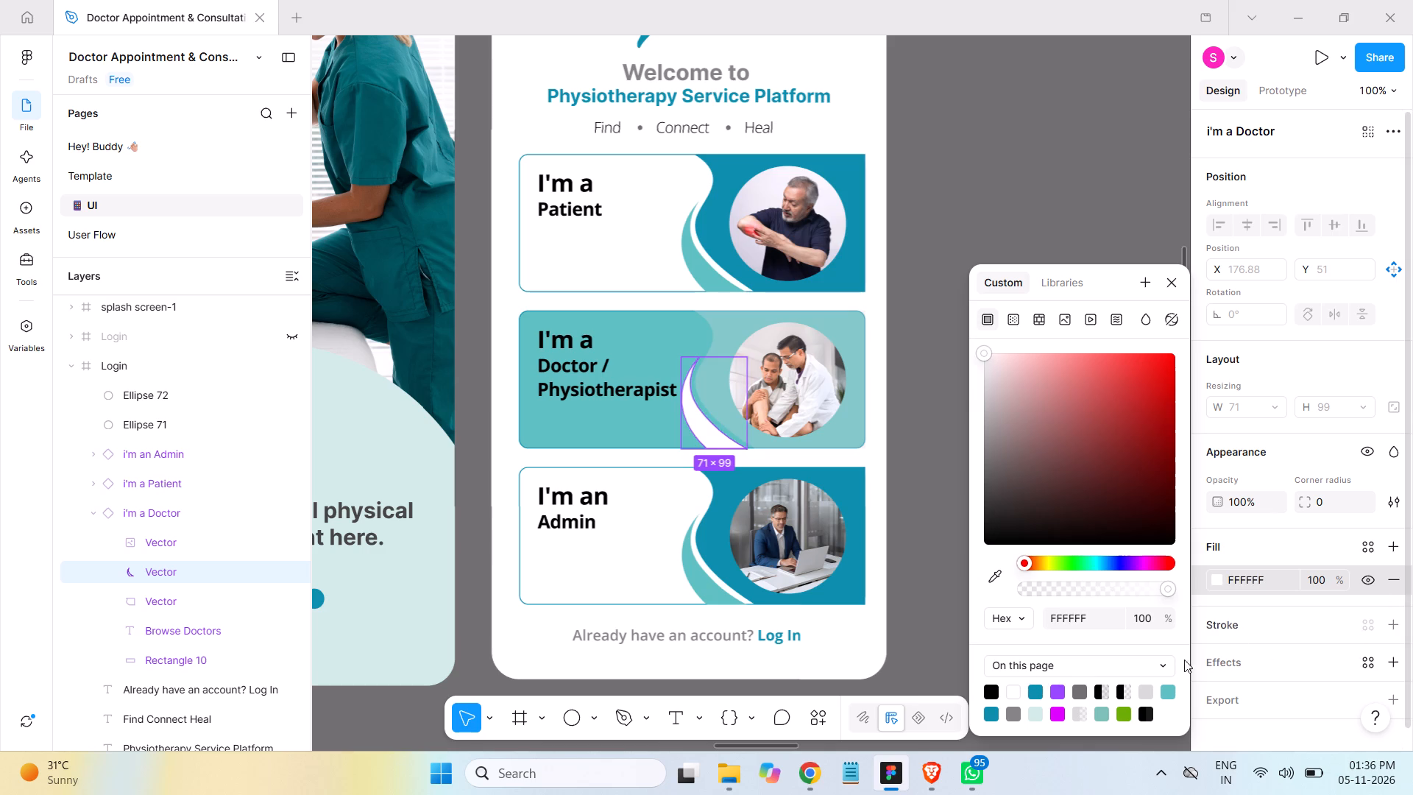
# Replace the fill of the large wave behind the i'm a Doctor card's photo with white FFFFFF at 50% opacity.
pyautogui.click(156, 603)
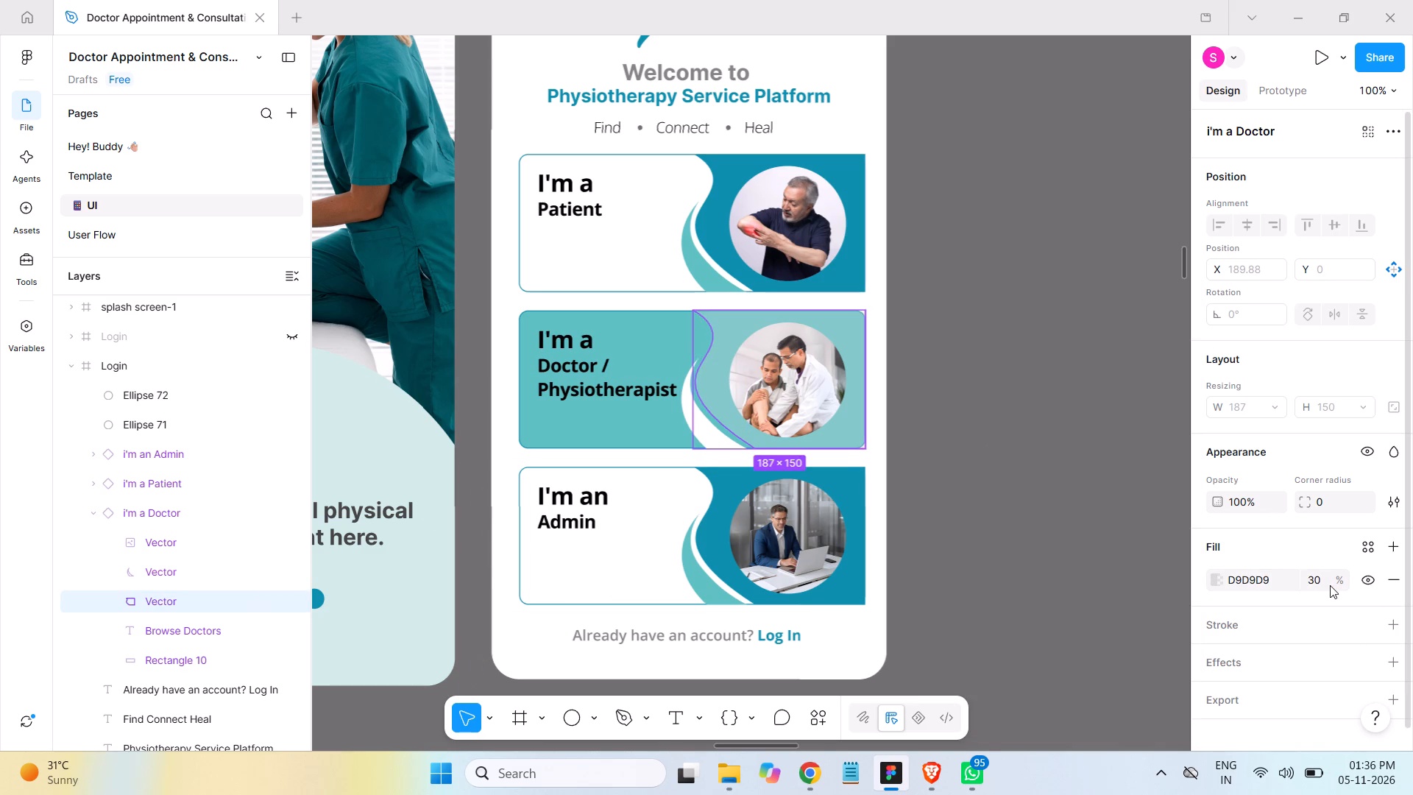
pyautogui.click(1396, 578)
pyautogui.click(1393, 545)
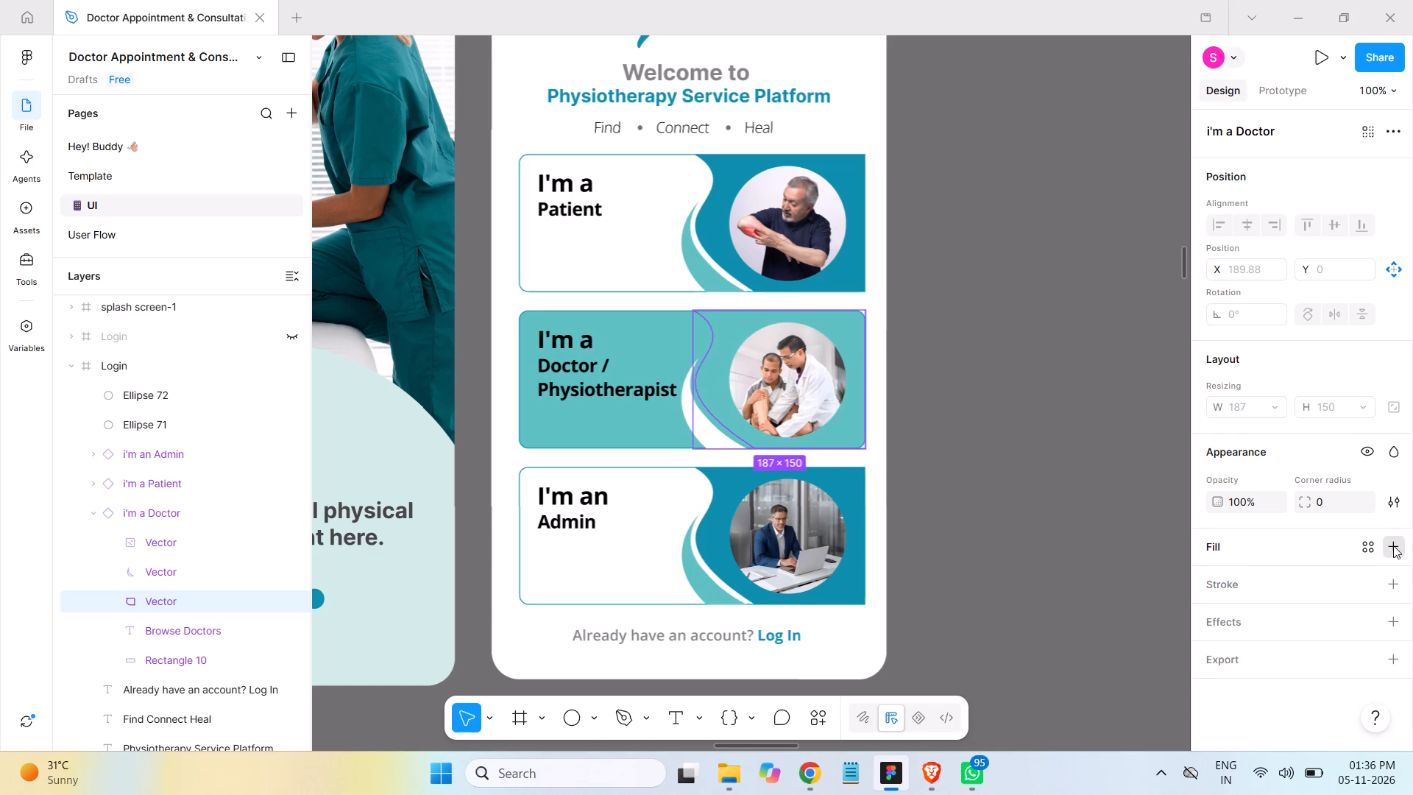
pyautogui.click(1017, 690)
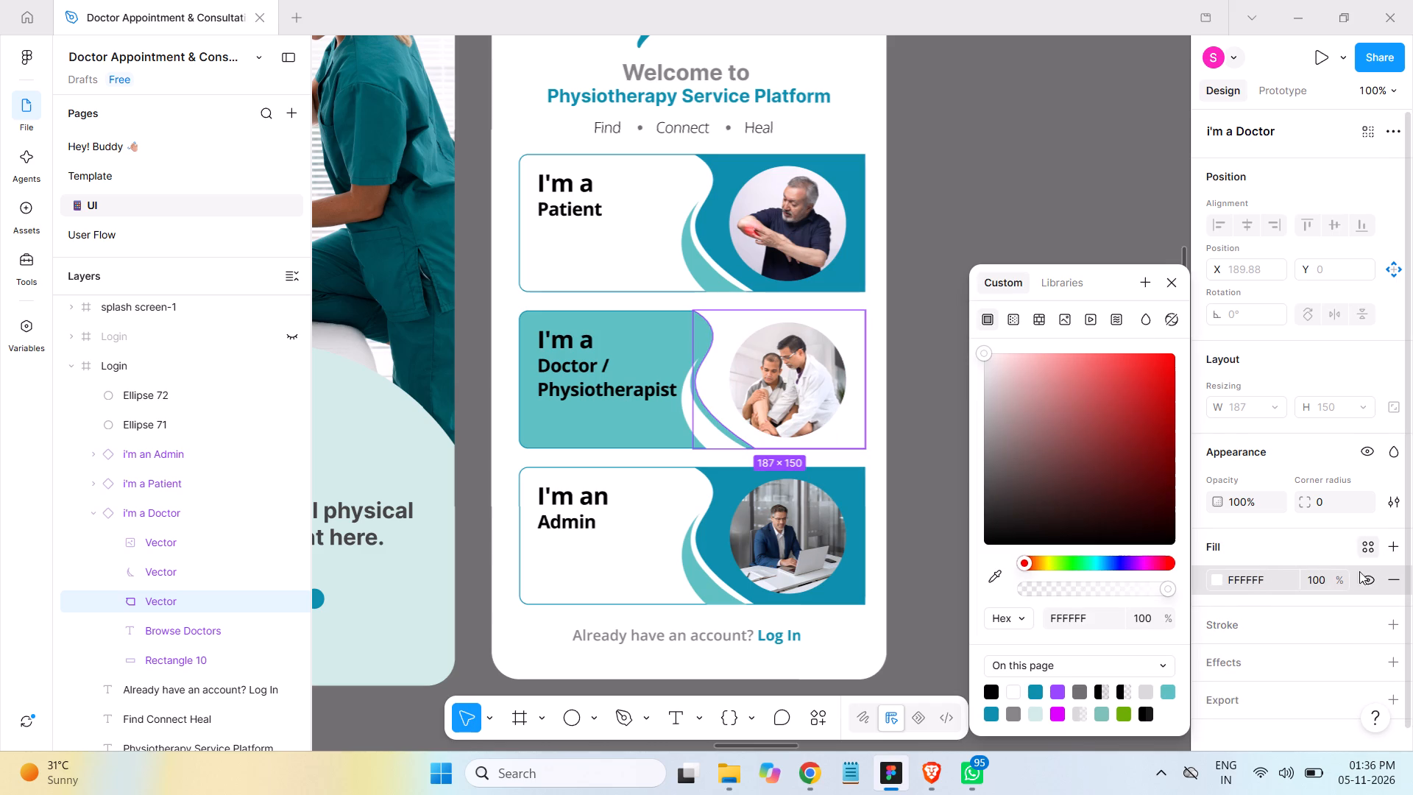
pyautogui.click(1320, 575)
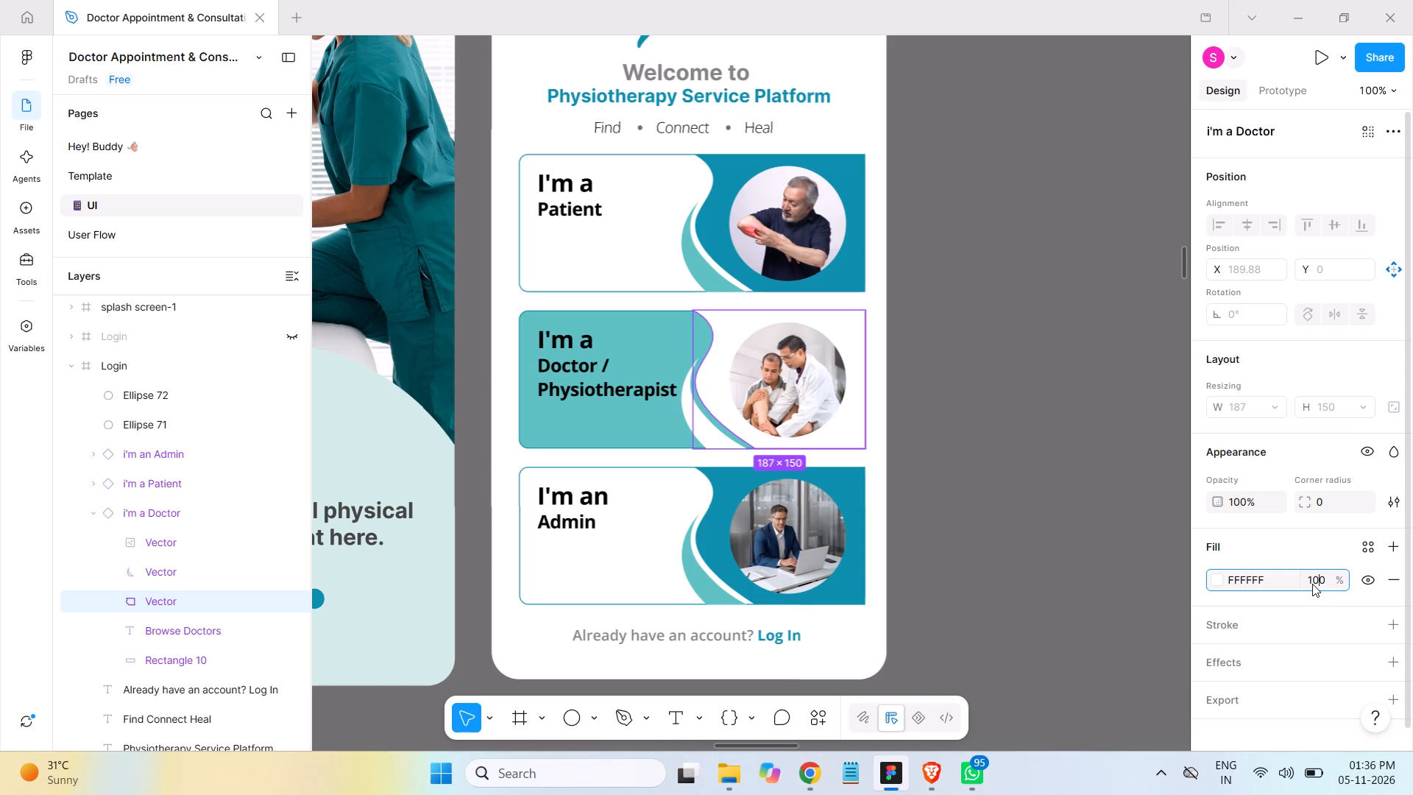
pyautogui.write('30')
pyautogui.press('Return')
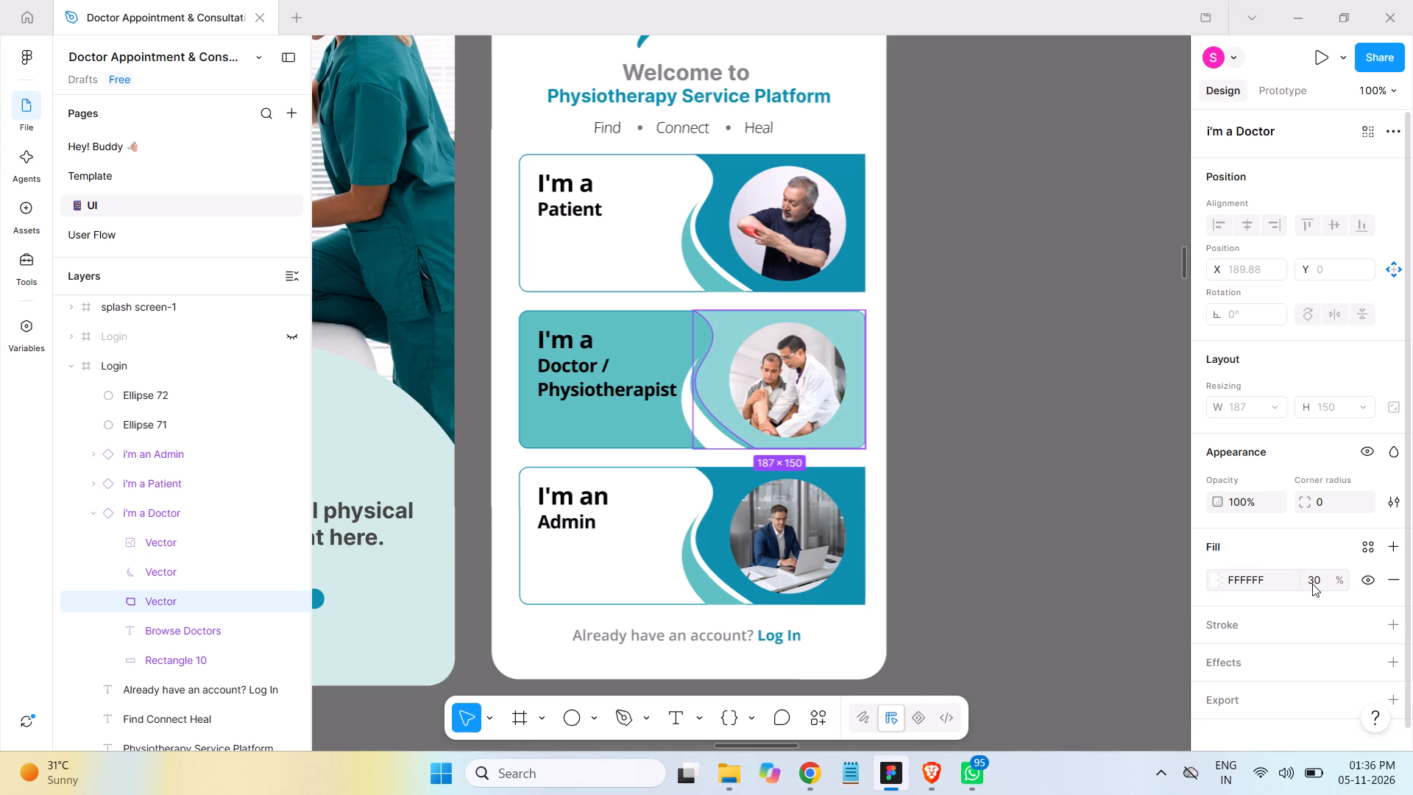
pyautogui.click(1309, 583)
pyautogui.write('50')
pyautogui.press('Return')
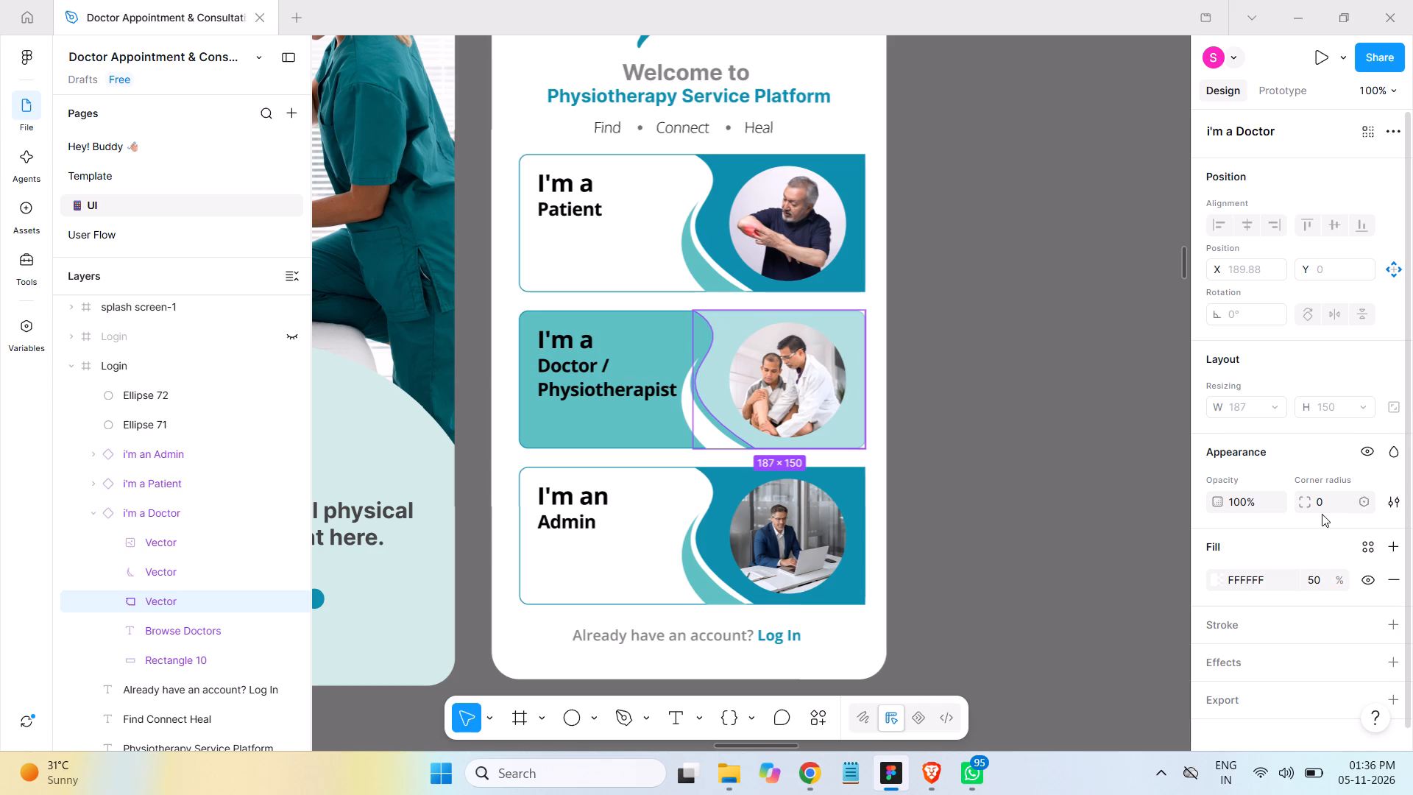
pyautogui.click(1007, 339)
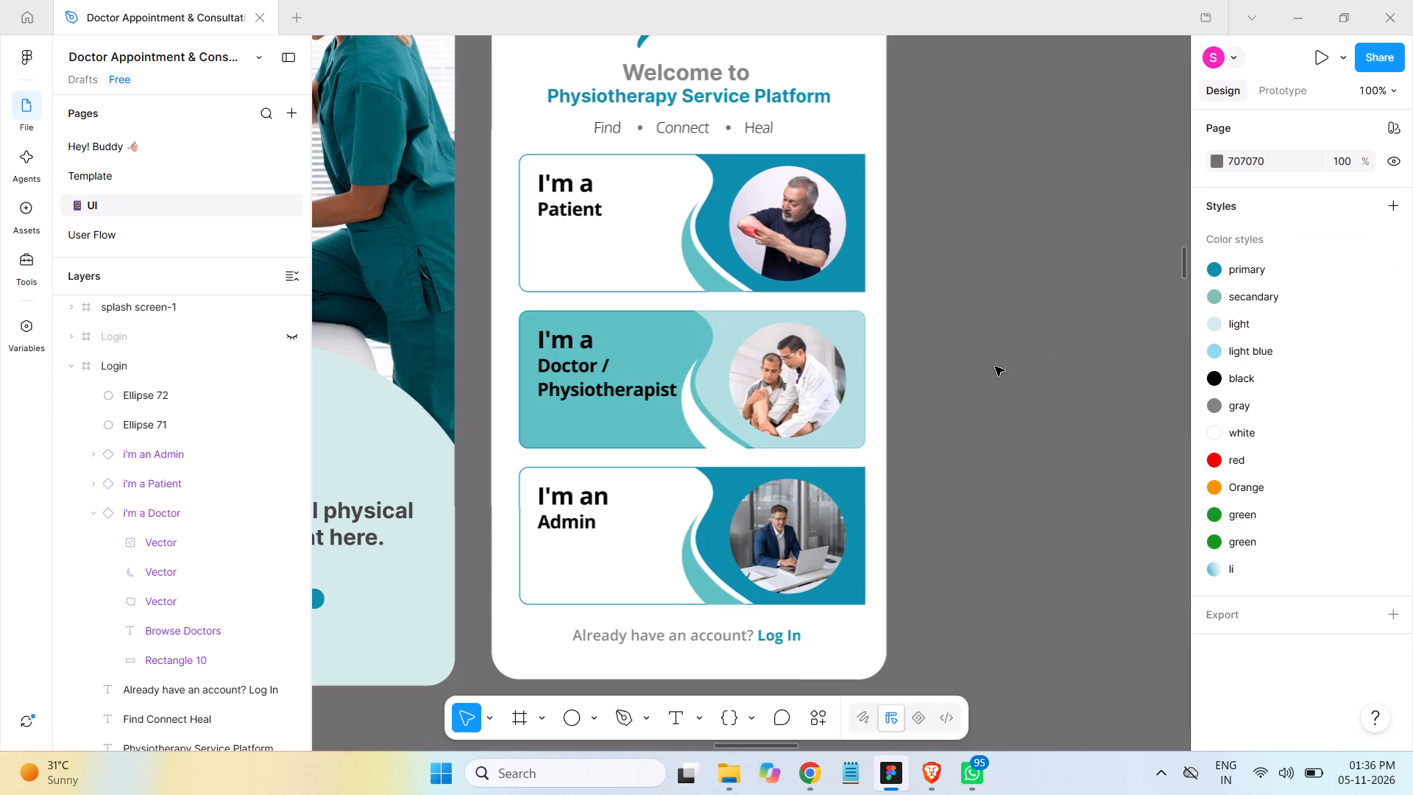
# Replace the stroke on Rectangle 10 inside the i'm a Patient card with a solid teal-blue 0C8FAC fill.
pyautogui.click(92, 517)
pyautogui.click(91, 484)
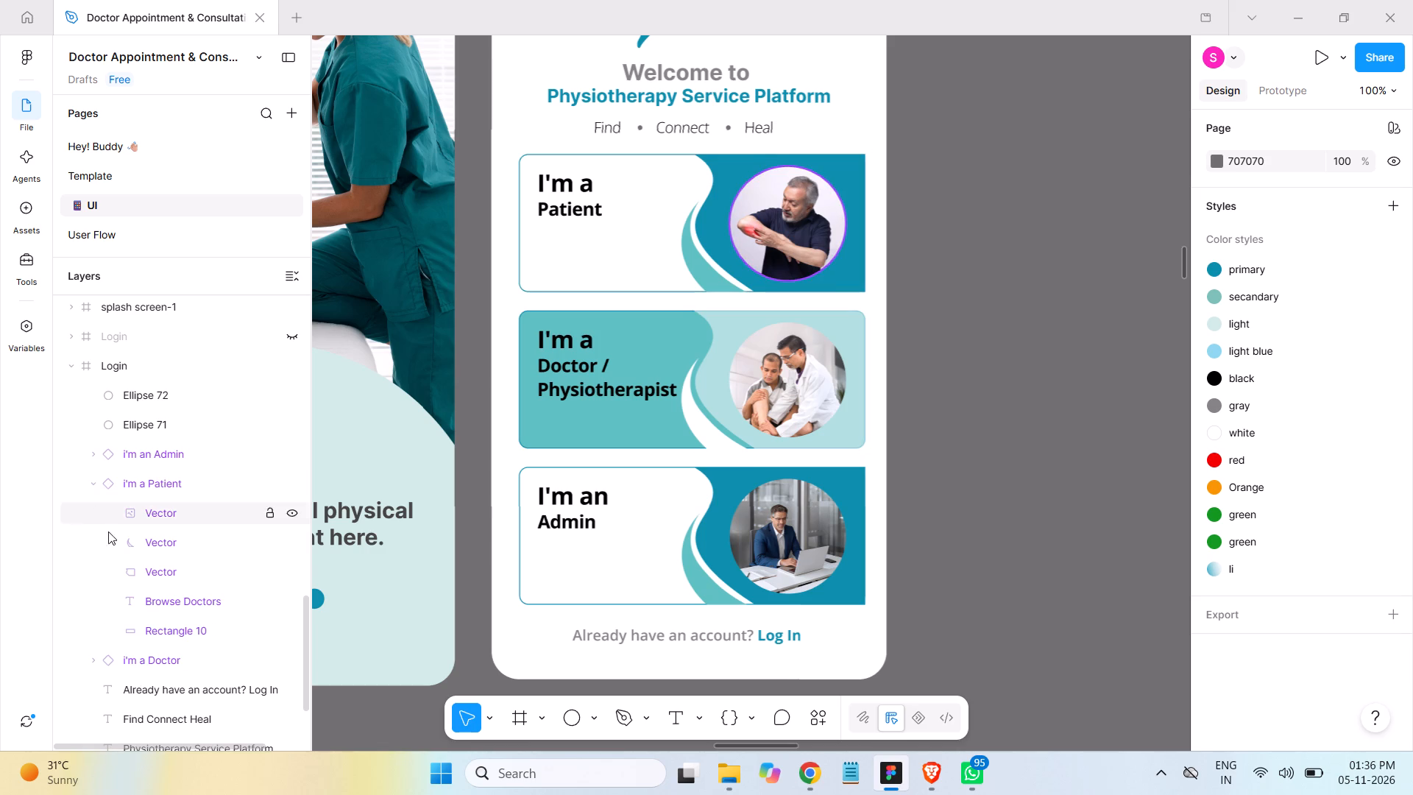
pyautogui.click(163, 630)
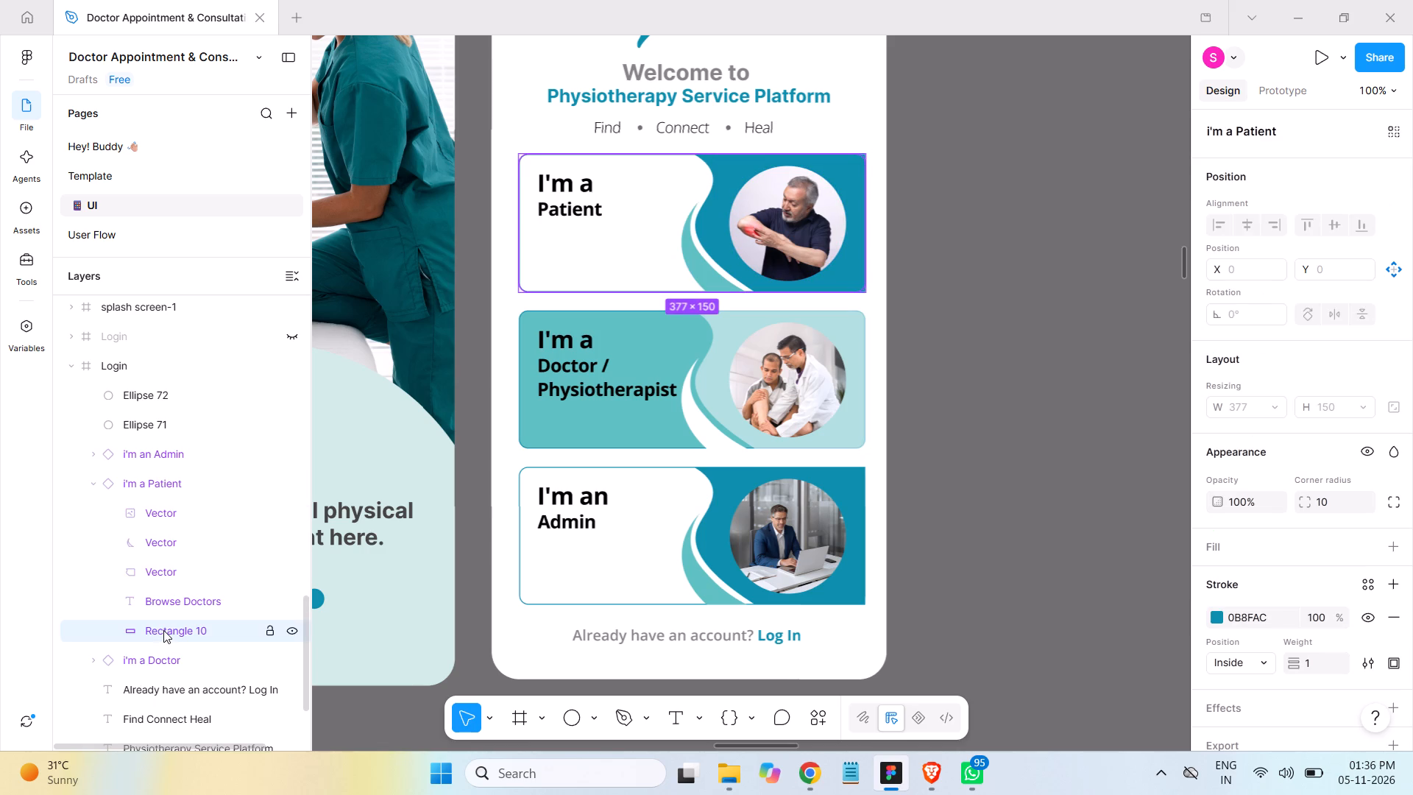
pyautogui.click(1390, 614)
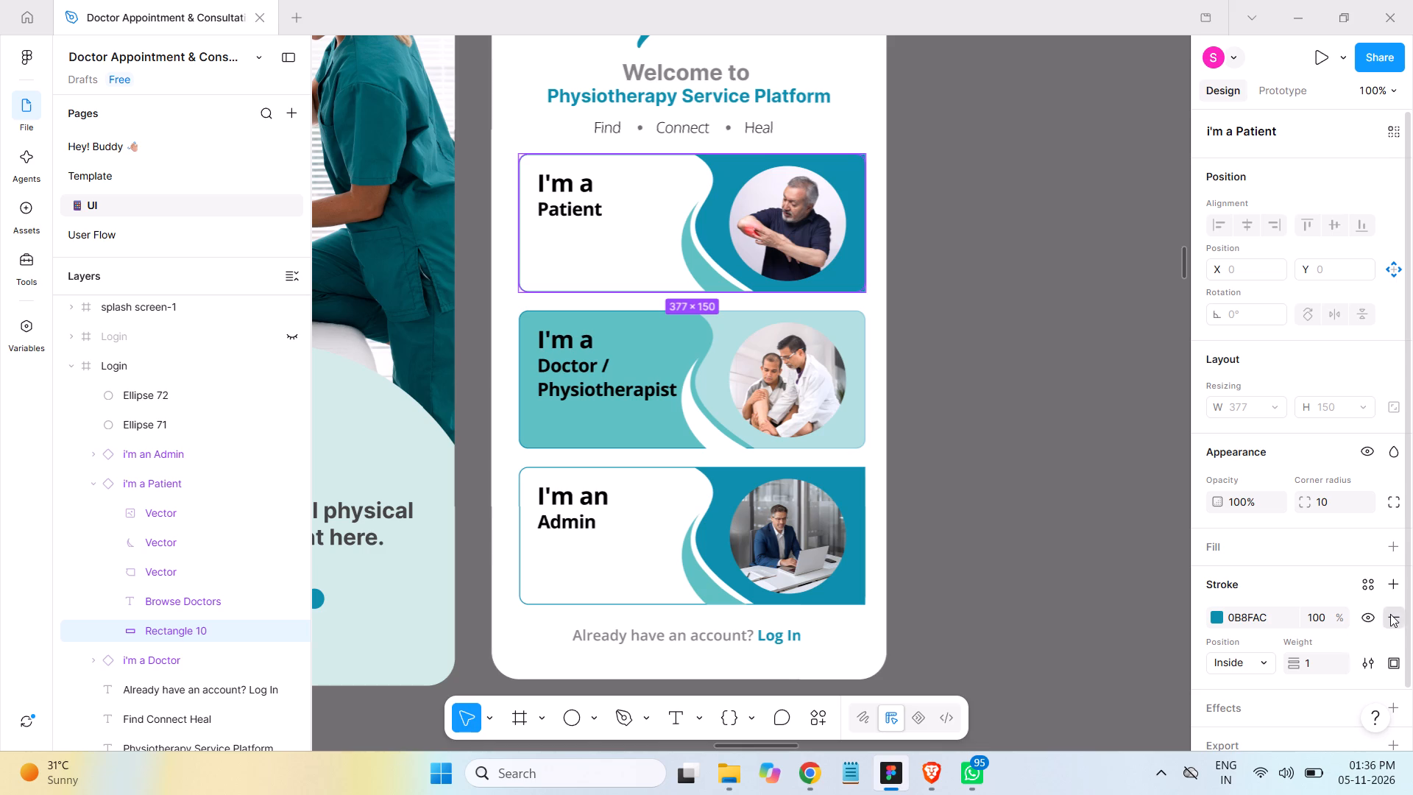
pyautogui.click(1394, 549)
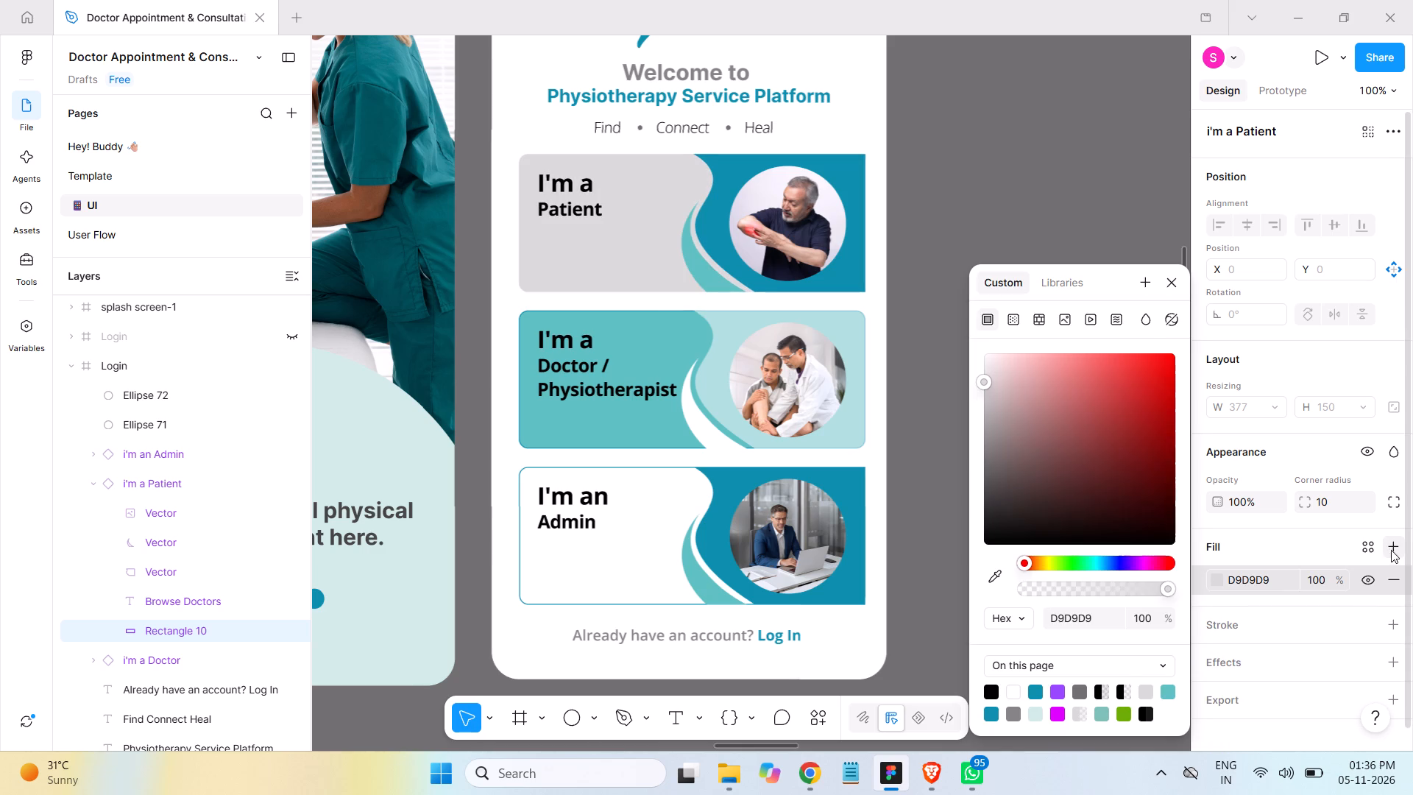
pyautogui.click(994, 713)
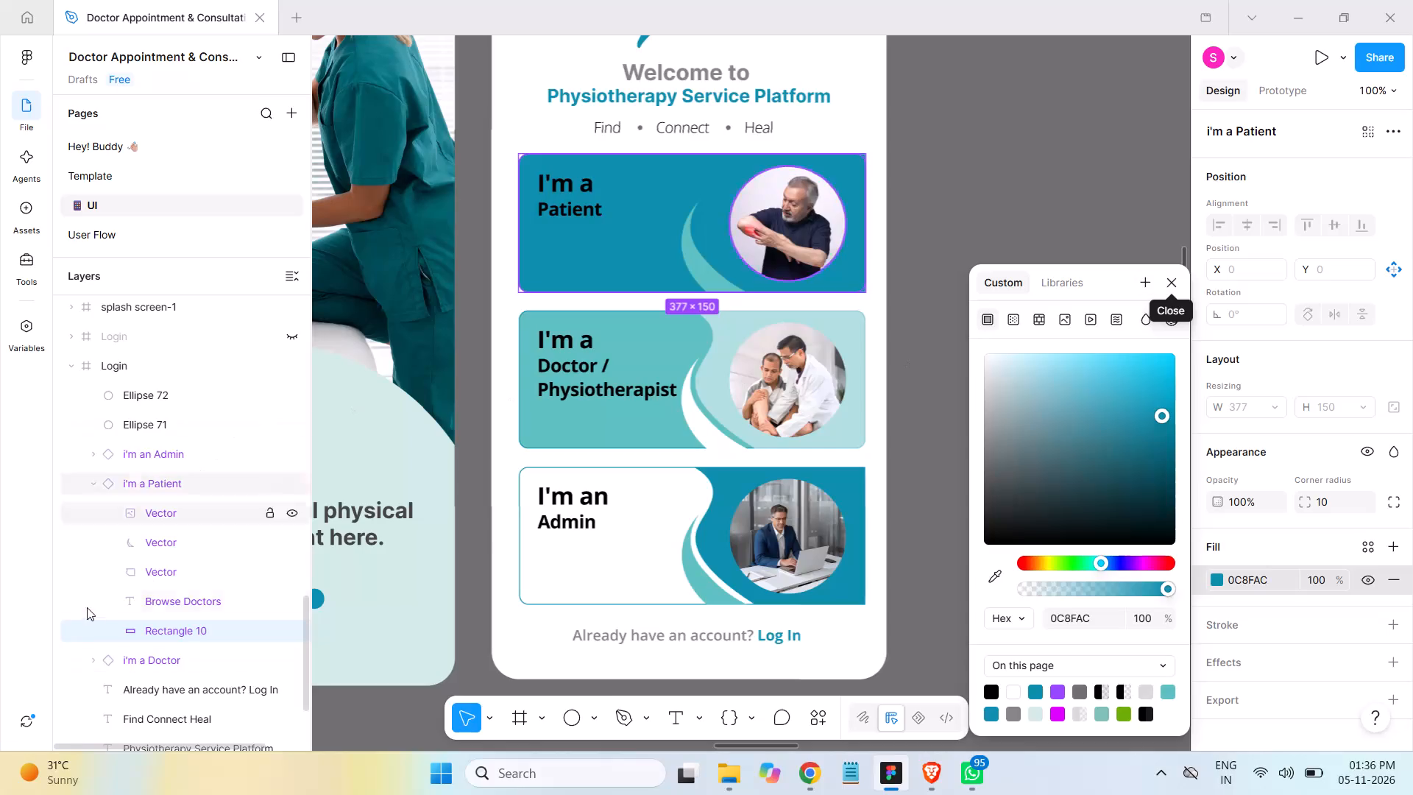
# Replace the fill of the large wave behind the i'm a Patient card's photo with white FFFFFF at 50% opacity.
pyautogui.click(157, 571)
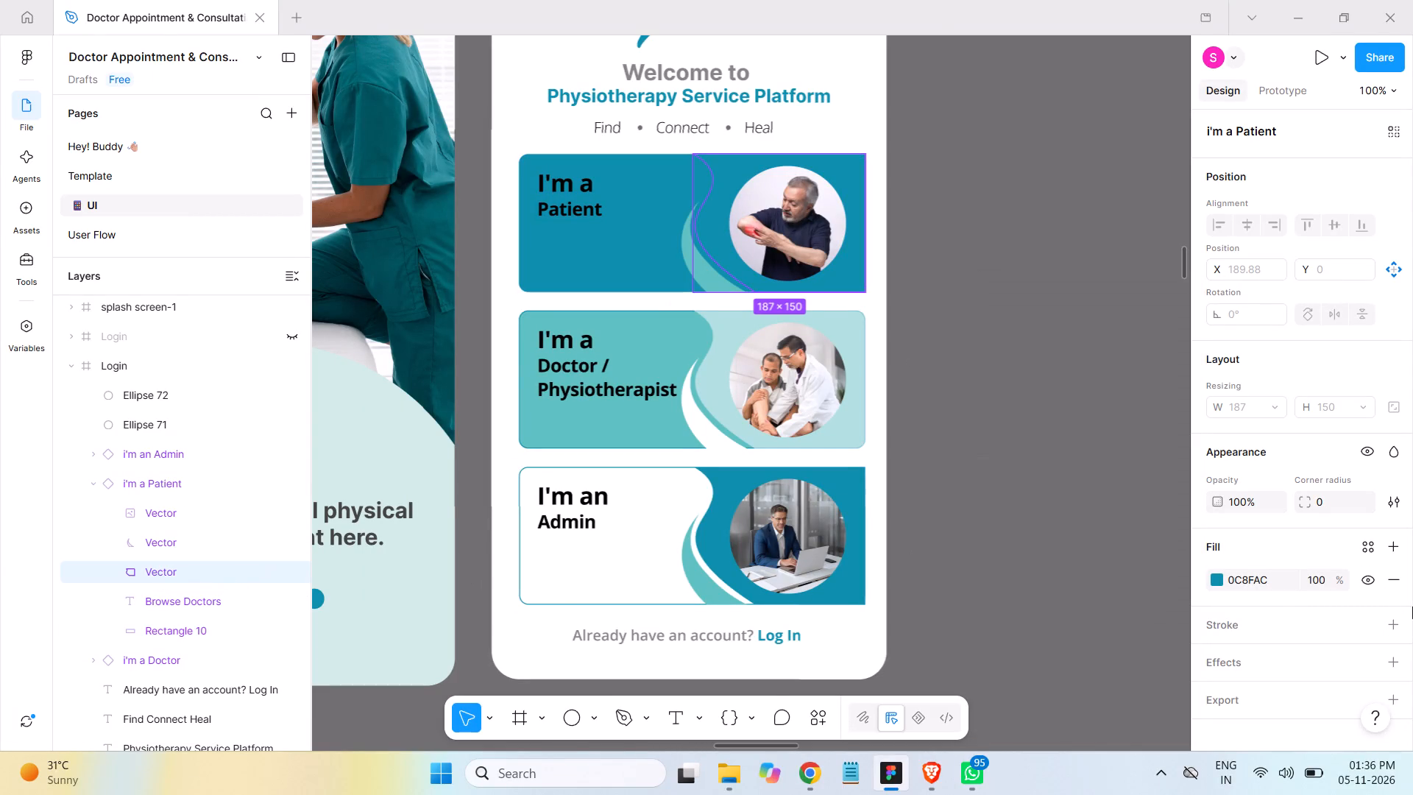
pyautogui.click(1395, 579)
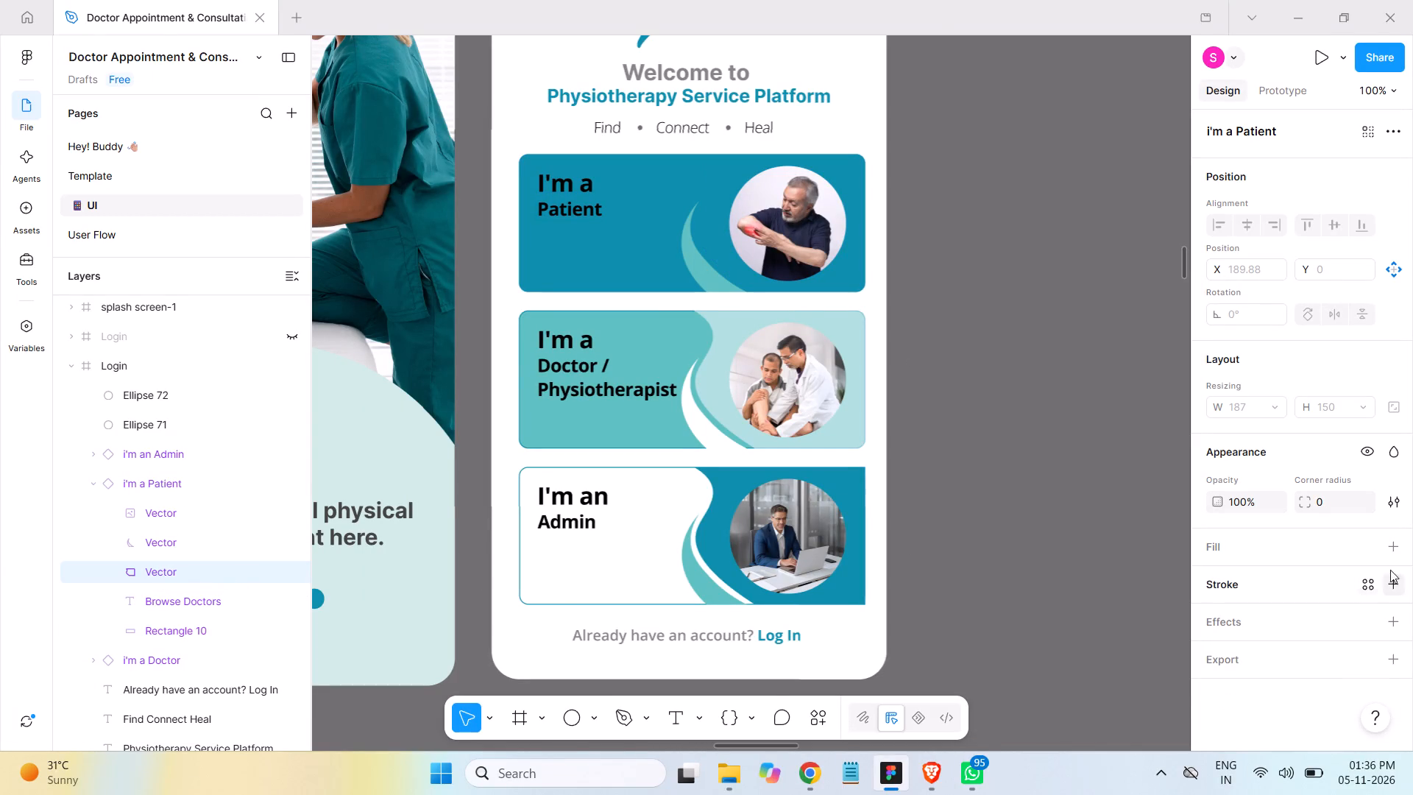
pyautogui.click(1394, 545)
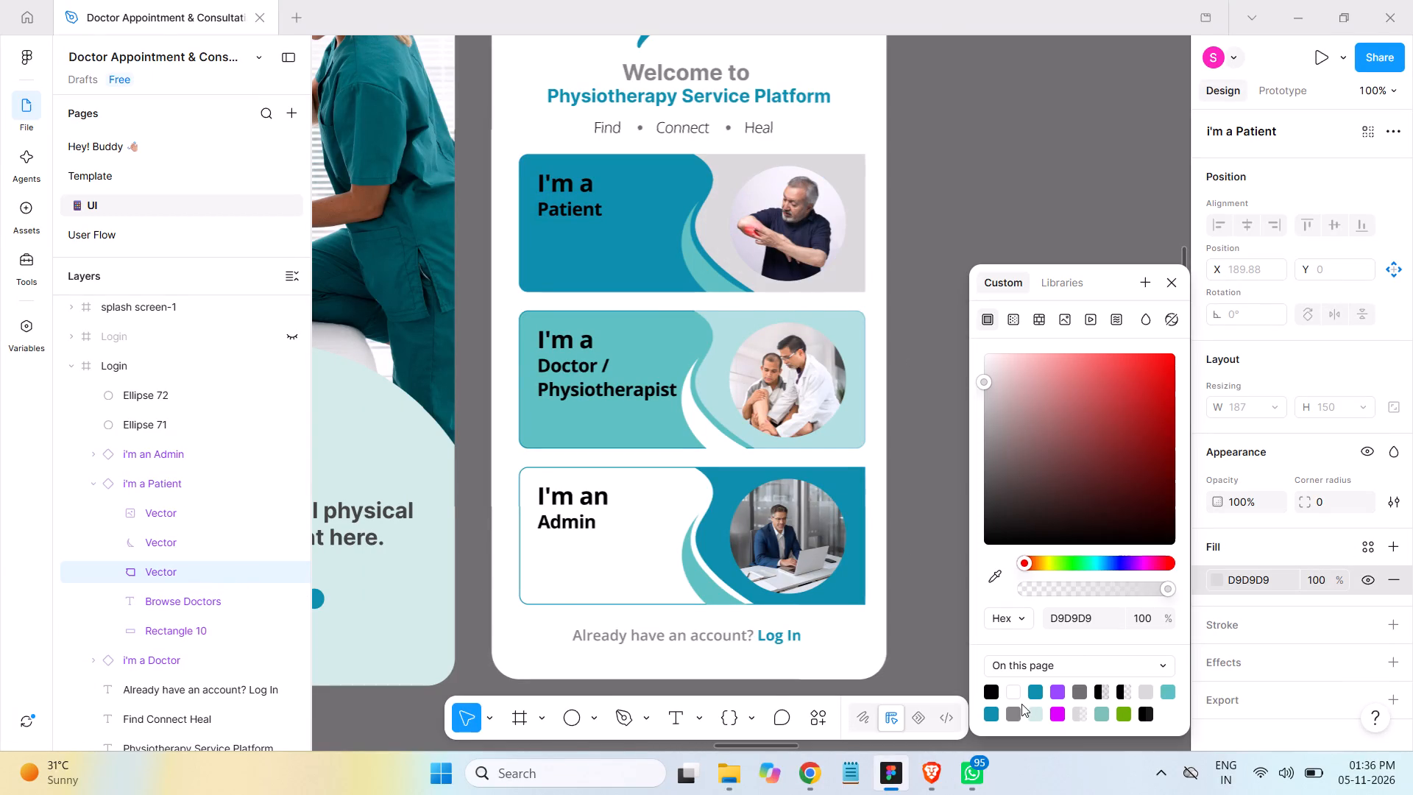
pyautogui.click(1013, 693)
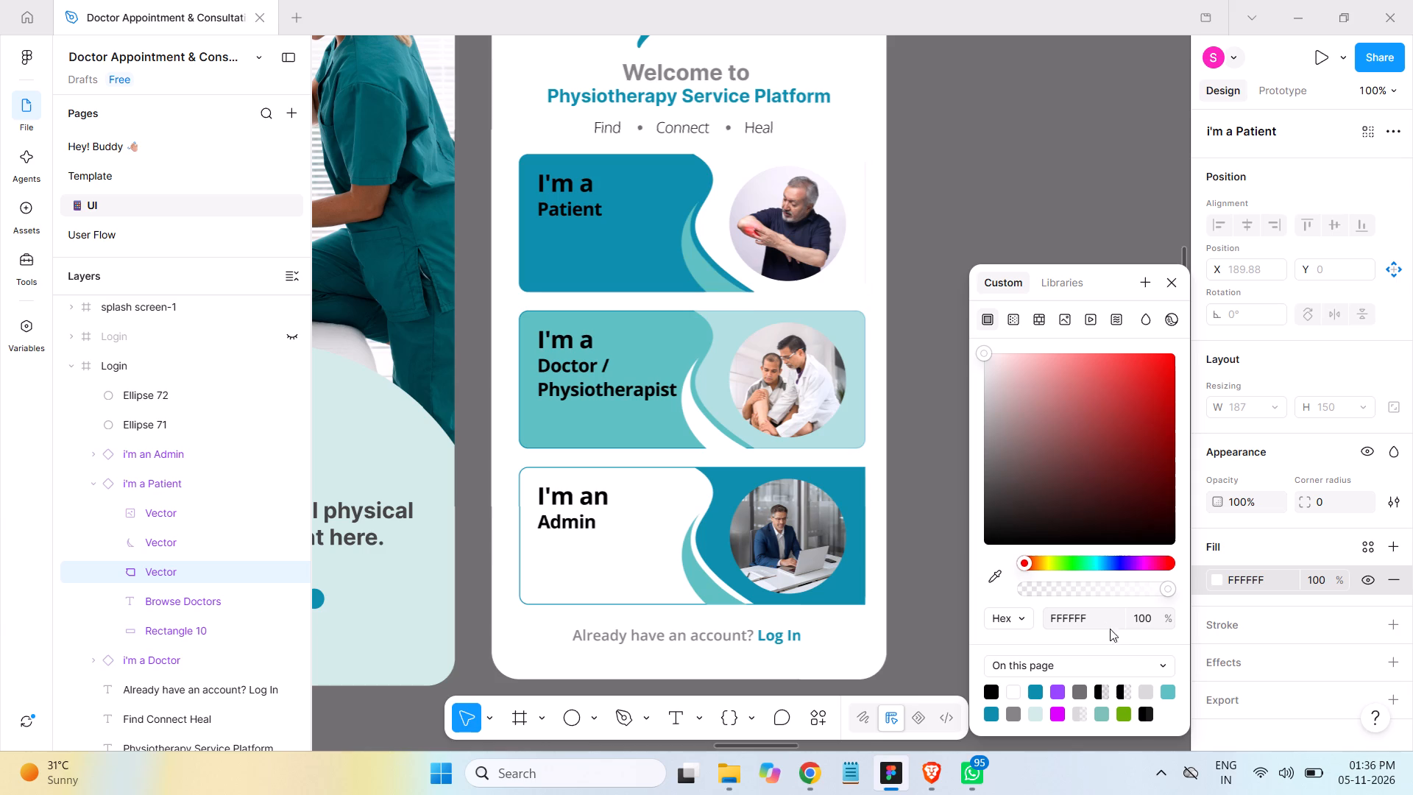
pyautogui.click(1146, 614)
pyautogui.write('50')
pyautogui.press('Return')
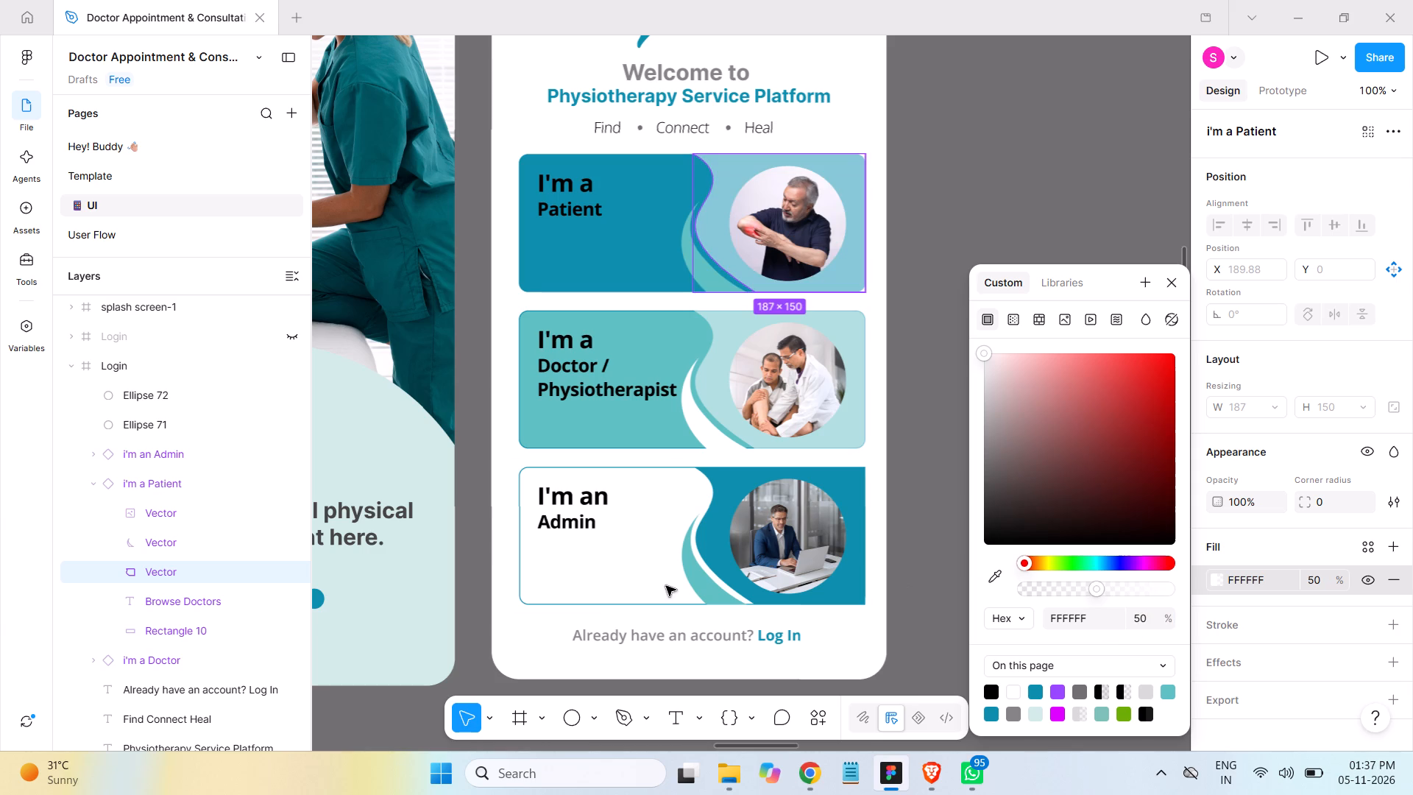
# Replace the fill of the narrow curved accent shape in the i'm a Patient card with white FFFFFF.
pyautogui.click(166, 542)
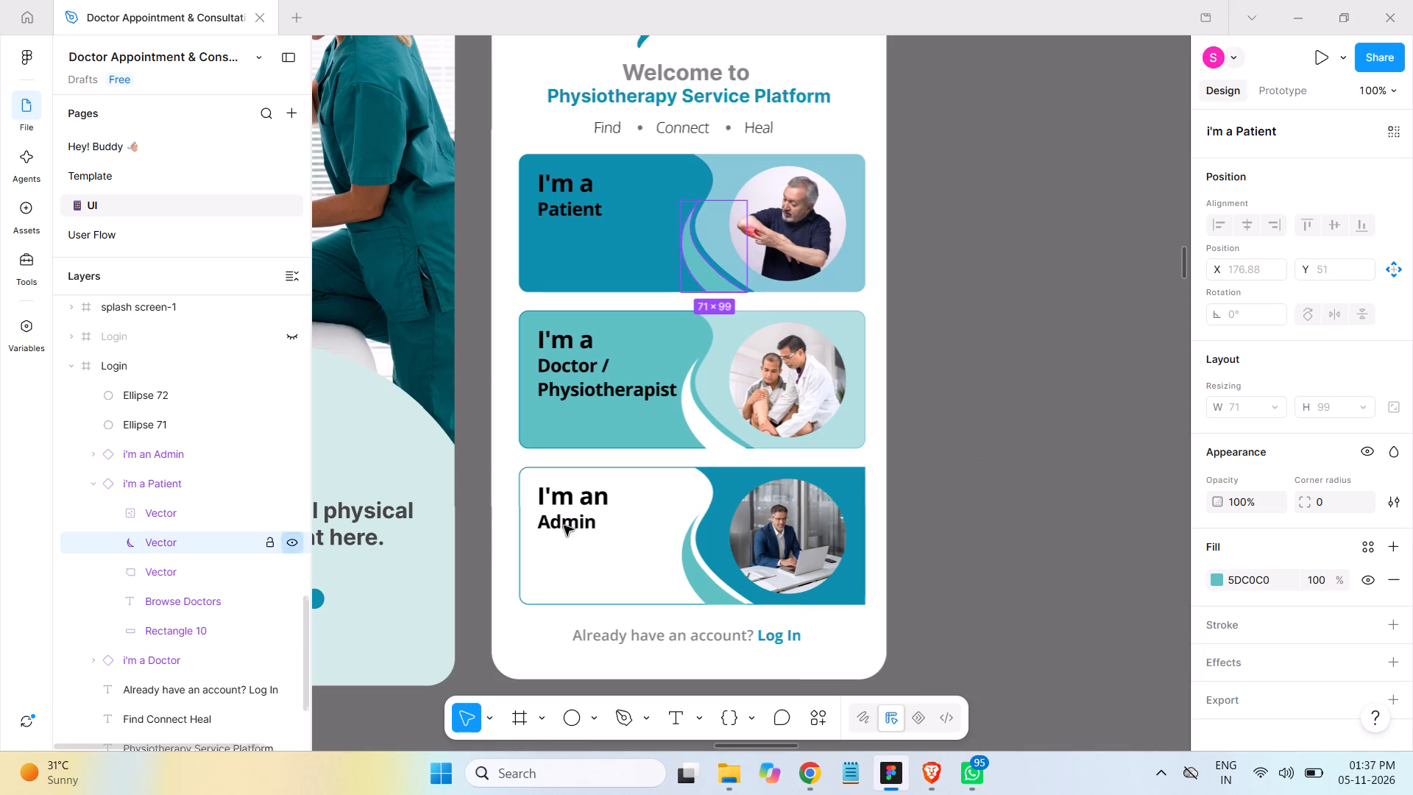
pyautogui.click(1389, 579)
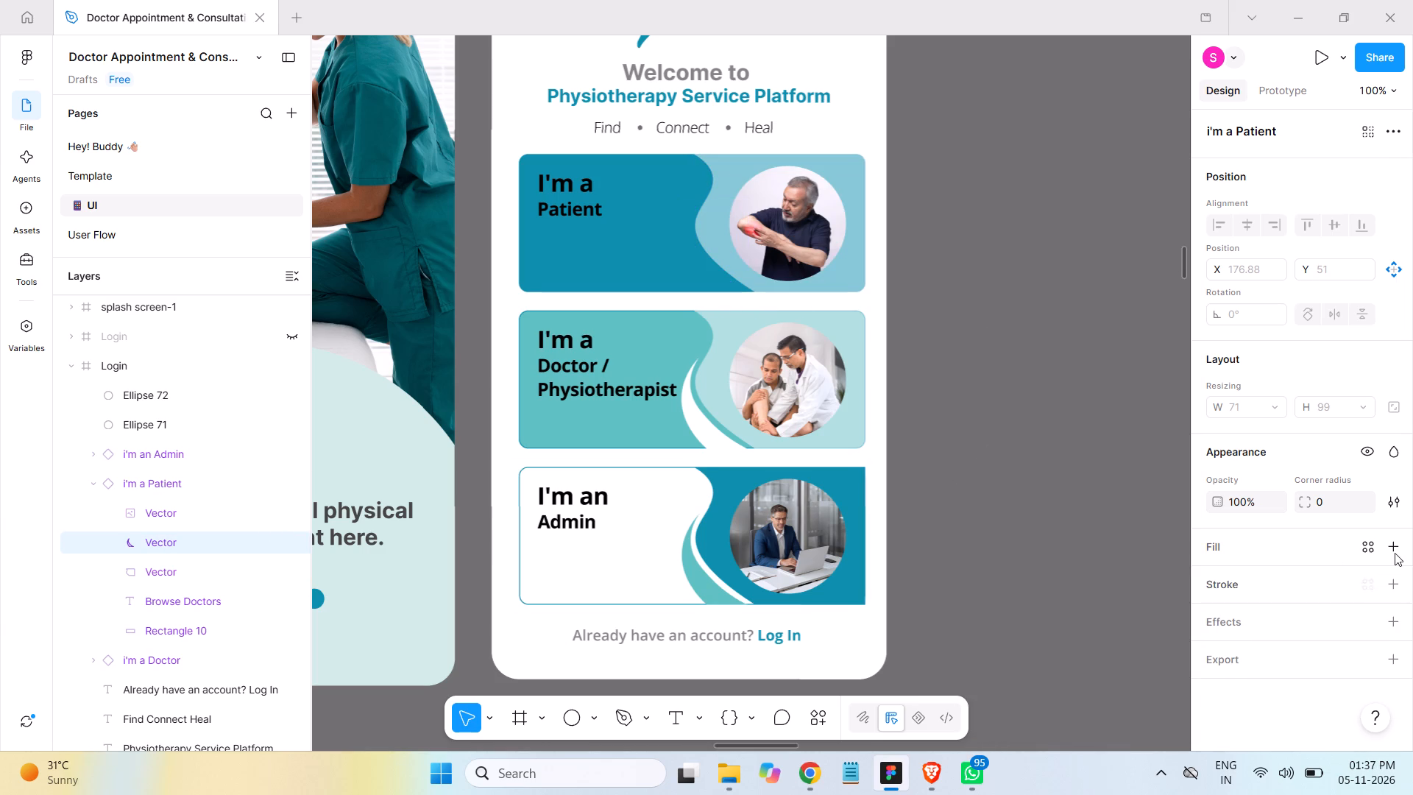
pyautogui.click(1395, 542)
pyautogui.click(1013, 694)
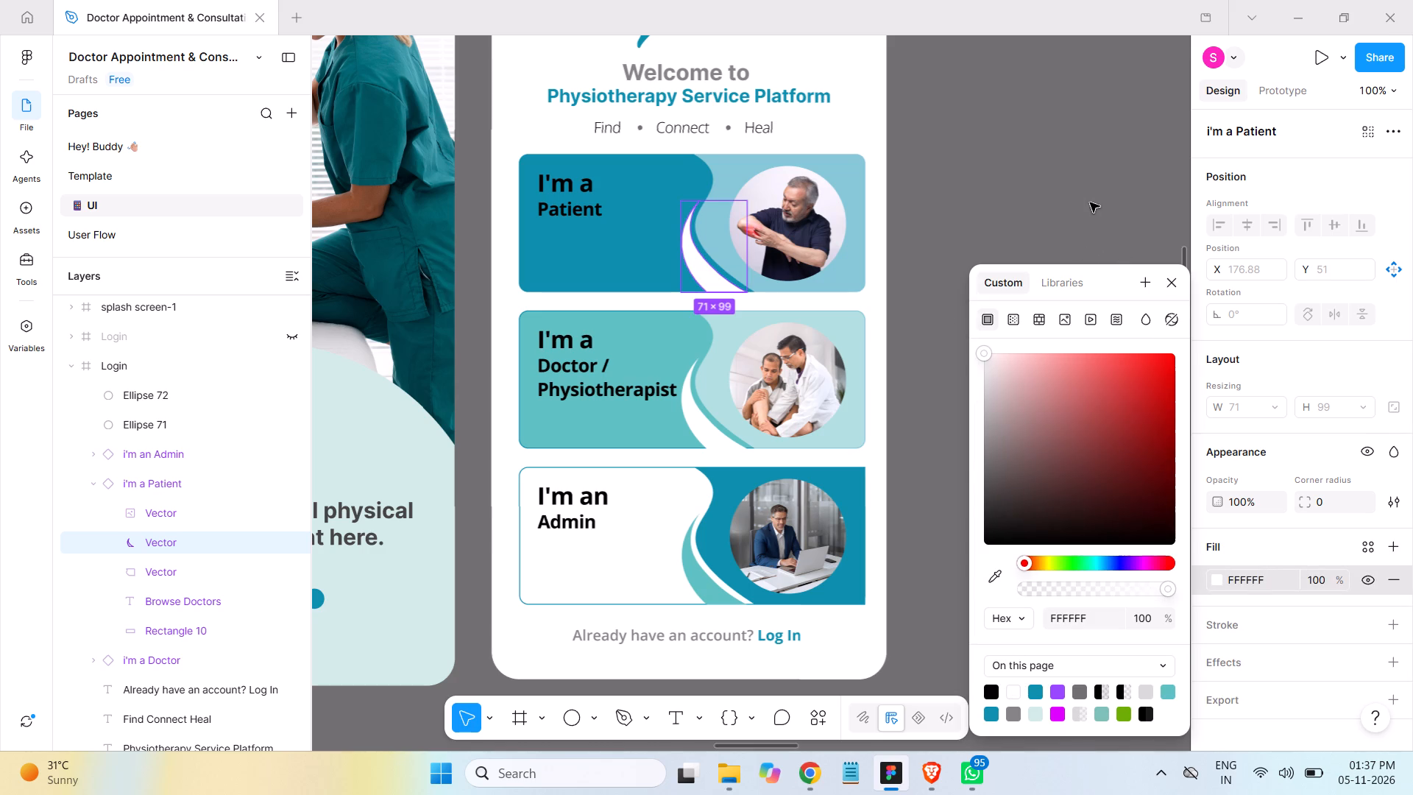
pyautogui.click(1172, 284)
pyautogui.click(1043, 244)
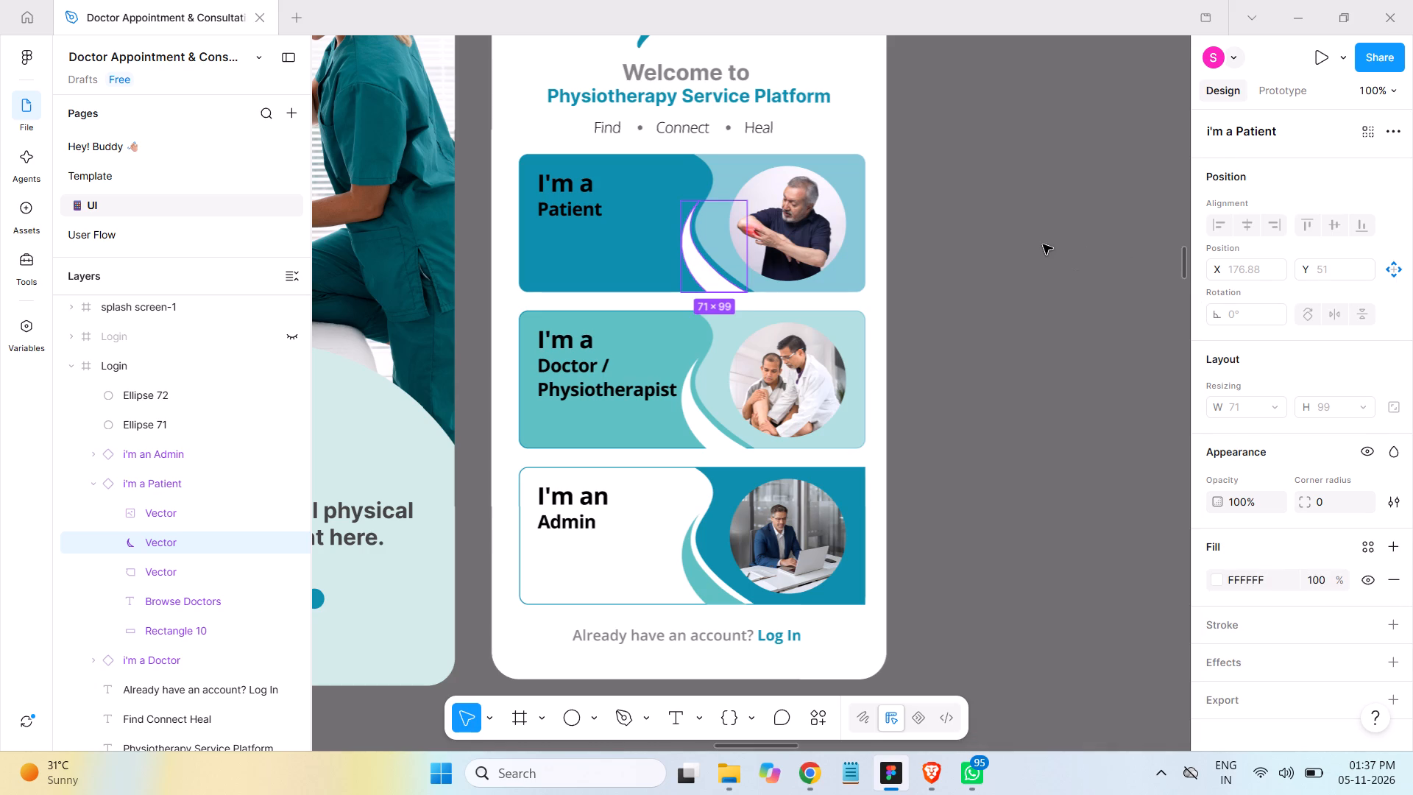
# Replace the stroke on Rectangle 10 inside the i'm an Admin card with a solid soft-teal 7BC1B7 fill.
pyautogui.click(91, 484)
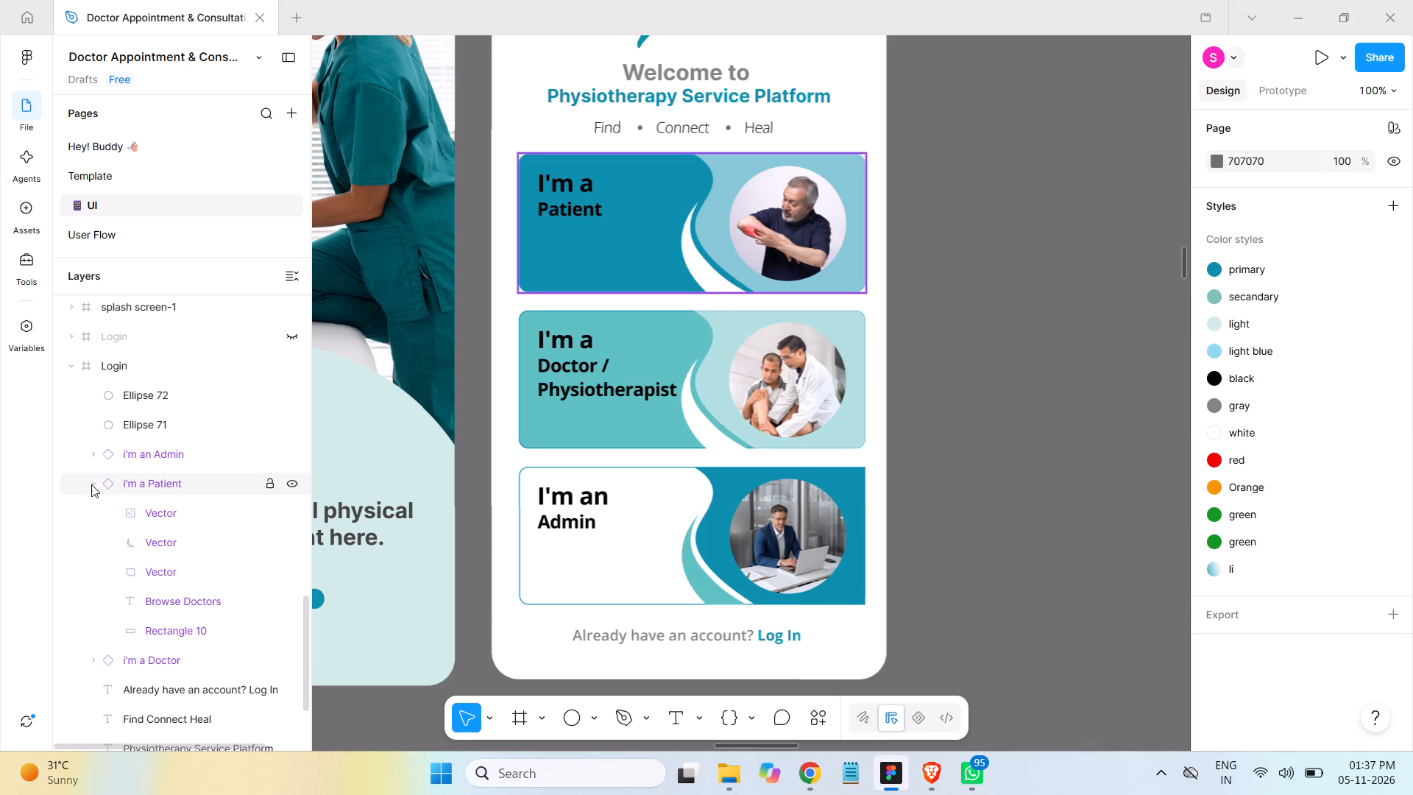
pyautogui.click(93, 451)
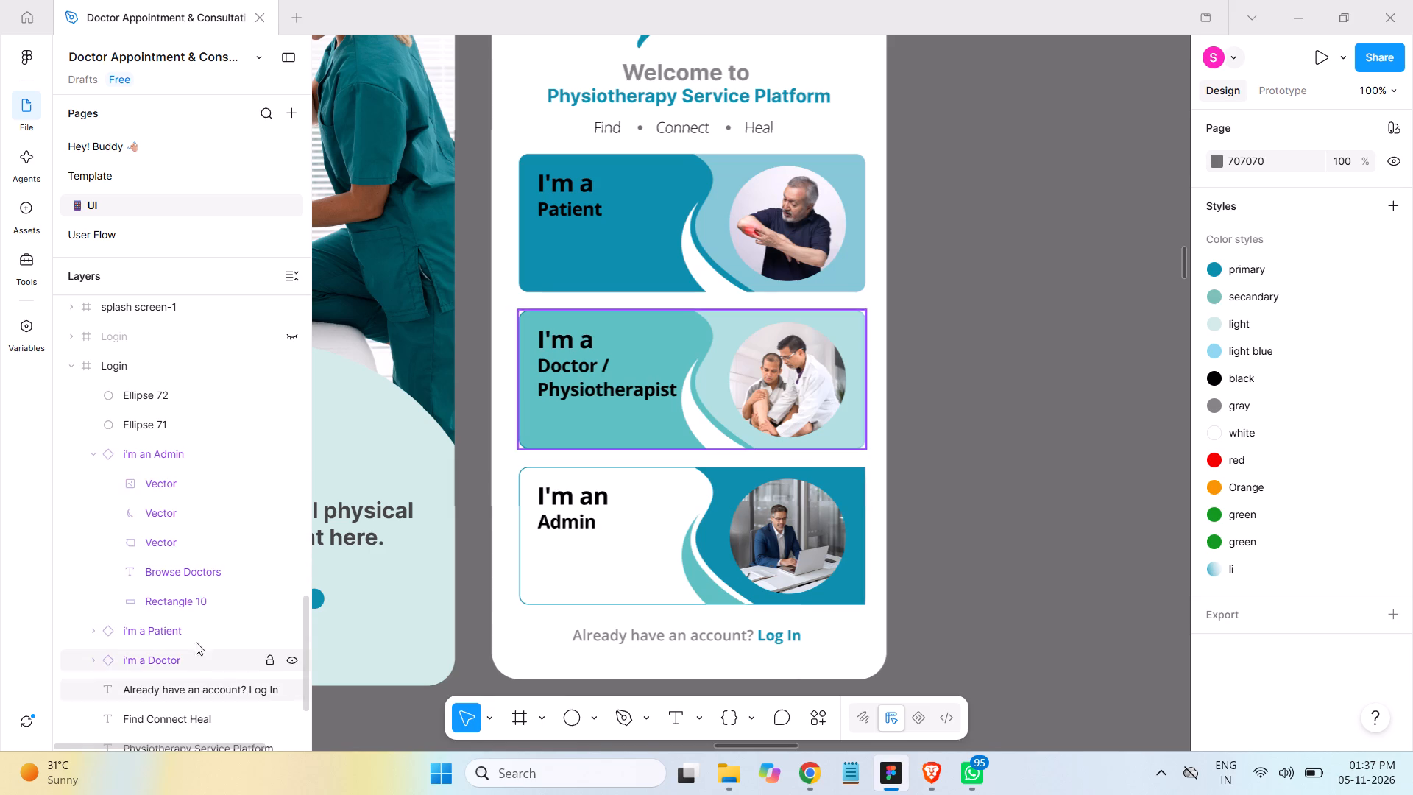
pyautogui.click(163, 601)
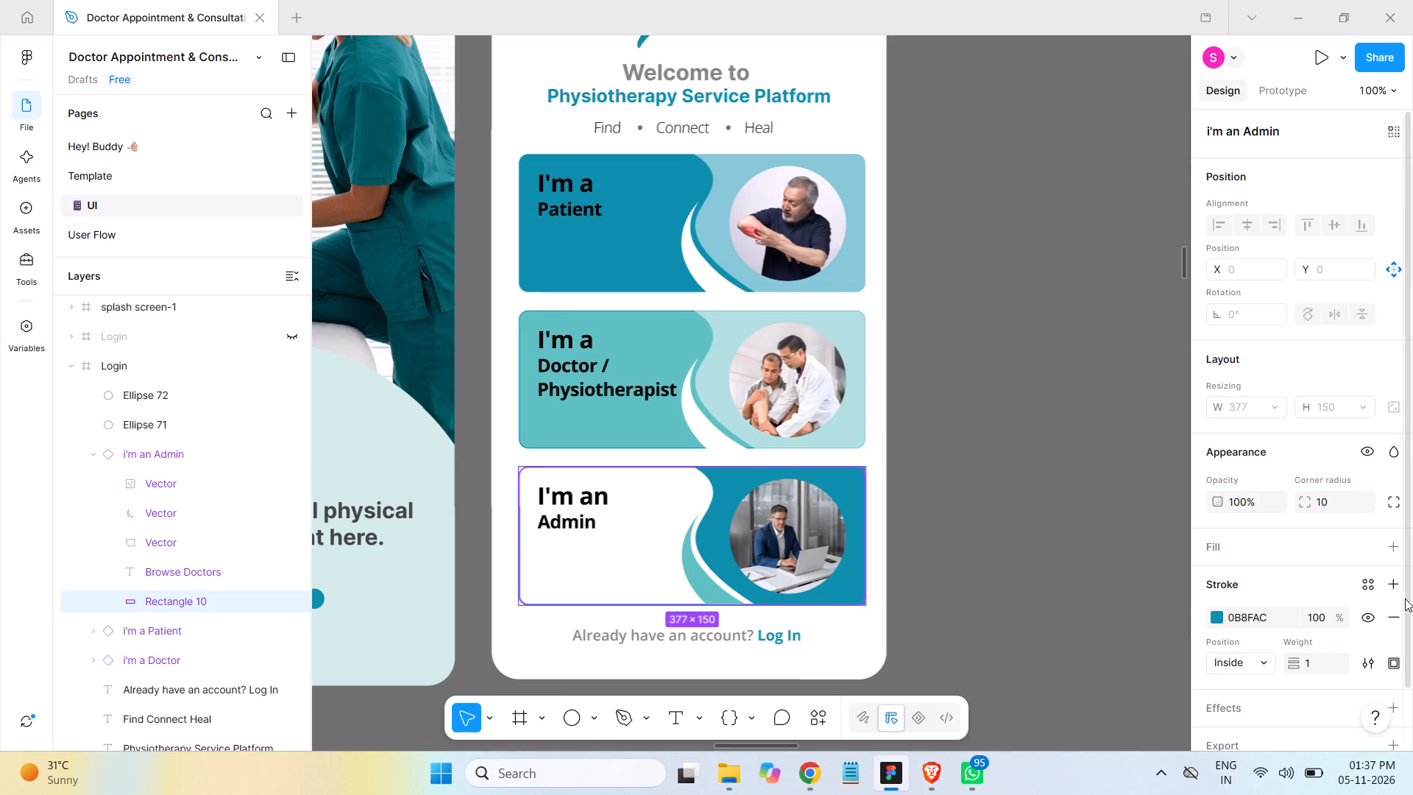
pyautogui.click(1395, 616)
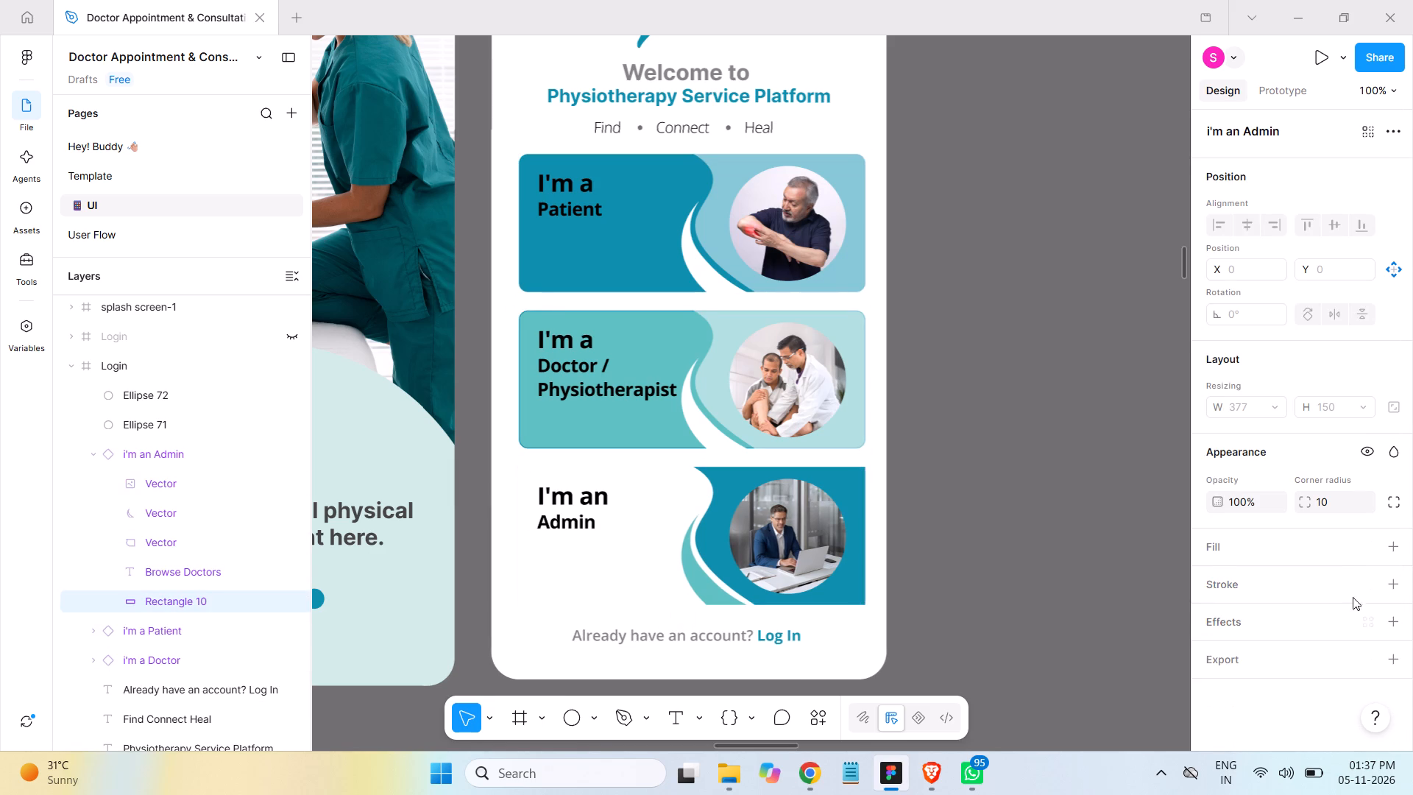
pyautogui.click(1392, 548)
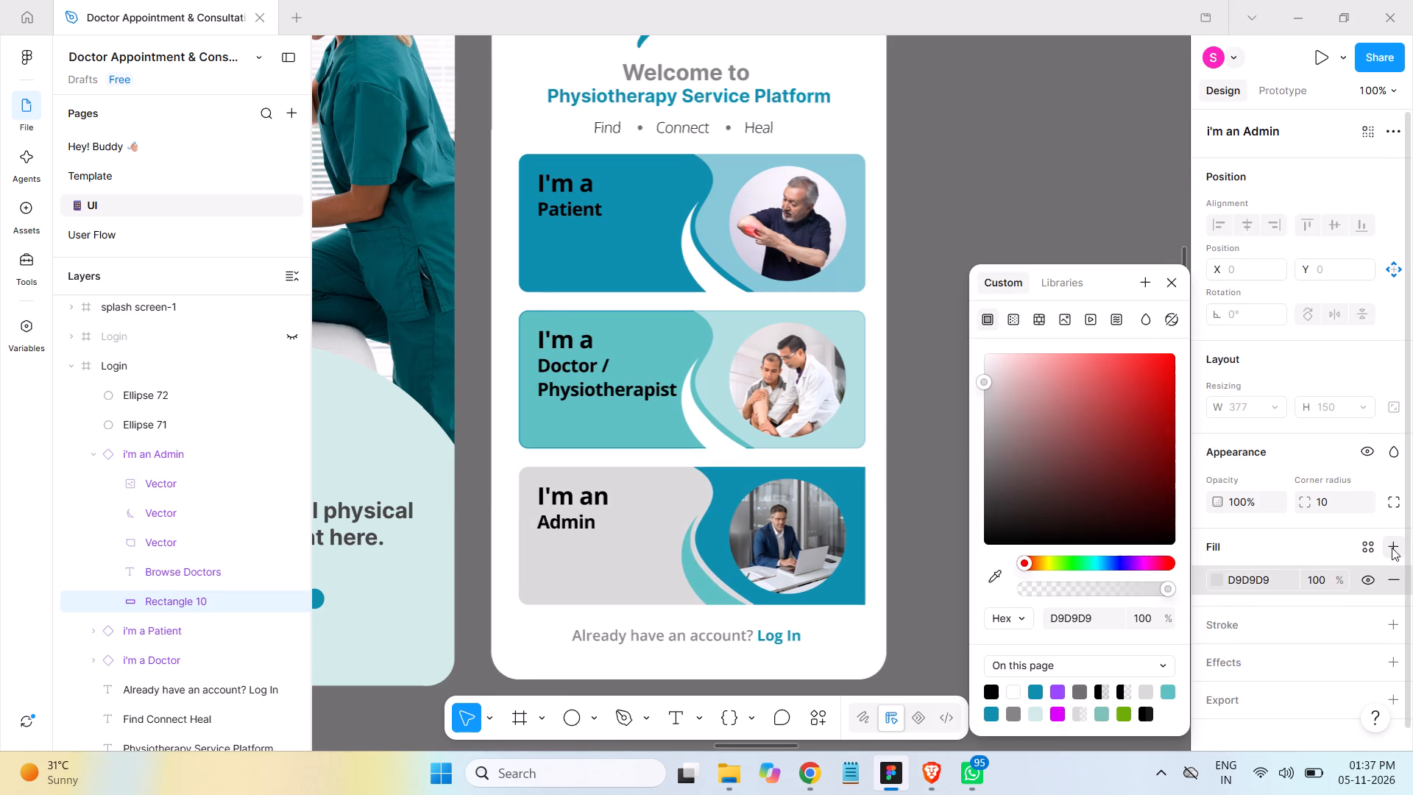
pyautogui.click(1105, 717)
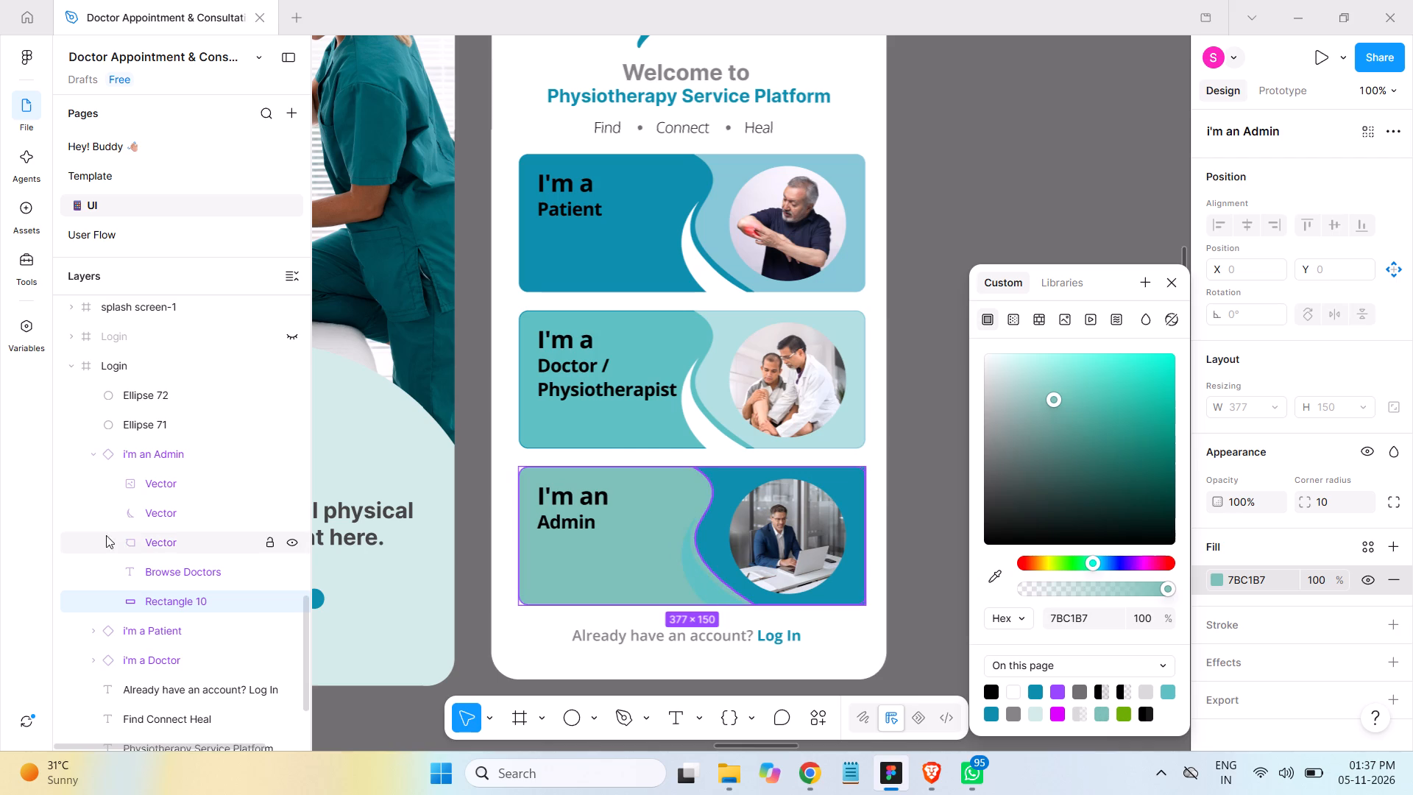
# Replace the fill of the large wave behind the i'm an Admin card's photo with white FFFFFF at 50% opacity.
pyautogui.click(155, 543)
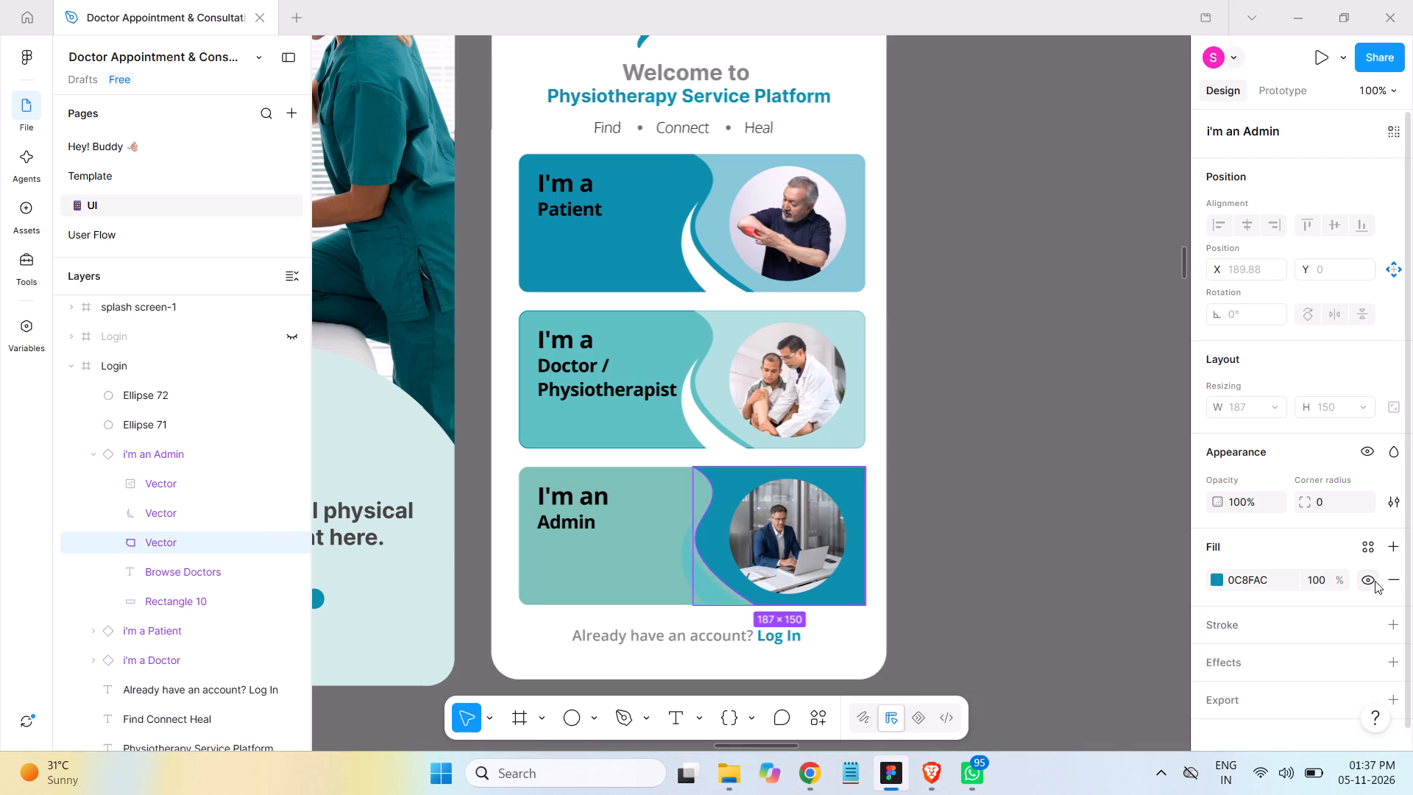
pyautogui.click(1395, 574)
pyautogui.click(1390, 548)
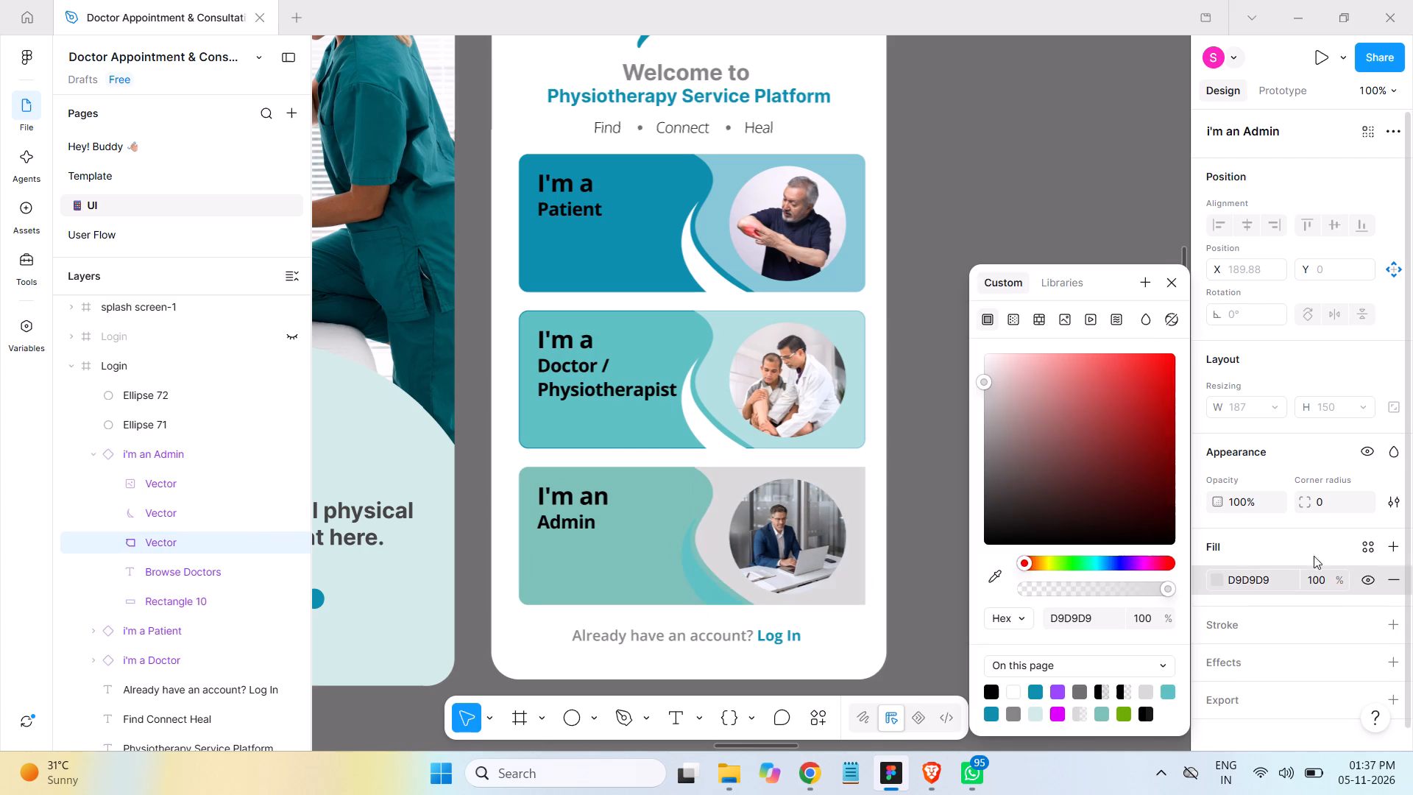
pyautogui.click(1012, 691)
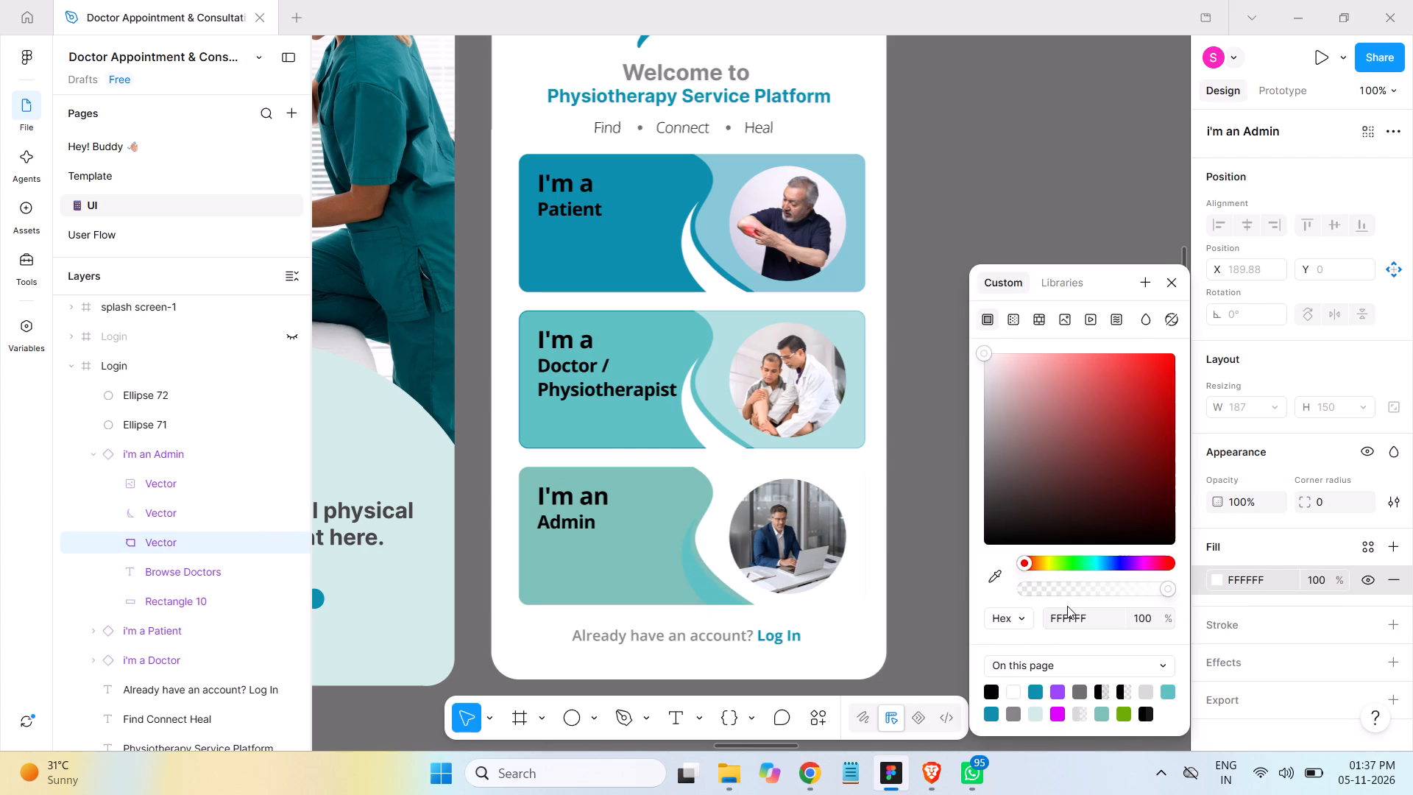
pyautogui.click(1143, 612)
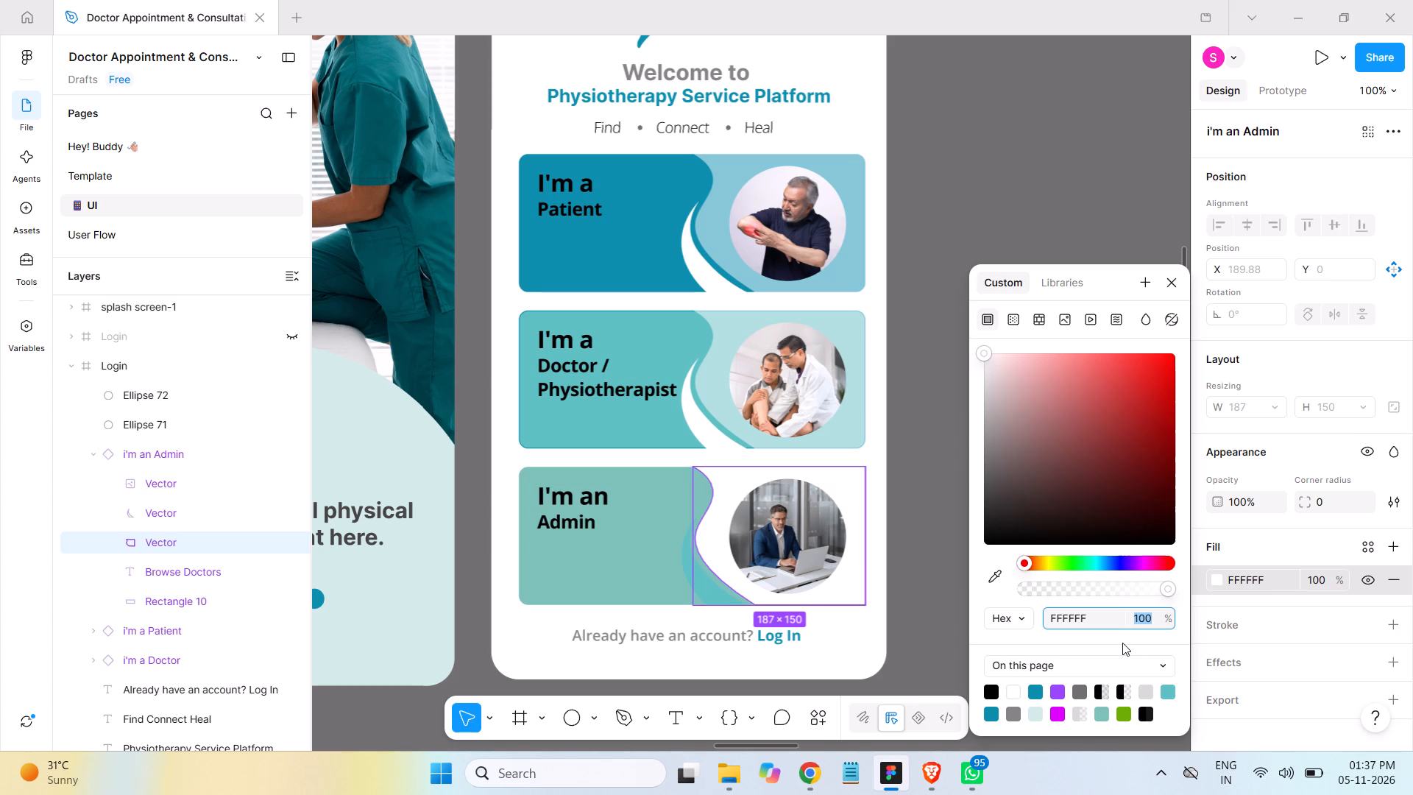
pyautogui.write('50')
pyautogui.press('Return')
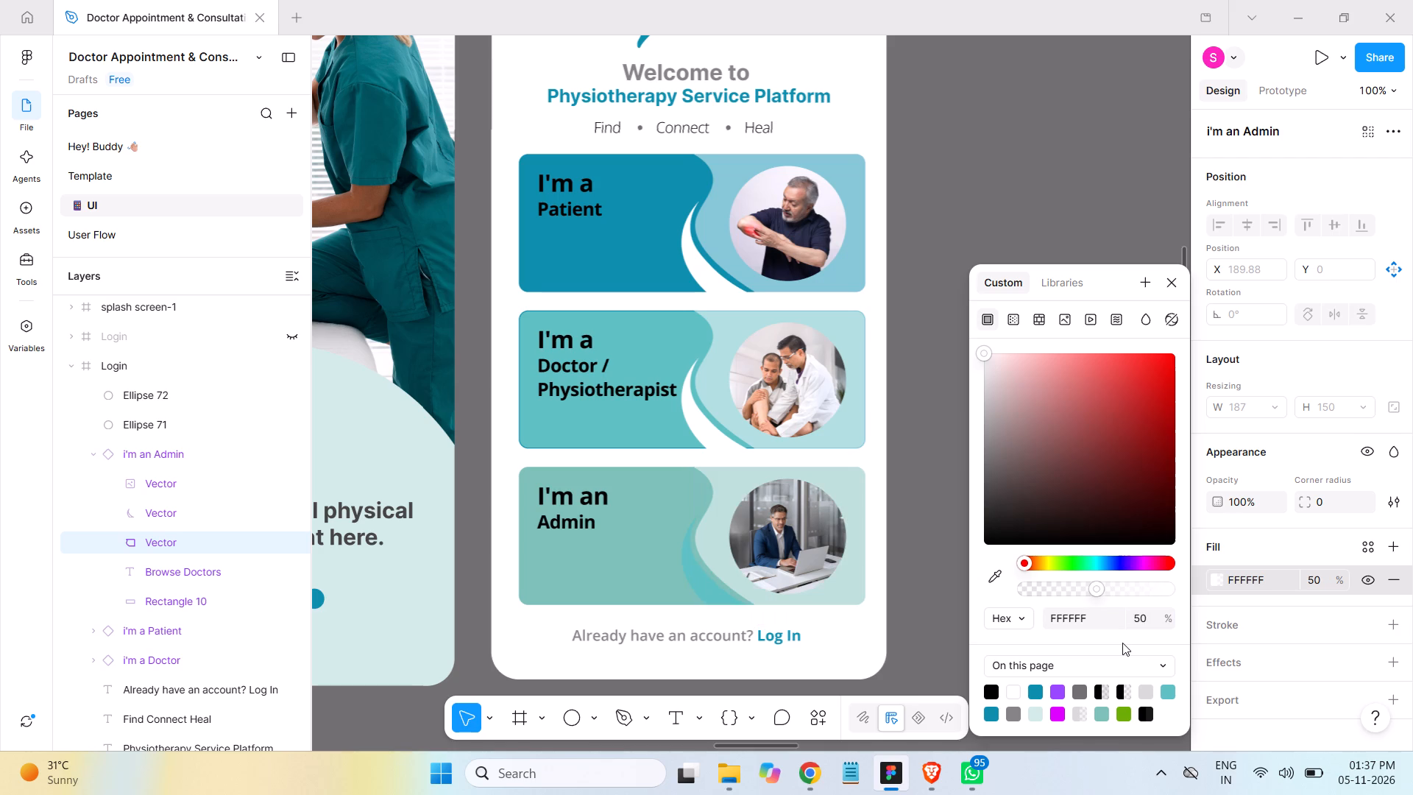
# Replace the fill of the narrow curved accent shape in the i'm an Admin card with white FFFFFF and save the file.
pyautogui.click(154, 510)
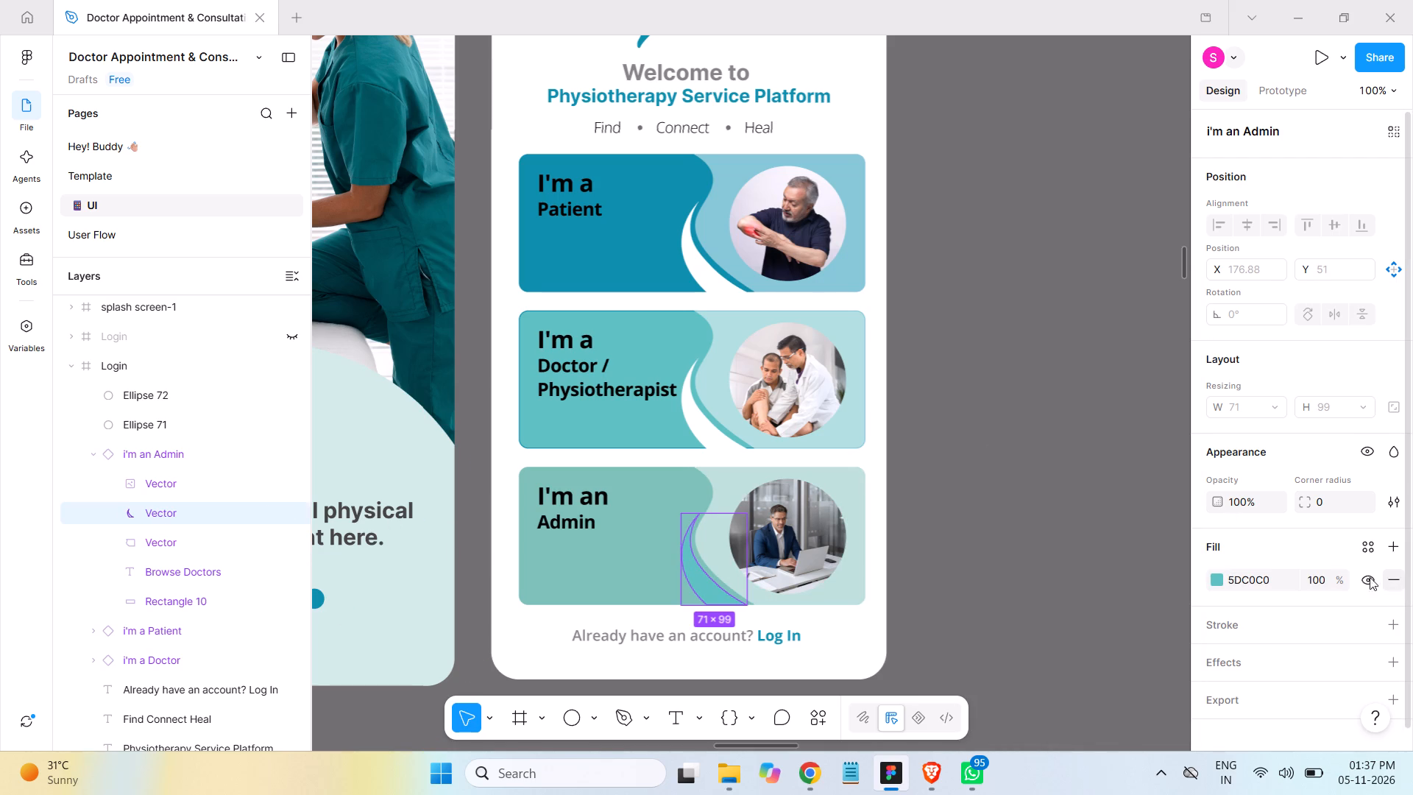
pyautogui.click(1398, 579)
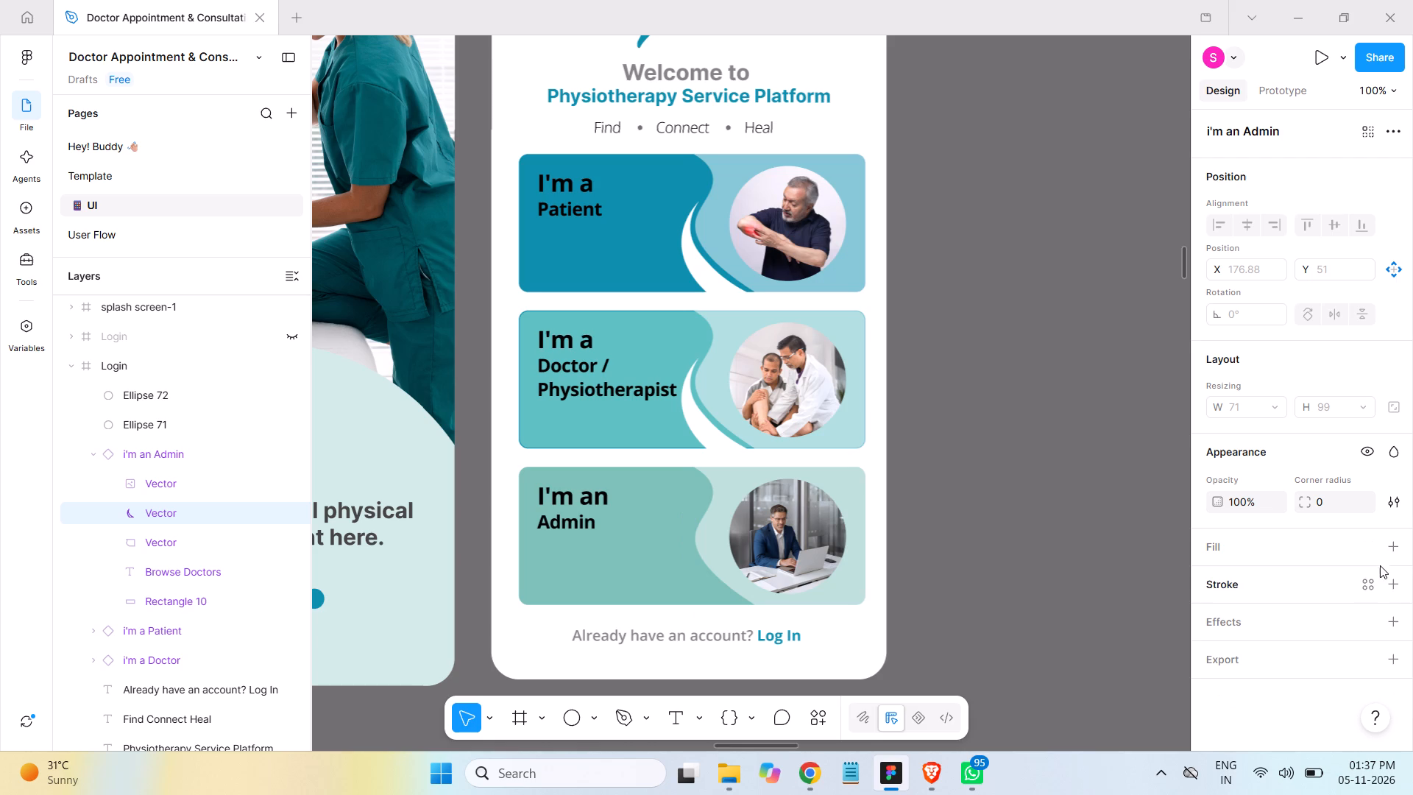
pyautogui.click(1394, 545)
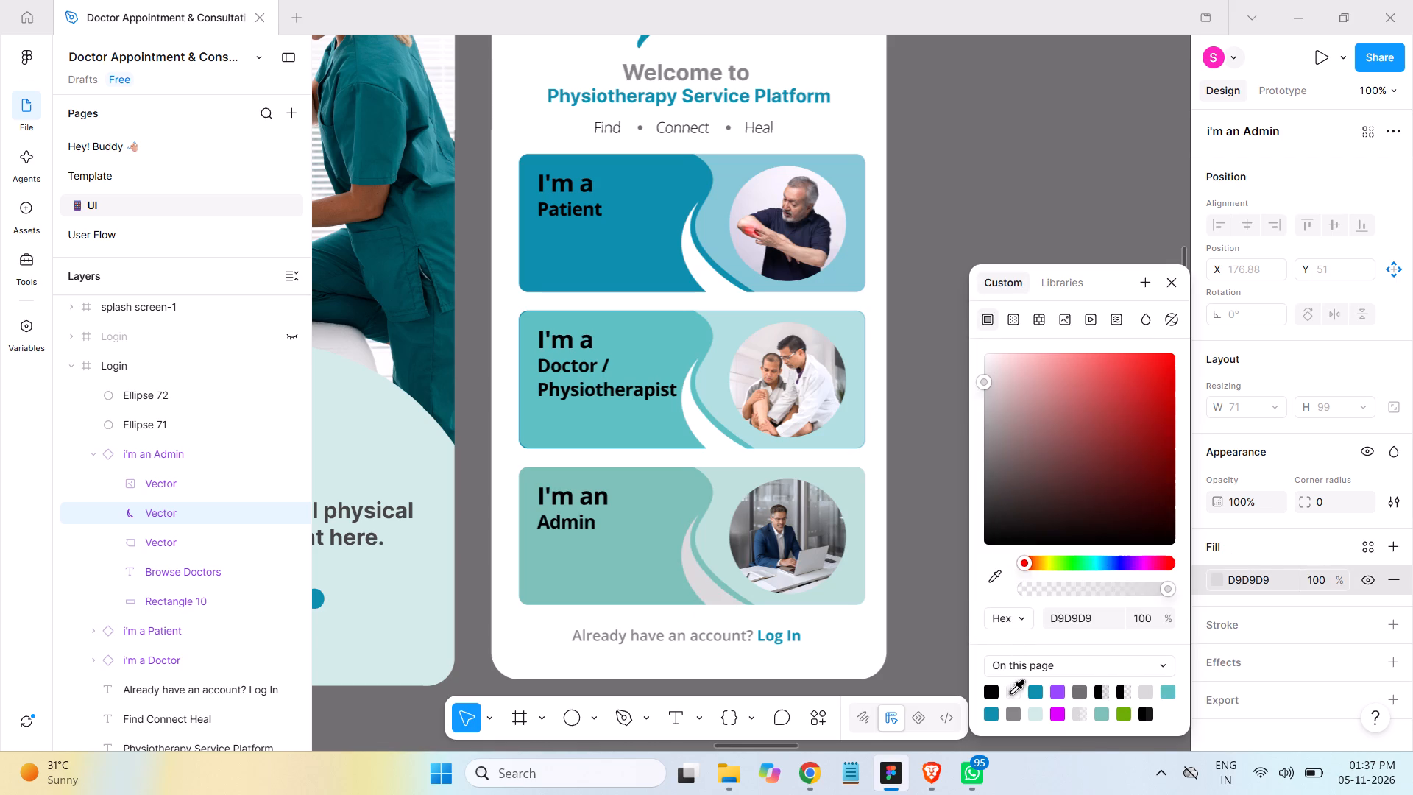
pyautogui.click(1019, 689)
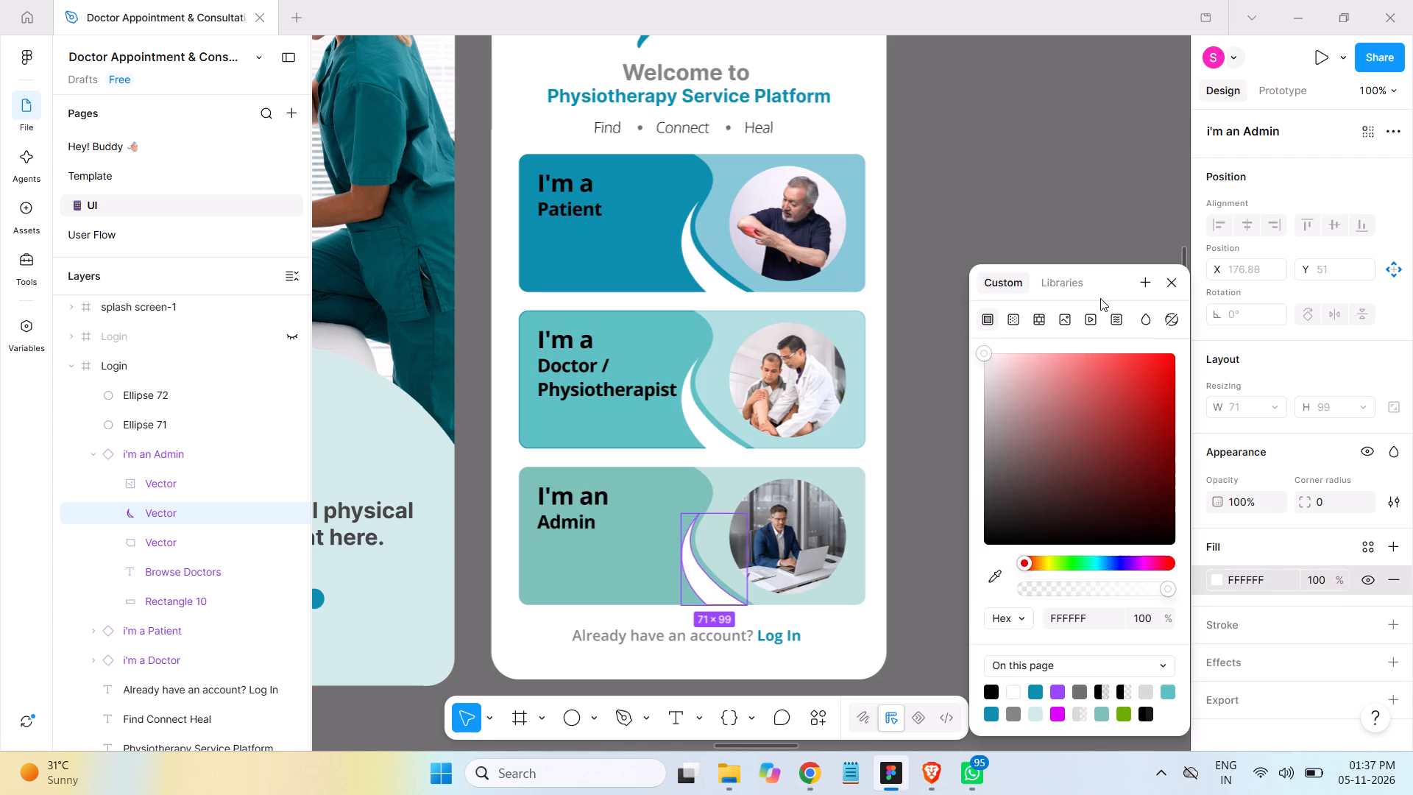
pyautogui.click(1174, 282)
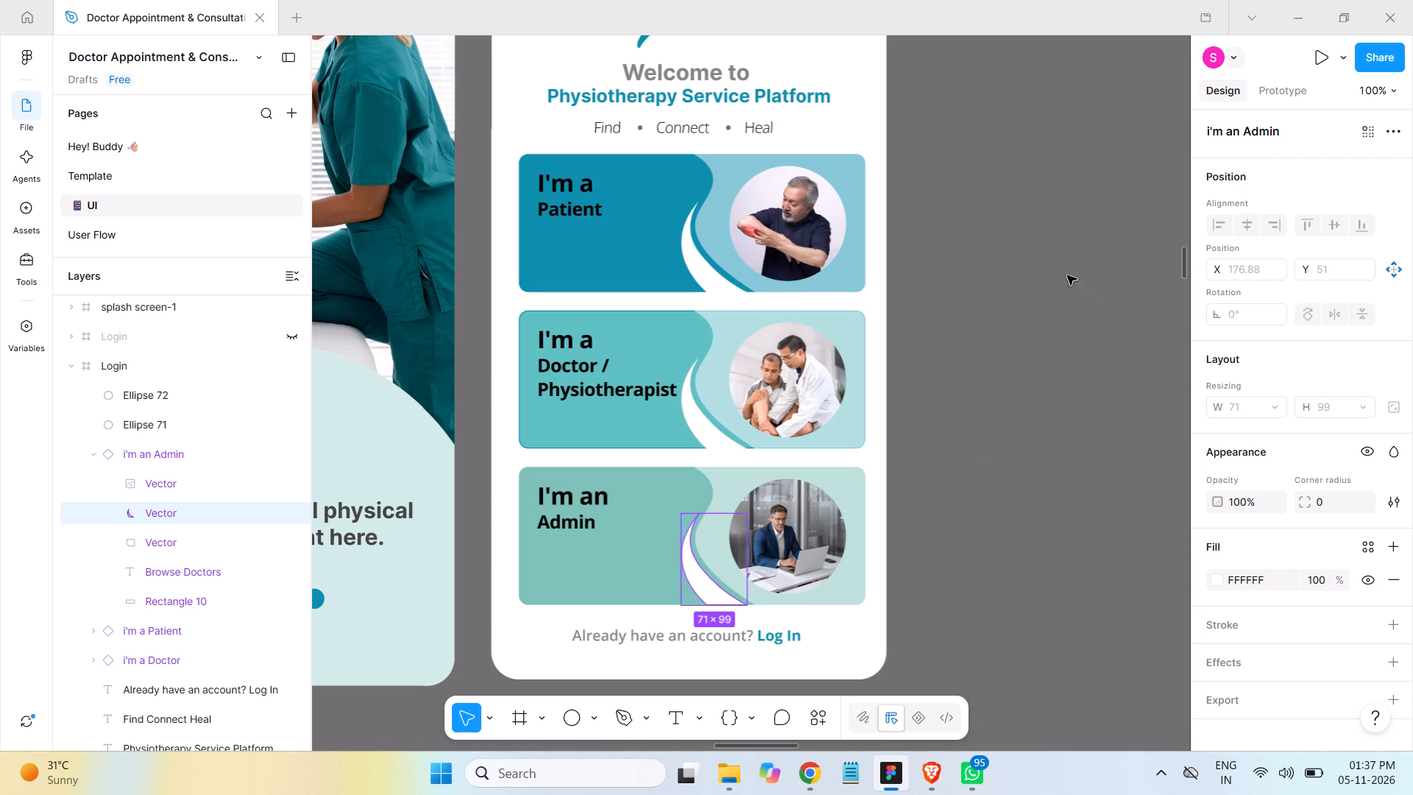
pyautogui.hotkey('ctrl', 's')
# Preview the recoloured Login frame as a prototype and close the preview.
pyautogui.hotkey('ctrl', '-')
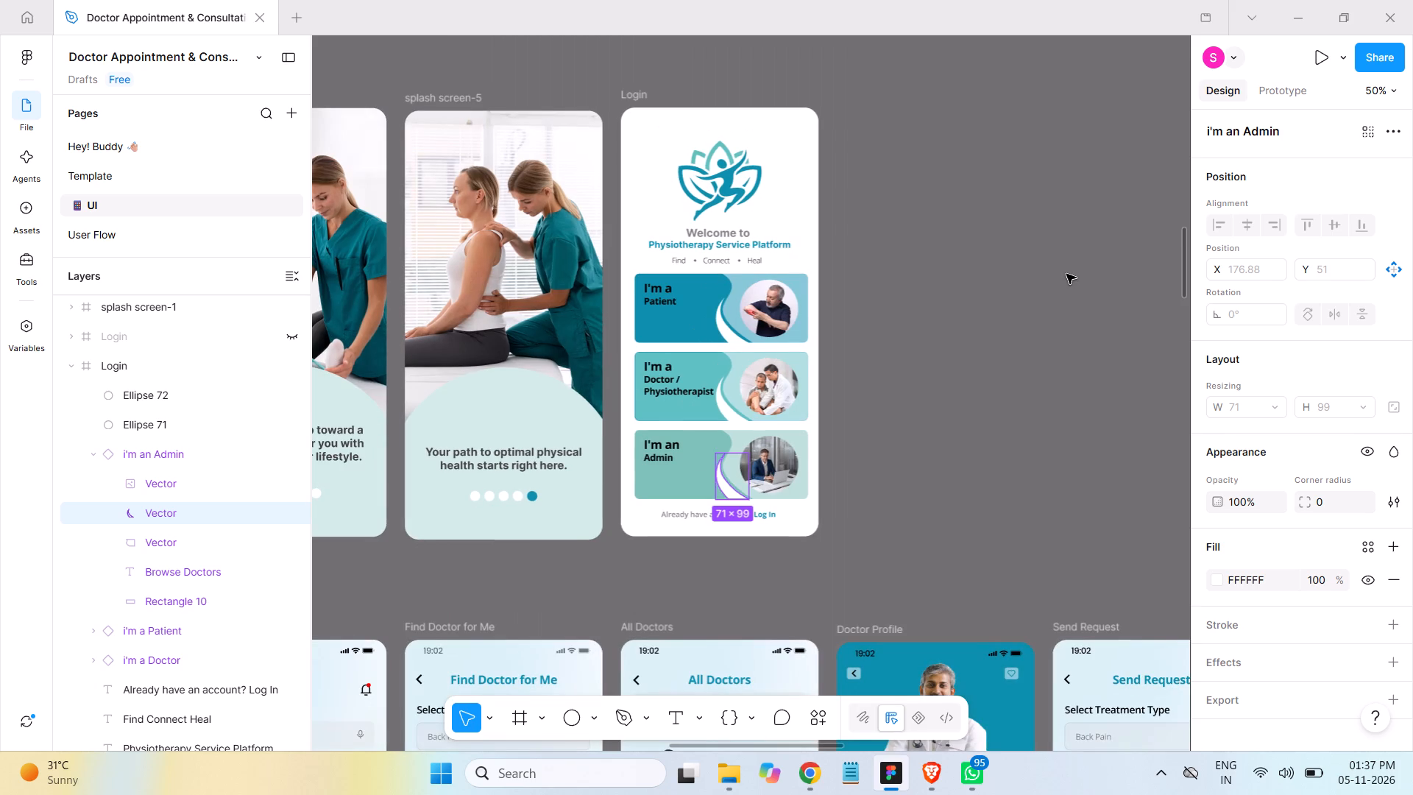
pyautogui.hotkey('ctrl', '-')
pyautogui.click(916, 327)
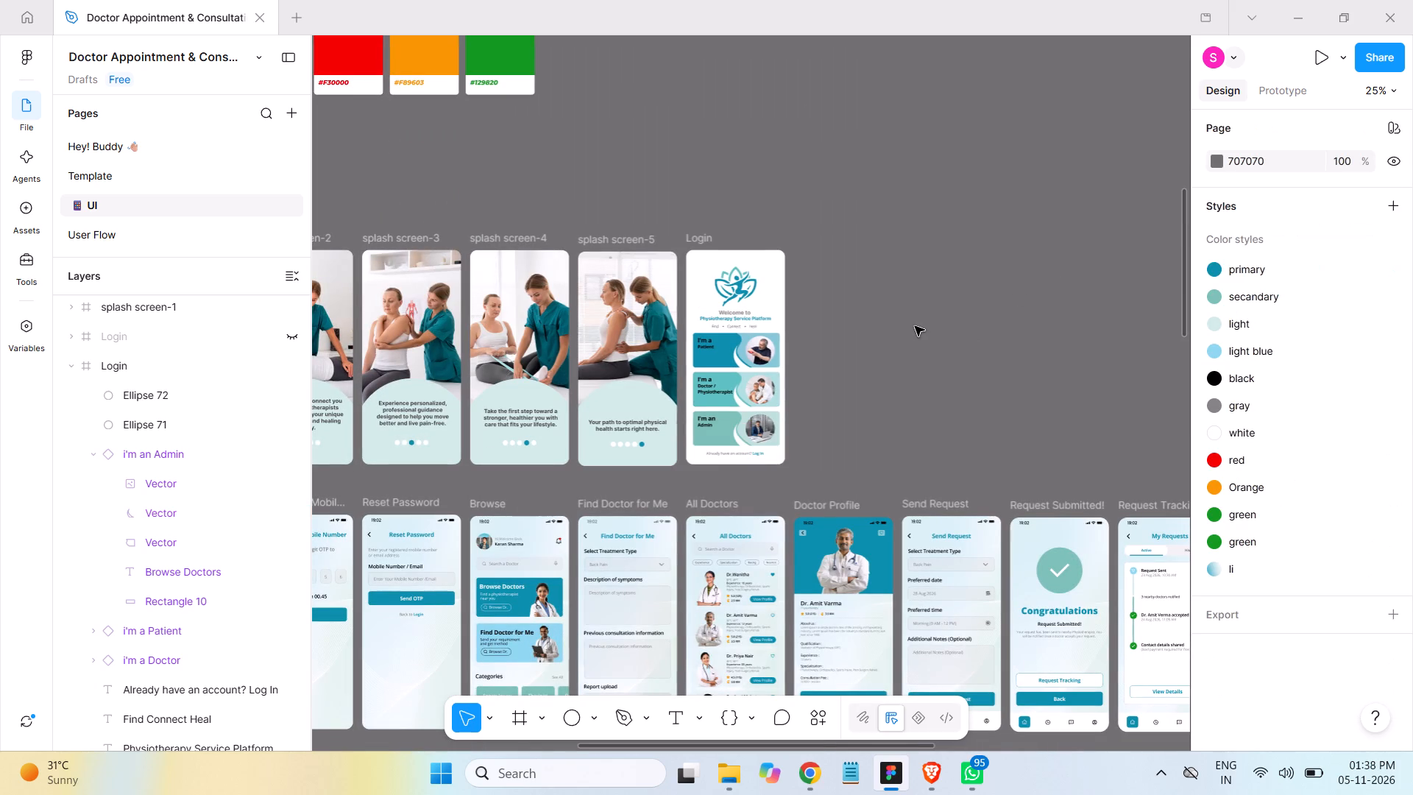
pyautogui.click(700, 234)
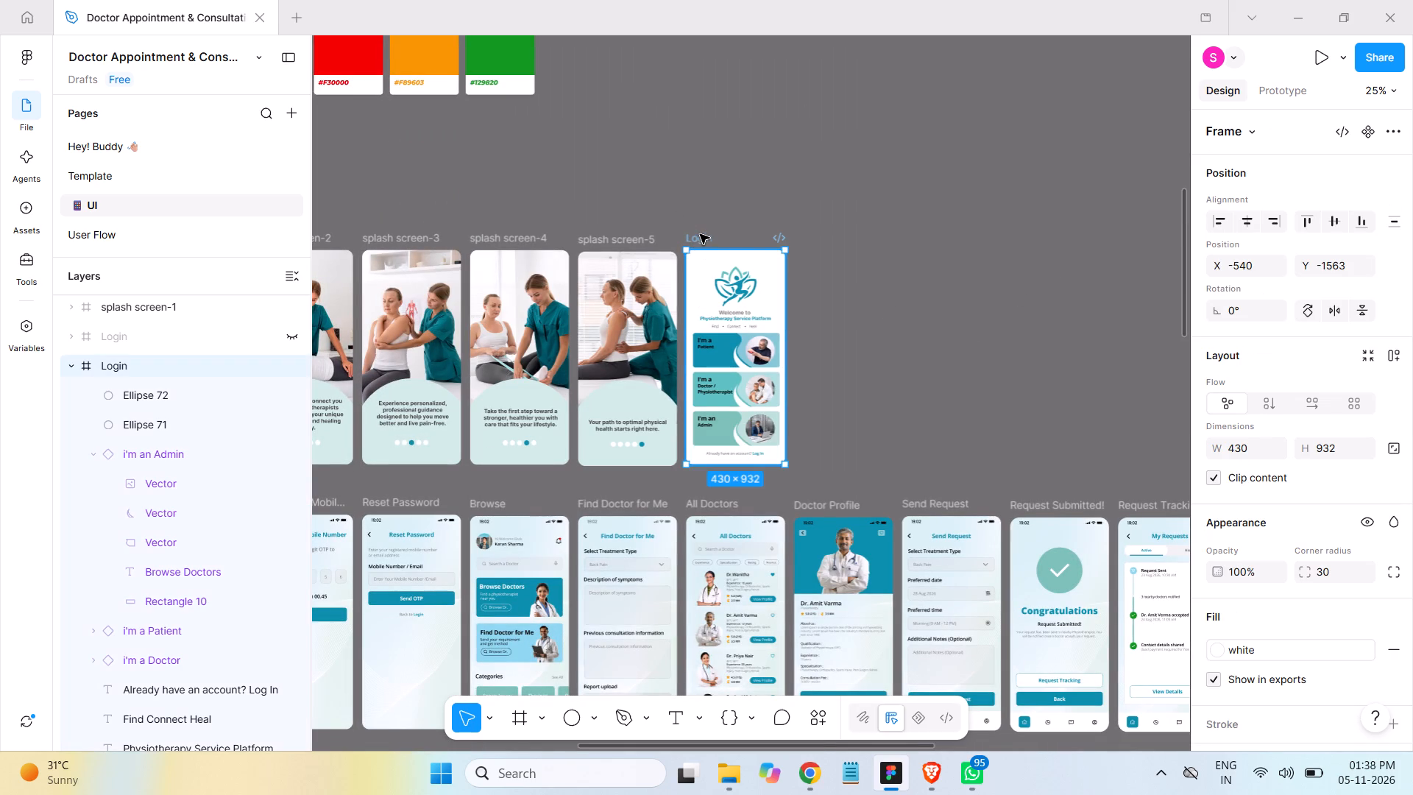
pyautogui.click(95, 456)
pyautogui.click(70, 366)
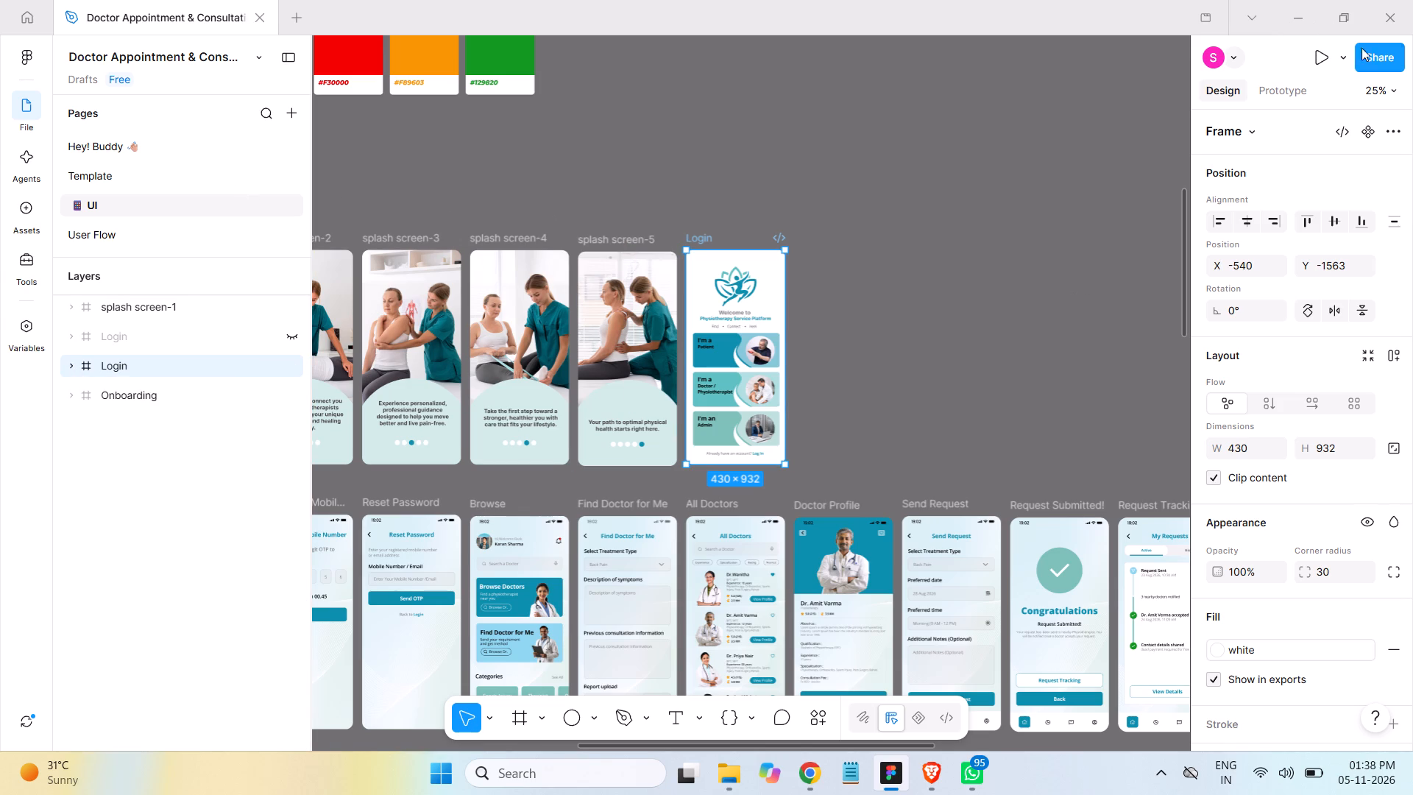
pyautogui.click(1318, 57)
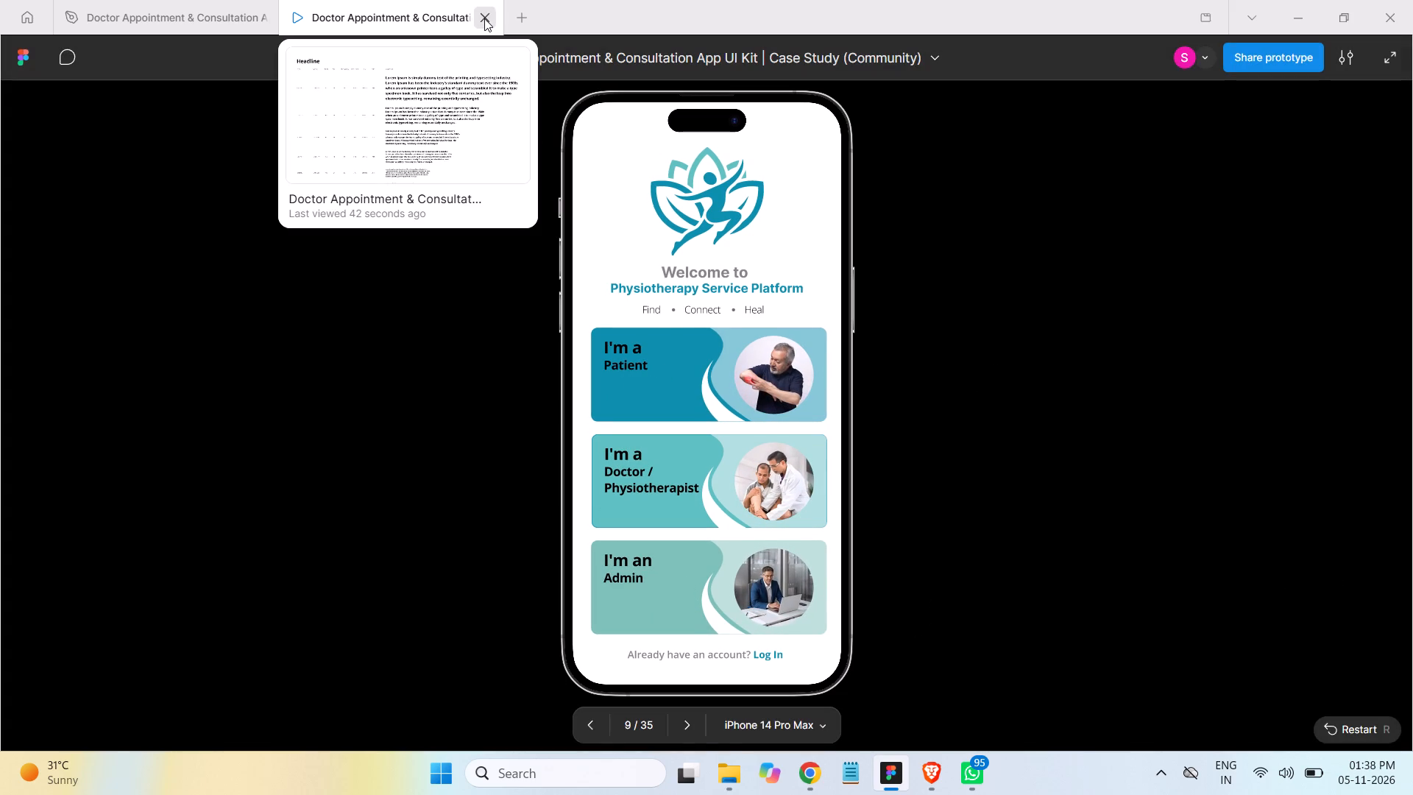
pyautogui.click(484, 18)
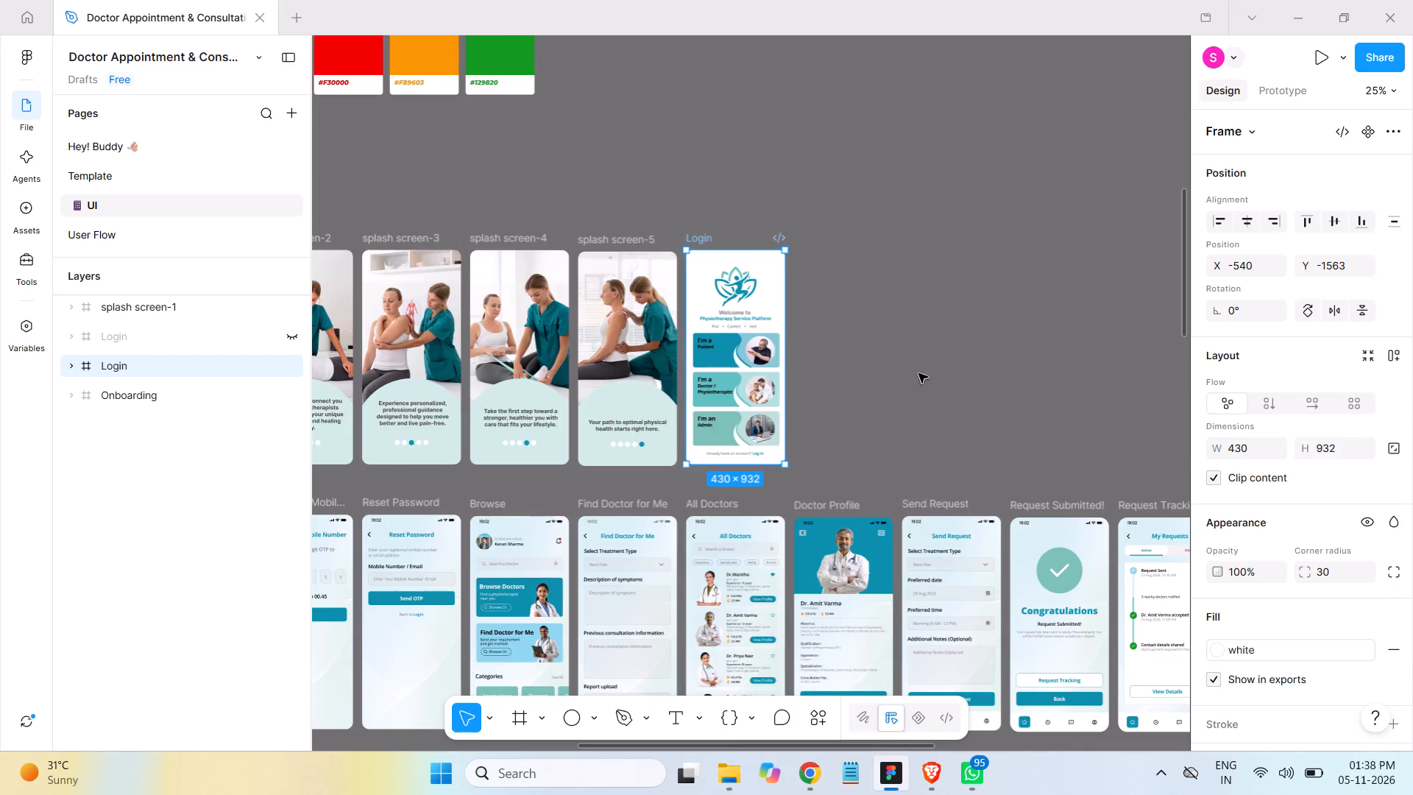
# Delete the PSP-bg 1 background image from the Sign in frame.
pyautogui.click(918, 373)
pyautogui.press('space')
pyautogui.press('space')
pyautogui.press('space')
pyautogui.press('space')
pyautogui.press('space')
pyautogui.press('space')
pyautogui.press('space')
pyautogui.press('space')
pyautogui.press('space')
pyautogui.press('space')
pyautogui.press('space')
pyautogui.press('space')
pyautogui.press('space')
pyautogui.press('space')
pyautogui.press('space')
pyautogui.press('space')
pyautogui.press('space')
pyautogui.press('space')
pyautogui.press('space')
pyautogui.press('space')
pyautogui.moveTo(857, 425); pyautogui.dragTo(1011, 333)
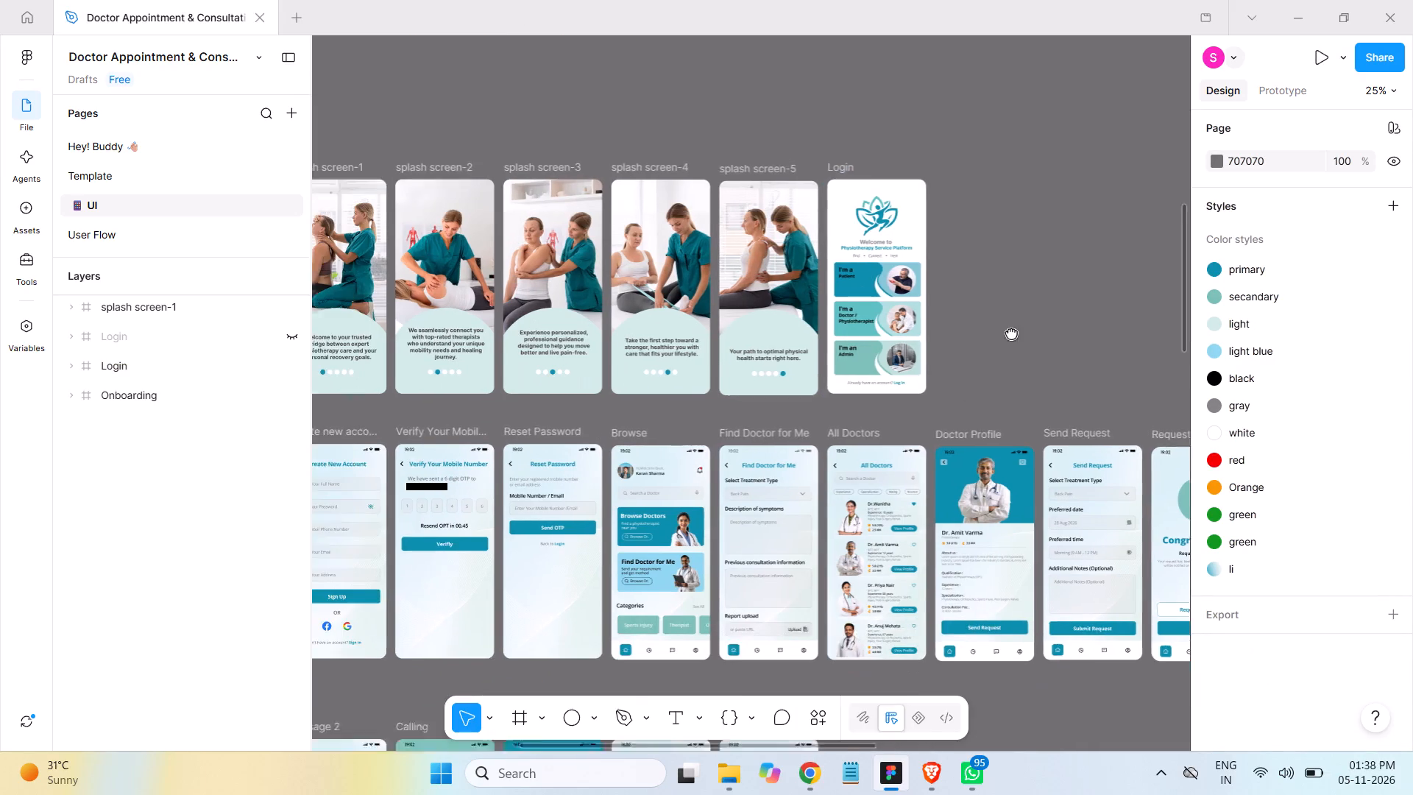
pyautogui.moveTo(1011, 333); pyautogui.dragTo(1037, 301)
pyautogui.moveTo(790, 367); pyautogui.dragTo(907, 344)
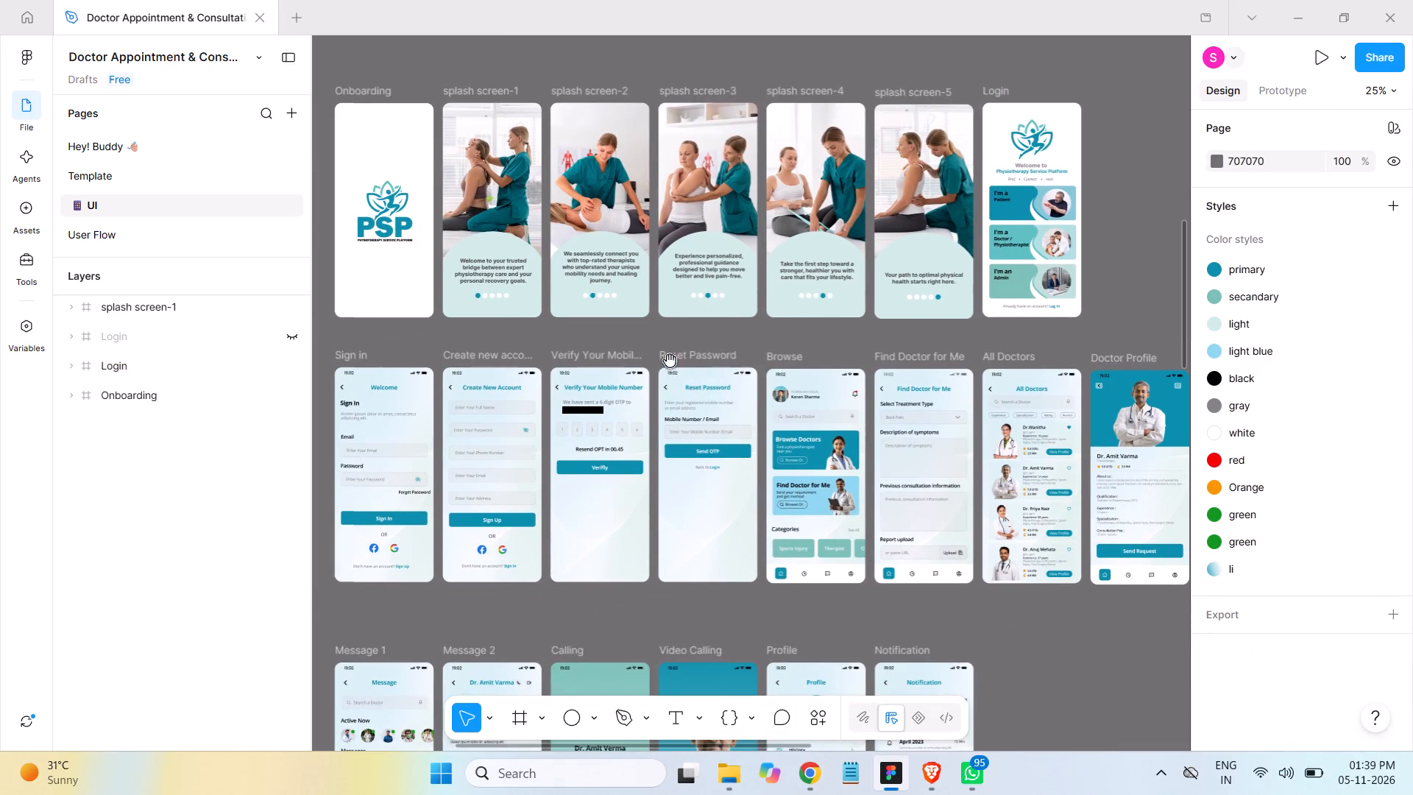
pyautogui.moveTo(670, 356); pyautogui.dragTo(719, 322)
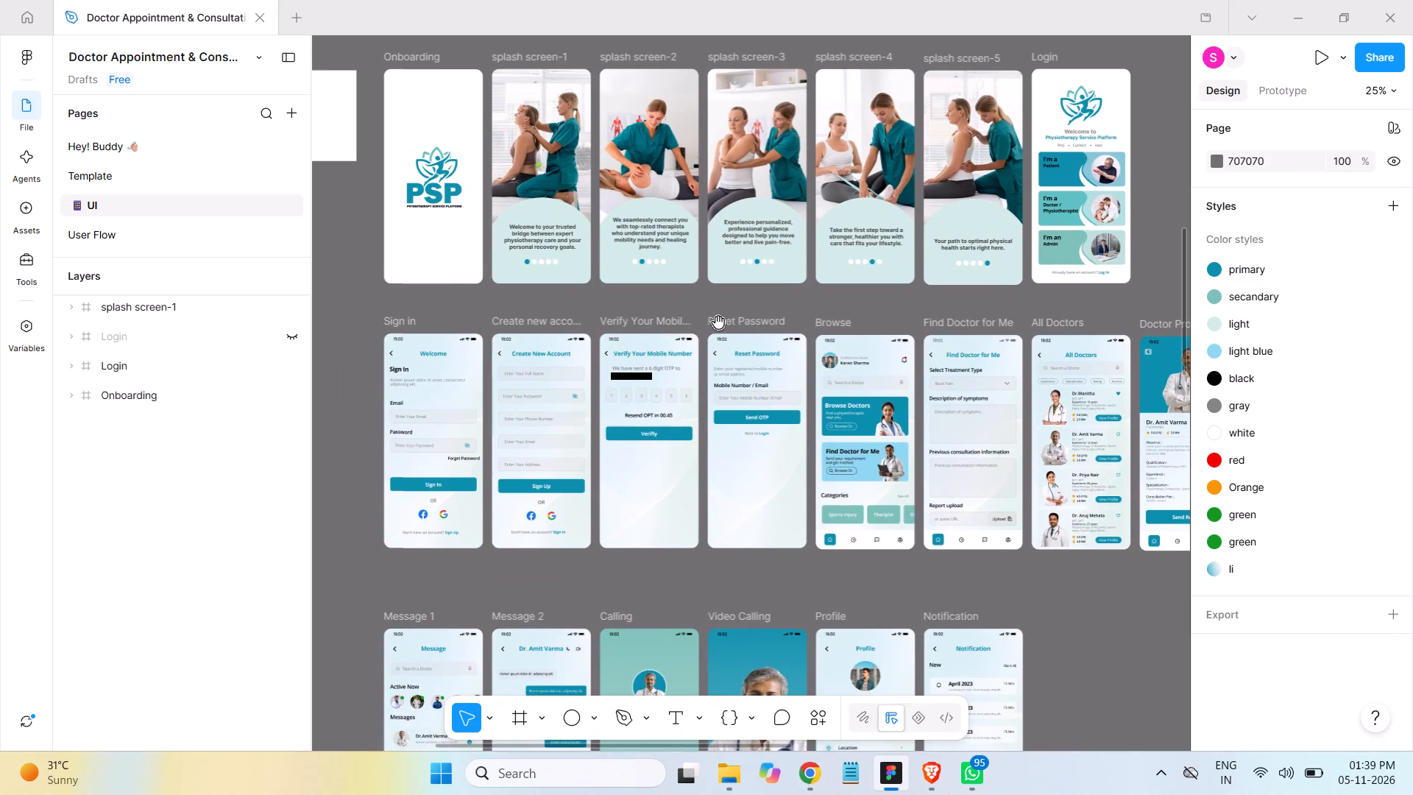
pyautogui.click(397, 322)
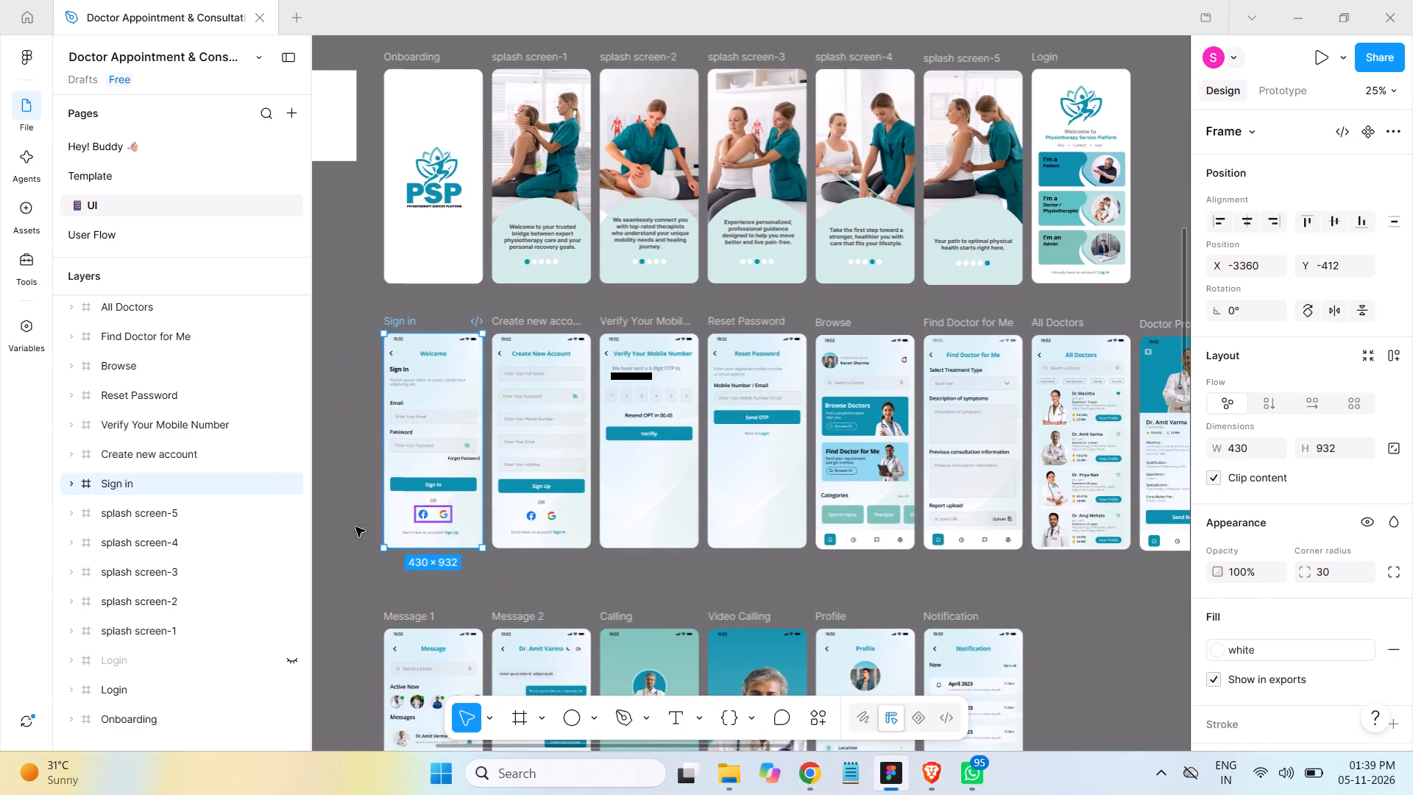
pyautogui.click(73, 483)
pyautogui.scroll(-3, 216, 495)
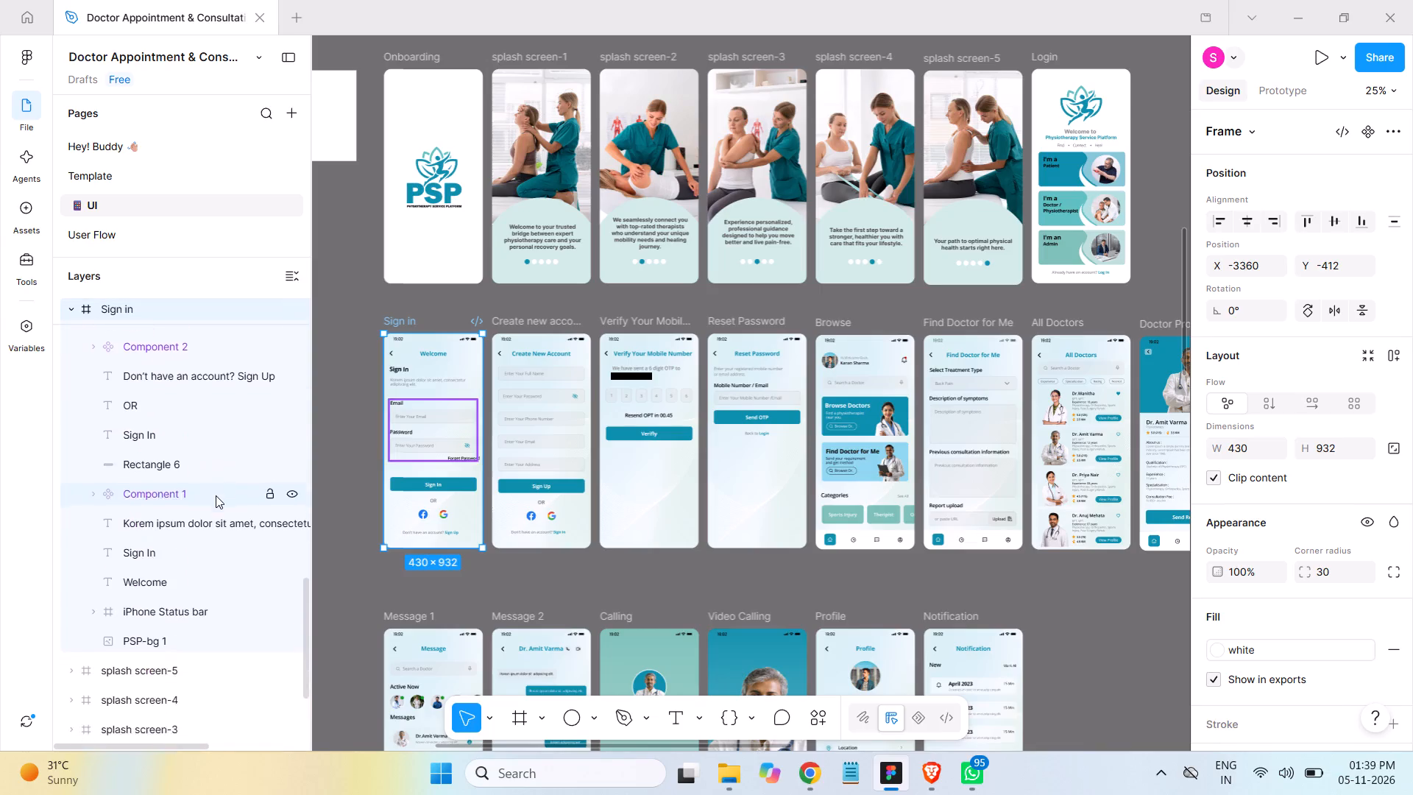
pyautogui.click(166, 559)
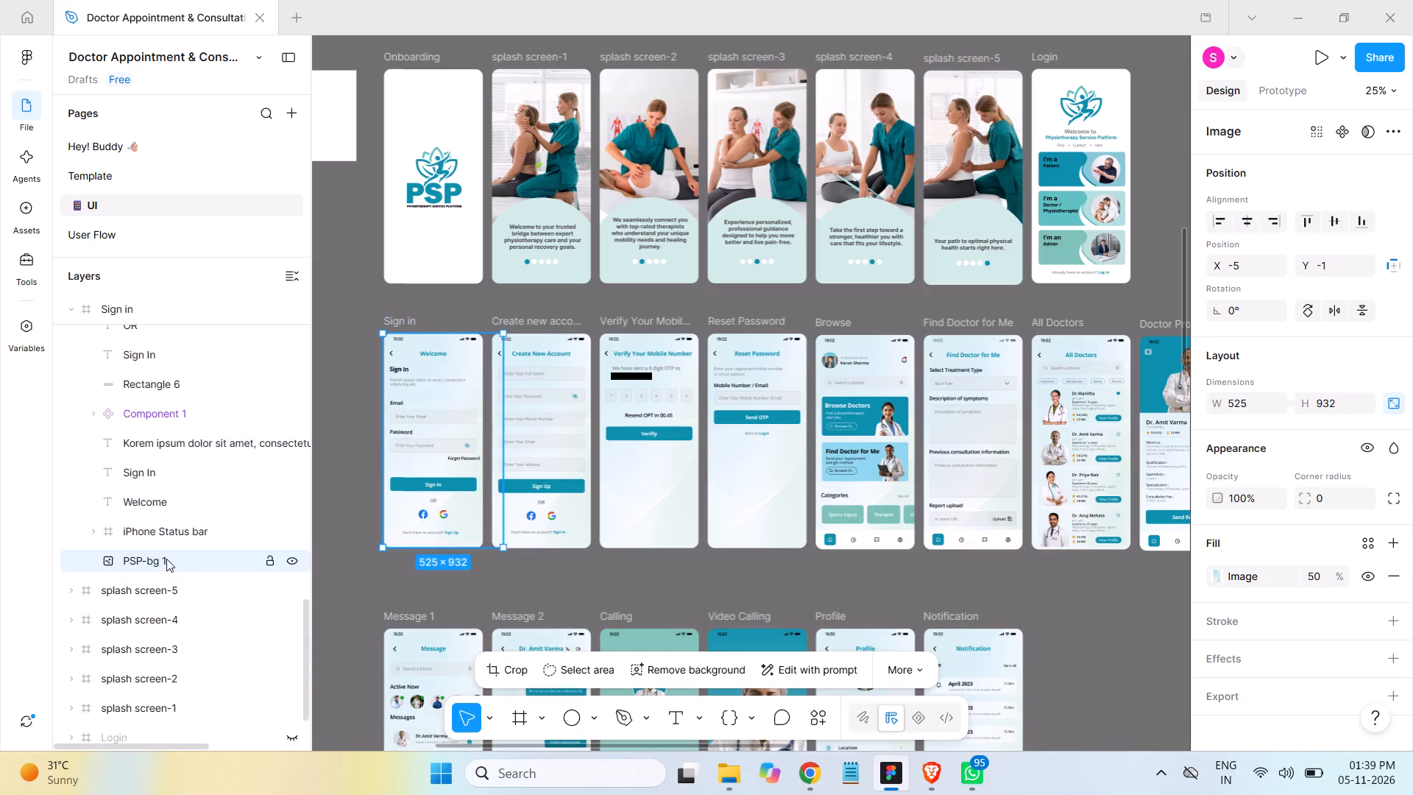
pyautogui.press('Delete')
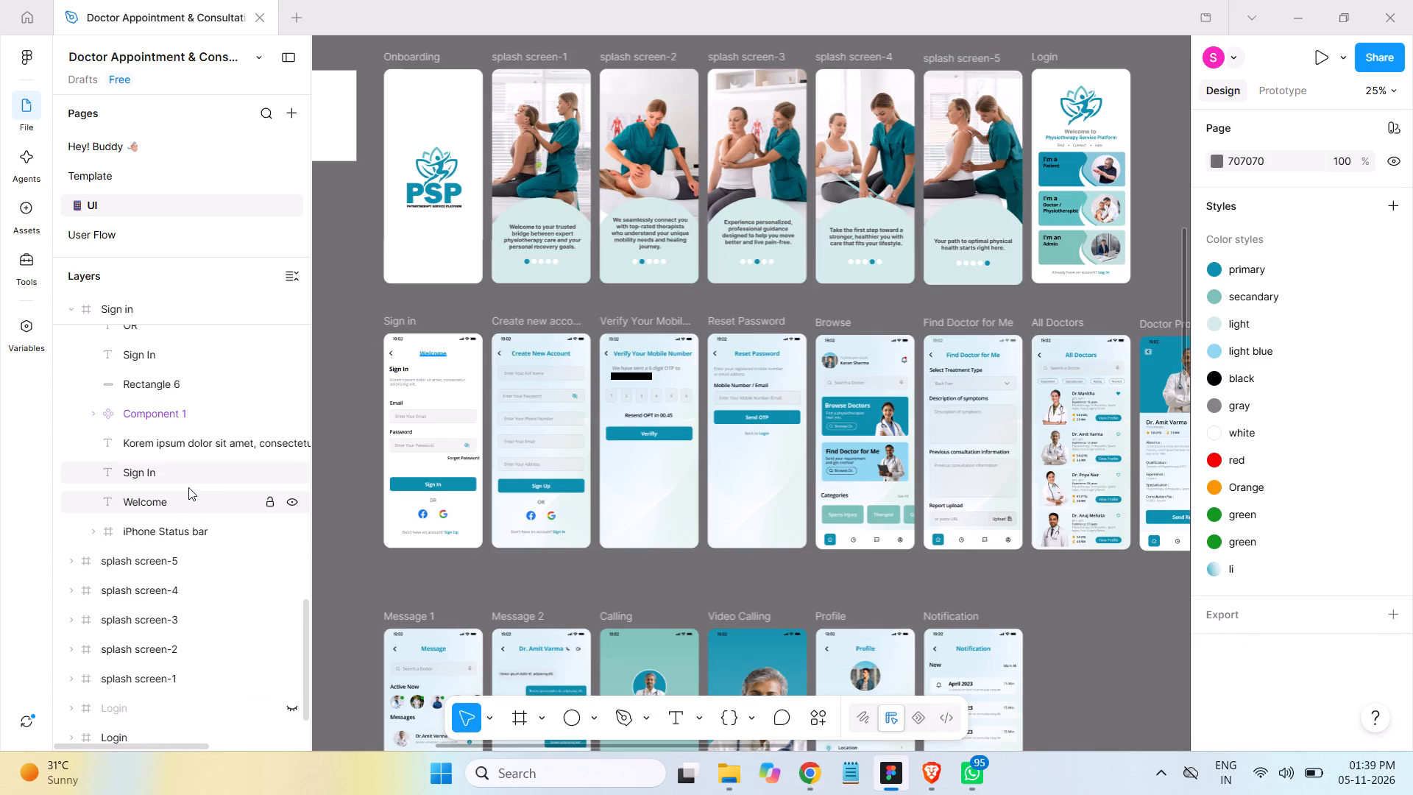
pyautogui.scroll(1, 188, 487)
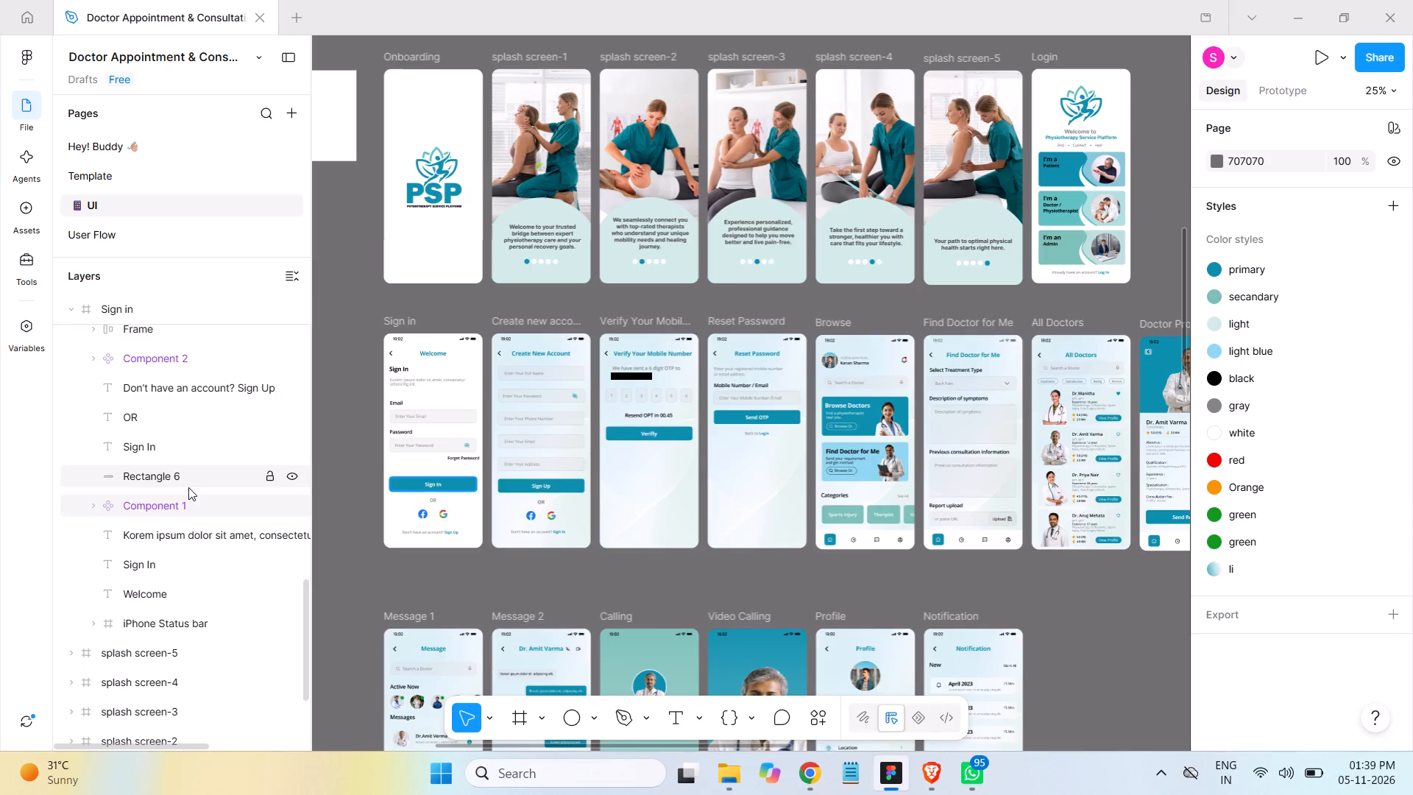
# Delete the PSP-bg 1 background image from the Create new account frame.
pyautogui.scroll(1, 186, 487)
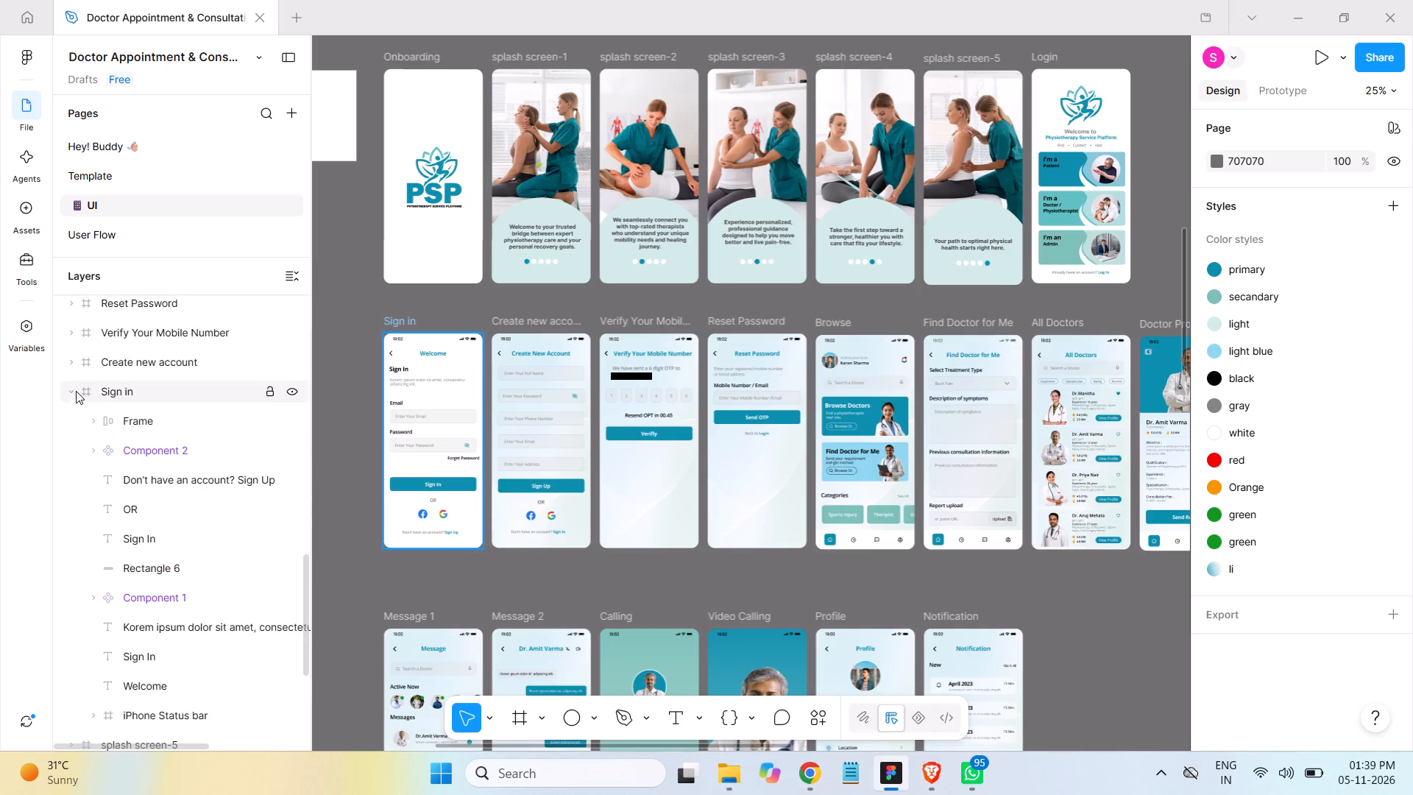
pyautogui.click(67, 393)
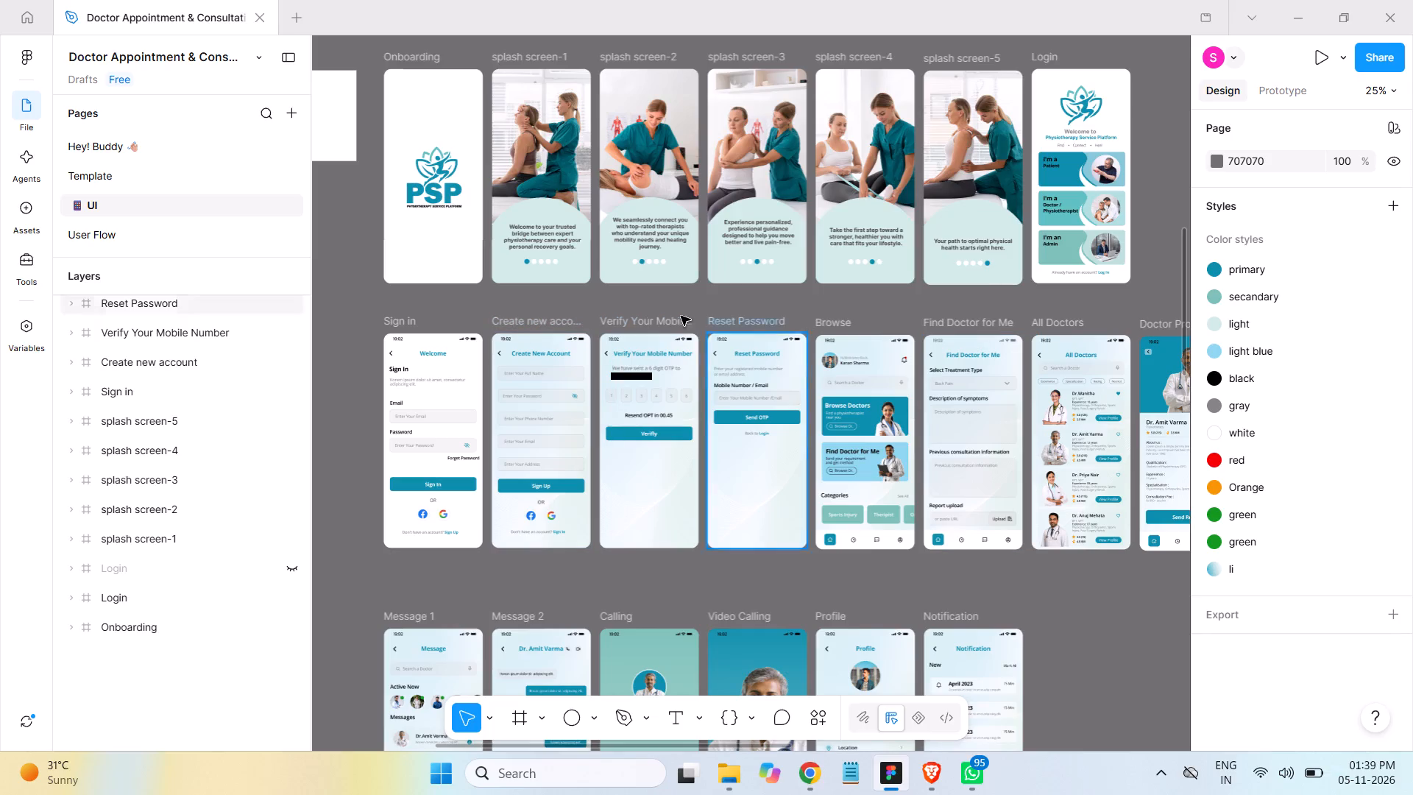
pyautogui.click(511, 322)
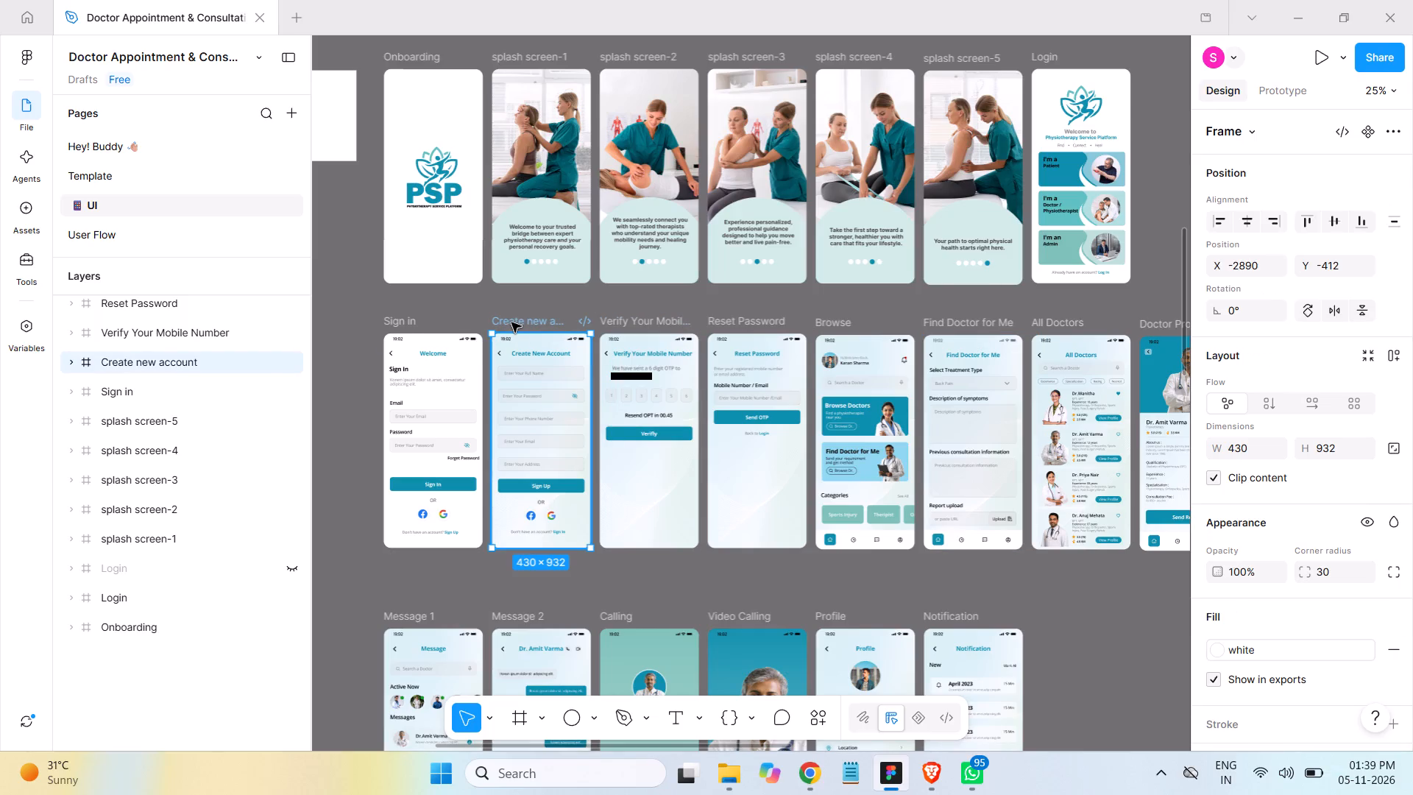
pyautogui.click(69, 363)
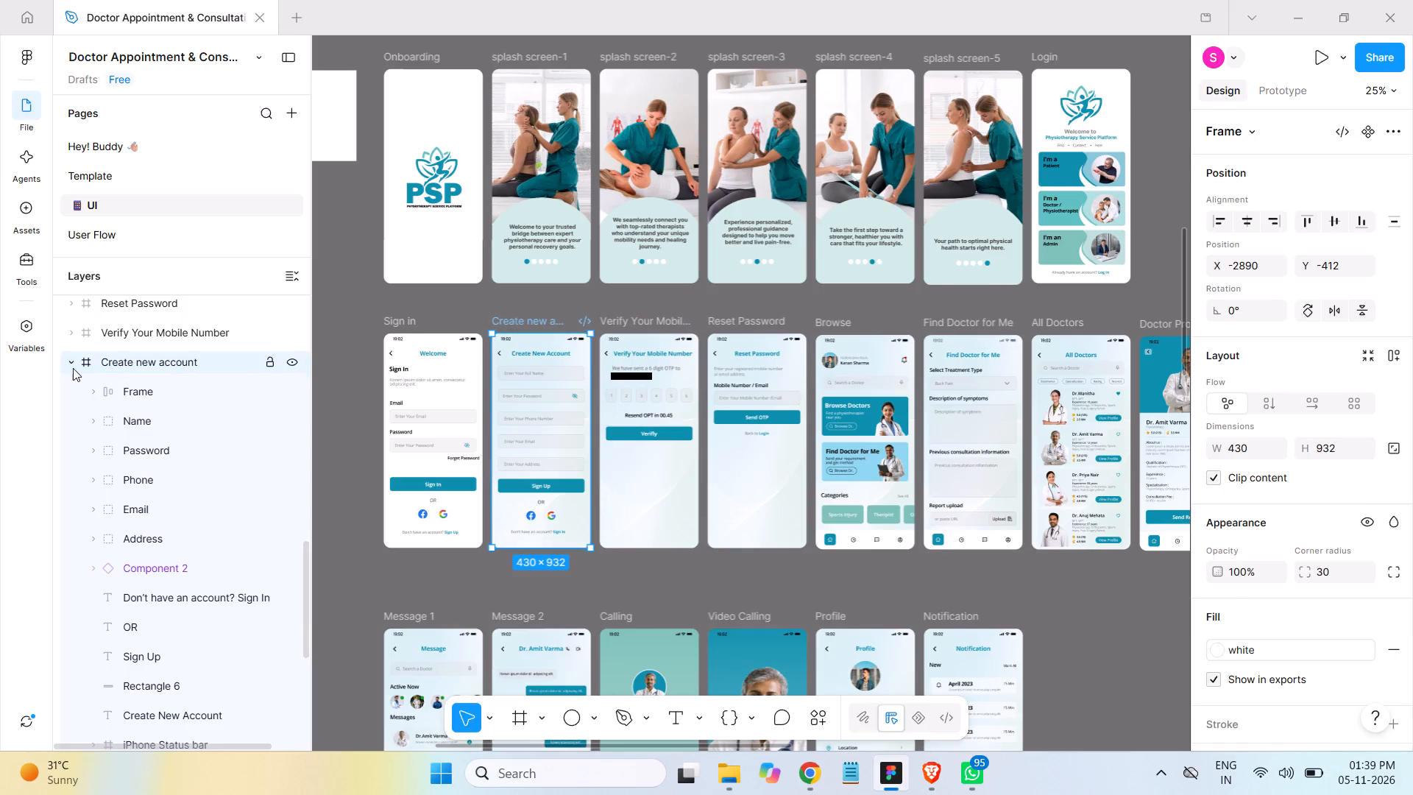
pyautogui.scroll(-3, 203, 506)
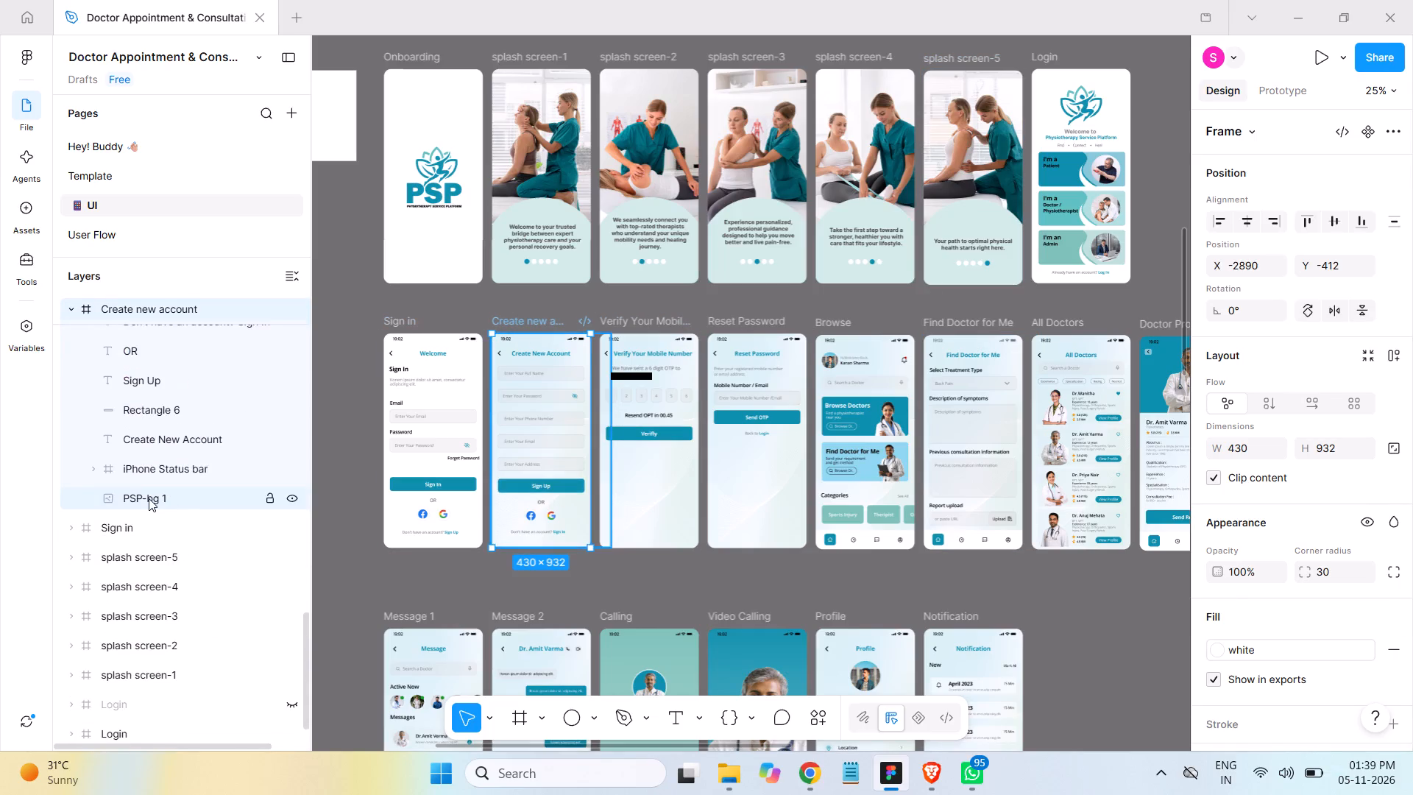
pyautogui.click(149, 498)
pyautogui.press('Delete')
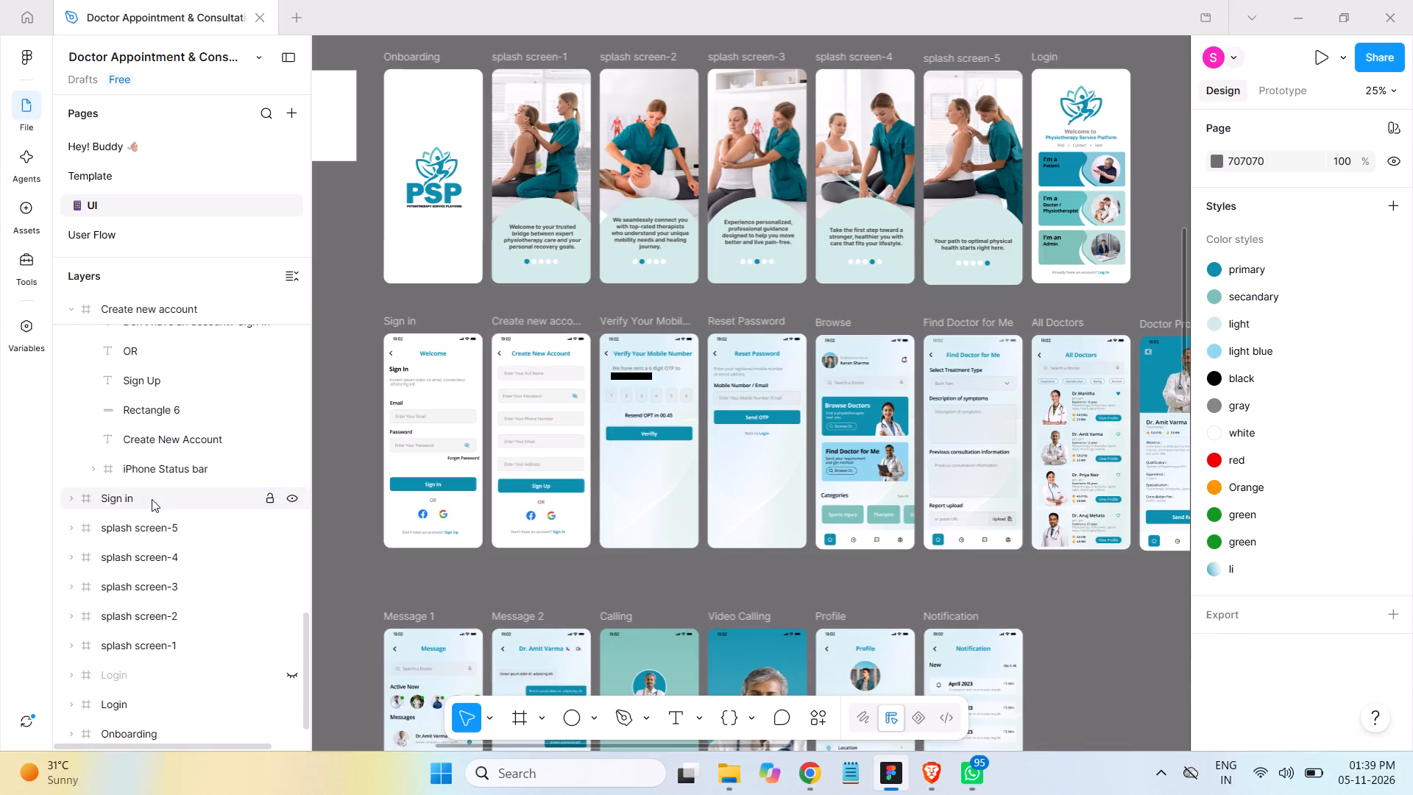
pyautogui.scroll(3, 185, 406)
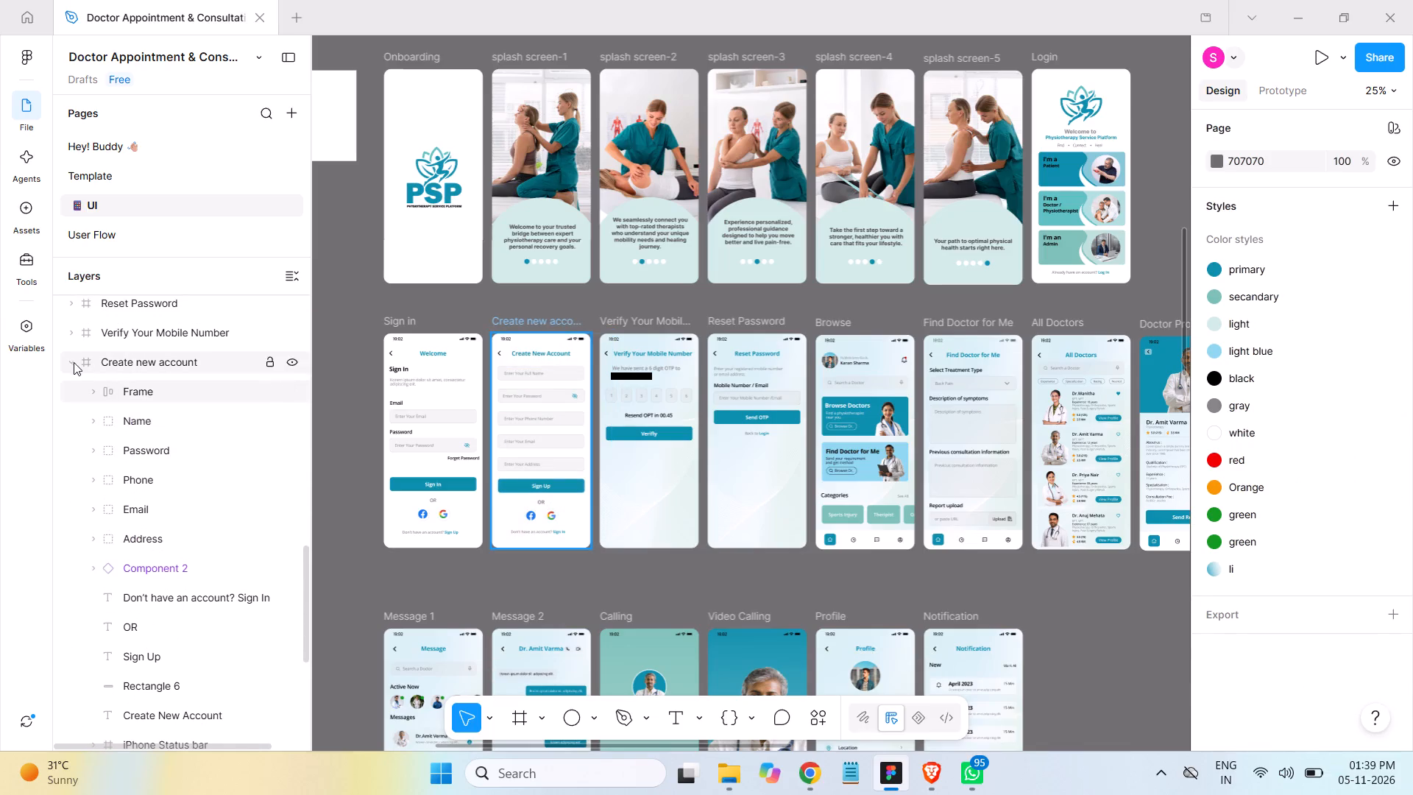
pyautogui.click(71, 361)
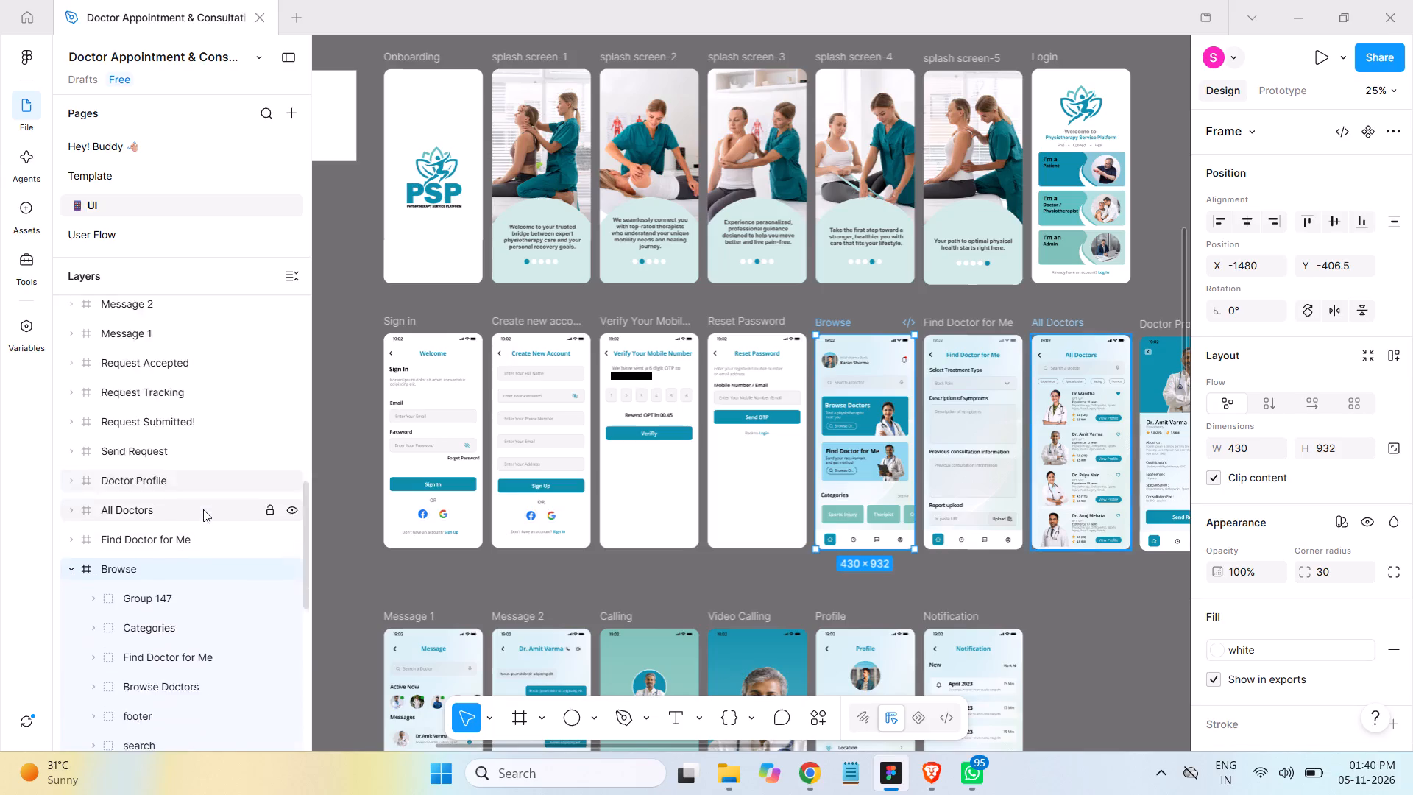
# Delete the PSP-bg 1 background image from the Browse frame and collapse the frame's layers.
pyautogui.scroll(-1, 203, 509)
pyautogui.scroll(1, 202, 509)
pyautogui.scroll(-1, 202, 509)
pyautogui.scroll(1, 201, 509)
pyautogui.click(152, 660)
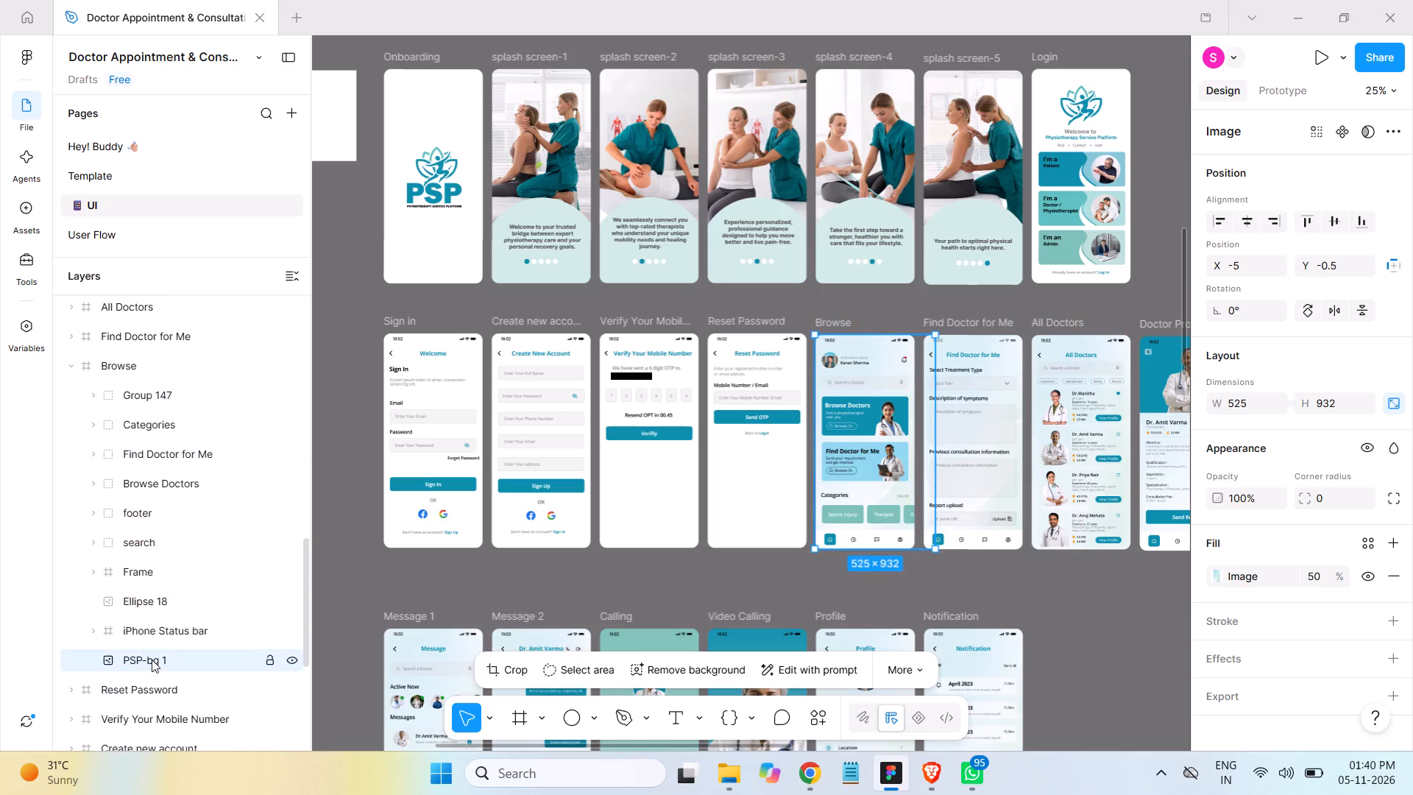
pyautogui.press('Delete')
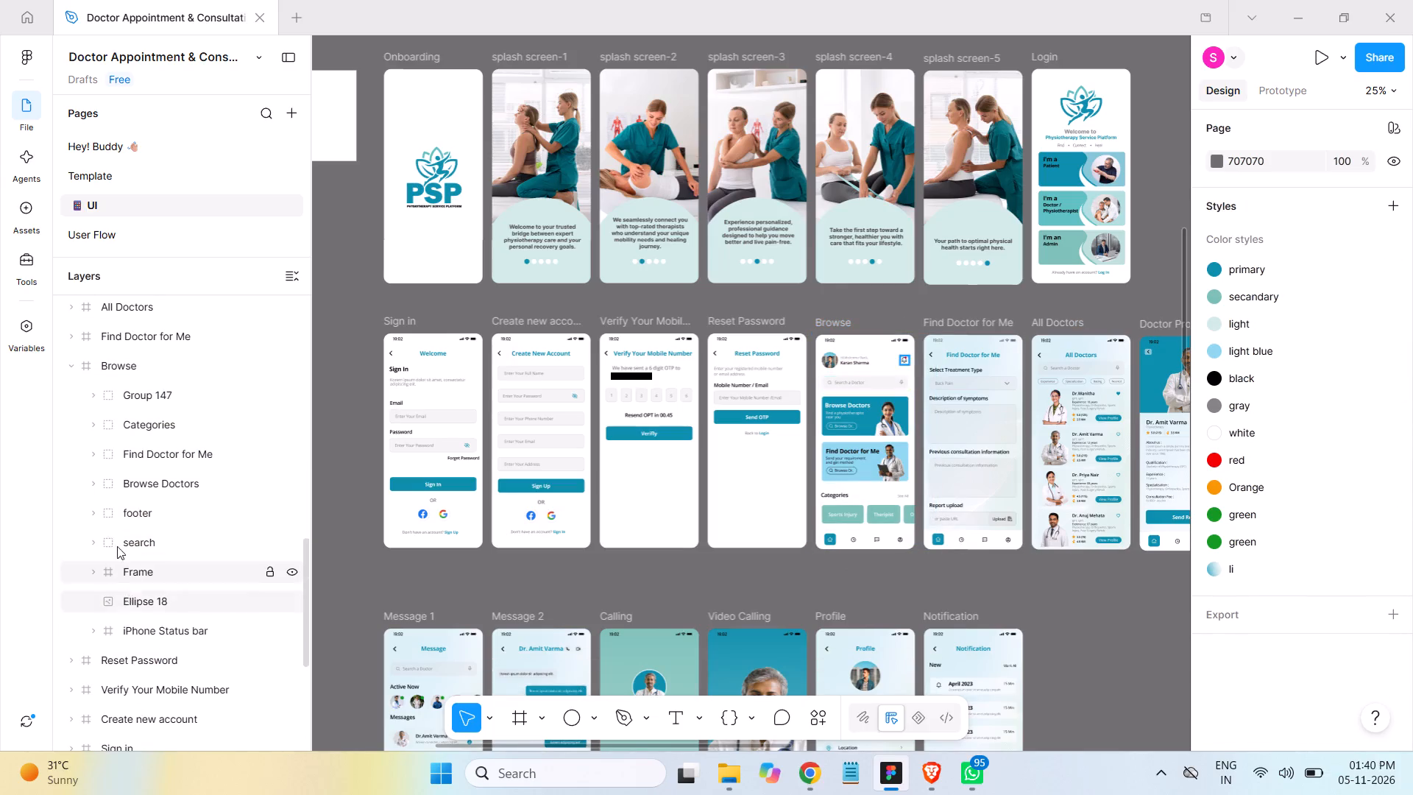
pyautogui.click(71, 368)
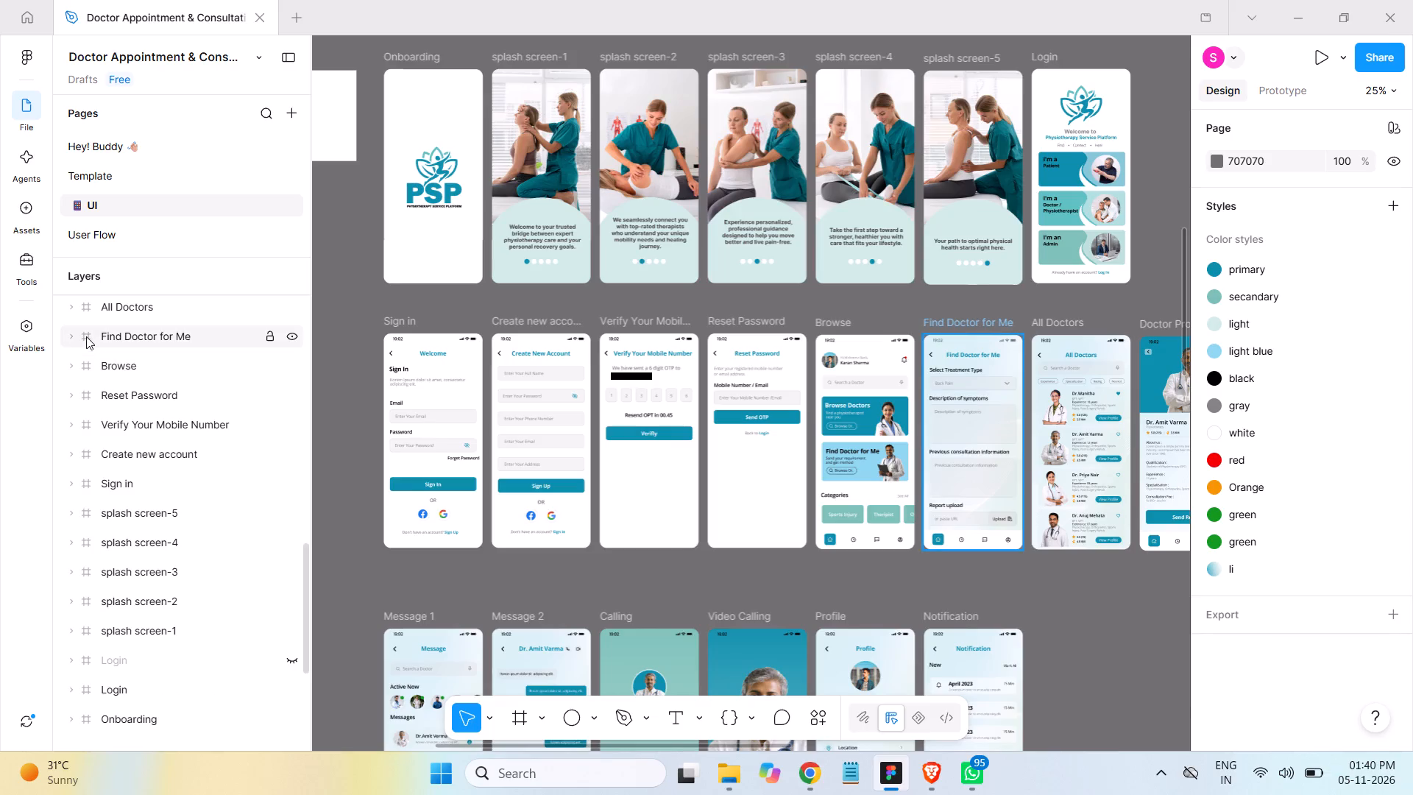
# Select the Find Doctor for Me frame.
pyautogui.click(86, 336)
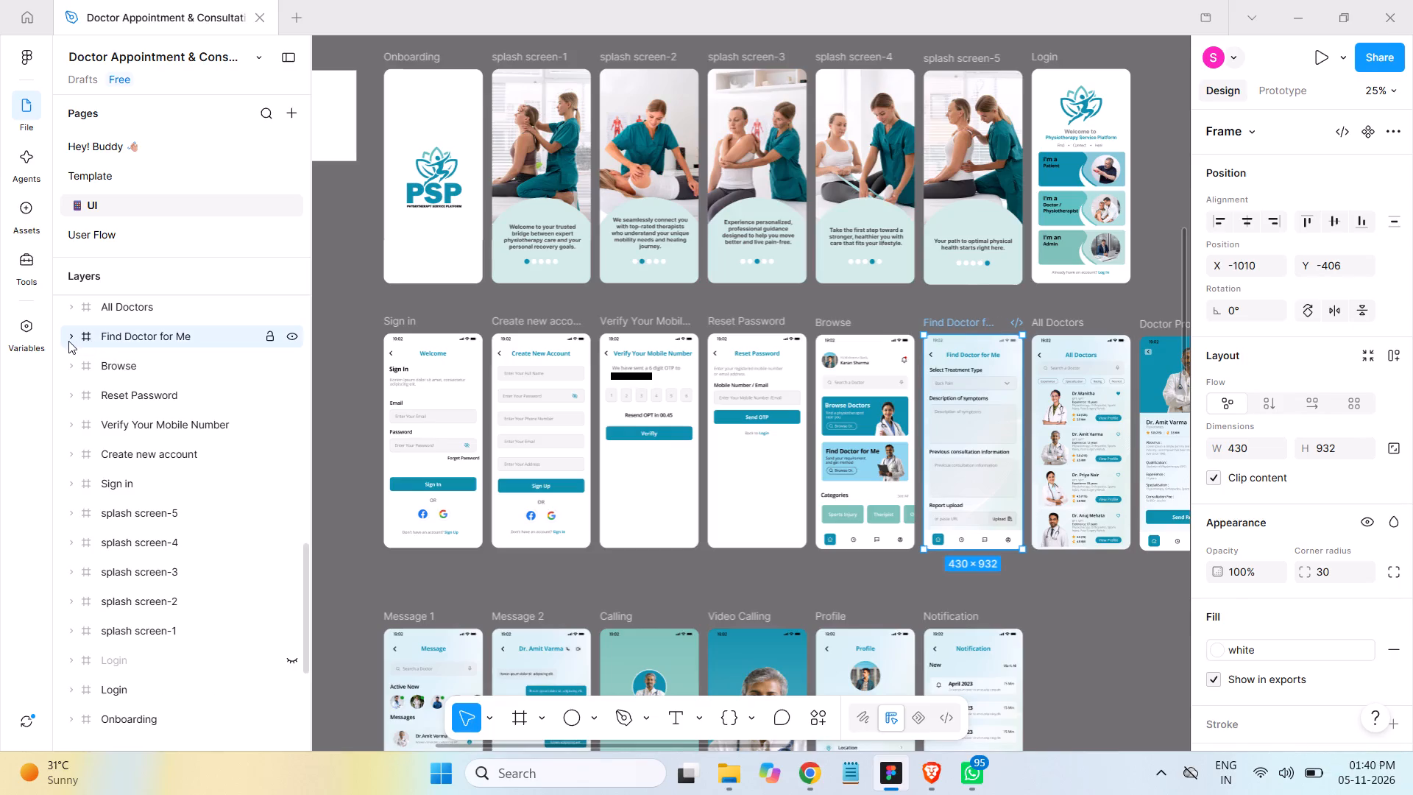
# Delete the PSP-bg 1 background image from the Find Doctor for Me frame.
pyautogui.click(68, 336)
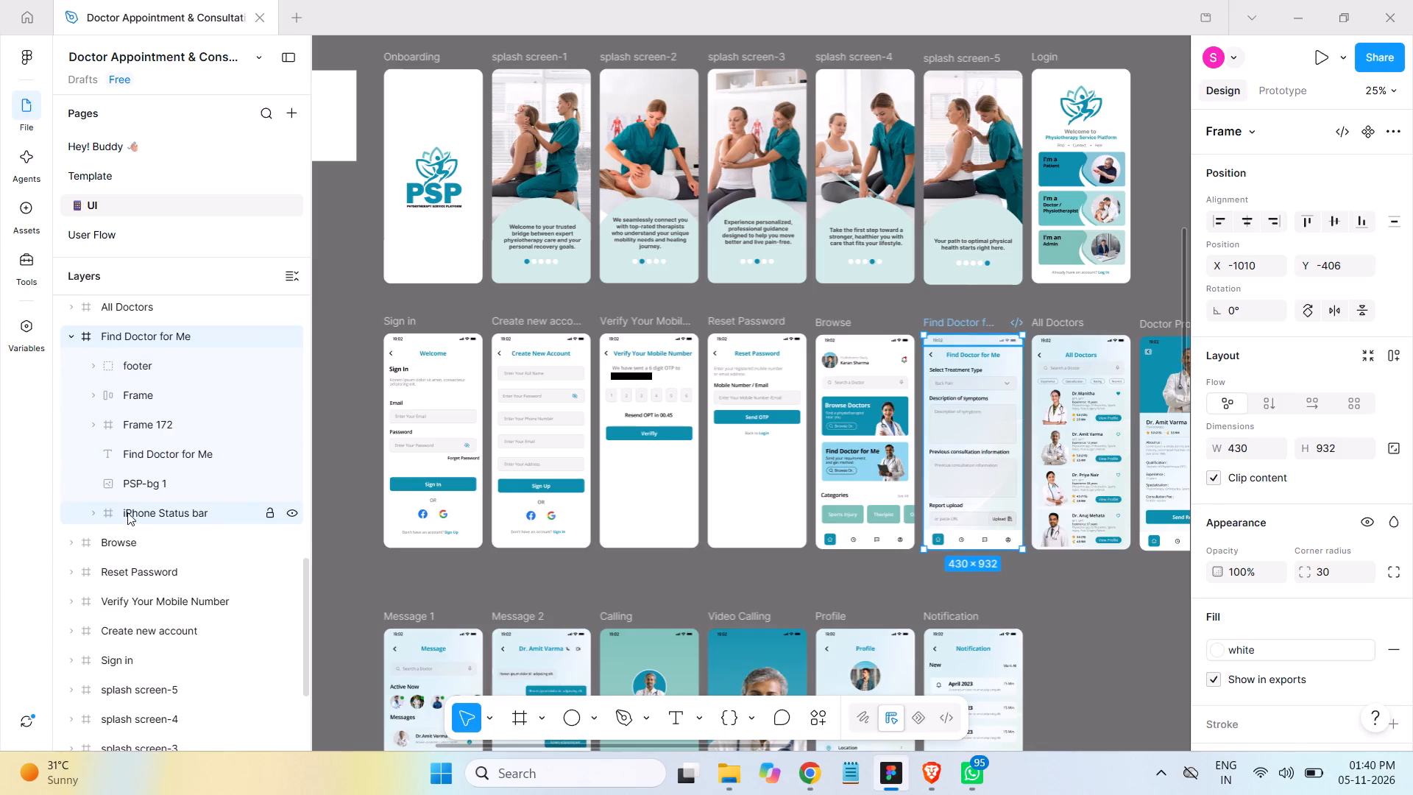
pyautogui.click(144, 484)
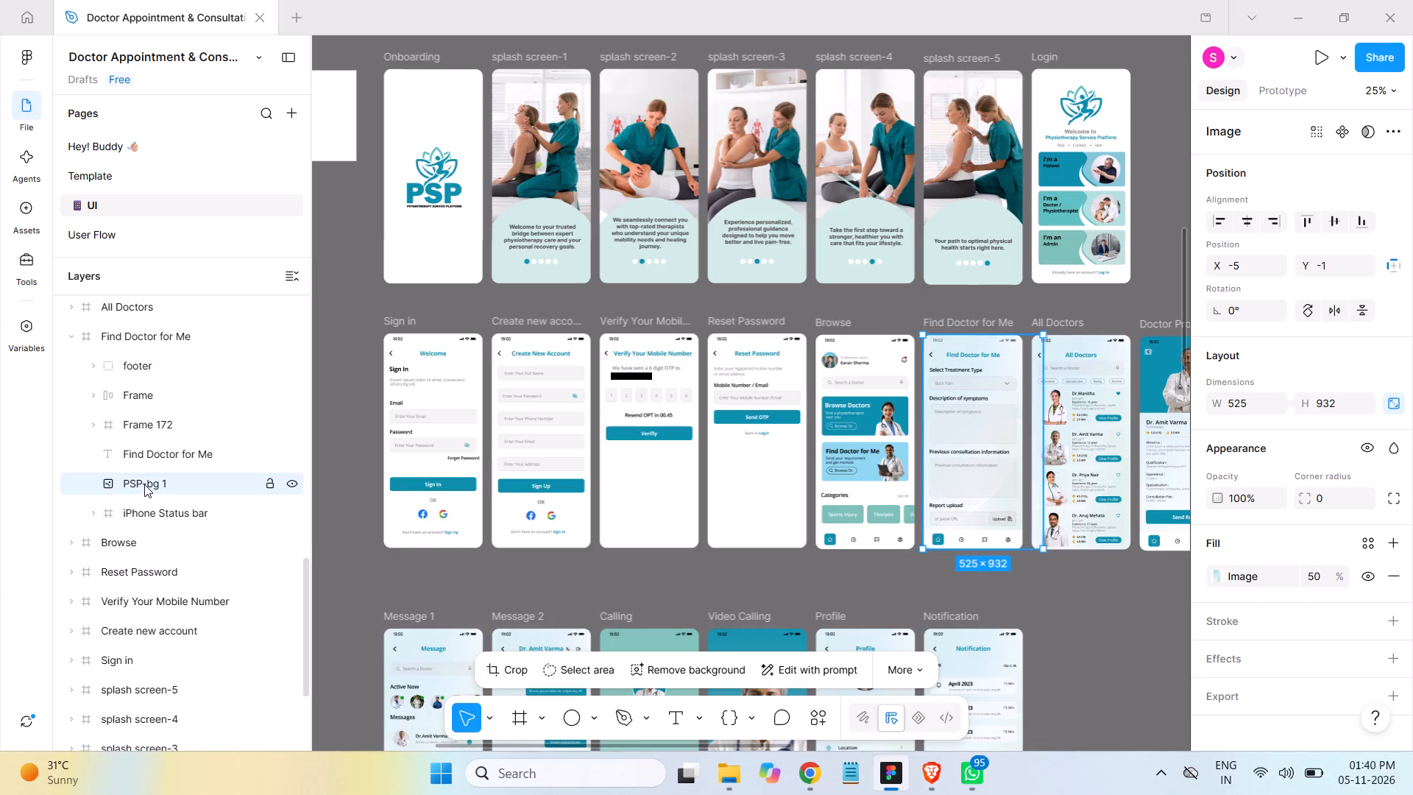
pyautogui.press('Delete')
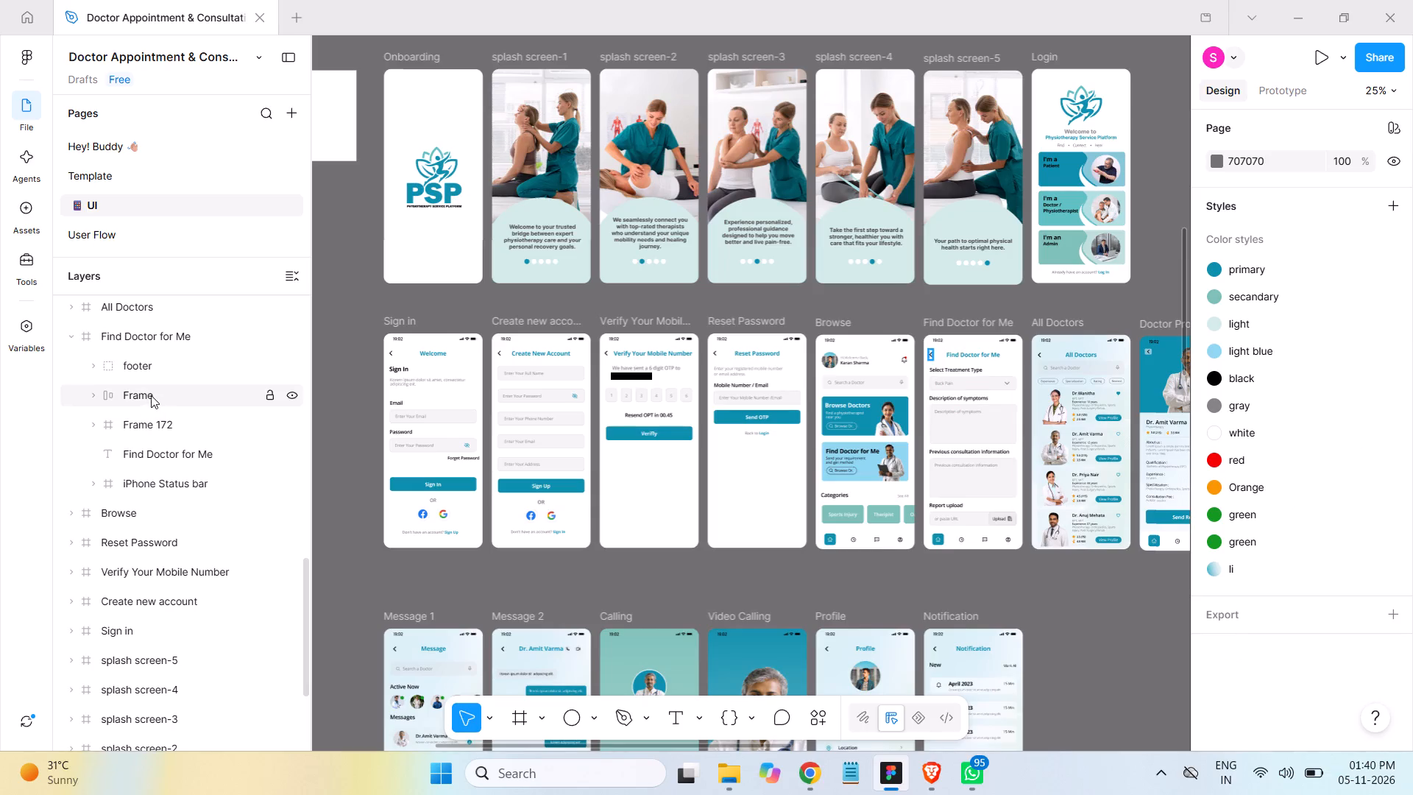
pyautogui.scroll(1, 149, 395)
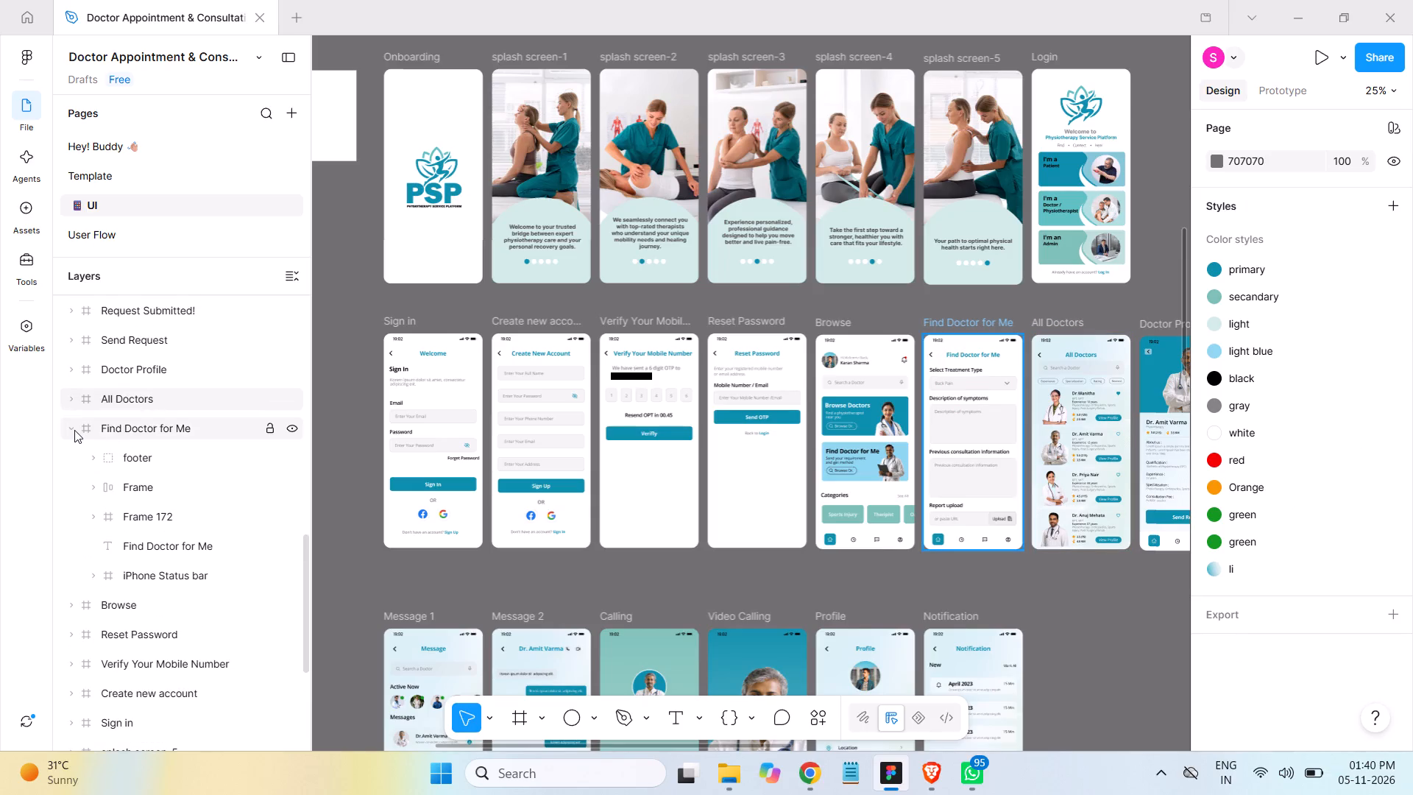
pyautogui.click(74, 430)
# Delete the PSP-bg 1 background image from the All Doctors frame.
pyautogui.click(74, 400)
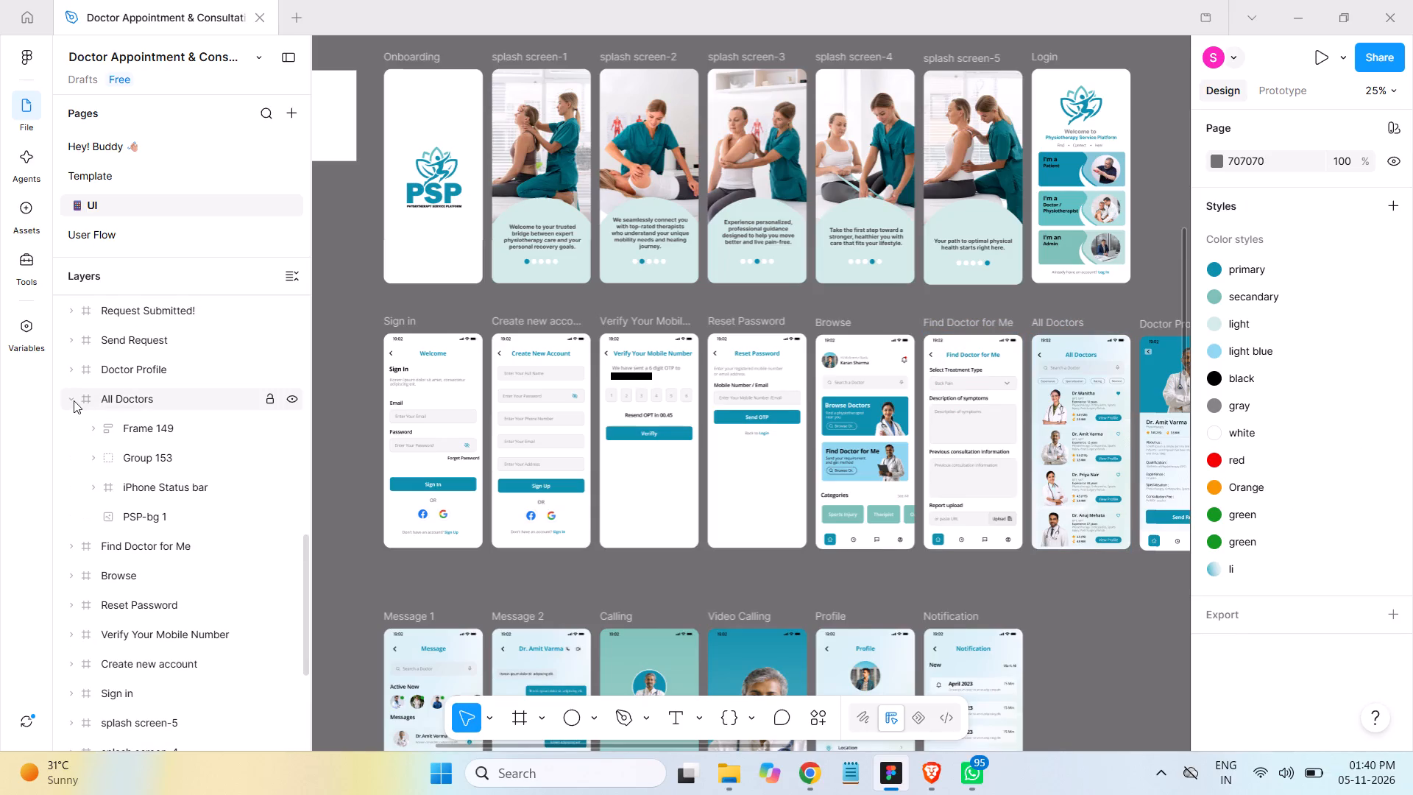
pyautogui.click(144, 522)
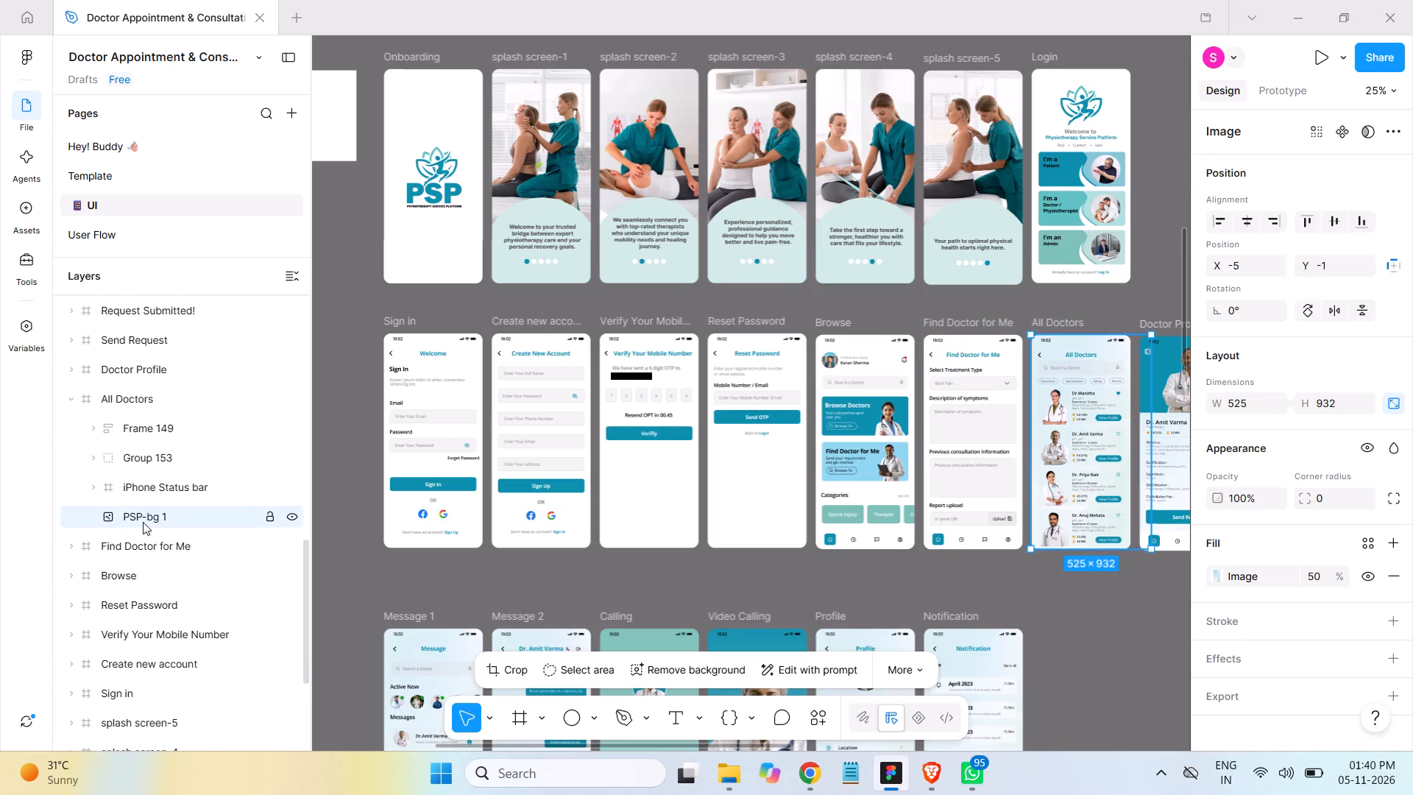
pyautogui.press('Delete')
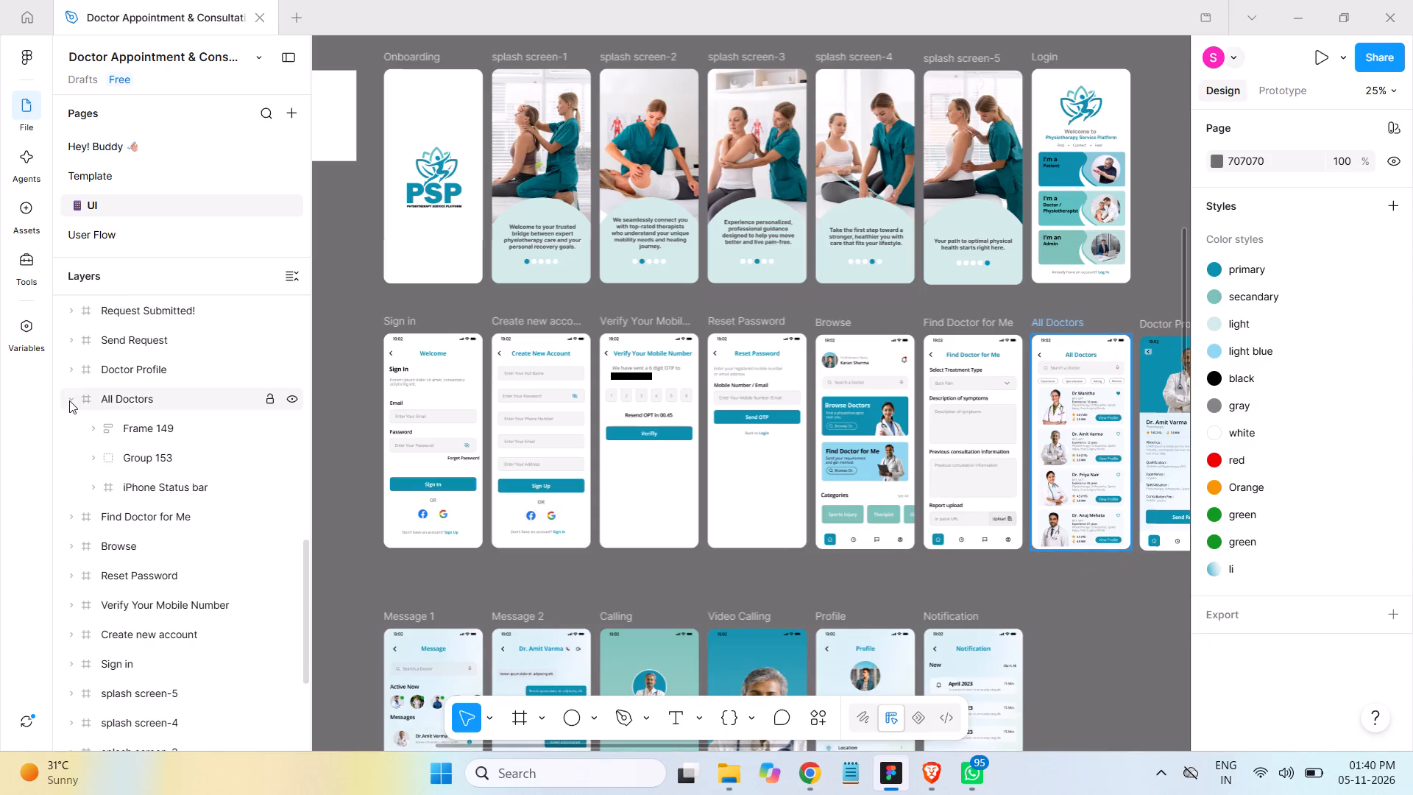
pyautogui.click(71, 400)
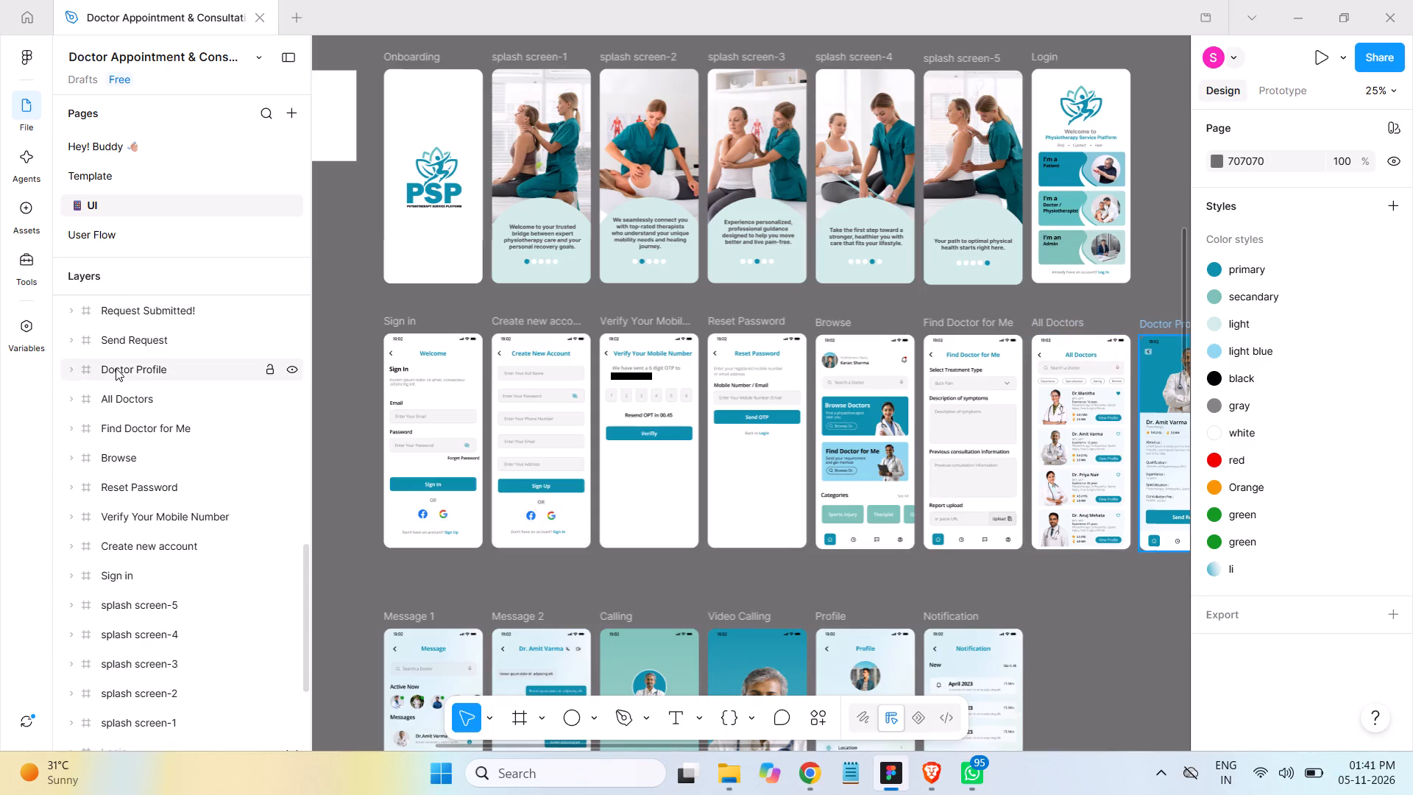
# Delete the PSP-bg 1 background image from the Doctor Profile frame and save the file.
pyautogui.click(116, 368)
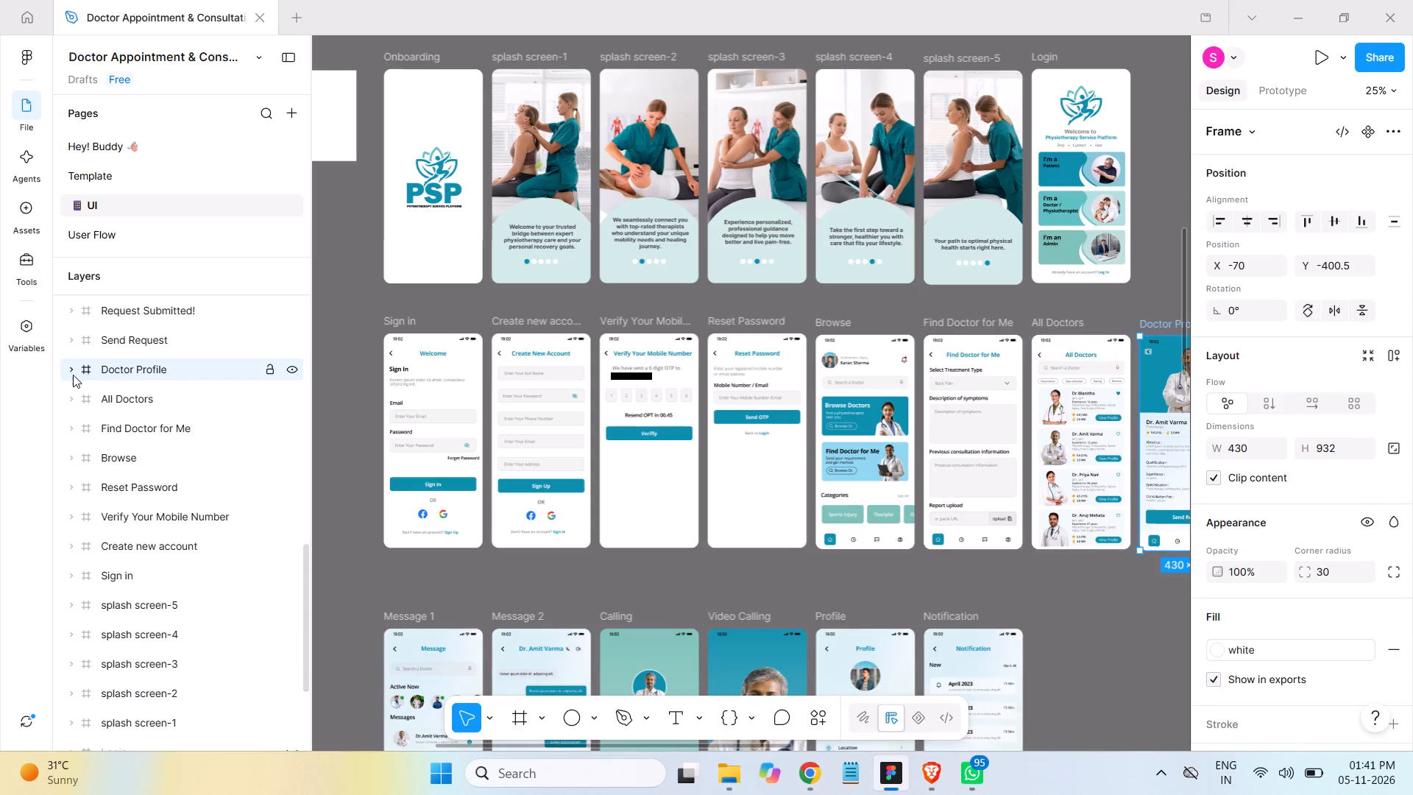
pyautogui.click(72, 367)
pyautogui.scroll(-3, 223, 512)
pyautogui.scroll(3, 223, 512)
pyautogui.scroll(-3, 223, 512)
pyautogui.scroll(2, 216, 500)
pyautogui.scroll(-1, 212, 494)
pyautogui.scroll(1, 212, 494)
pyautogui.scroll(-2, 212, 493)
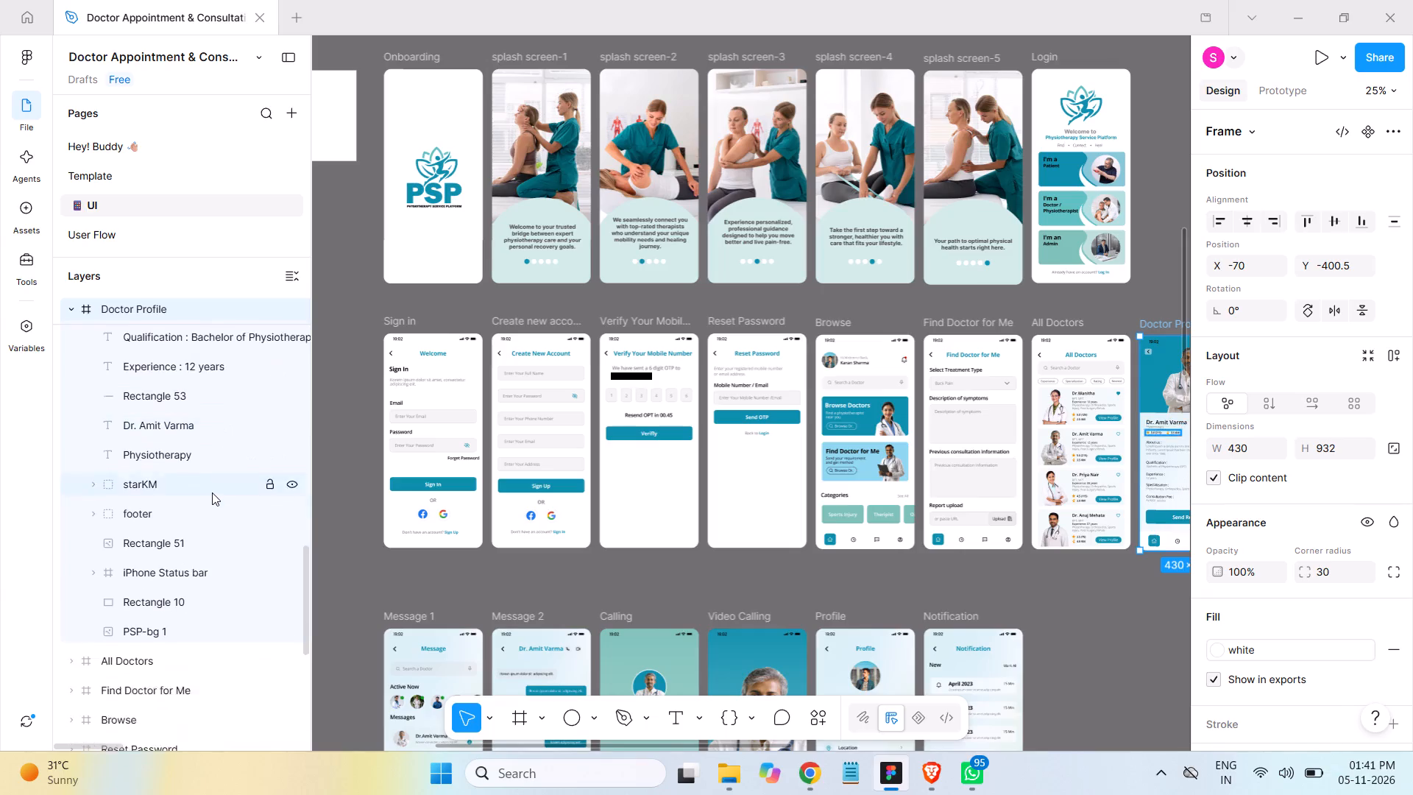
pyautogui.scroll(-1, 212, 492)
pyautogui.click(169, 536)
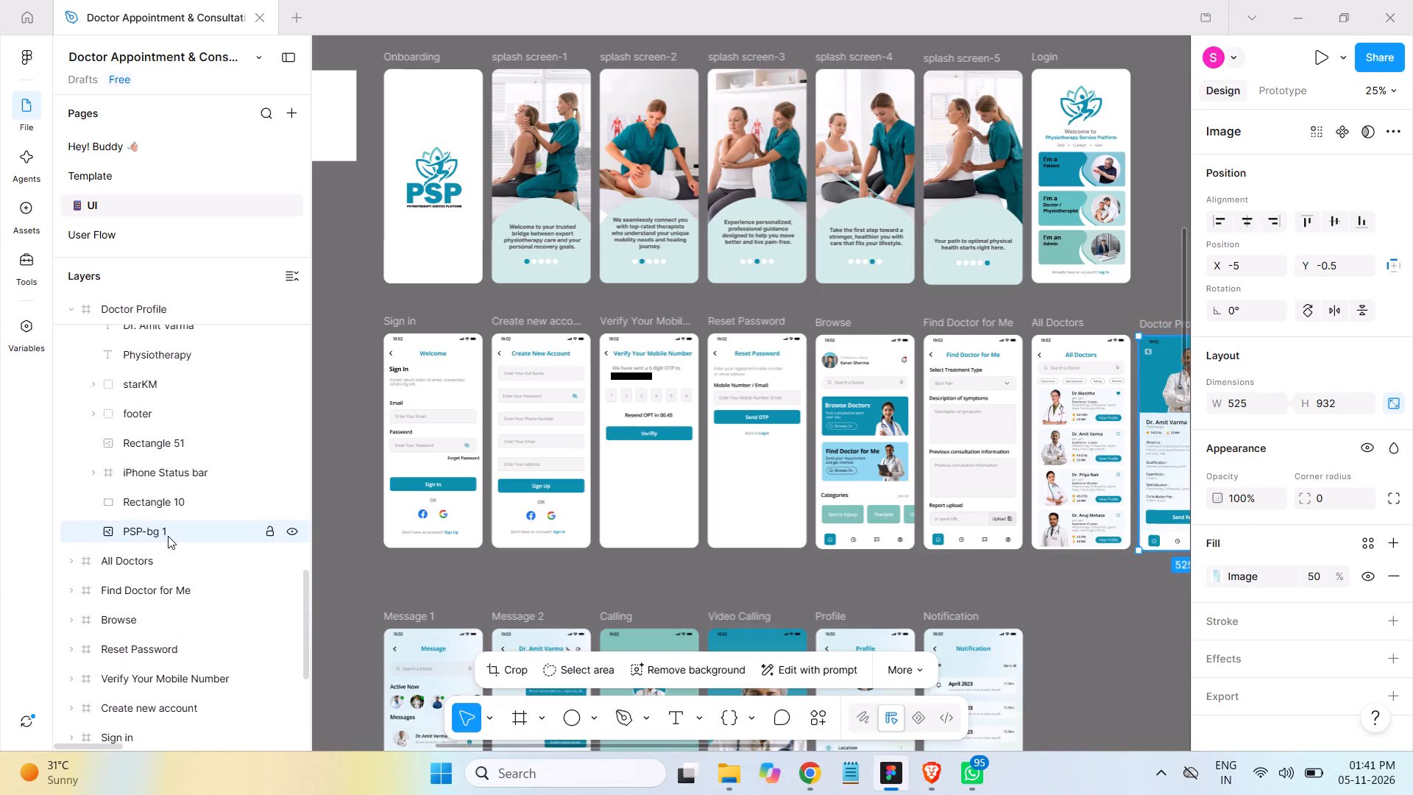
pyautogui.press('Delete')
pyautogui.scroll(2, 193, 422)
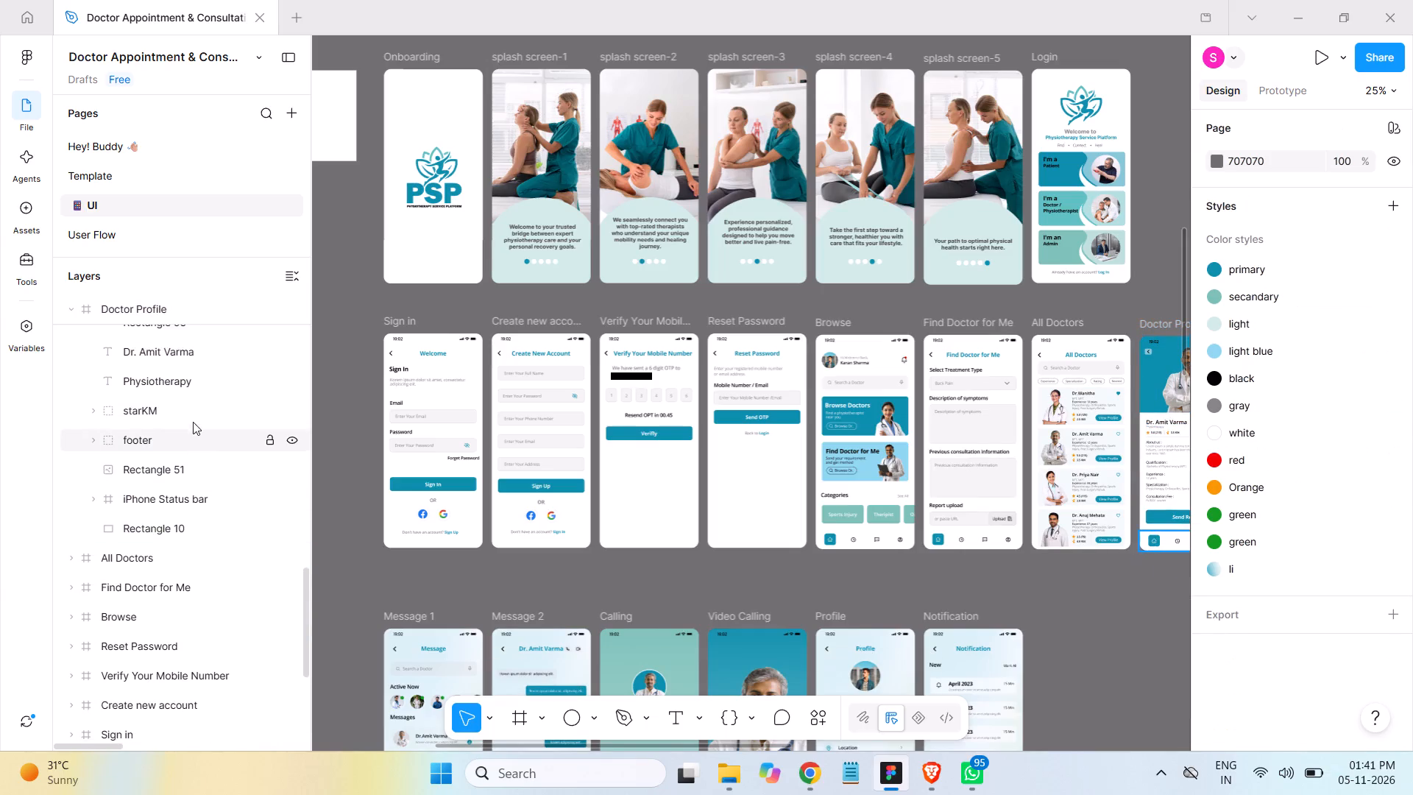
pyautogui.scroll(4, 193, 422)
pyautogui.click(68, 554)
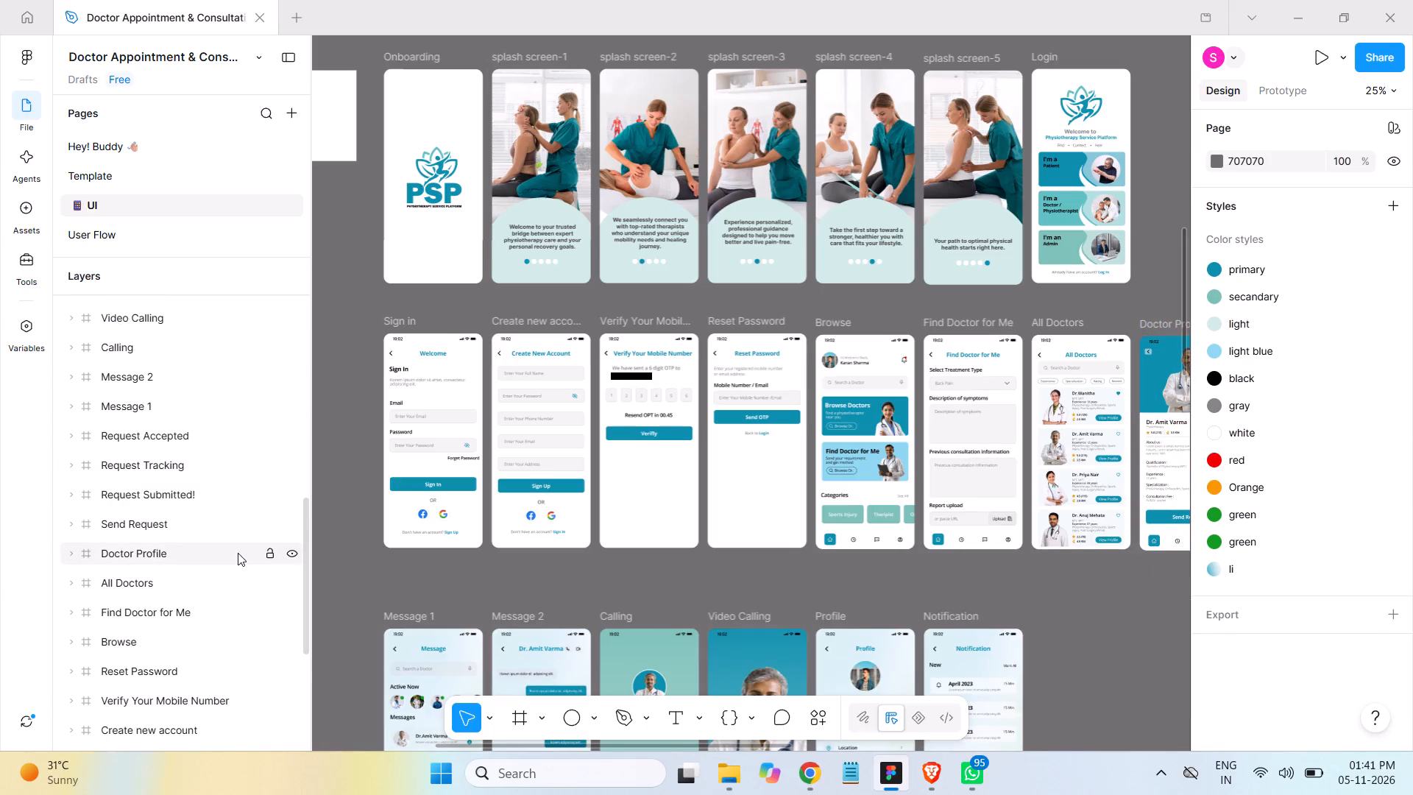
pyautogui.hotkey('ctrl', 's')
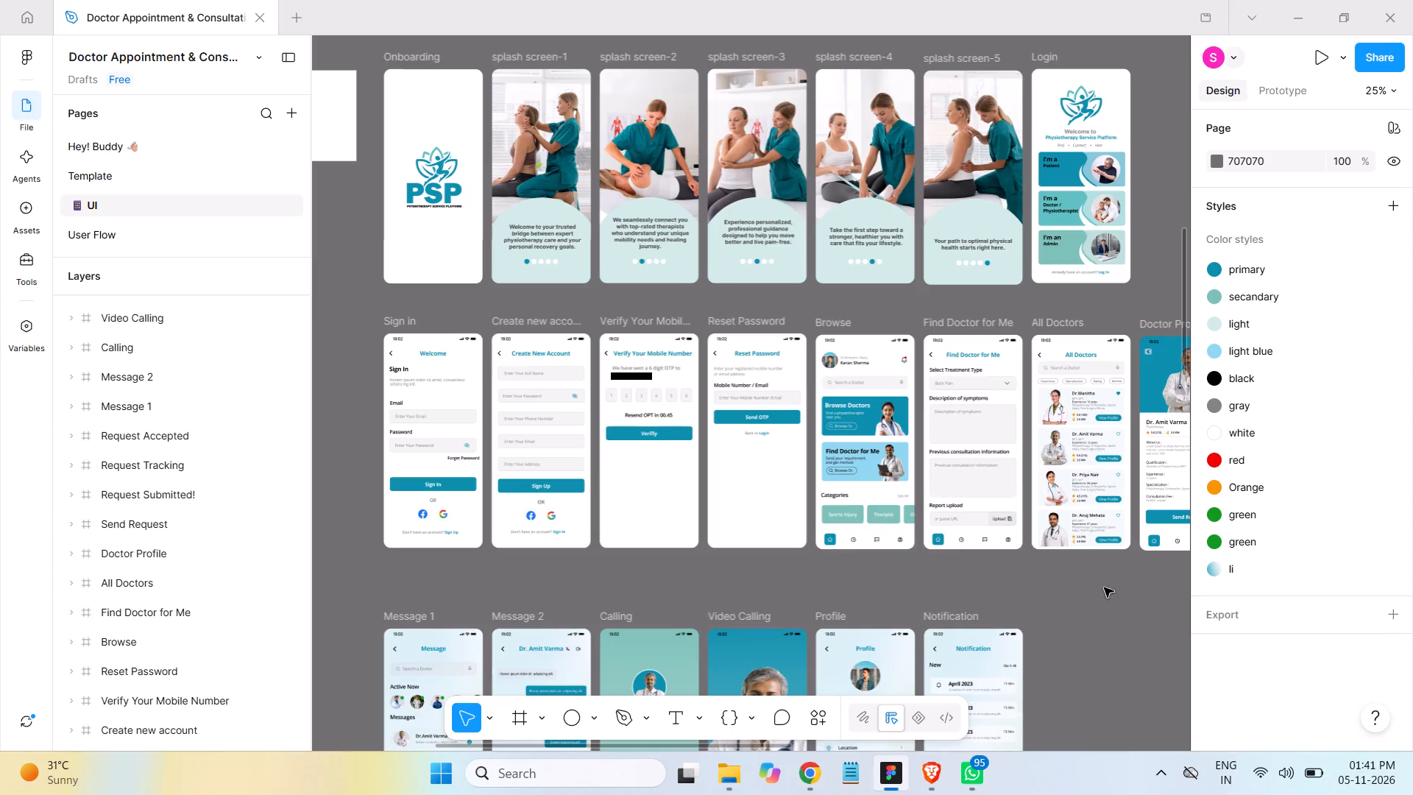
# Delete the PSP-bg 1 background image from the Send Request frame.
pyautogui.press('space')
pyautogui.press('space')
pyautogui.press('space')
pyautogui.press('space')
pyautogui.press('space')
pyautogui.press('space')
pyautogui.press('space')
pyautogui.press('space')
pyautogui.press('space')
pyautogui.press('space')
pyautogui.press('space')
pyautogui.press('space')
pyautogui.press('space')
pyautogui.press('space')
pyautogui.press('space')
pyautogui.press('space')
pyautogui.press('space')
pyautogui.press('space')
pyautogui.press('space')
pyautogui.press('space')
pyautogui.moveTo(1100, 584); pyautogui.dragTo(537, 556)
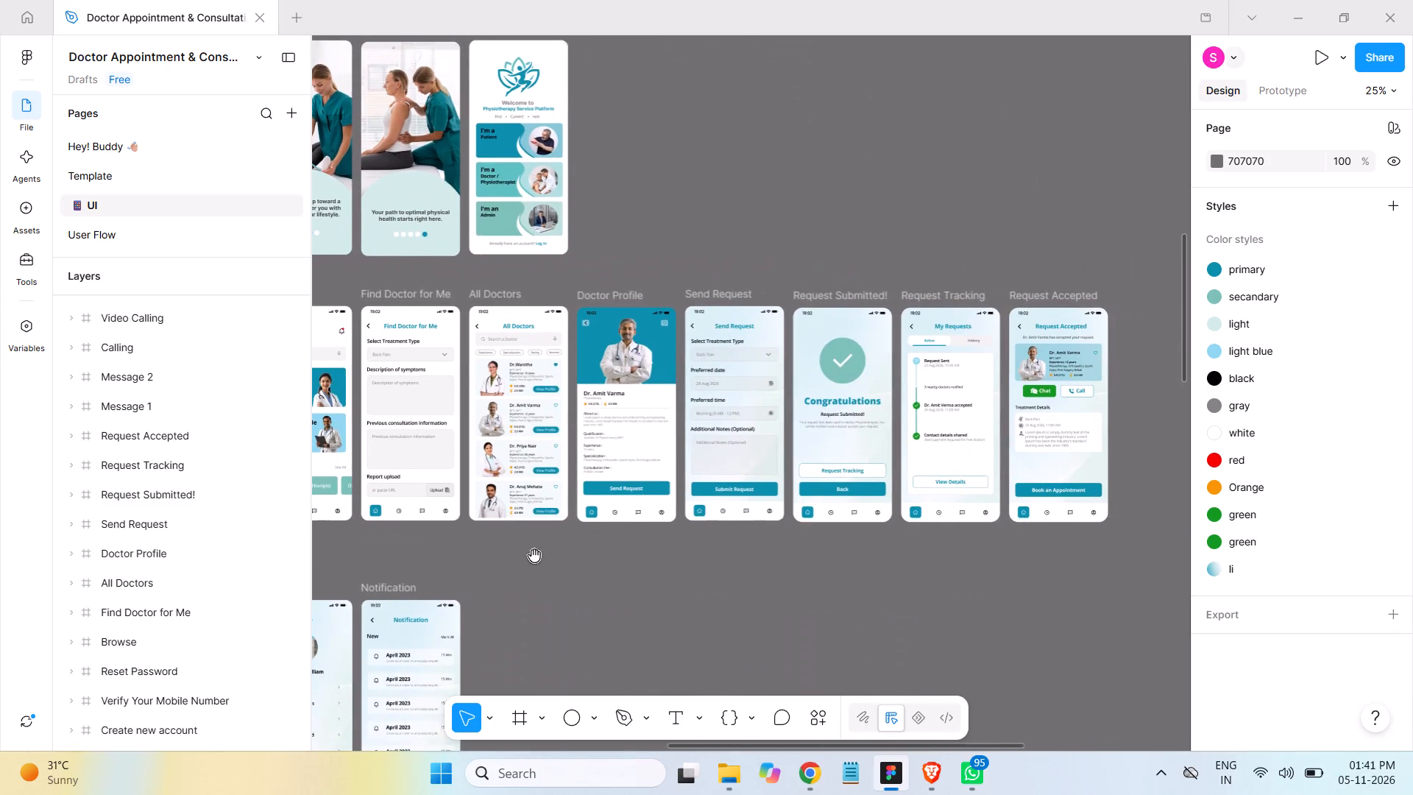
pyautogui.moveTo(943, 568); pyautogui.dragTo(835, 577)
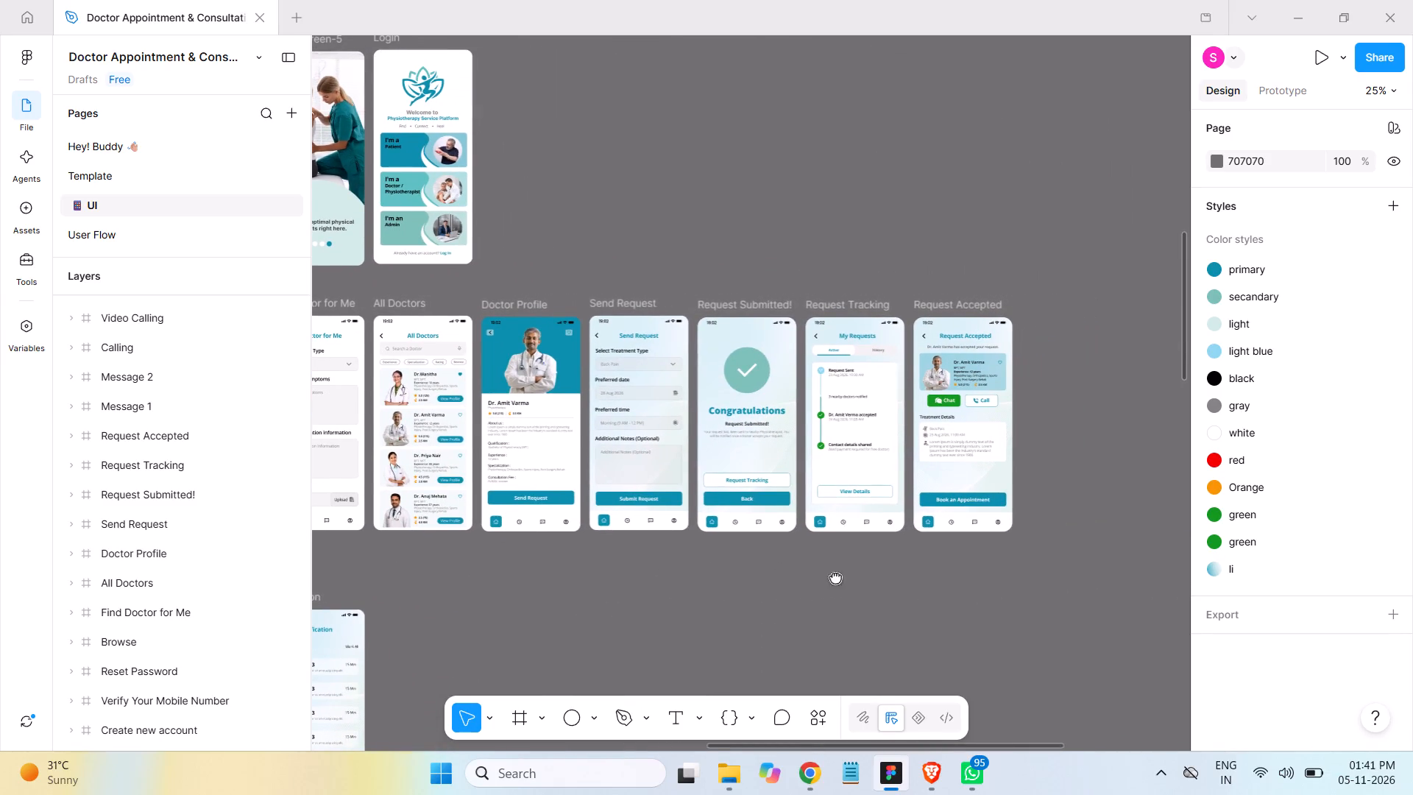
pyautogui.moveTo(835, 577); pyautogui.dragTo(826, 577)
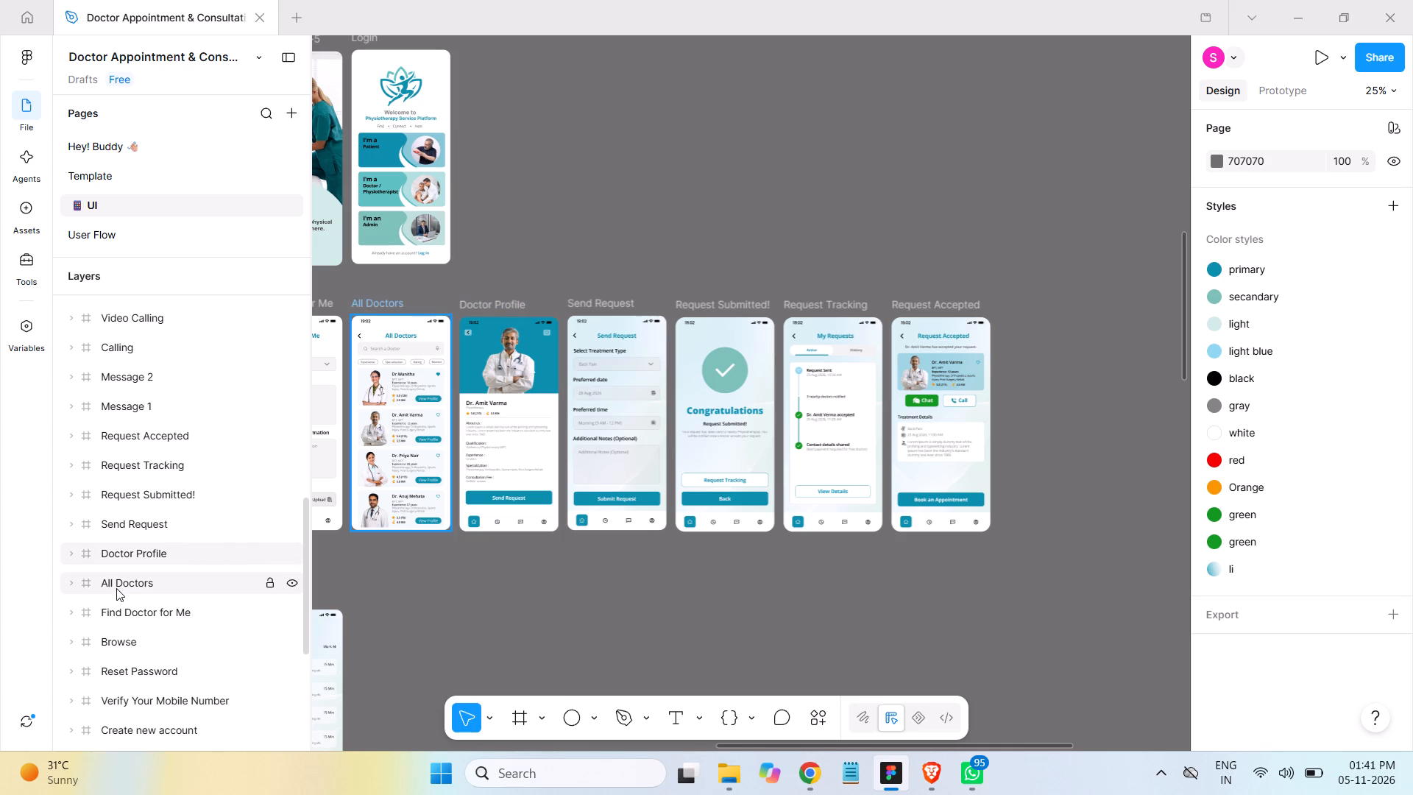
pyautogui.click(130, 554)
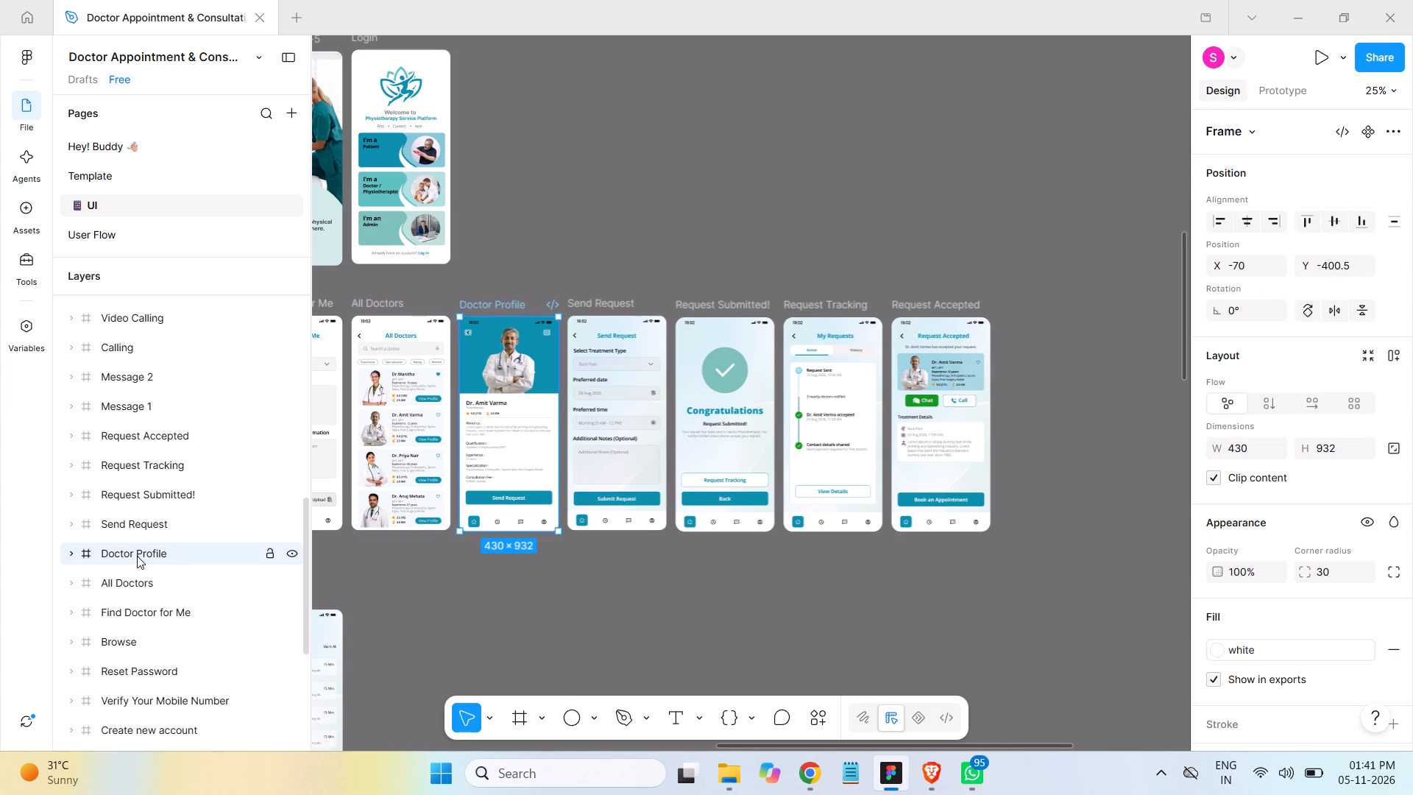
pyautogui.click(140, 518)
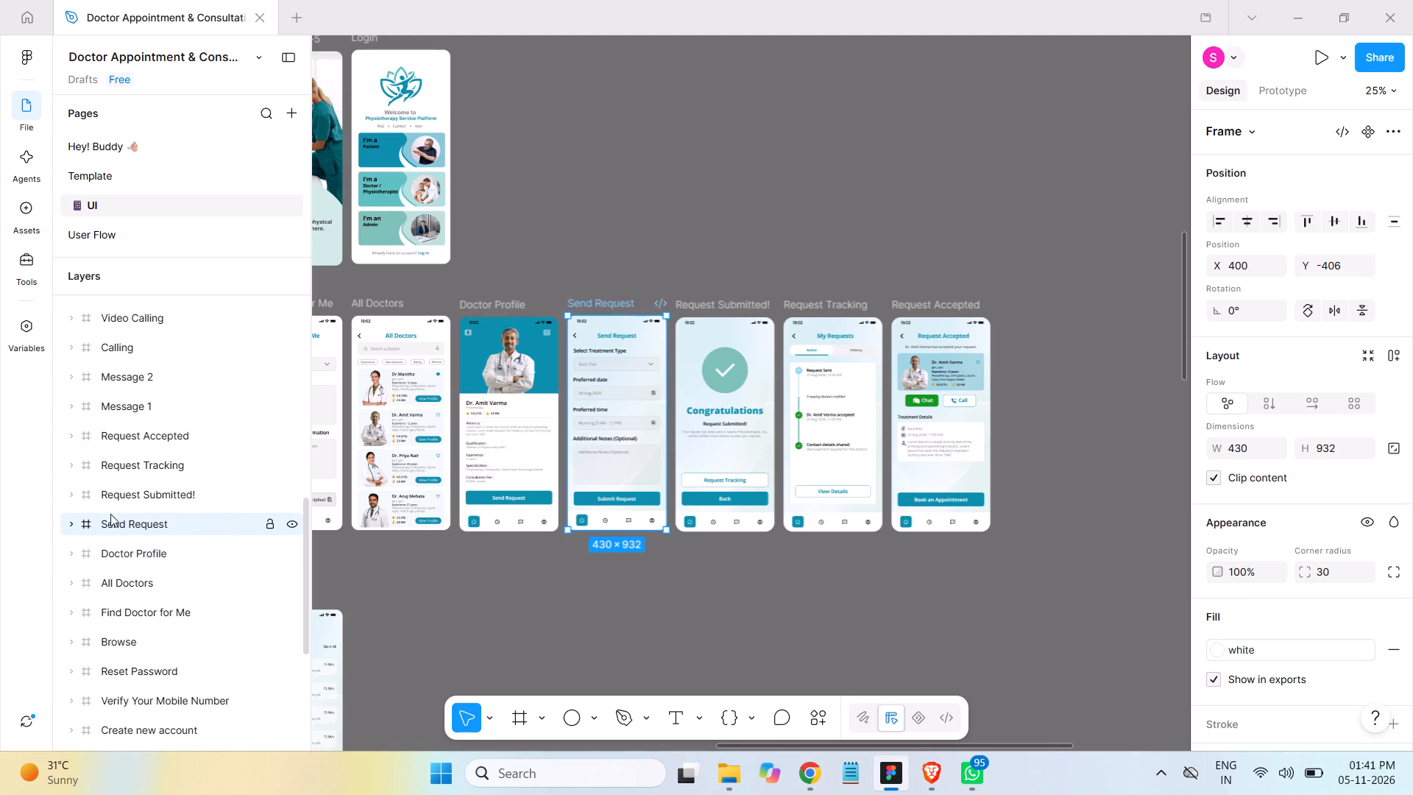
pyautogui.click(73, 524)
pyautogui.scroll(2, 205, 501)
pyautogui.scroll(-2, 205, 501)
pyautogui.scroll(3, 205, 501)
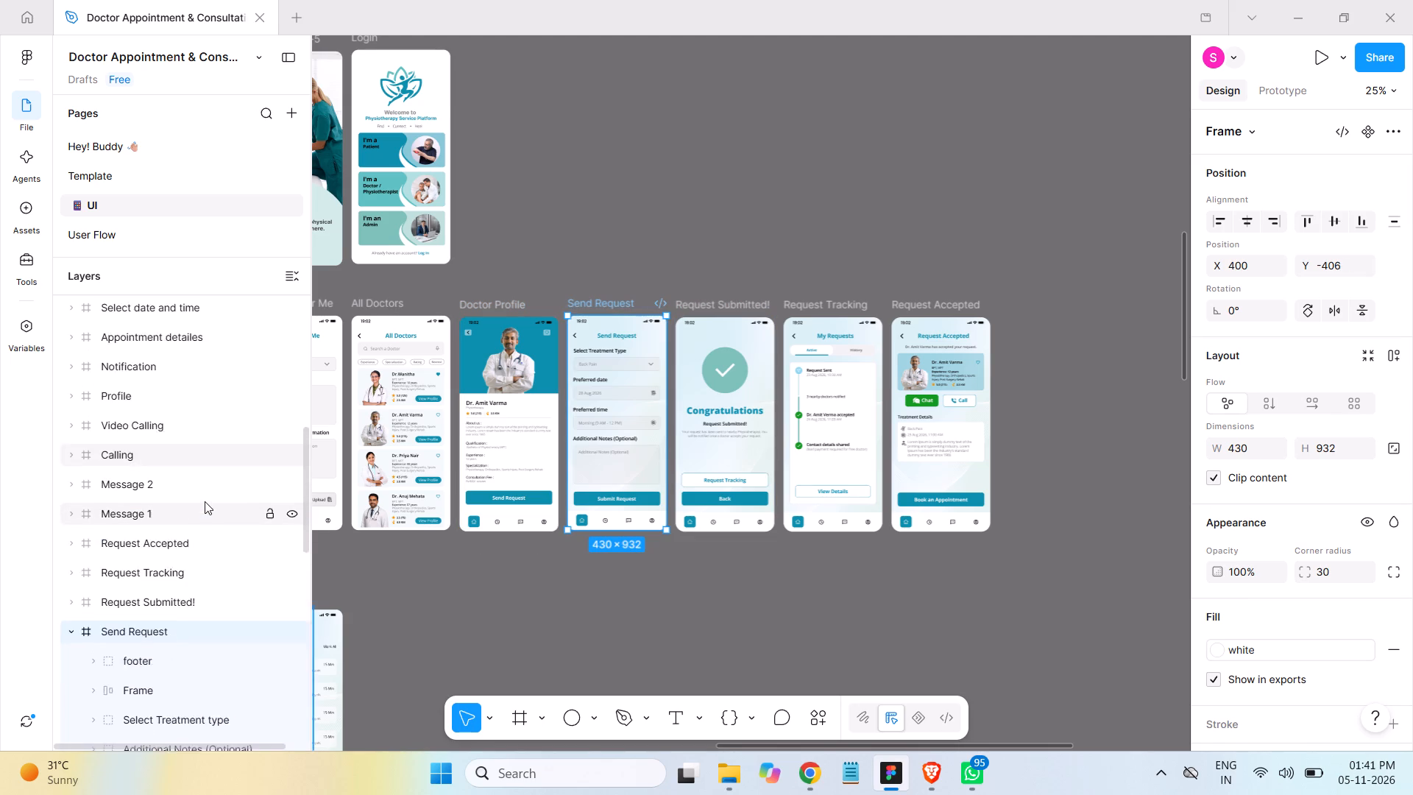
pyautogui.scroll(-2, 205, 501)
pyautogui.scroll(1, 205, 501)
pyautogui.scroll(-3, 205, 501)
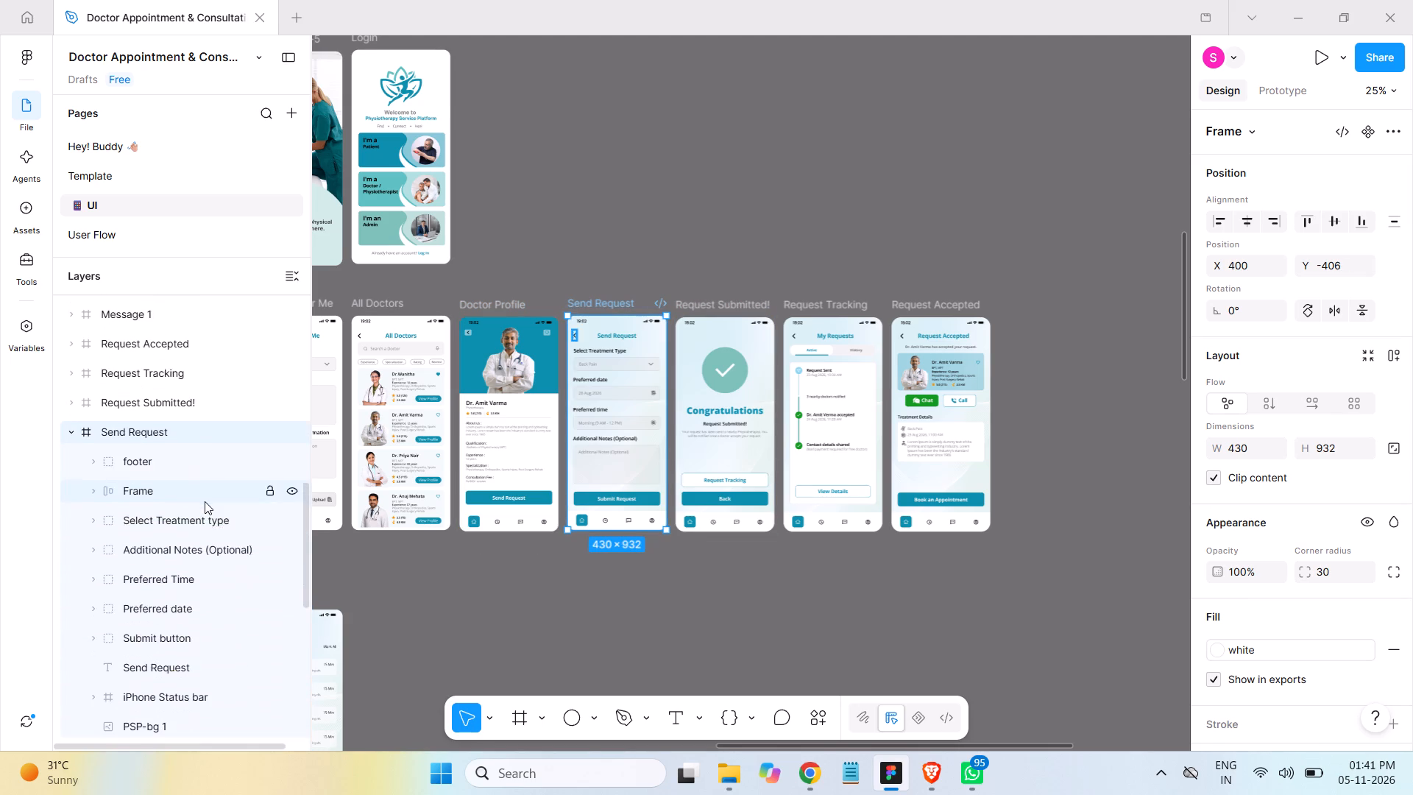
pyautogui.scroll(-1, 205, 501)
pyautogui.click(160, 635)
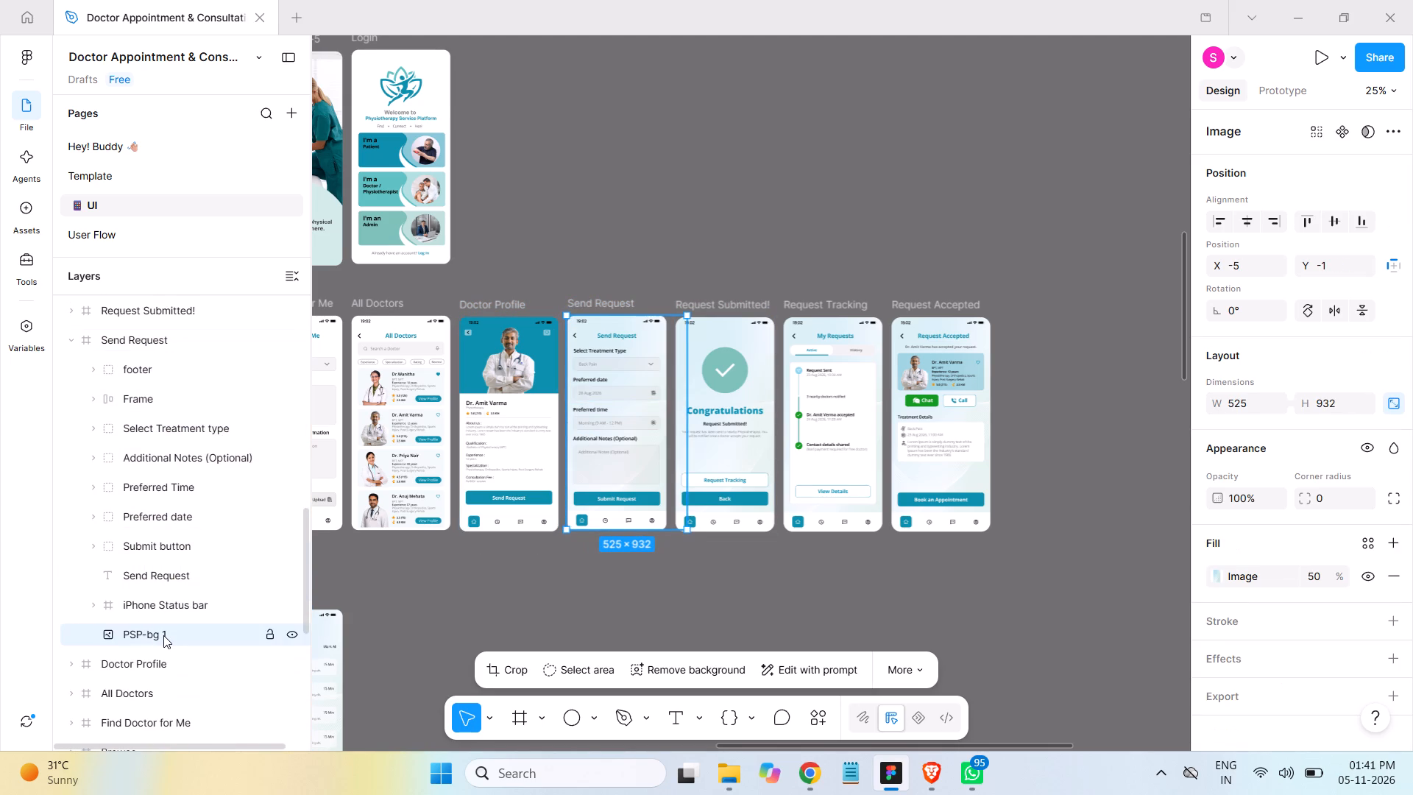
pyautogui.press('Delete')
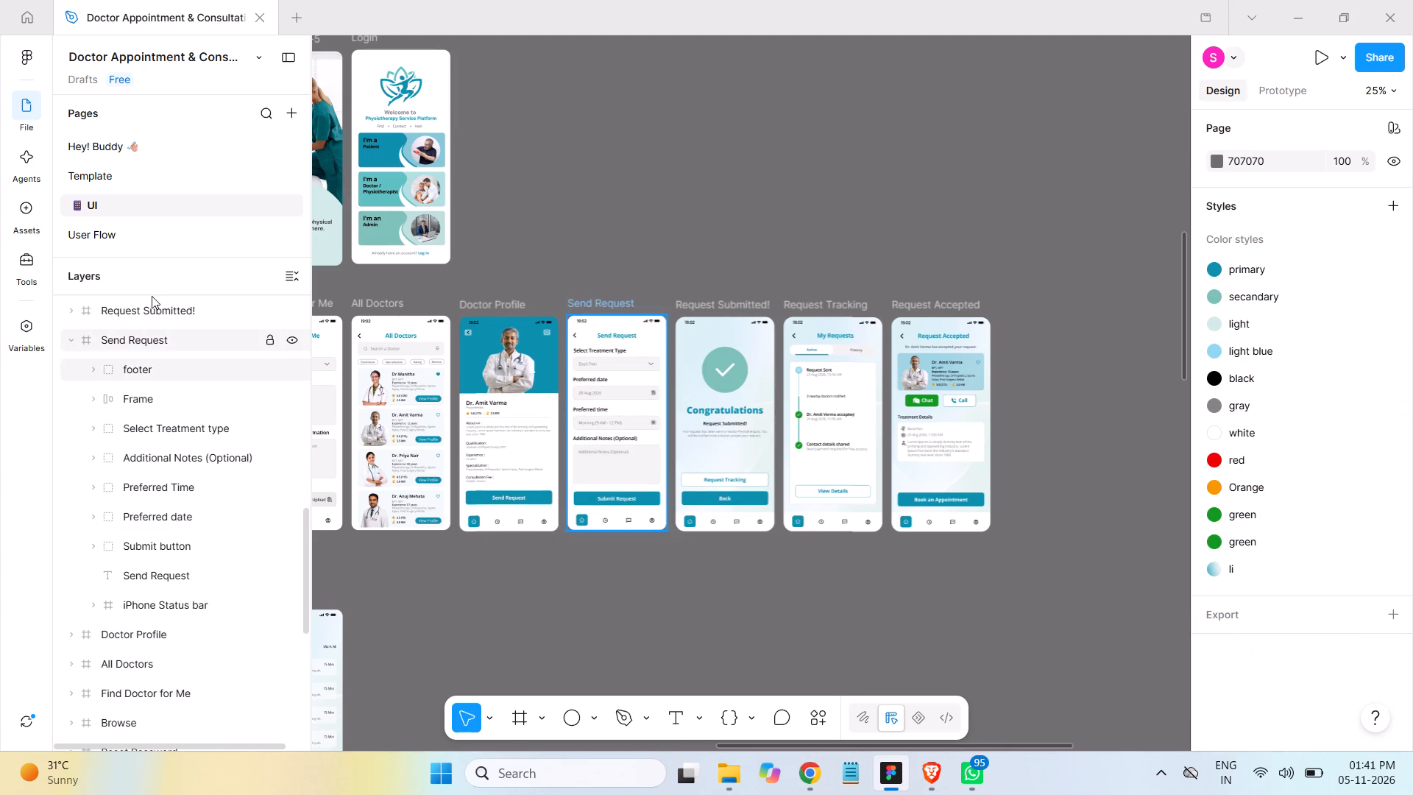
pyautogui.click(69, 342)
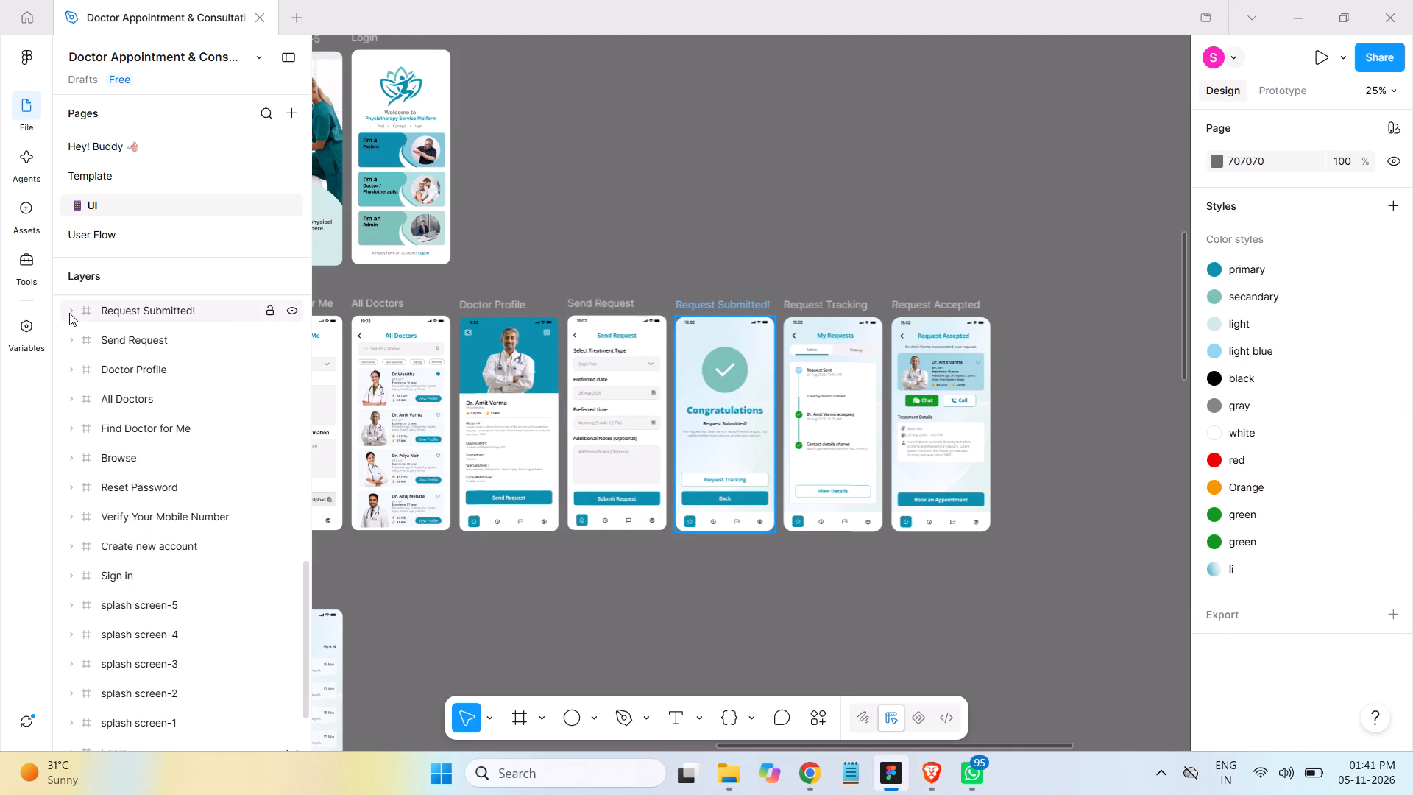
# Delete the PSP-bg 1 background image from the Request Submitted! frame.
pyautogui.click(69, 313)
pyautogui.click(155, 519)
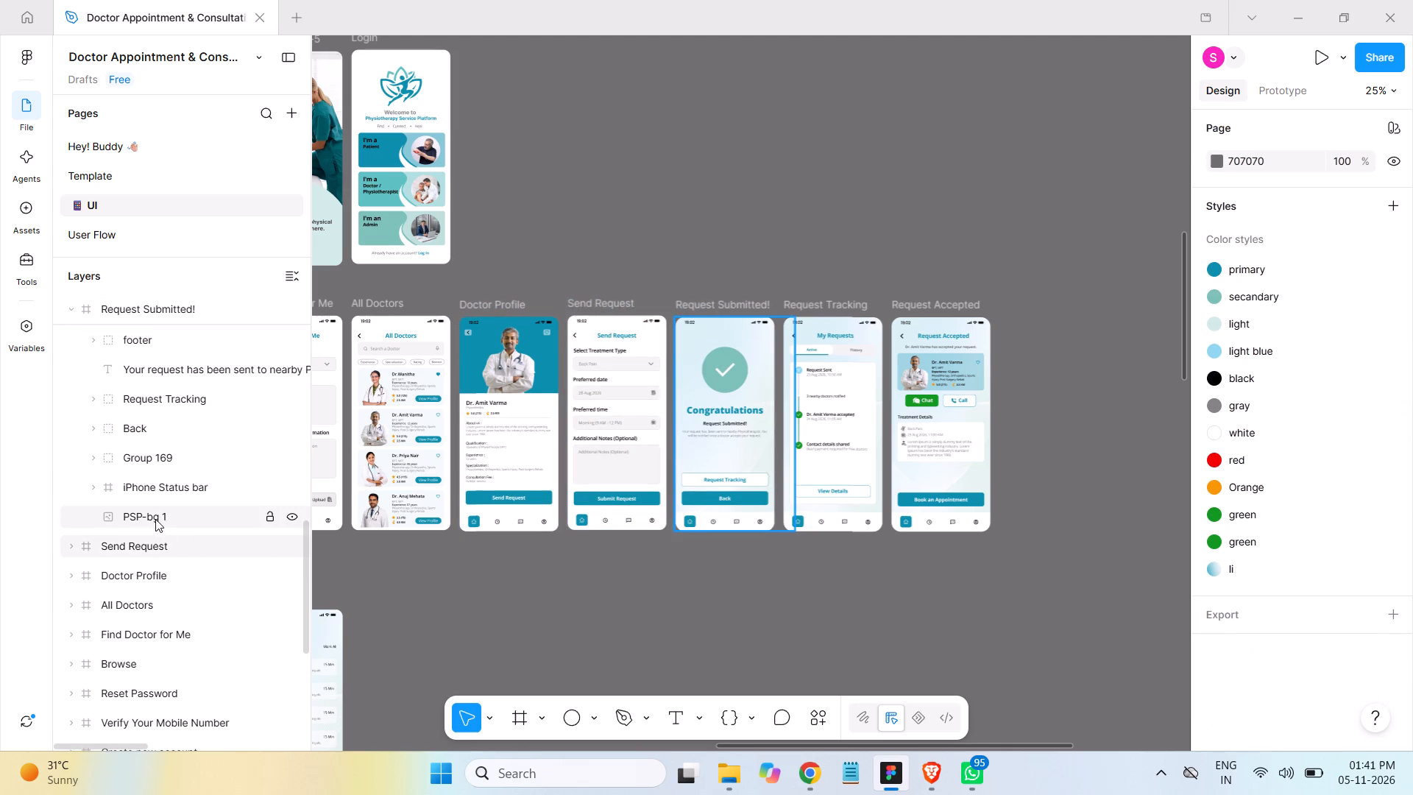
pyautogui.press('Delete')
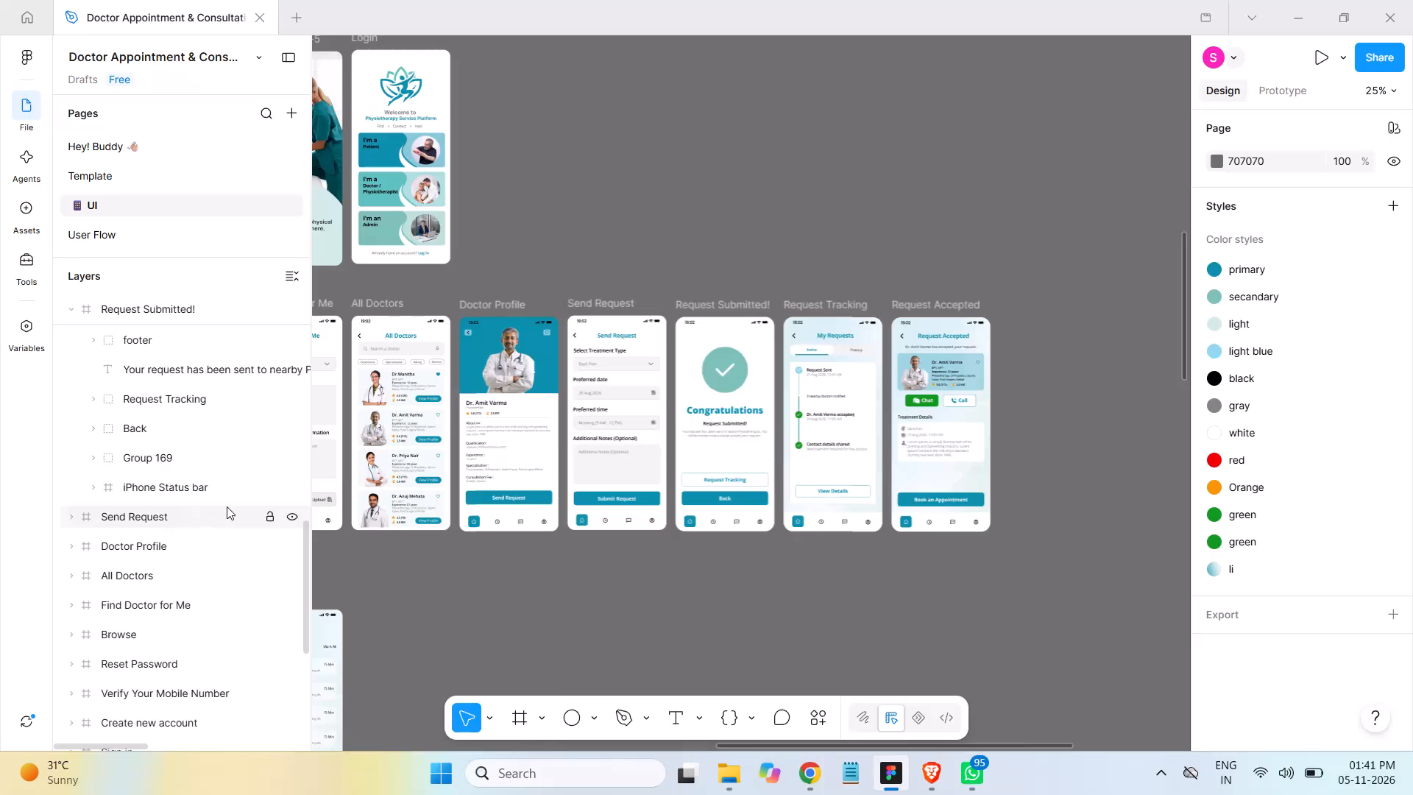
pyautogui.scroll(1, 212, 478)
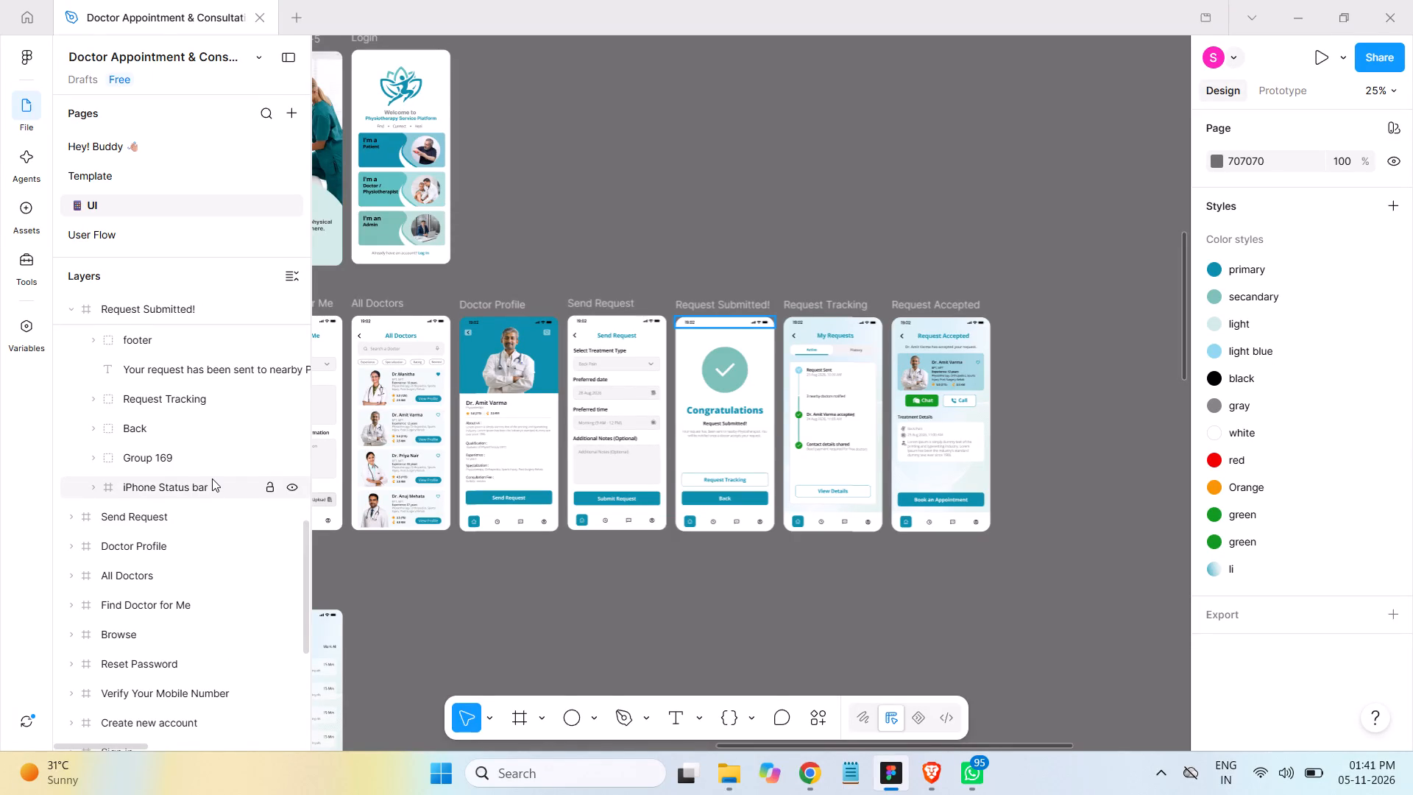
# Delete the PSP-bg 1 background image from the Request Tracking frame.
pyautogui.click(66, 406)
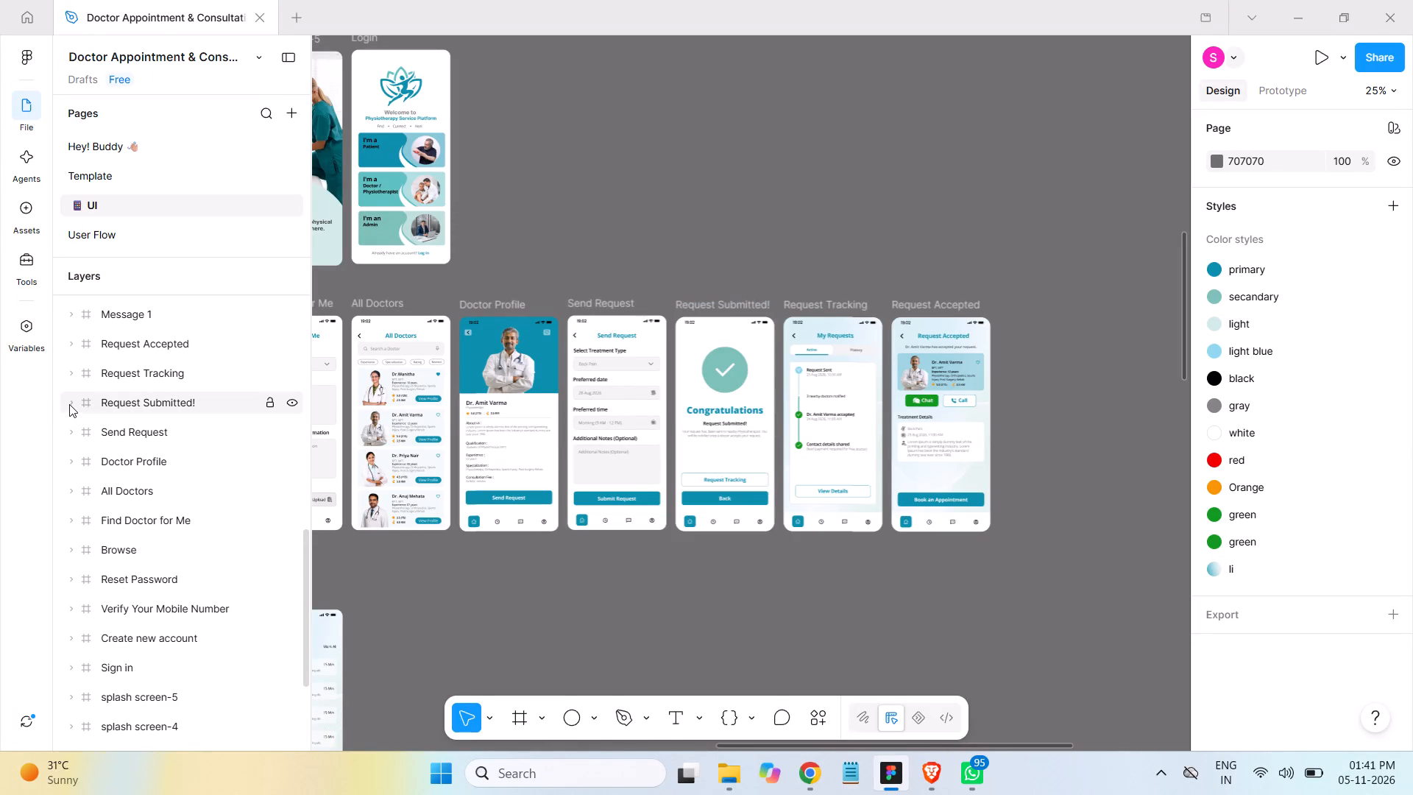
pyautogui.click(74, 372)
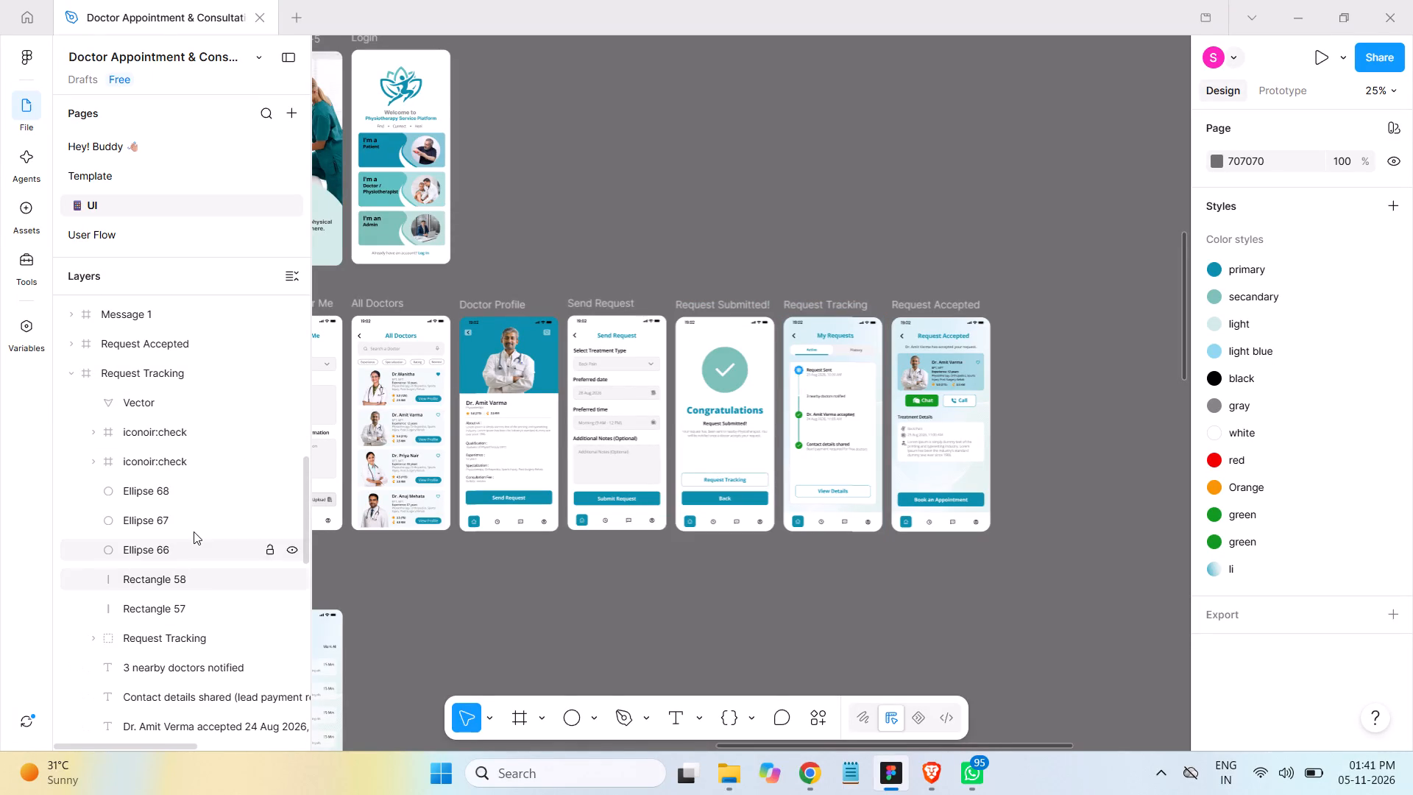
pyautogui.scroll(-3, 194, 530)
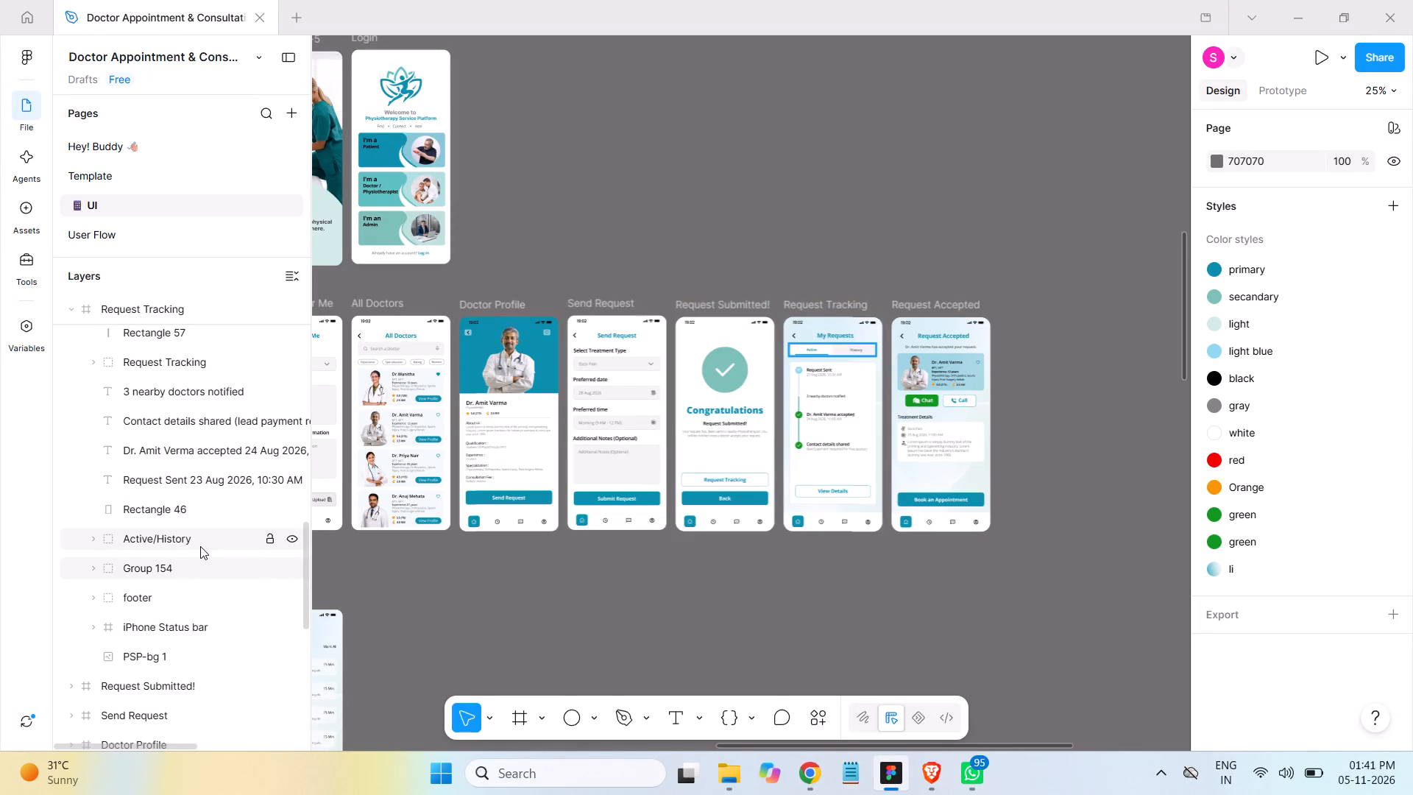
pyautogui.click(153, 657)
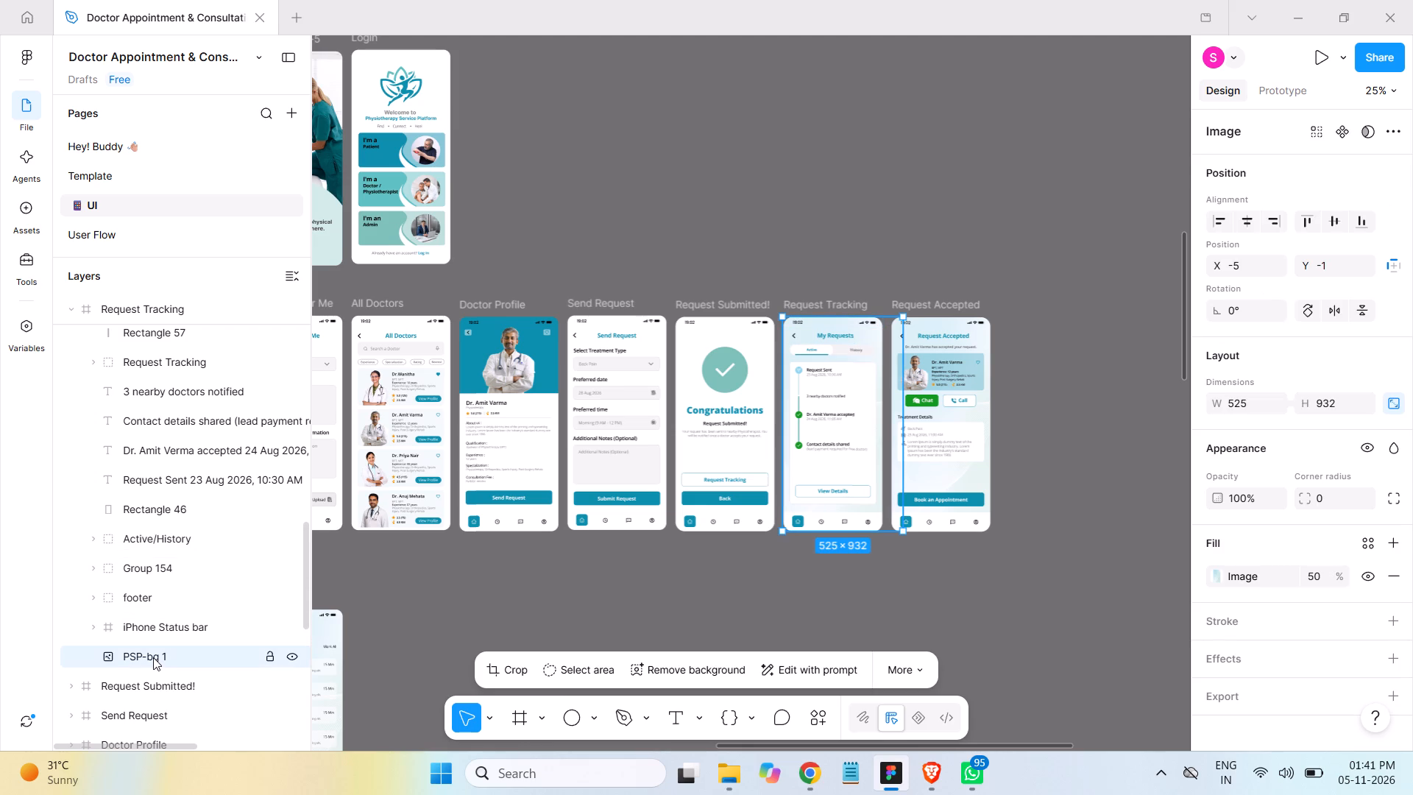
pyautogui.press('Delete')
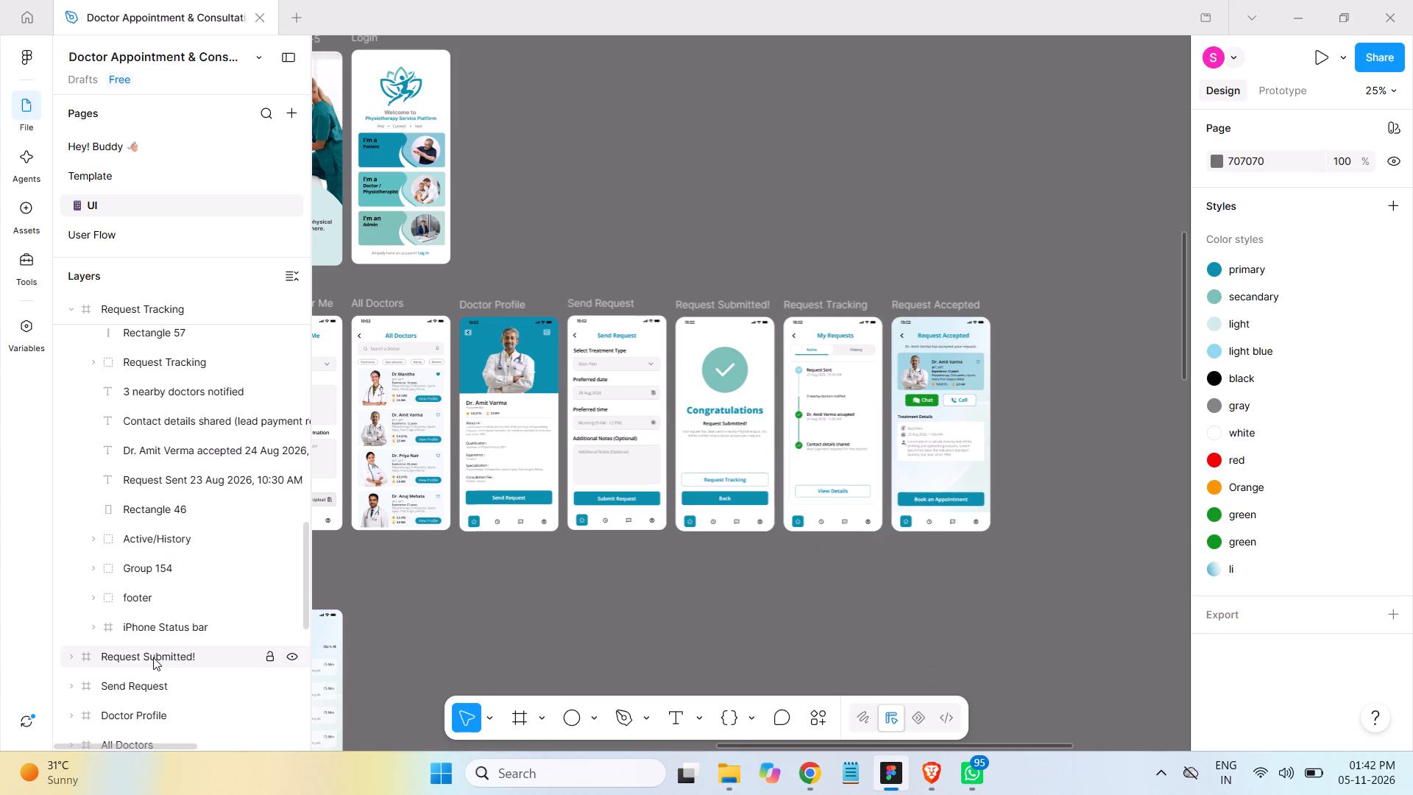
pyautogui.scroll(2, 201, 548)
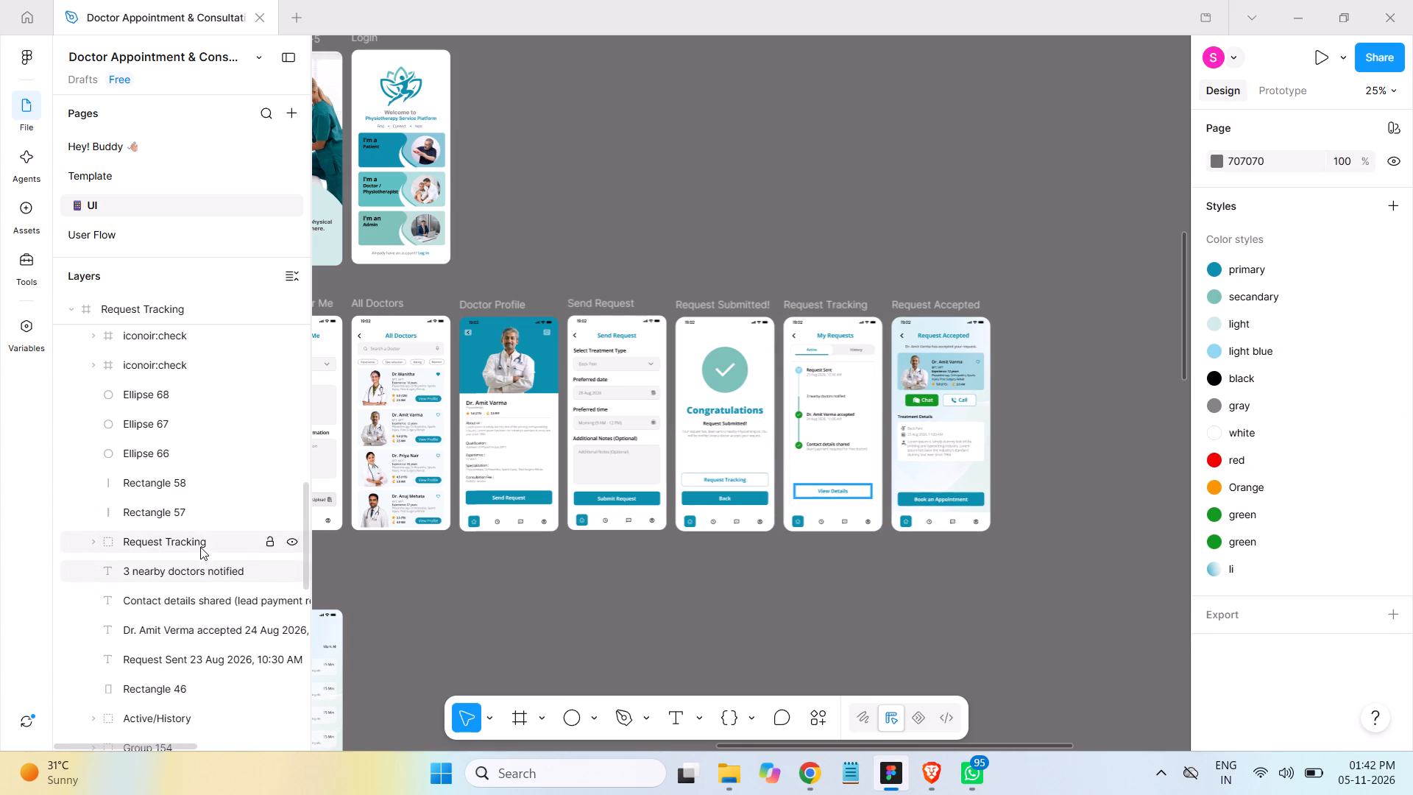
pyautogui.scroll(1, 196, 543)
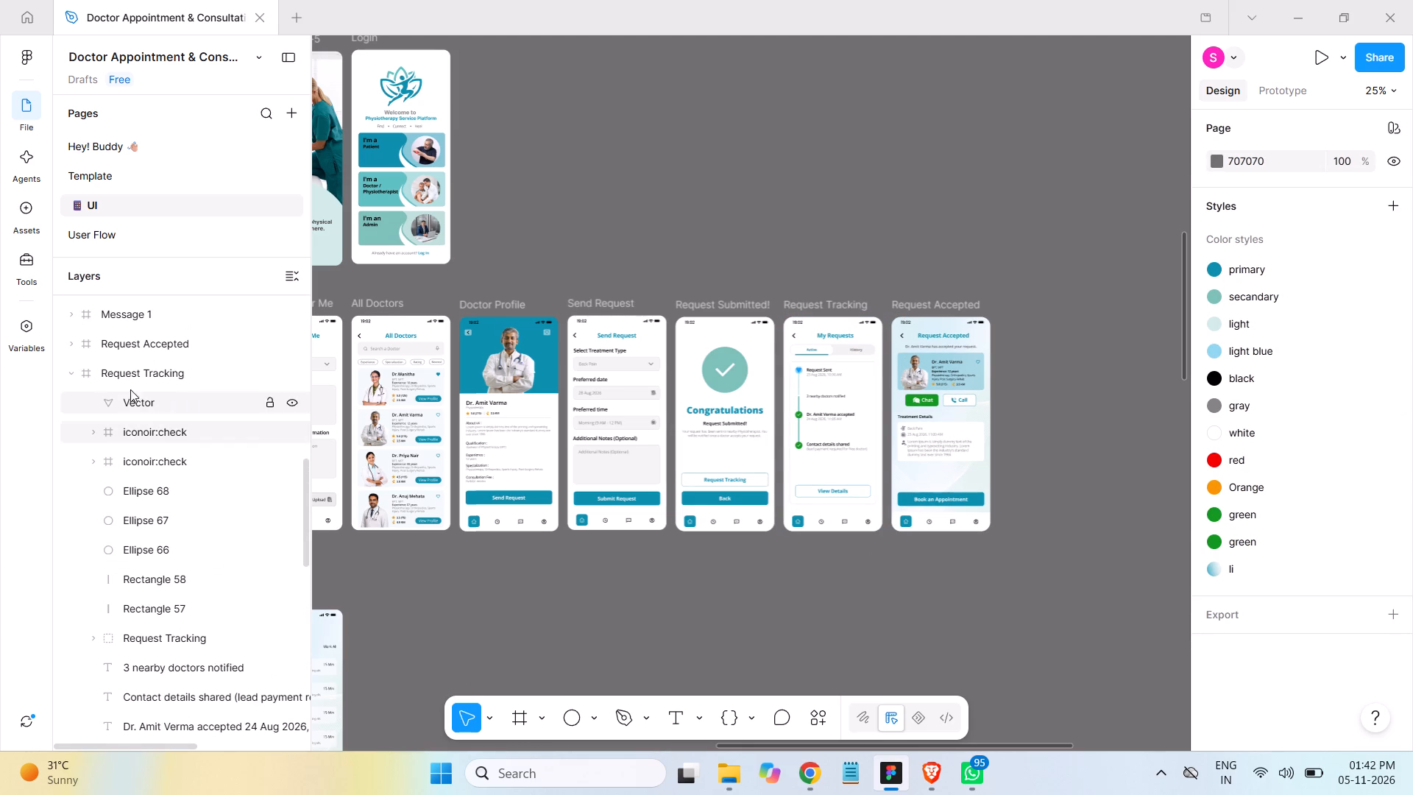
pyautogui.click(71, 375)
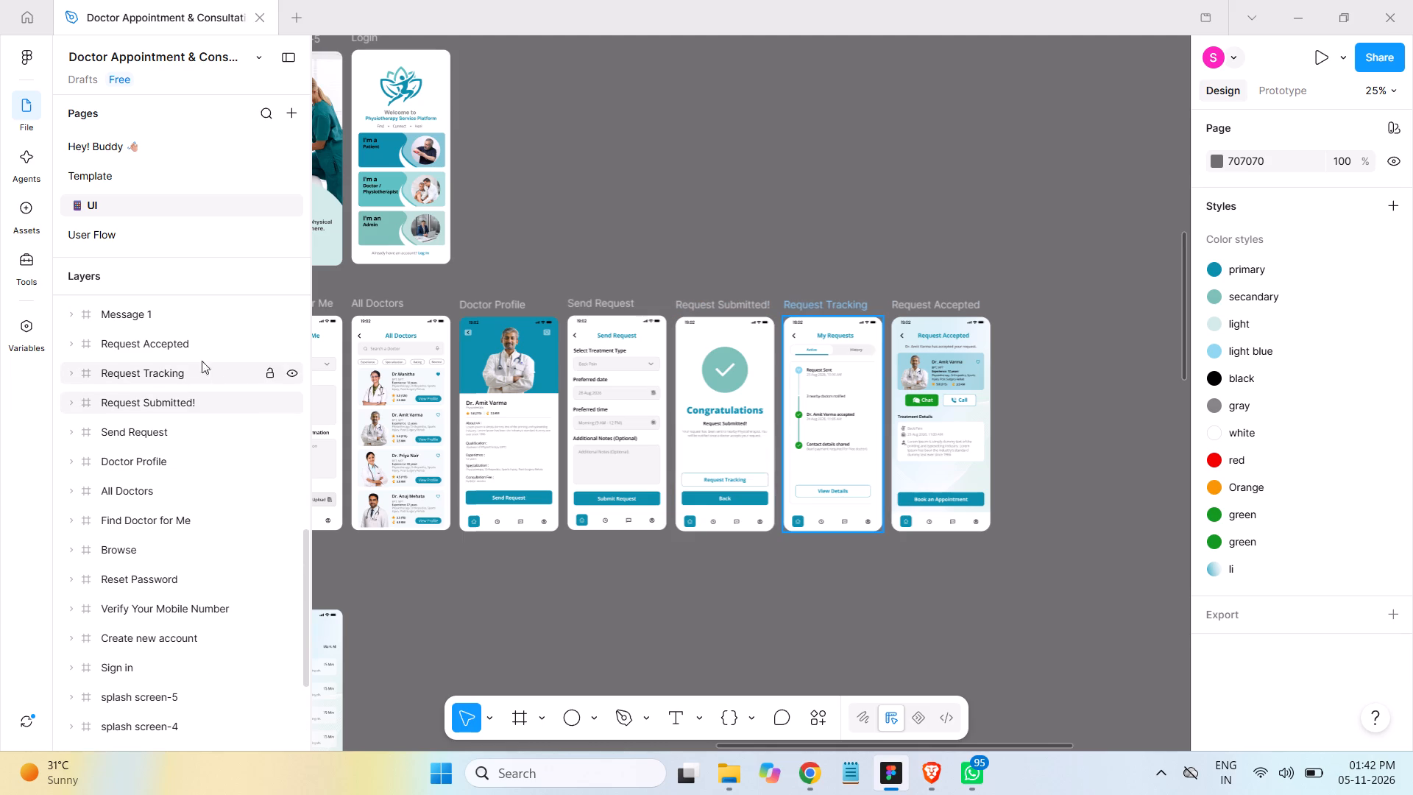
# Delete the PSP-bg 1 background image from the Request Accepted frame and save the file.
pyautogui.click(135, 344)
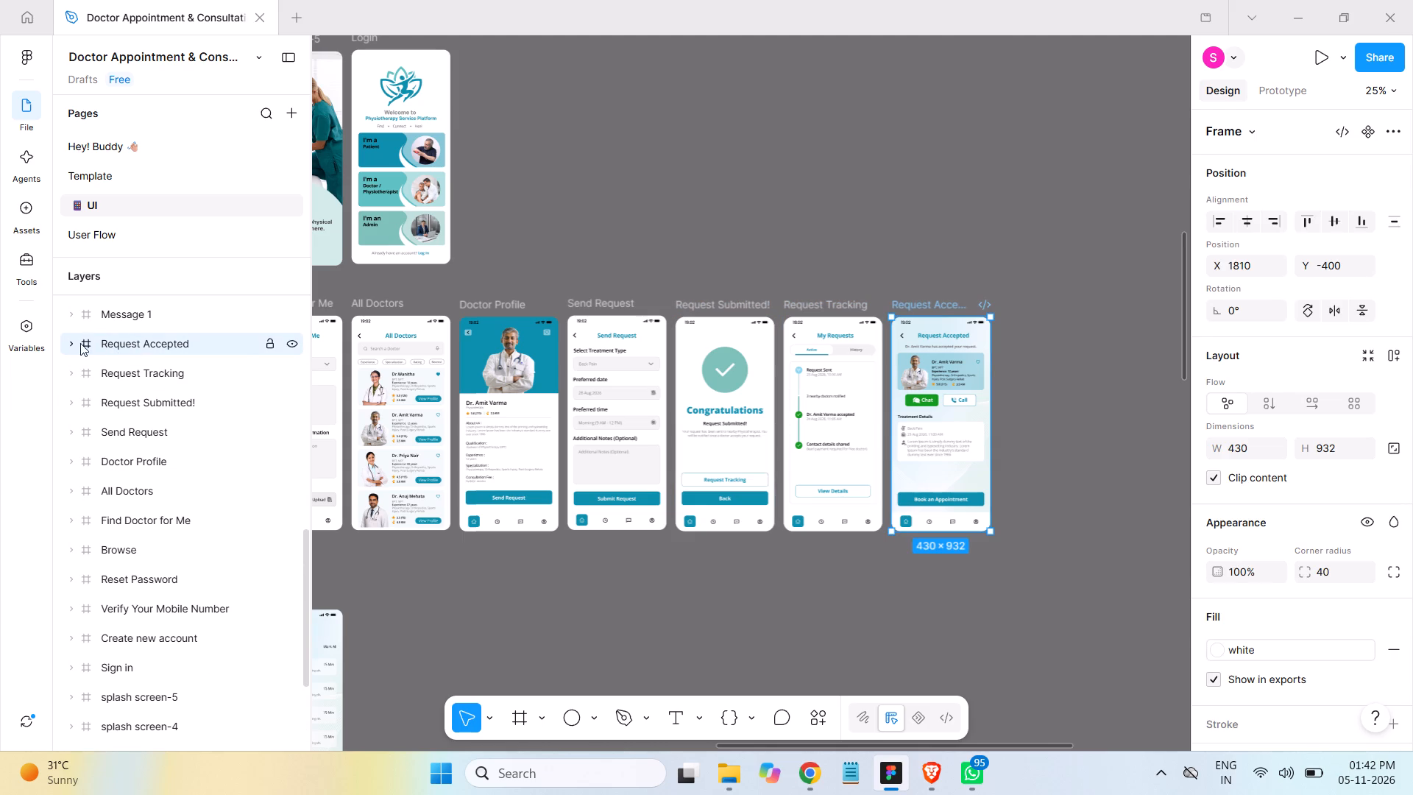
pyautogui.click(73, 343)
pyautogui.scroll(1, 213, 494)
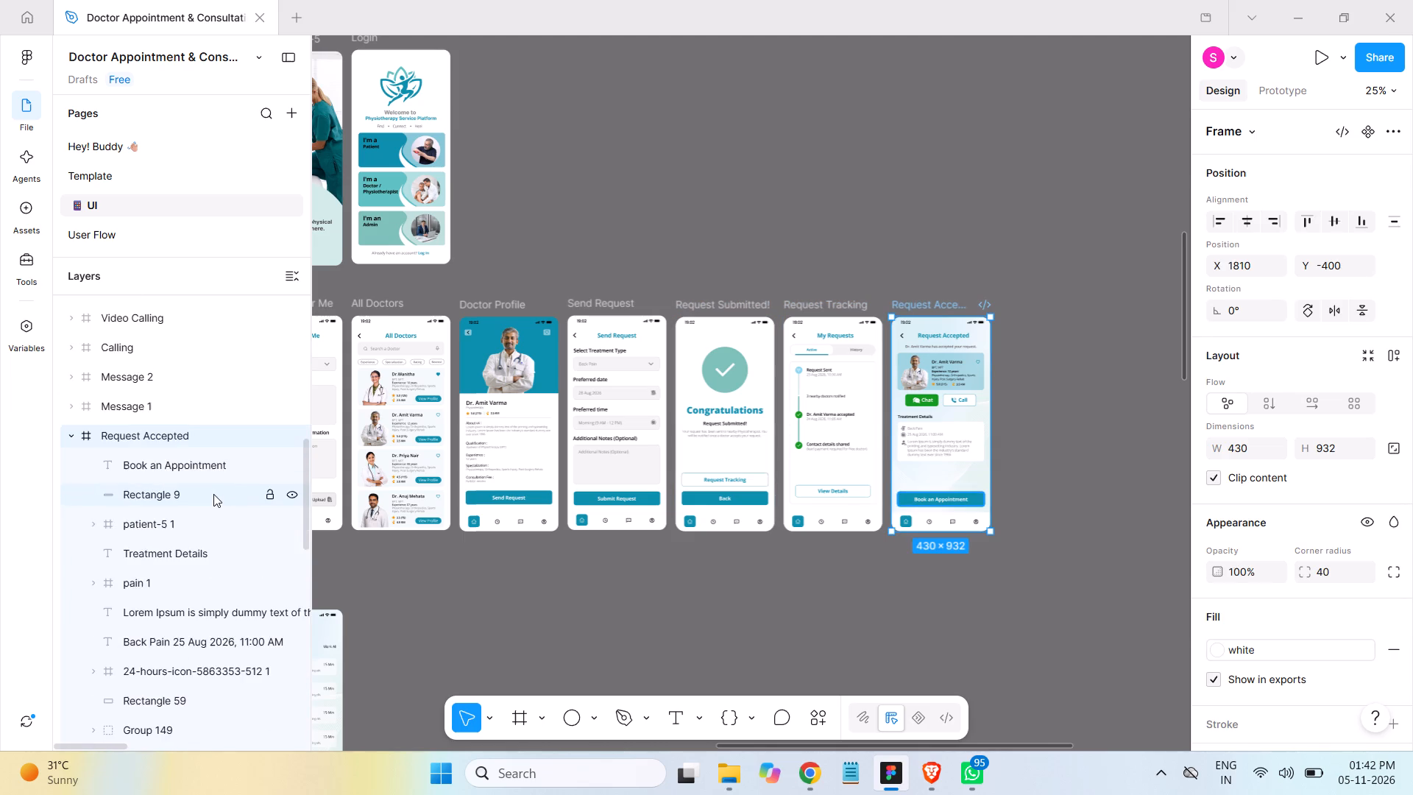
pyautogui.scroll(-3, 213, 494)
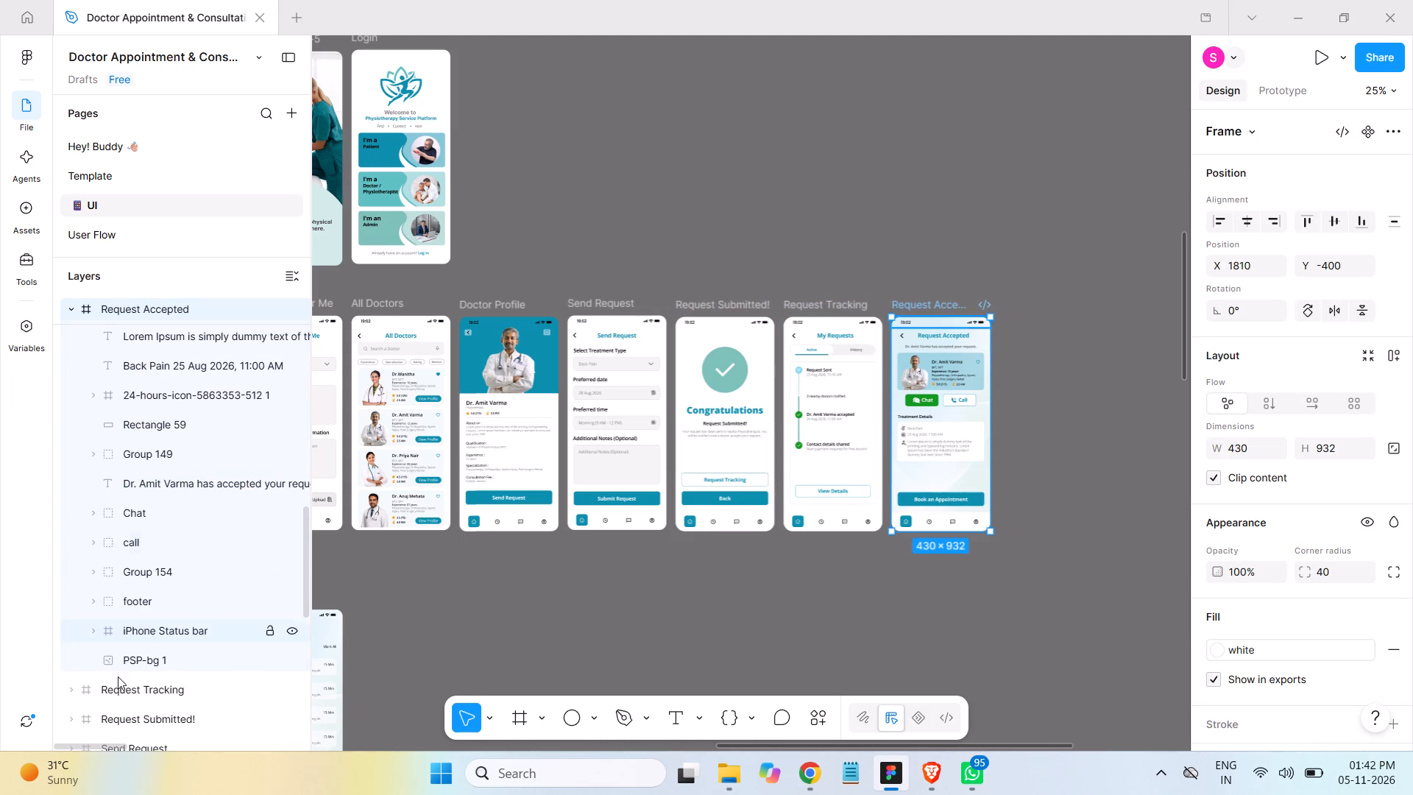
pyautogui.click(152, 657)
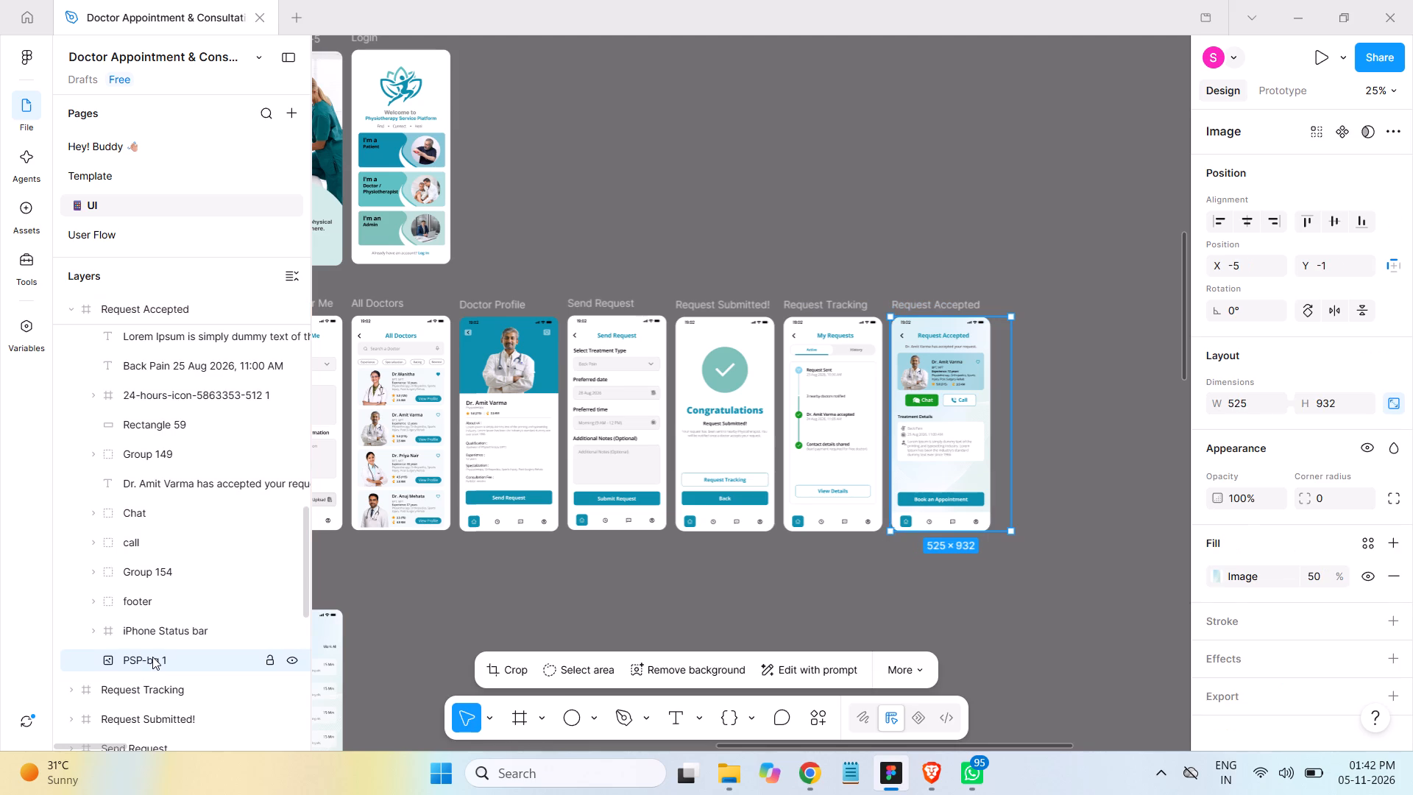
pyautogui.press('Delete')
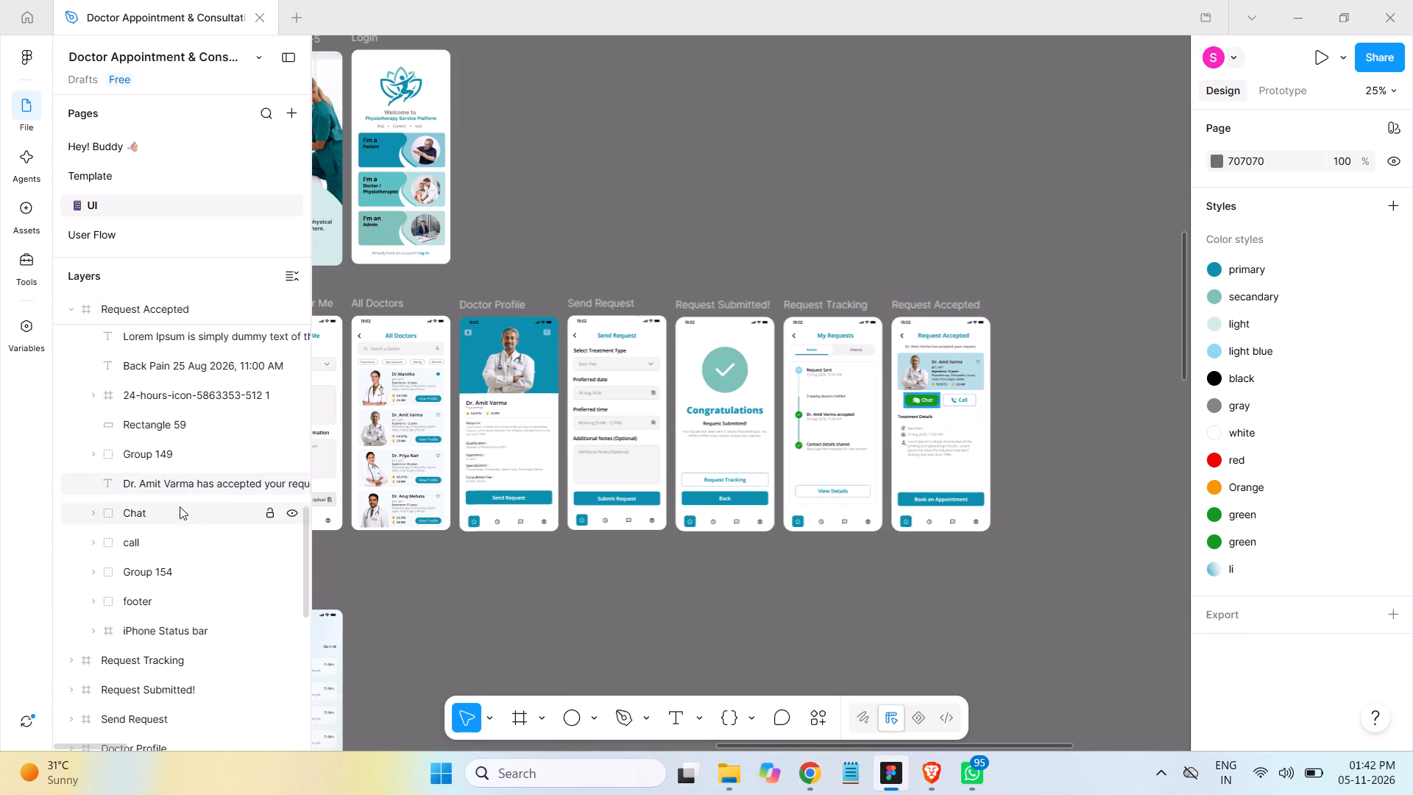
pyautogui.scroll(-1, 213, 488)
pyautogui.scroll(3, 212, 487)
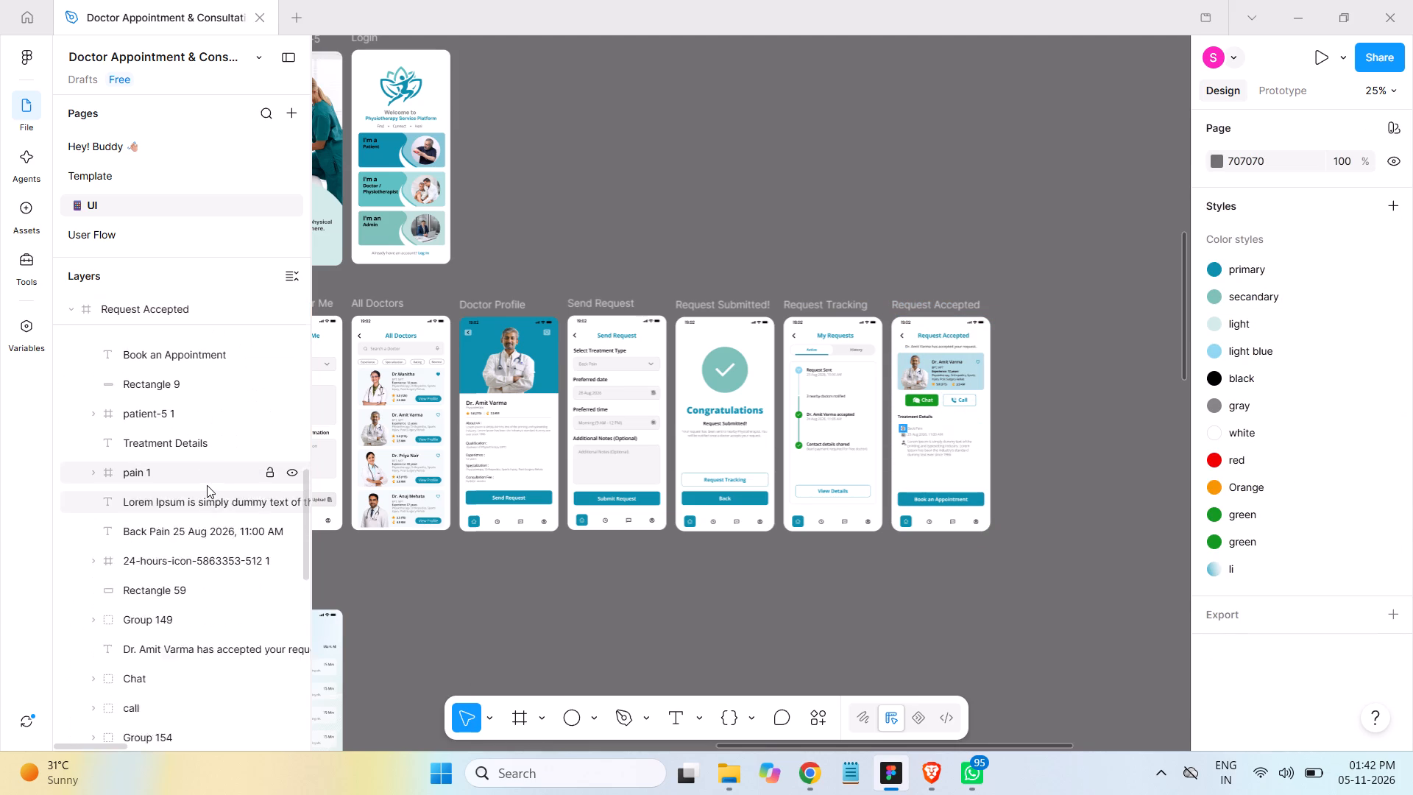
pyautogui.click(68, 342)
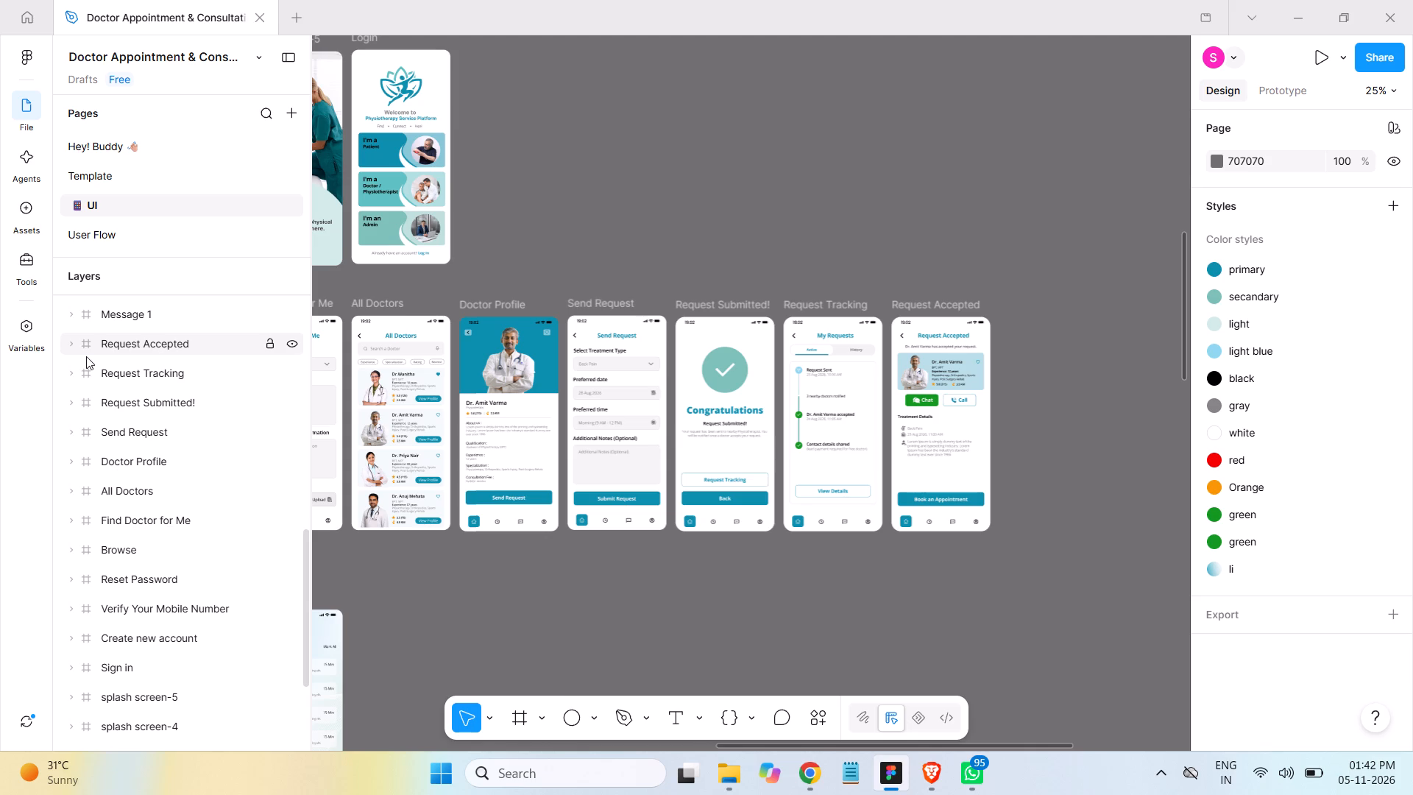
pyautogui.hotkey('ctrl', 's')
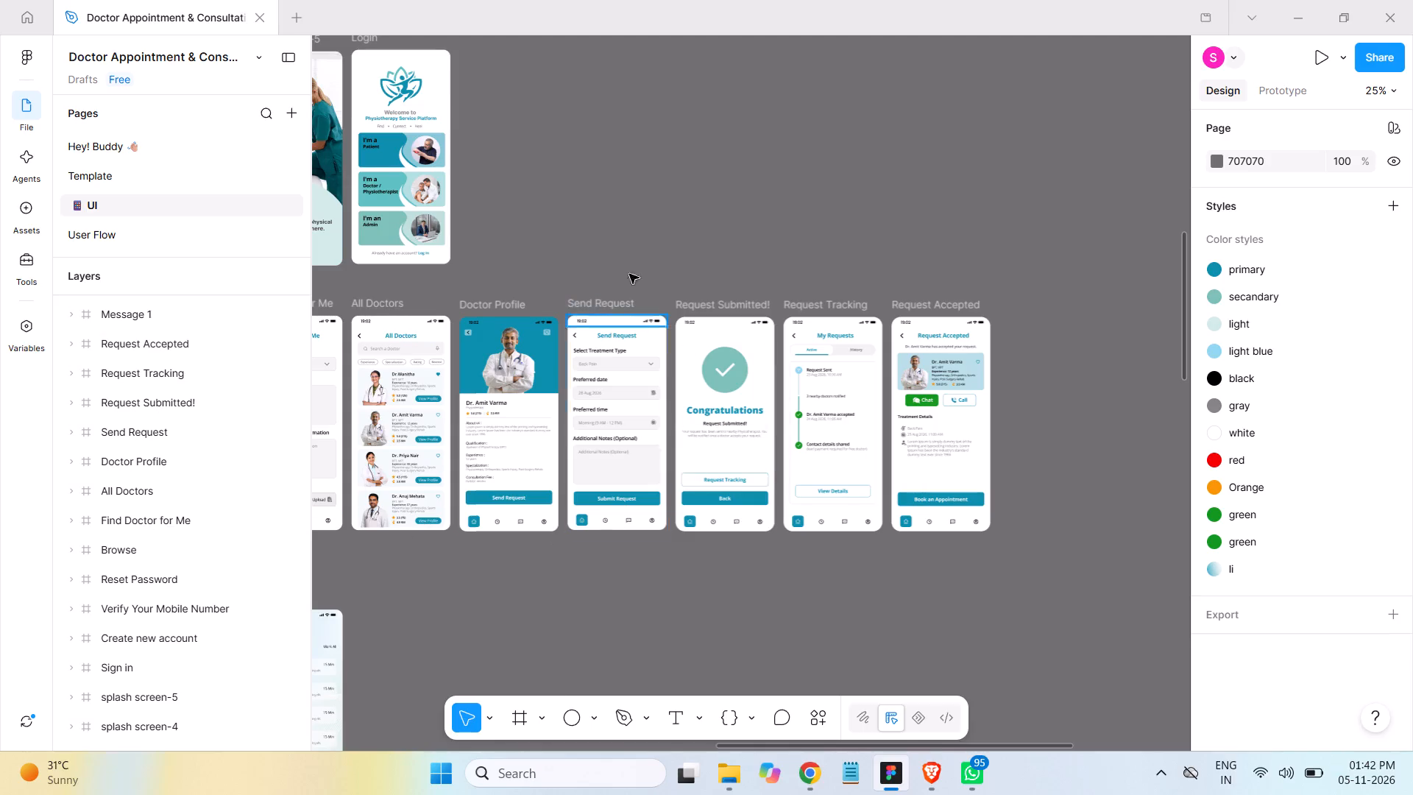
# Delete the PSP-bg 1 background image from the Message 1 frame.
pyautogui.press('space')
pyautogui.press('space')
pyautogui.press('space')
pyautogui.press('space')
pyautogui.press('space')
pyautogui.press('space')
pyautogui.press('space')
pyautogui.press('space')
pyautogui.press('space')
pyautogui.press('space')
pyautogui.press('space')
pyautogui.press('space')
pyautogui.press('space')
pyautogui.press('space')
pyautogui.press('space')
pyautogui.press('space')
pyautogui.press('space')
pyautogui.press('space')
pyautogui.press('space')
pyautogui.press('space')
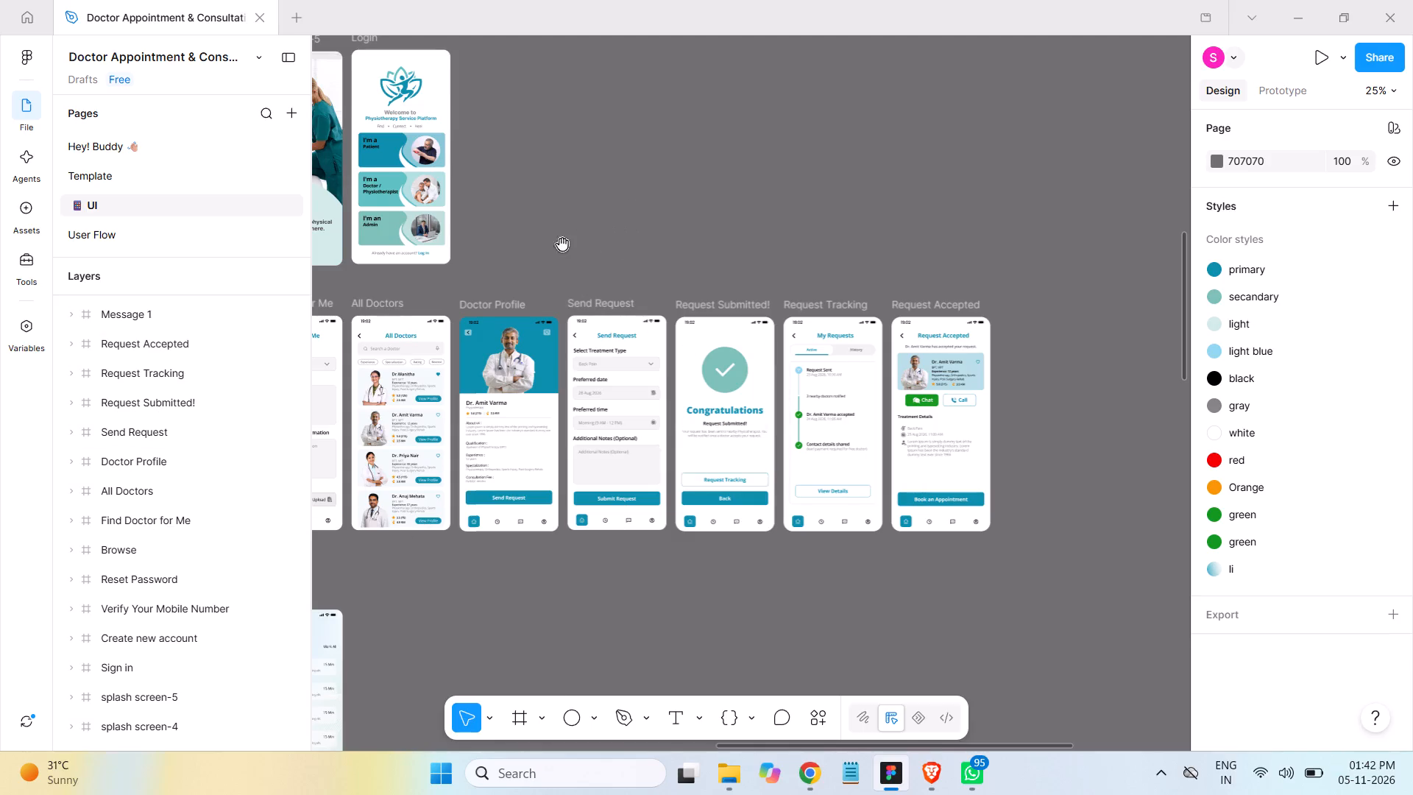
pyautogui.moveTo(553, 255); pyautogui.dragTo(857, 180)
pyautogui.moveTo(662, 490); pyautogui.dragTo(862, 222)
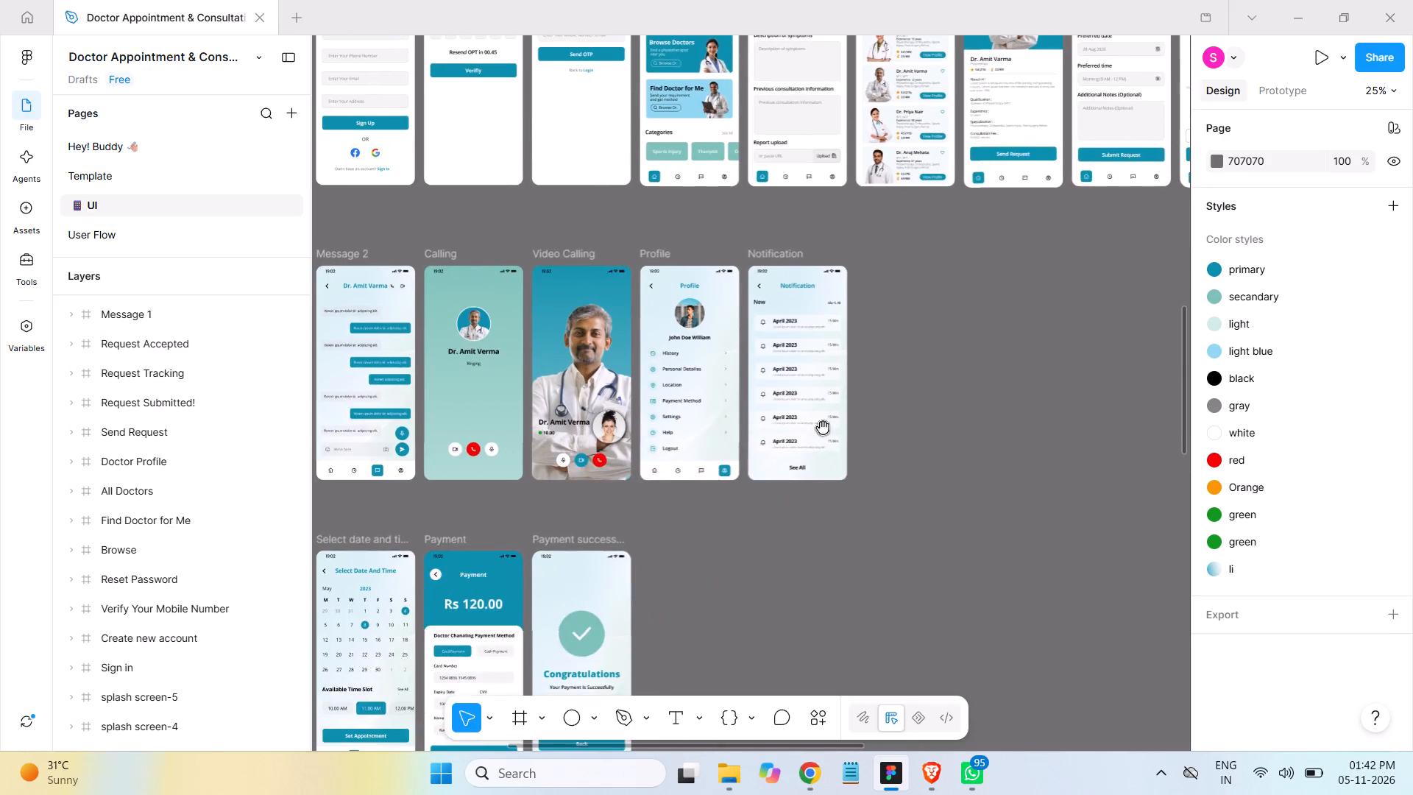
pyautogui.moveTo(823, 428); pyautogui.dragTo(962, 302)
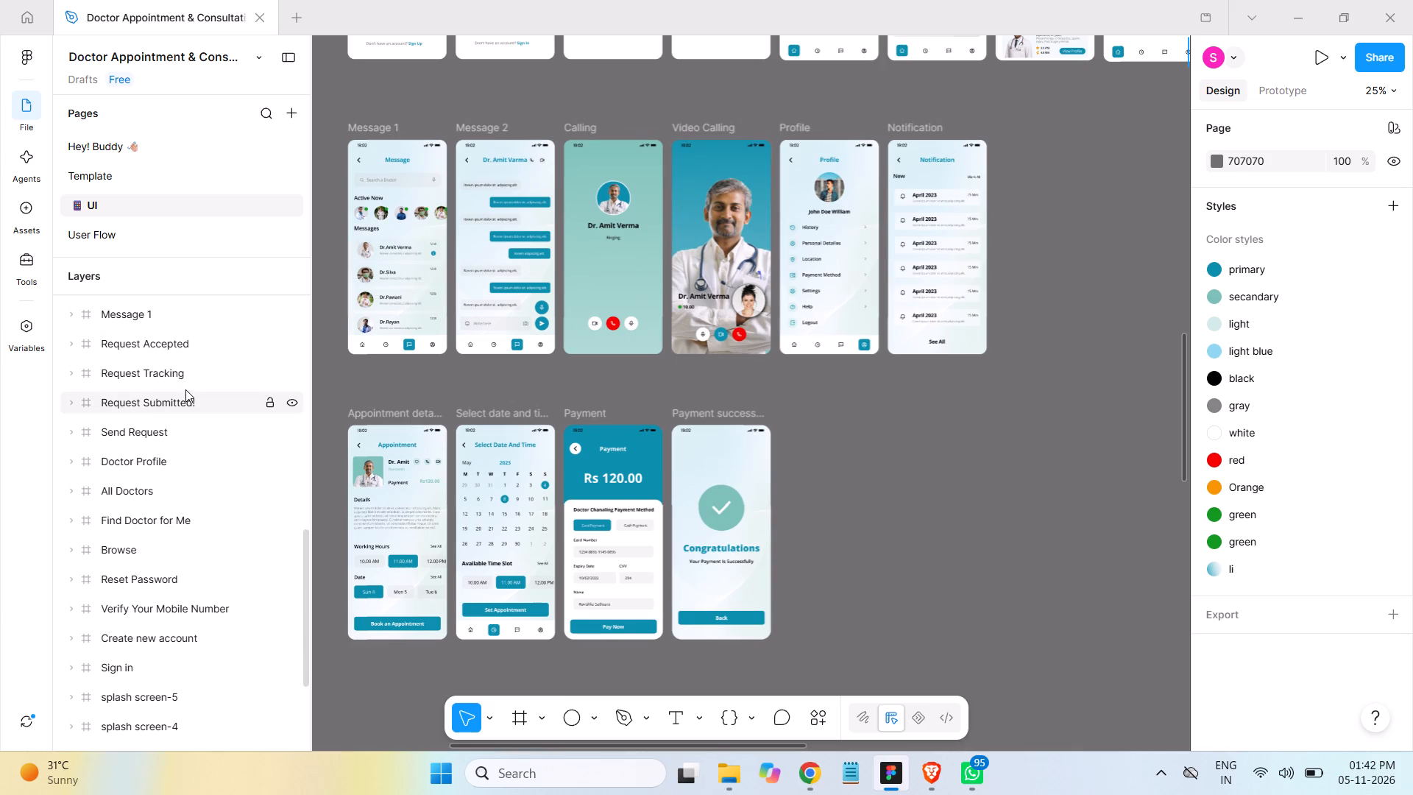
pyautogui.scroll(1, 185, 389)
pyautogui.scroll(-1, 185, 389)
pyautogui.scroll(1, 186, 388)
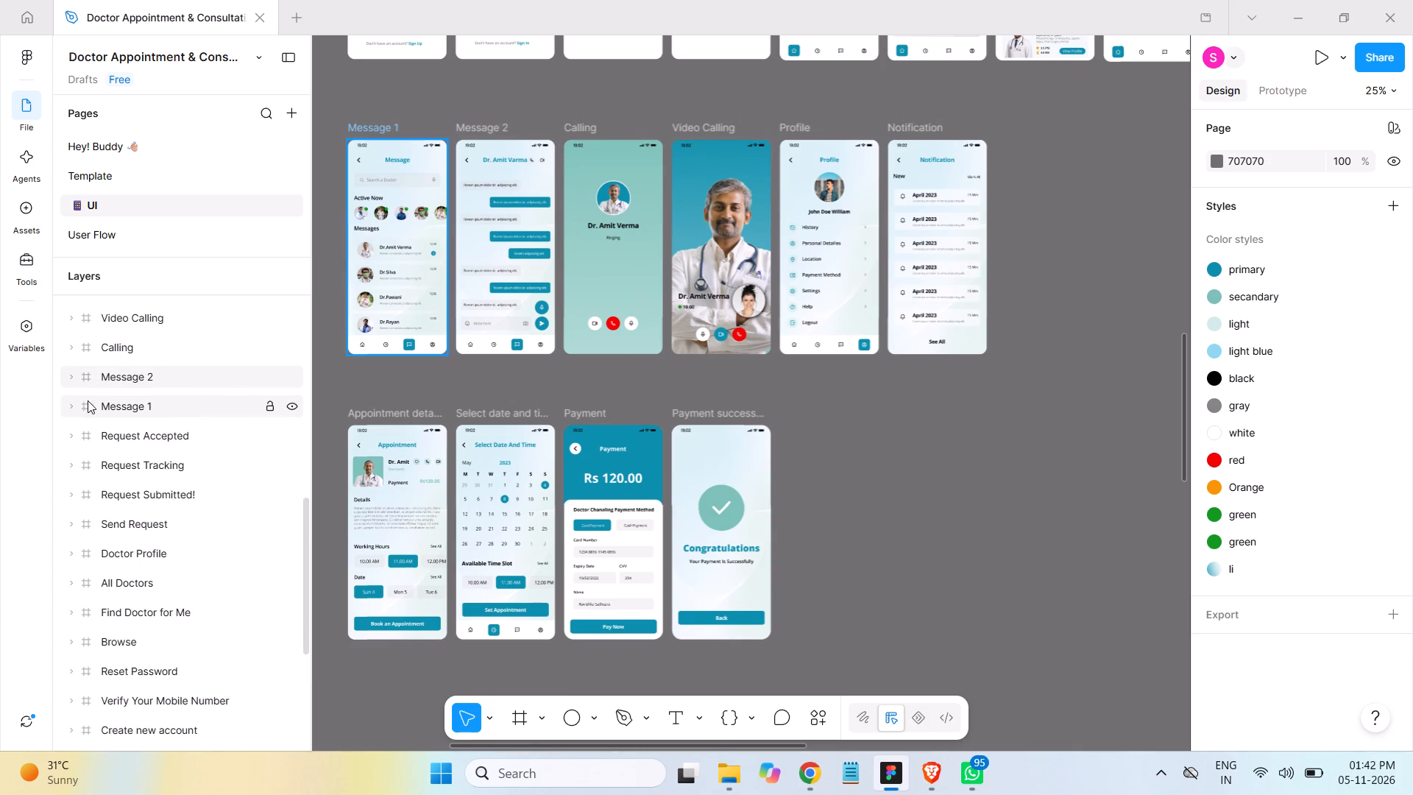
pyautogui.click(91, 406)
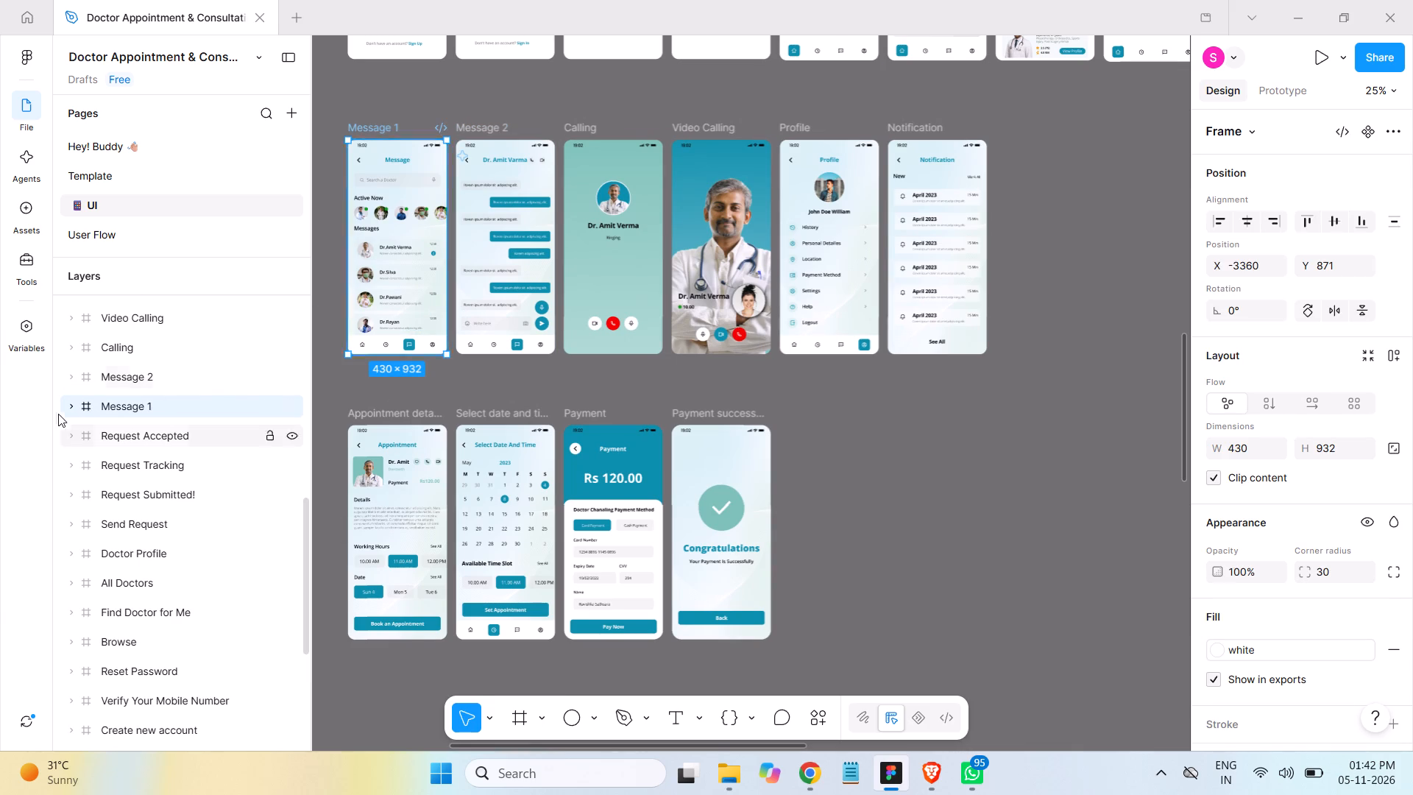
pyautogui.click(74, 406)
pyautogui.scroll(-1, 198, 492)
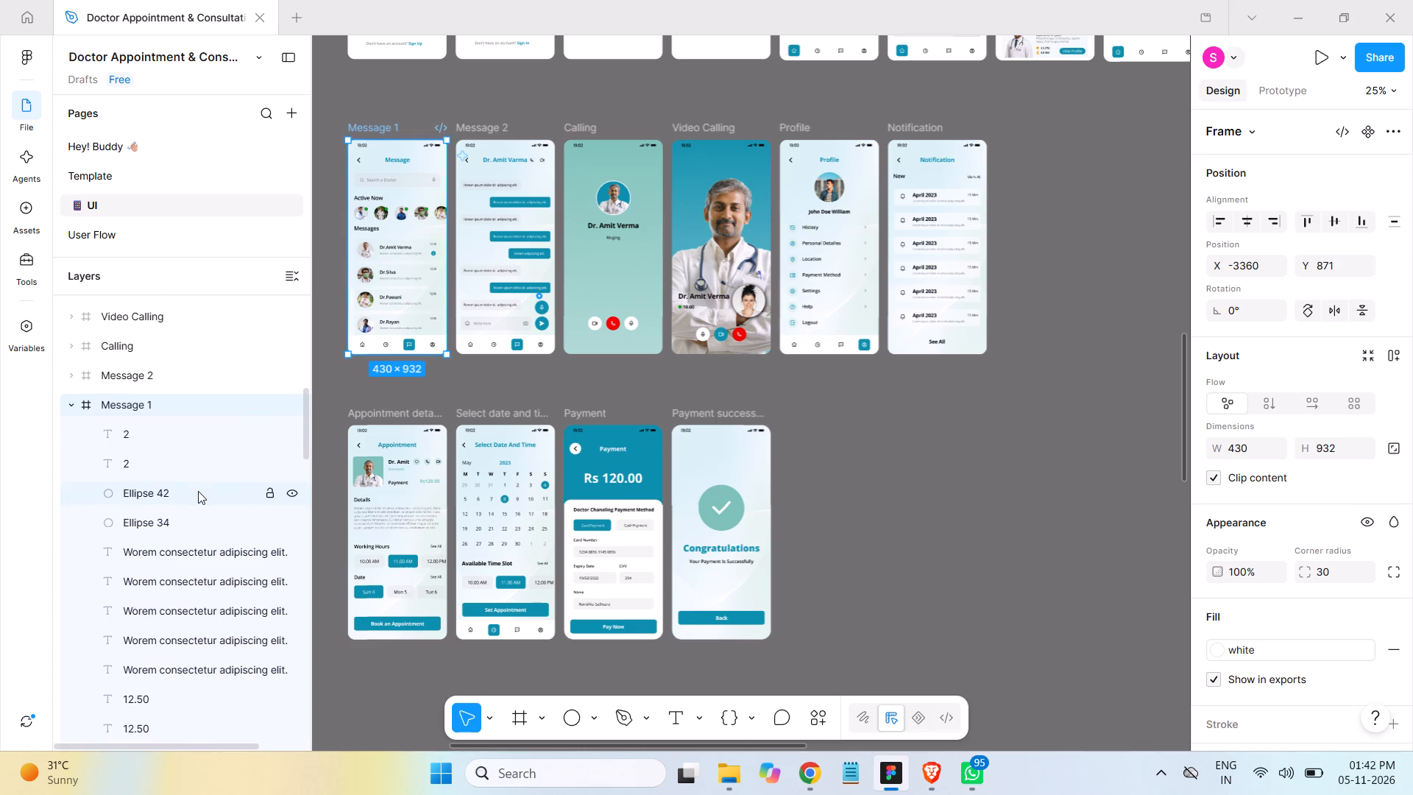
pyautogui.scroll(-5, 198, 491)
pyautogui.scroll(1, 198, 492)
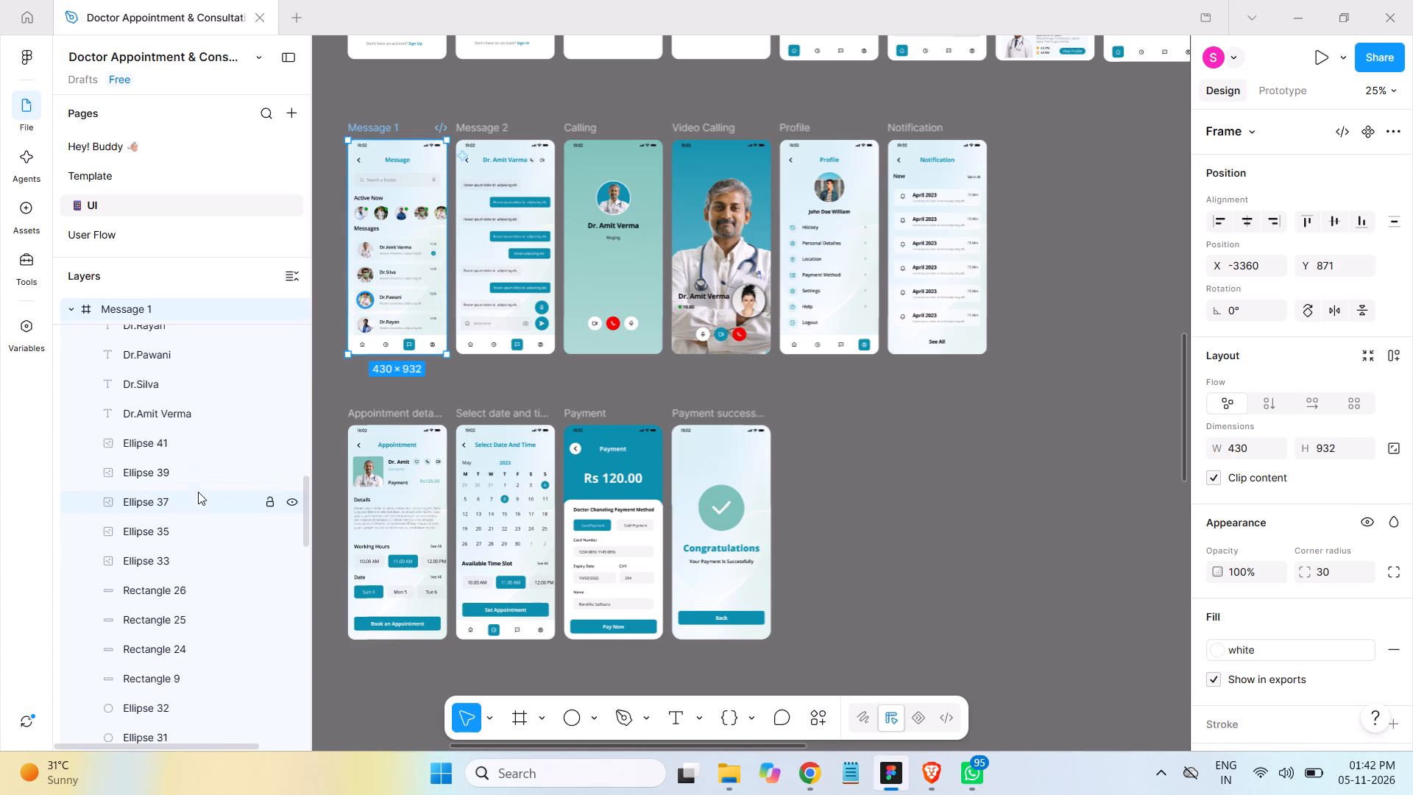
pyautogui.scroll(-2, 203, 531)
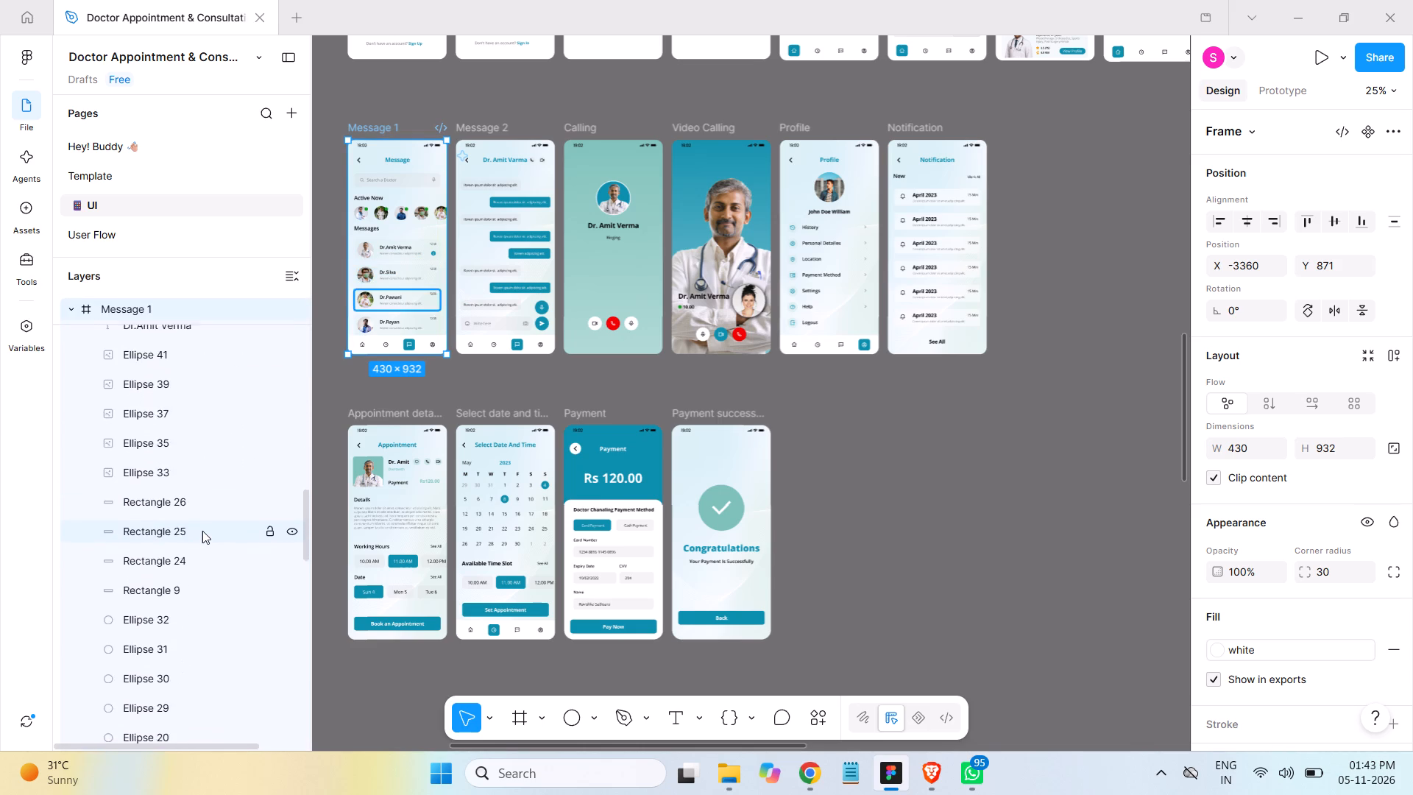
pyautogui.scroll(-3, 202, 531)
pyautogui.scroll(2, 202, 531)
pyautogui.scroll(-4, 202, 531)
pyautogui.scroll(1, 200, 526)
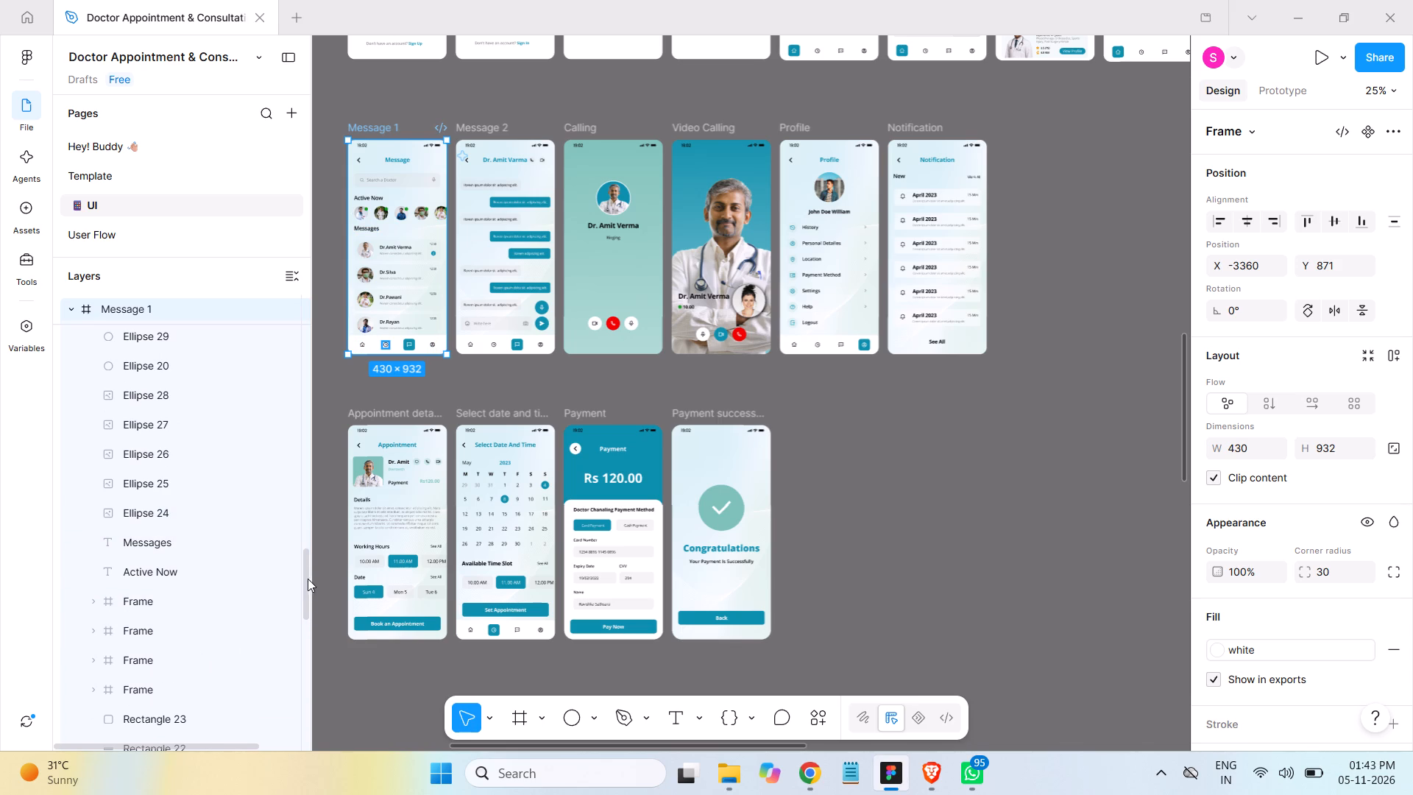
pyautogui.moveTo(307, 579); pyautogui.dragTo(319, 660)
pyautogui.click(128, 389)
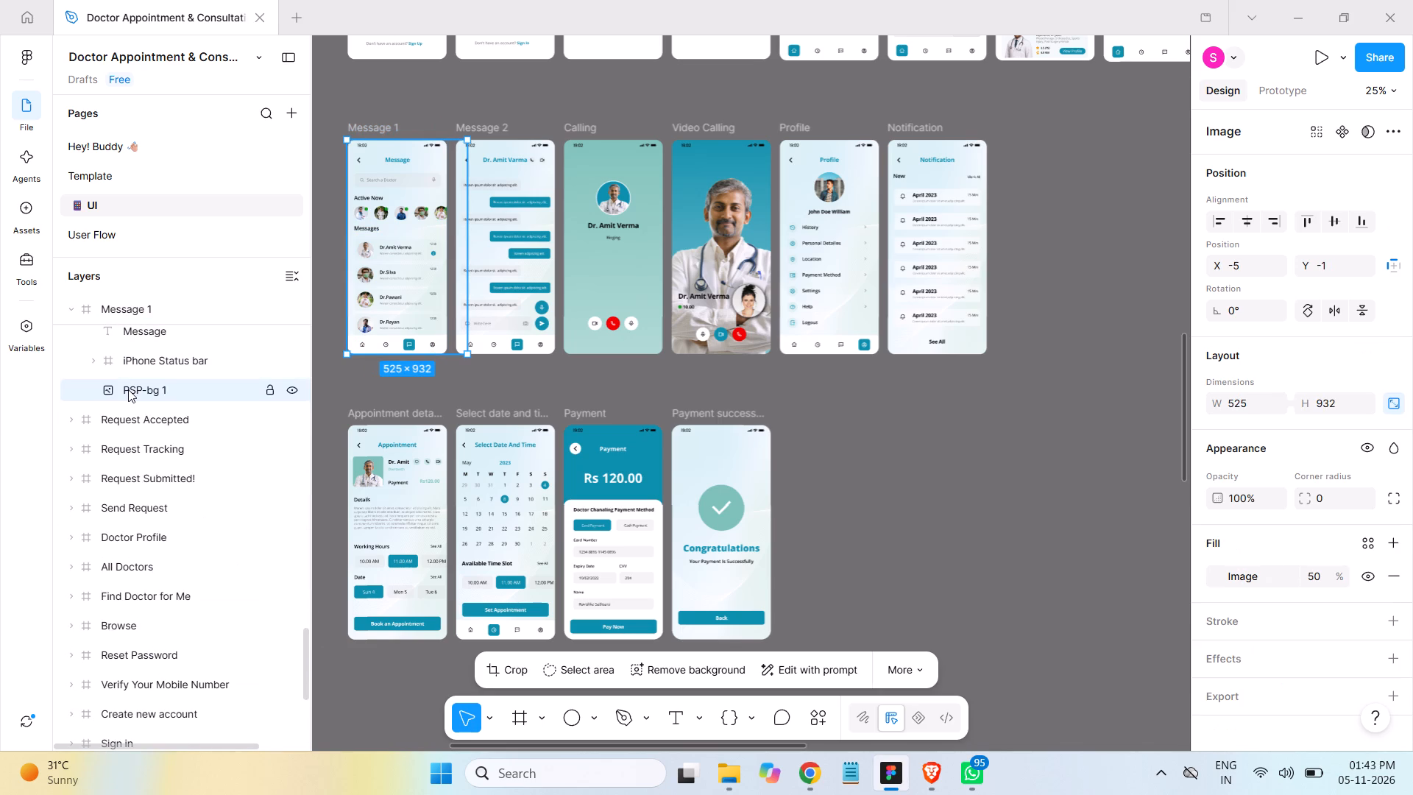
pyautogui.press('Delete')
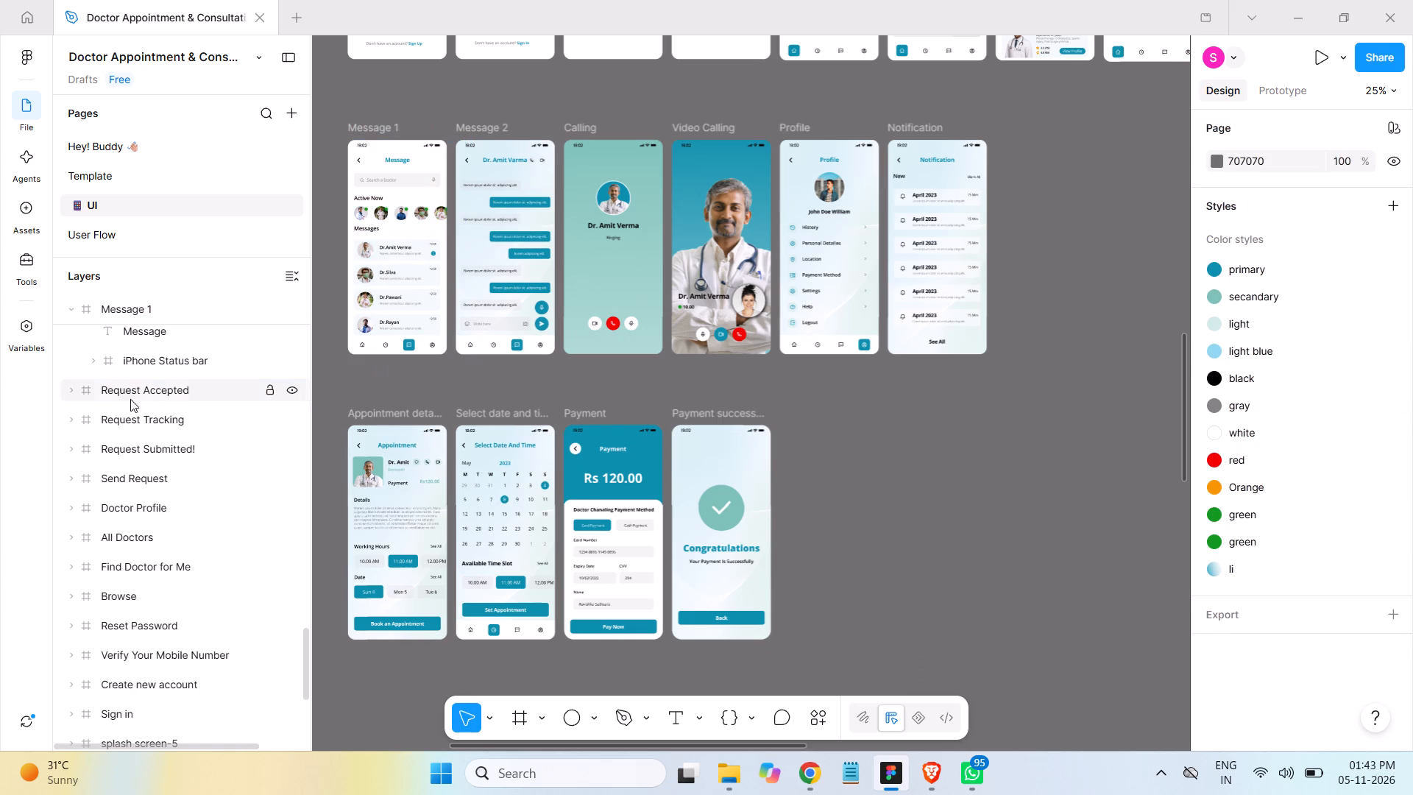
pyautogui.scroll(6, 172, 429)
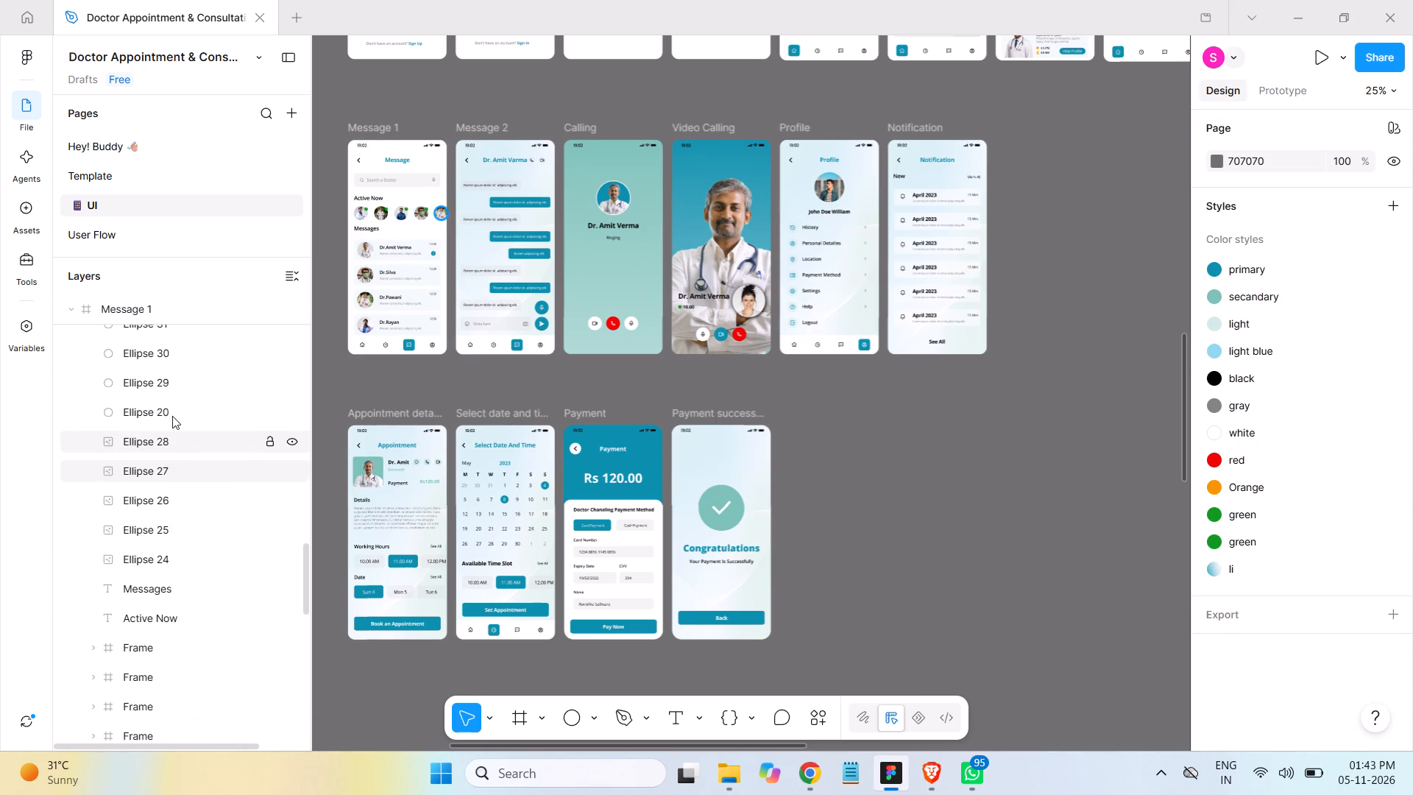
pyautogui.scroll(5, 157, 405)
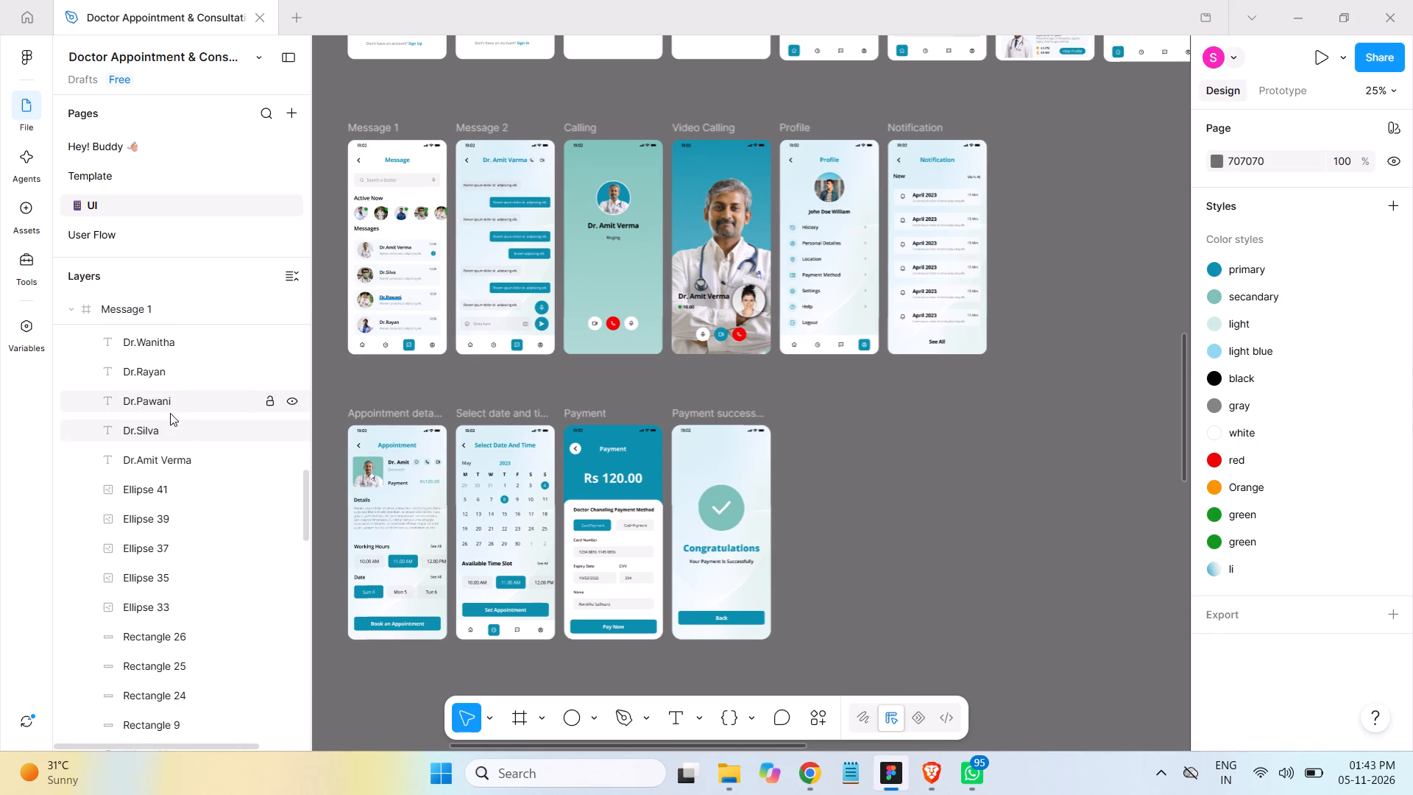
pyautogui.scroll(1, 149, 417)
pyautogui.scroll(-1, 149, 417)
pyautogui.scroll(4, 149, 417)
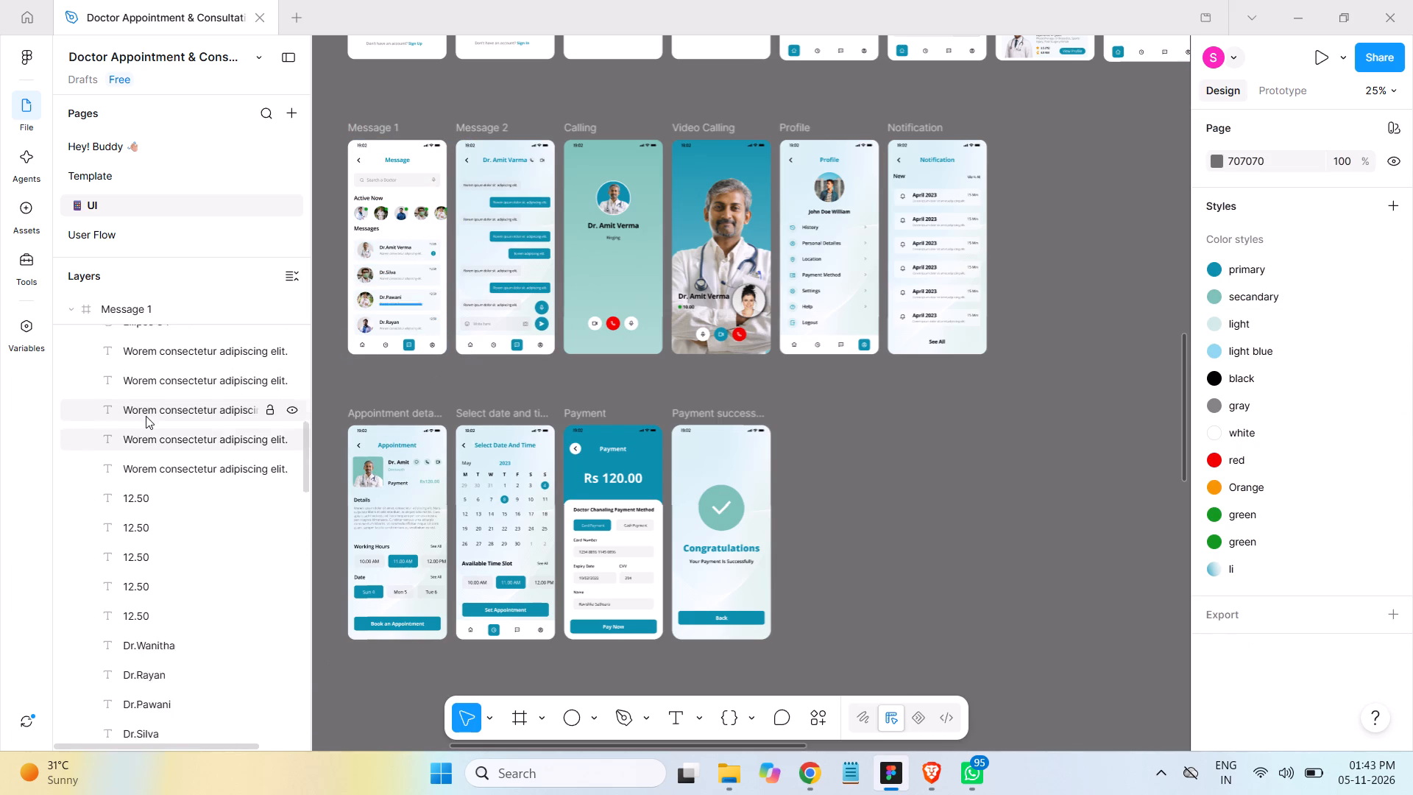
pyautogui.scroll(2, 146, 416)
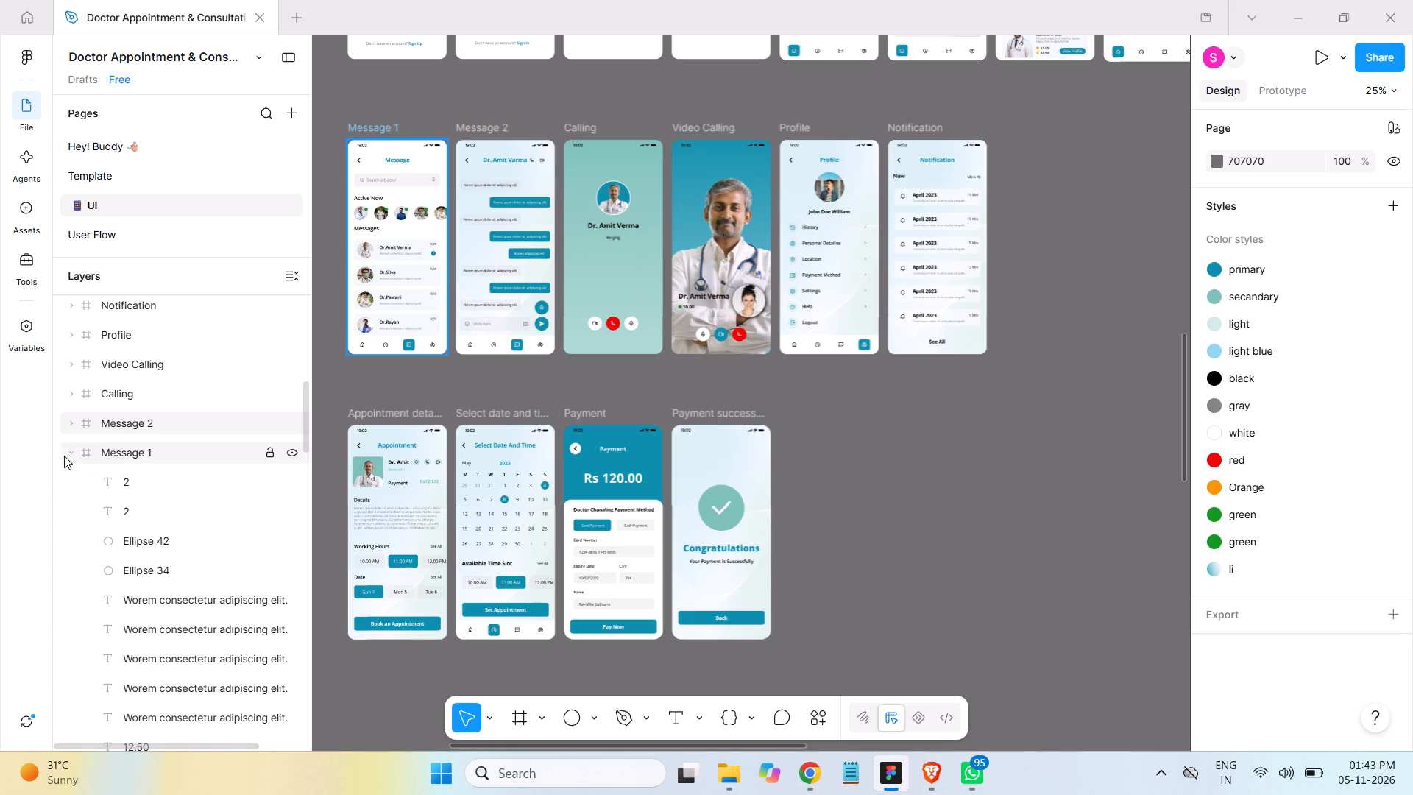
pyautogui.click(71, 451)
# Delete the PSP-bg 1 background image from the Message 2 frame.
pyautogui.click(71, 422)
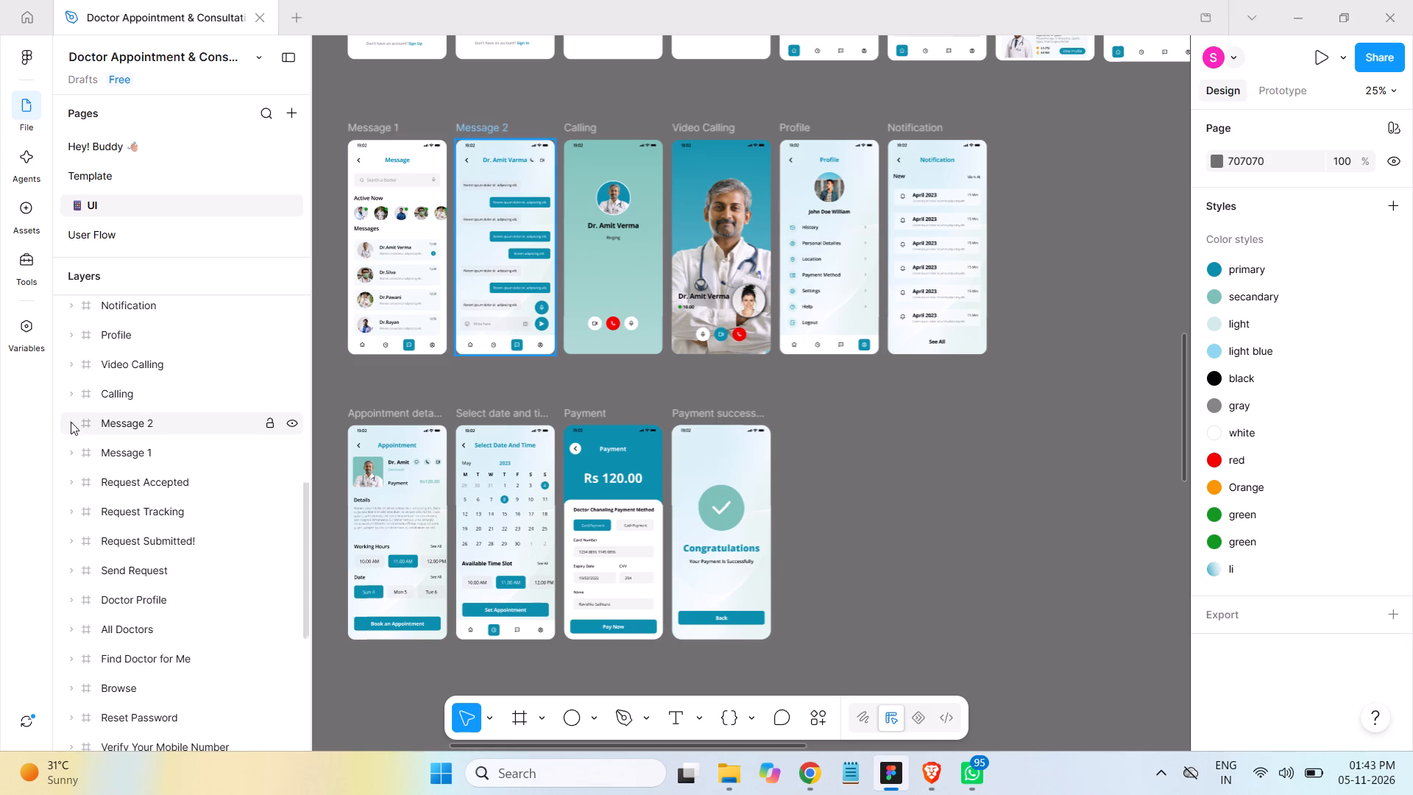
pyautogui.moveTo(305, 426); pyautogui.dragTo(305, 587)
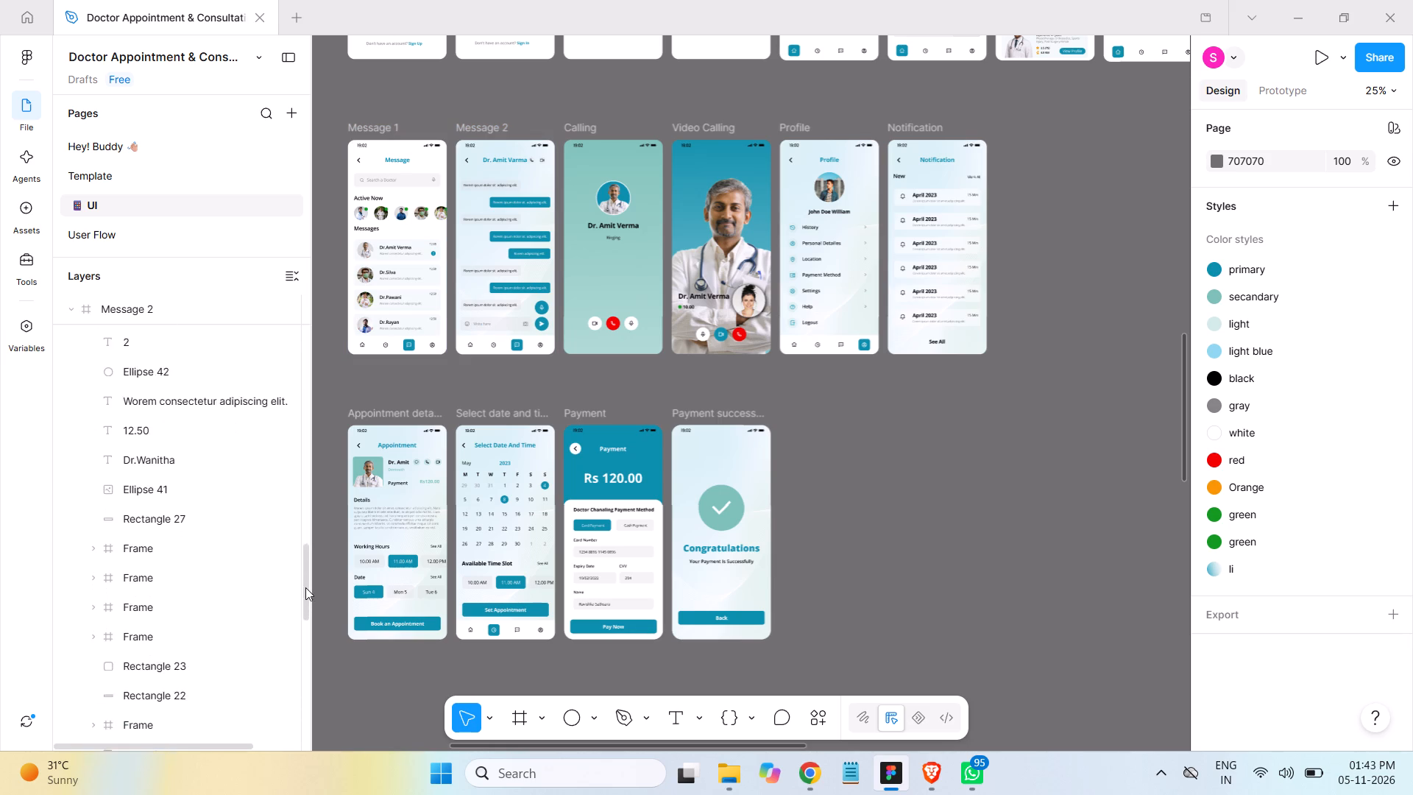
pyautogui.moveTo(305, 587); pyautogui.dragTo(301, 632)
pyautogui.click(146, 538)
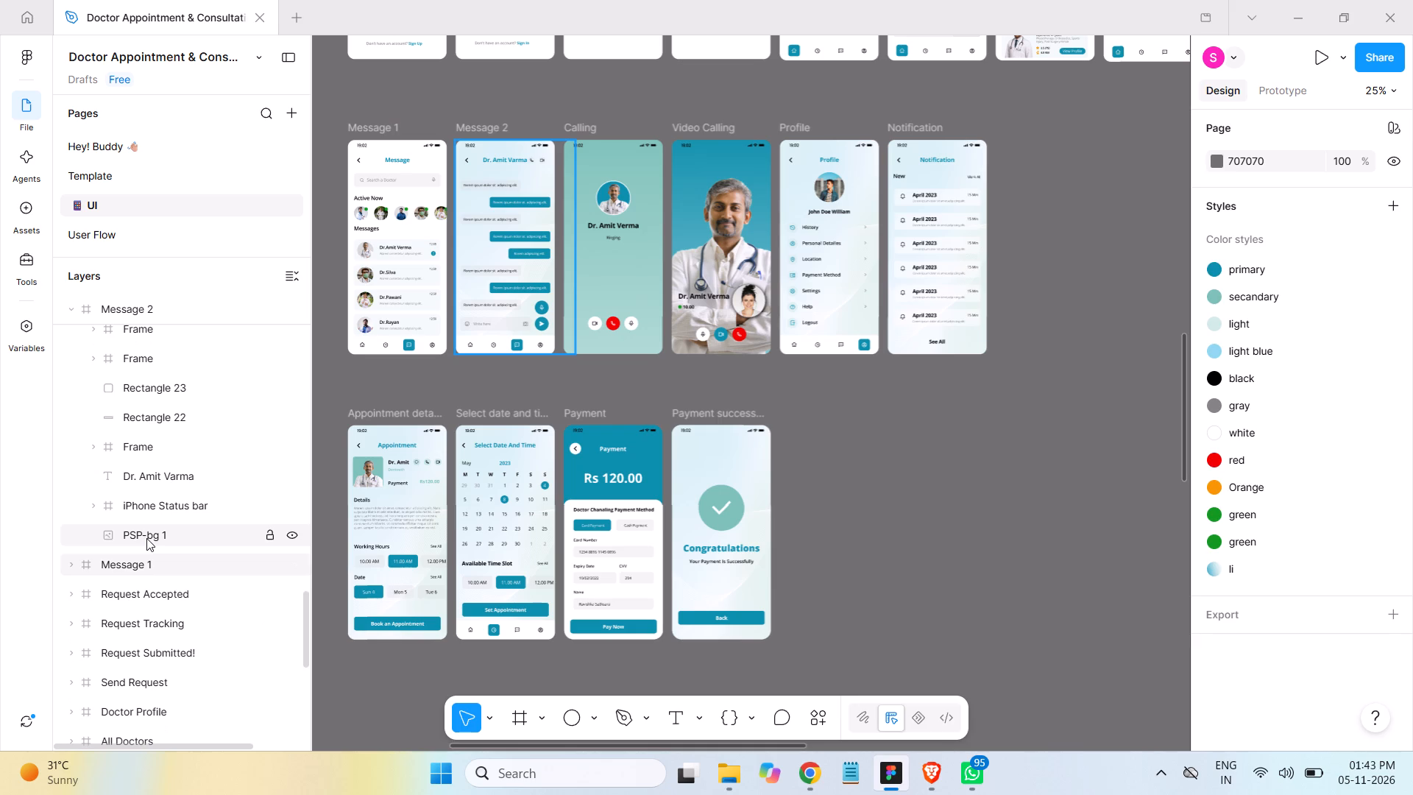
pyautogui.press('Delete')
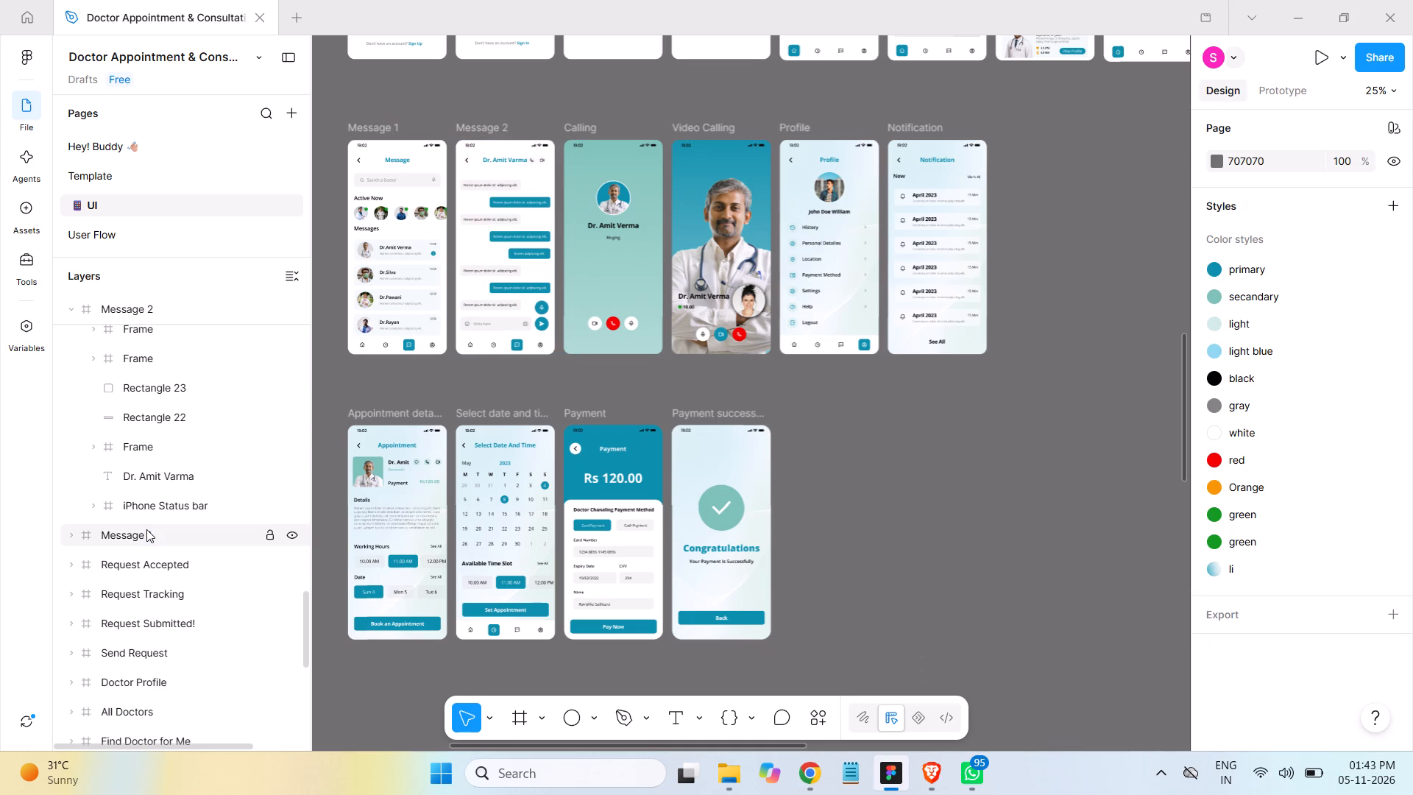
# Collapse the expanded Message 2 frame in the layer list.
pyautogui.scroll(1, 198, 495)
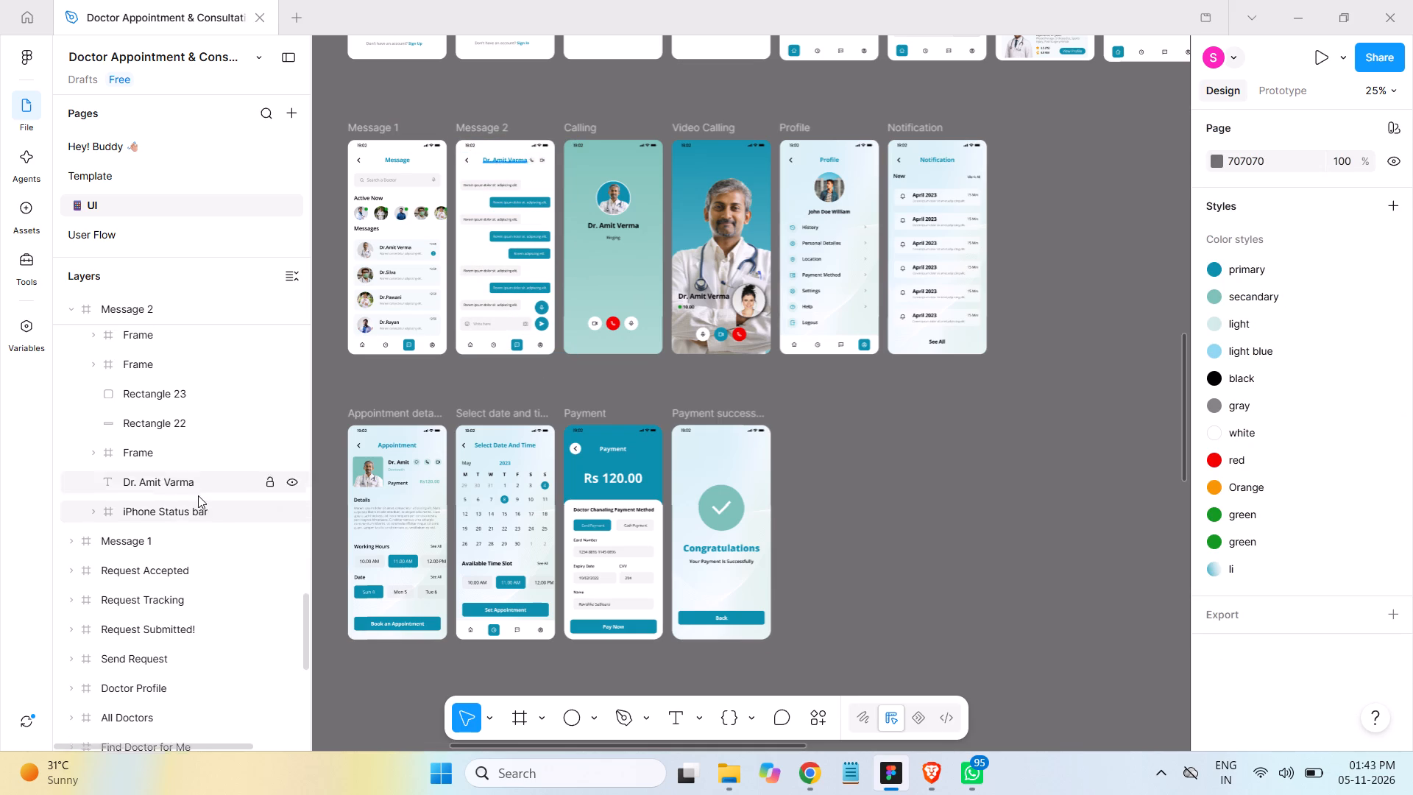
pyautogui.scroll(7, 198, 495)
pyautogui.scroll(-3, 188, 490)
pyautogui.scroll(1, 188, 490)
pyautogui.scroll(-2, 188, 490)
pyautogui.scroll(6, 188, 490)
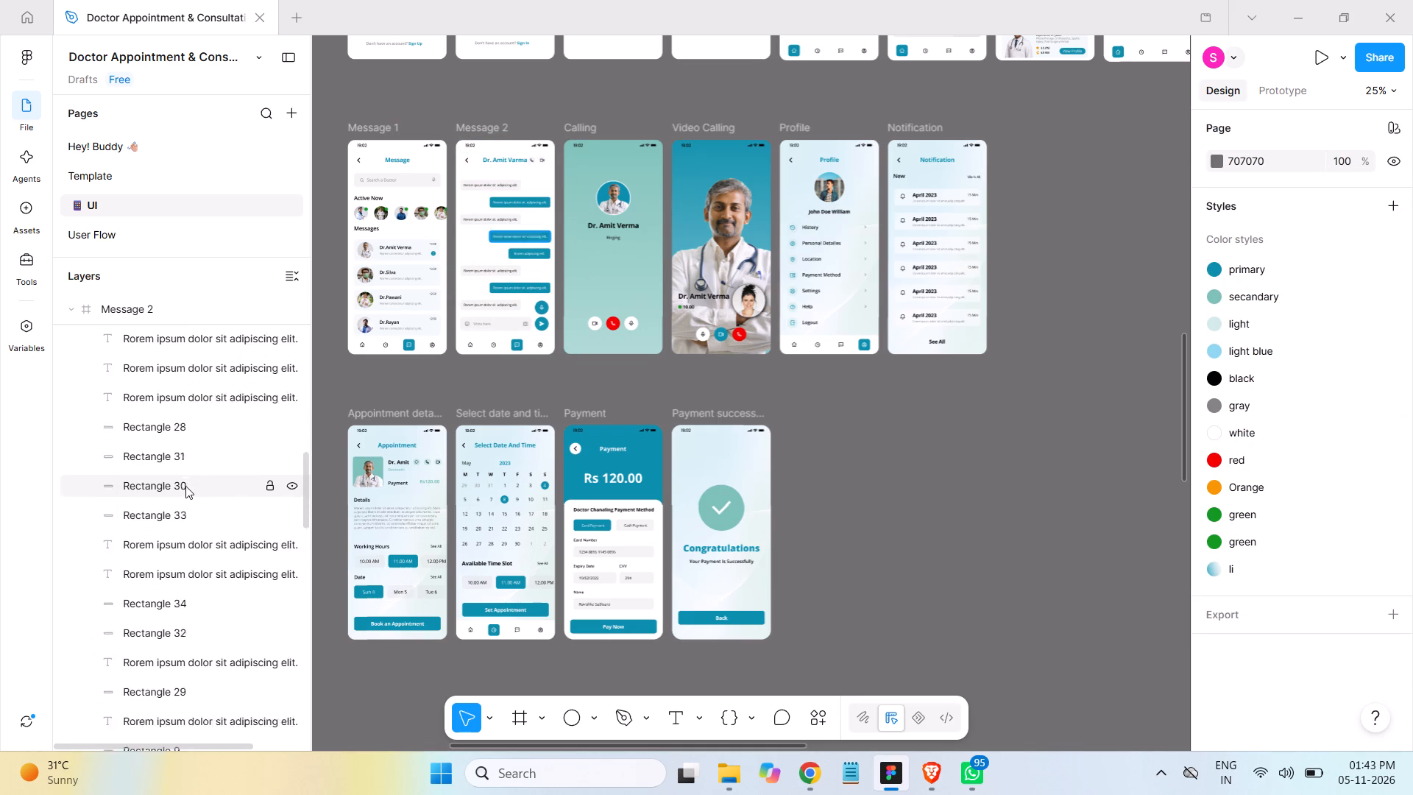
pyautogui.scroll(2, 185, 486)
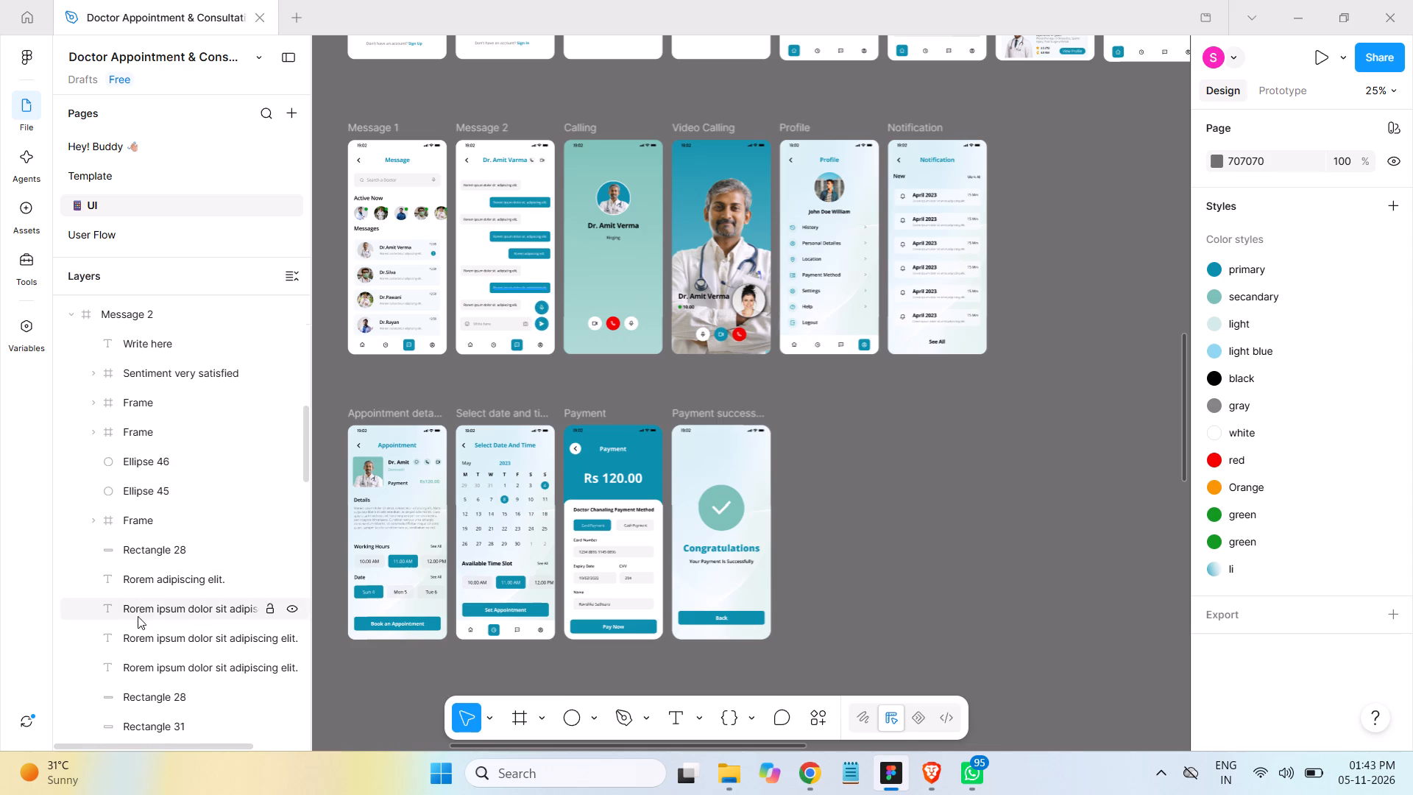
pyautogui.click(68, 317)
# Examine the Calling frame's layers for a PSP-bg background image, and collapse the frame again.
pyautogui.scroll(2, 207, 424)
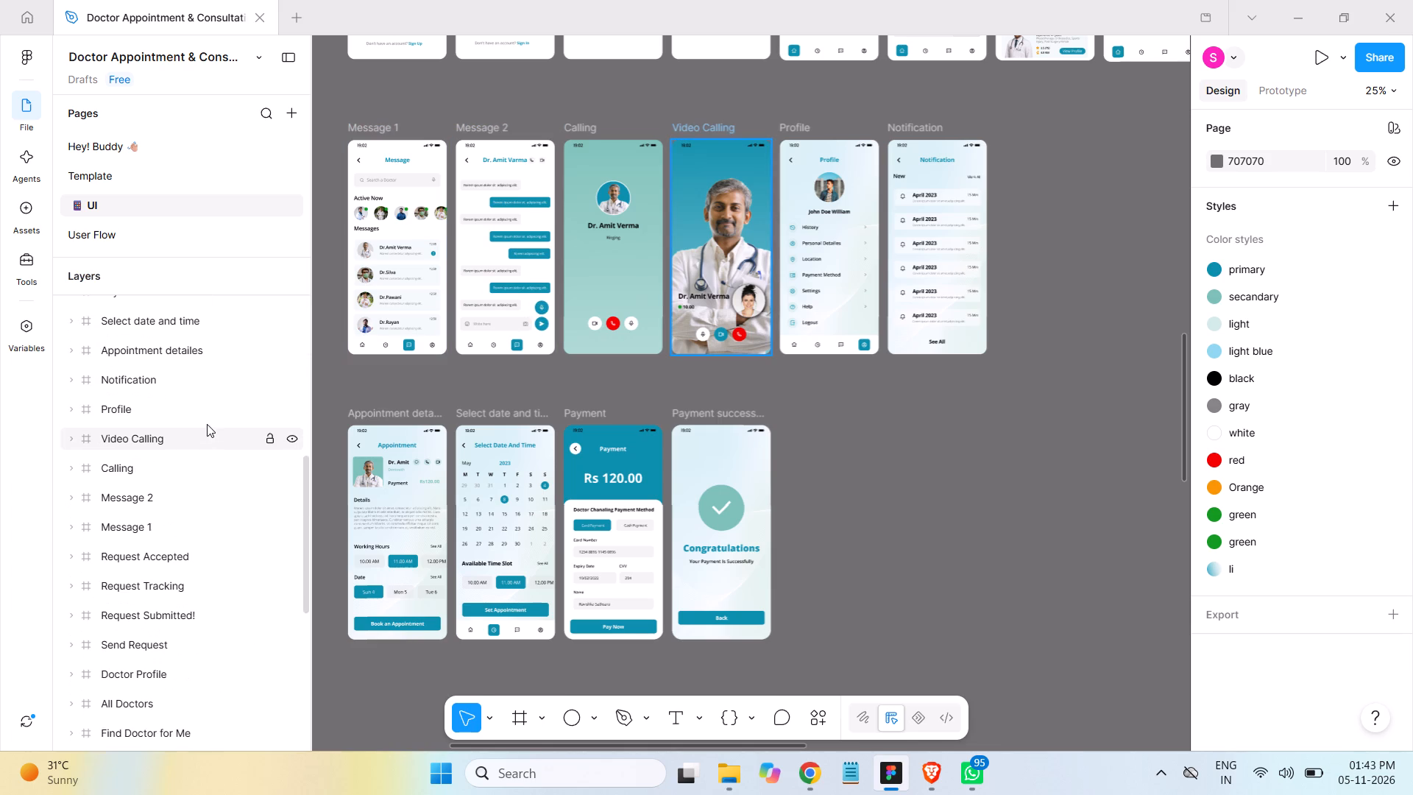
pyautogui.click(115, 467)
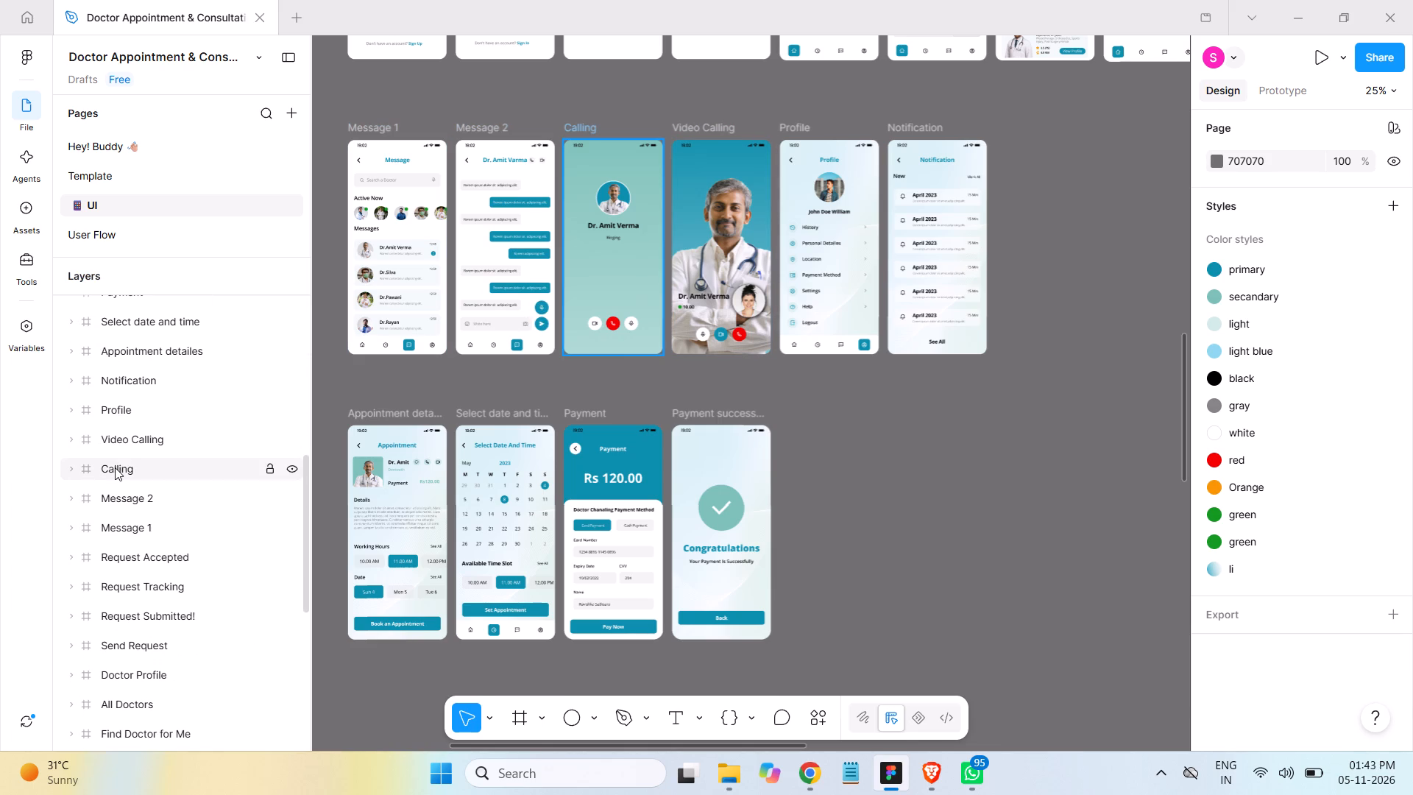
pyautogui.click(72, 471)
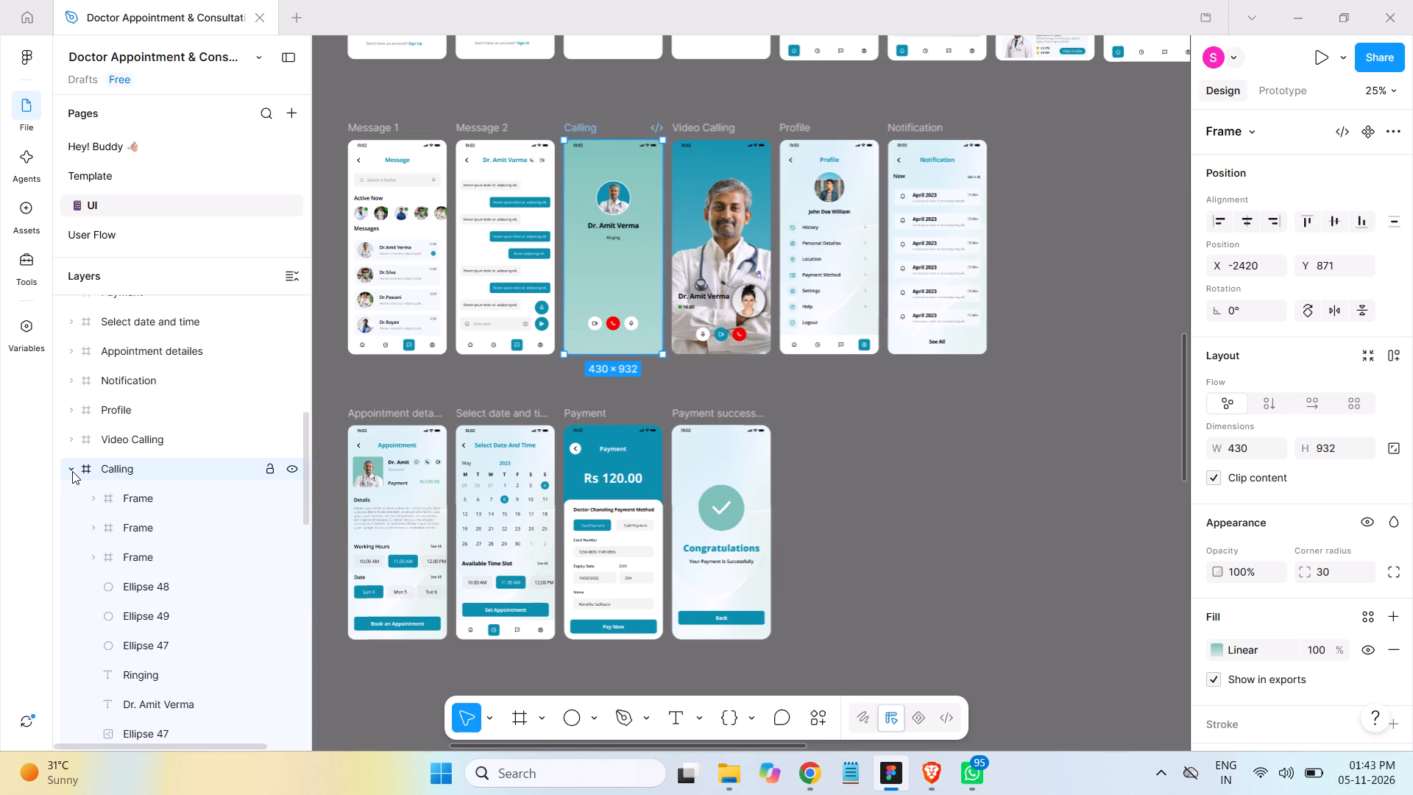
pyautogui.scroll(-3, 200, 499)
pyautogui.scroll(1, 201, 498)
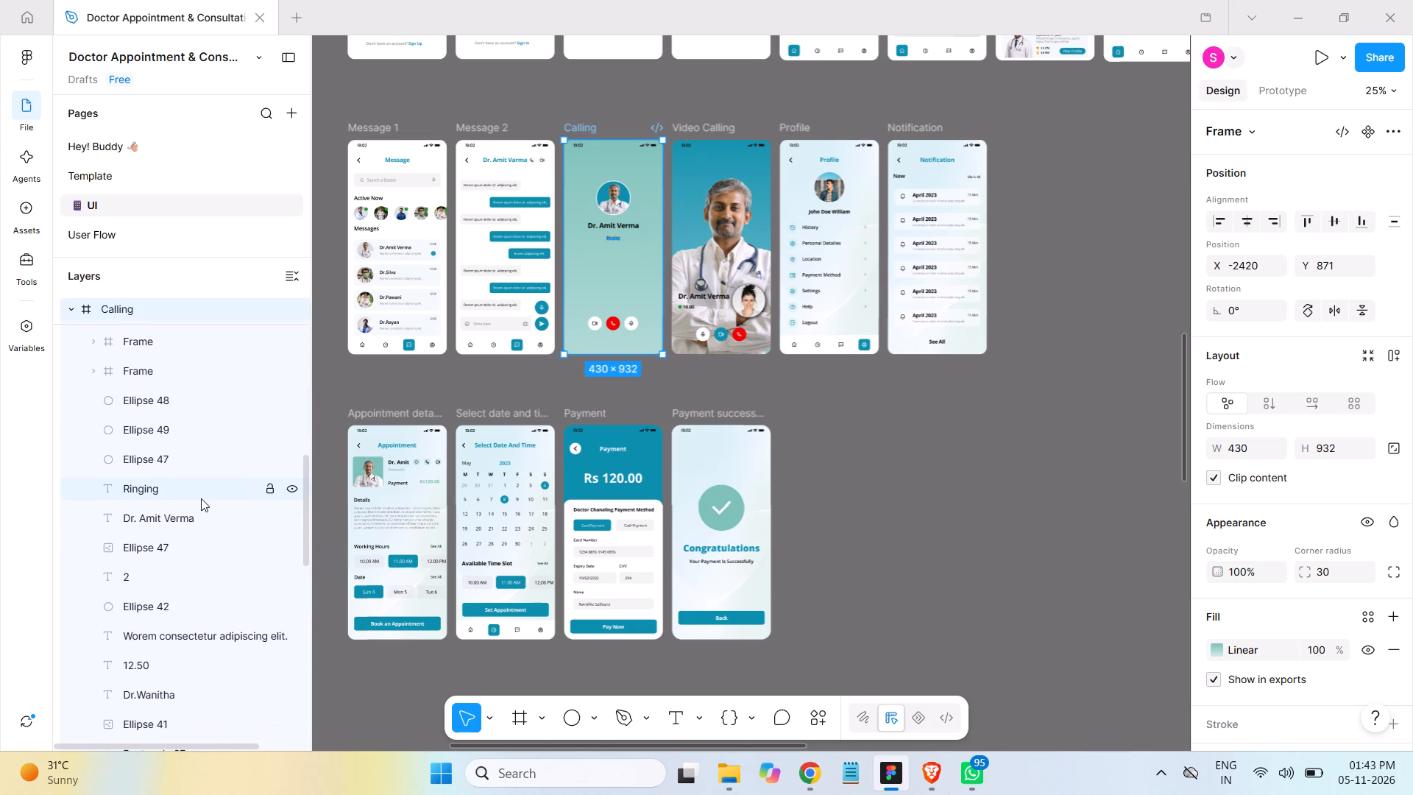
pyautogui.scroll(-2, 201, 498)
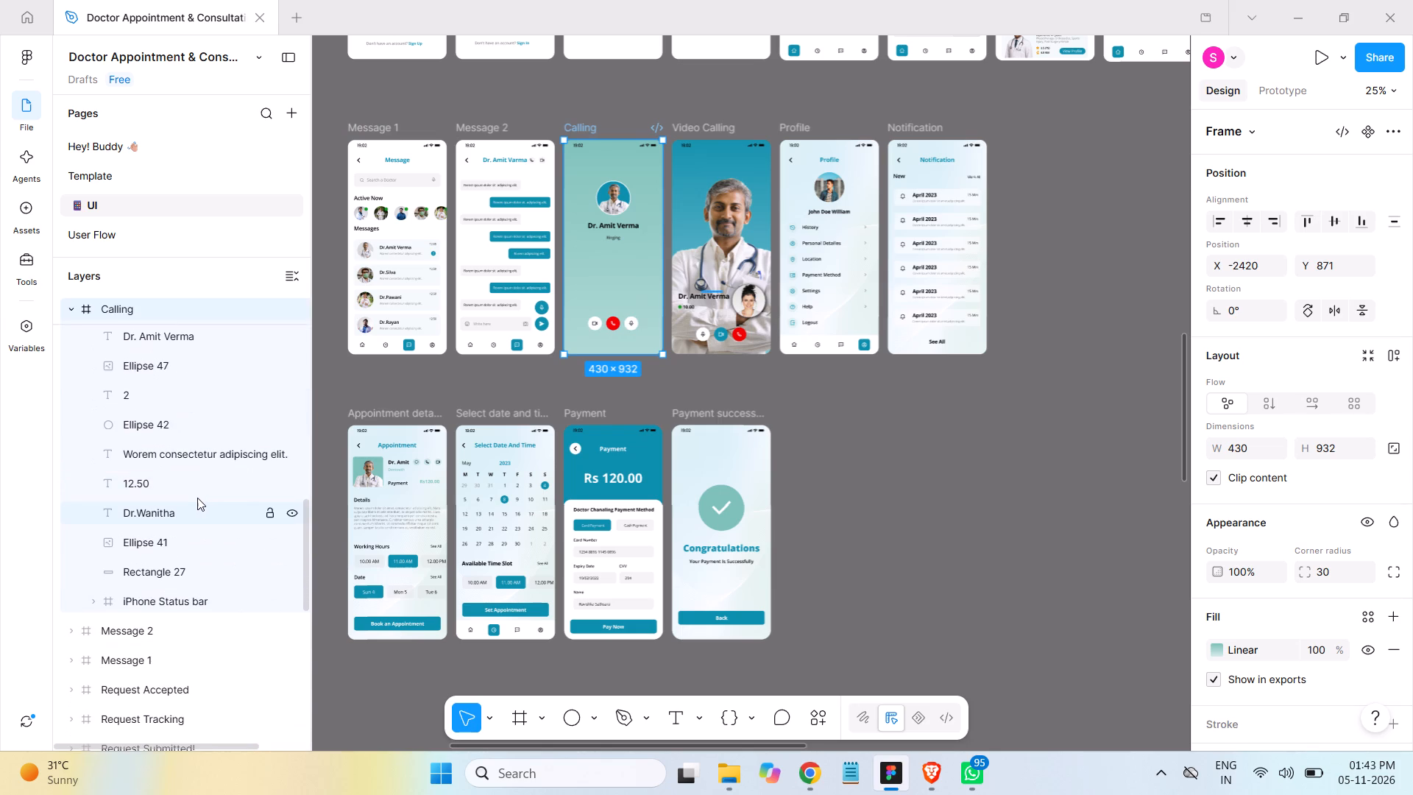
pyautogui.scroll(2, 194, 498)
pyautogui.scroll(-1, 194, 498)
pyautogui.scroll(1, 194, 498)
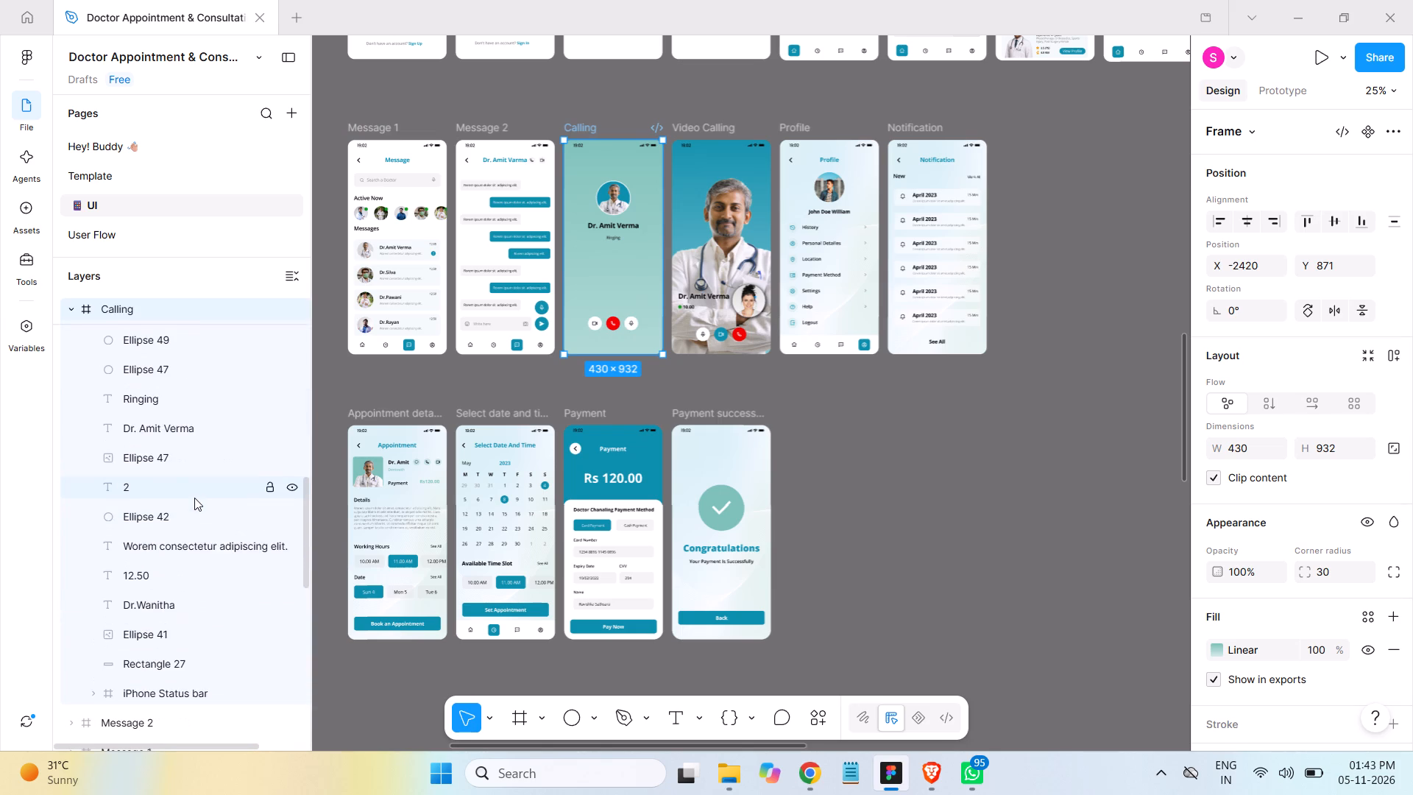
pyautogui.scroll(2, 194, 498)
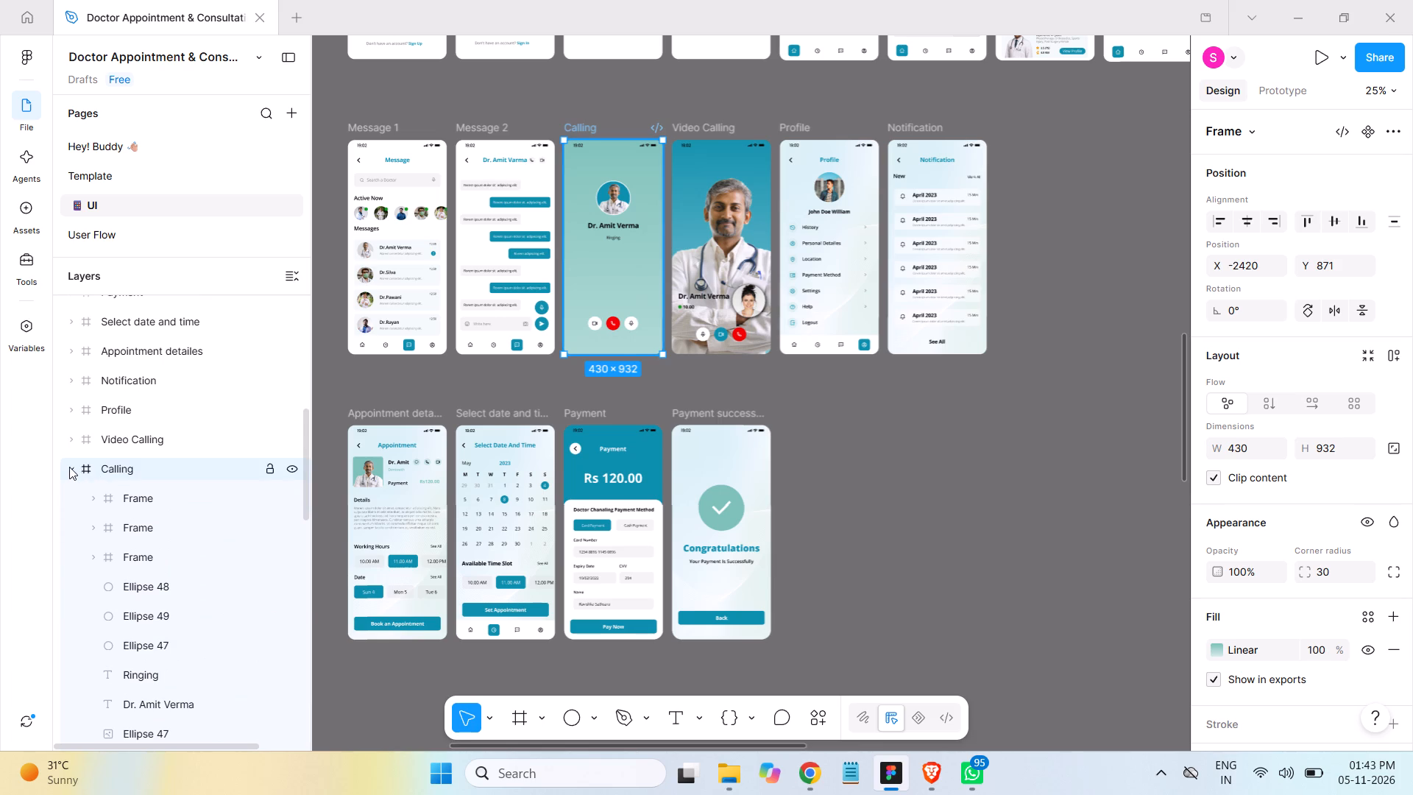
pyautogui.click(66, 467)
# Examine the Video Calling frame's layers for a PSP-bg background image, and collapse the frame again.
pyautogui.click(90, 433)
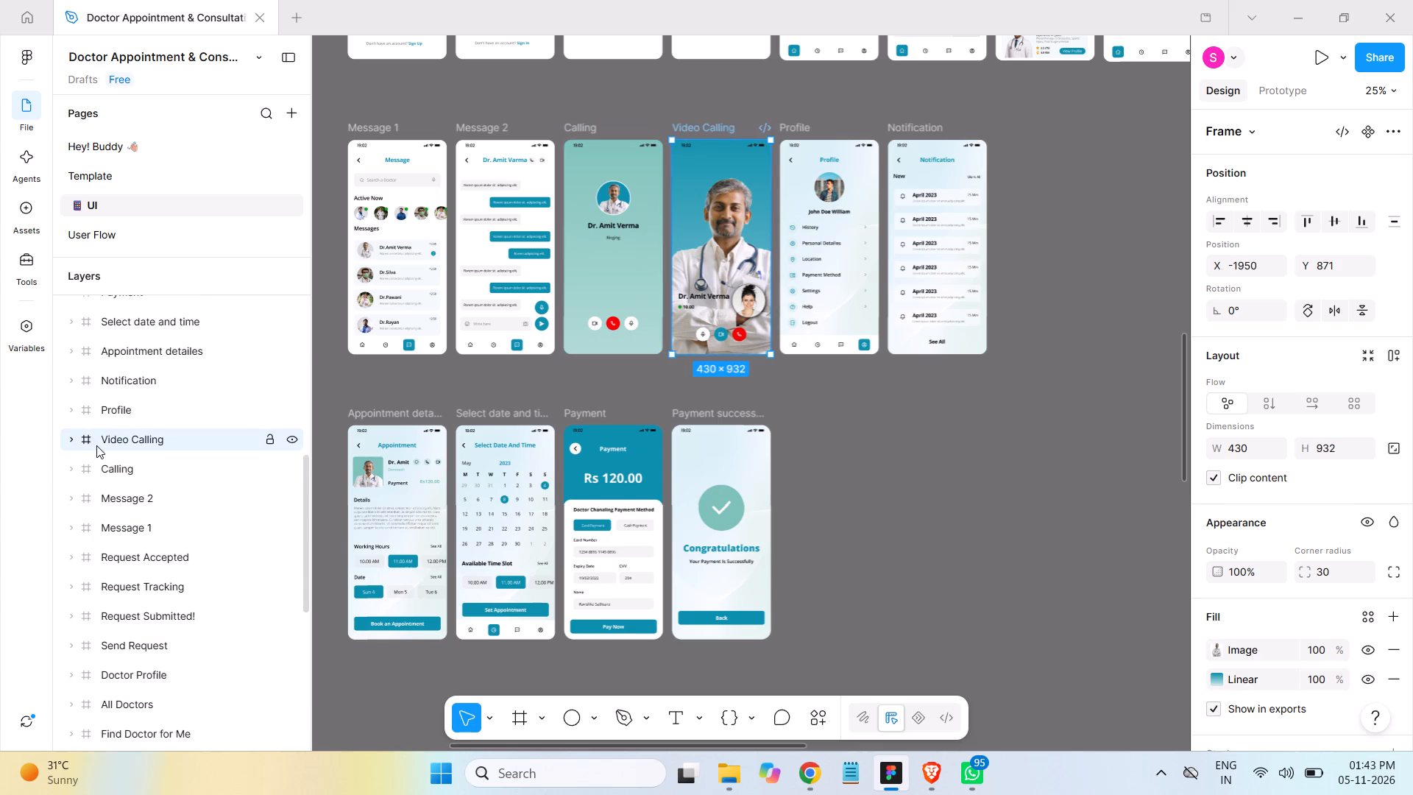
pyautogui.click(74, 439)
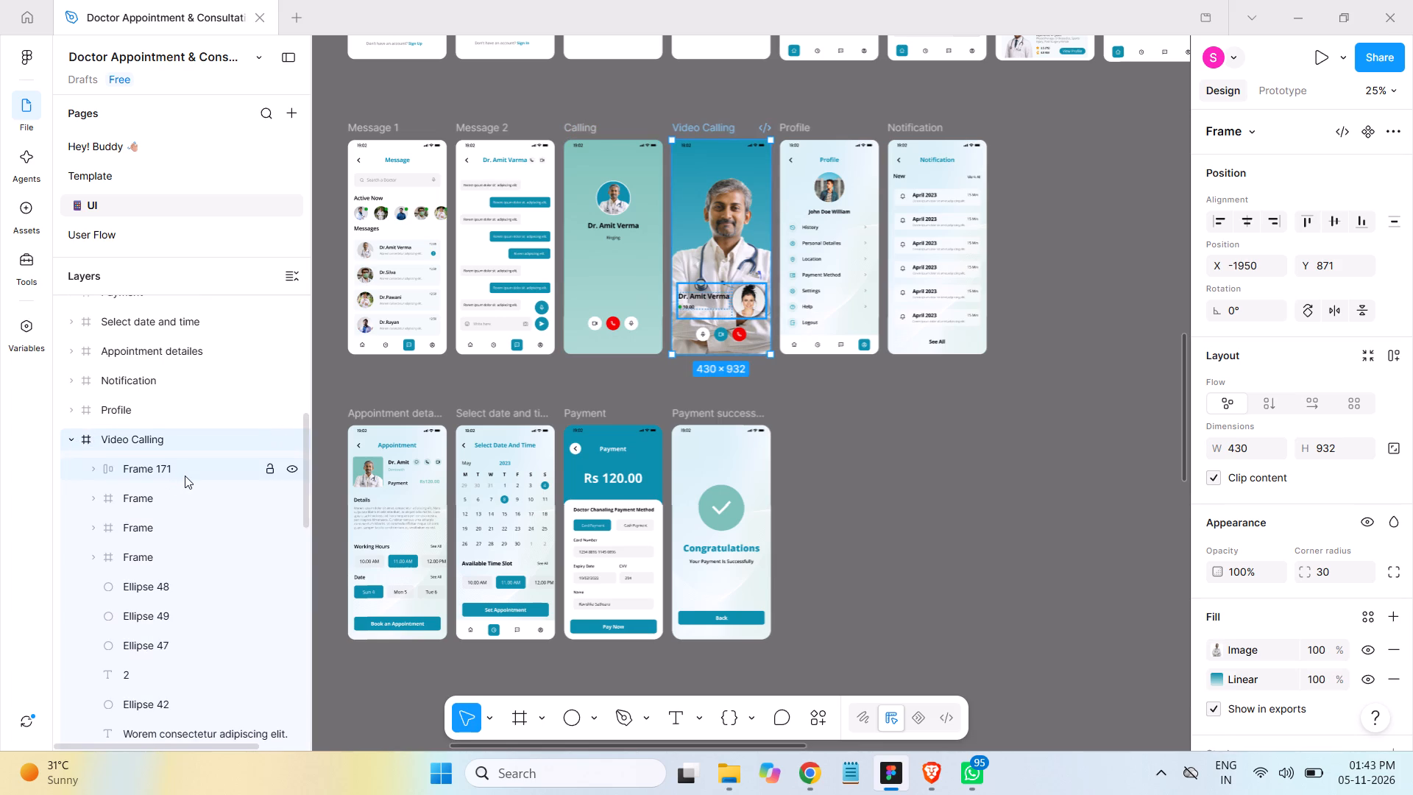
pyautogui.scroll(-2, 185, 476)
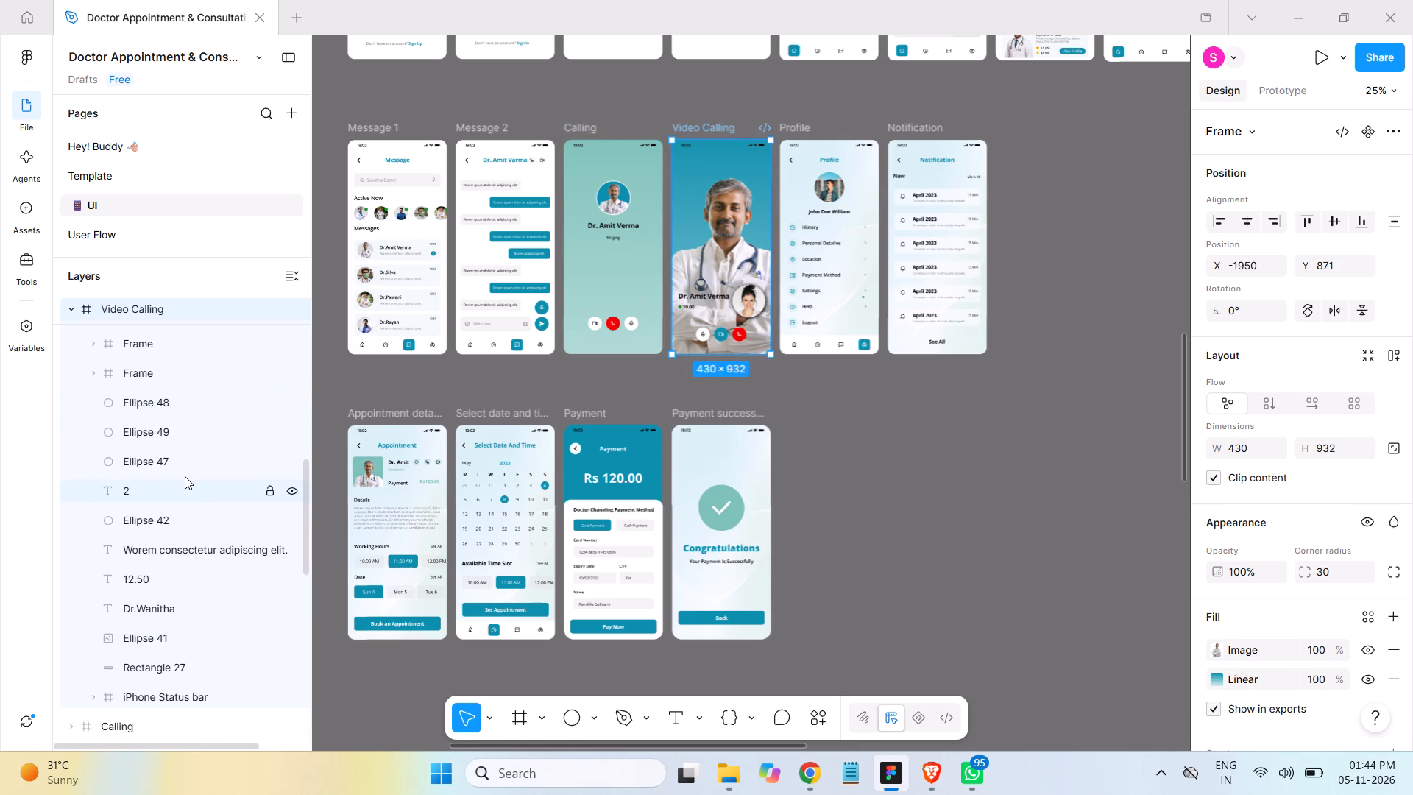
pyautogui.scroll(-2, 185, 476)
pyautogui.scroll(1, 184, 476)
pyautogui.scroll(-1, 184, 476)
pyautogui.scroll(1, 184, 476)
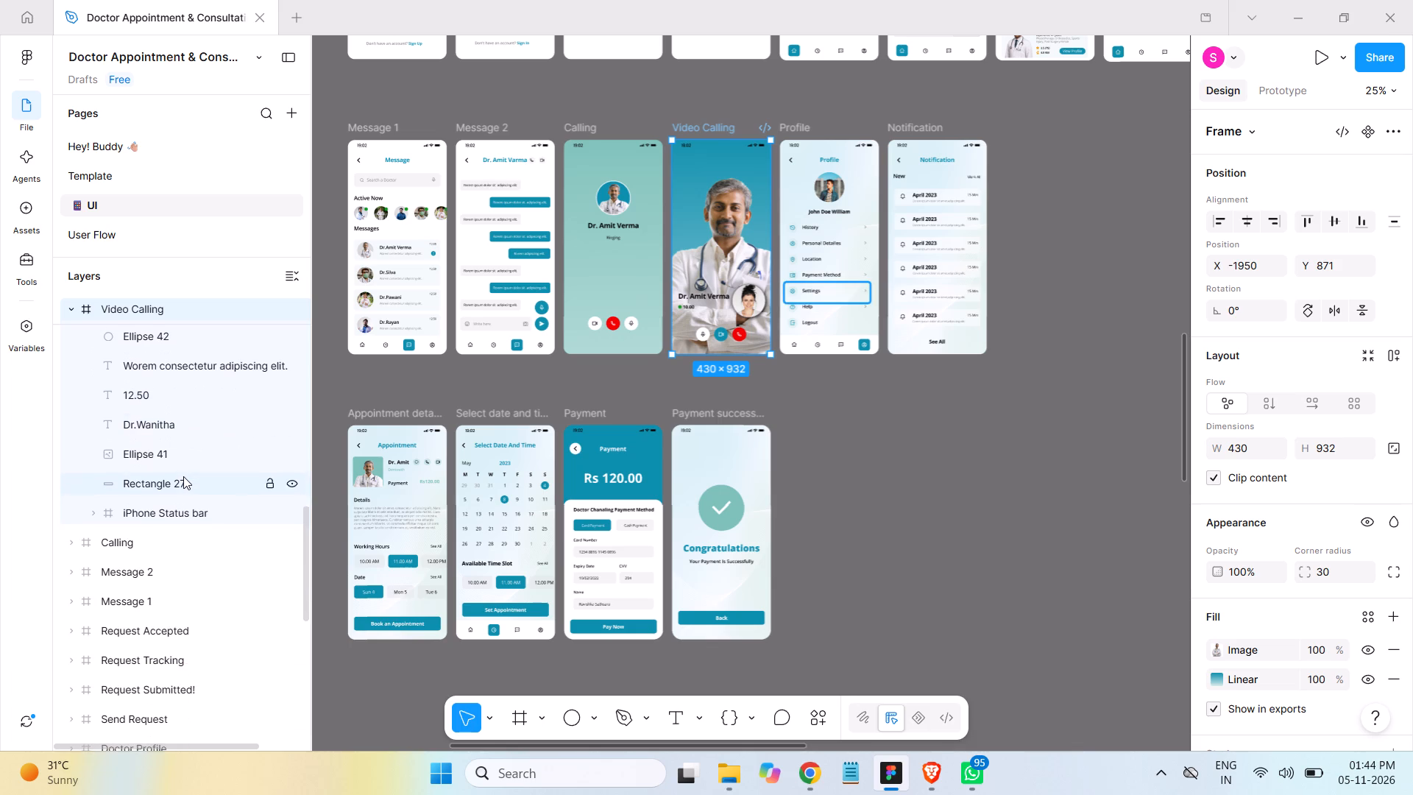
pyautogui.scroll(2, 183, 476)
pyautogui.scroll(-1, 181, 476)
pyautogui.scroll(4, 181, 476)
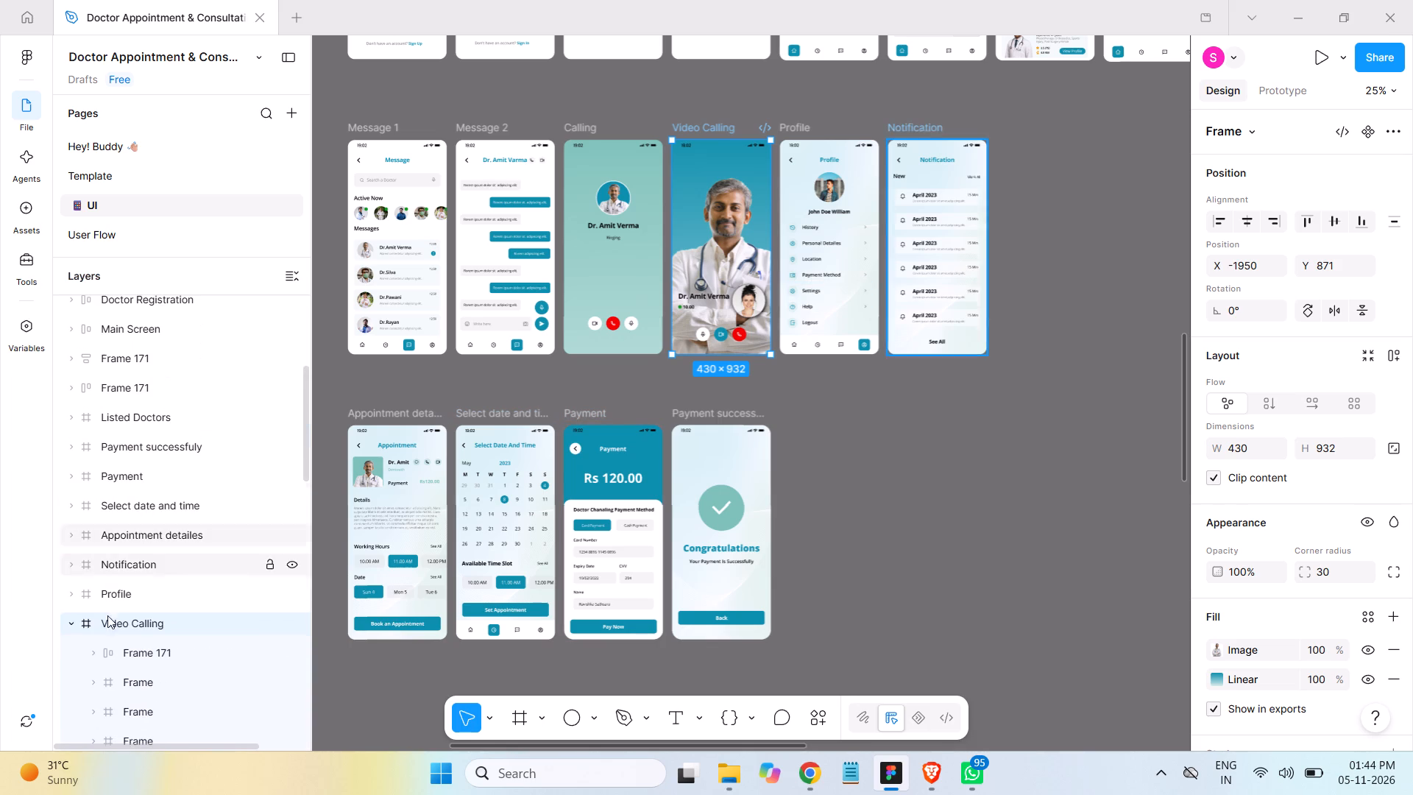
pyautogui.click(65, 623)
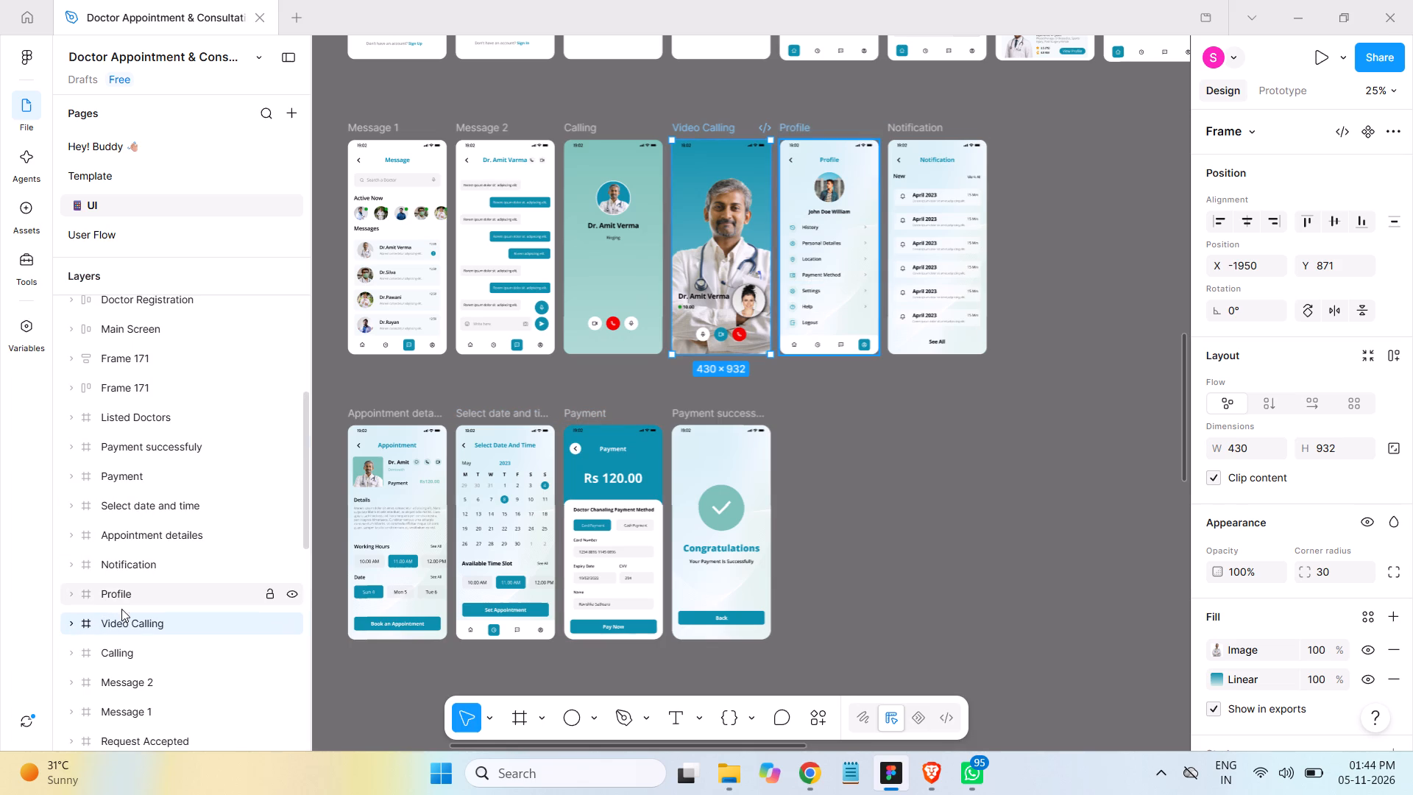
# Delete the PSP-bg 1 background image from the Profile frame and collapse the frame's layers.
pyautogui.click(118, 593)
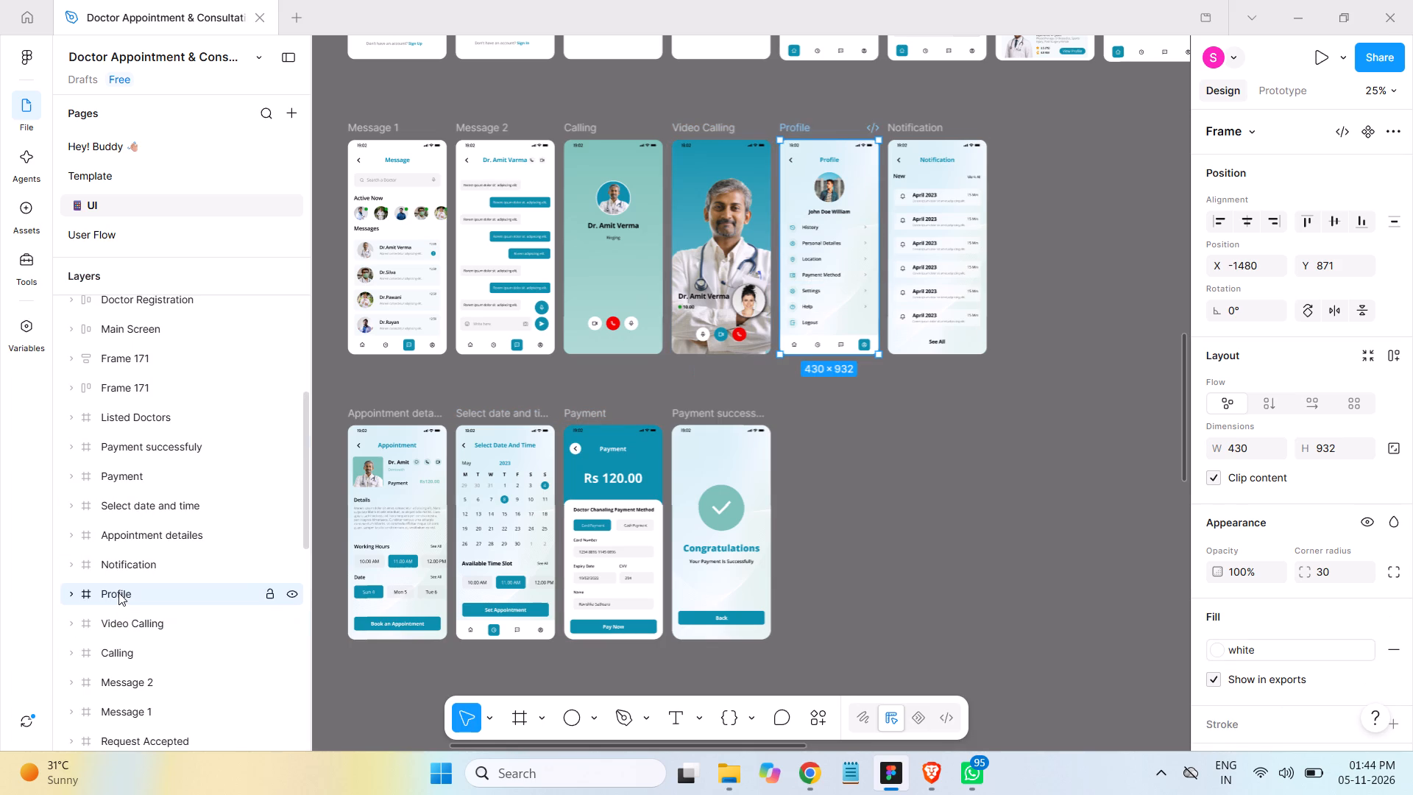
pyautogui.click(71, 595)
pyautogui.scroll(-2, 204, 572)
pyautogui.scroll(1, 204, 572)
pyautogui.scroll(-3, 204, 572)
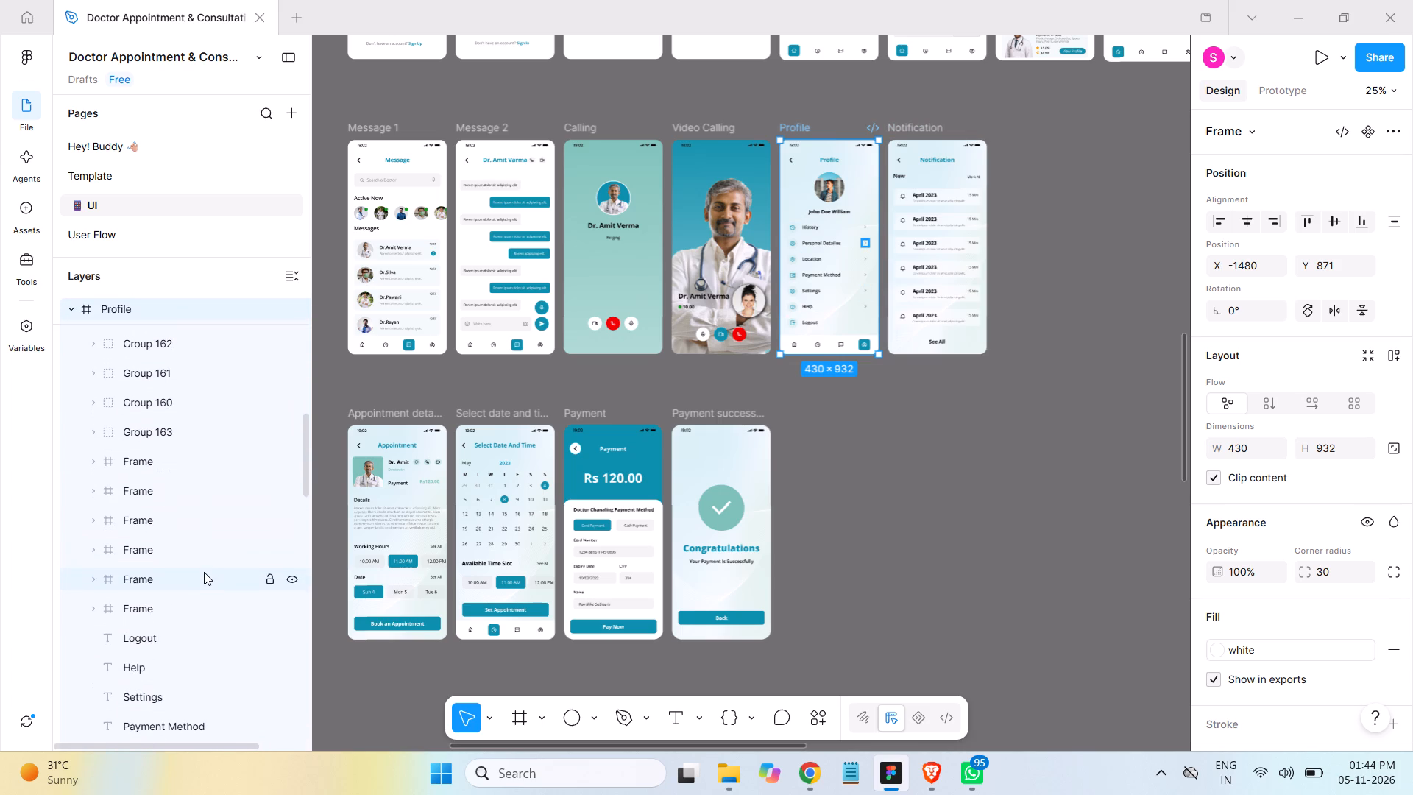
pyautogui.scroll(-3, 204, 572)
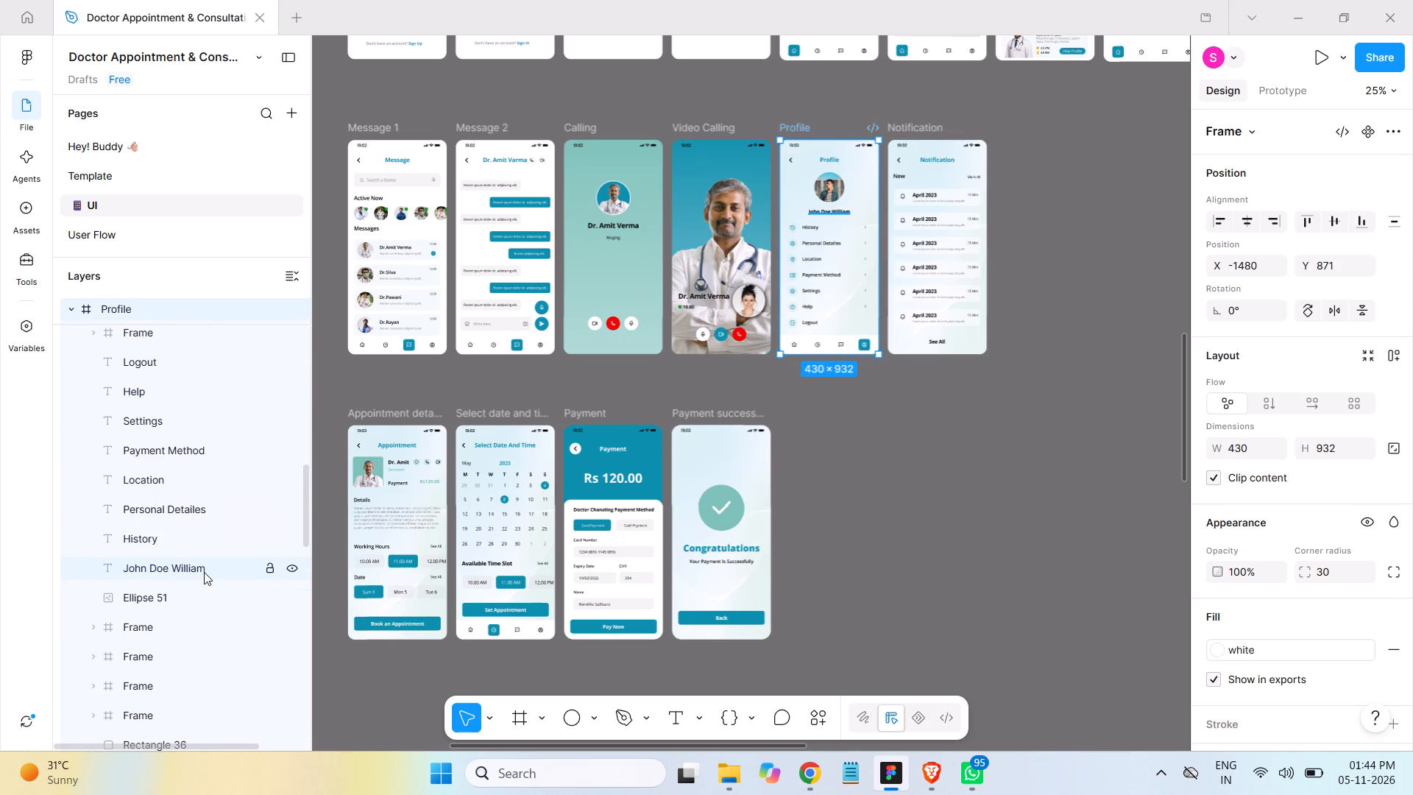
pyautogui.scroll(-3, 204, 572)
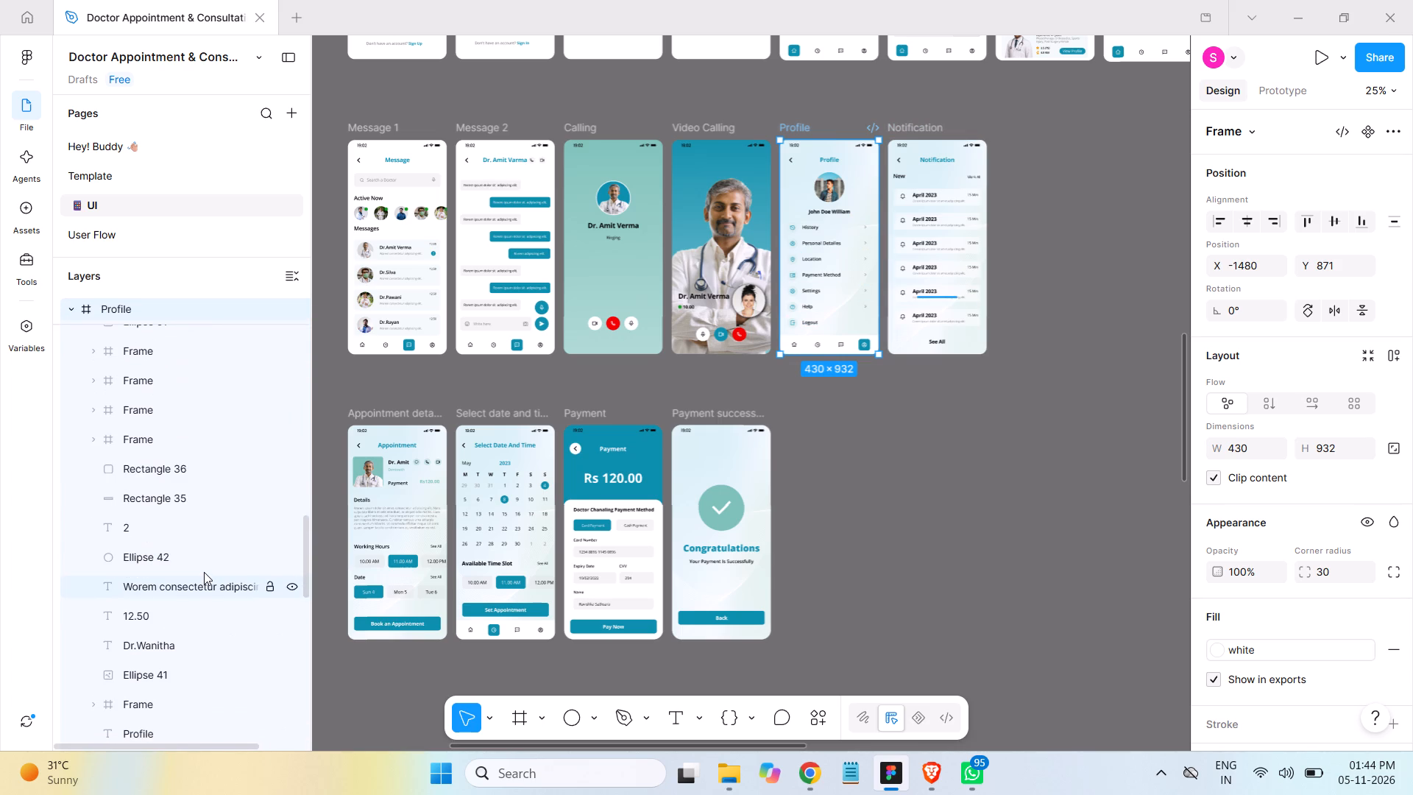
pyautogui.scroll(-3, 204, 572)
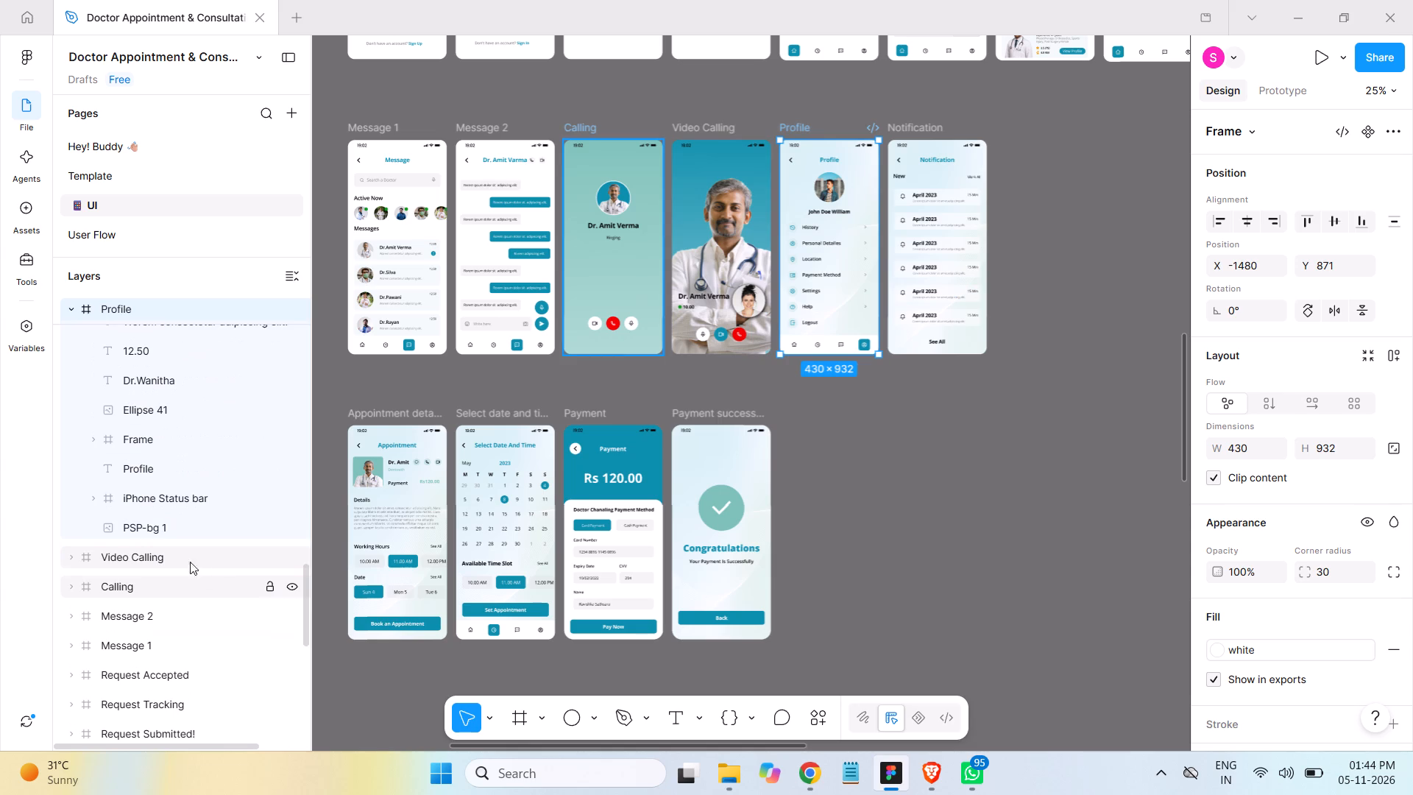
pyautogui.click(155, 516)
pyautogui.press('Delete')
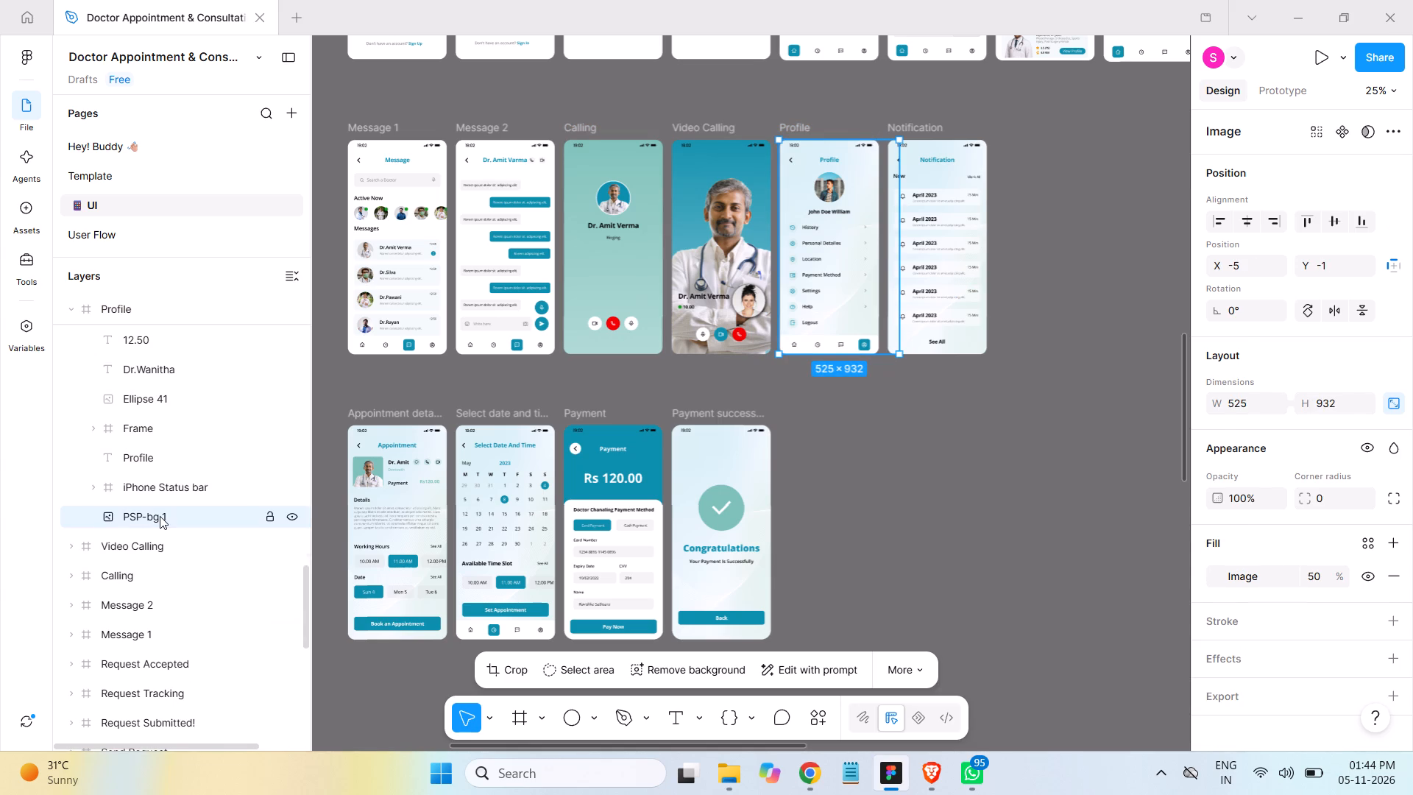
pyautogui.scroll(5, 168, 447)
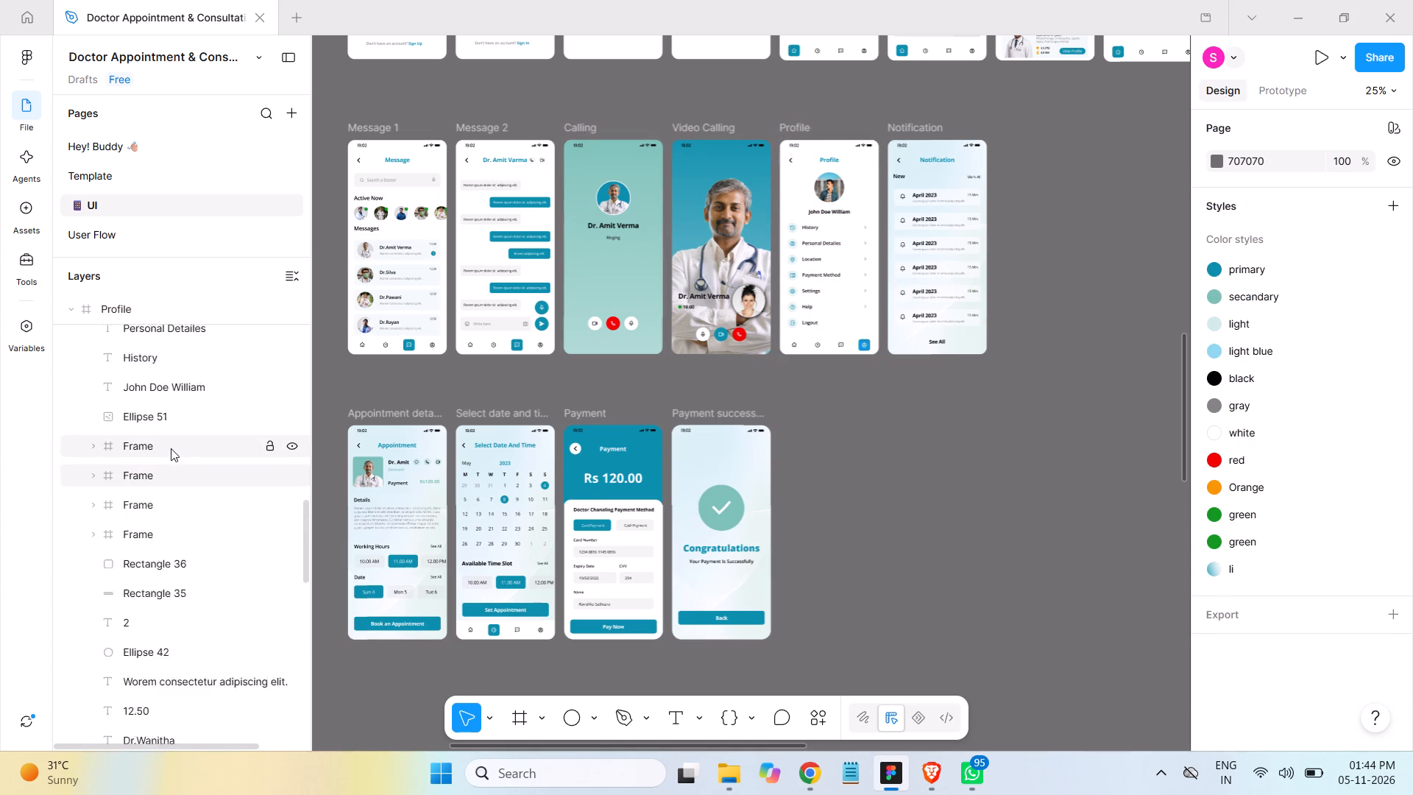
pyautogui.scroll(1, 171, 448)
pyautogui.scroll(-1, 172, 448)
pyautogui.scroll(5, 172, 448)
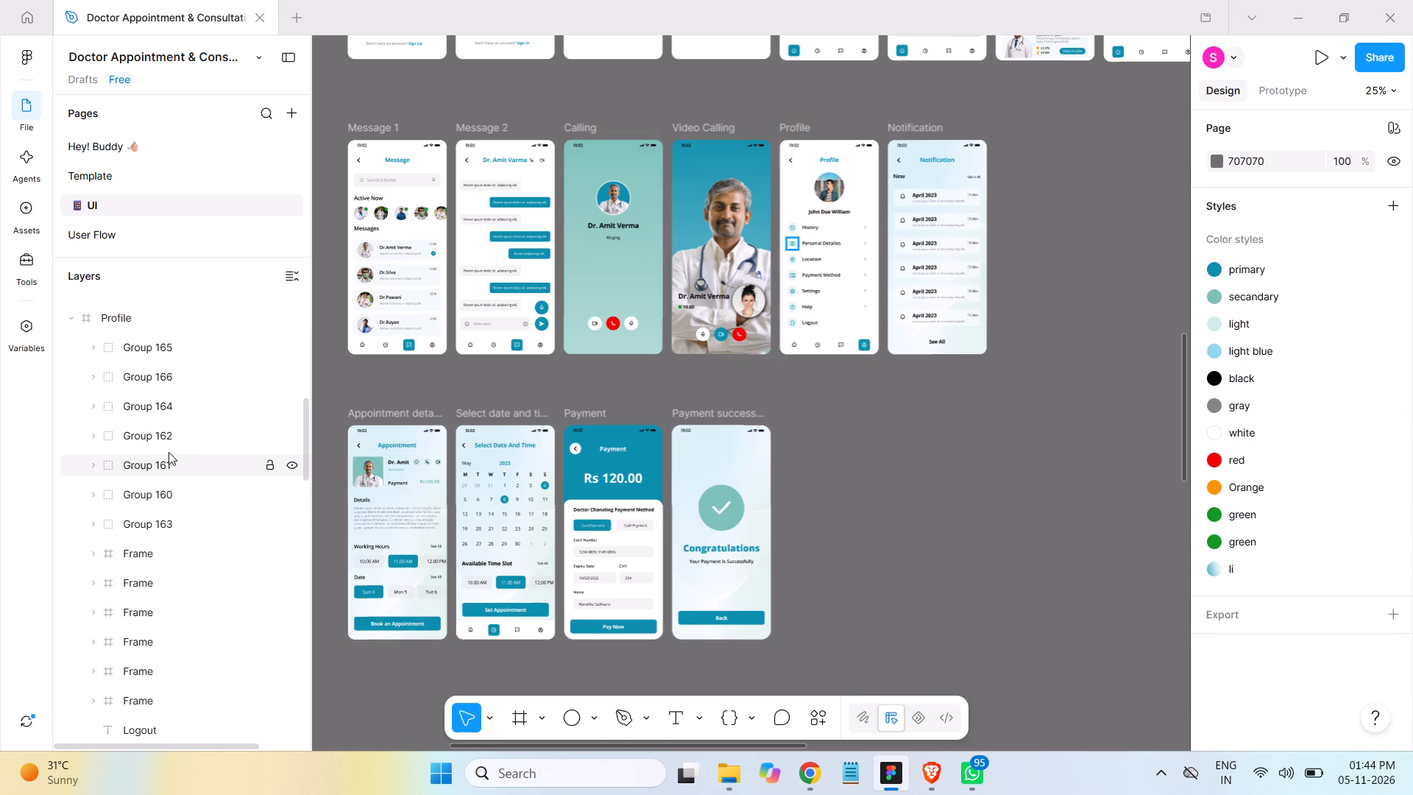
pyautogui.scroll(1, 166, 452)
pyautogui.scroll(-1, 166, 452)
pyautogui.scroll(1, 166, 452)
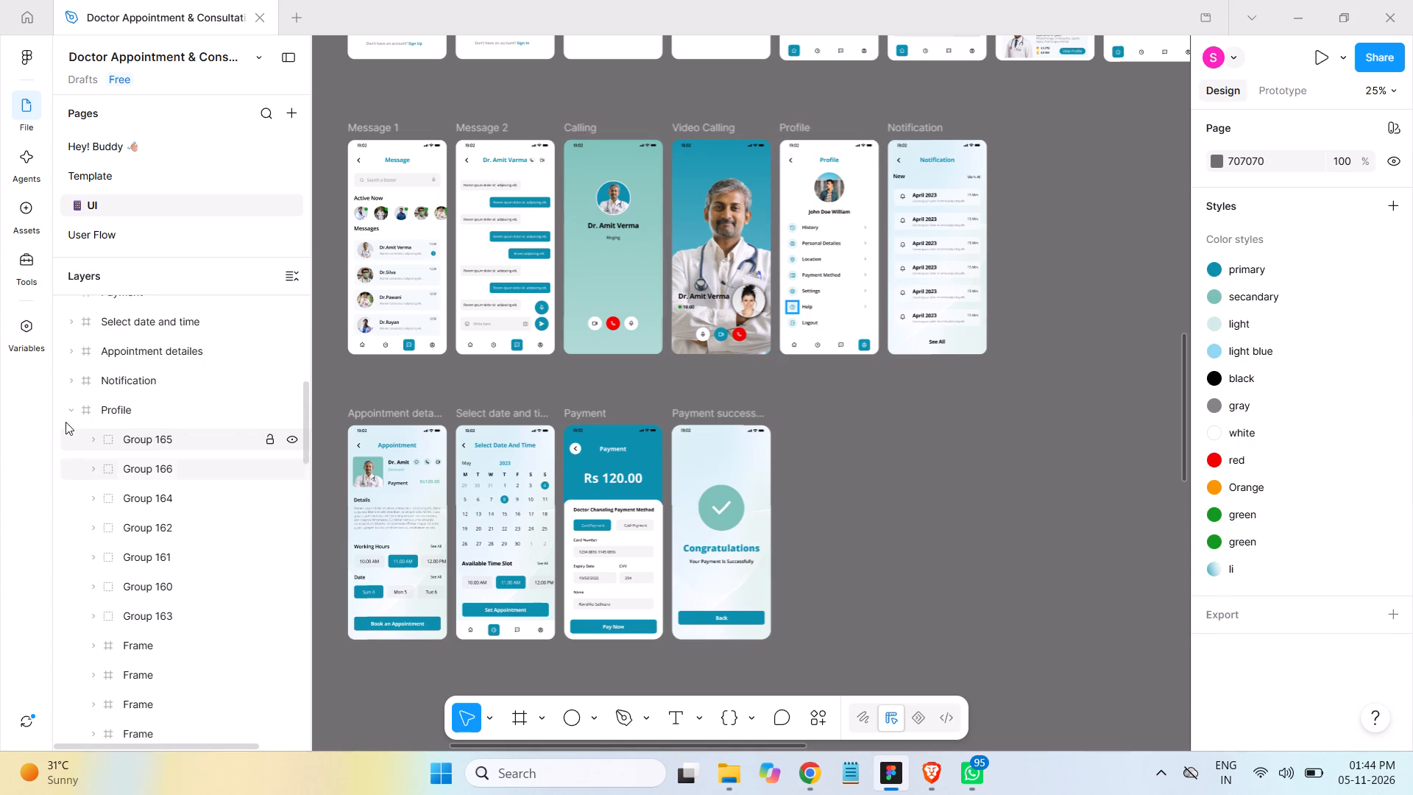
pyautogui.click(71, 411)
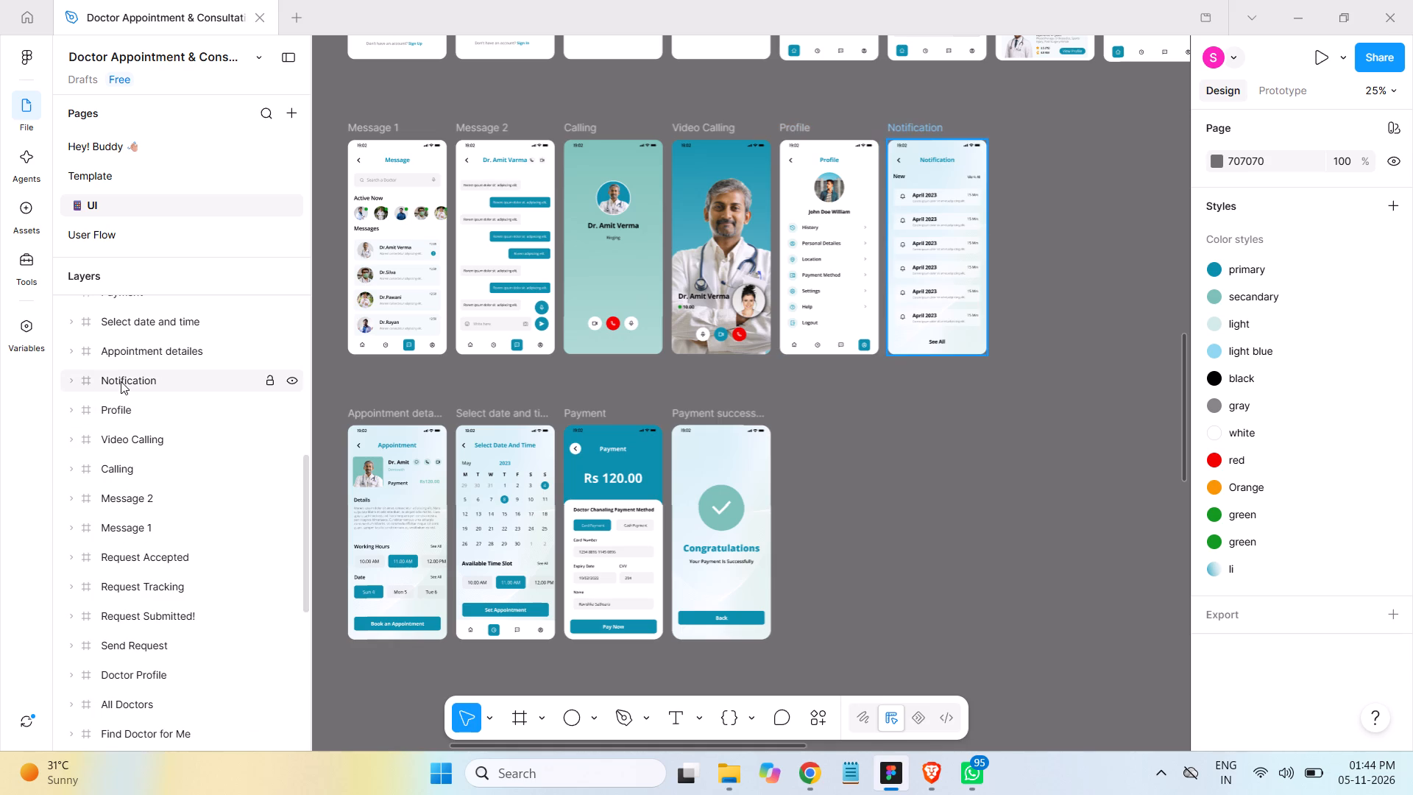
# Delete the PSP-bg 1 background image from the Notification frame and collapse the frame's layers.
pyautogui.click(121, 381)
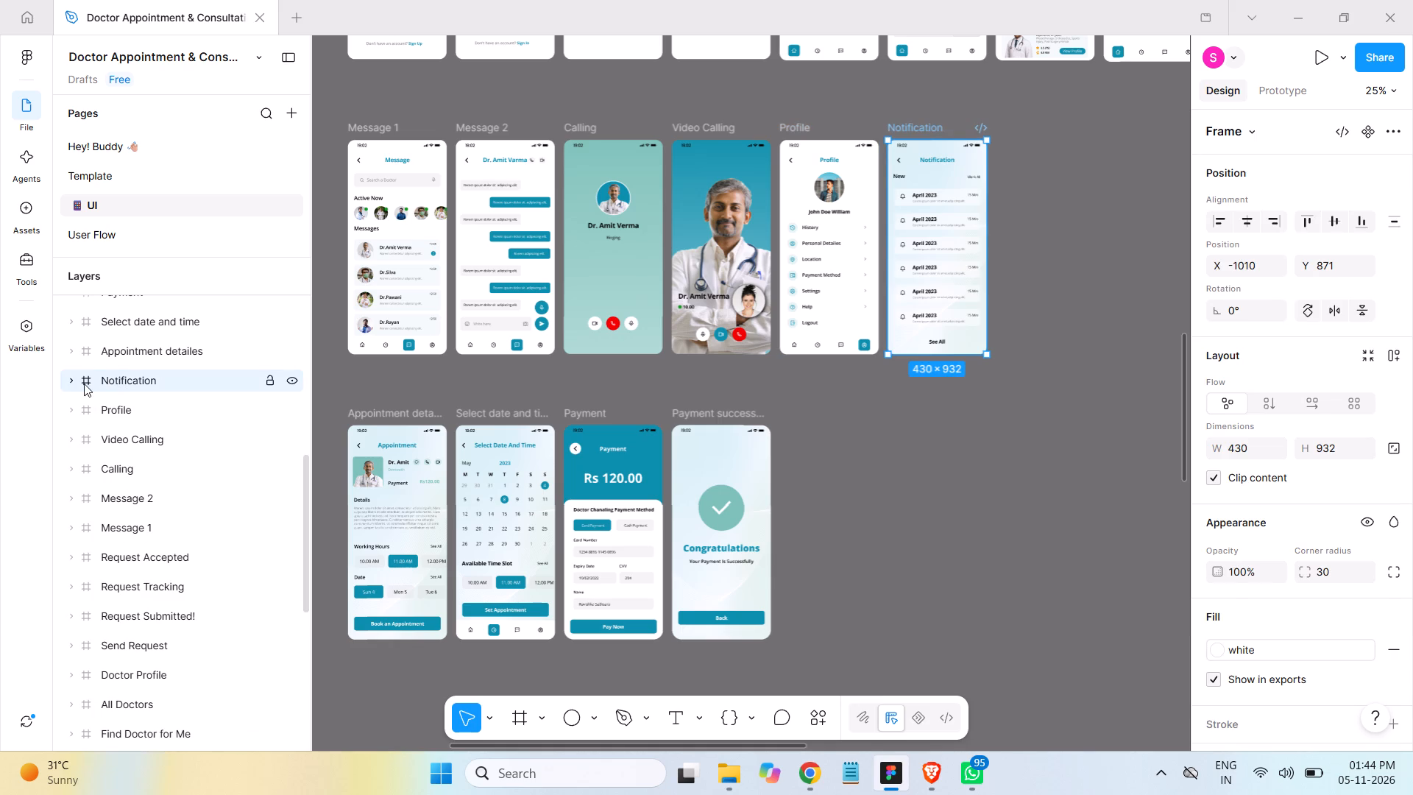
pyautogui.click(71, 380)
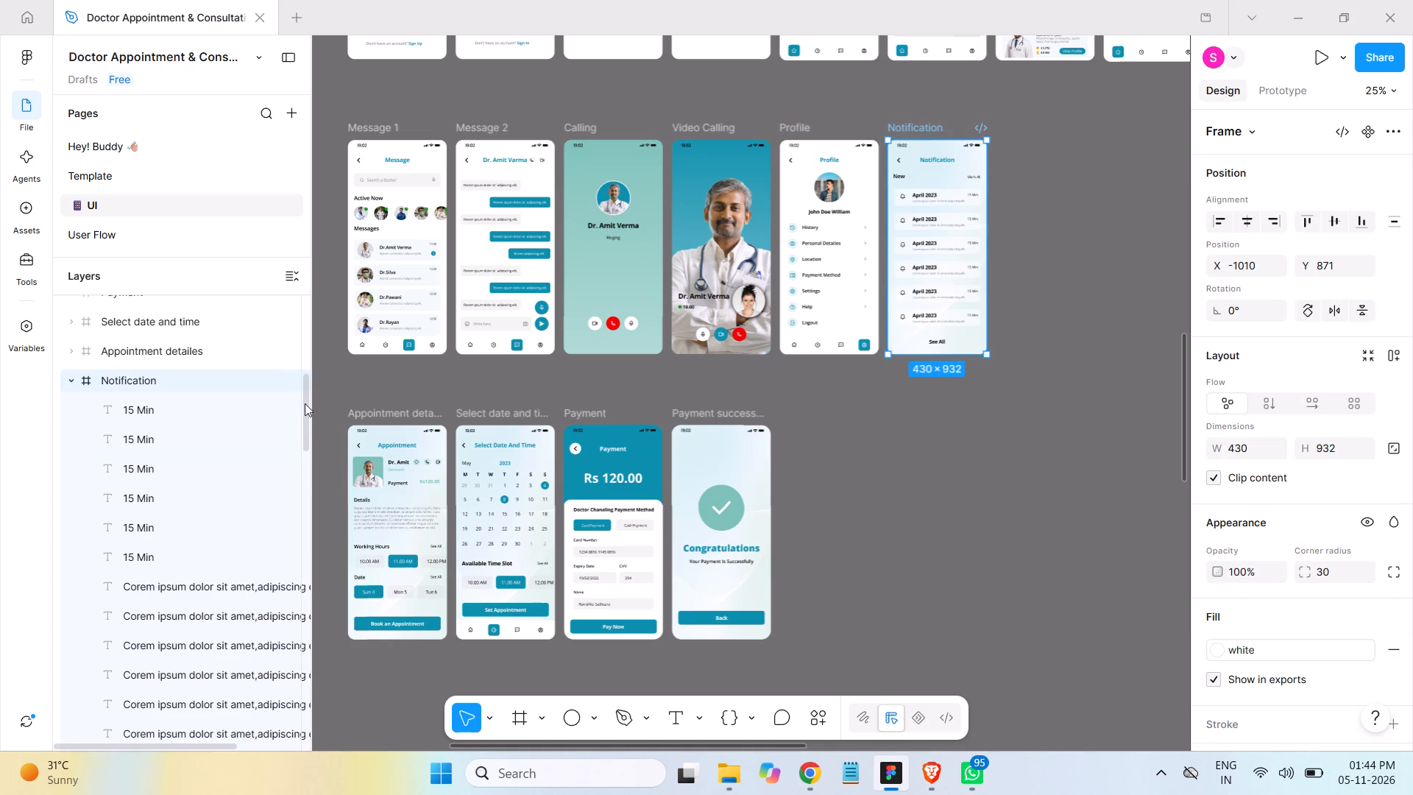
pyautogui.moveTo(304, 403); pyautogui.dragTo(306, 522)
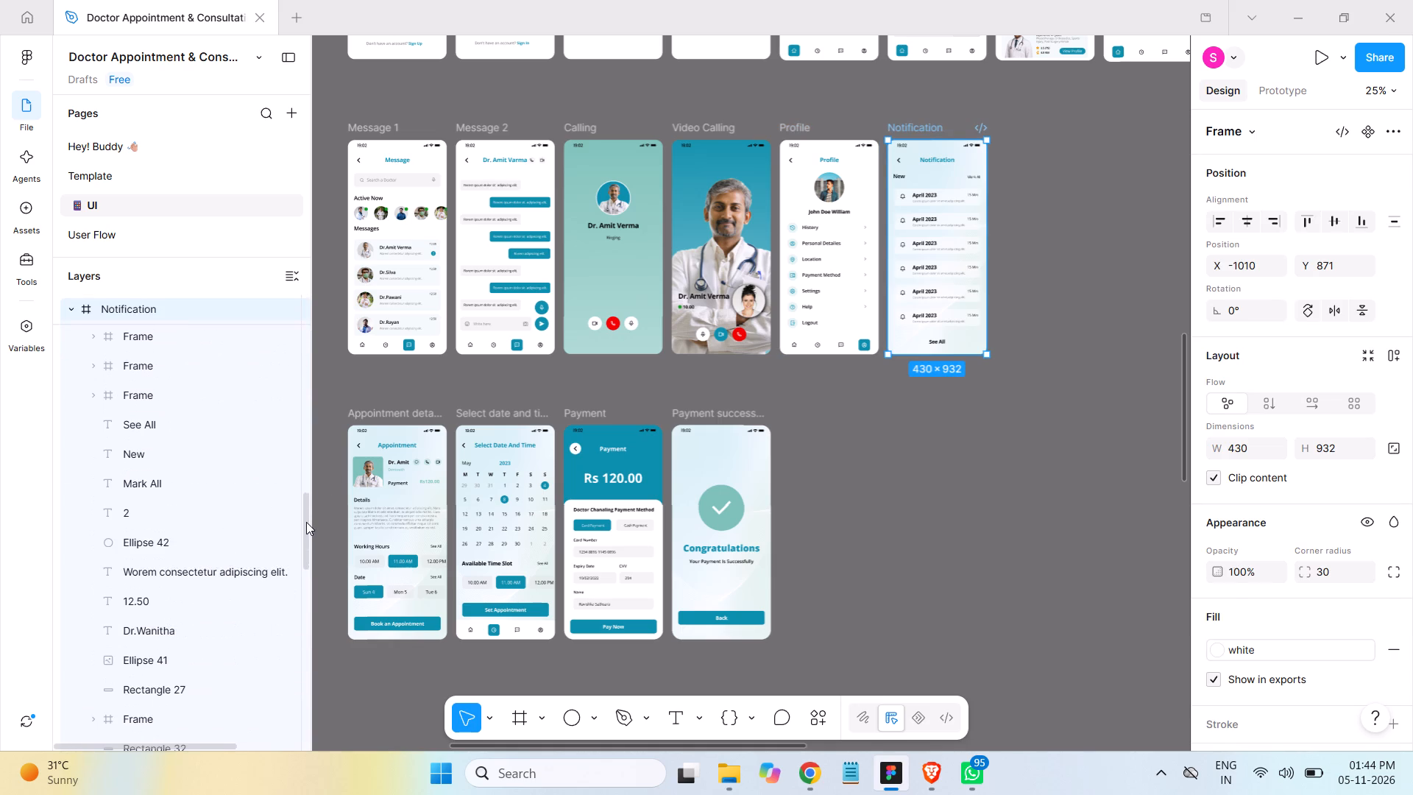
pyautogui.moveTo(306, 522); pyautogui.dragTo(297, 593)
pyautogui.click(167, 570)
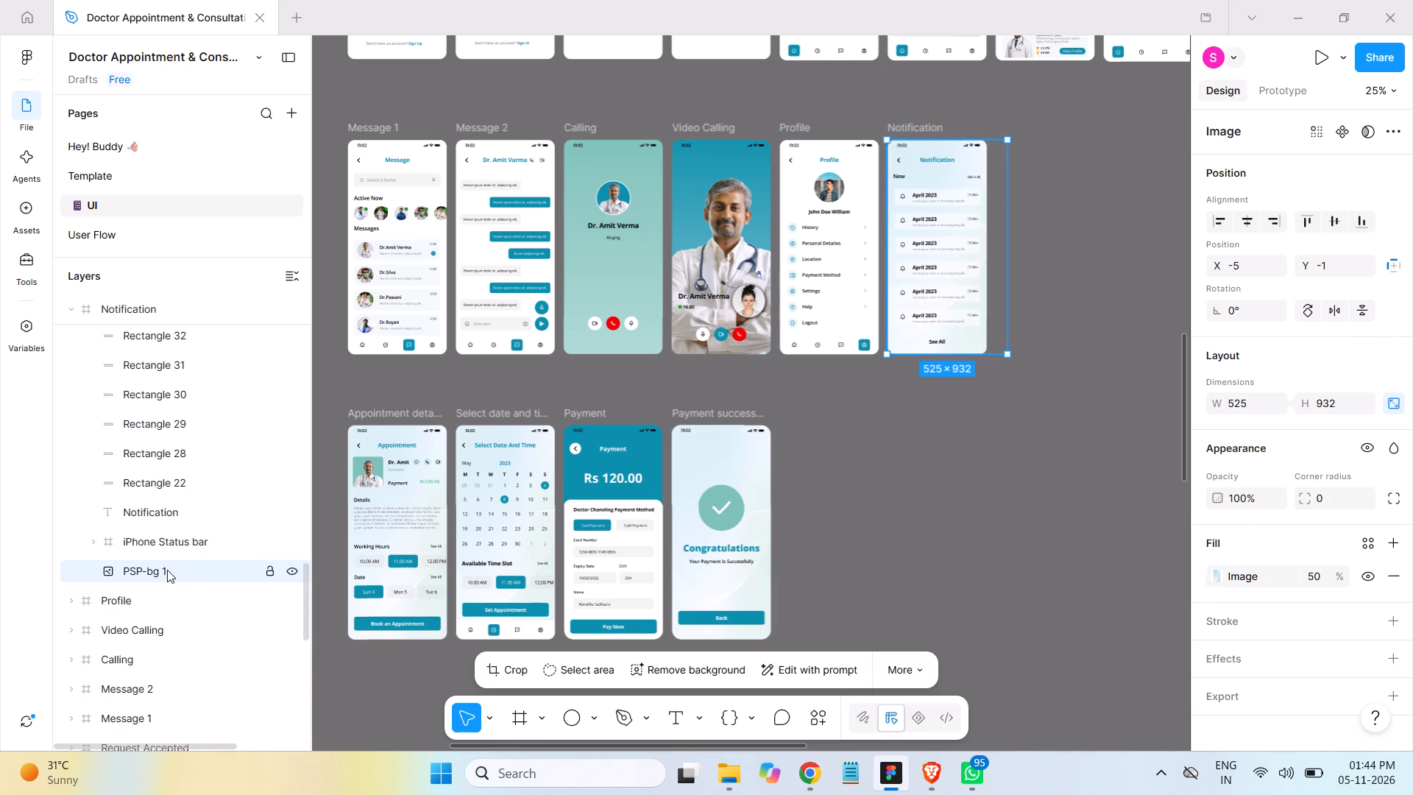
pyautogui.press('Delete')
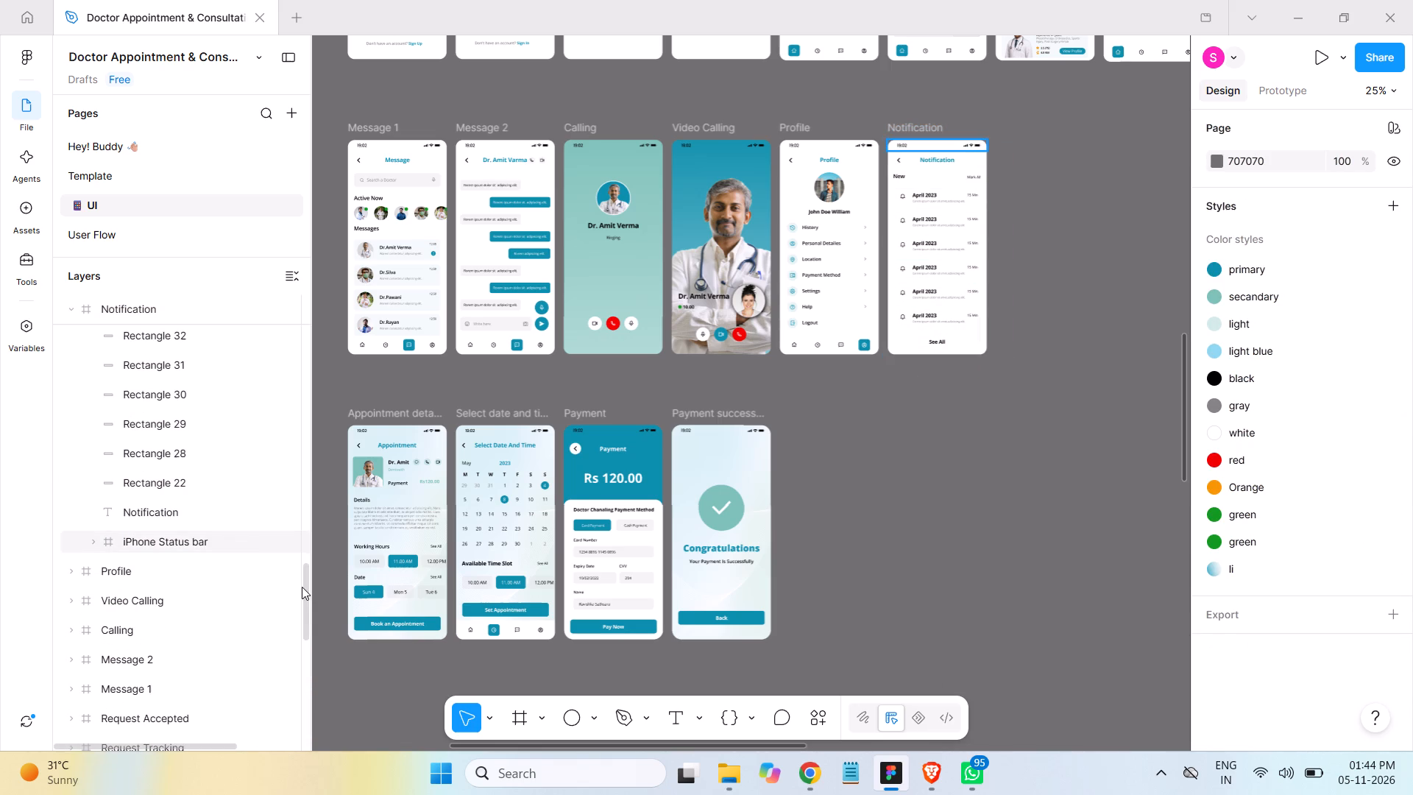
pyautogui.moveTo(305, 591); pyautogui.dragTo(310, 451)
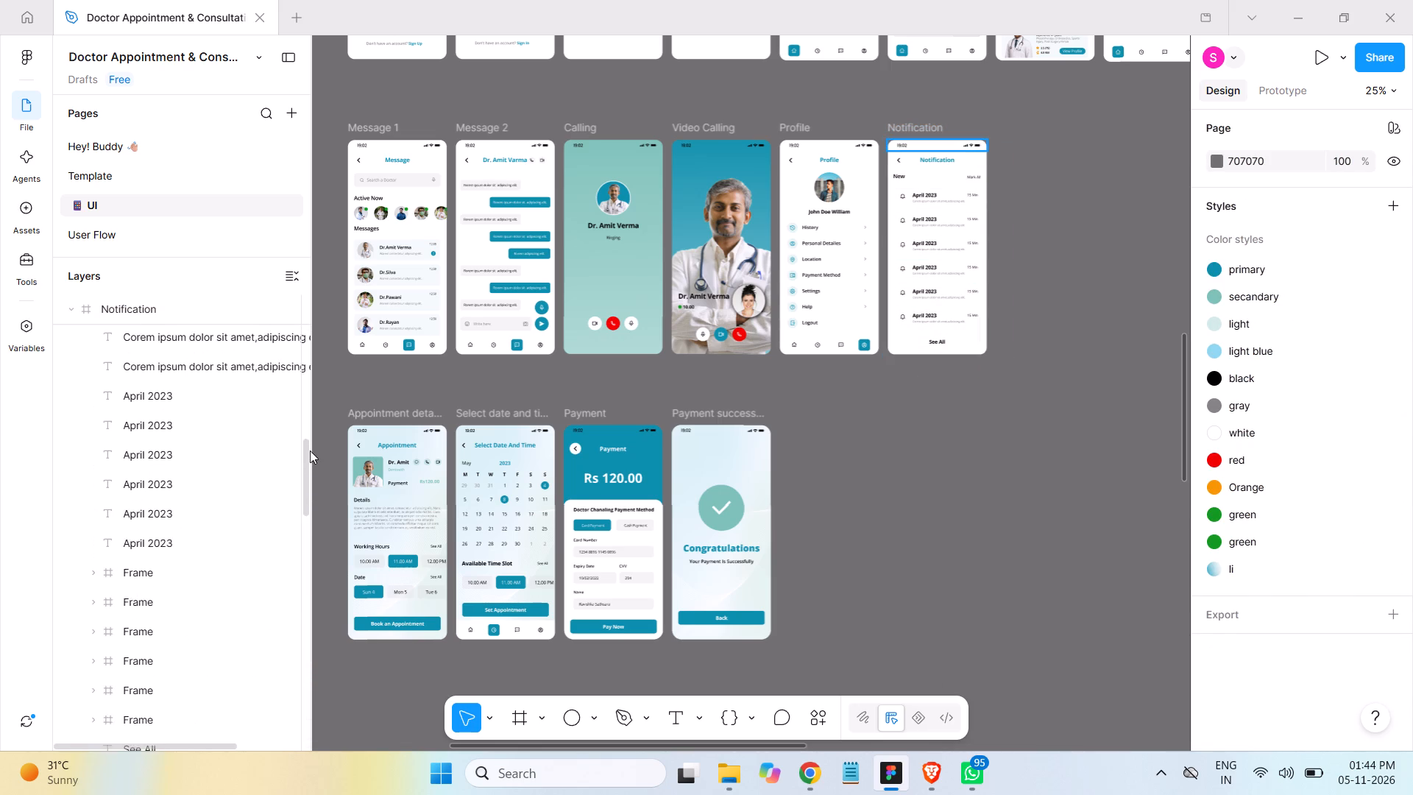
pyautogui.moveTo(310, 451); pyautogui.dragTo(312, 389)
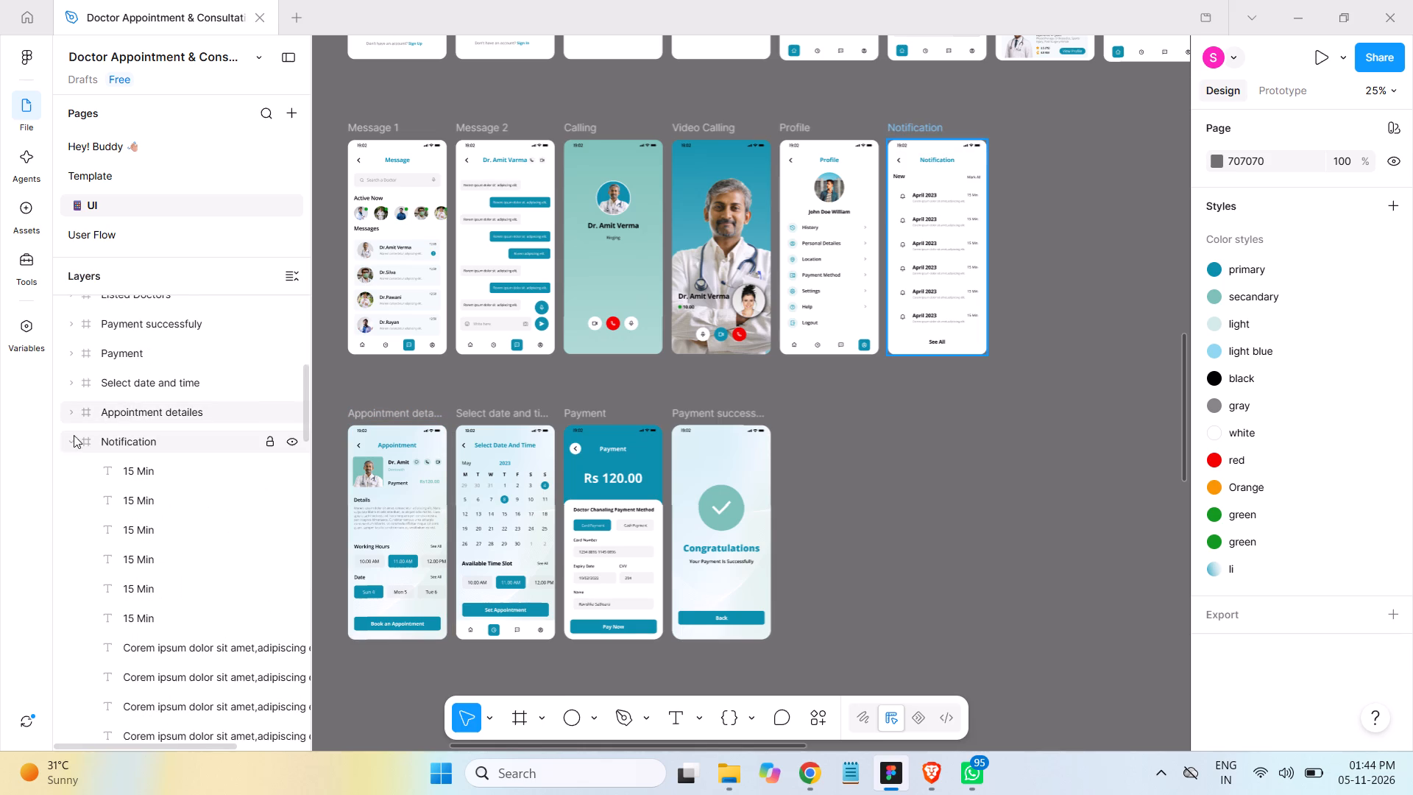
pyautogui.click(75, 442)
# Delete the PSP-bg 1 background image from the Appointment detailes frame and collapse the frame's layers.
pyautogui.click(118, 410)
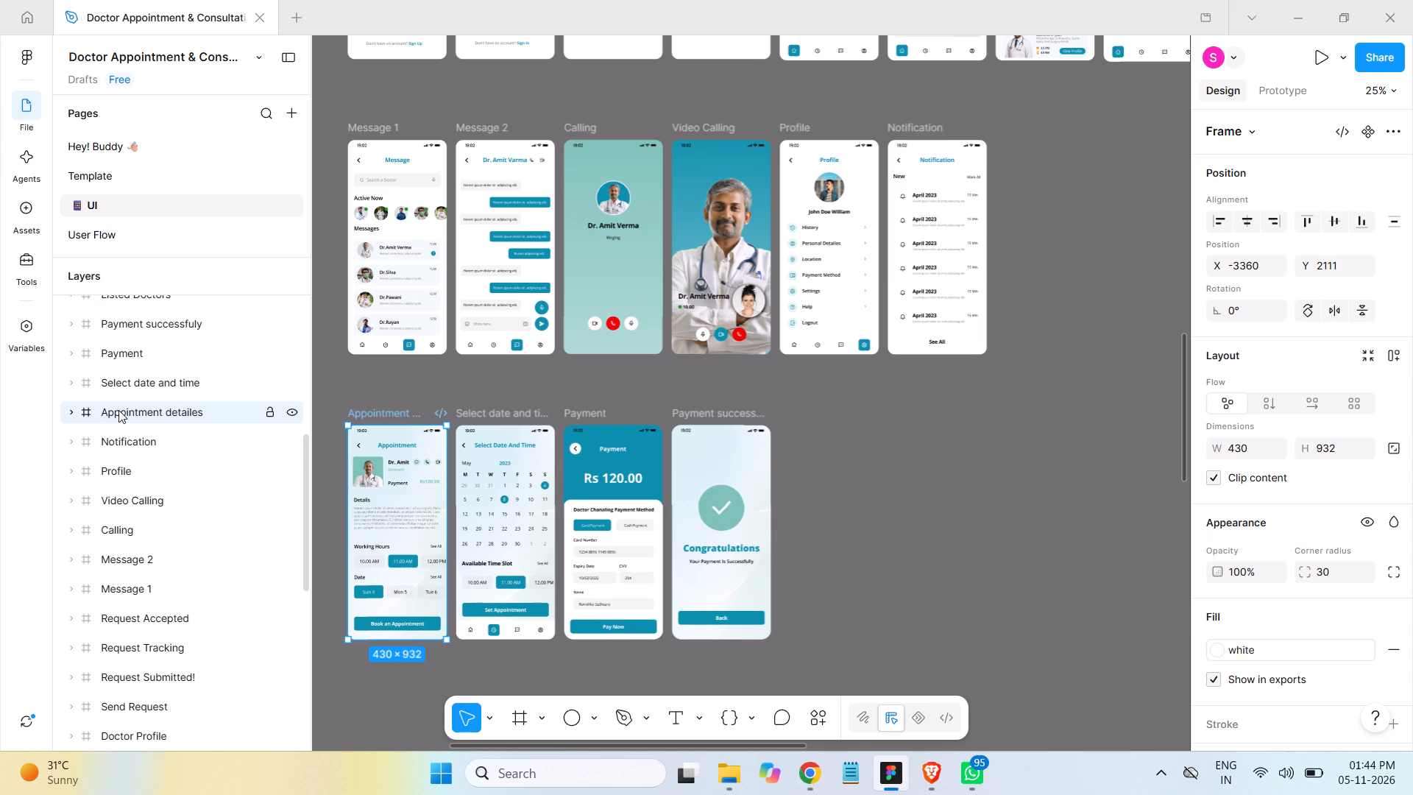
pyautogui.click(72, 411)
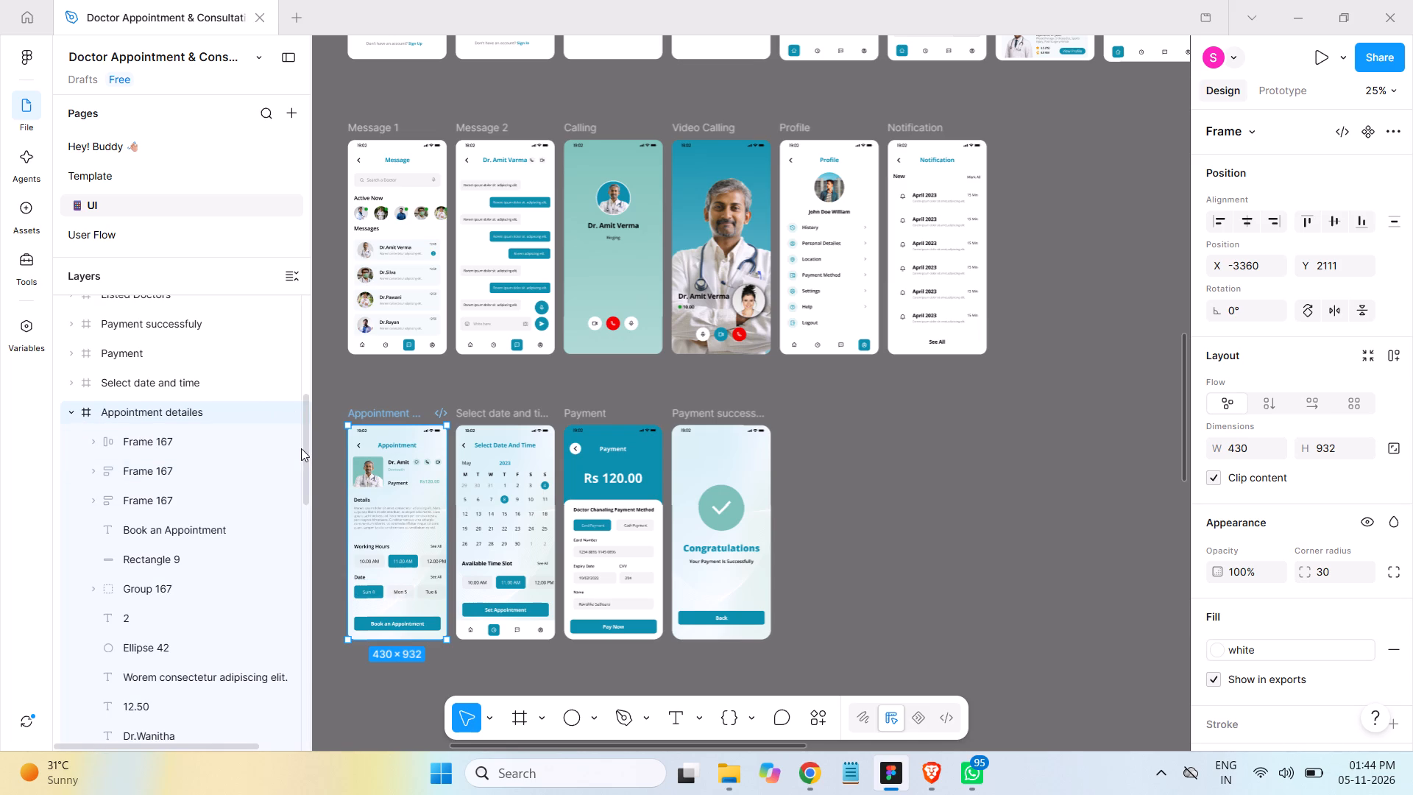
pyautogui.moveTo(308, 453); pyautogui.dragTo(307, 574)
pyautogui.click(168, 423)
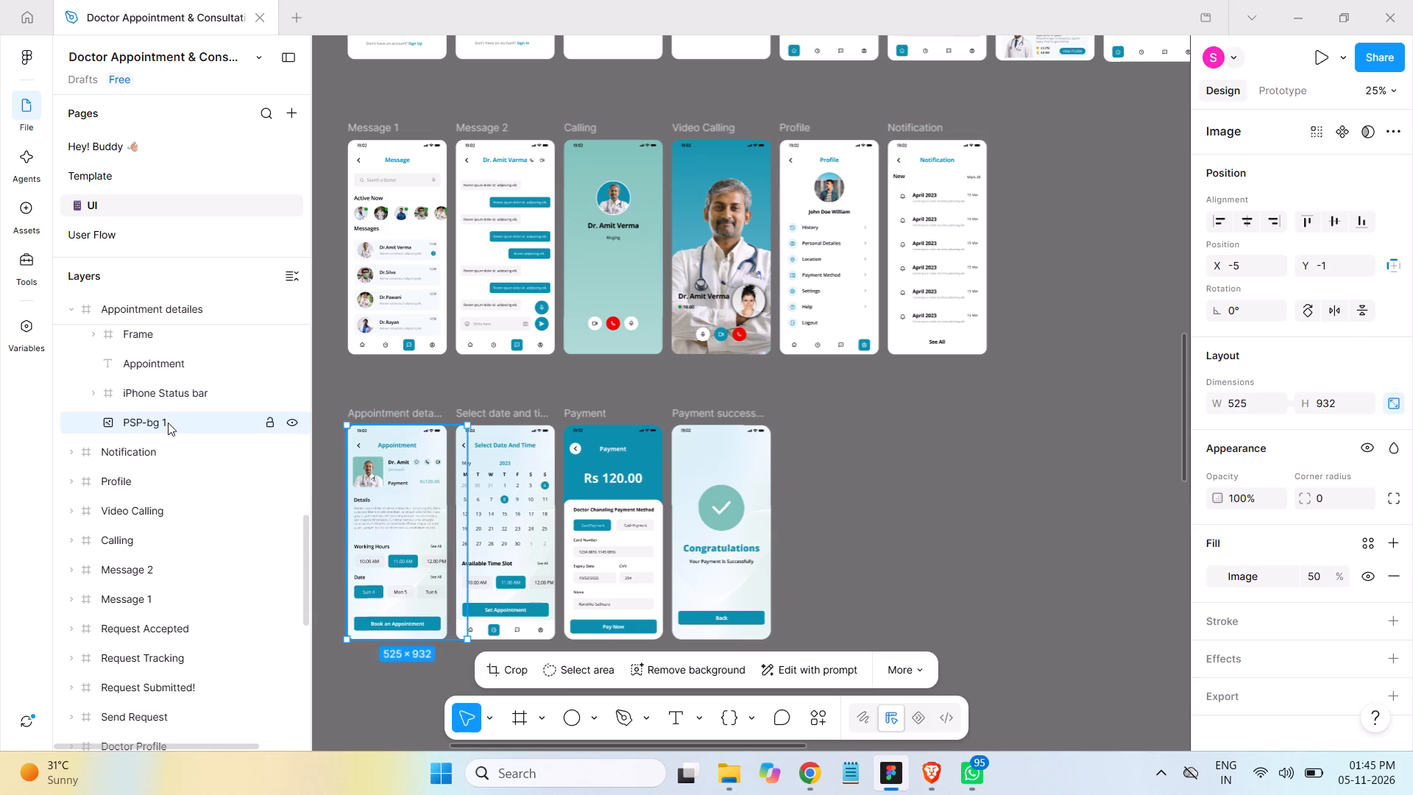
pyautogui.press('Delete')
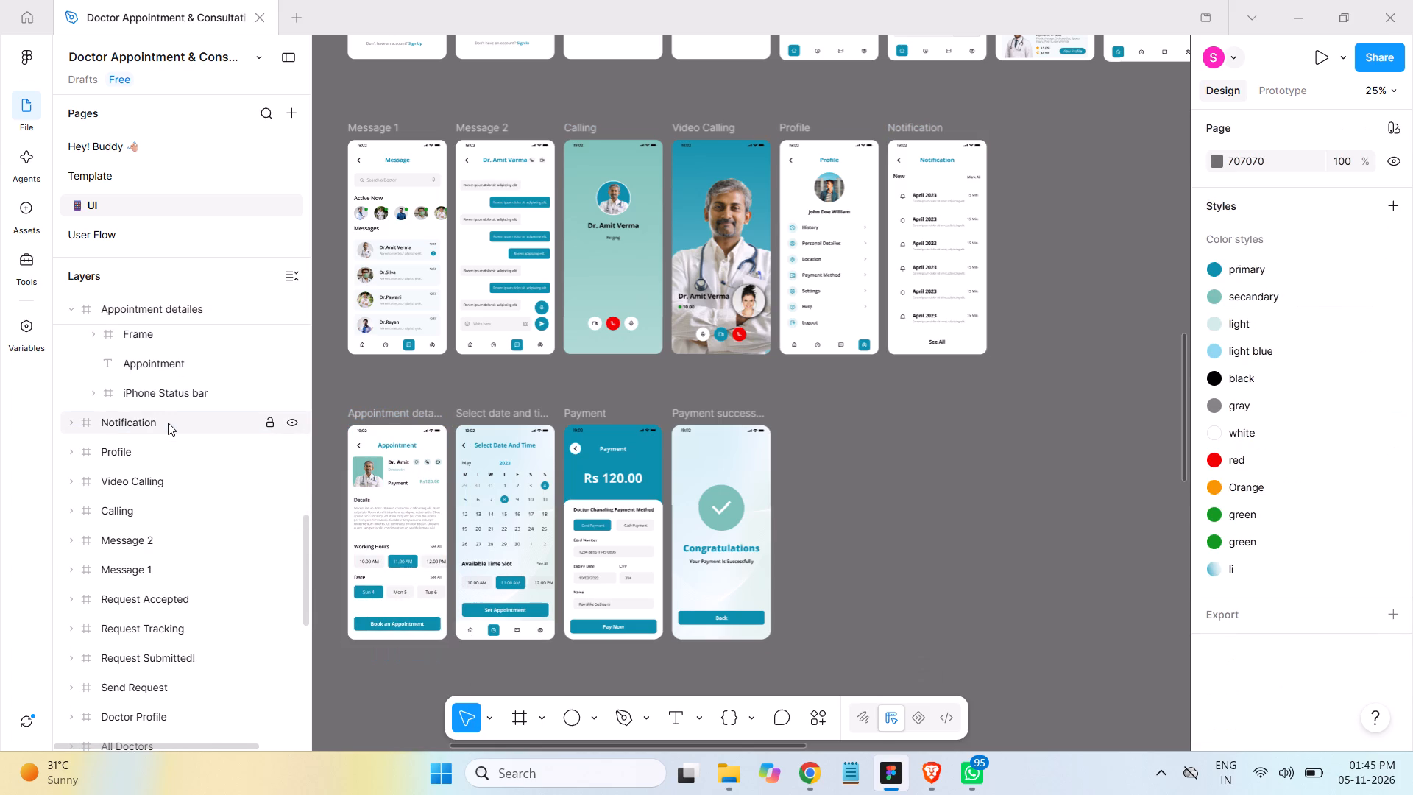
pyautogui.scroll(4, 186, 433)
pyautogui.scroll(-1, 185, 433)
pyautogui.scroll(5, 185, 433)
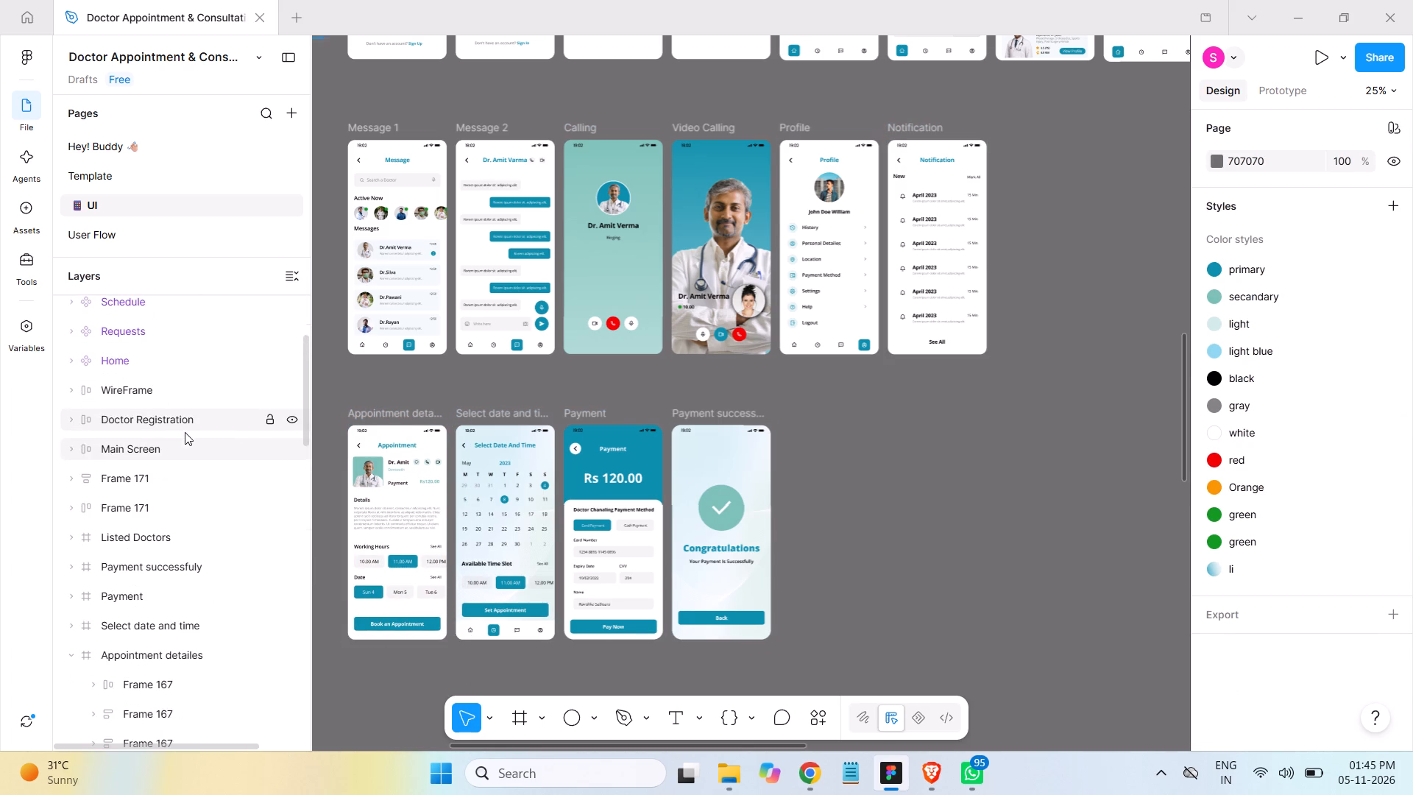
pyautogui.click(75, 660)
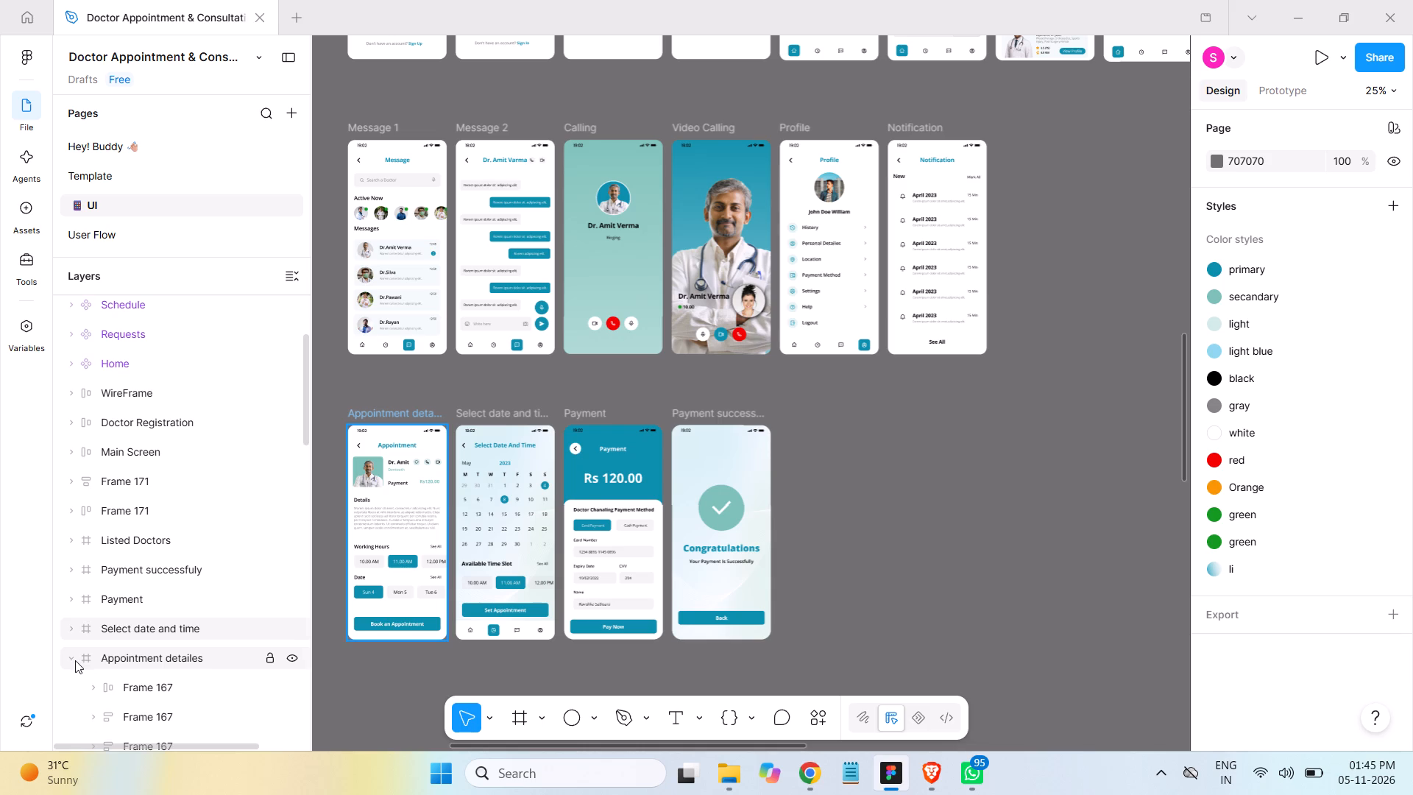
# Delete the PSP-bg 1 background image from the Select date and time frame and collapse the frame's layers.
pyautogui.click(69, 632)
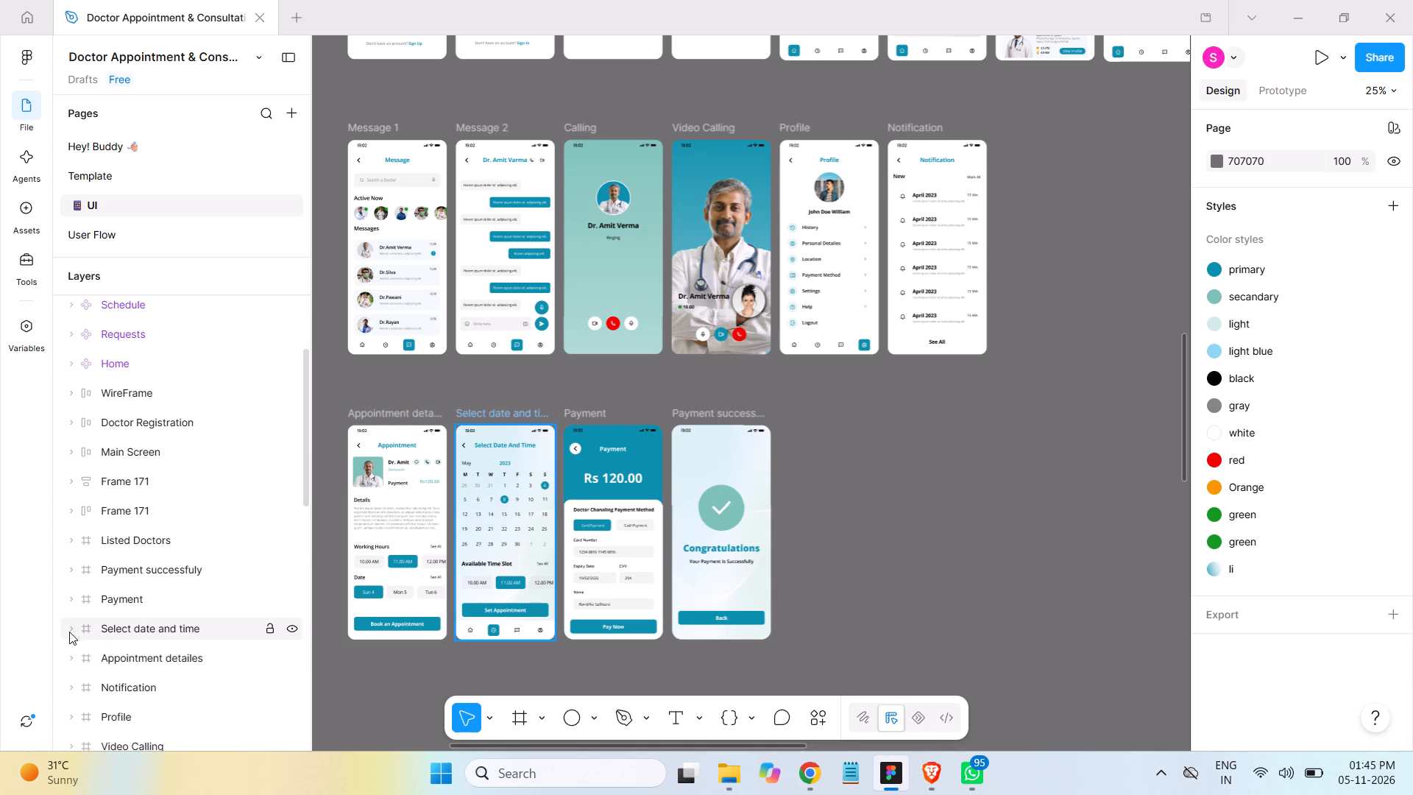
pyautogui.moveTo(305, 407); pyautogui.dragTo(307, 418)
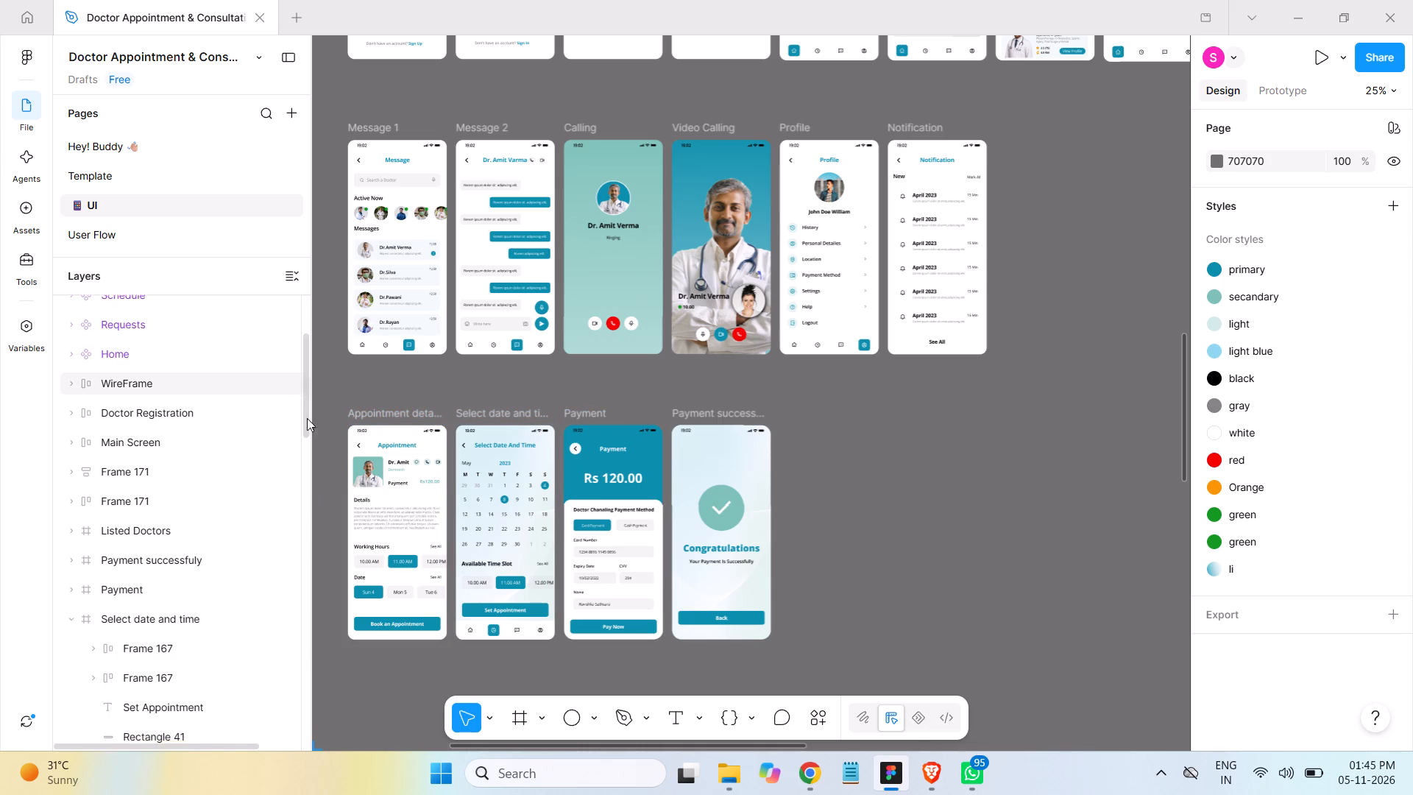
pyautogui.moveTo(307, 418); pyautogui.dragTo(303, 565)
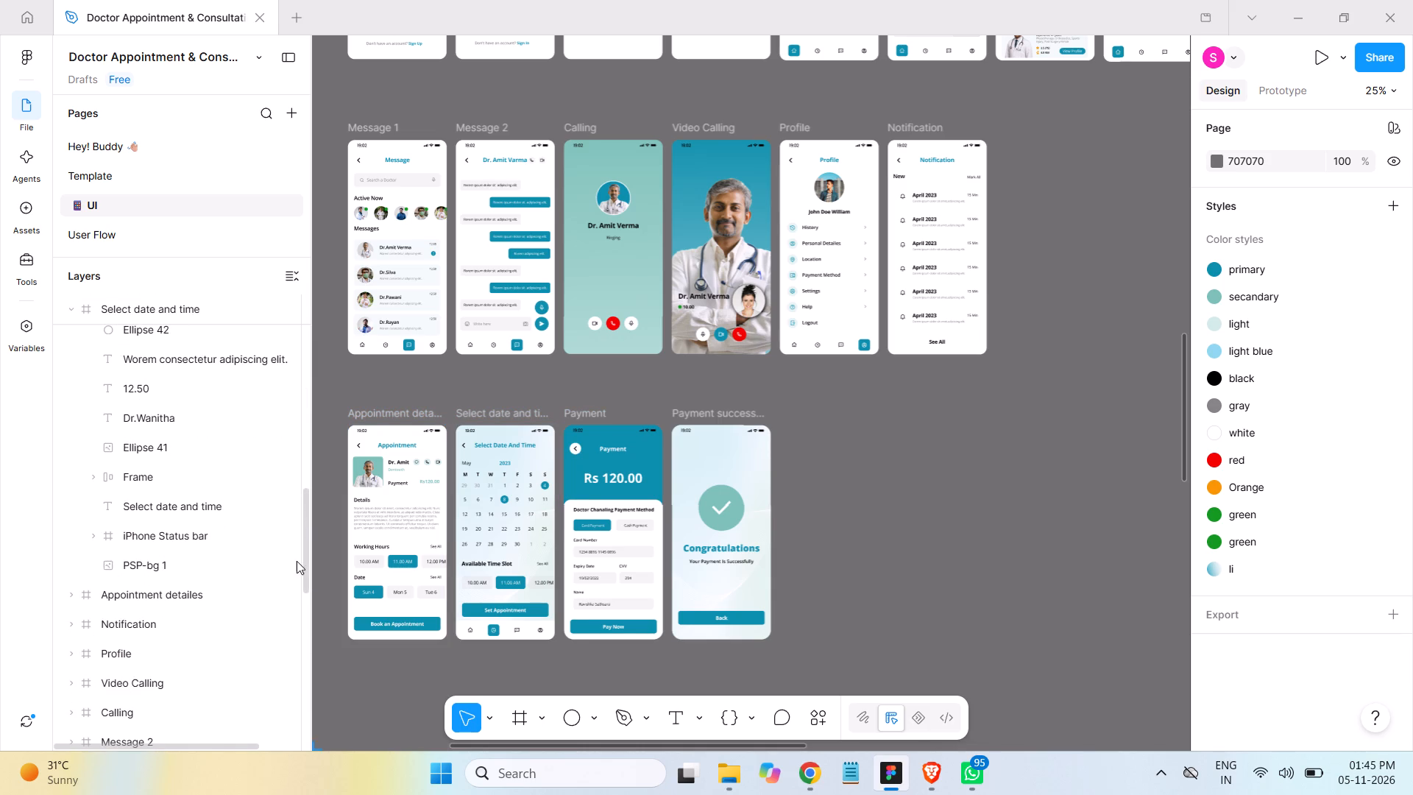
pyautogui.click(171, 566)
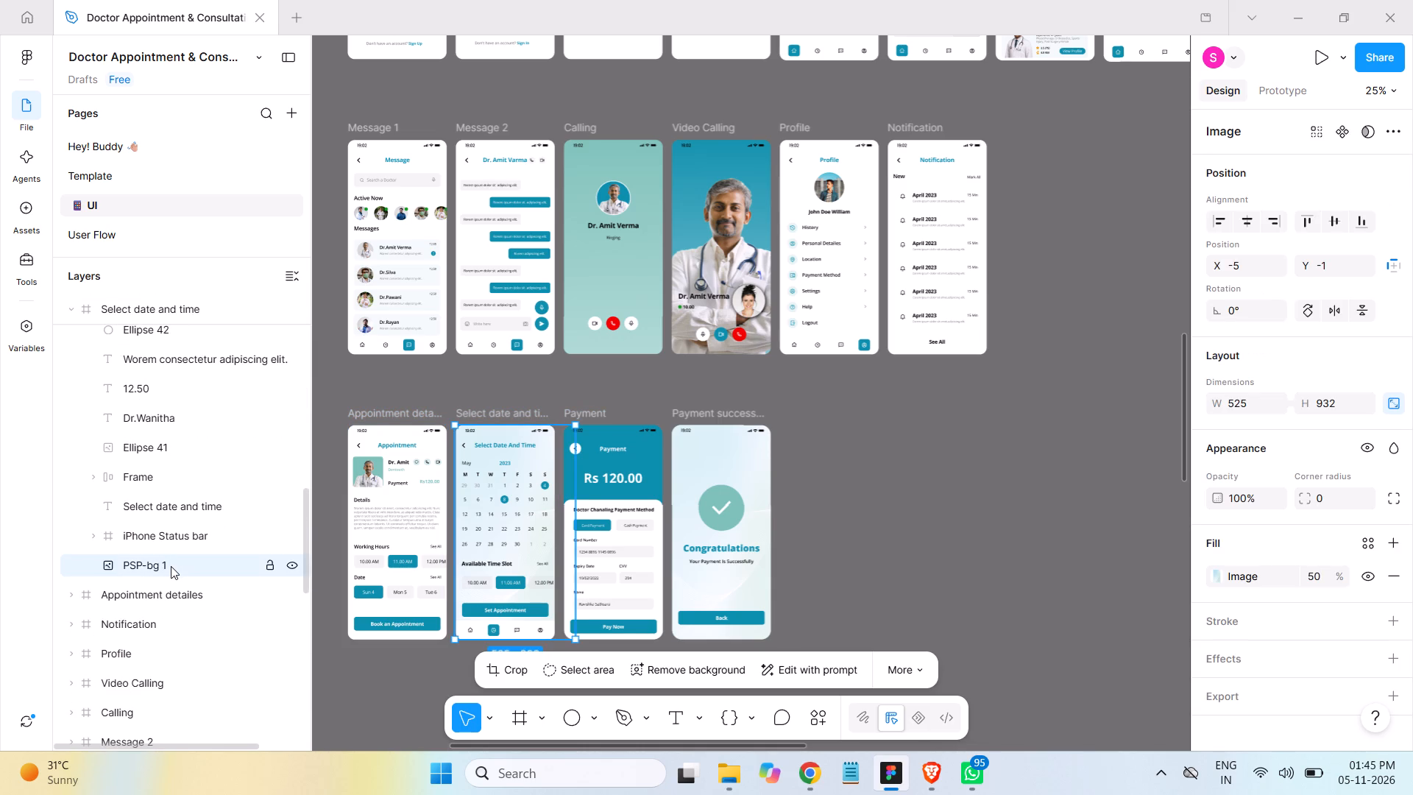
pyautogui.press('Delete')
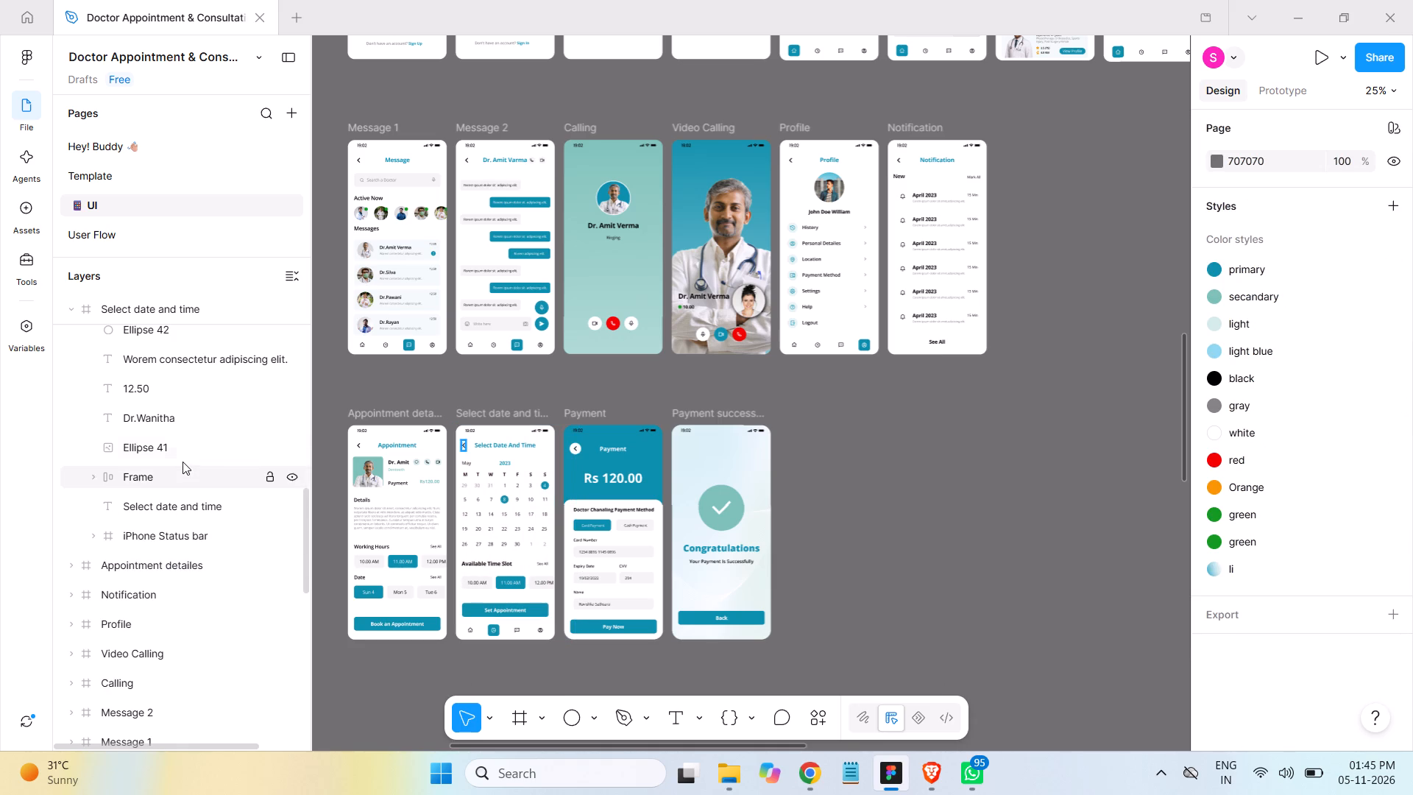
pyautogui.scroll(3, 182, 462)
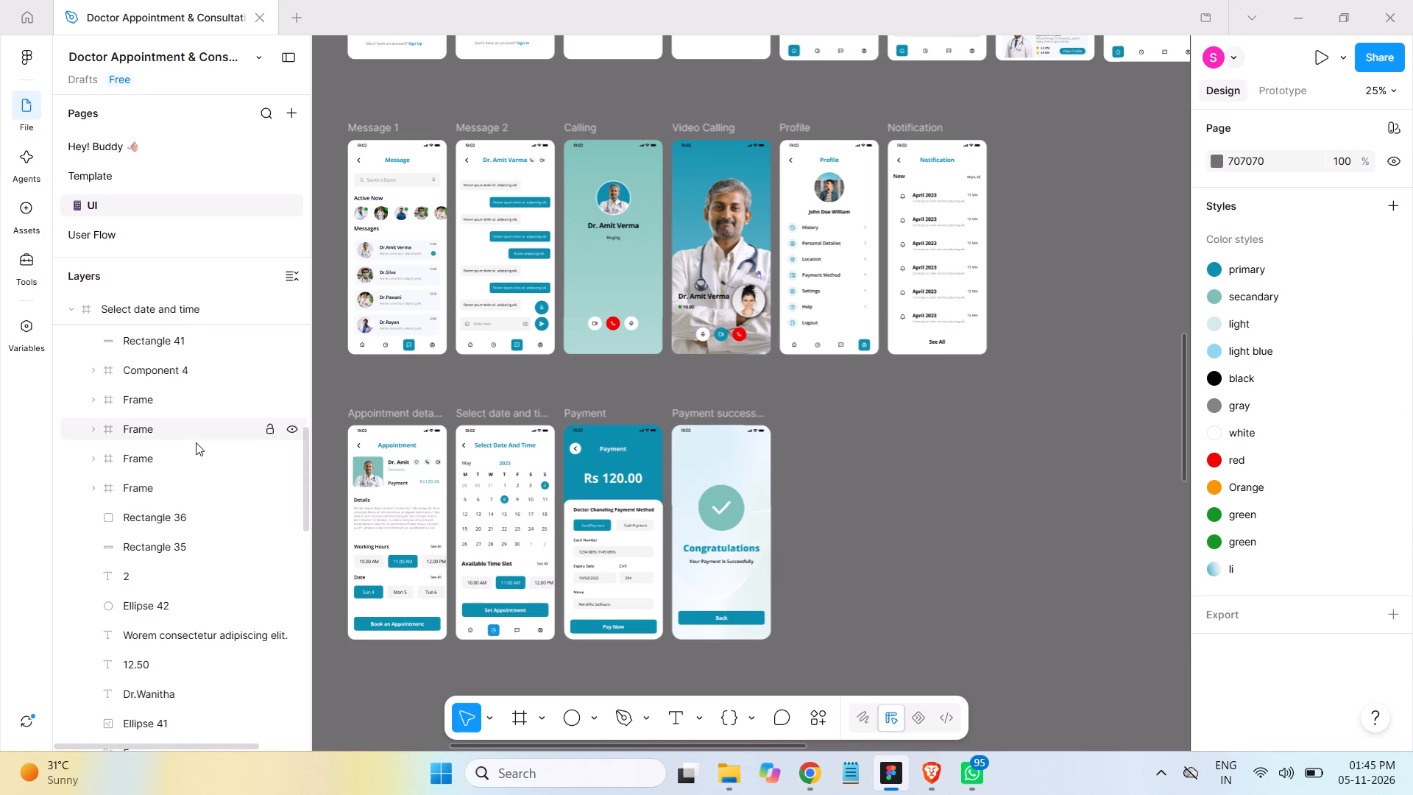
pyautogui.scroll(2, 196, 442)
pyautogui.scroll(-3, 196, 442)
pyautogui.scroll(1, 196, 442)
pyautogui.scroll(-1, 196, 442)
pyautogui.scroll(4, 196, 442)
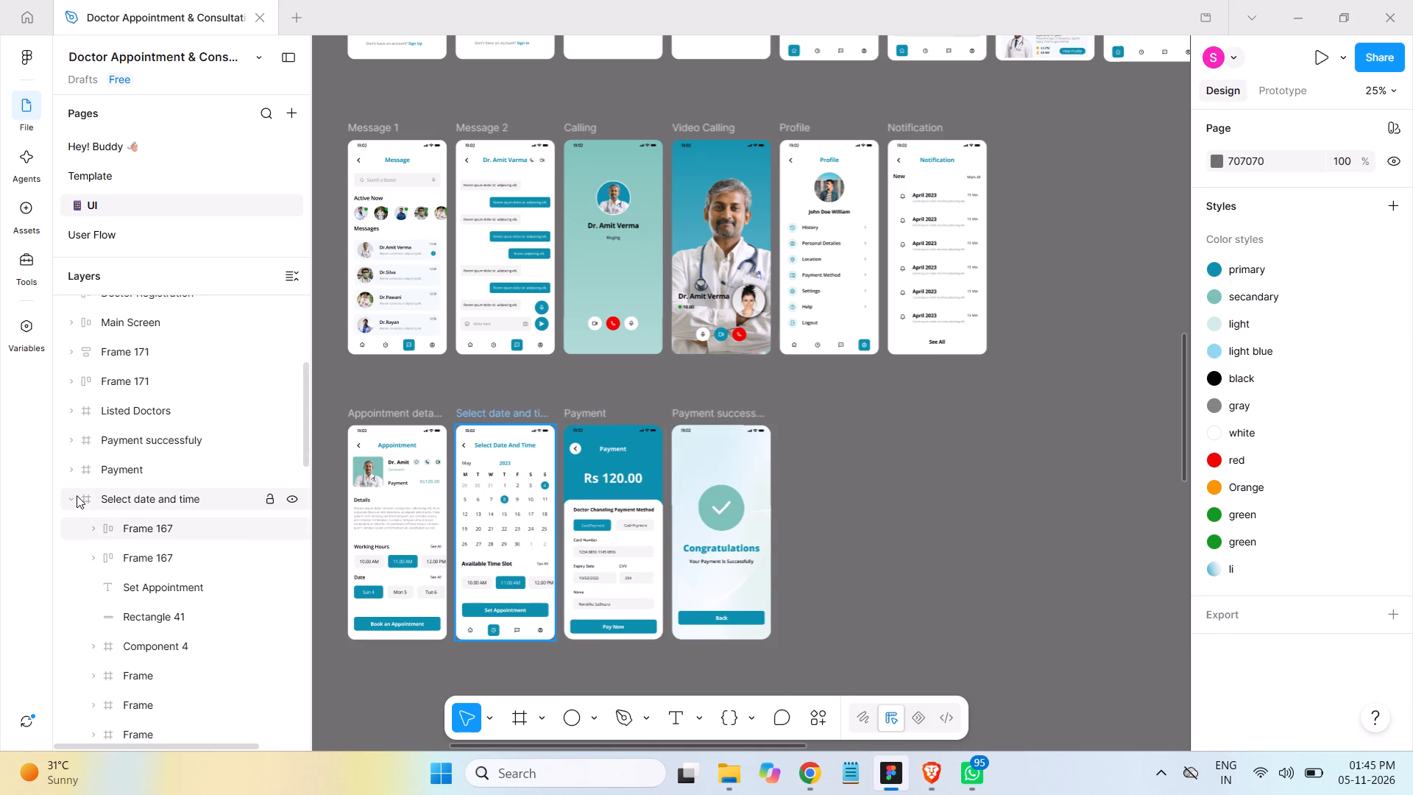
pyautogui.click(68, 501)
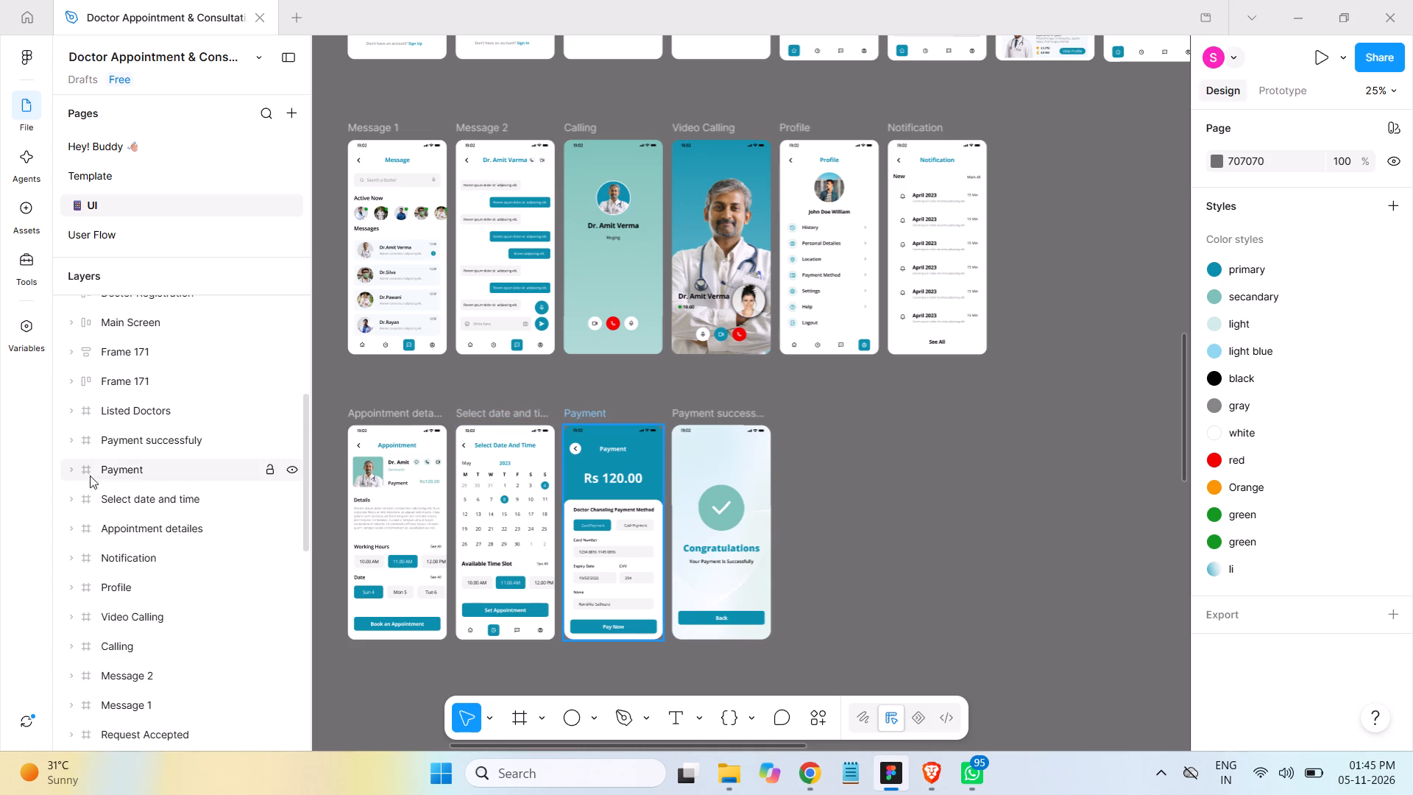
# Examine the Payment frame's layers for a PSP-bg background image, and collapse the frame again.
pyautogui.click(123, 470)
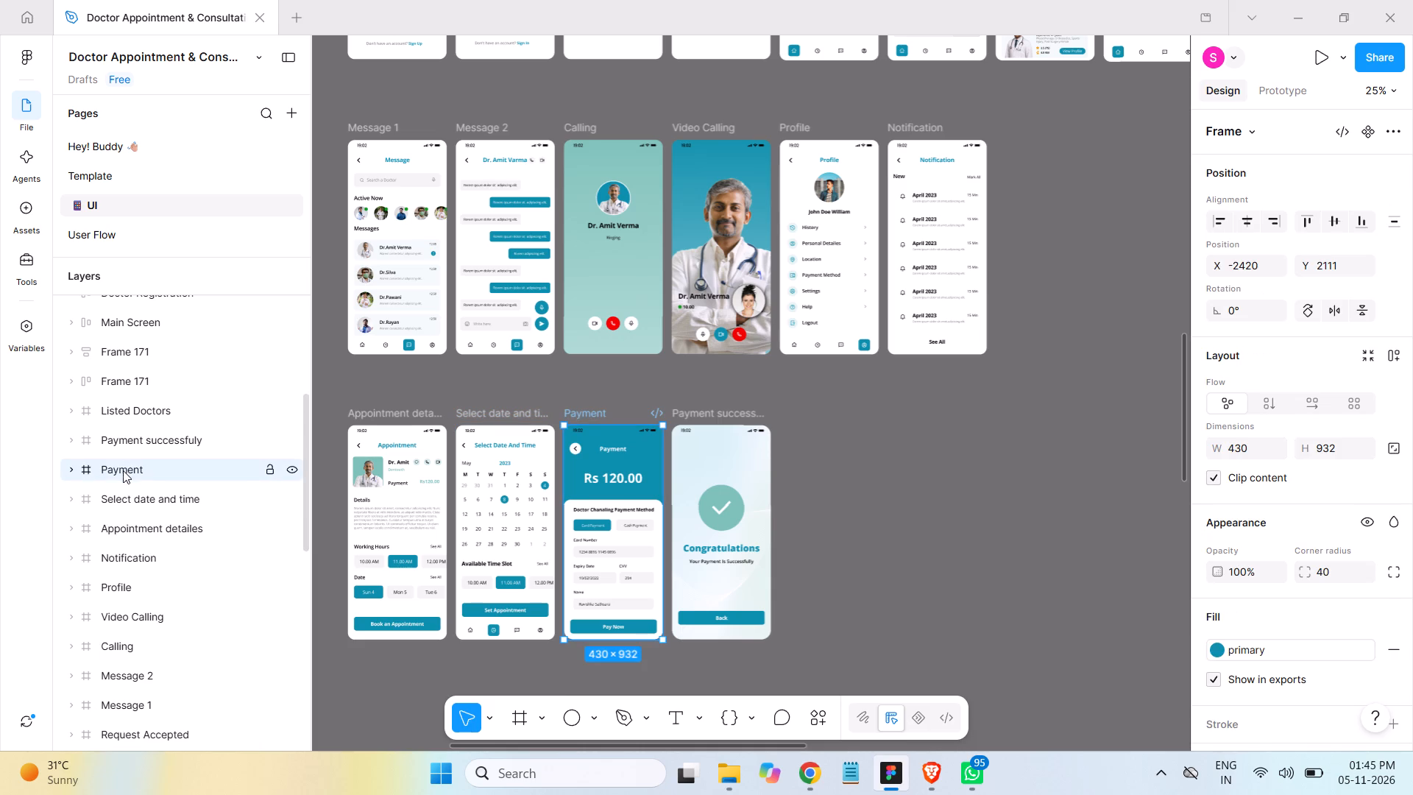
pyautogui.click(73, 468)
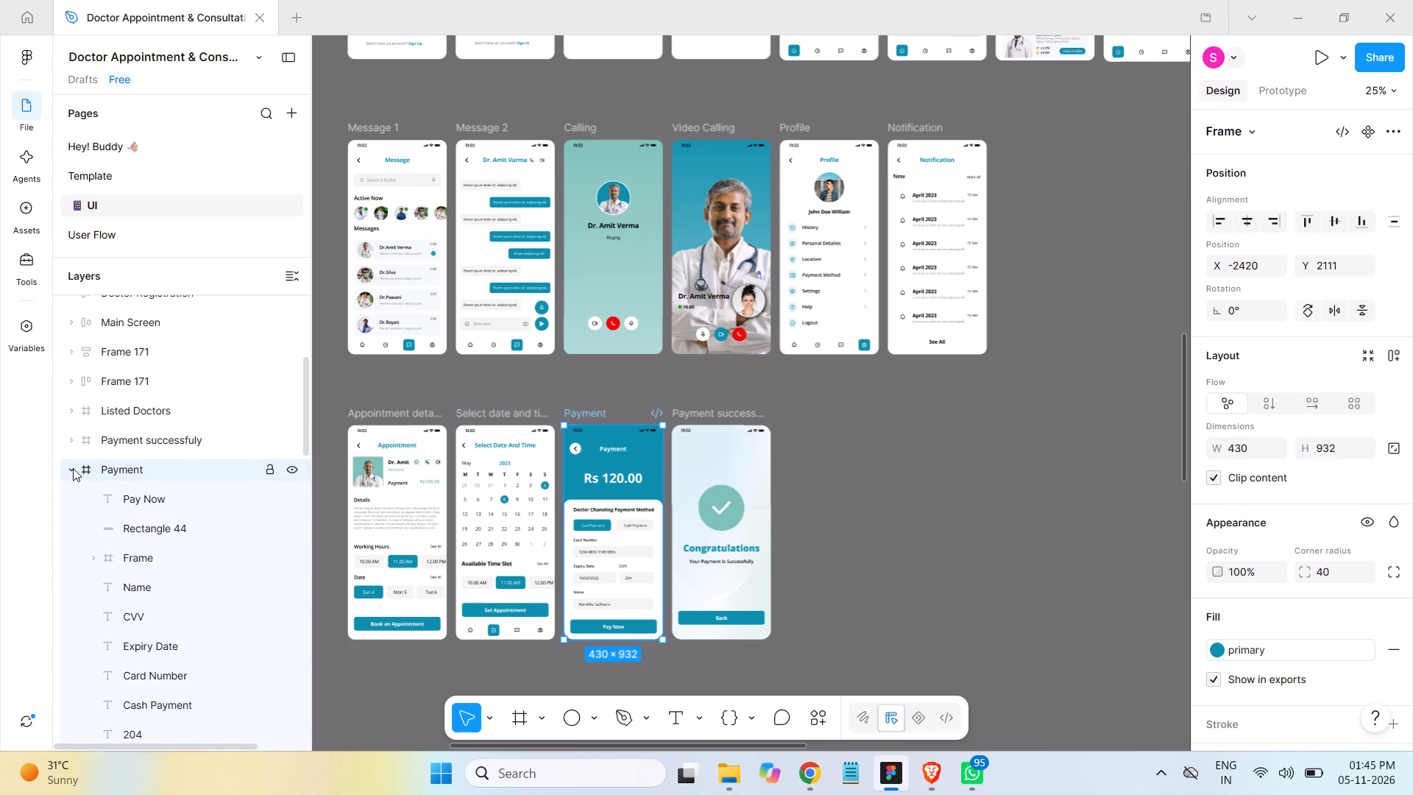
pyautogui.moveTo(304, 440); pyautogui.dragTo(307, 477)
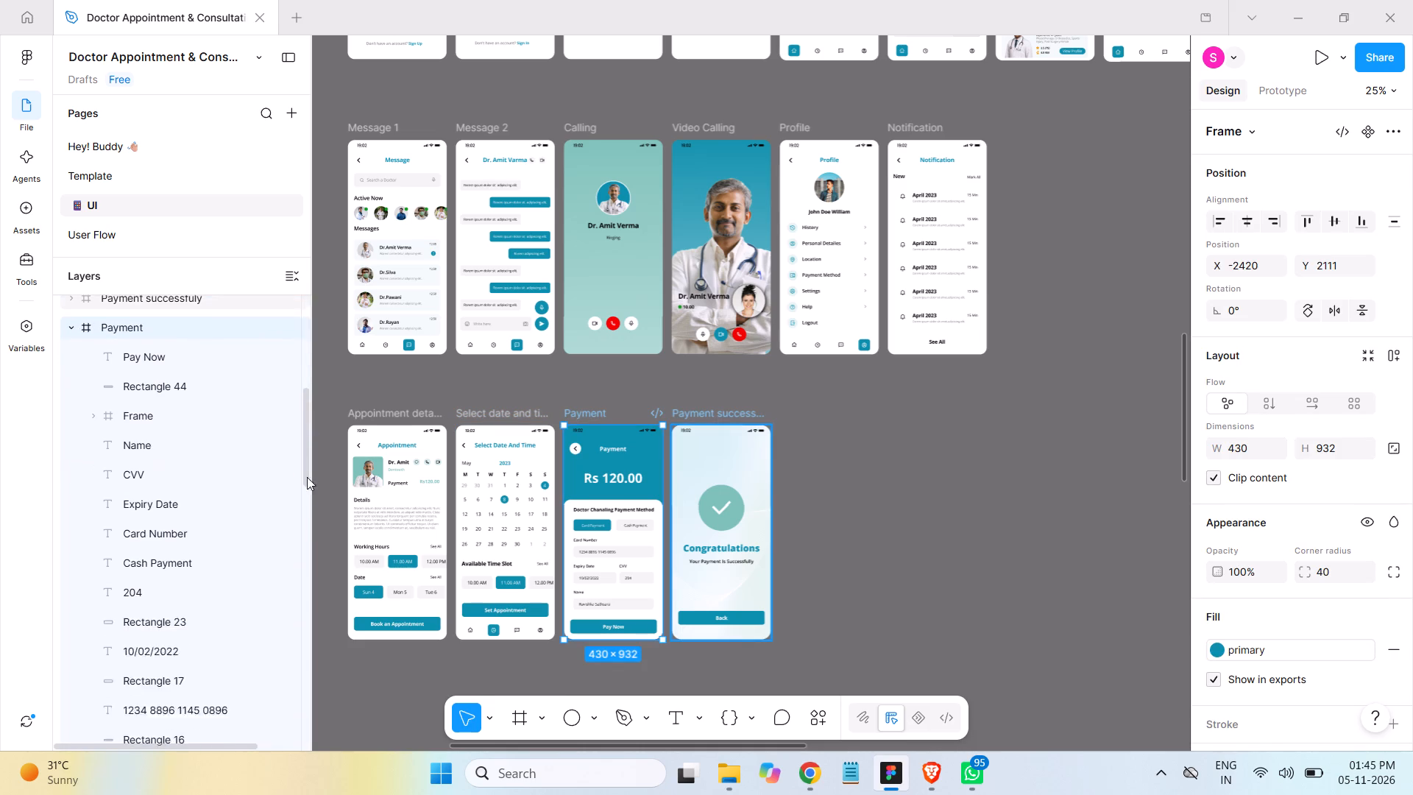
pyautogui.moveTo(307, 477); pyautogui.dragTo(309, 580)
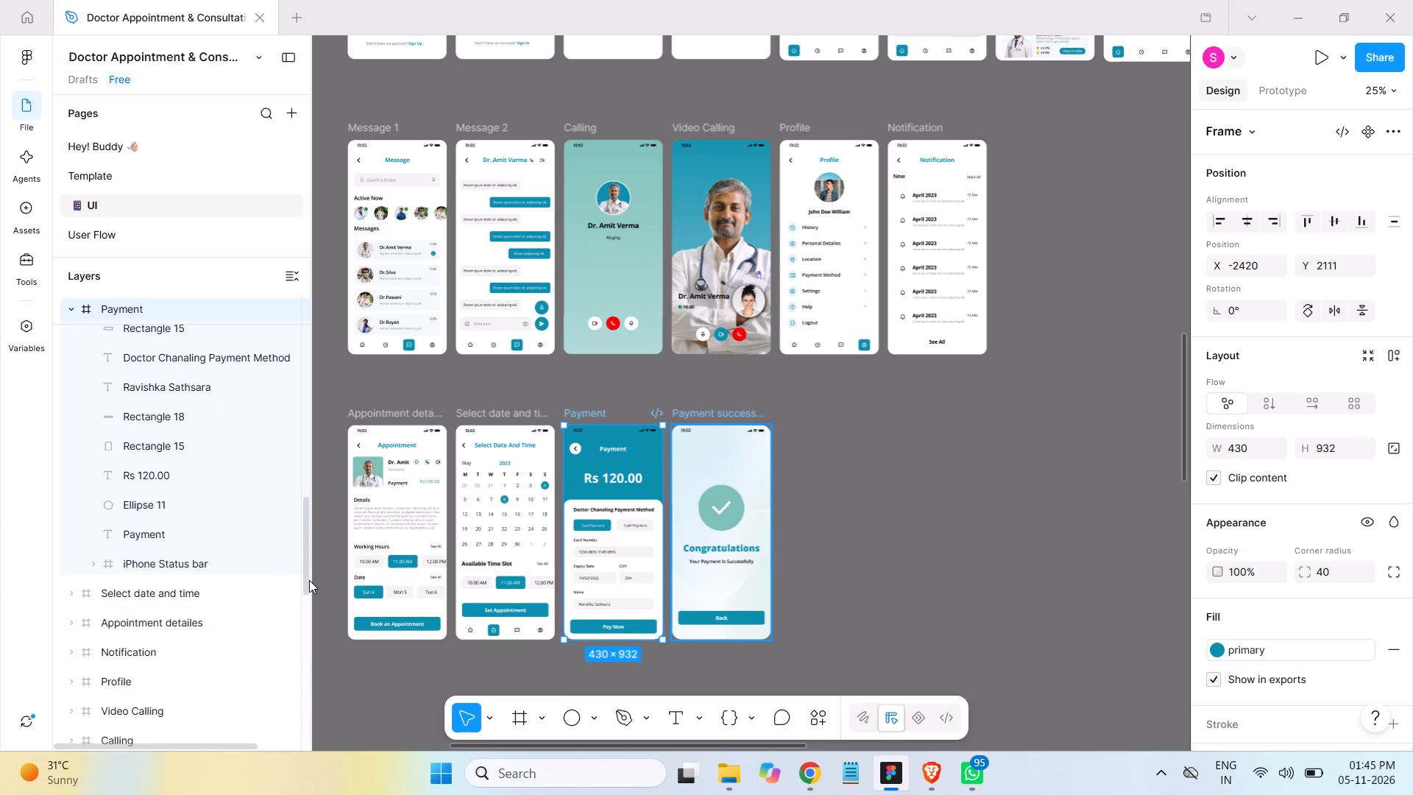
pyautogui.moveTo(309, 580); pyautogui.dragTo(291, 439)
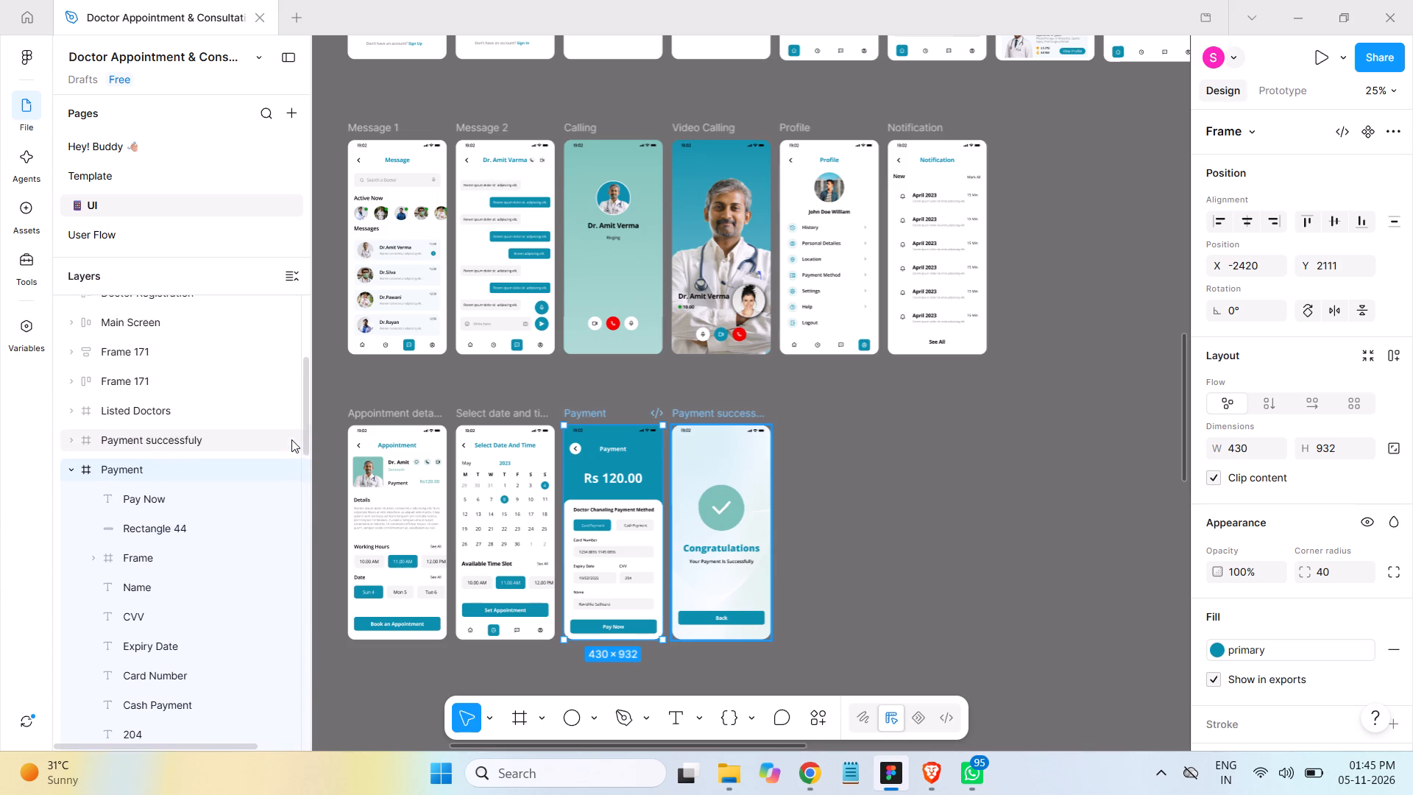
pyautogui.click(69, 471)
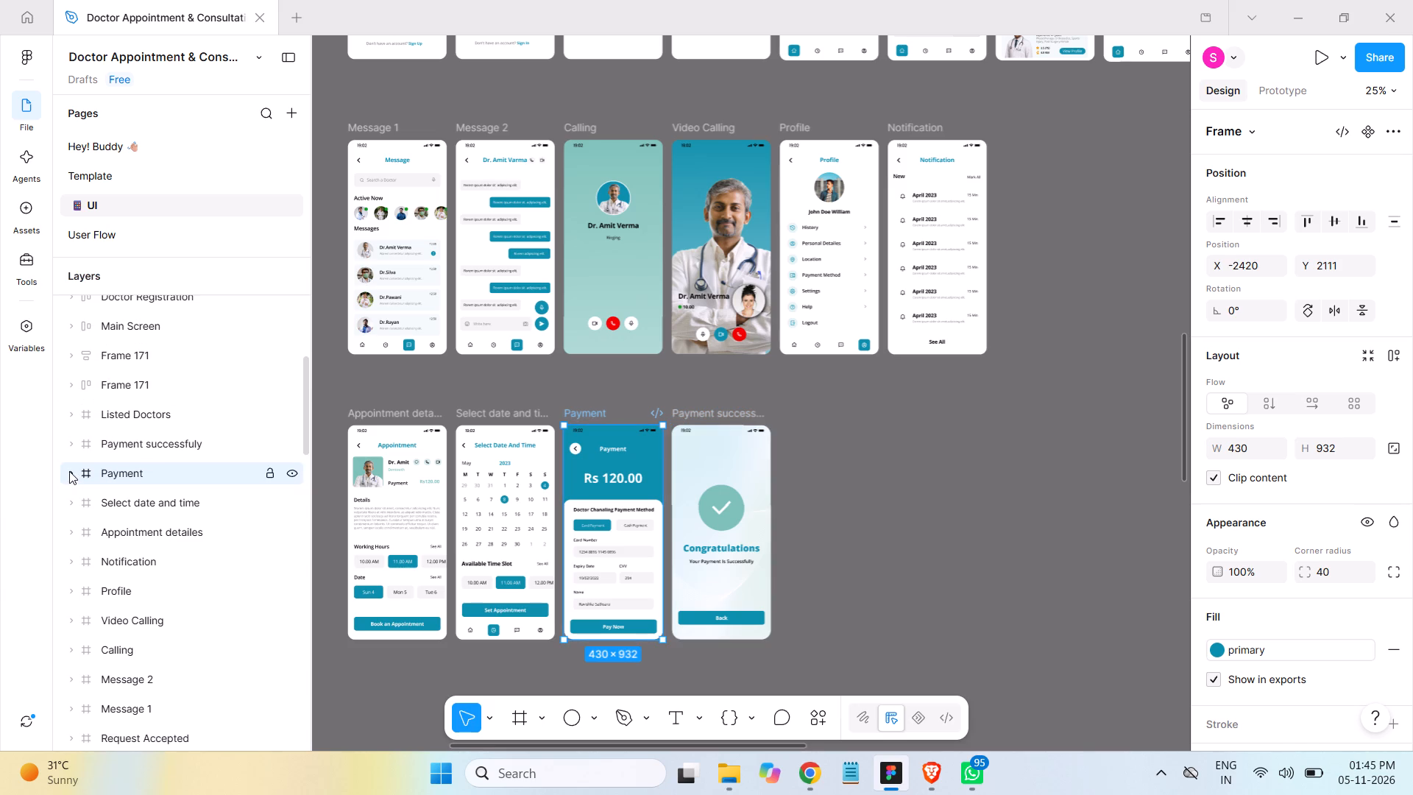
# Delete the PSP-bg 1 background image from the Payment successfuly frame and collapse the frame's layers.
pyautogui.click(68, 442)
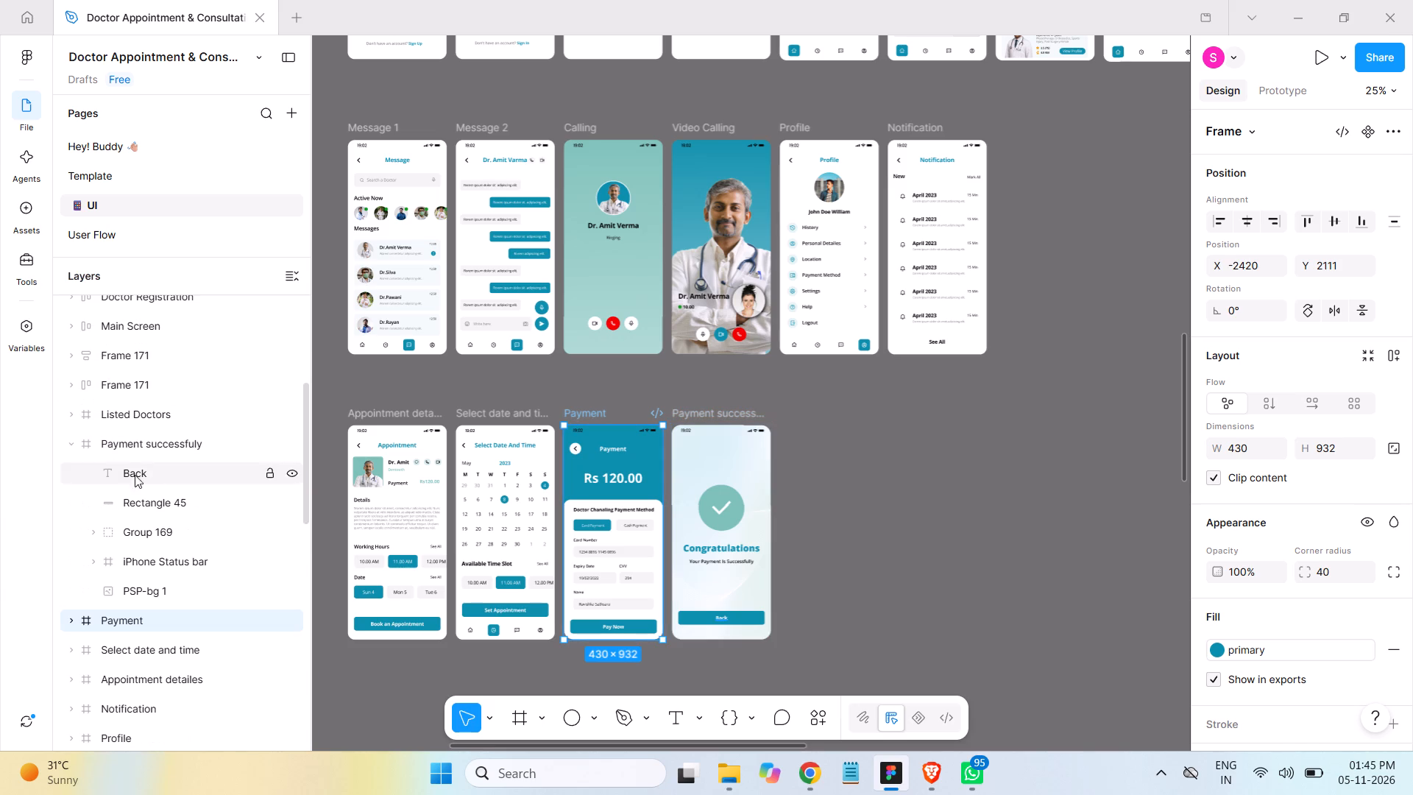
pyautogui.click(151, 593)
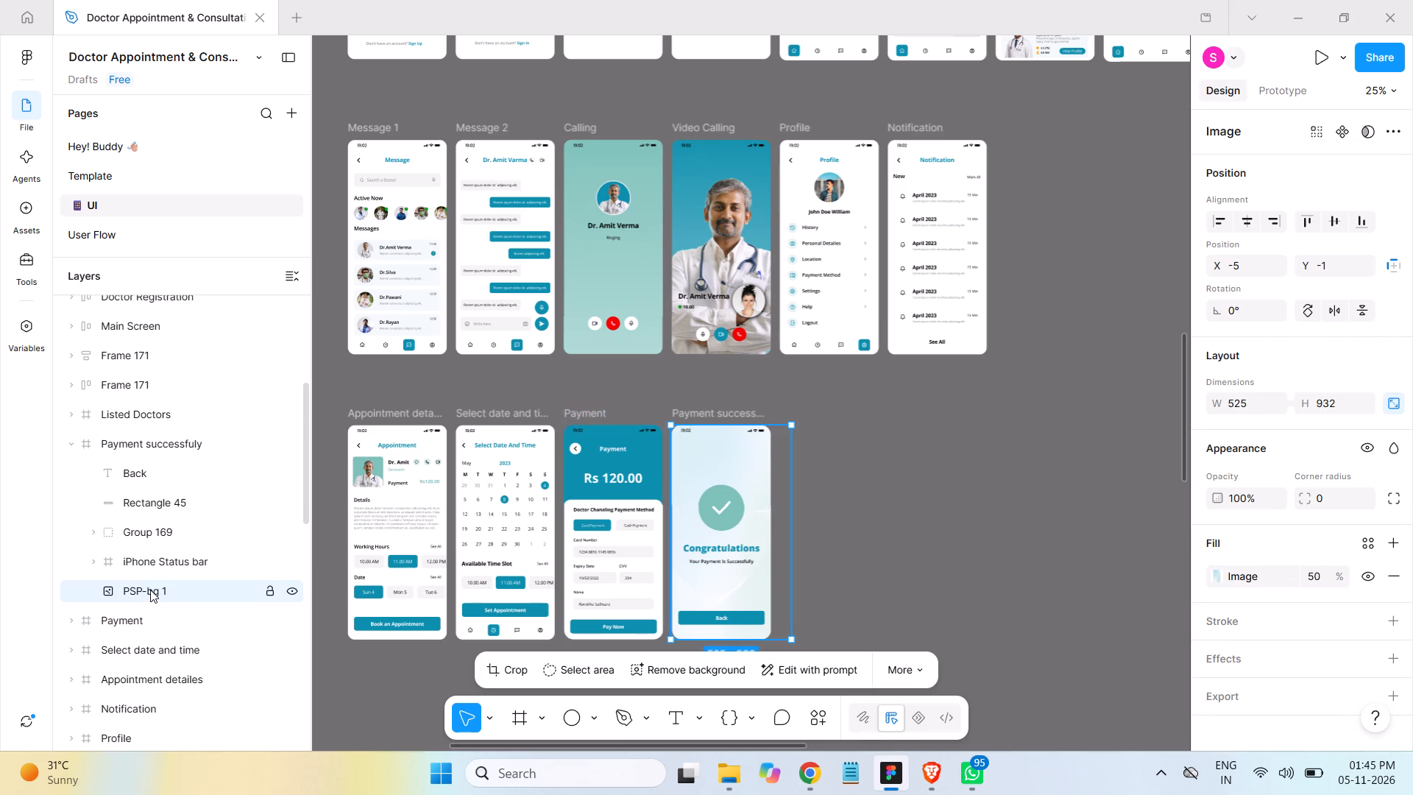
pyautogui.press('Delete')
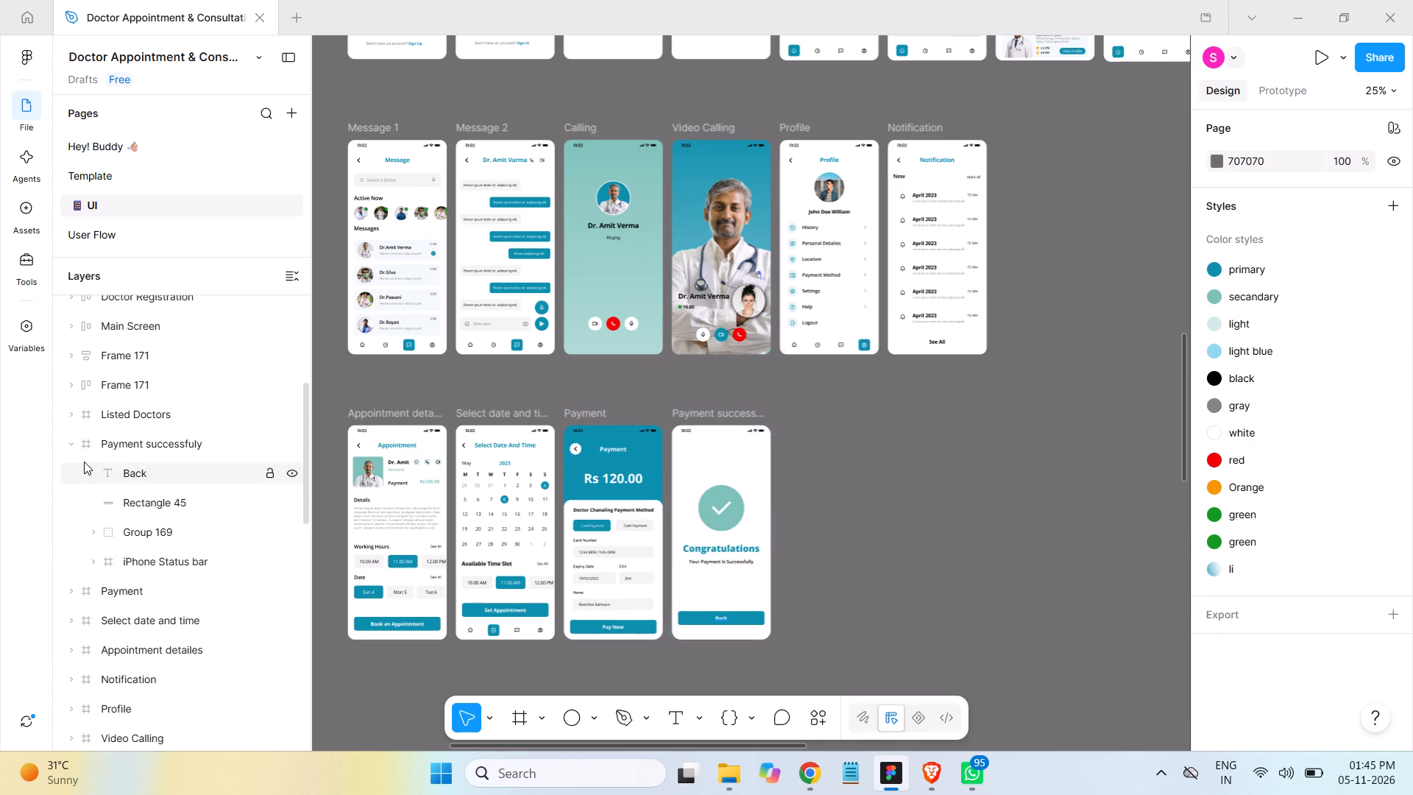
pyautogui.click(71, 447)
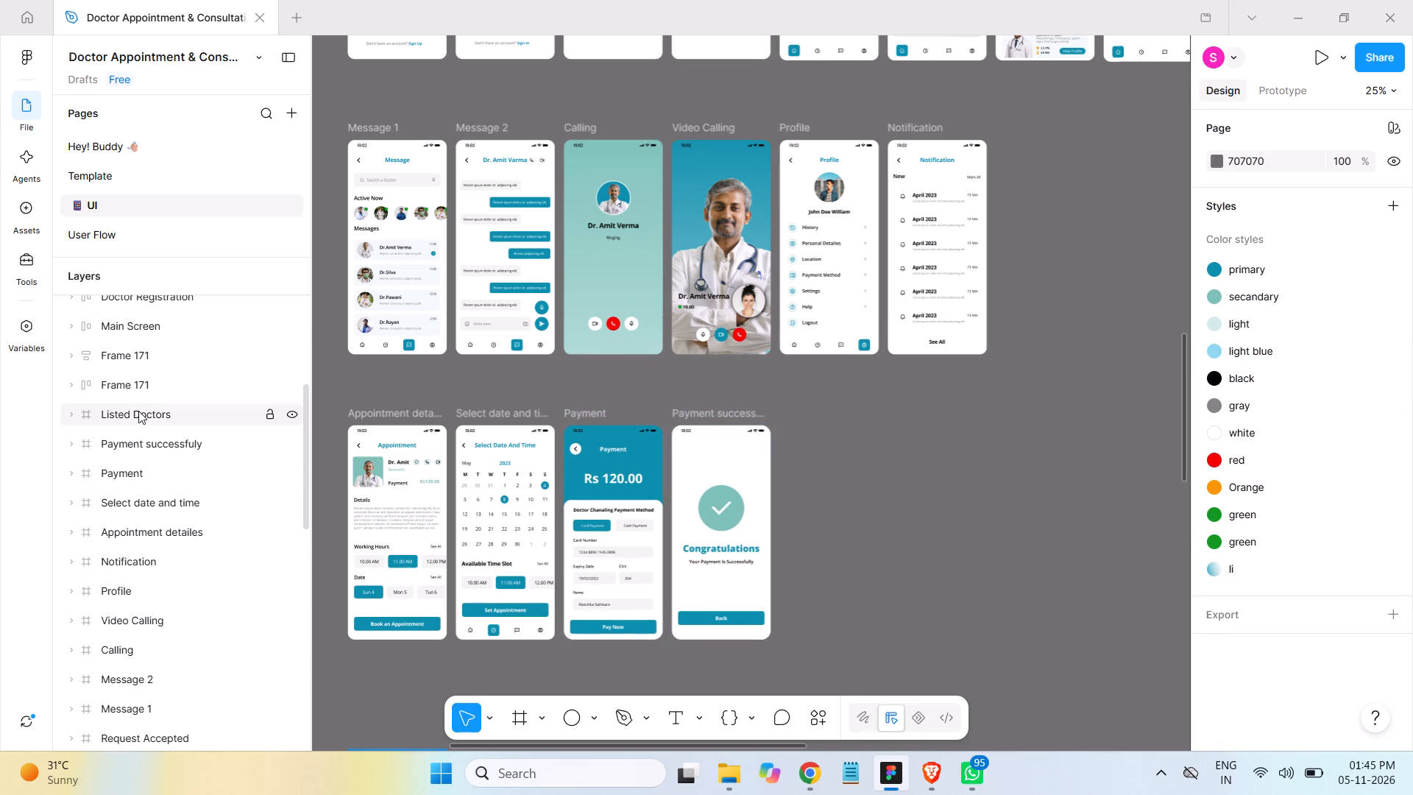
# Locate the Listed Doctors frame on the canvas and examine its layers for a background image.
pyautogui.click(140, 411)
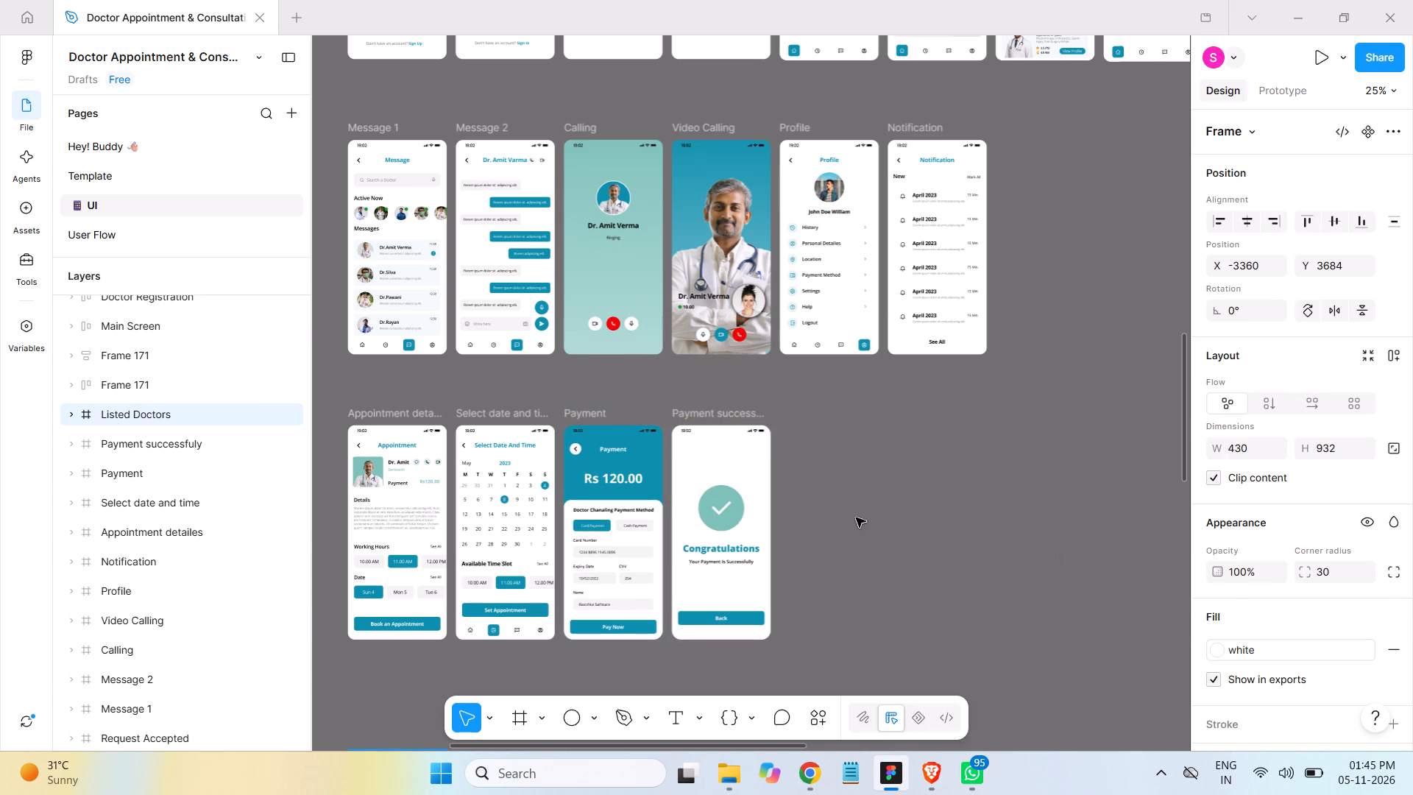
pyautogui.press('space')
pyautogui.press('space')
pyautogui.press('space')
pyautogui.press('space')
pyautogui.press('space')
pyautogui.press('space')
pyautogui.press('space')
pyautogui.press('space')
pyautogui.press('space')
pyautogui.press('space')
pyautogui.press('space')
pyautogui.press('space')
pyautogui.press('space')
pyautogui.press('space')
pyautogui.press('space')
pyautogui.press('space')
pyautogui.press('space')
pyautogui.press('space')
pyautogui.press('space')
pyautogui.press('space')
pyautogui.moveTo(877, 570); pyautogui.dragTo(955, 252)
pyautogui.moveTo(863, 509); pyautogui.dragTo(930, 367)
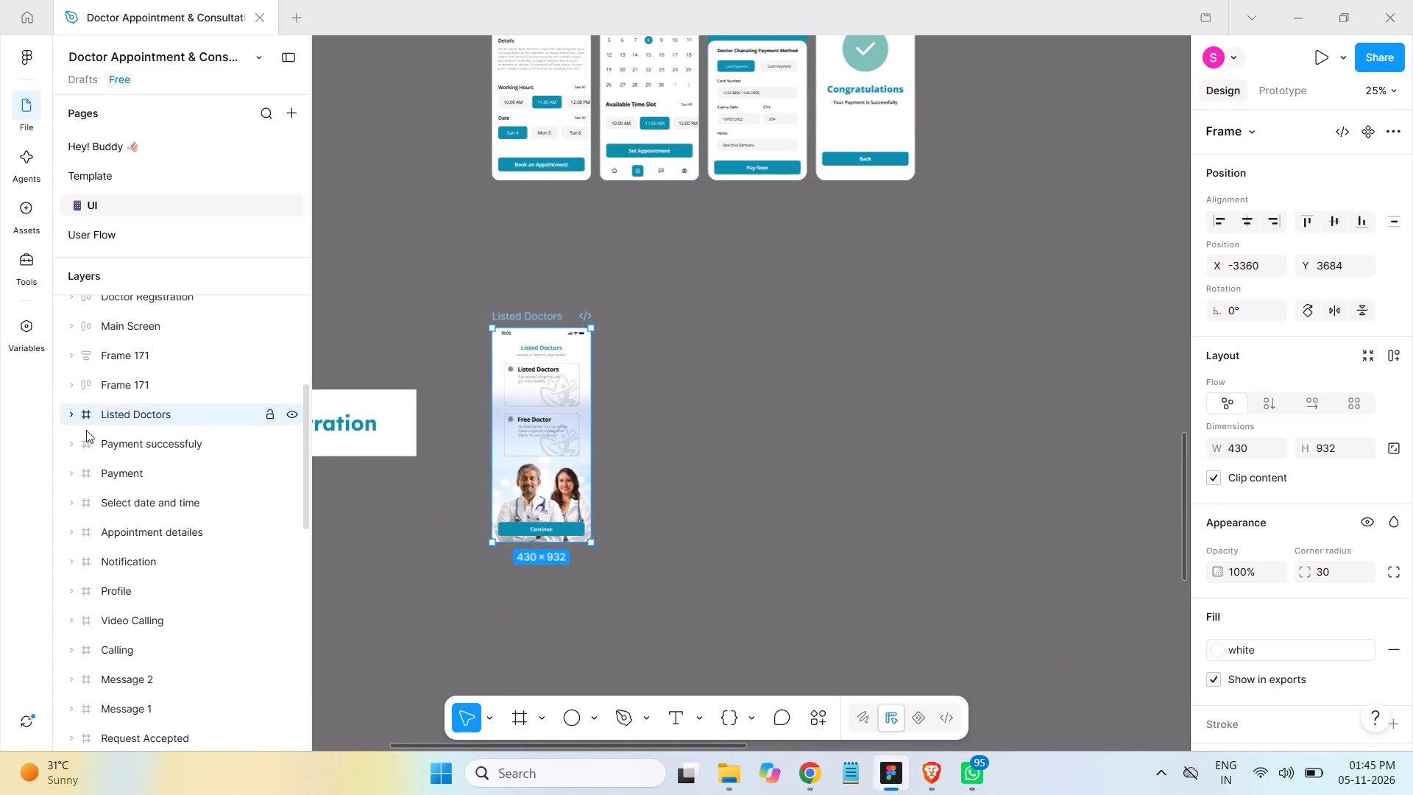
pyautogui.click(71, 415)
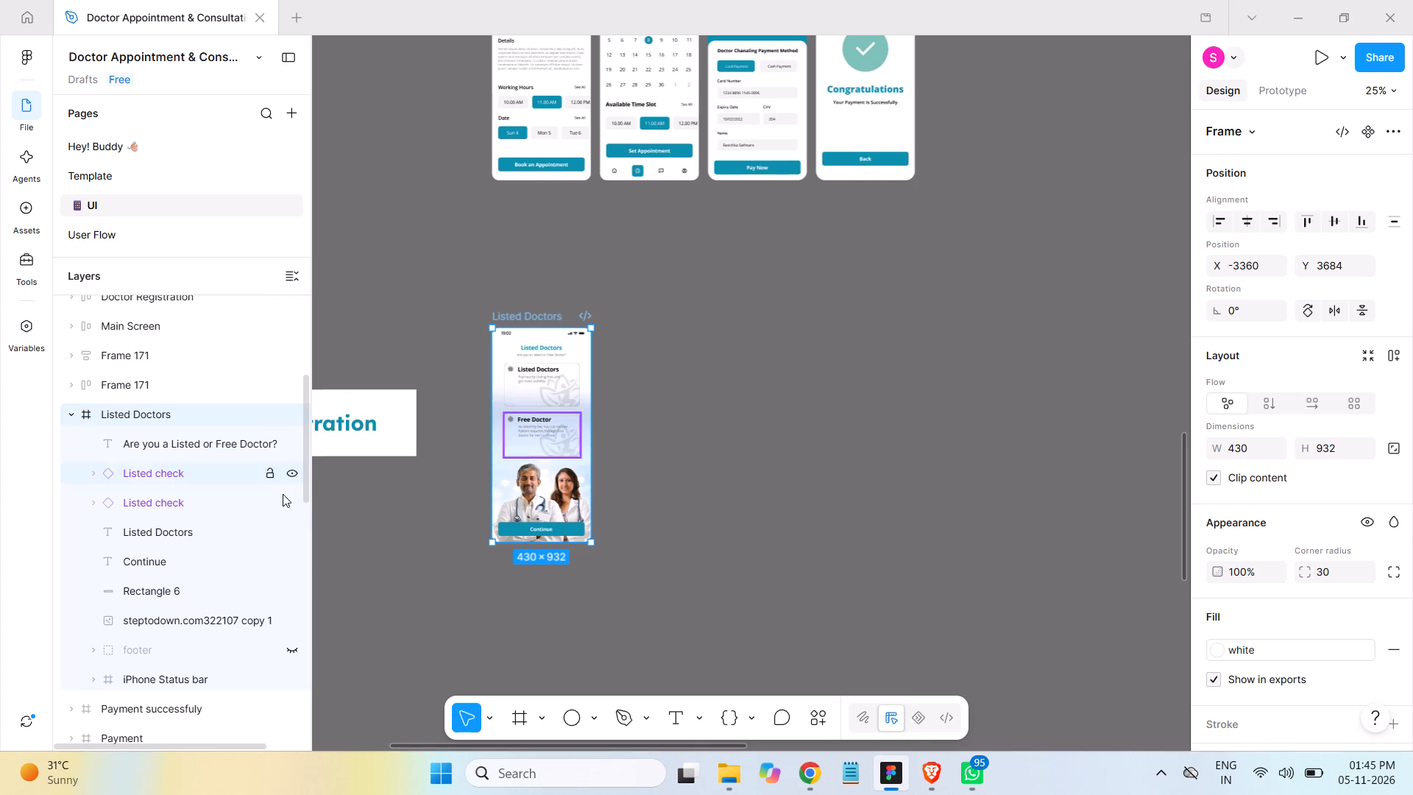
pyautogui.moveTo(305, 478); pyautogui.dragTo(310, 536)
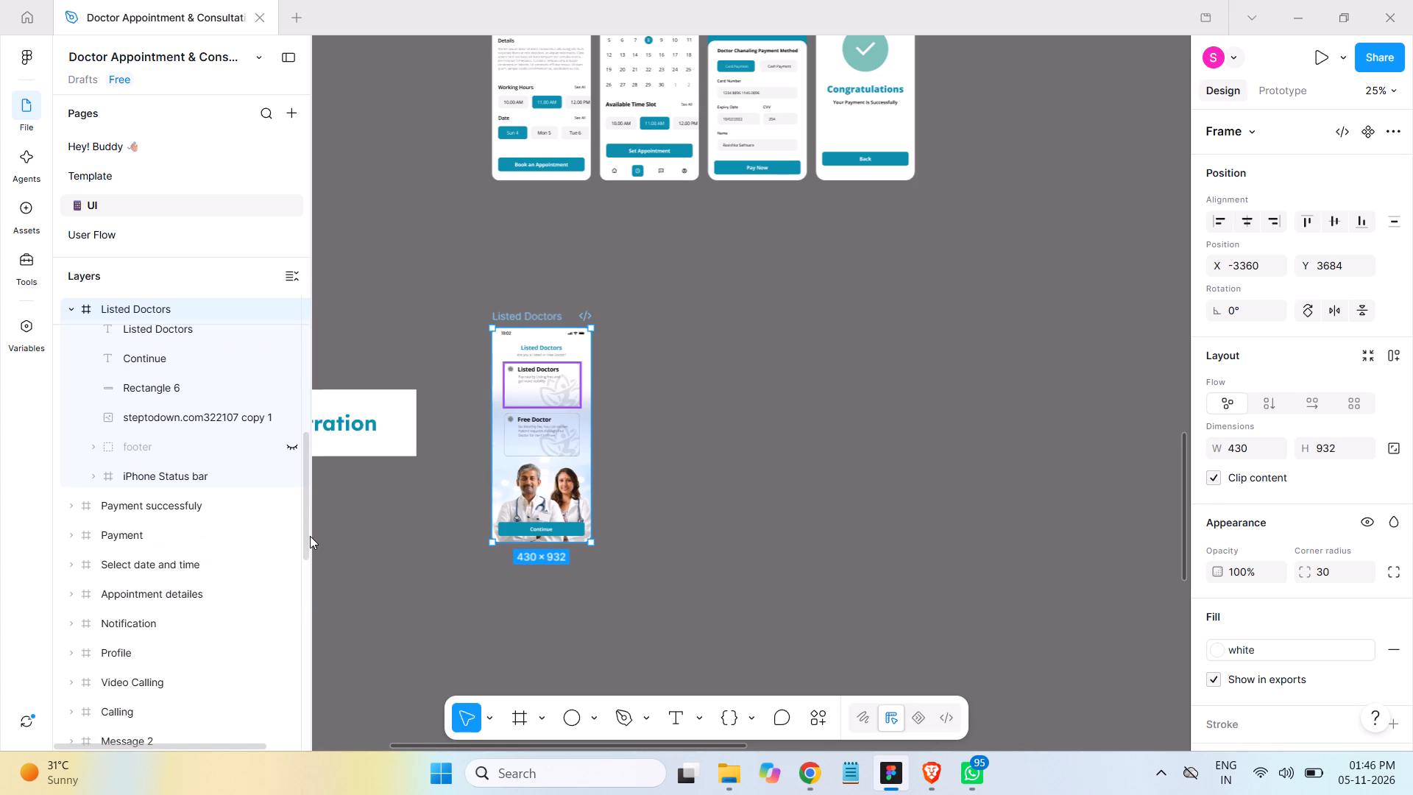
pyautogui.moveTo(310, 536); pyautogui.dragTo(305, 517)
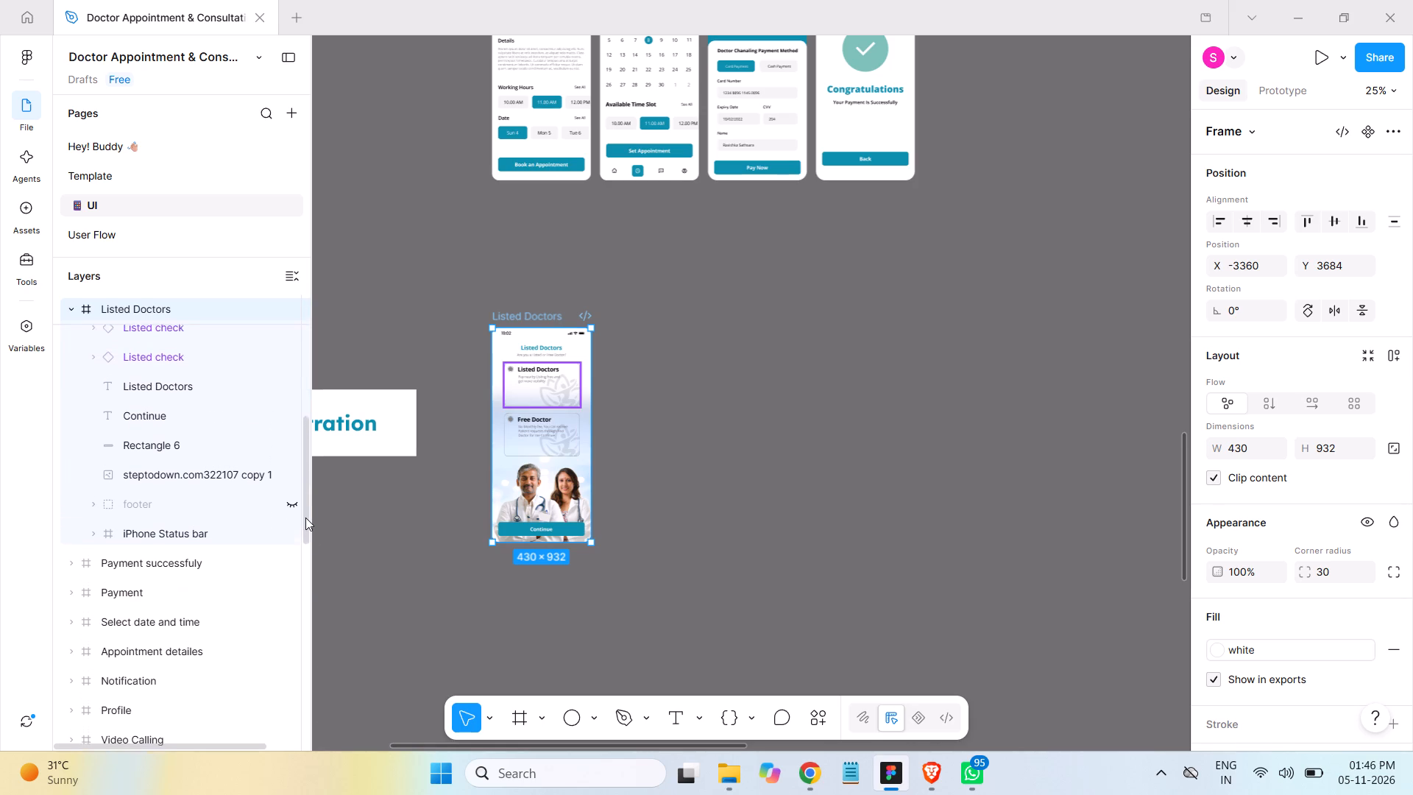
pyautogui.moveTo(305, 517); pyautogui.dragTo(305, 512)
pyautogui.click(305, 512)
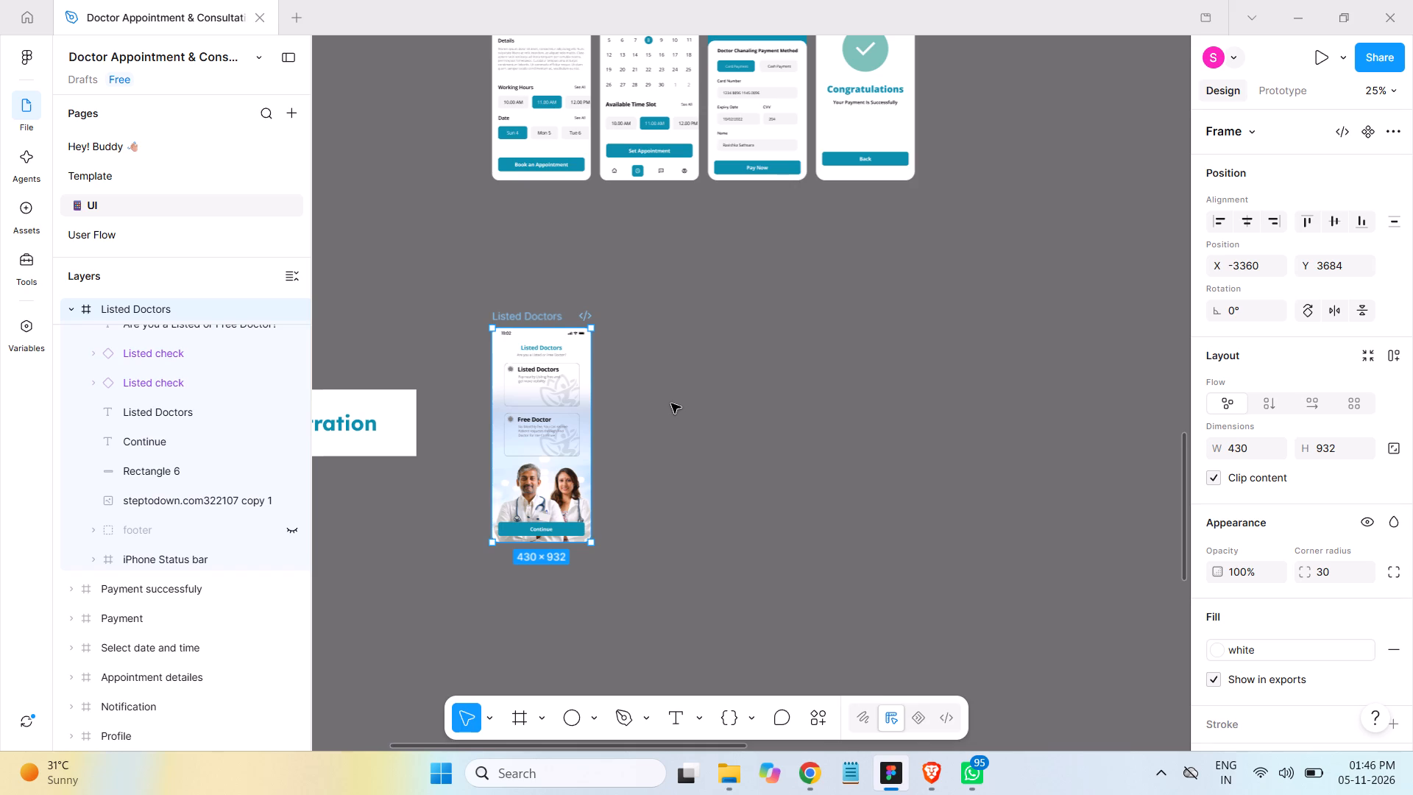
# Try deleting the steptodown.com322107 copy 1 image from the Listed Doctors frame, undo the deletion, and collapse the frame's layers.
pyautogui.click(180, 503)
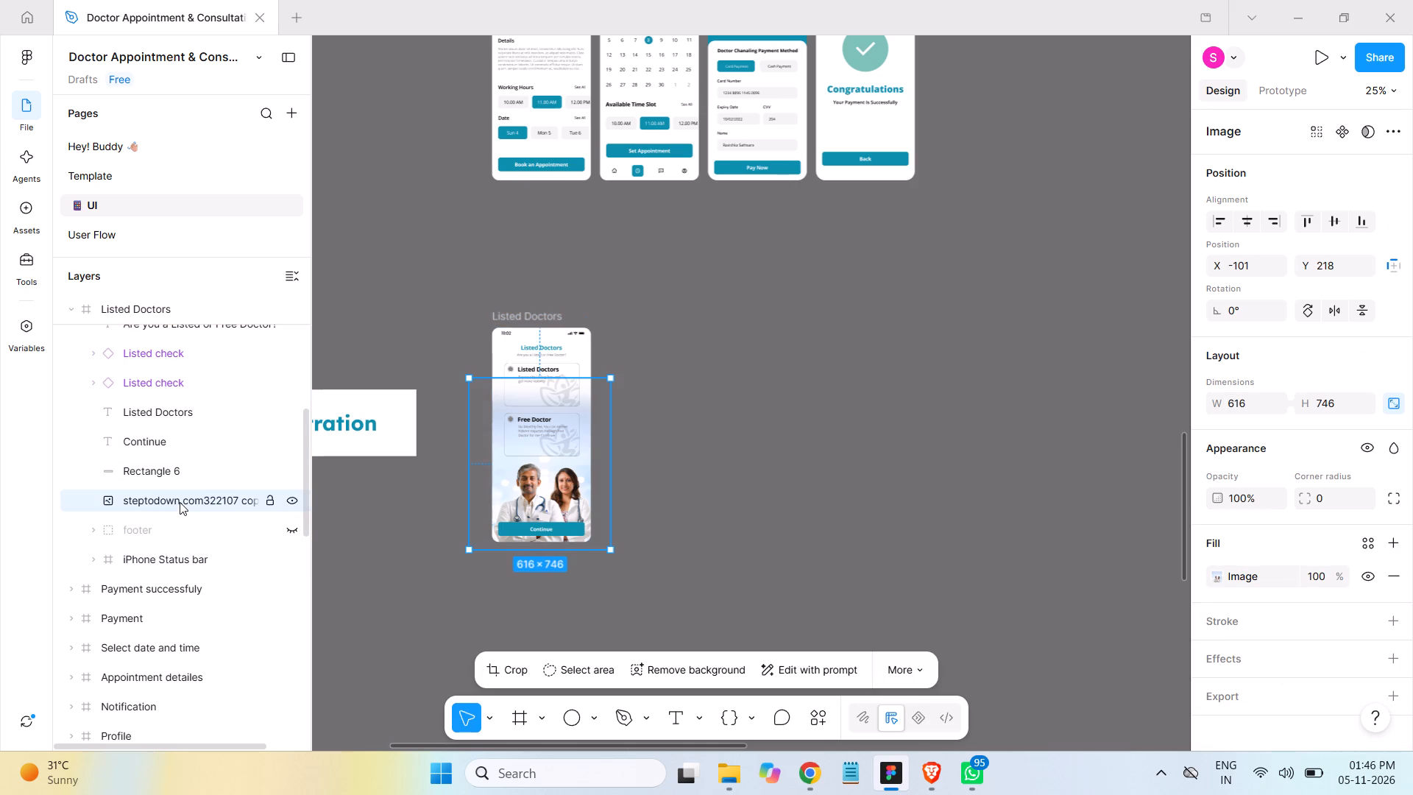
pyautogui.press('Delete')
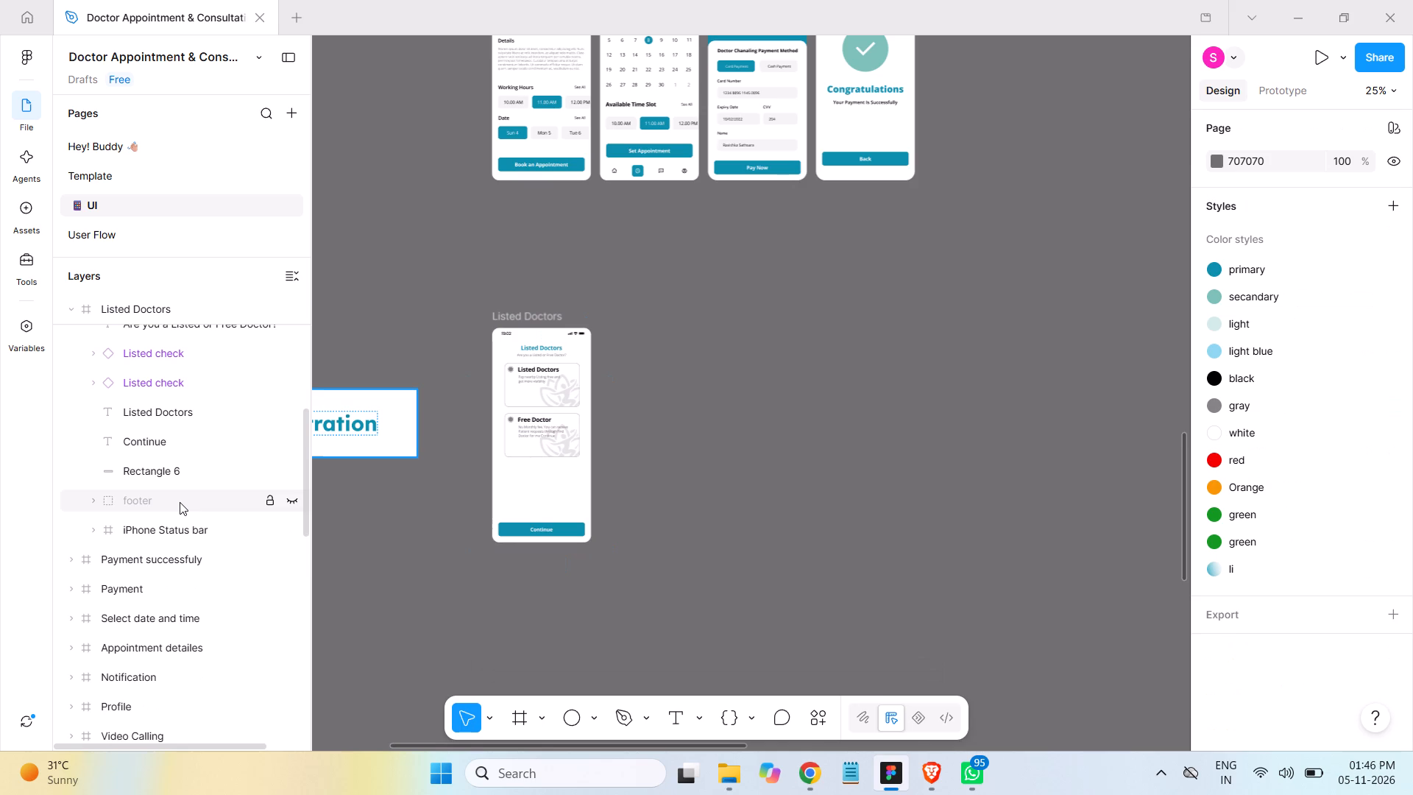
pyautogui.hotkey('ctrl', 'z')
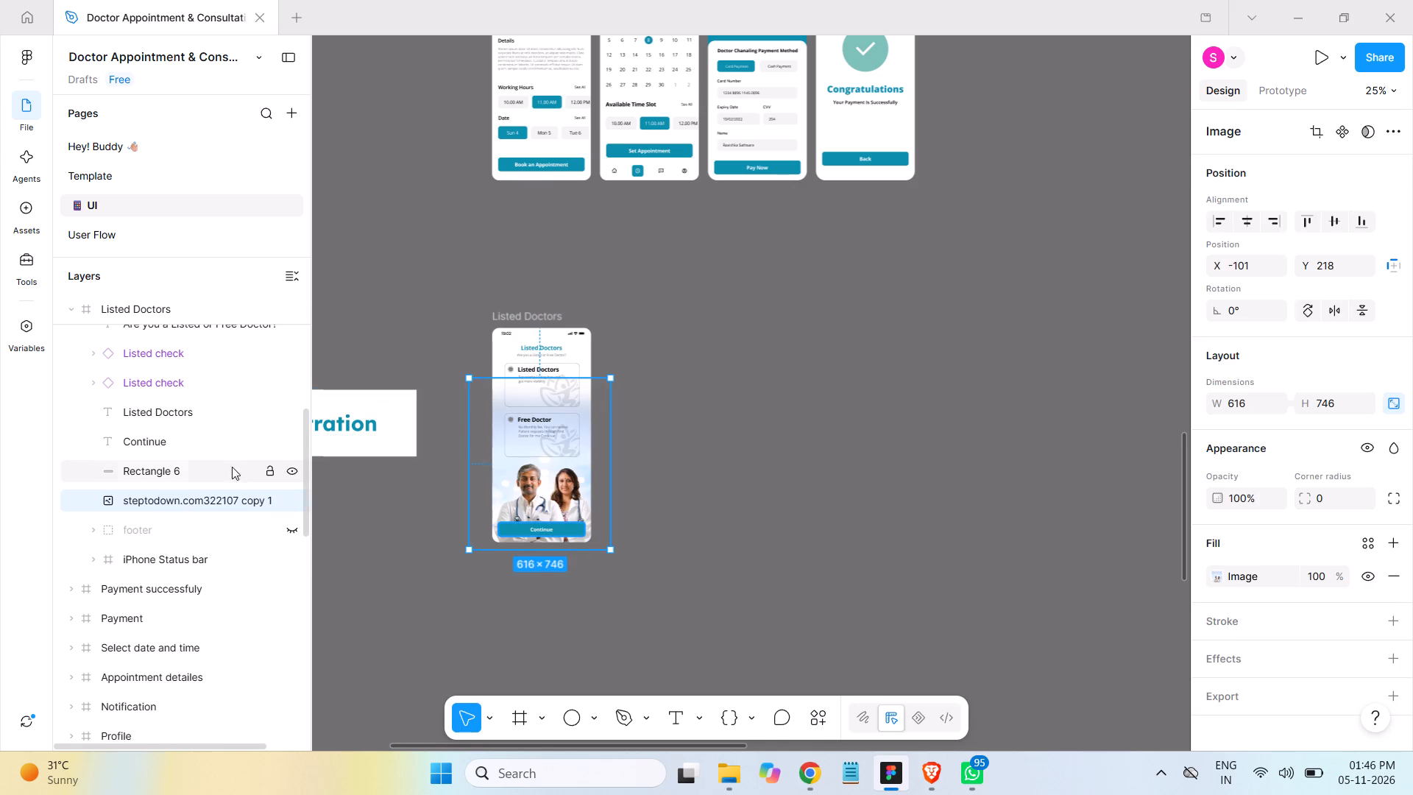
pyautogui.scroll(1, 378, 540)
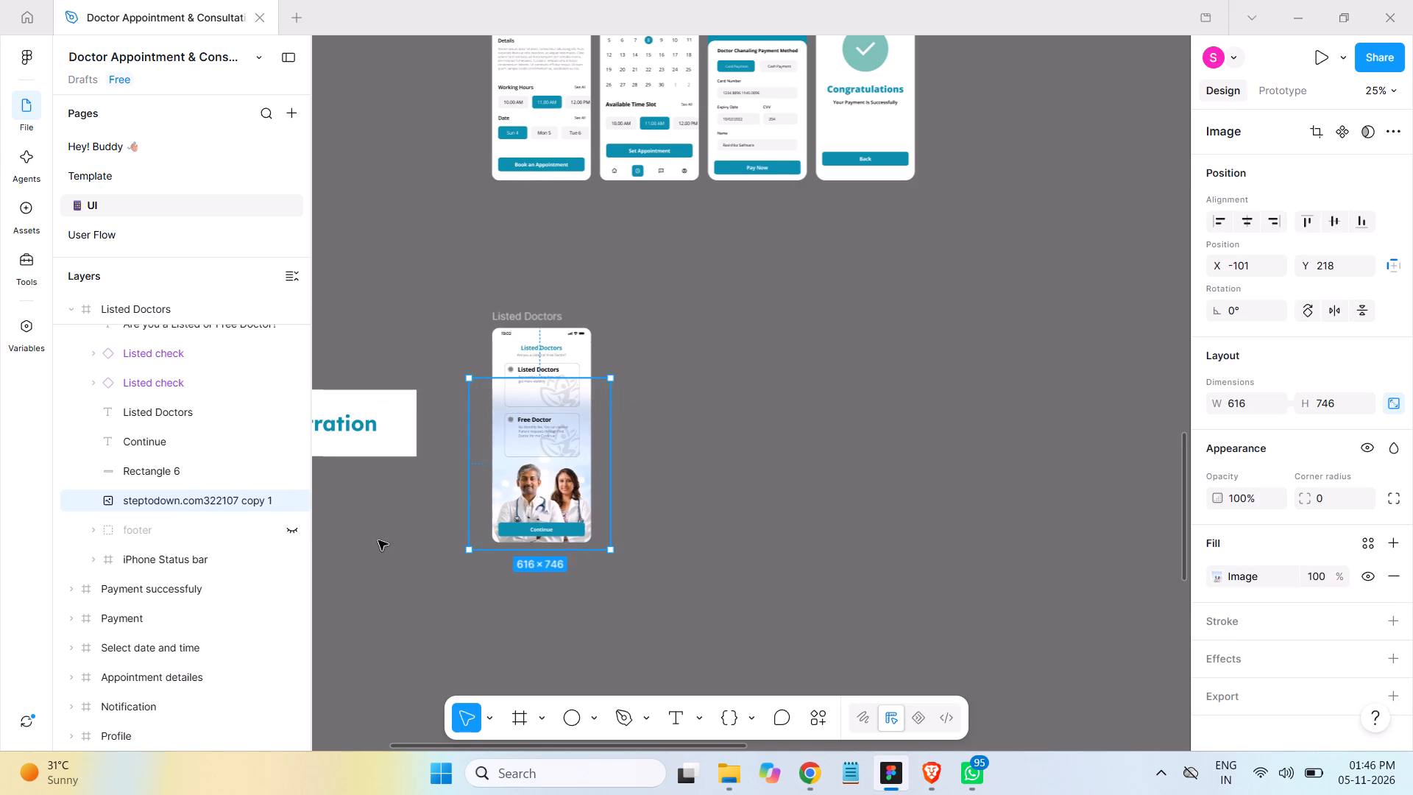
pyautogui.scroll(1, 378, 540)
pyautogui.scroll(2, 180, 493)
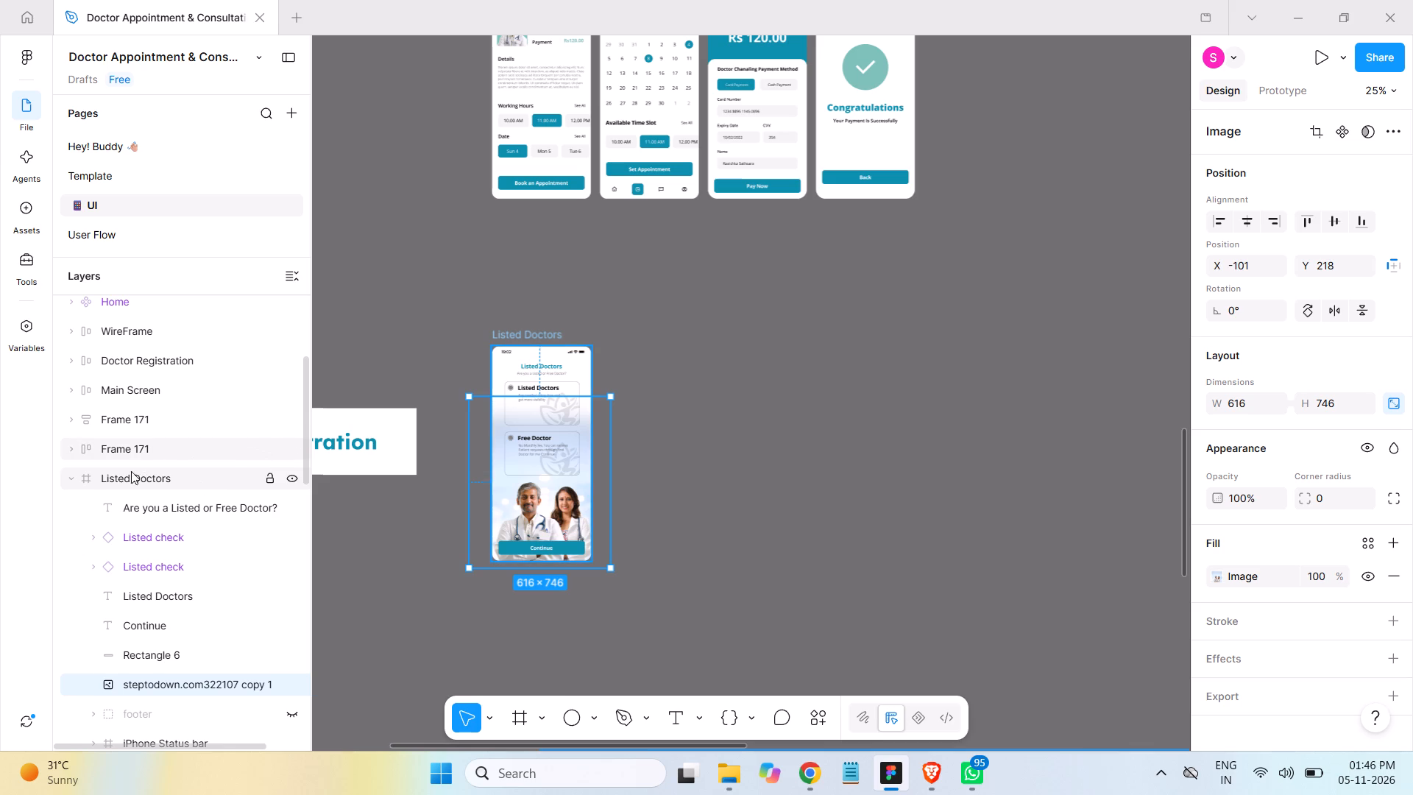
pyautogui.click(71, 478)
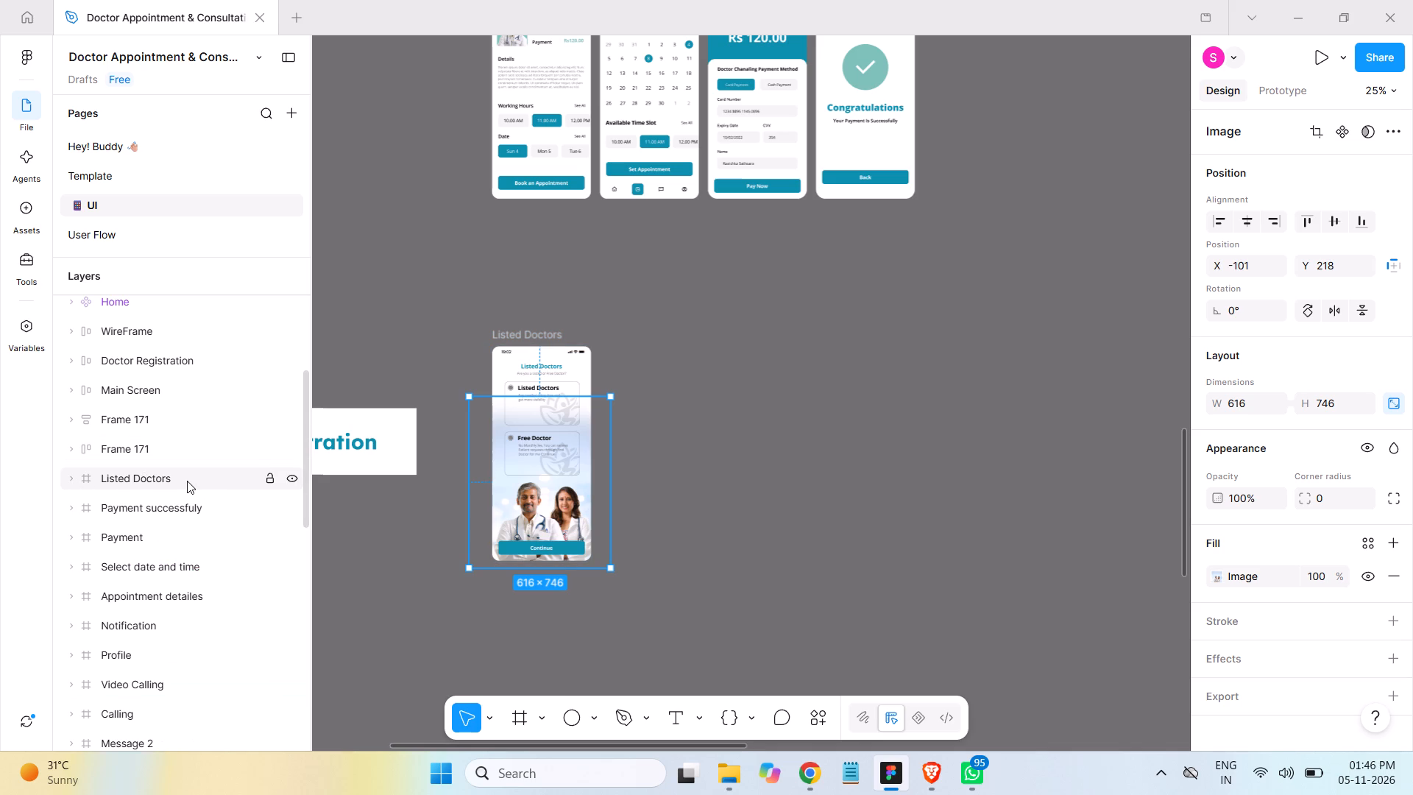
# Save the design file.
pyautogui.hotkey('ctrl', 's')
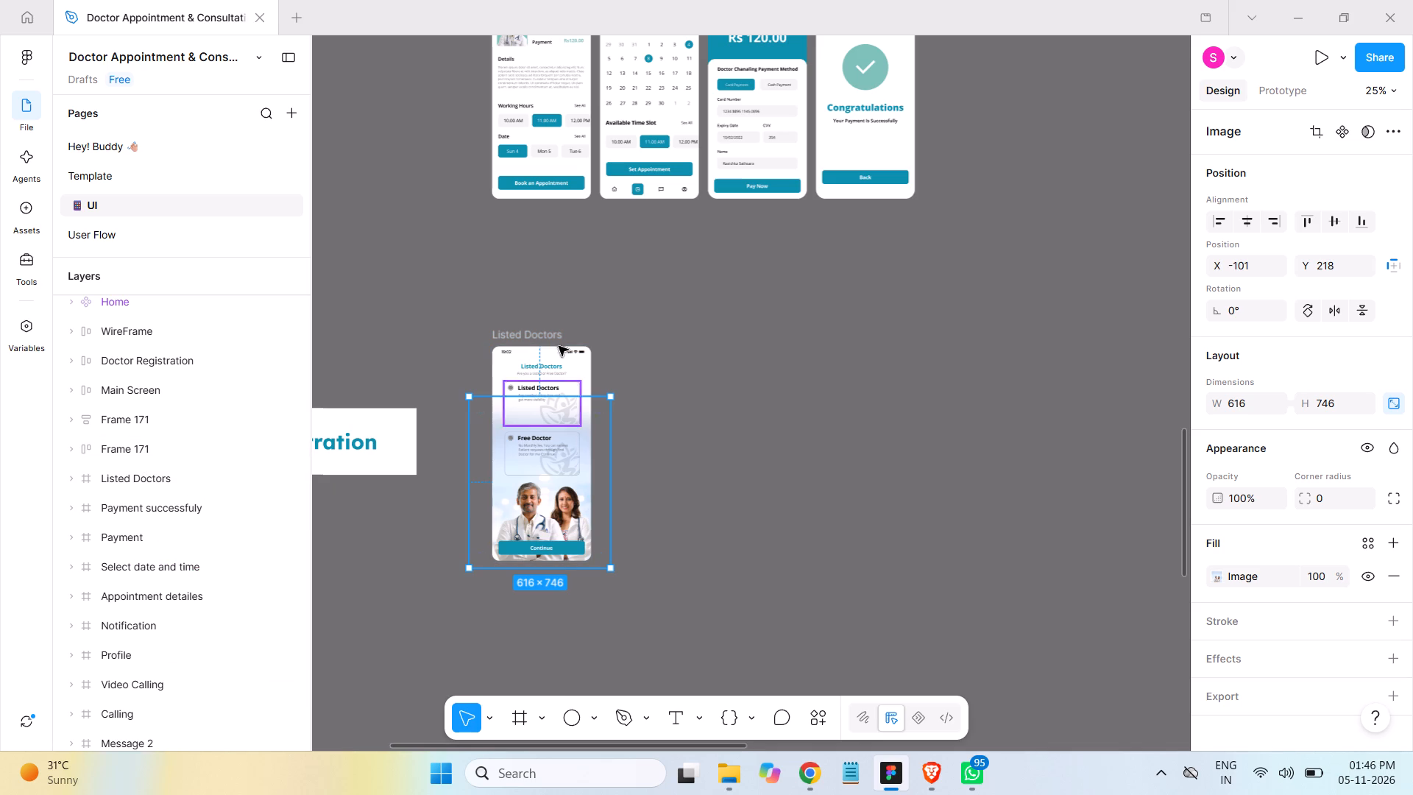
# Open the prototype presentation starting from the Listed Doctors frame.
pyautogui.click(539, 336)
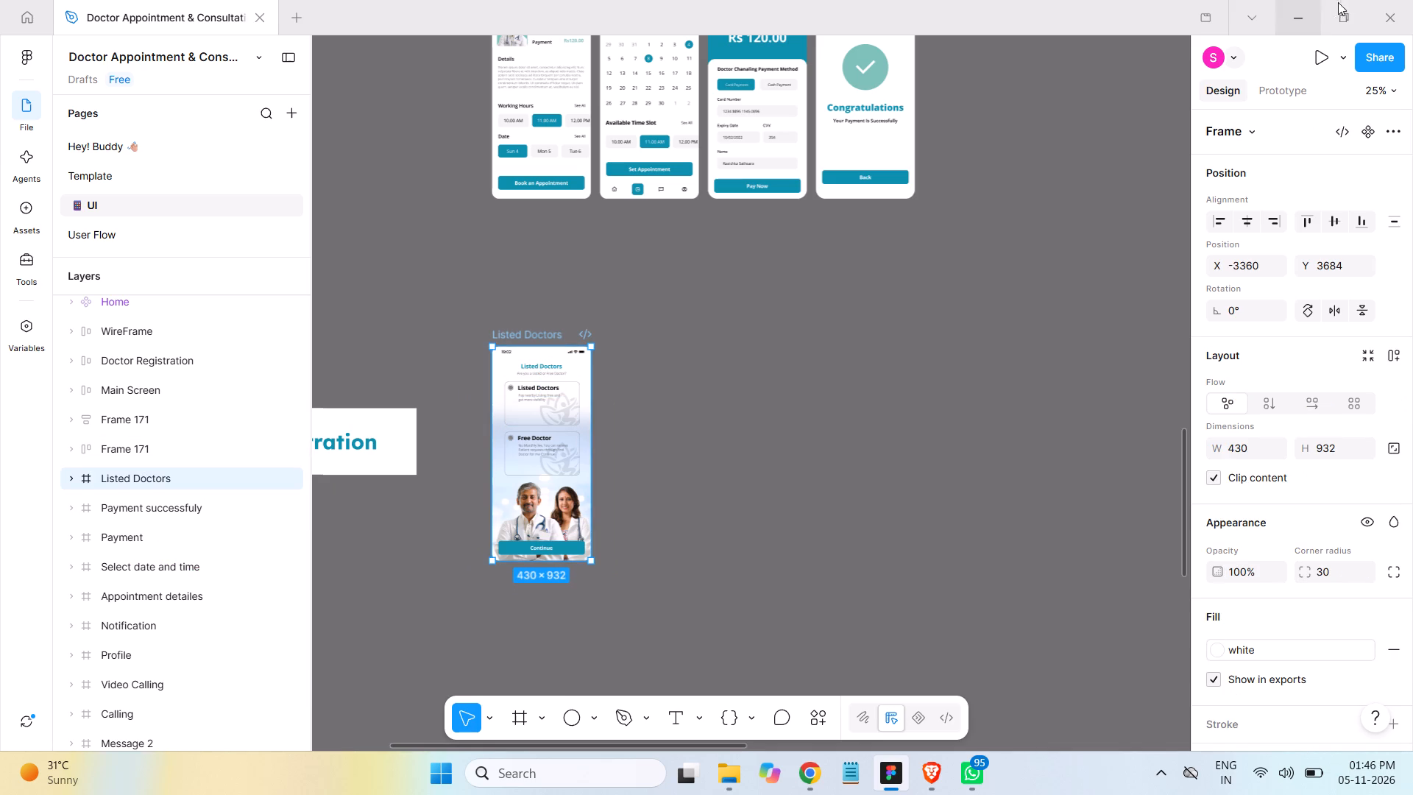
pyautogui.click(1318, 63)
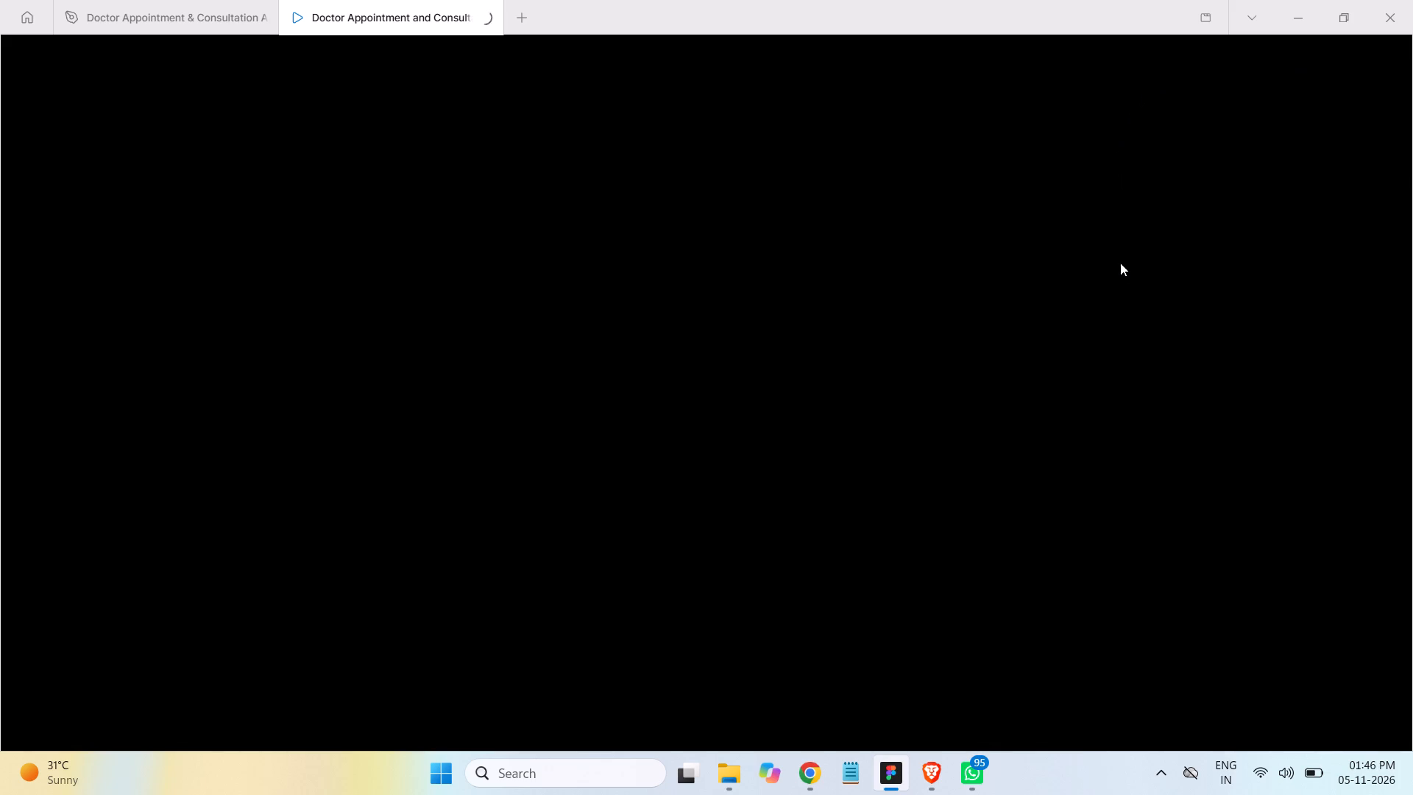
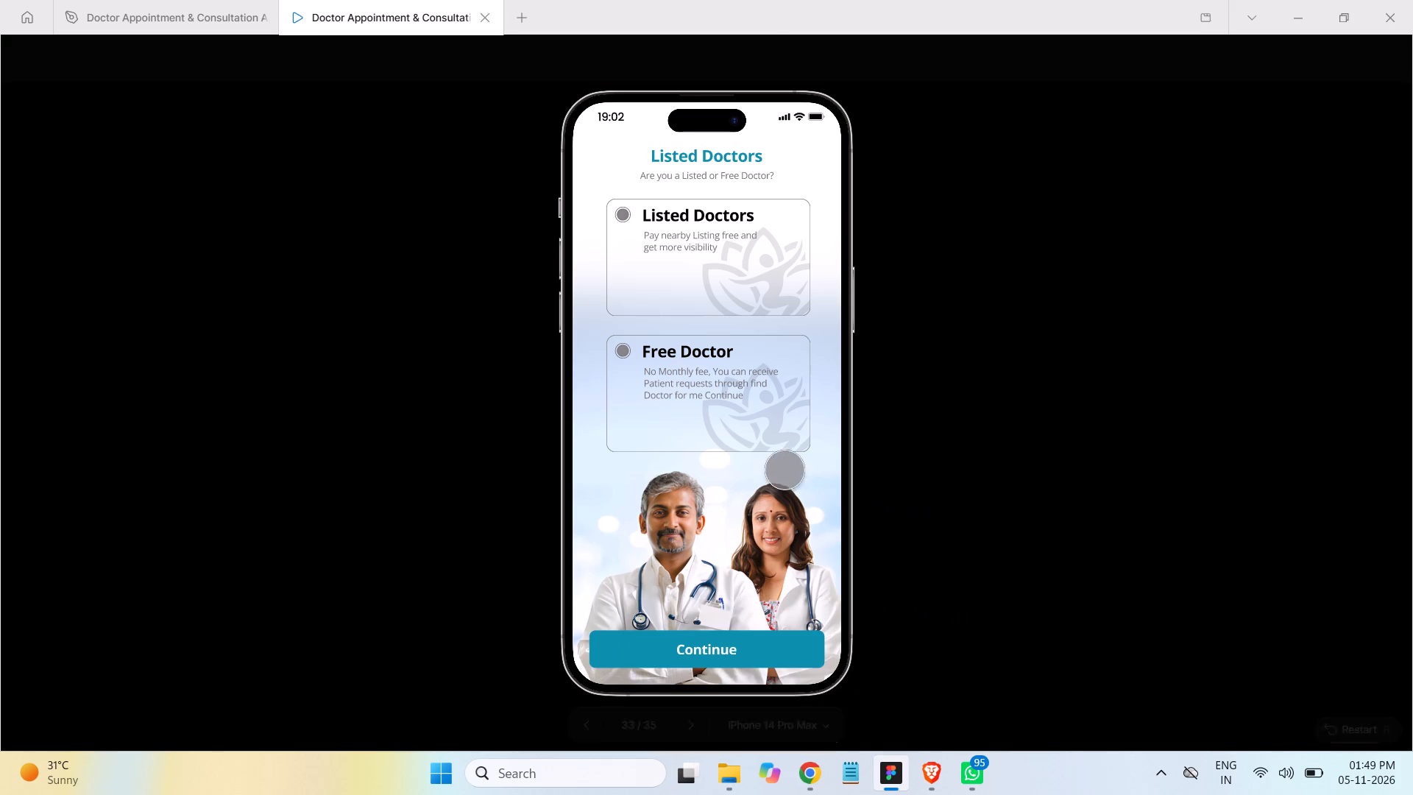
# Close the prototype preview of the Doctor Appointment & Consultation app.
pyautogui.click(484, 14)
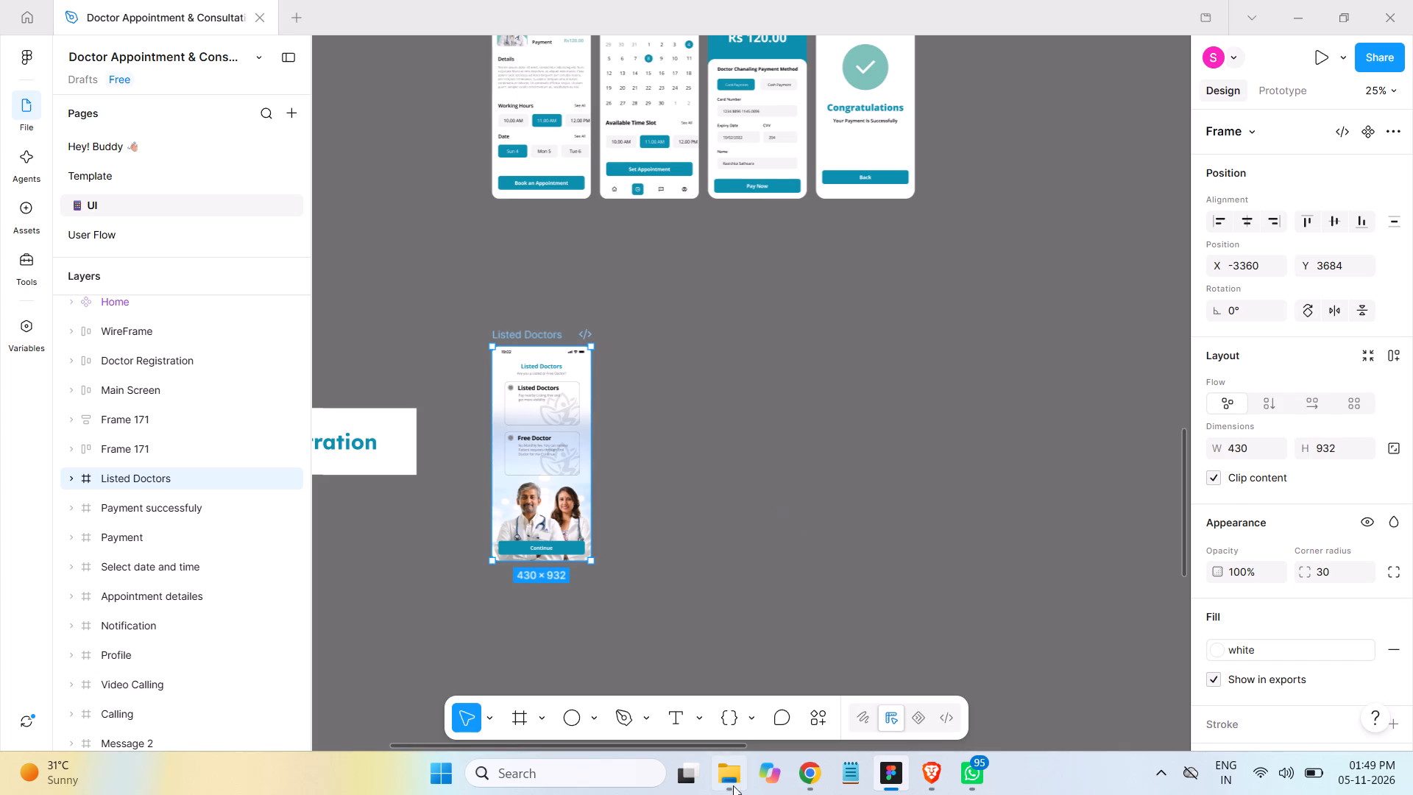
# Open the image "steptodown.com322107 copy.png" from the Physiotherapy Service folder in Adobe Photoshop 2025 and select its Layer 1.
pyautogui.click(734, 778)
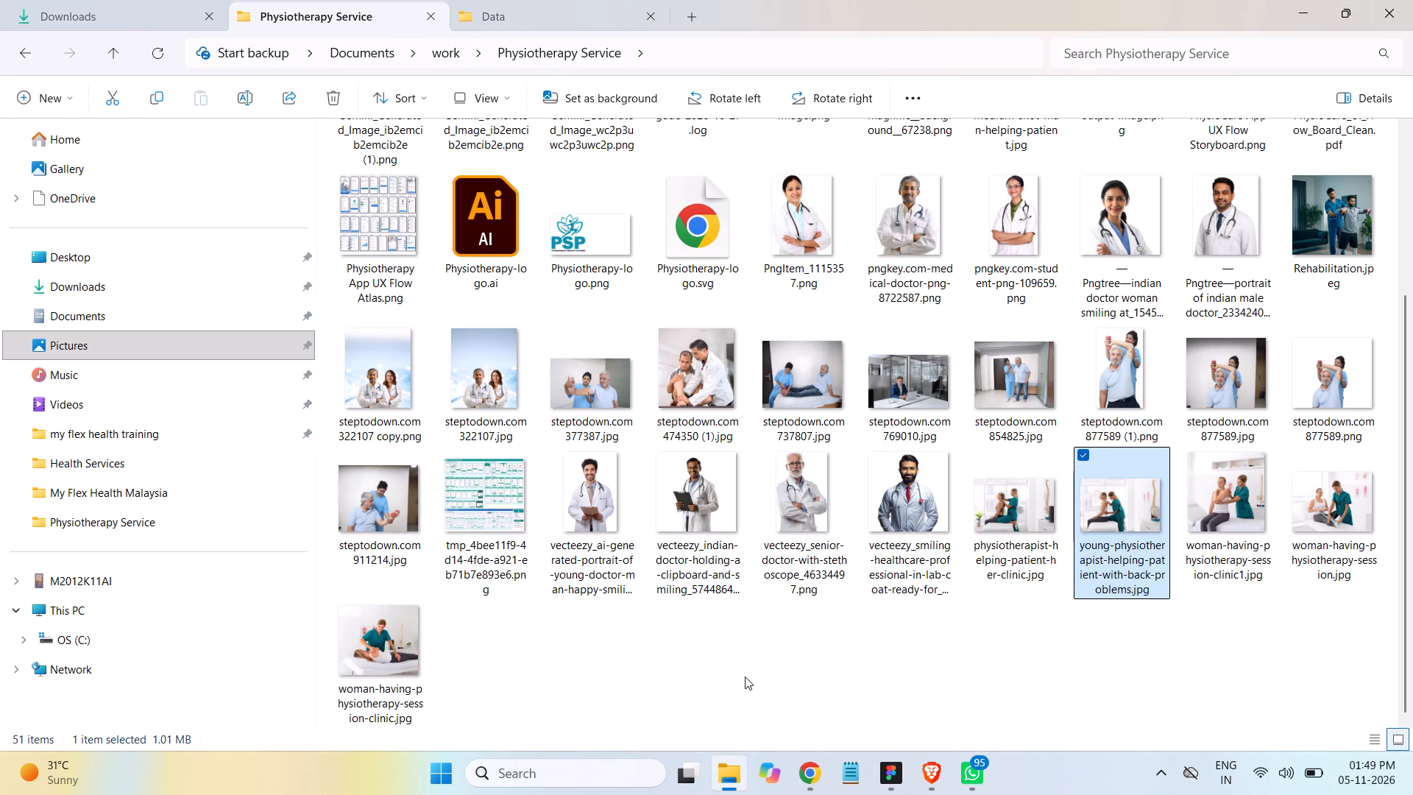
pyautogui.click(757, 666)
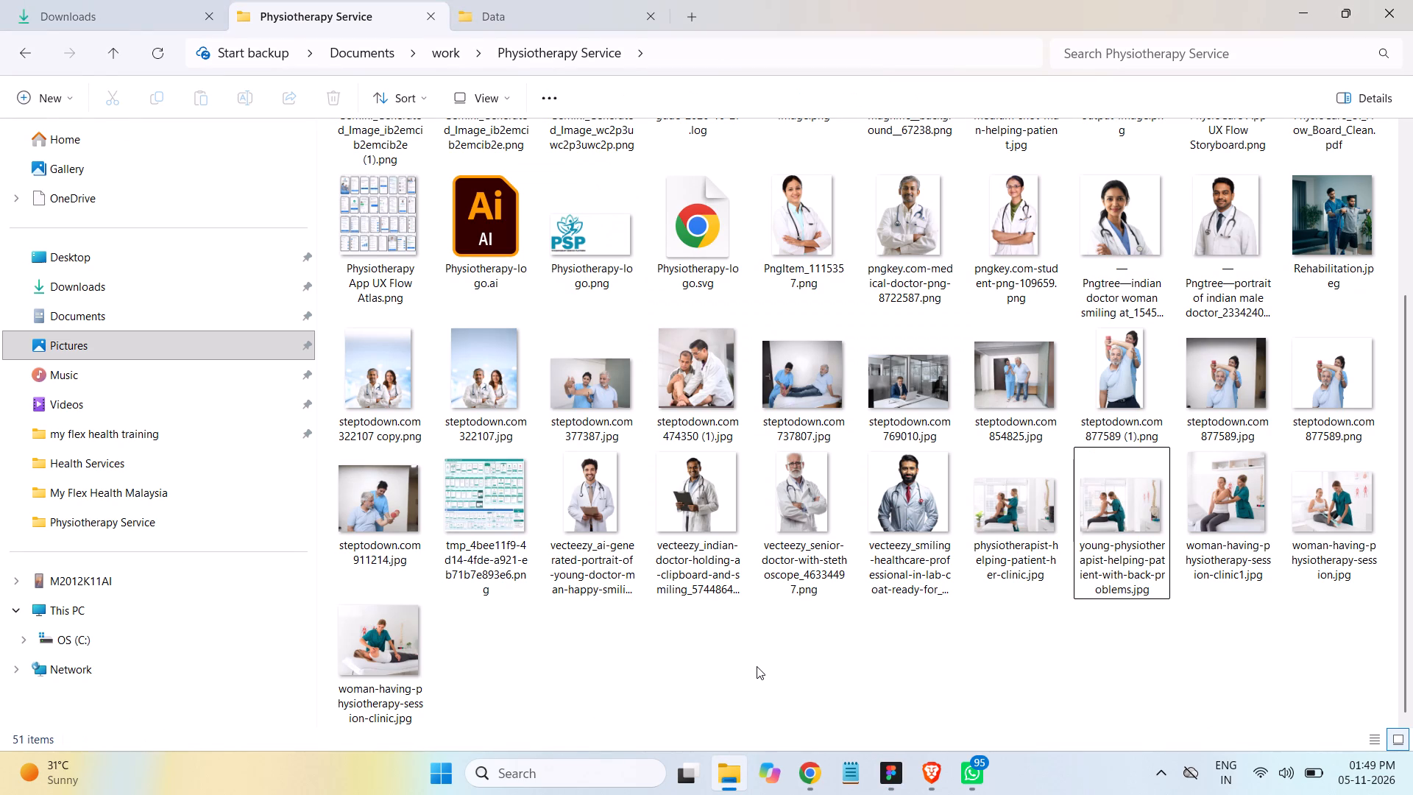
pyautogui.rightClick(389, 390)
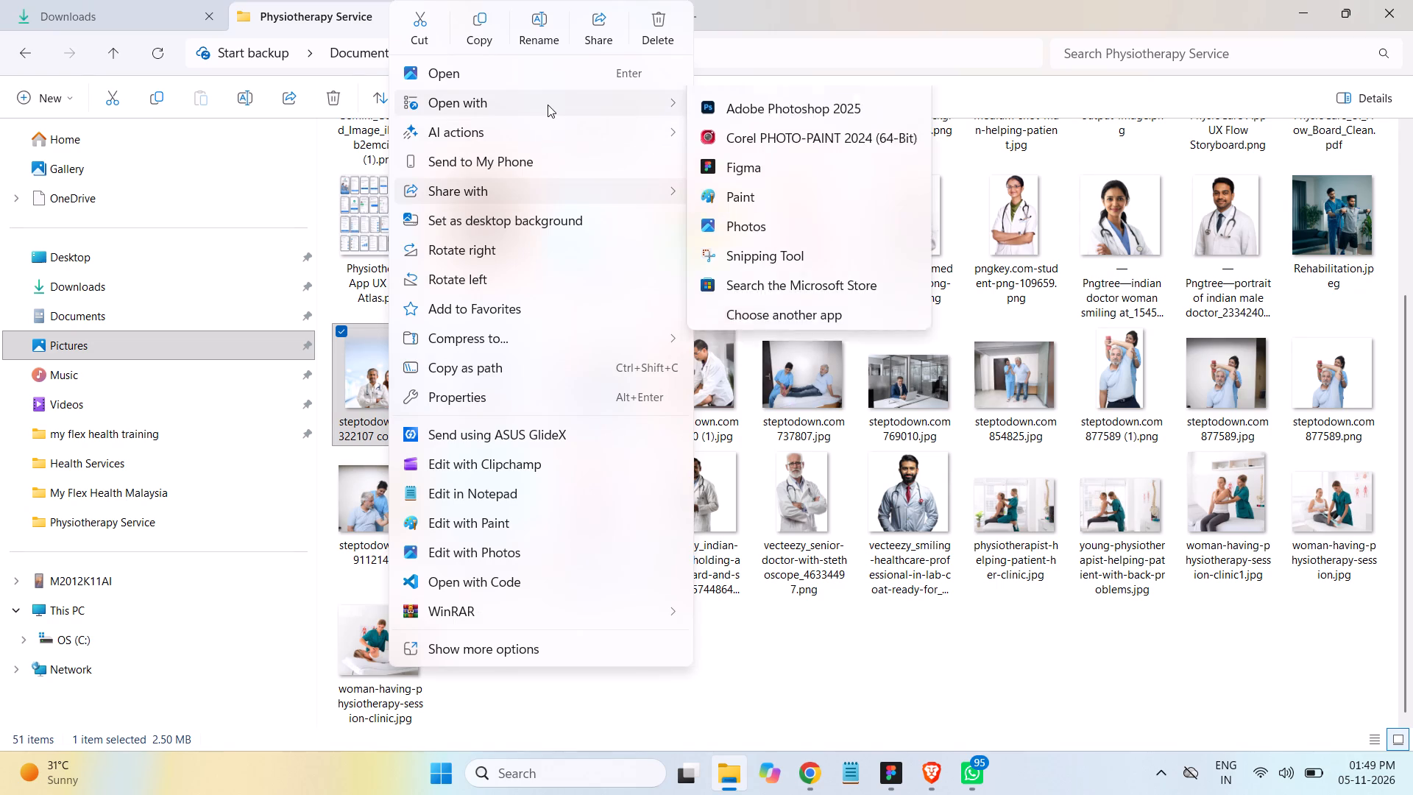
pyautogui.click(759, 163)
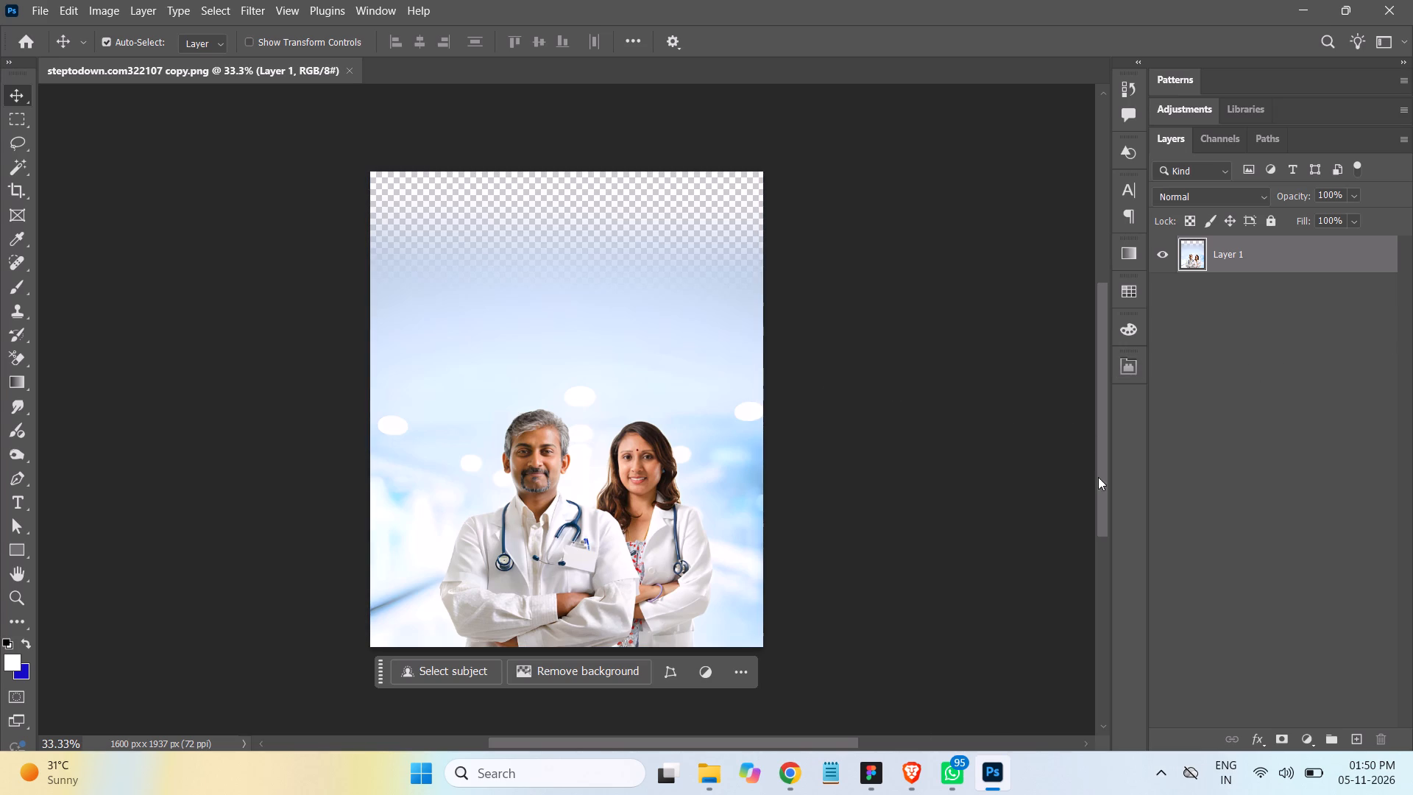
pyautogui.click(1304, 258)
# Switch back to File Explorer and look through the images in the Physiotherapy Service folder.
pyautogui.click(715, 778)
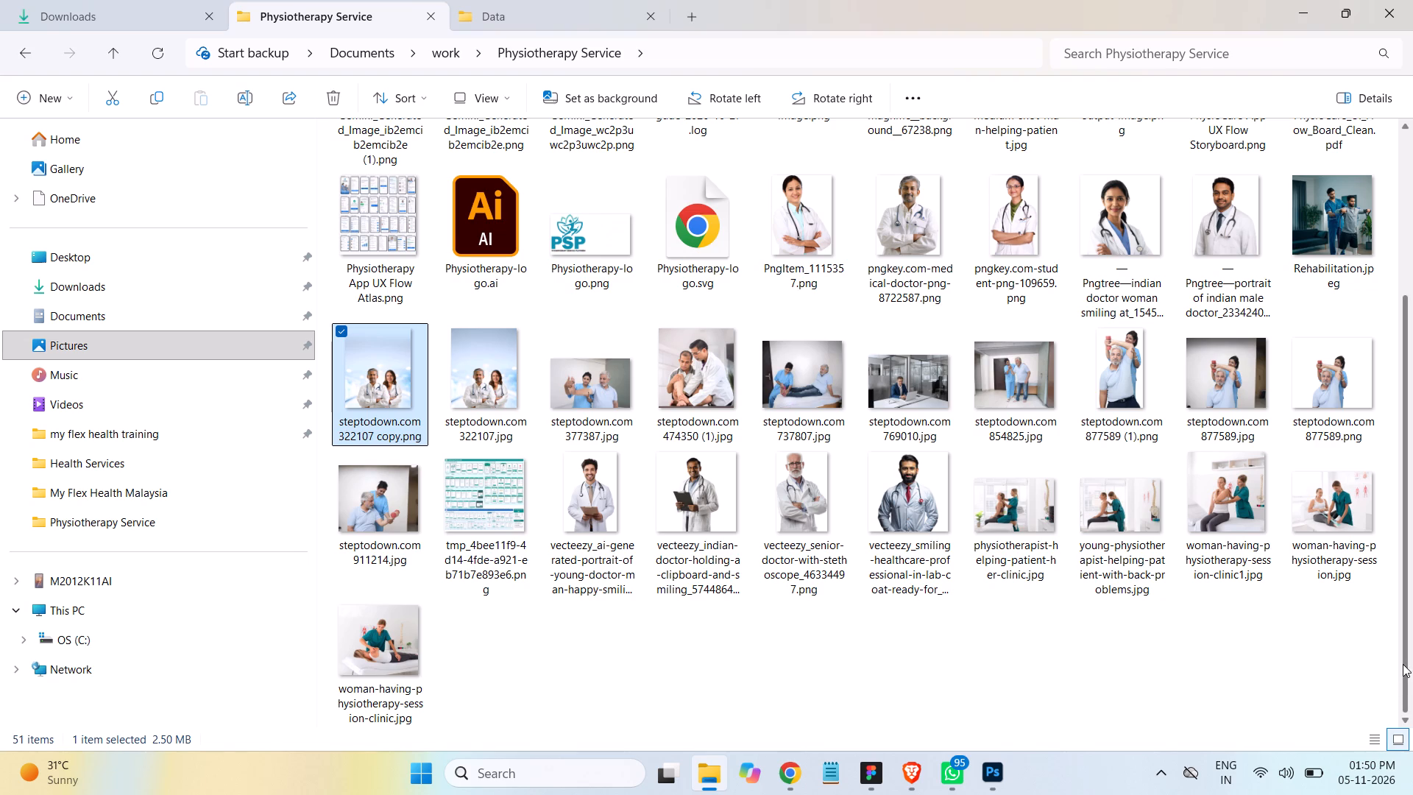
pyautogui.moveTo(1403, 663); pyautogui.dragTo(1410, 579)
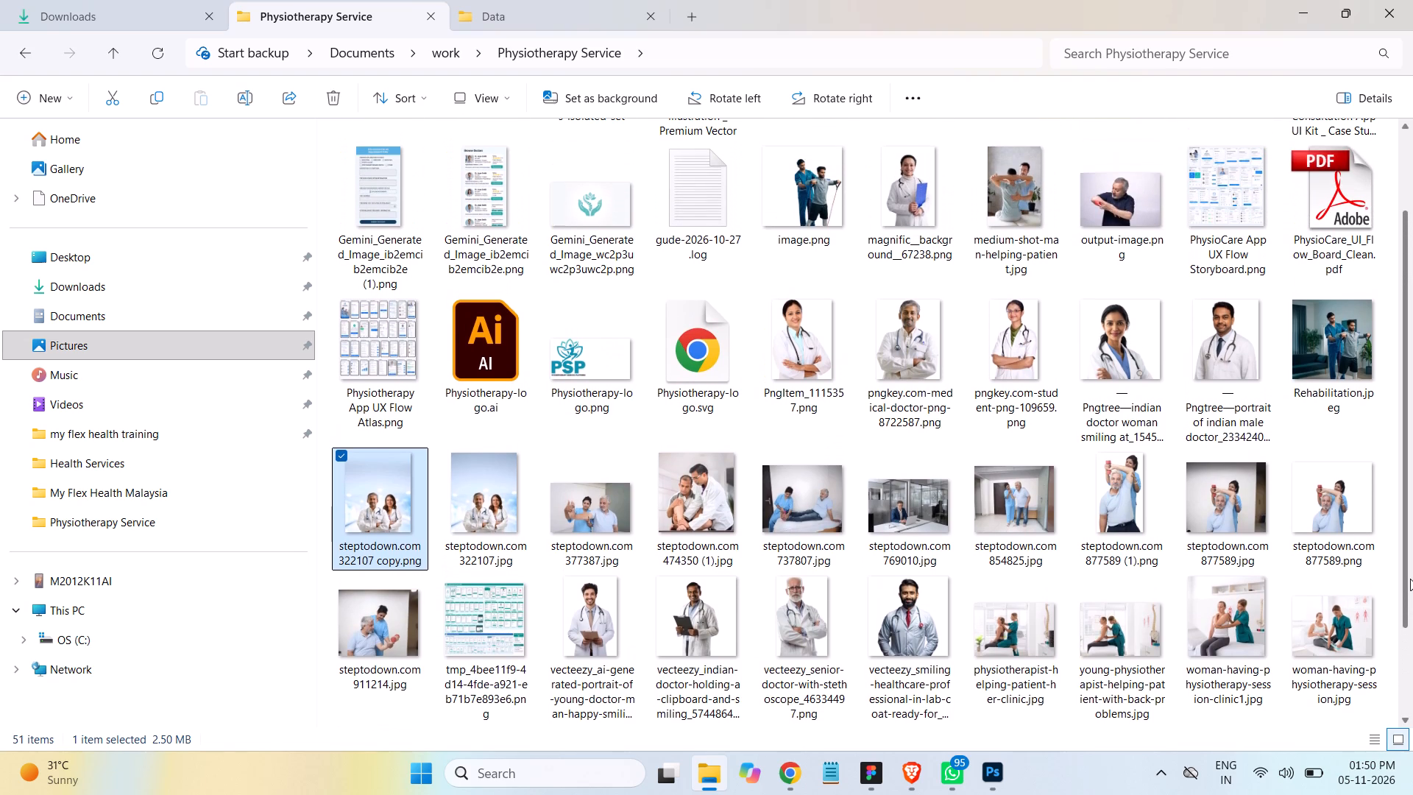
pyautogui.moveTo(1410, 579); pyautogui.dragTo(1412, 690)
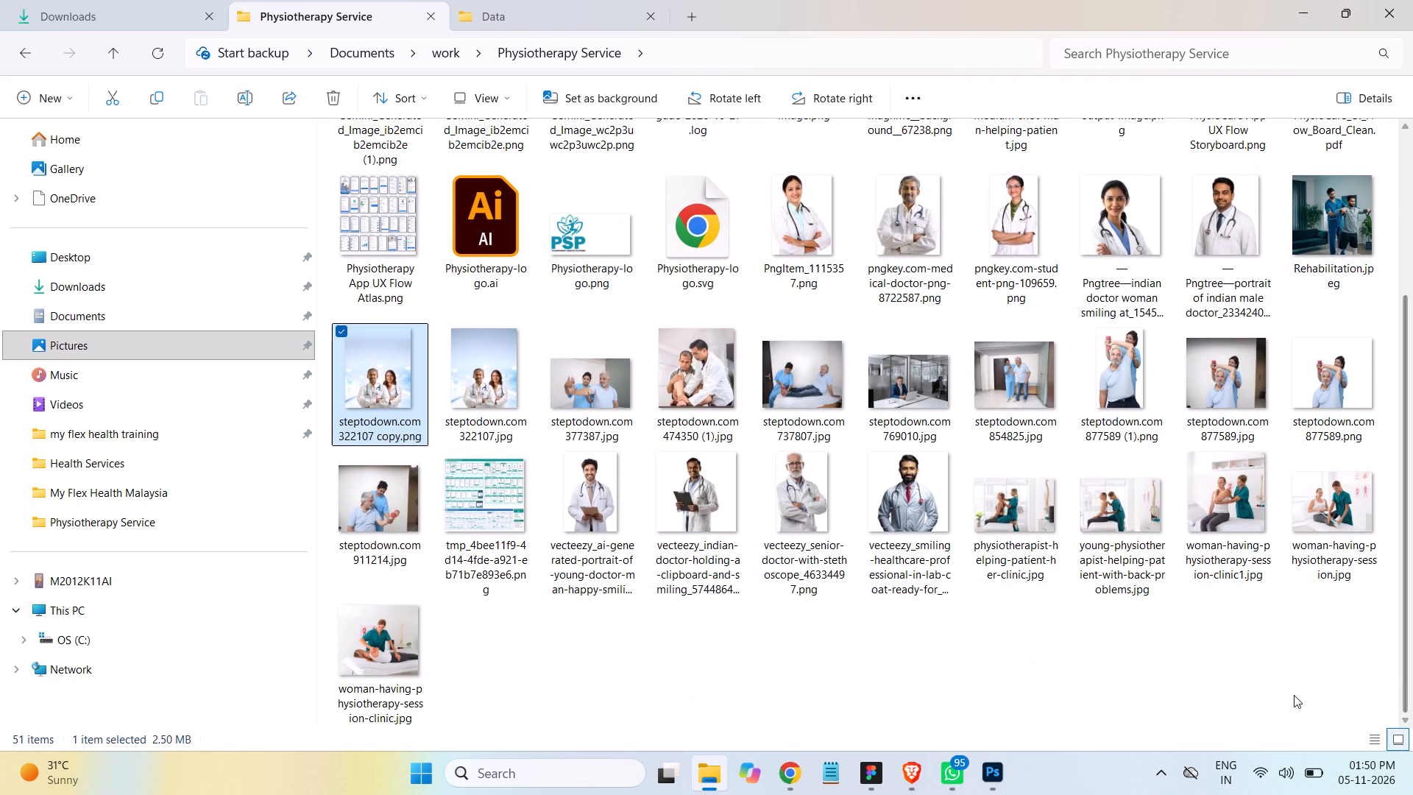
pyautogui.click(1132, 665)
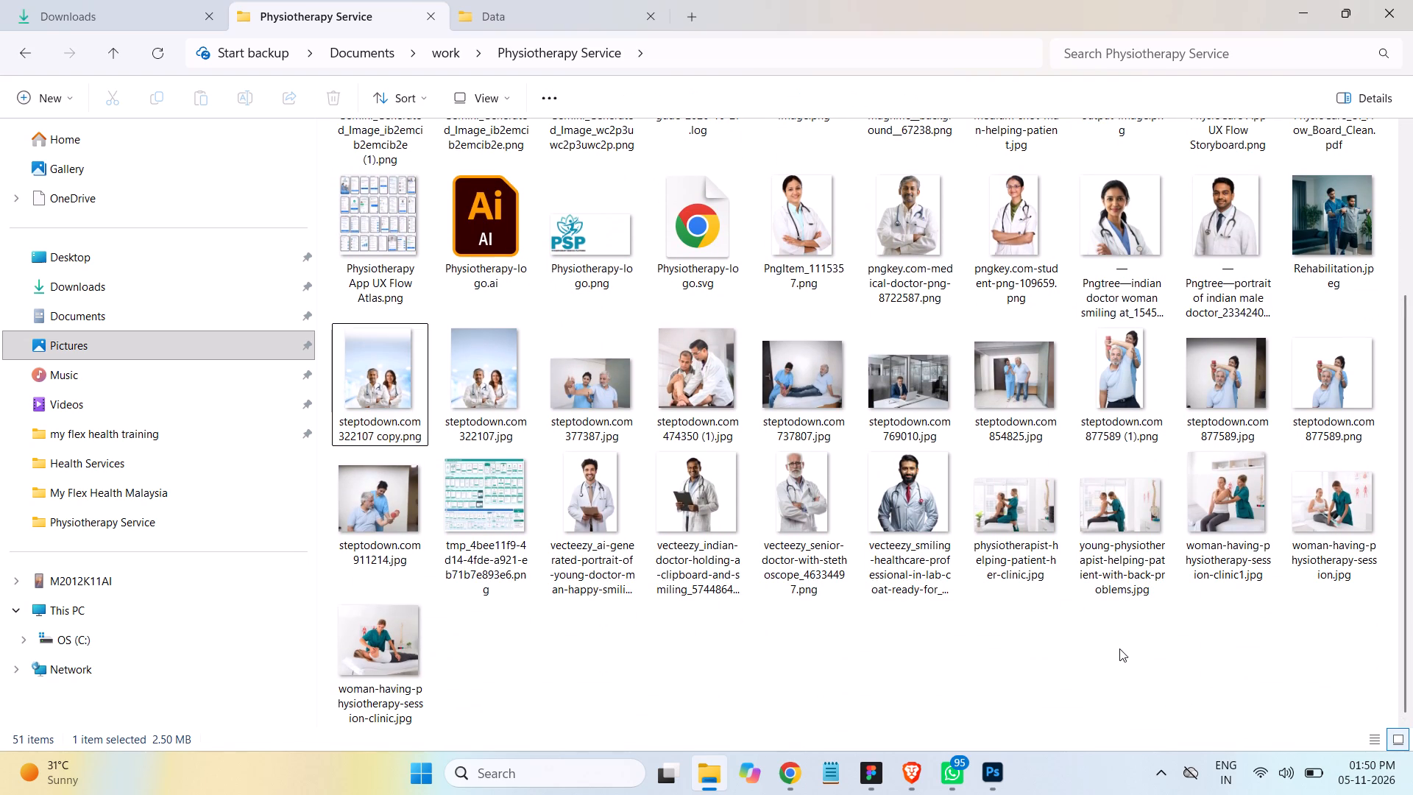
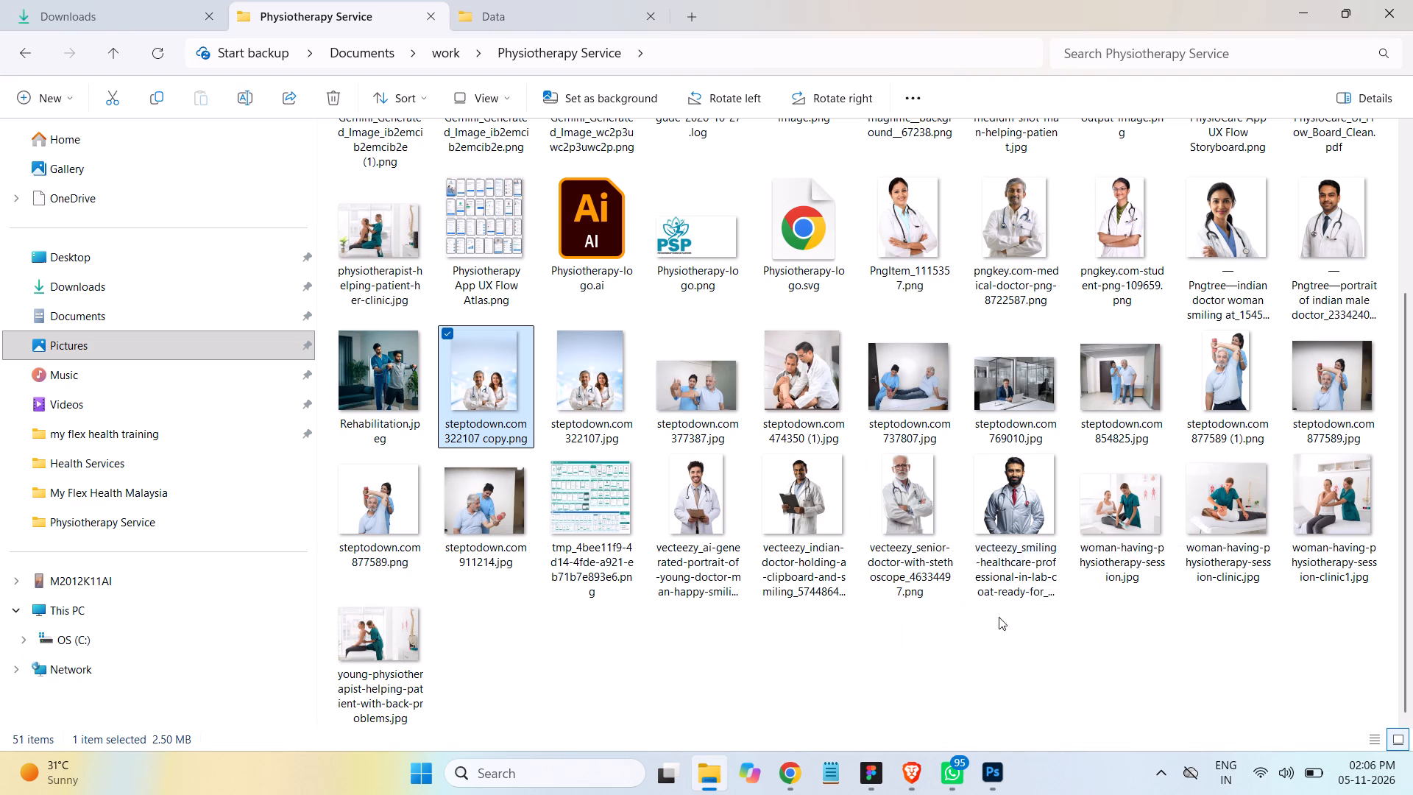
# Switch back to Adobe Photoshop 2025 with the open image "steptodown.com322107 copy.png".
pyautogui.click(988, 779)
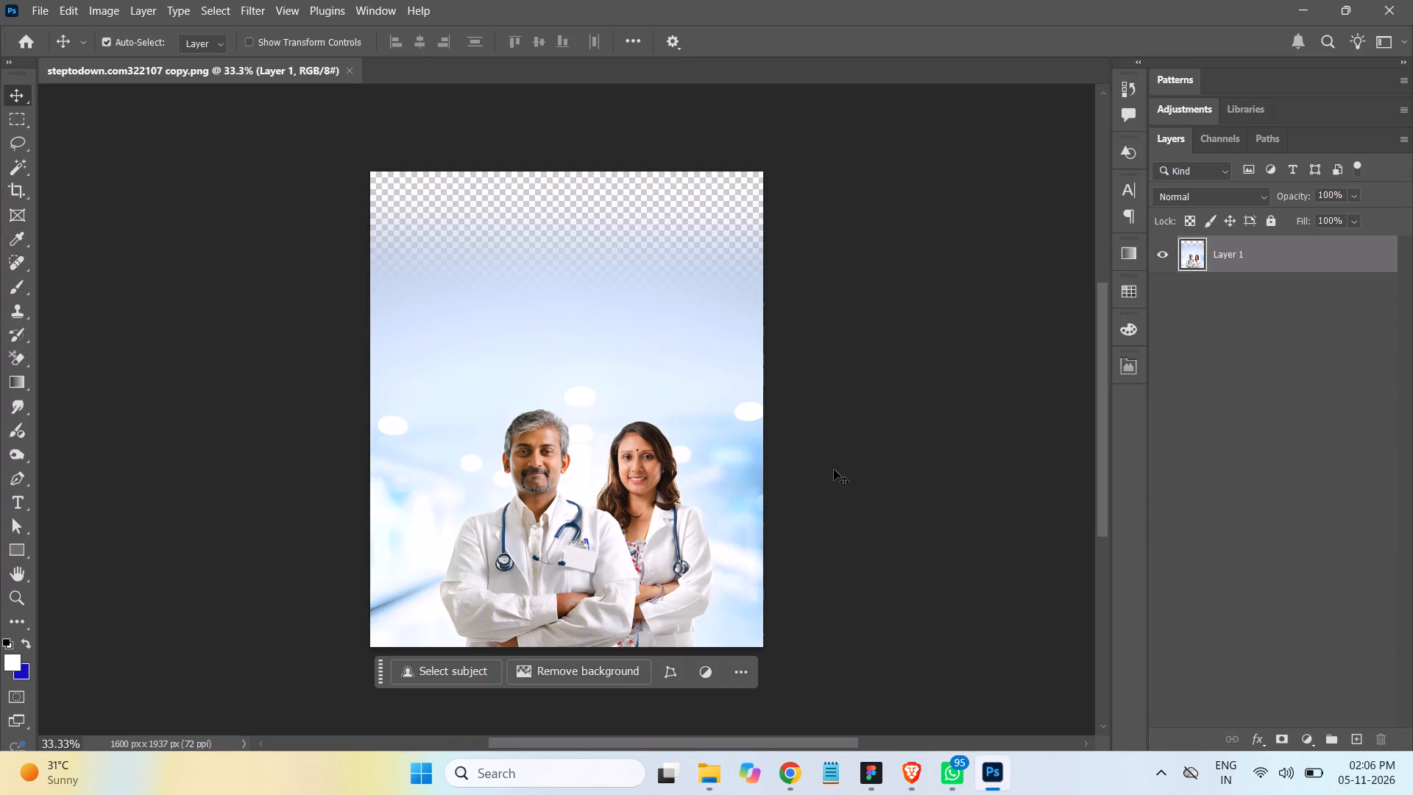
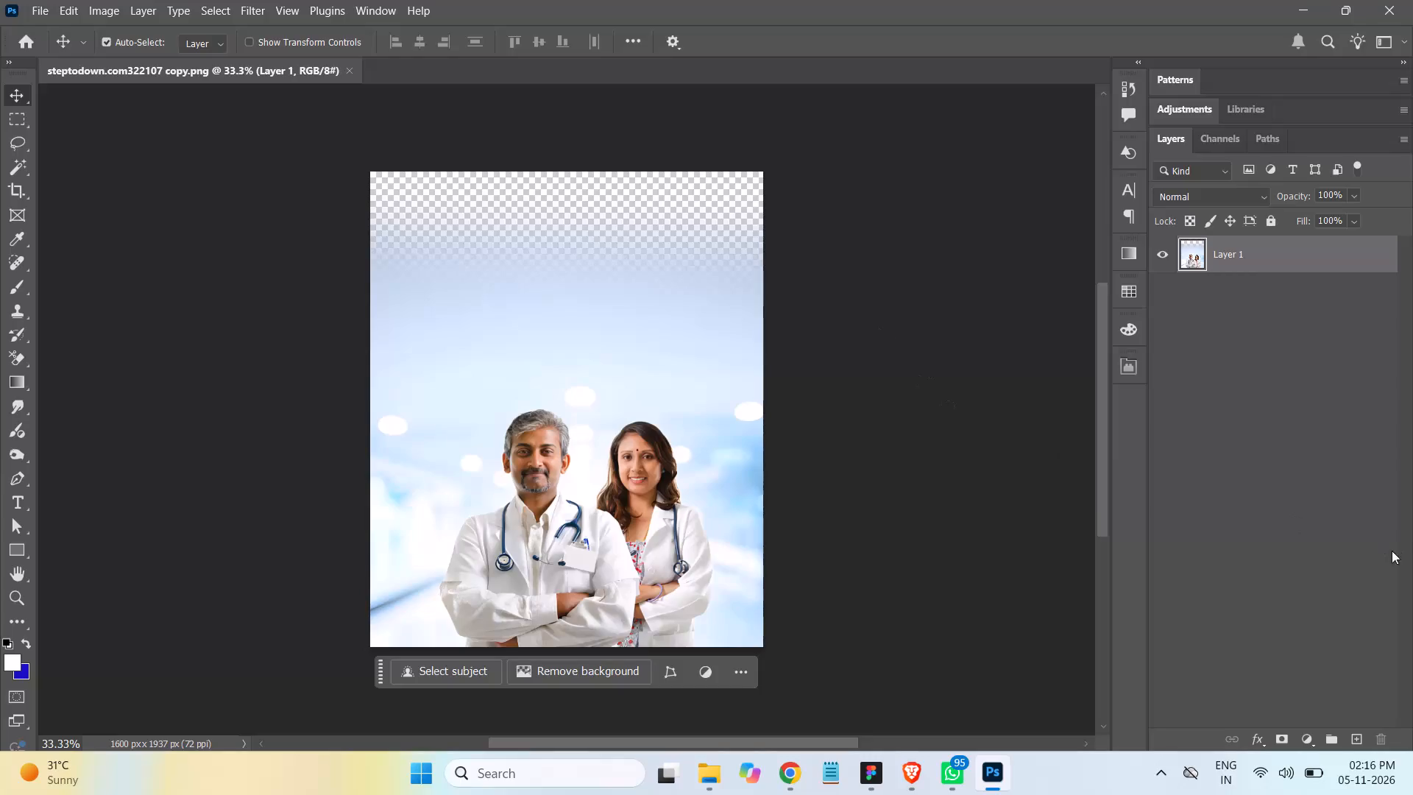
# Switch to File Explorer and look through the image files in the Physiotherapy Service folder.
pyautogui.click(714, 766)
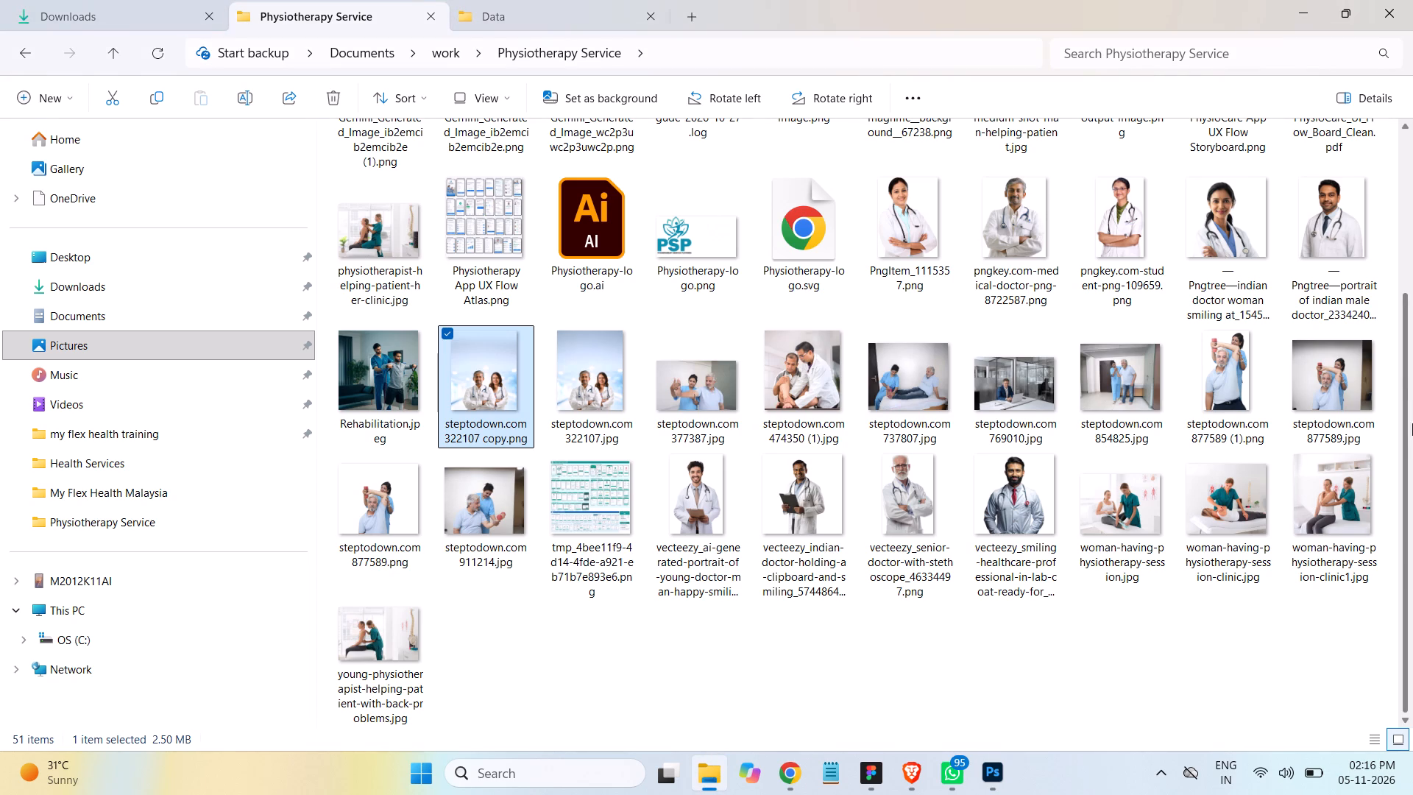
pyautogui.moveTo(1402, 400); pyautogui.dragTo(1395, 314)
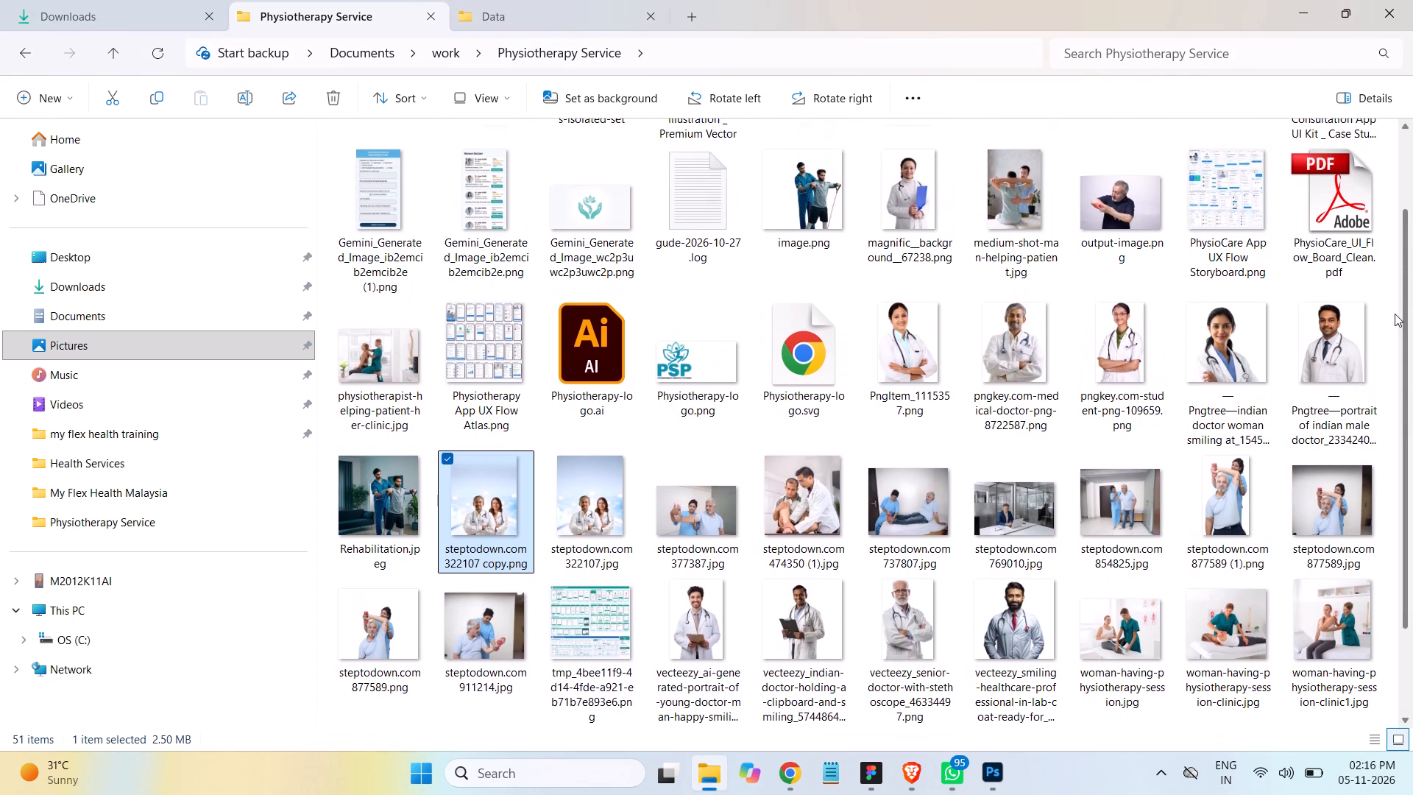
pyautogui.moveTo(1395, 314); pyautogui.dragTo(1394, 216)
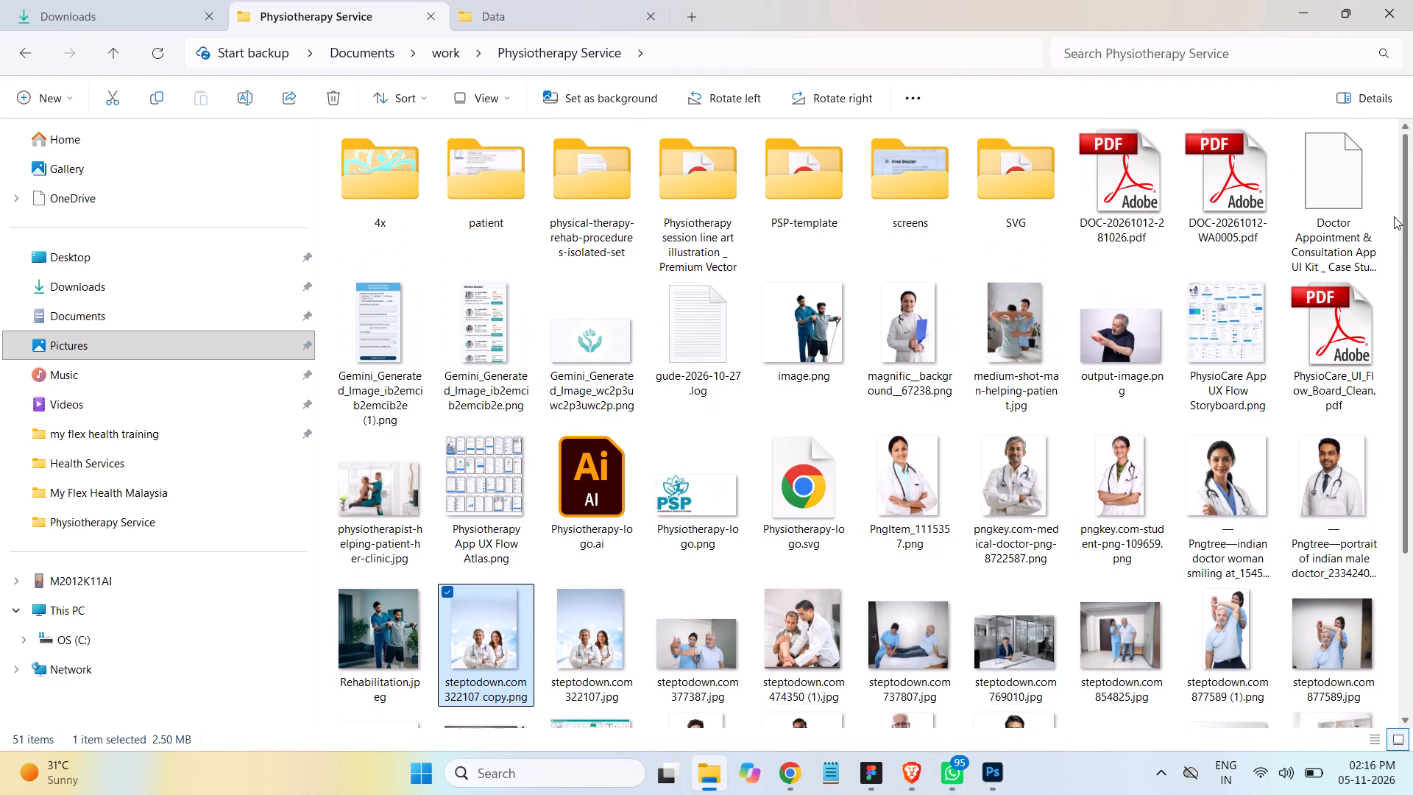
pyautogui.moveTo(1394, 216); pyautogui.dragTo(1396, 218)
pyautogui.moveTo(1396, 218); pyautogui.dragTo(1396, 219)
pyautogui.moveTo(1396, 219); pyautogui.dragTo(1397, 188)
pyautogui.moveTo(1397, 188); pyautogui.dragTo(1412, 332)
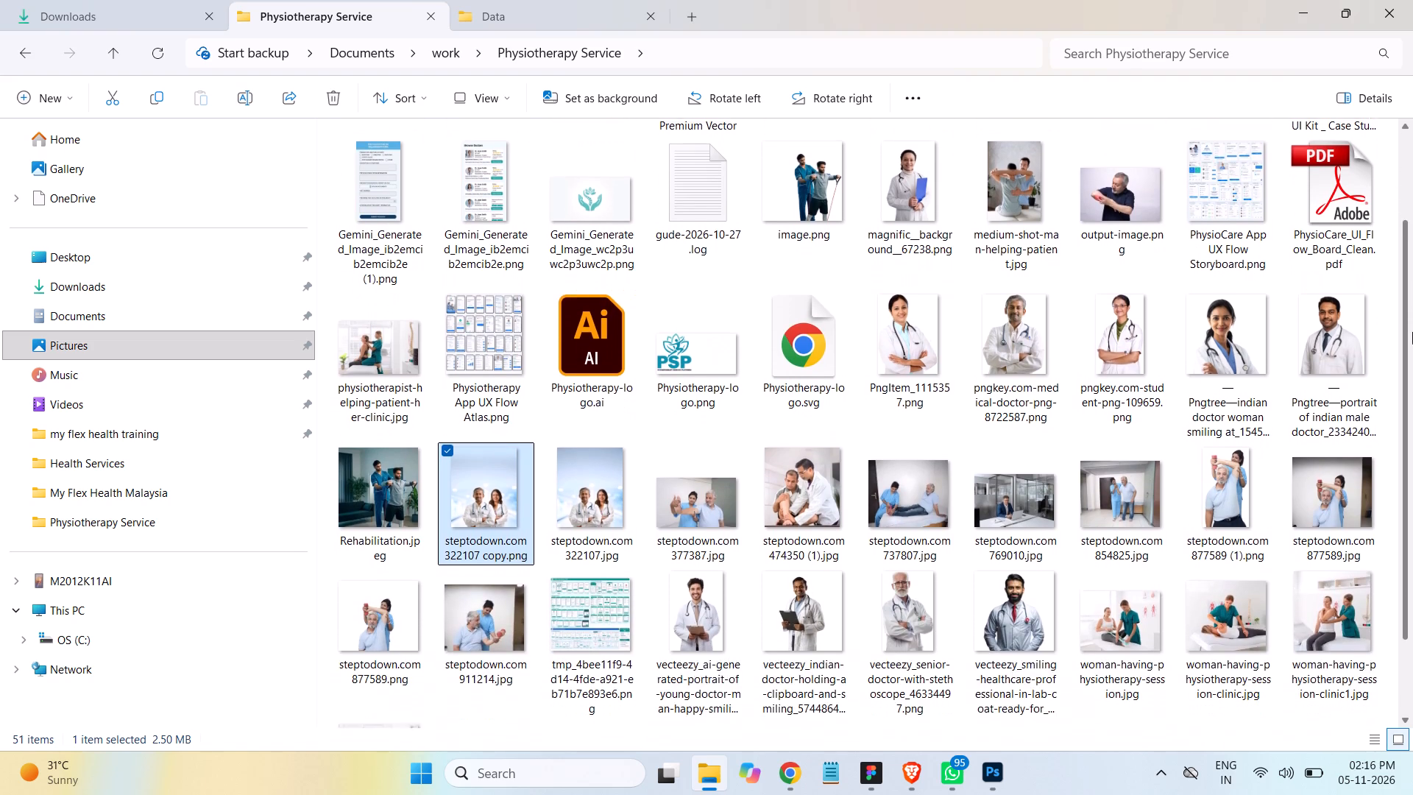
pyautogui.moveTo(1412, 332); pyautogui.dragTo(1373, 60)
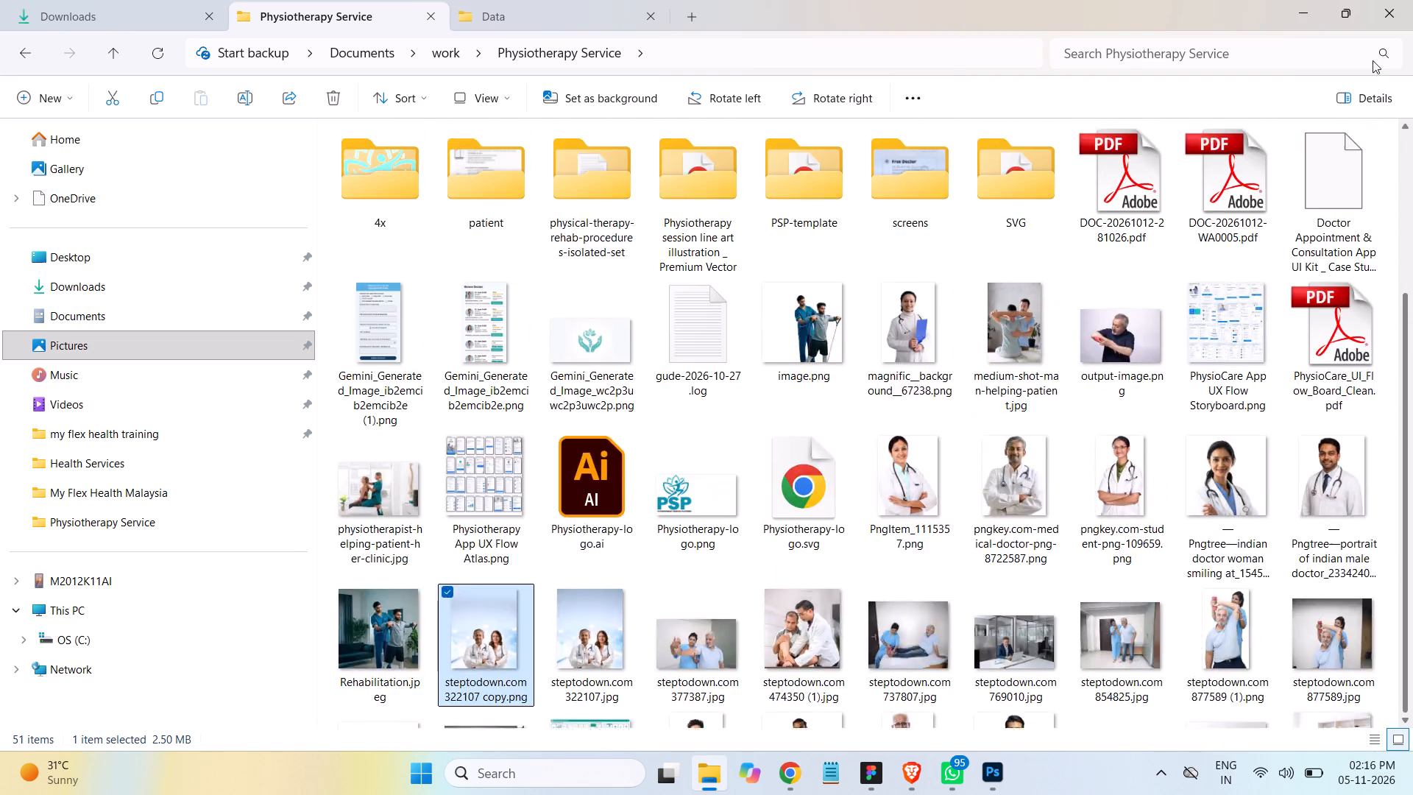
pyautogui.moveTo(1373, 60); pyautogui.dragTo(1372, 0)
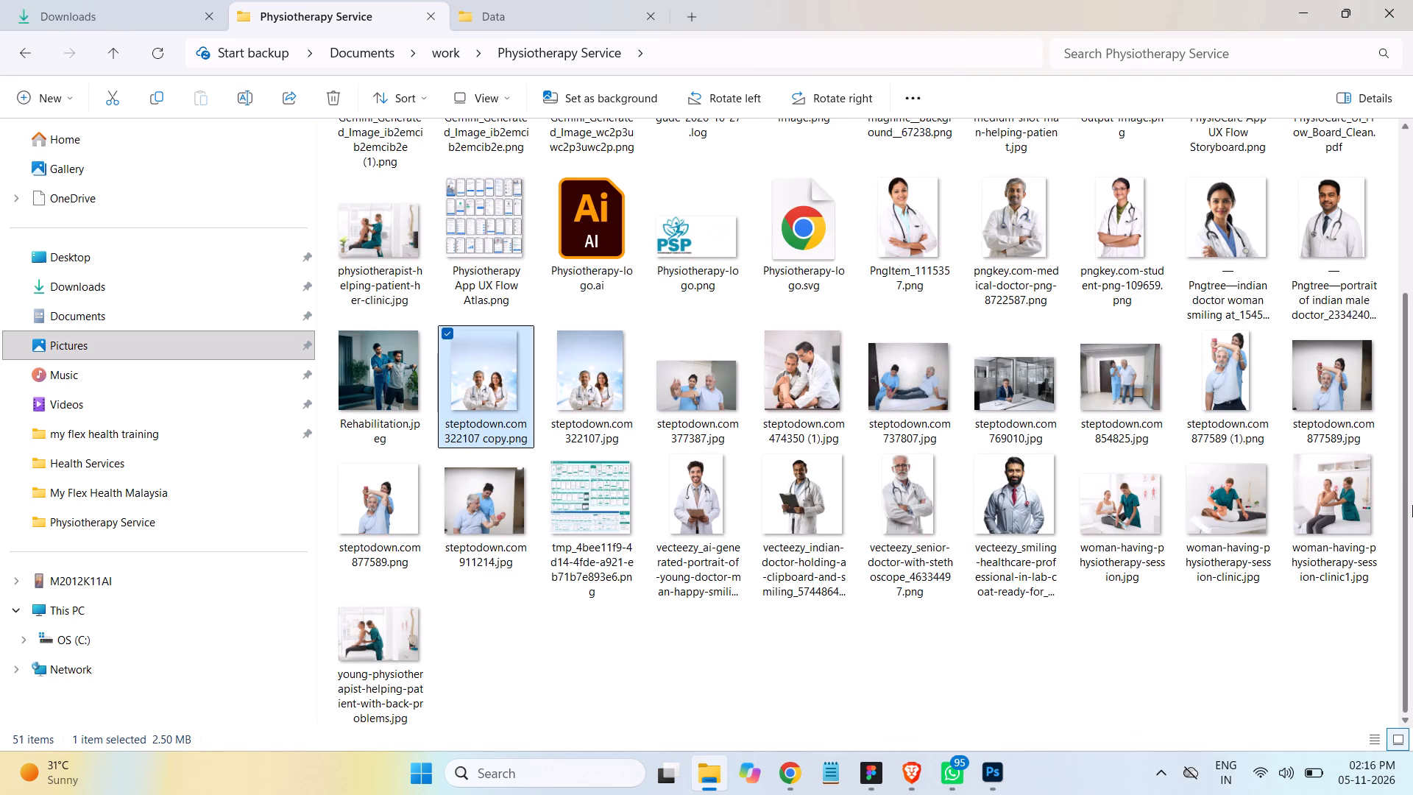
pyautogui.moveTo(1404, 512); pyautogui.dragTo(1388, 314)
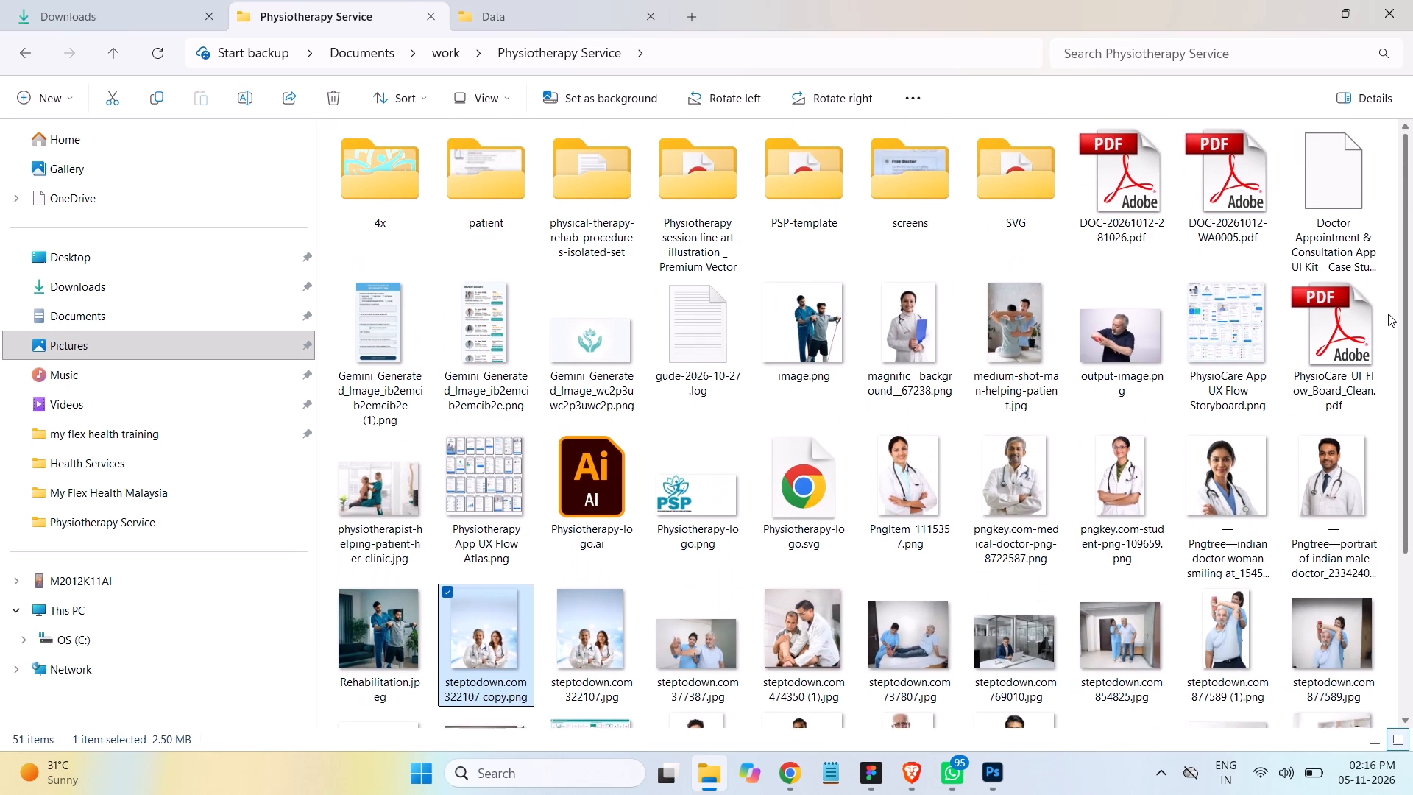
pyautogui.moveTo(1388, 314); pyautogui.dragTo(1412, 671)
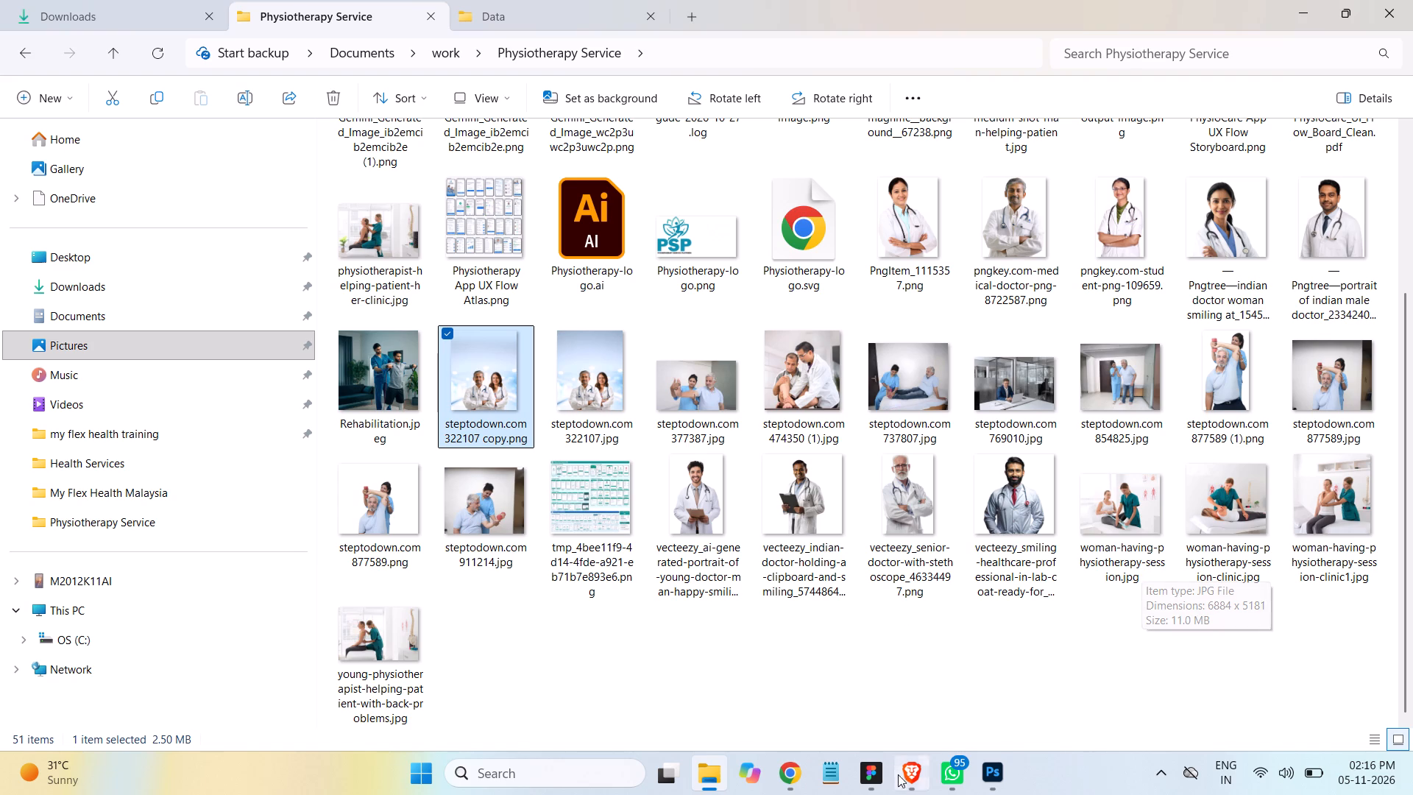
# Back in Photoshop, erase the upper blue background down to just above the doctors' heads using the Eraser at brush size 800.
pyautogui.click(1001, 782)
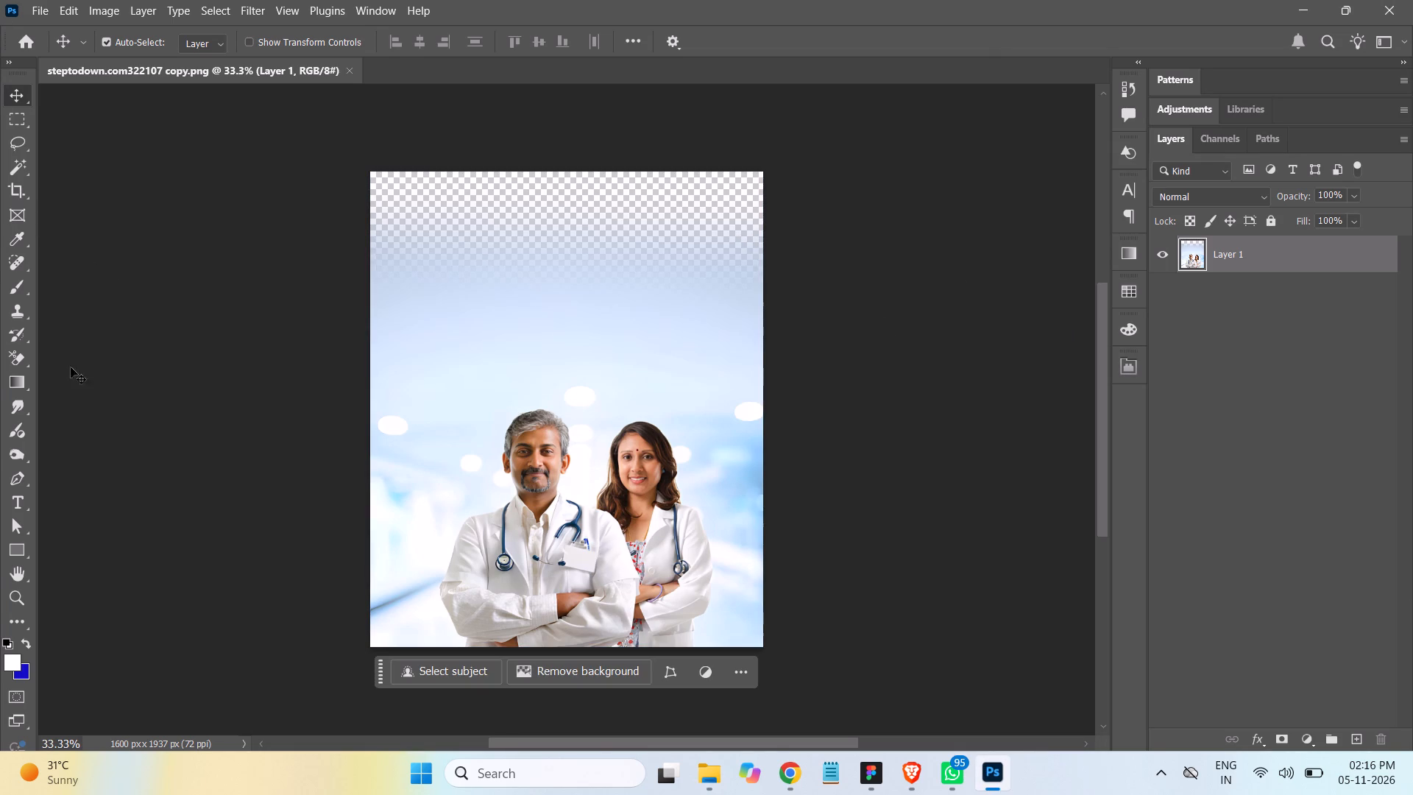
pyautogui.click(29, 363)
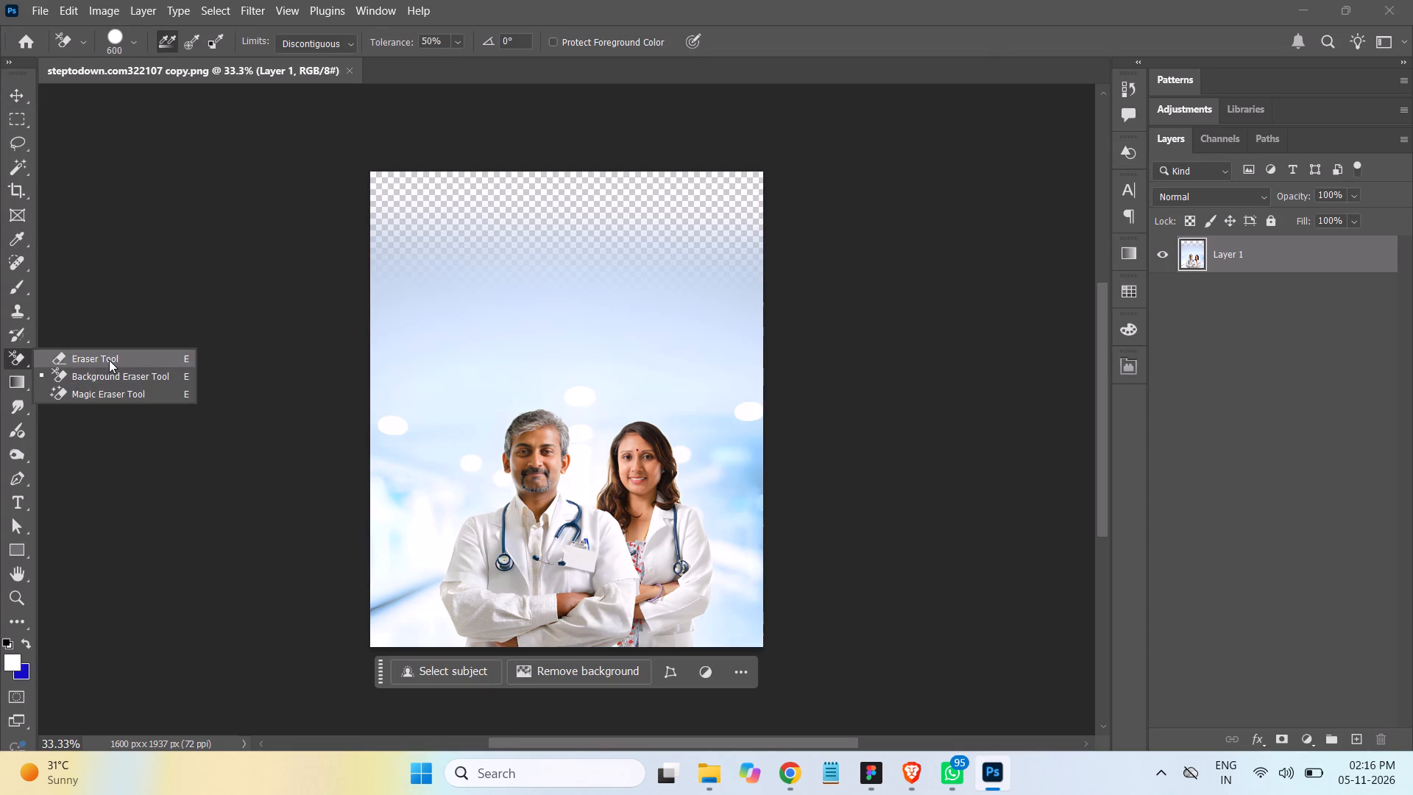
pyautogui.click(109, 360)
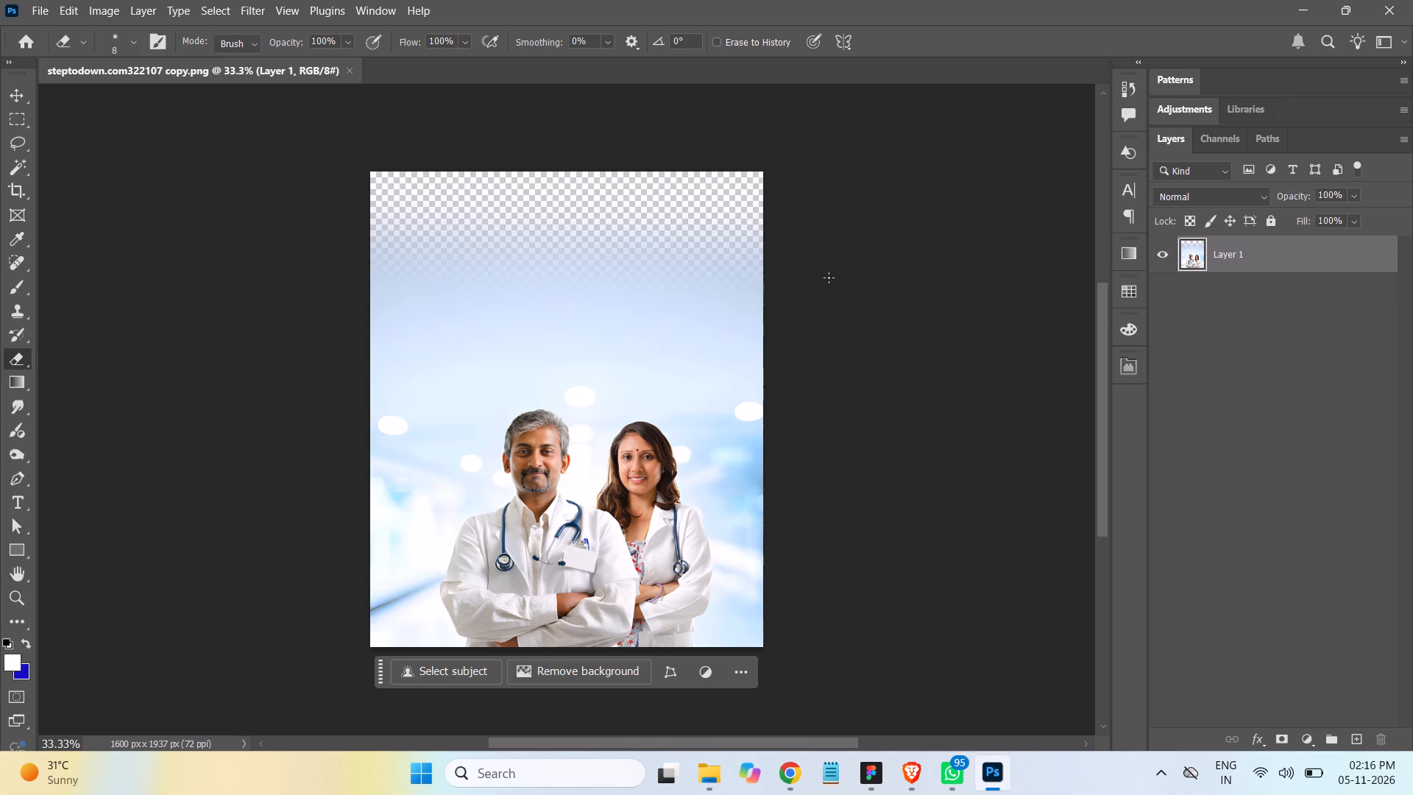
pyautogui.press(']')
pyautogui.press(']')
pyautogui.press(']')
pyautogui.press(']')
pyautogui.press(']')
pyautogui.press(']')
pyautogui.press(']')
pyautogui.press(']')
pyautogui.press(']')
pyautogui.press(']')
pyautogui.press(']')
pyautogui.press(']')
pyautogui.press(']')
pyautogui.press(']')
pyautogui.press(']')
pyautogui.press(']')
pyautogui.press(']')
pyautogui.press(']')
pyautogui.press(']')
pyautogui.press(']')
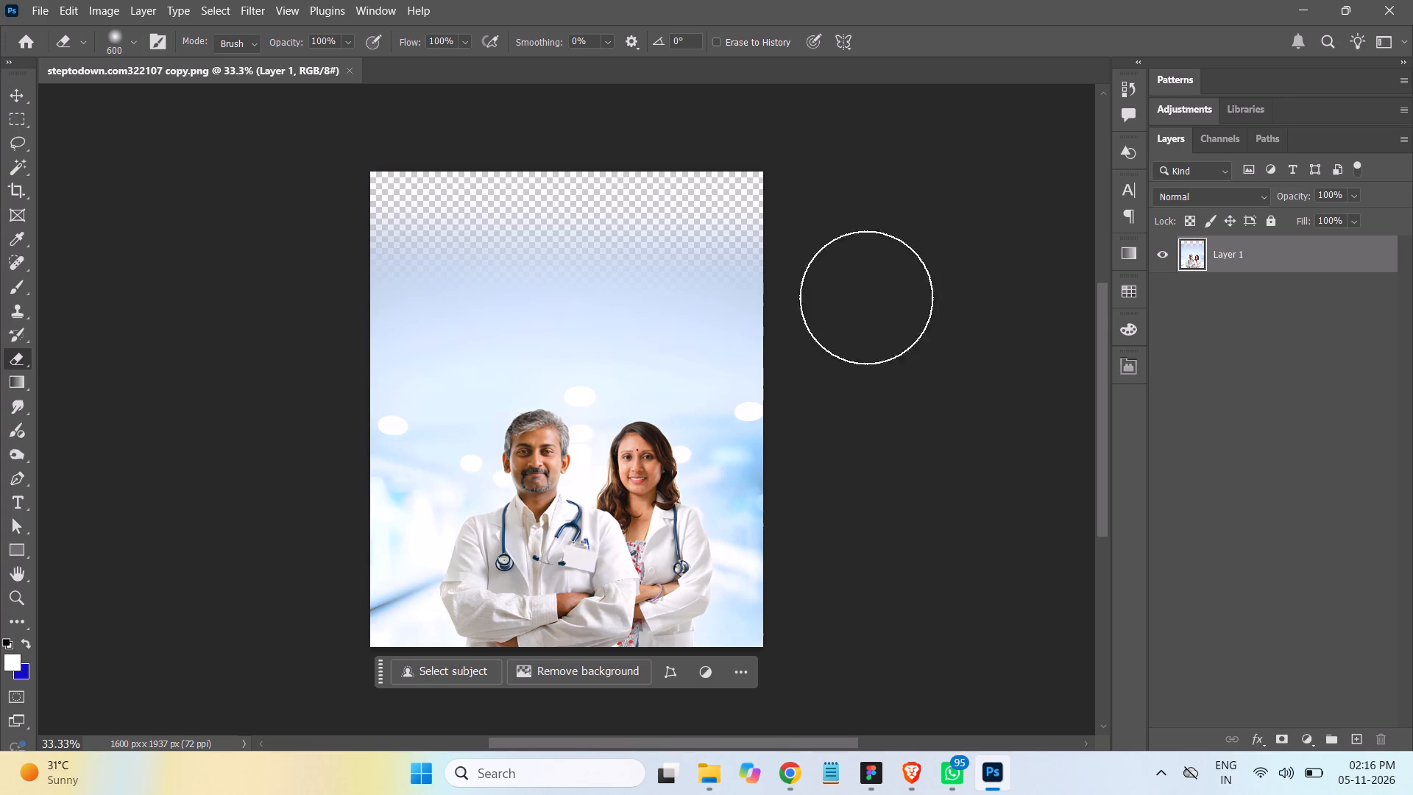
pyautogui.press(']')
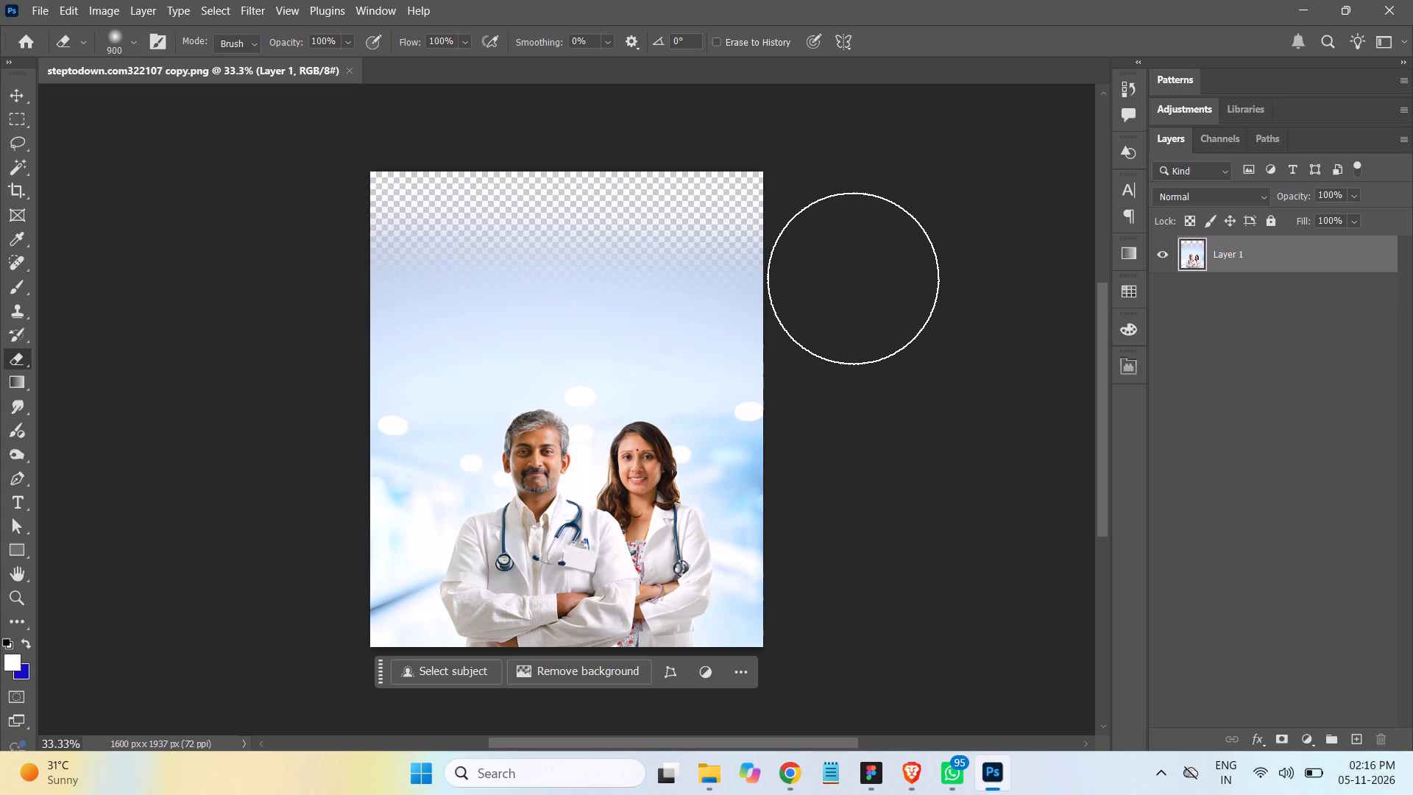
pyautogui.write('[][')
pyautogui.click(850, 282)
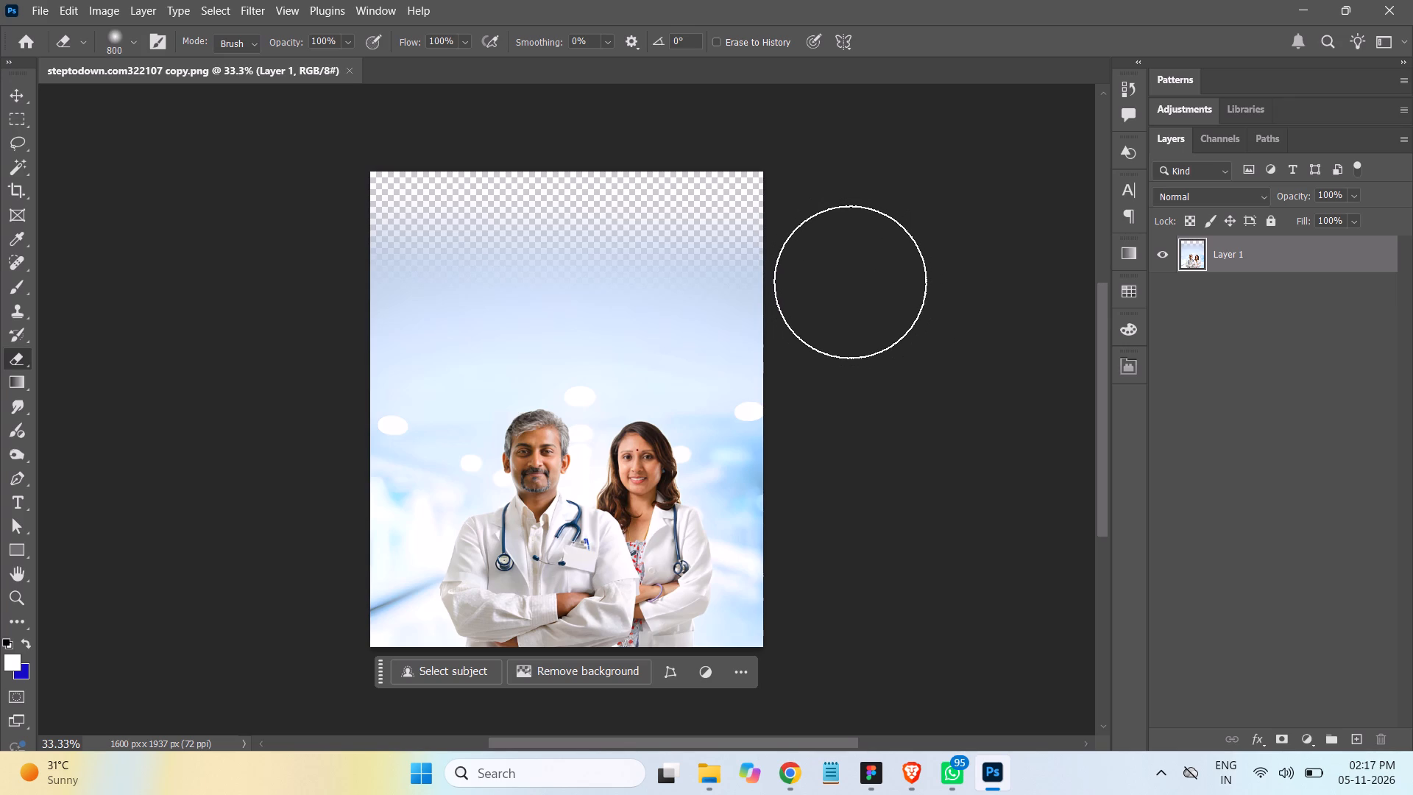
pyautogui.keyDown('shift'); pyautogui.click(287, 292); pyautogui.keyUp('shift')
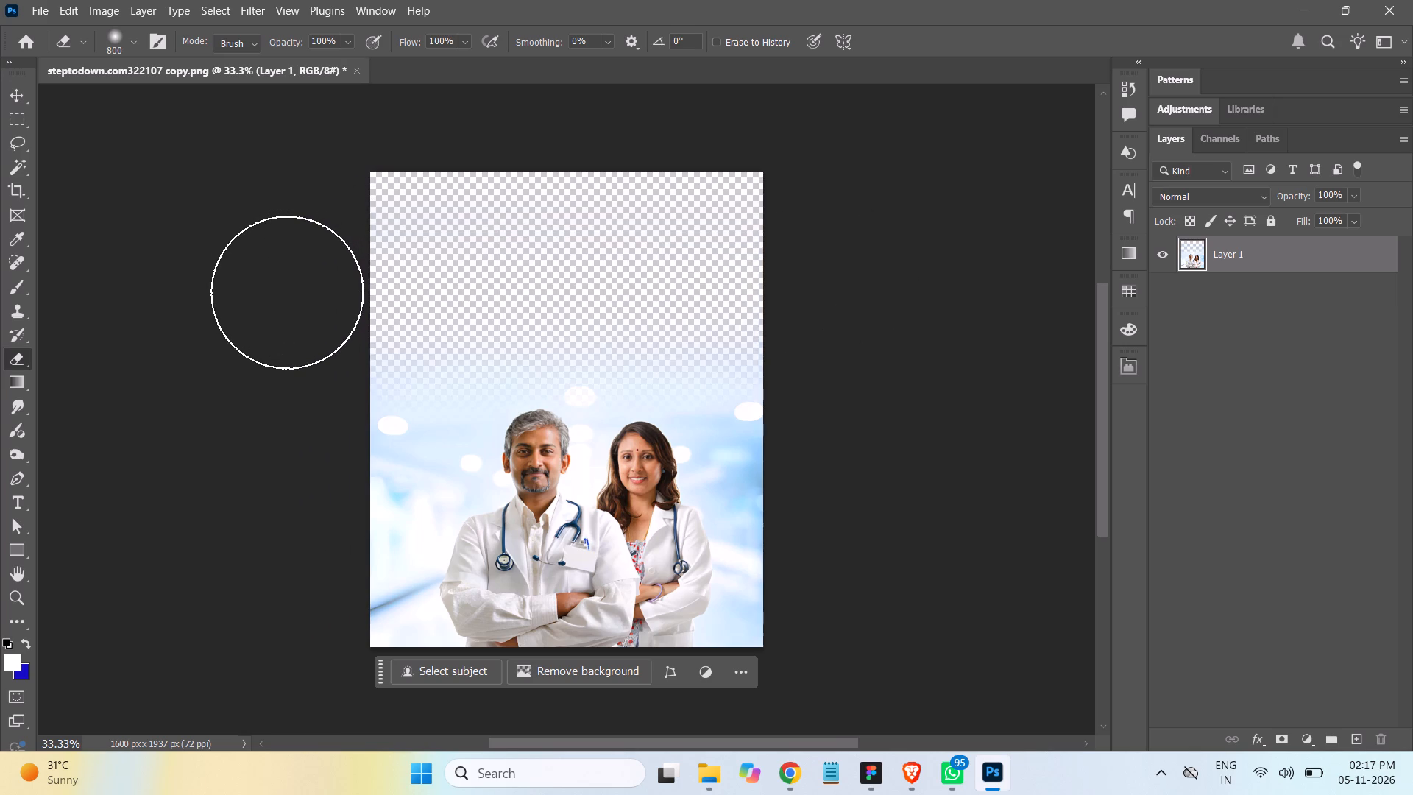
pyautogui.keyDown('shift'); pyautogui.click(296, 240); pyautogui.keyUp('shift')
pyautogui.keyDown('shift'); pyautogui.click(874, 234); pyautogui.keyUp('shift')
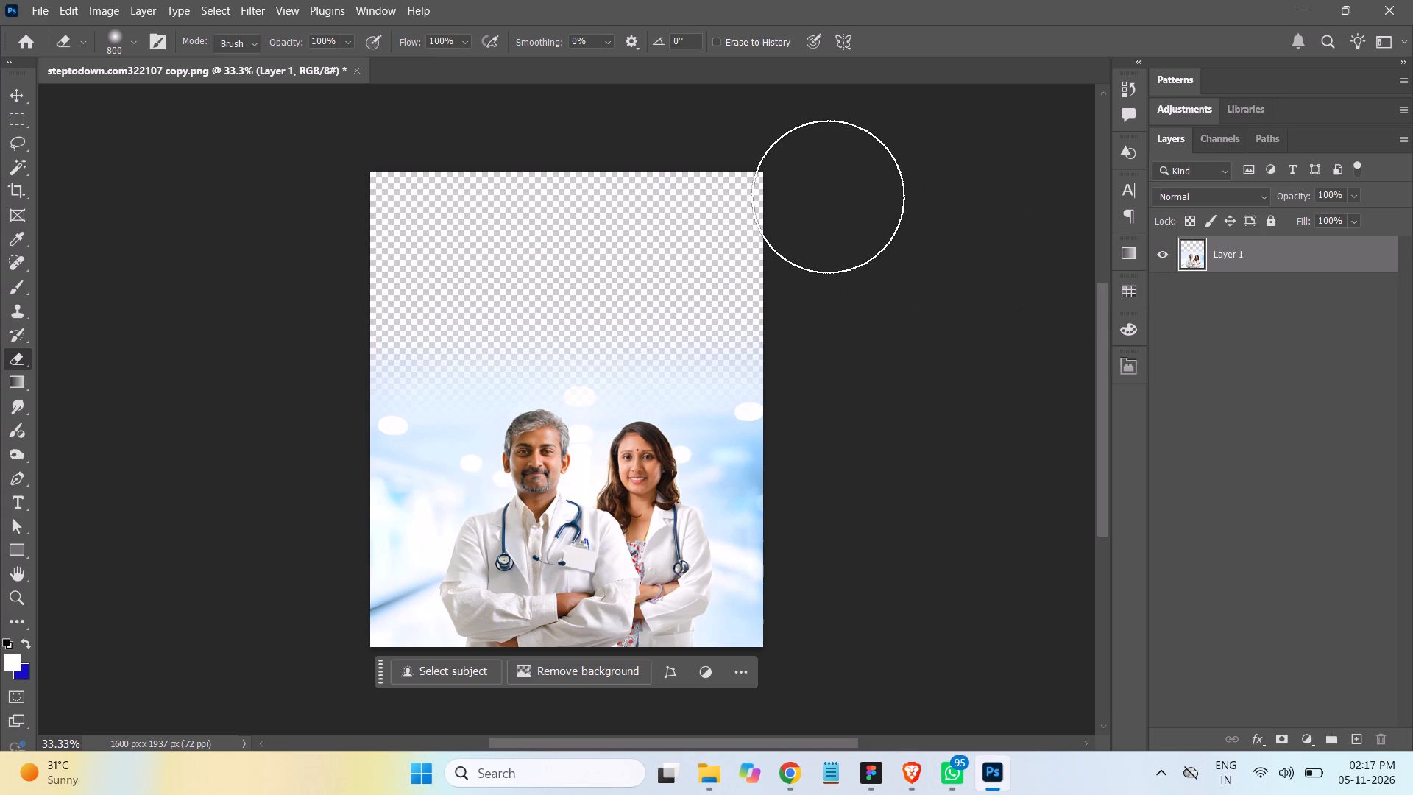
# Return to the Move tool and save the edited doctors image.
pyautogui.click(19, 96)
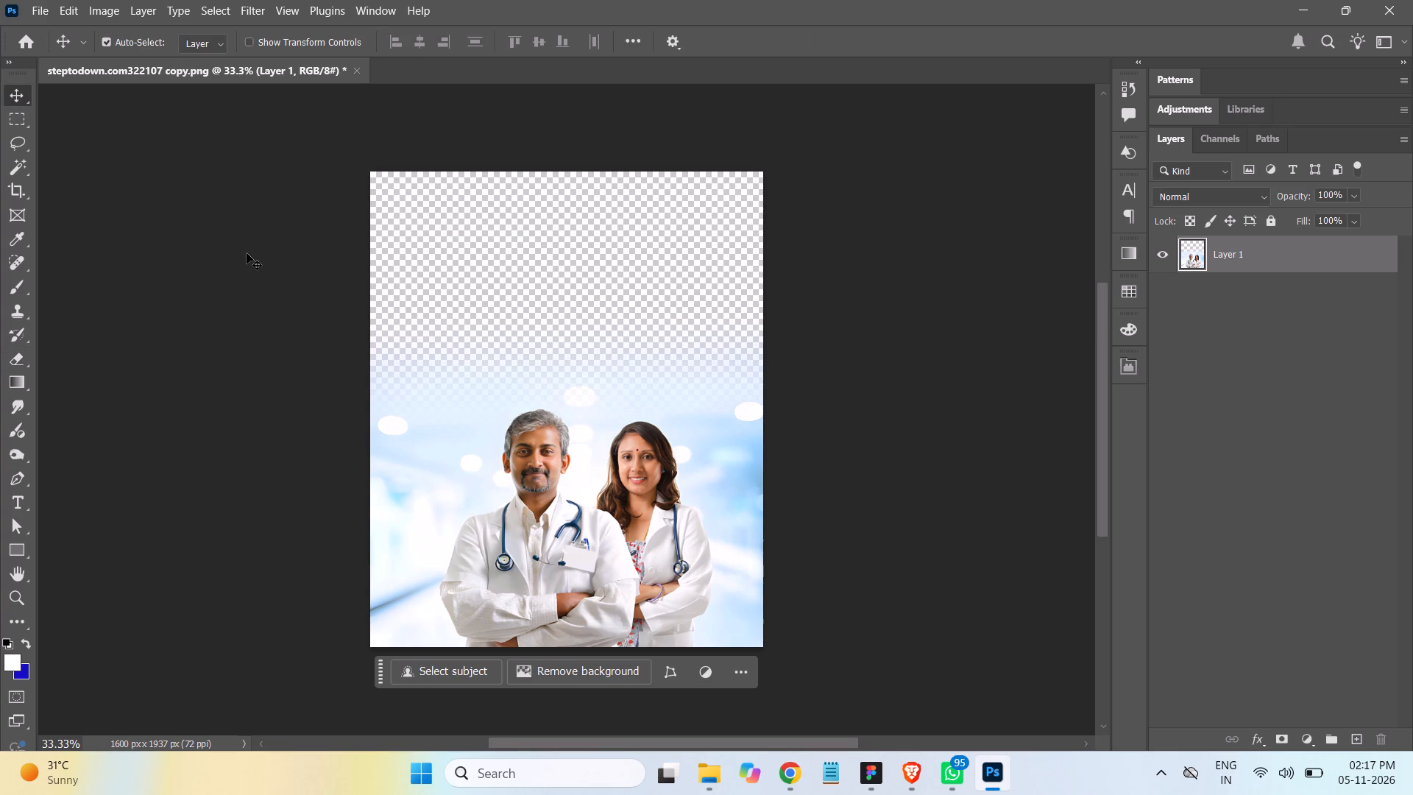
pyautogui.hotkey('ctrl', 's')
# Switch back to Figma with the doctor appointment app design.
pyautogui.click(876, 775)
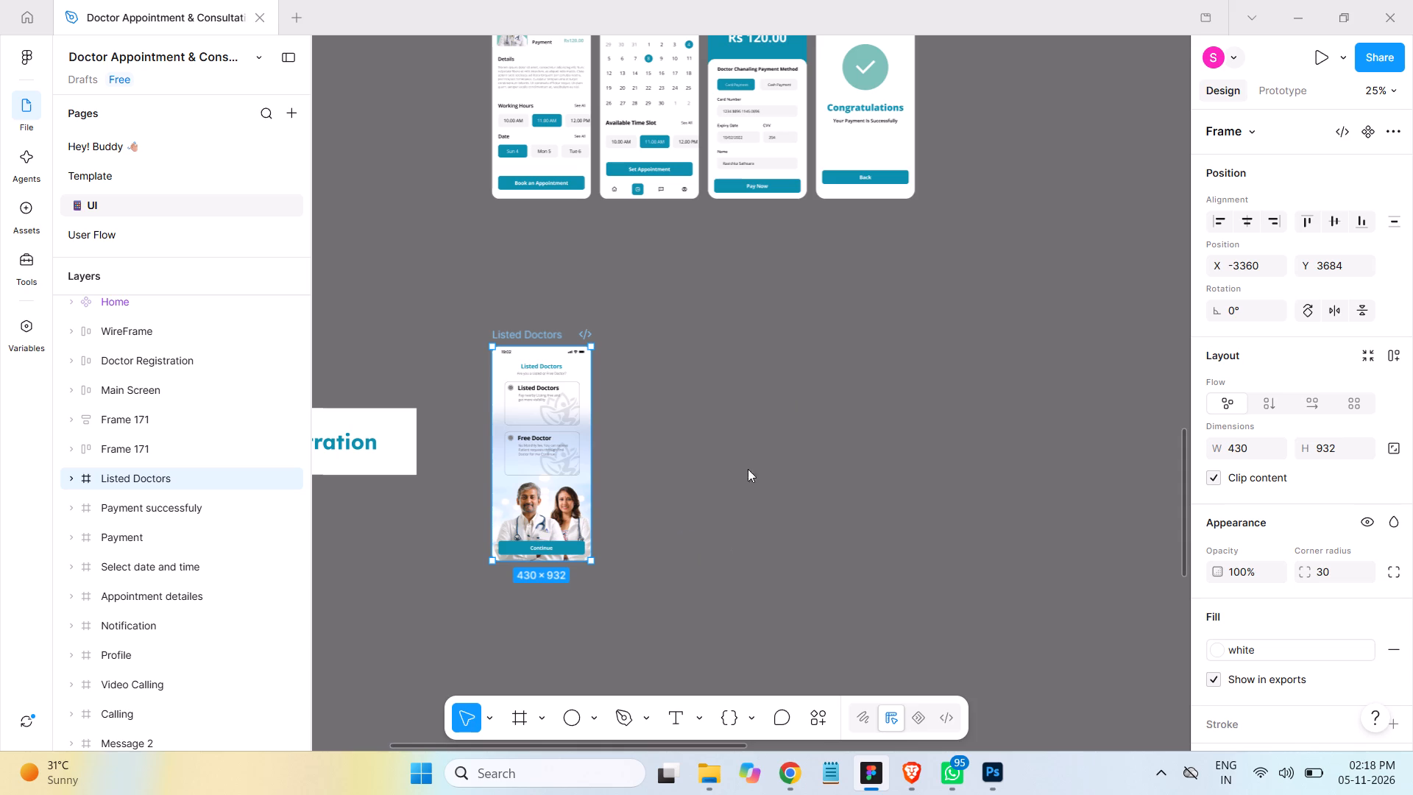
# Open the Windows quick settings to check the Wi-Fi connection.
pyautogui.click(1258, 771)
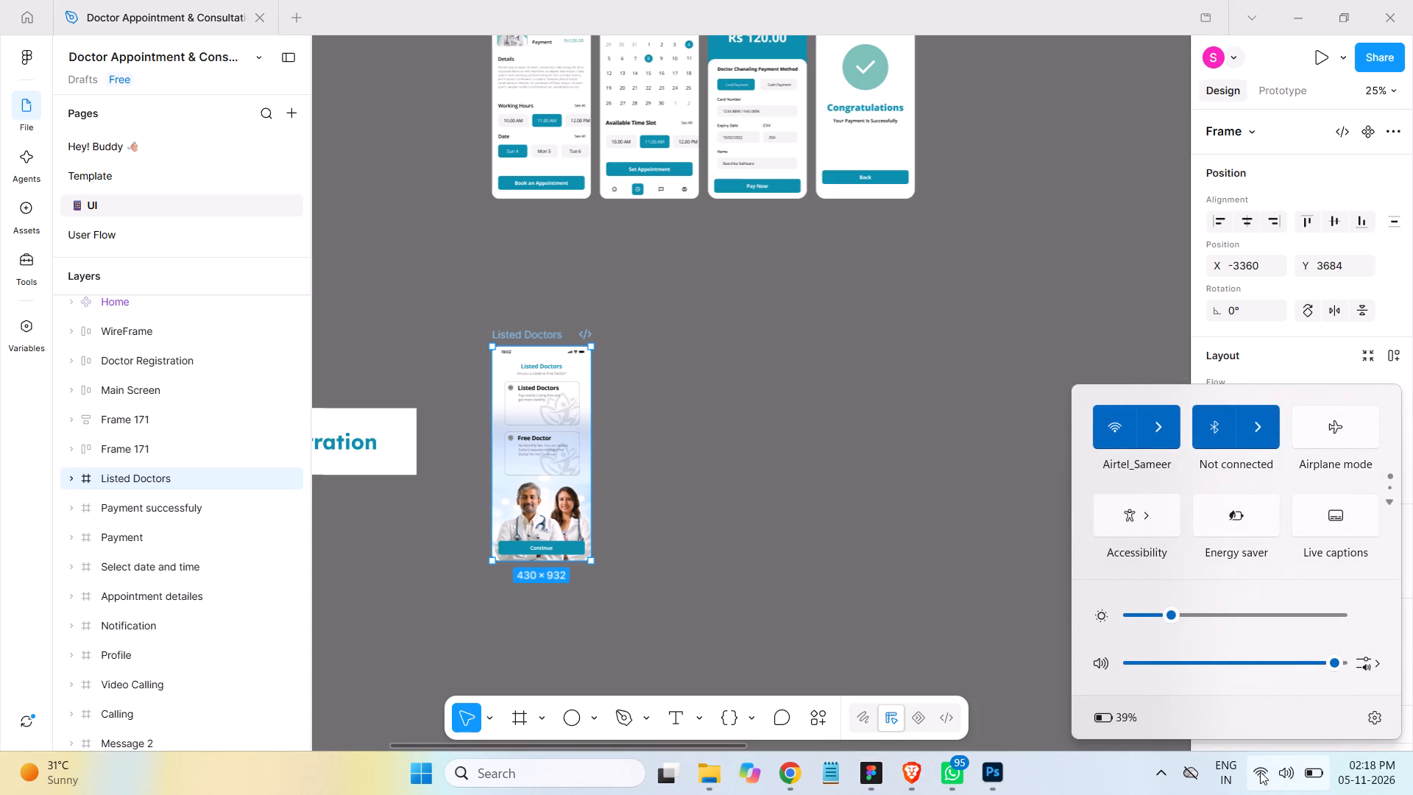
# Switch to Google Chrome and look through the posts in the LinkedIn home feed.
pyautogui.click(793, 771)
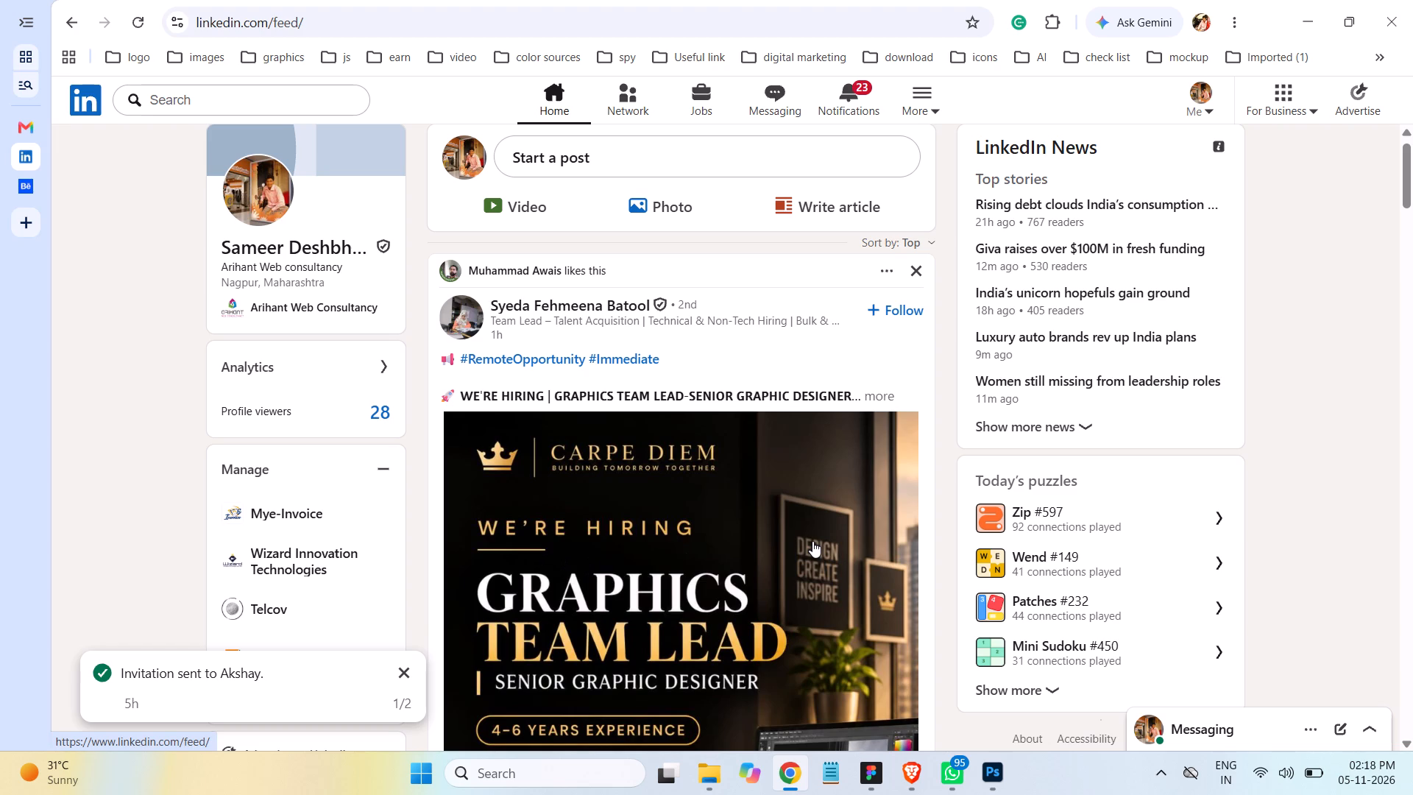
pyautogui.scroll(-8, 812, 541)
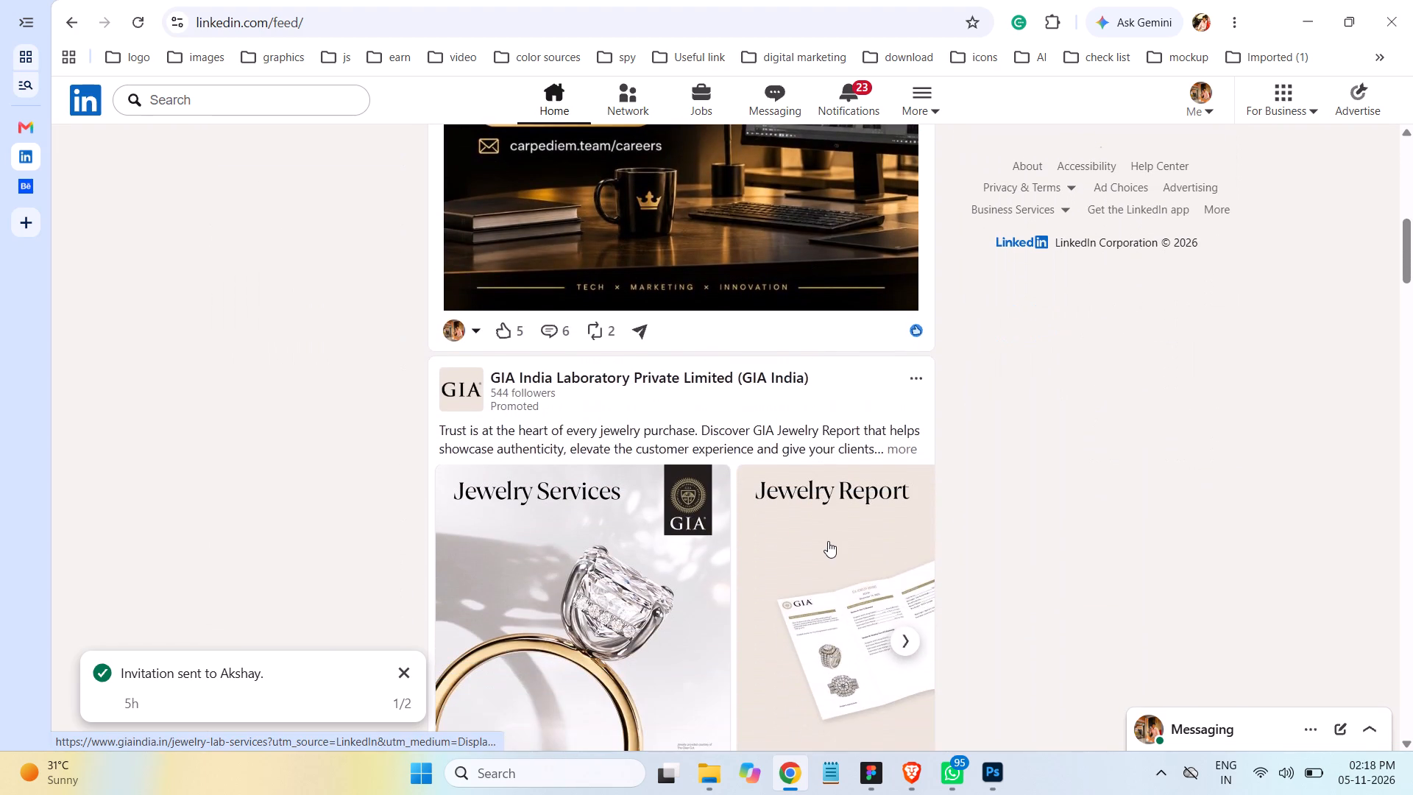
pyautogui.scroll(-1, 828, 541)
pyautogui.scroll(1, 828, 541)
pyautogui.scroll(-2, 828, 541)
pyautogui.scroll(1, 828, 541)
pyautogui.scroll(-7, 828, 541)
pyautogui.scroll(3, 828, 541)
pyautogui.scroll(-2, 828, 541)
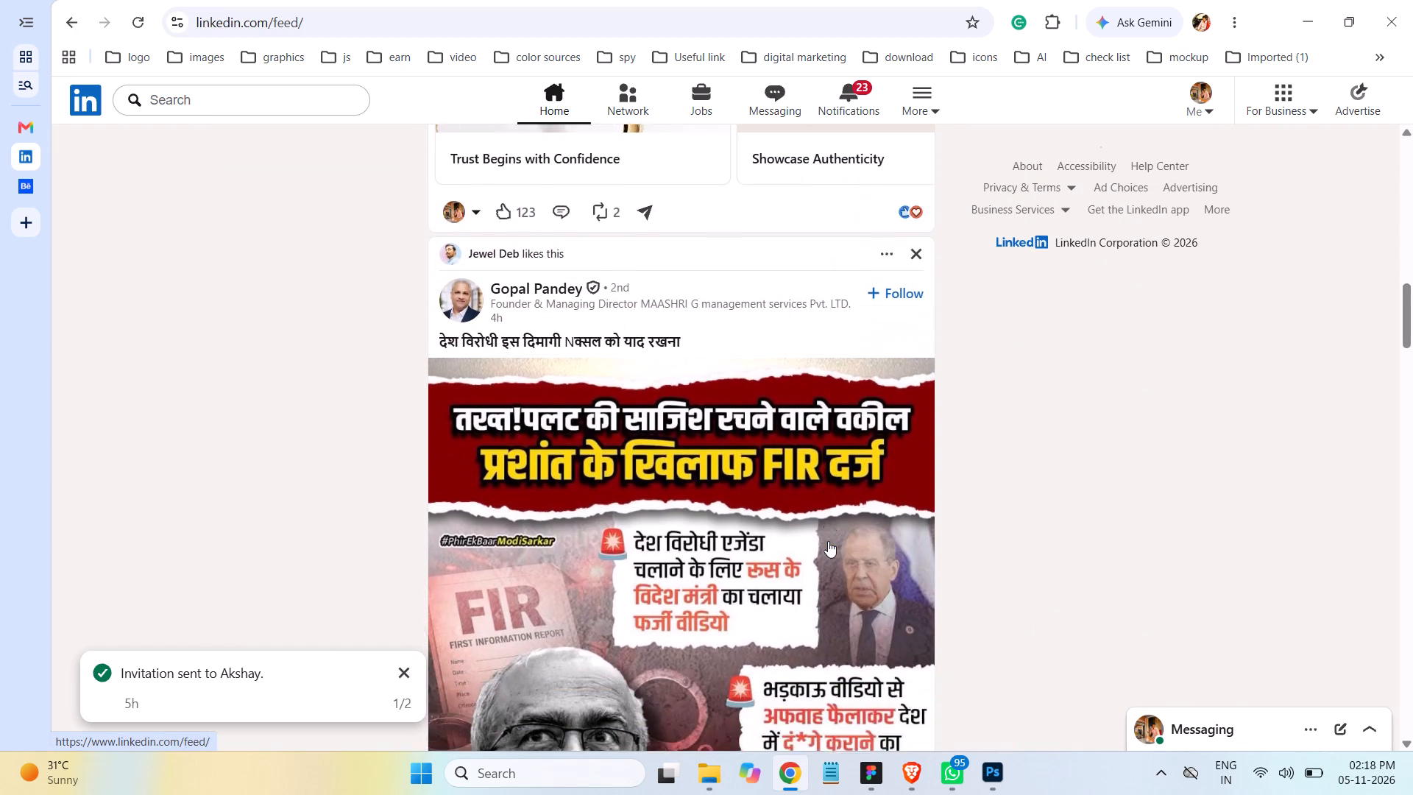
pyautogui.scroll(-1, 828, 541)
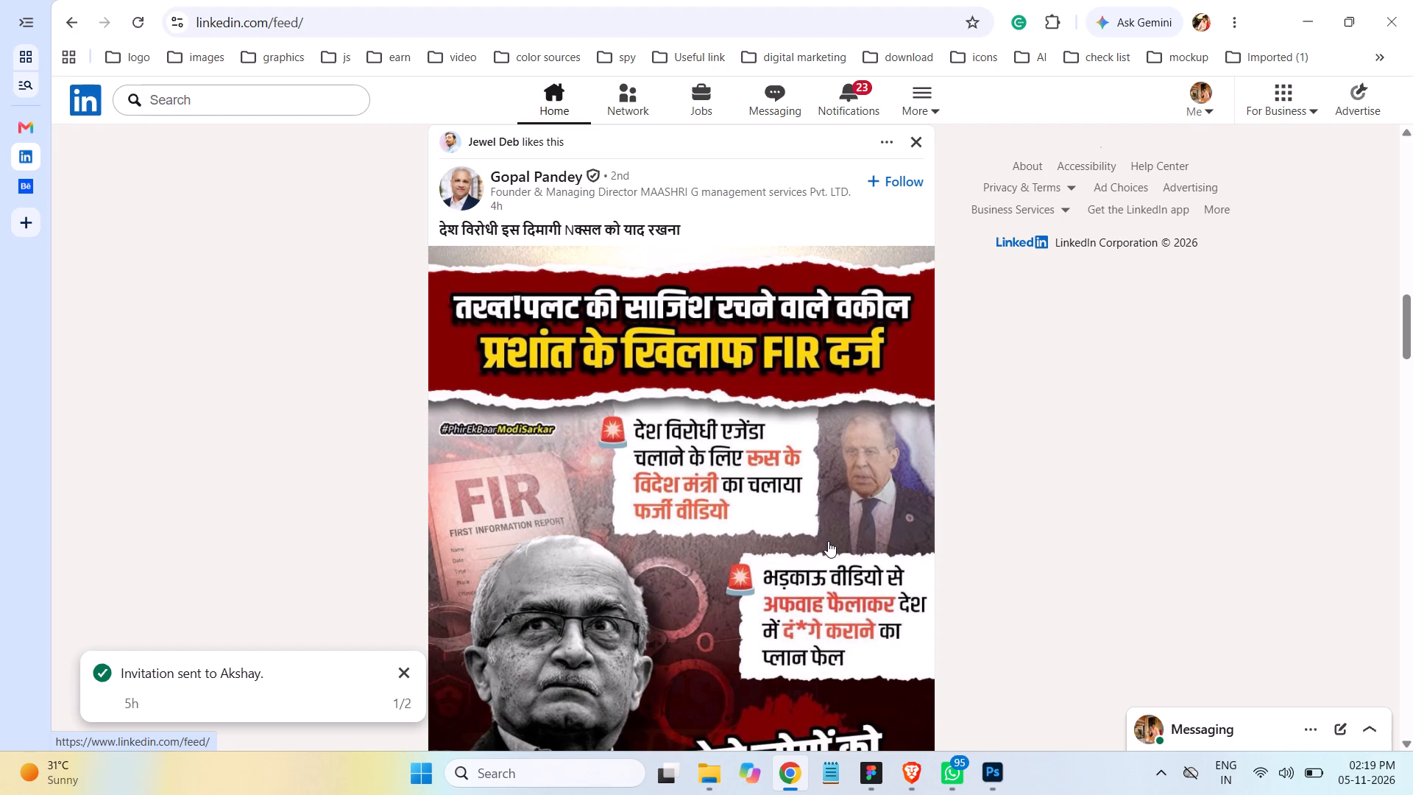
# Switch to Figma and select the image layer "steptodown.com322107 copy 1" inside the Listed Doctors frame.
pyautogui.click(876, 771)
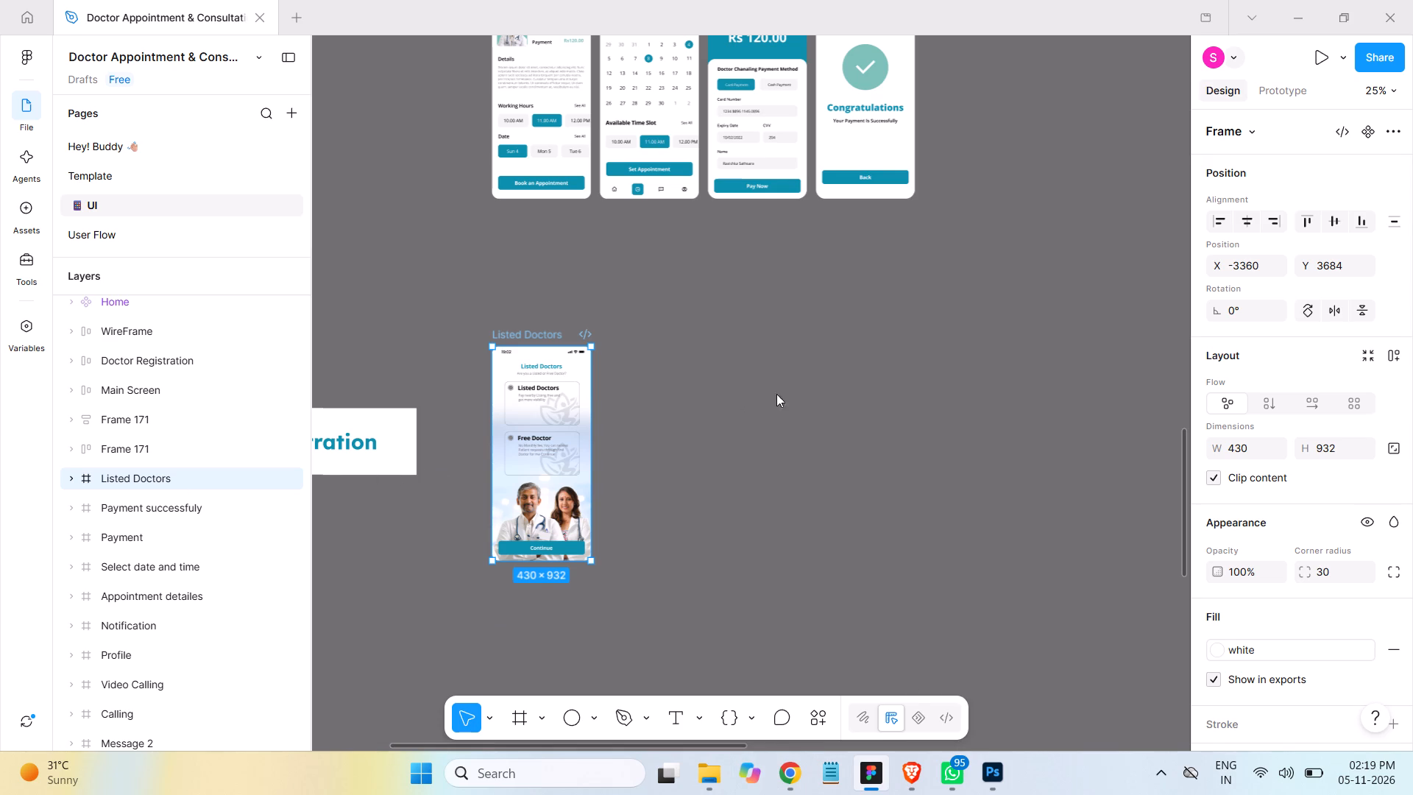
pyautogui.click(72, 476)
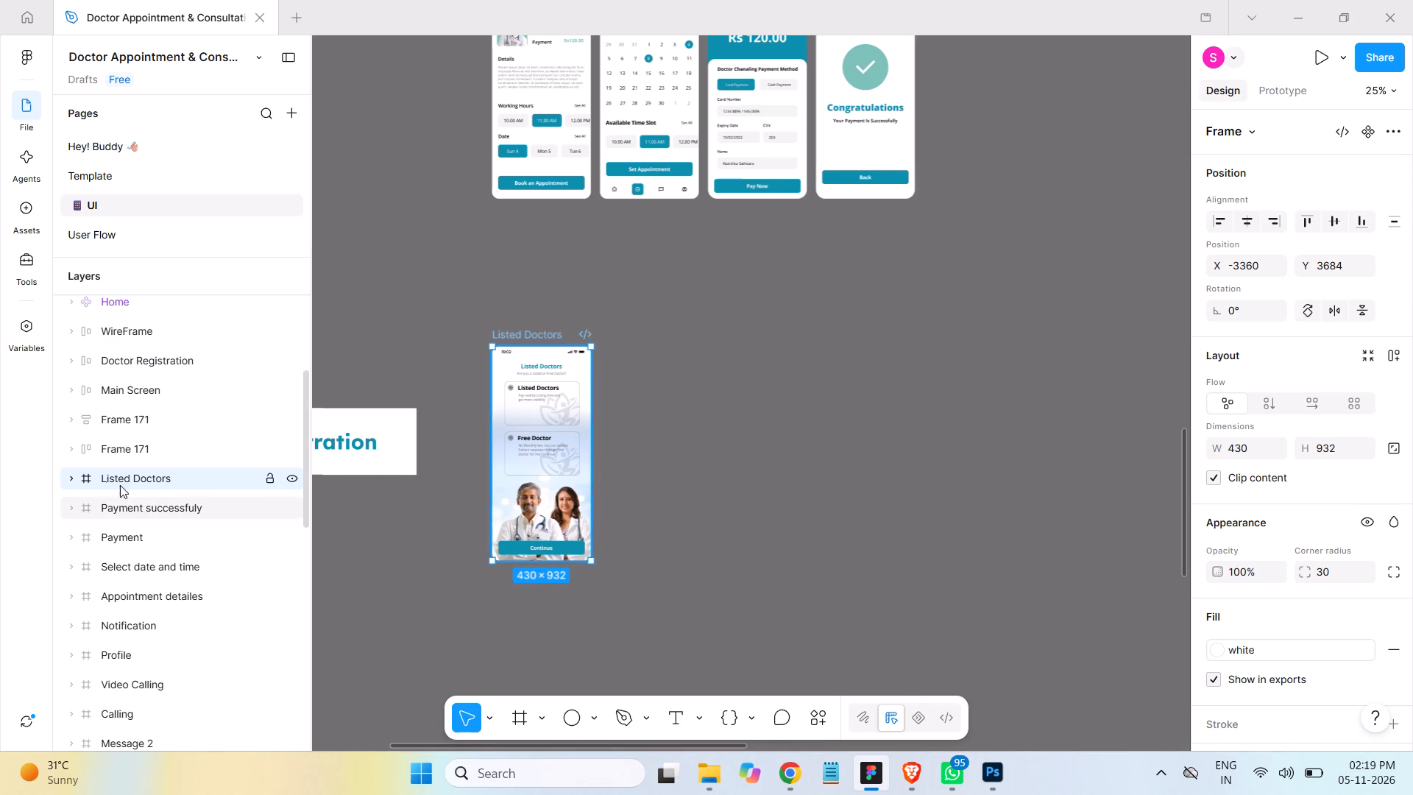
pyautogui.click(70, 478)
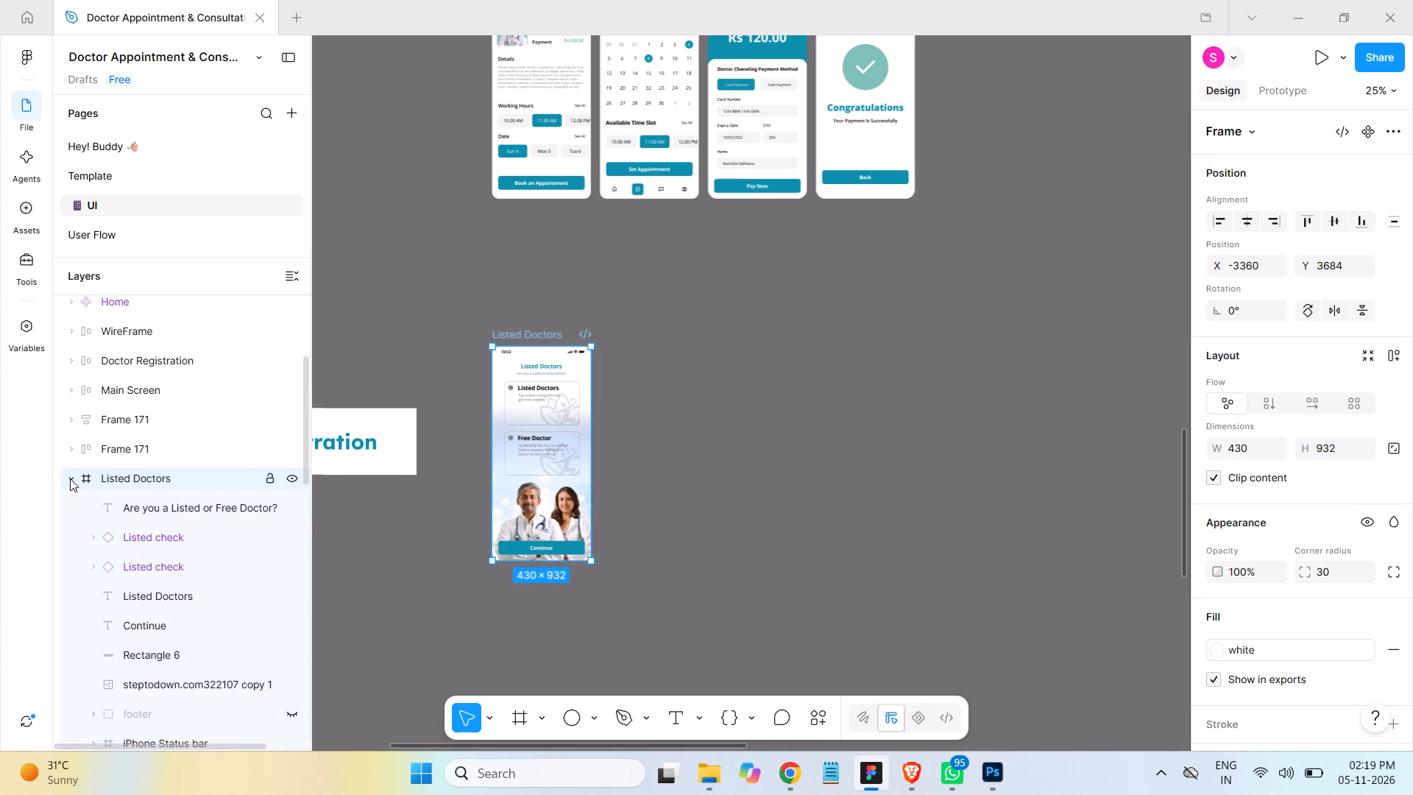
pyautogui.moveTo(308, 443); pyautogui.dragTo(307, 486)
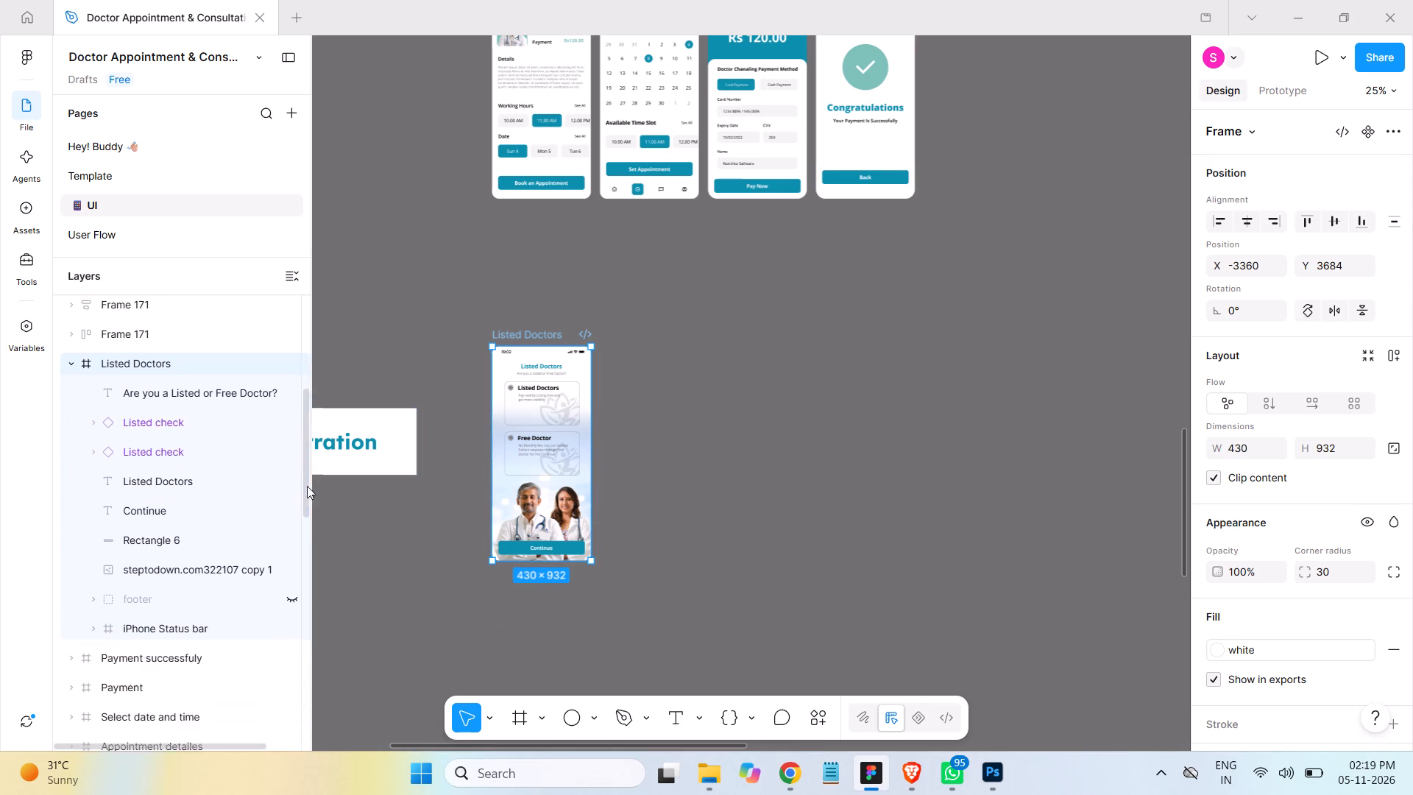
pyautogui.moveTo(307, 486); pyautogui.dragTo(307, 513)
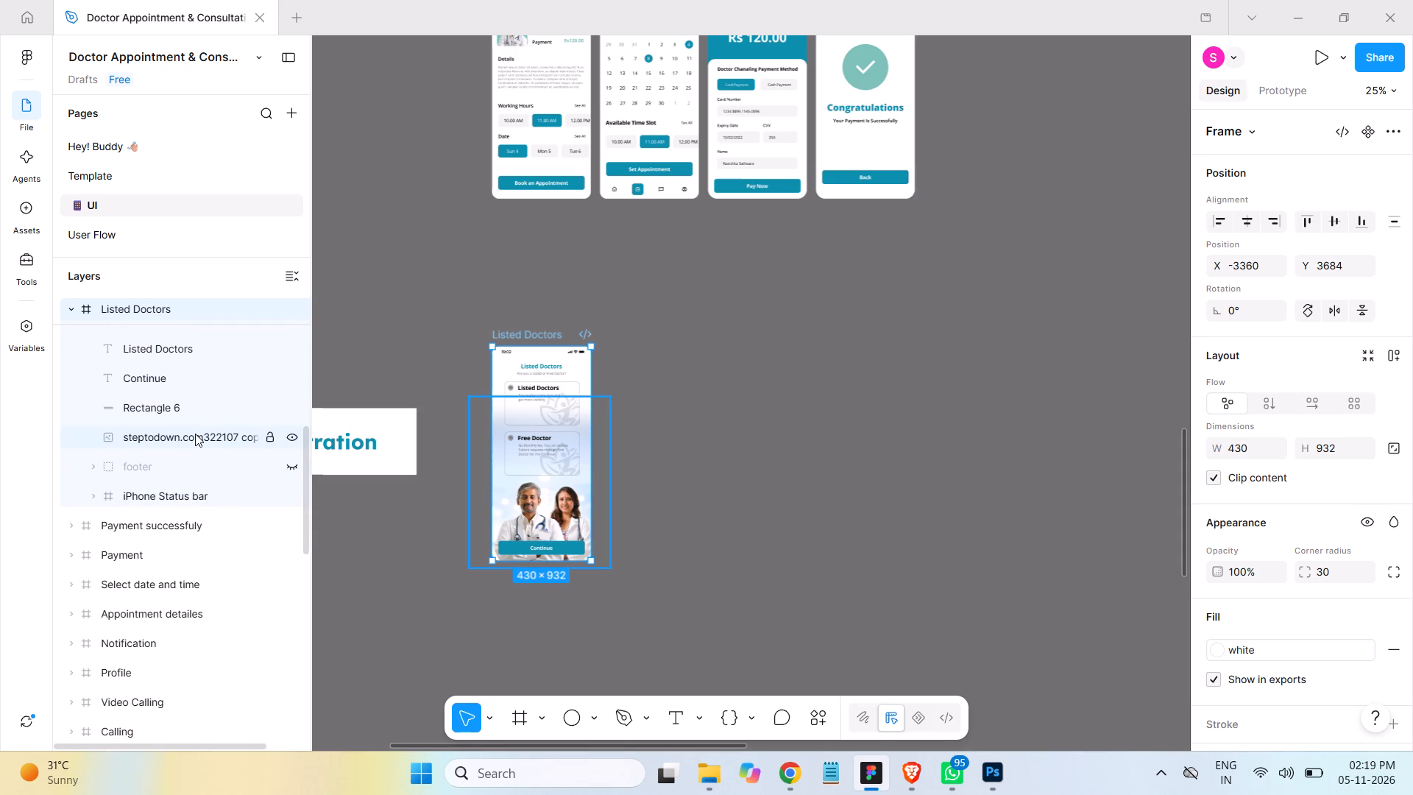
pyautogui.click(193, 435)
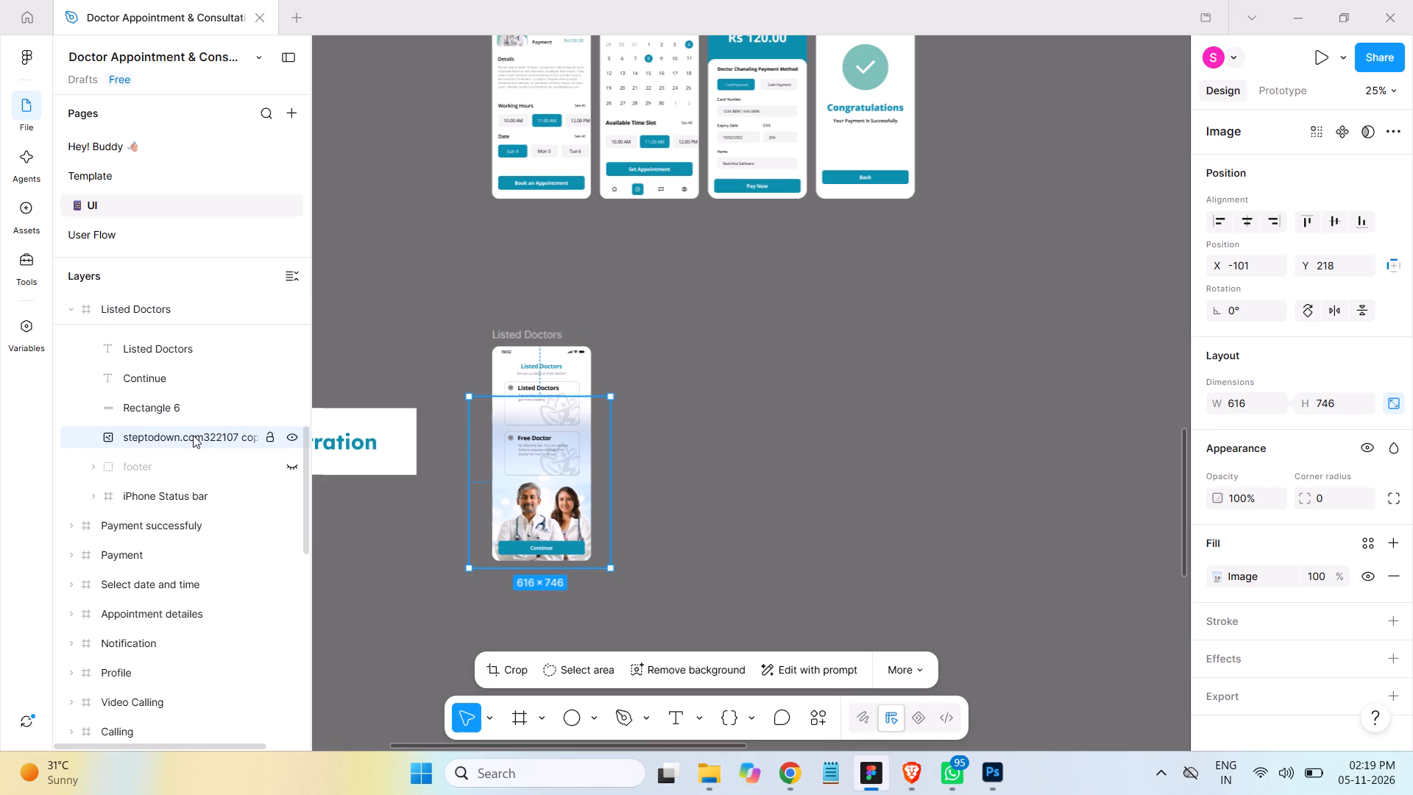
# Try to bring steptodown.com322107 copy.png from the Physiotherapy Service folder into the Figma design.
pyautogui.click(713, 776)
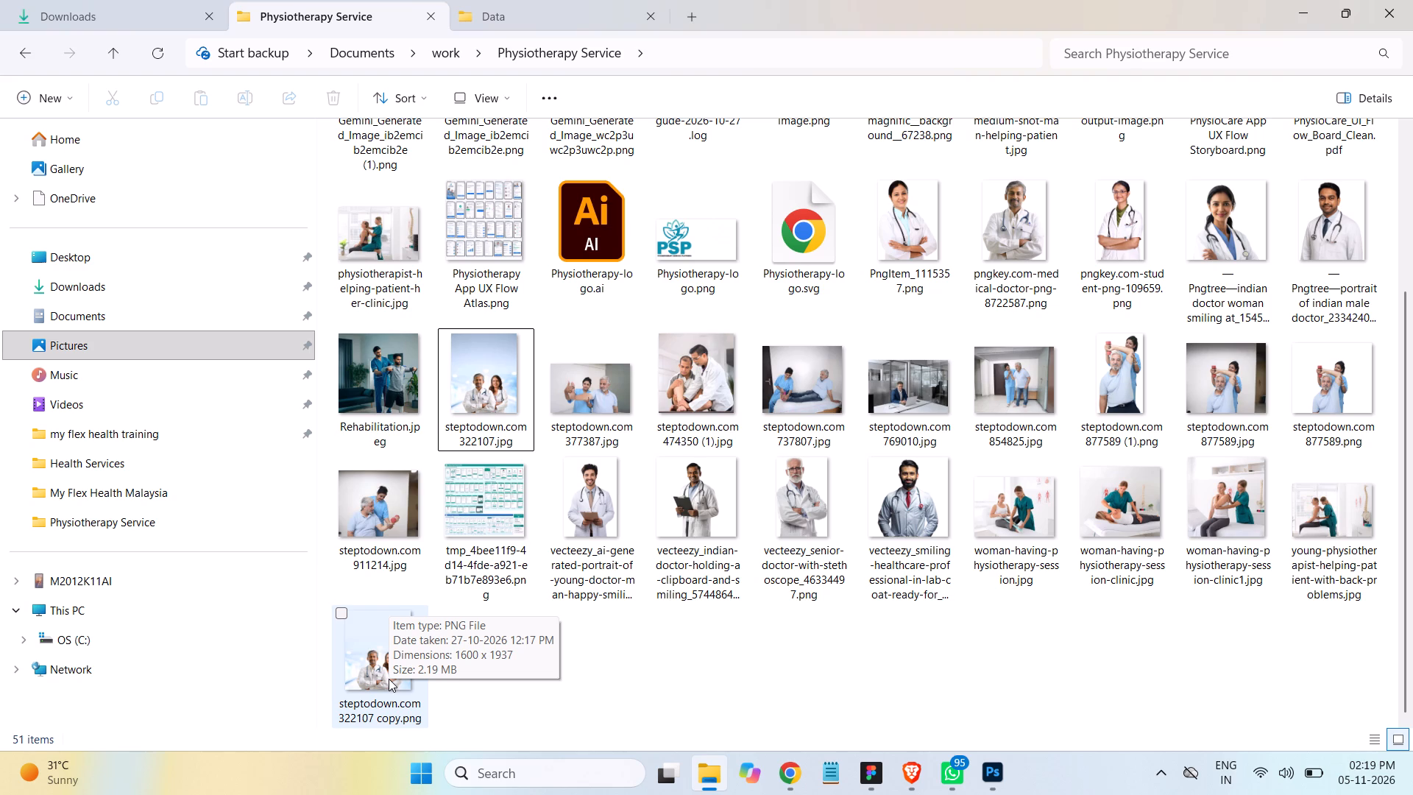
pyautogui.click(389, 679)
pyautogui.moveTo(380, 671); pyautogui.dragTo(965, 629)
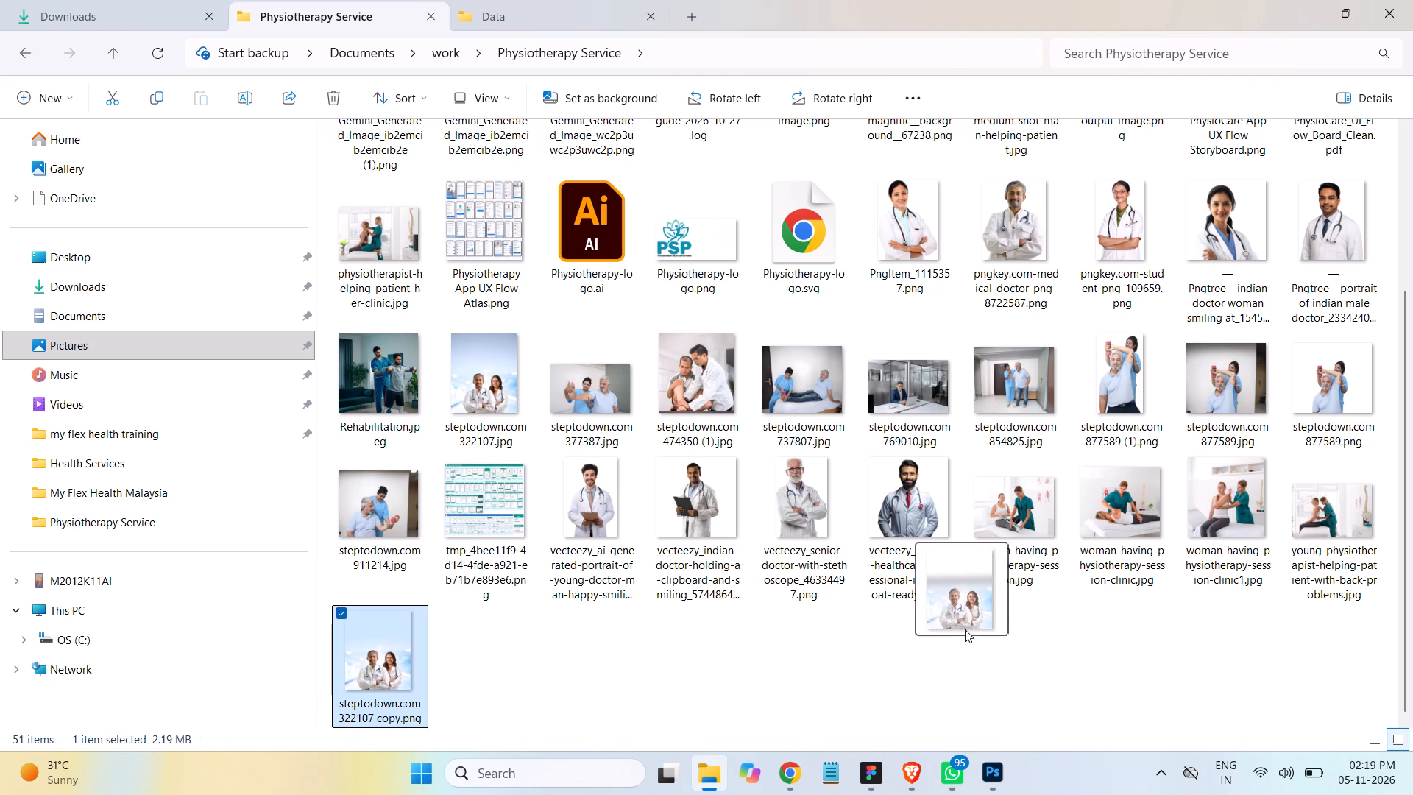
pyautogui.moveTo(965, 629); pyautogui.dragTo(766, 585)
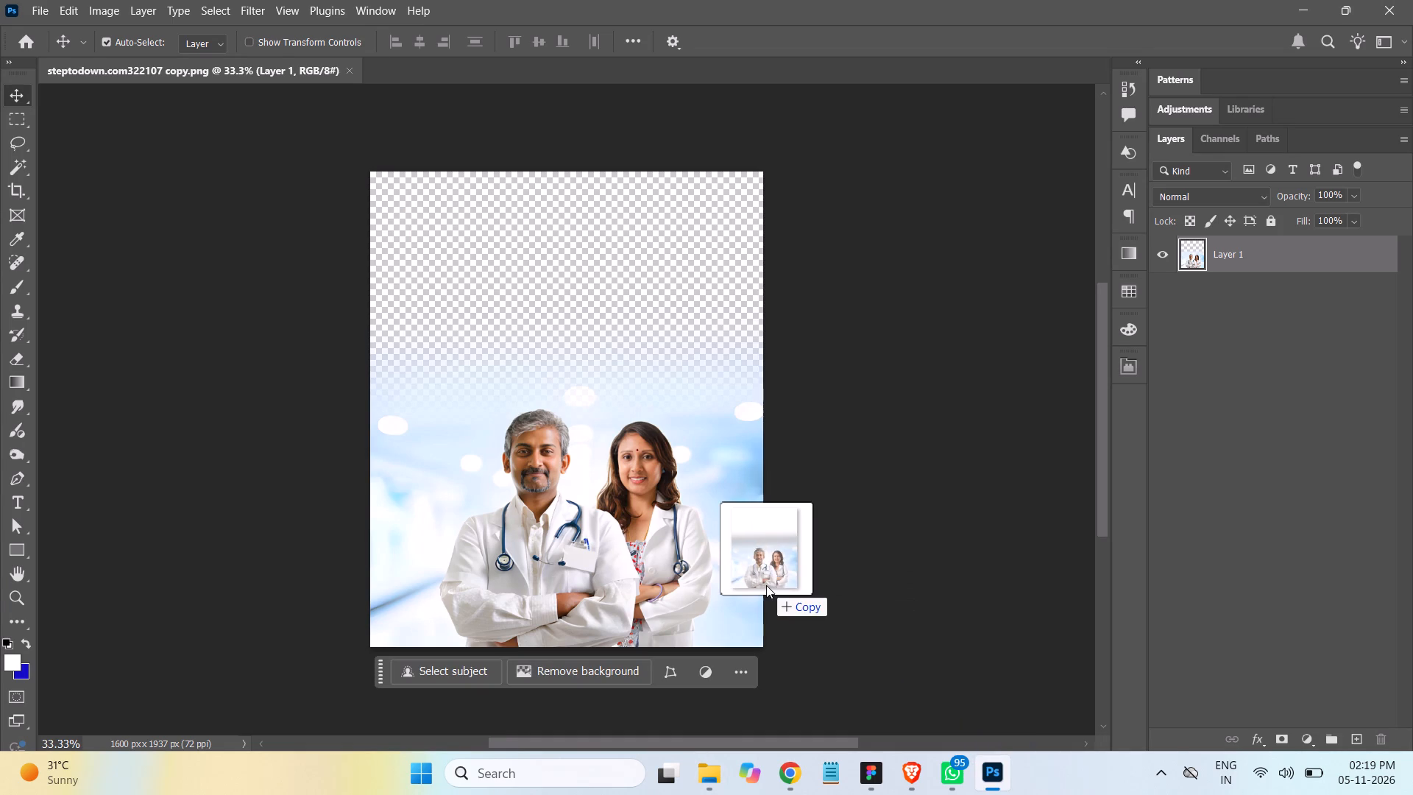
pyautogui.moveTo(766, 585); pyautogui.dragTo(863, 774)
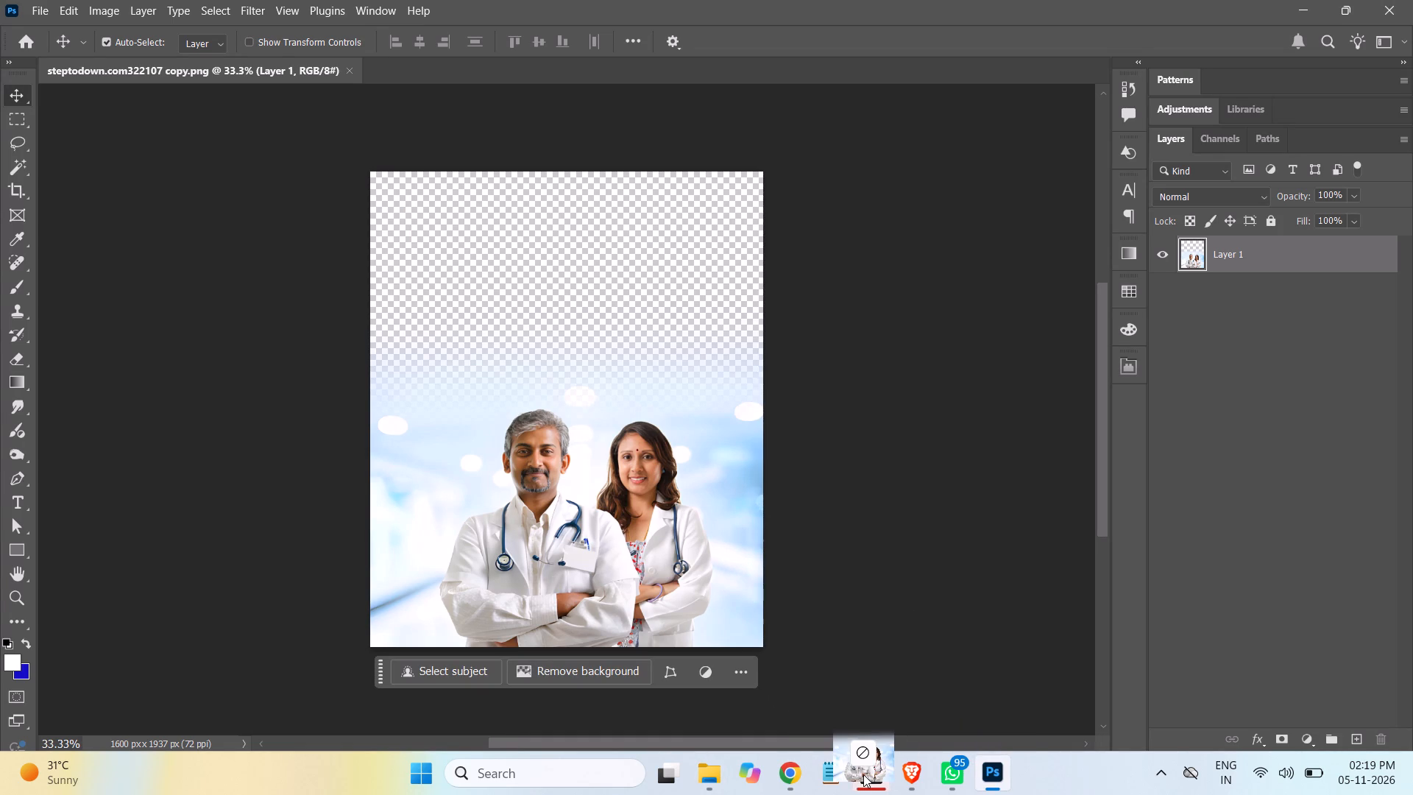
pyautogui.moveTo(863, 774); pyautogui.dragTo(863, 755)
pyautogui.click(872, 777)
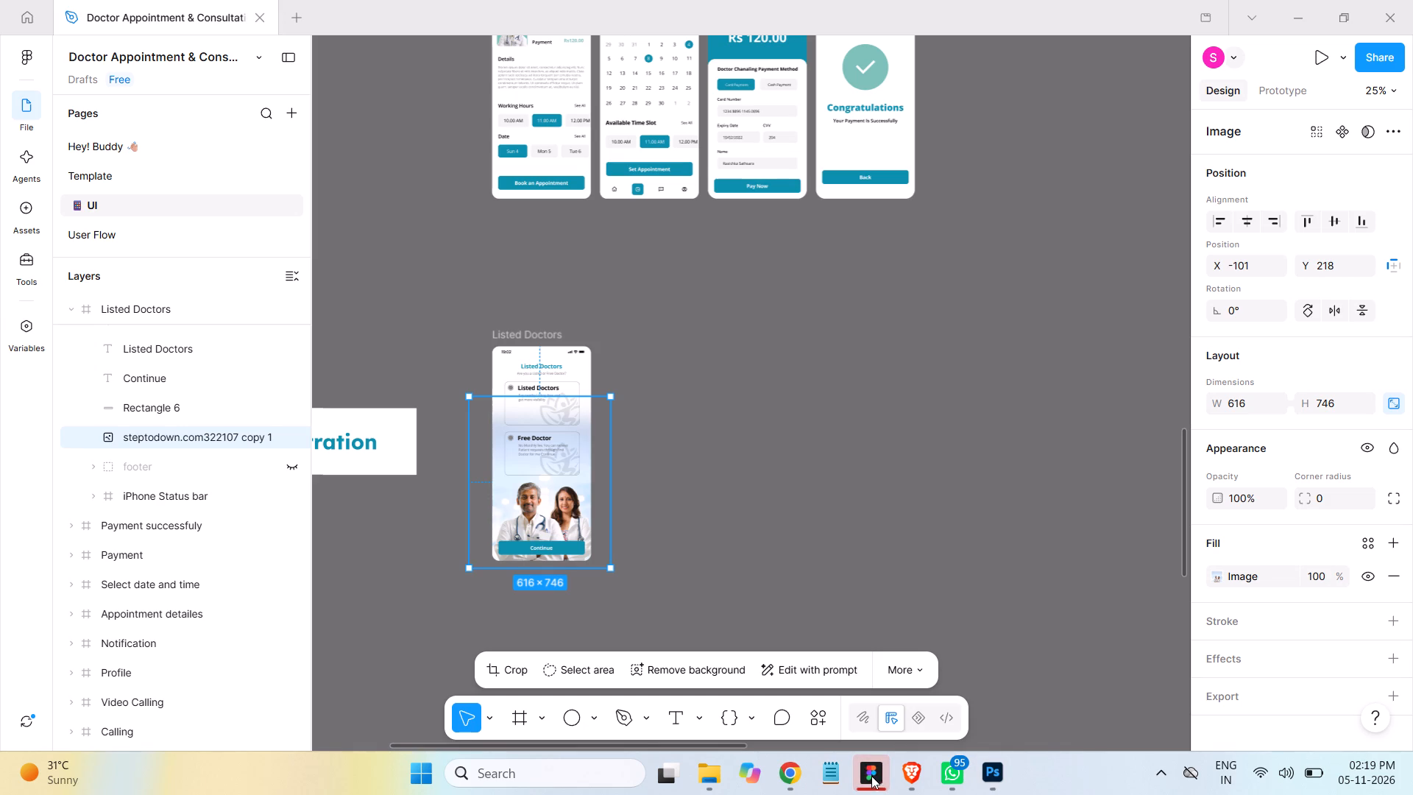
# Import steptodown.com322107 copy.png from the Physiotherapy Service folder onto the Figma canvas over the Listed Doctors screen.
pyautogui.click(718, 772)
pyautogui.moveTo(408, 668); pyautogui.dragTo(926, 607)
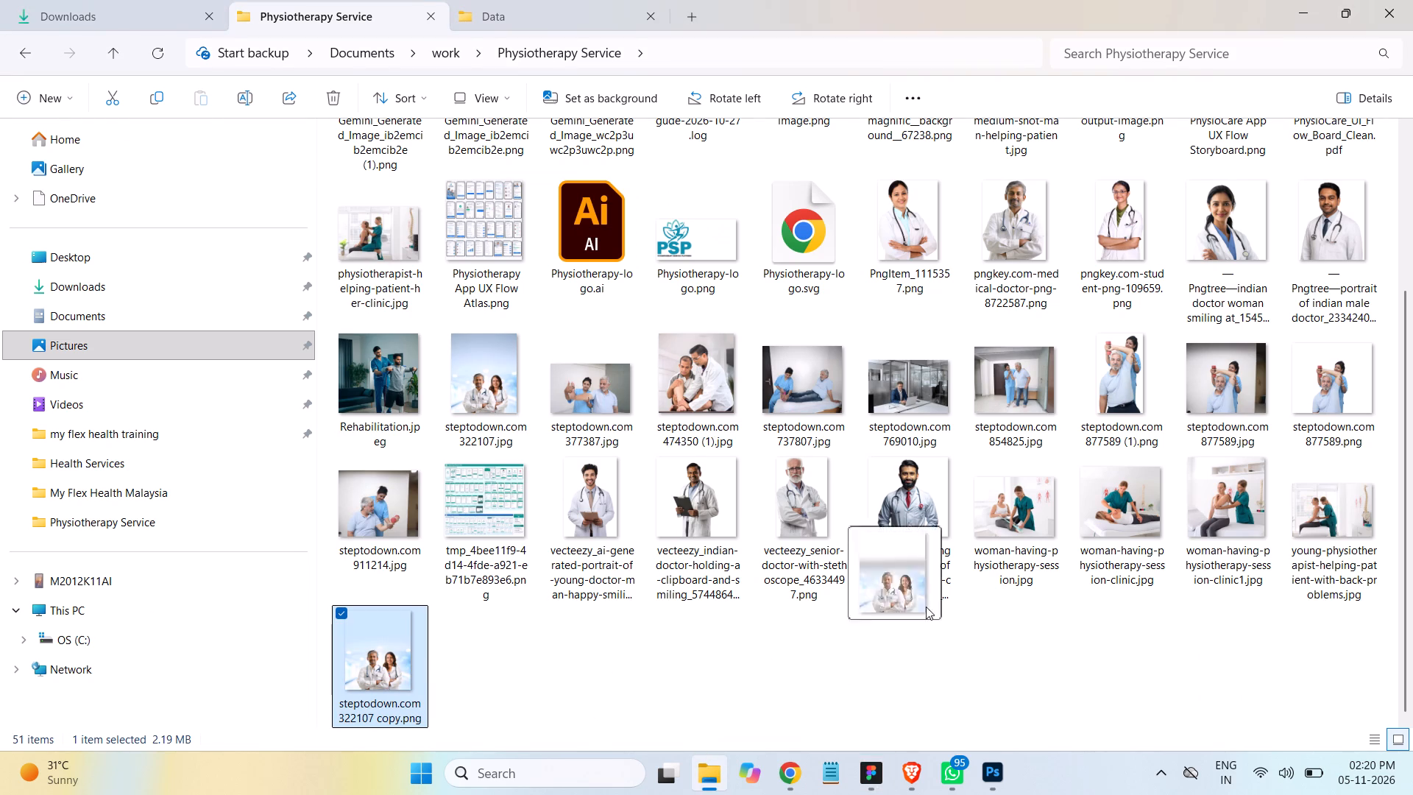
pyautogui.moveTo(926, 607); pyautogui.dragTo(818, 696)
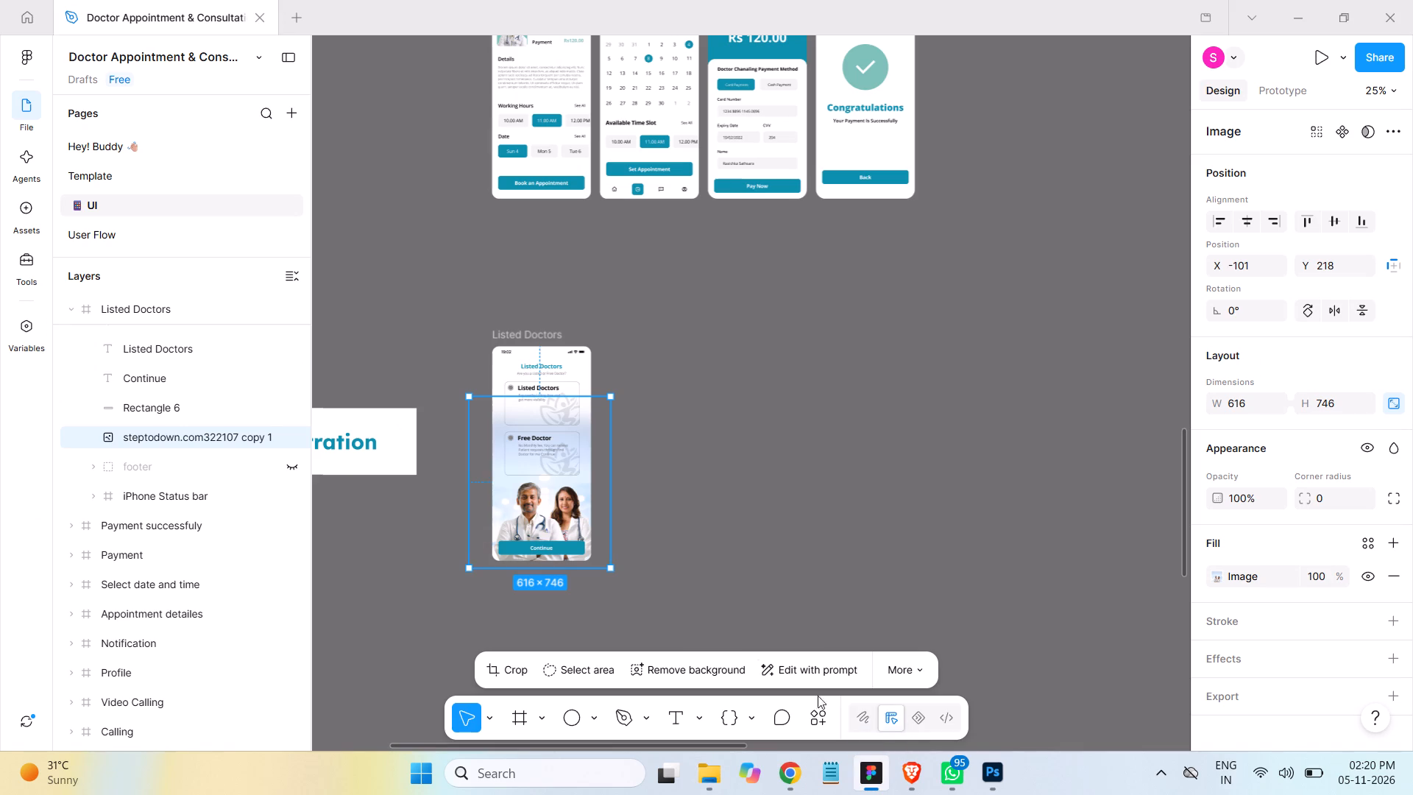
pyautogui.moveTo(818, 696); pyautogui.dragTo(616, 537)
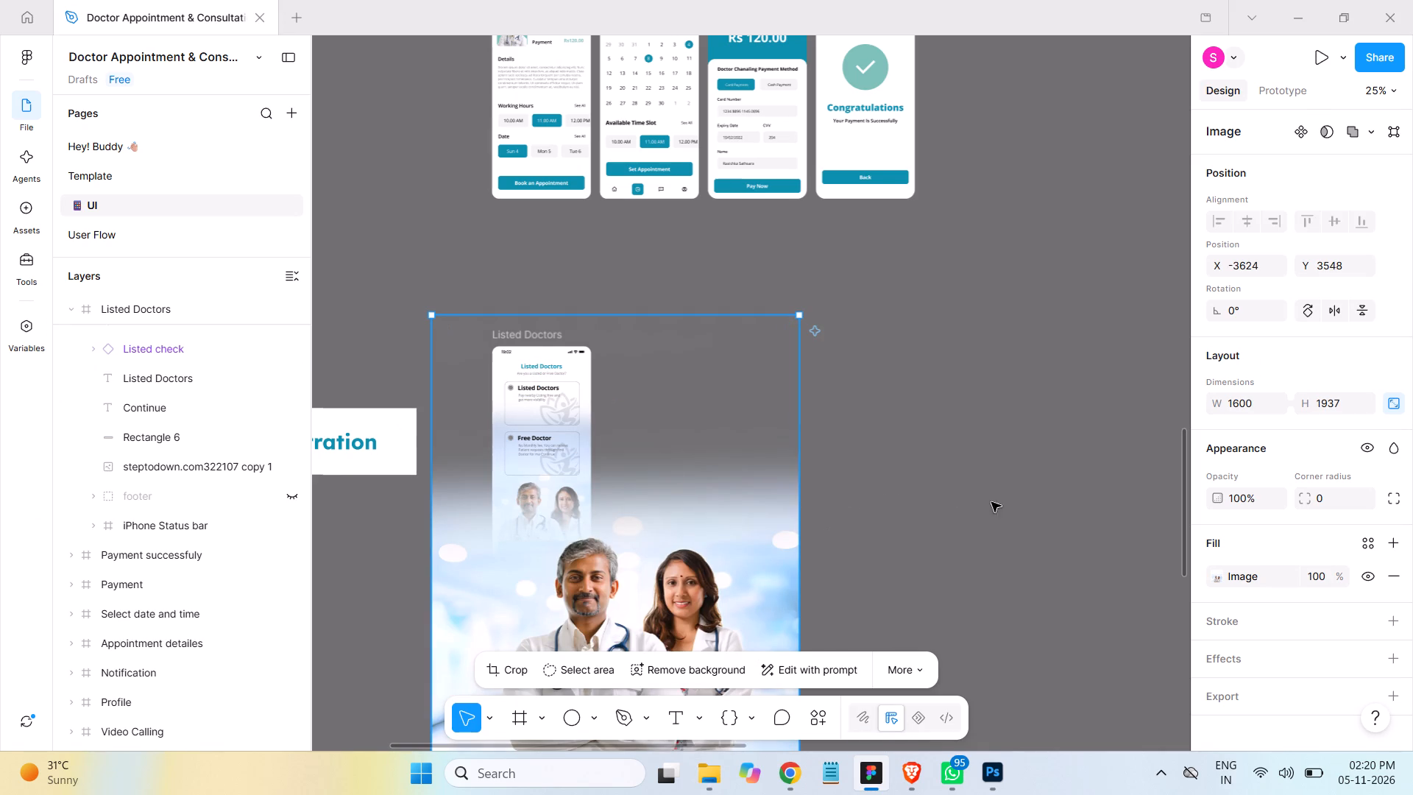
# Delete the old image layer "steptodown.com322107 copy 1" from the Listed Doctors frame.
pyautogui.click(152, 467)
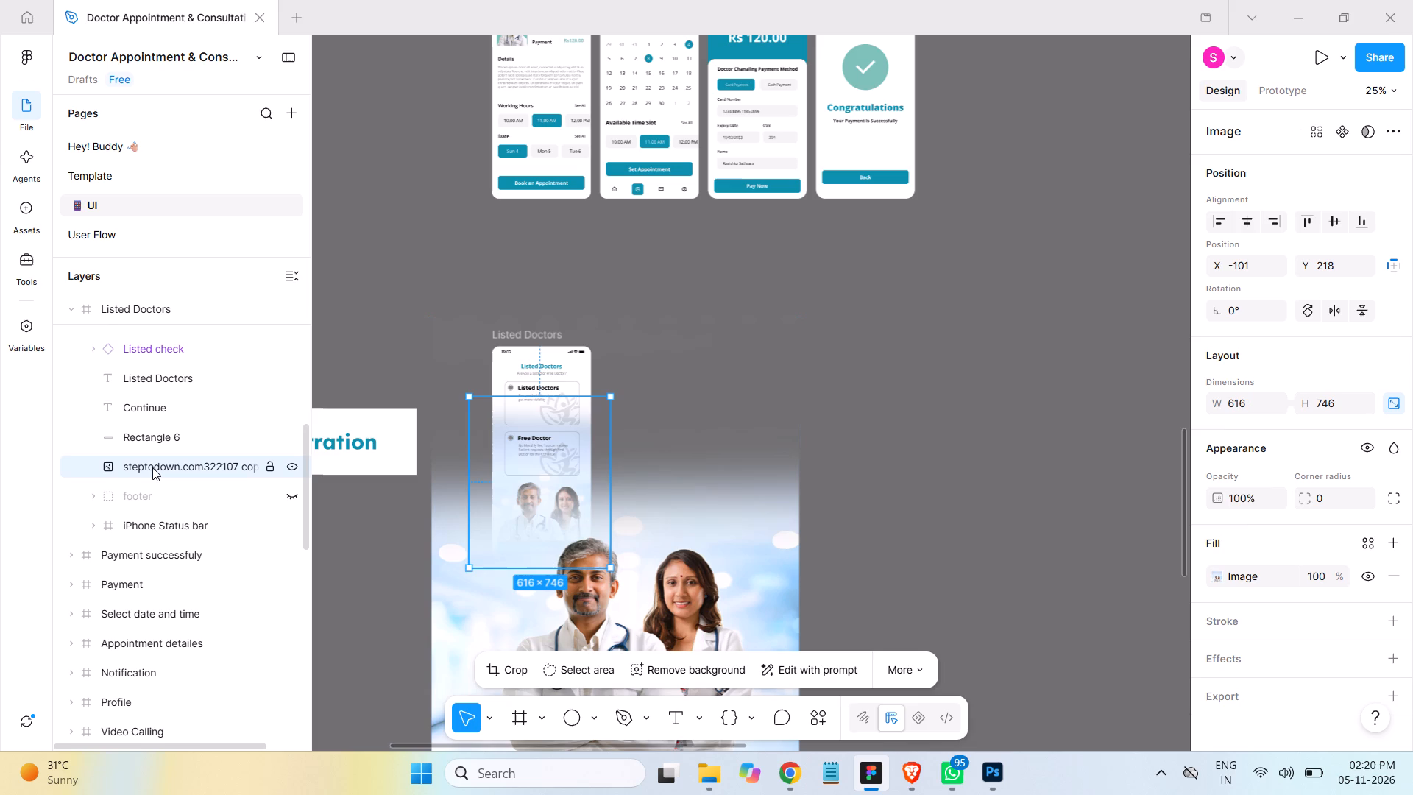
pyautogui.press('Delete')
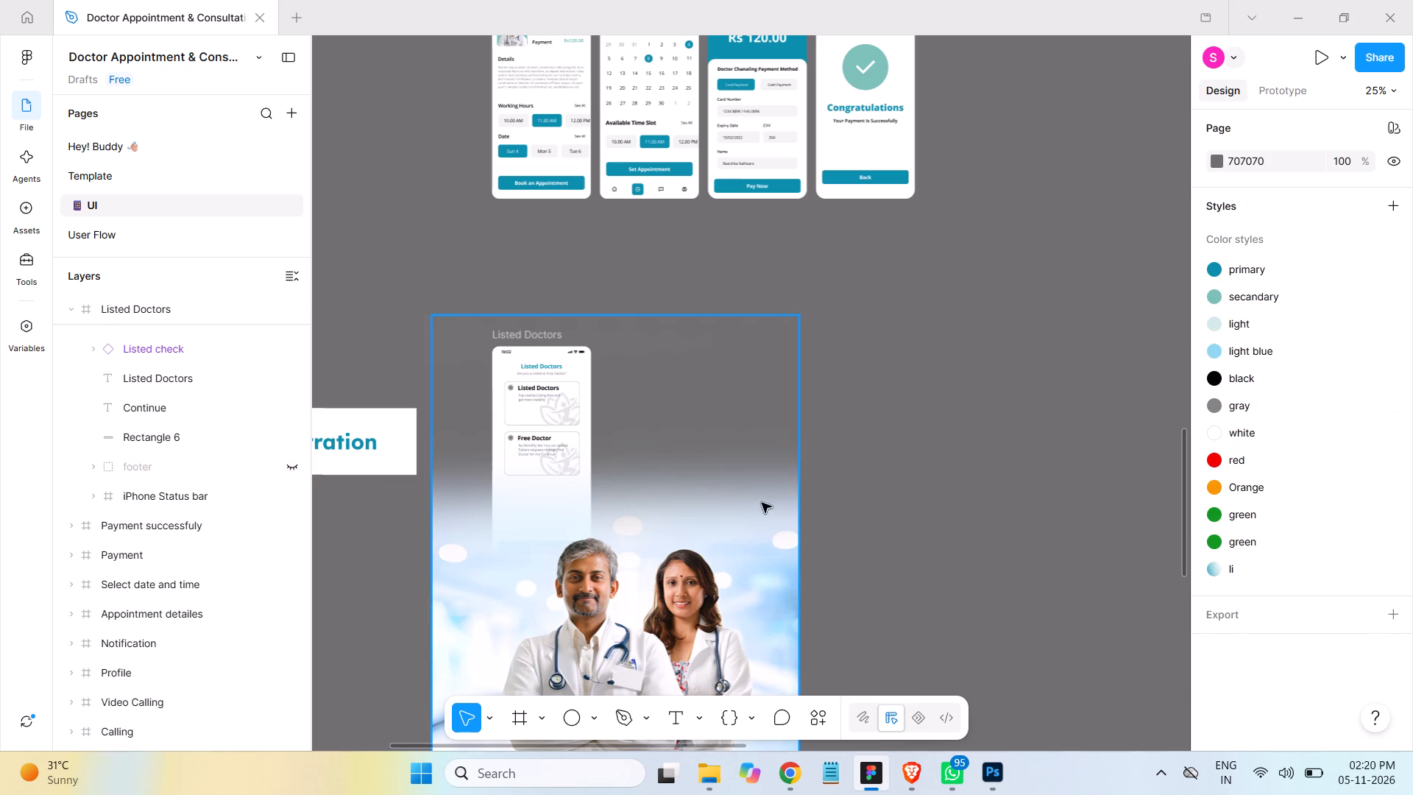
# Move the new doctors image layer into the Listed Doctors frame, directly below the Continue text layer.
pyautogui.scroll(2, 183, 450)
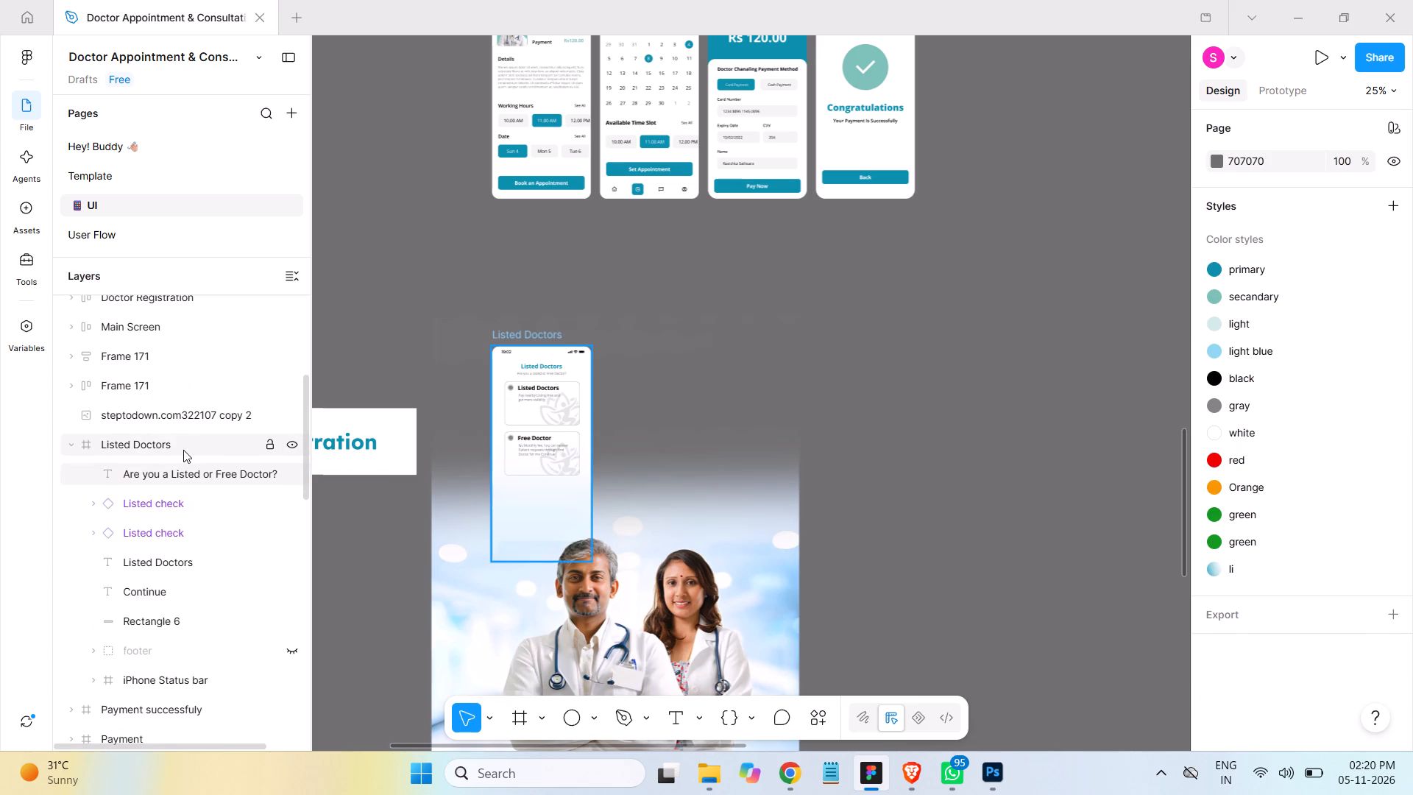
pyautogui.click(168, 413)
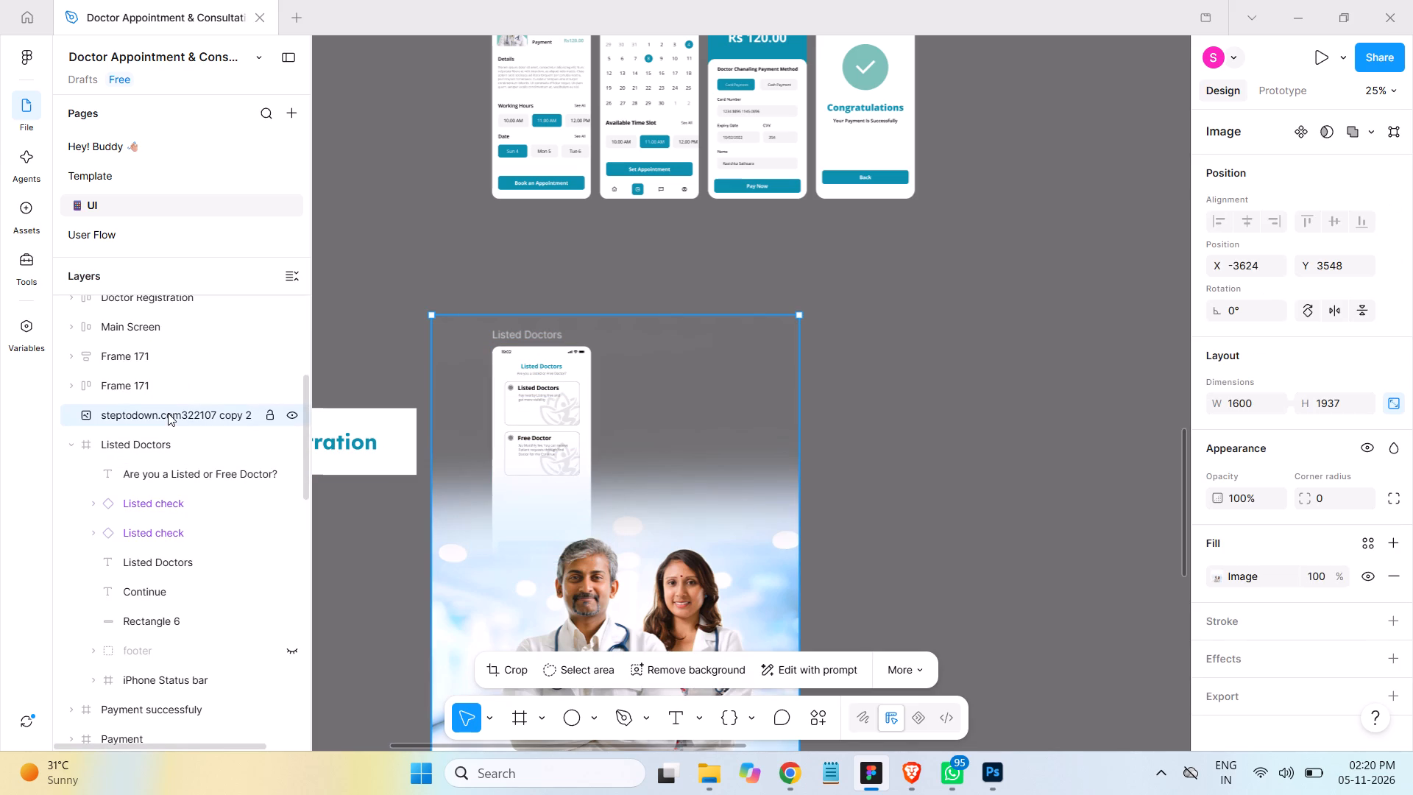
pyautogui.moveTo(168, 413); pyautogui.dragTo(169, 587)
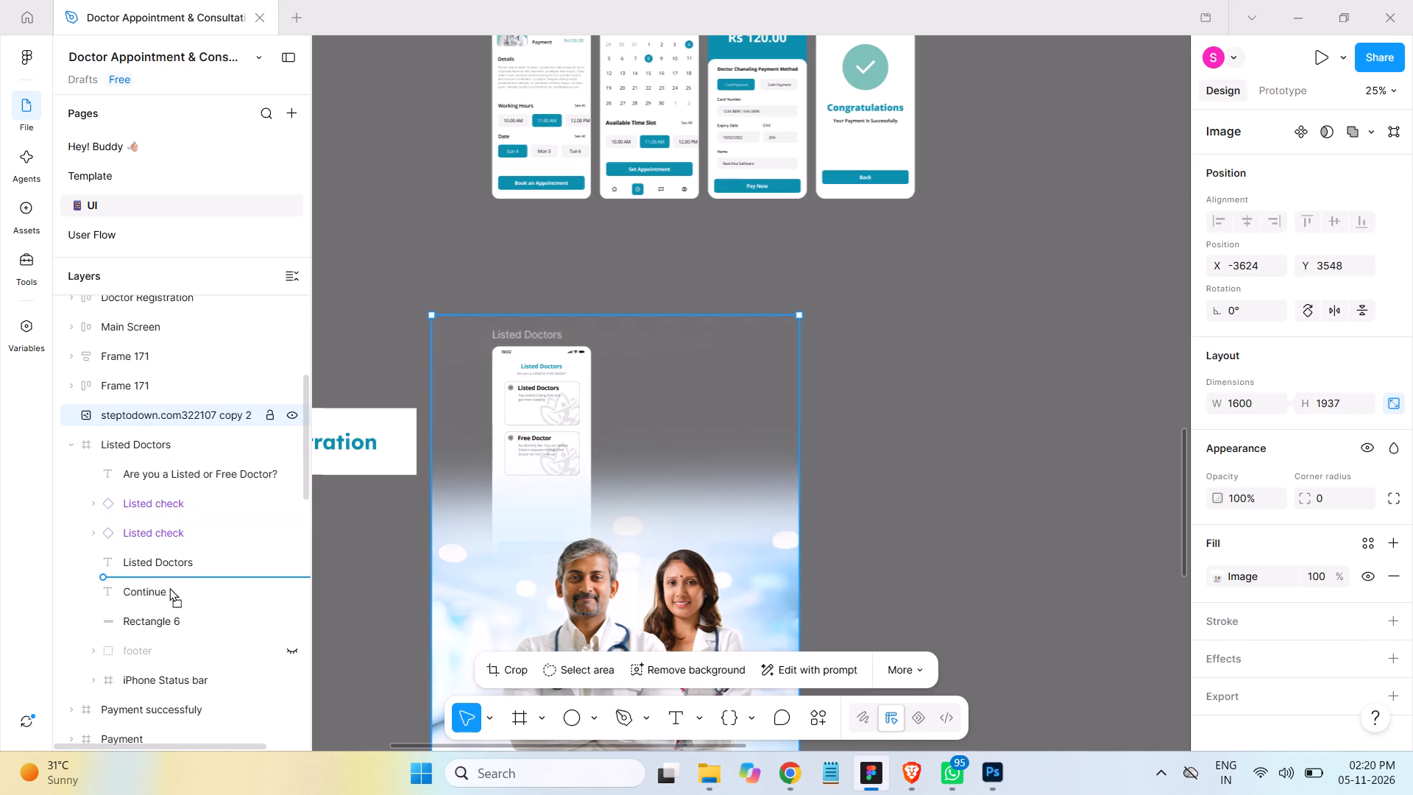
pyautogui.moveTo(169, 587); pyautogui.dragTo(169, 602)
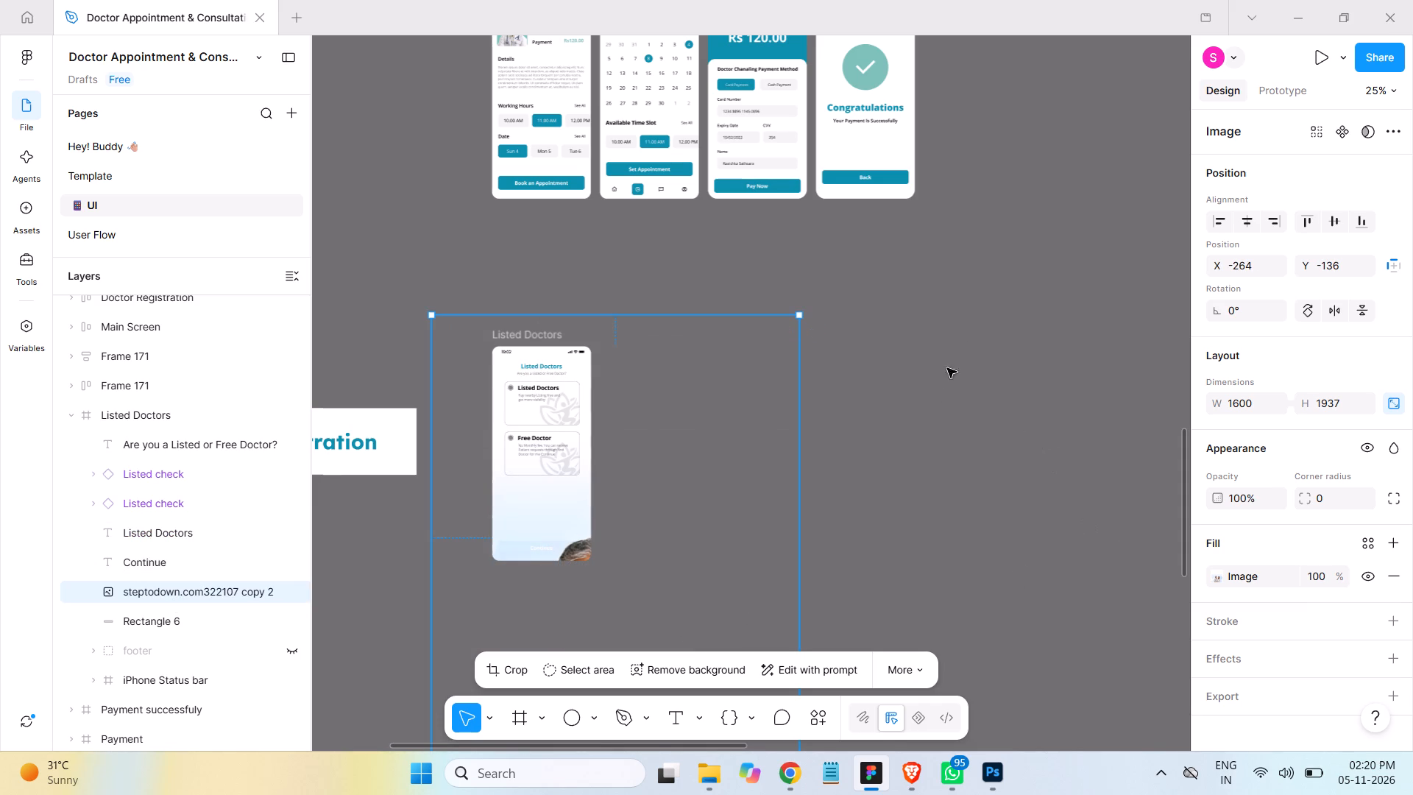
# Scale the doctors image to about 621 × 752 and position it centred at the bottom of the Listed Doctors screen.
pyautogui.keyDown('shift'); pyautogui.moveTo(801, 310); pyautogui.dragTo(764, 378); pyautogui.keyUp('shift')
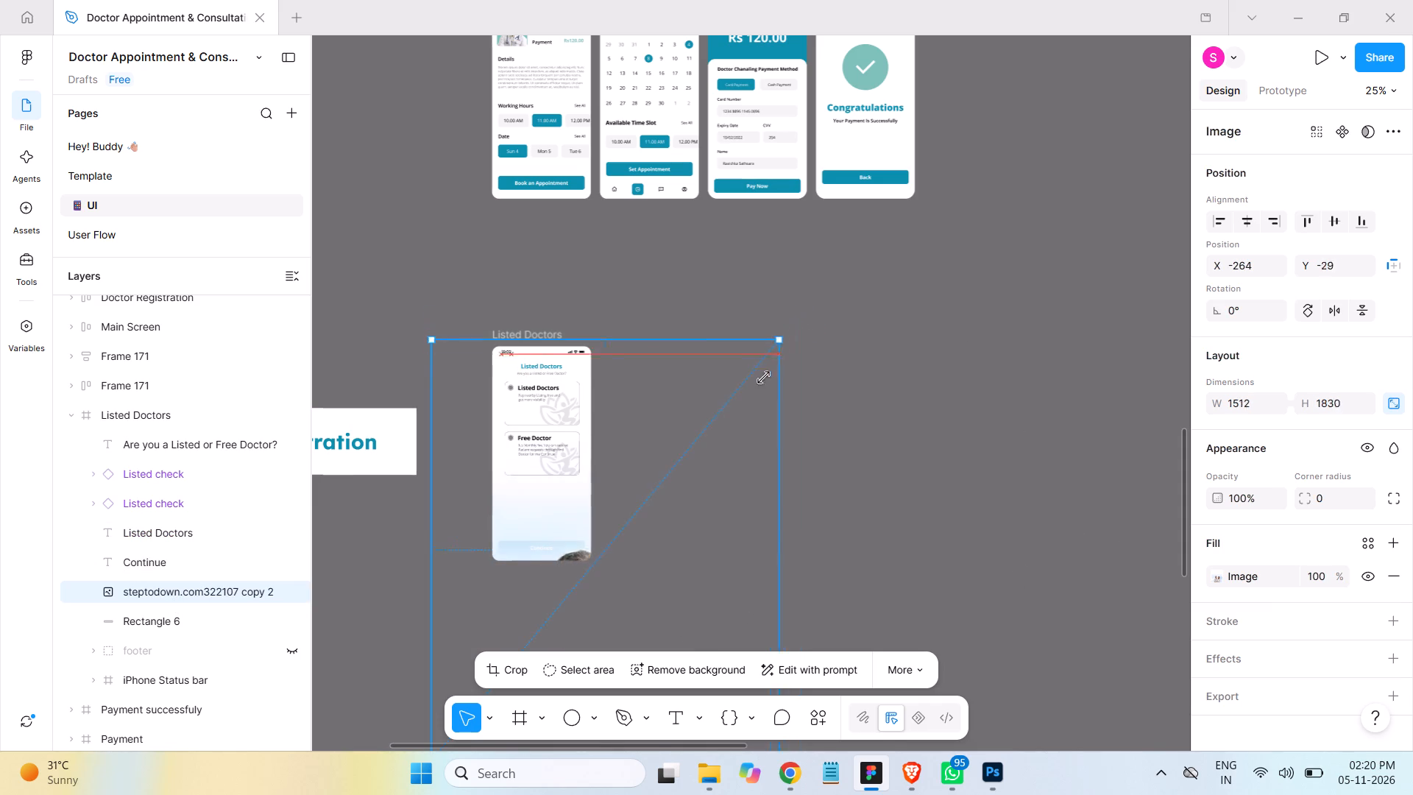
pyautogui.keyDown('shift'); pyautogui.moveTo(764, 378); pyautogui.dragTo(628, 582); pyautogui.keyUp('shift')
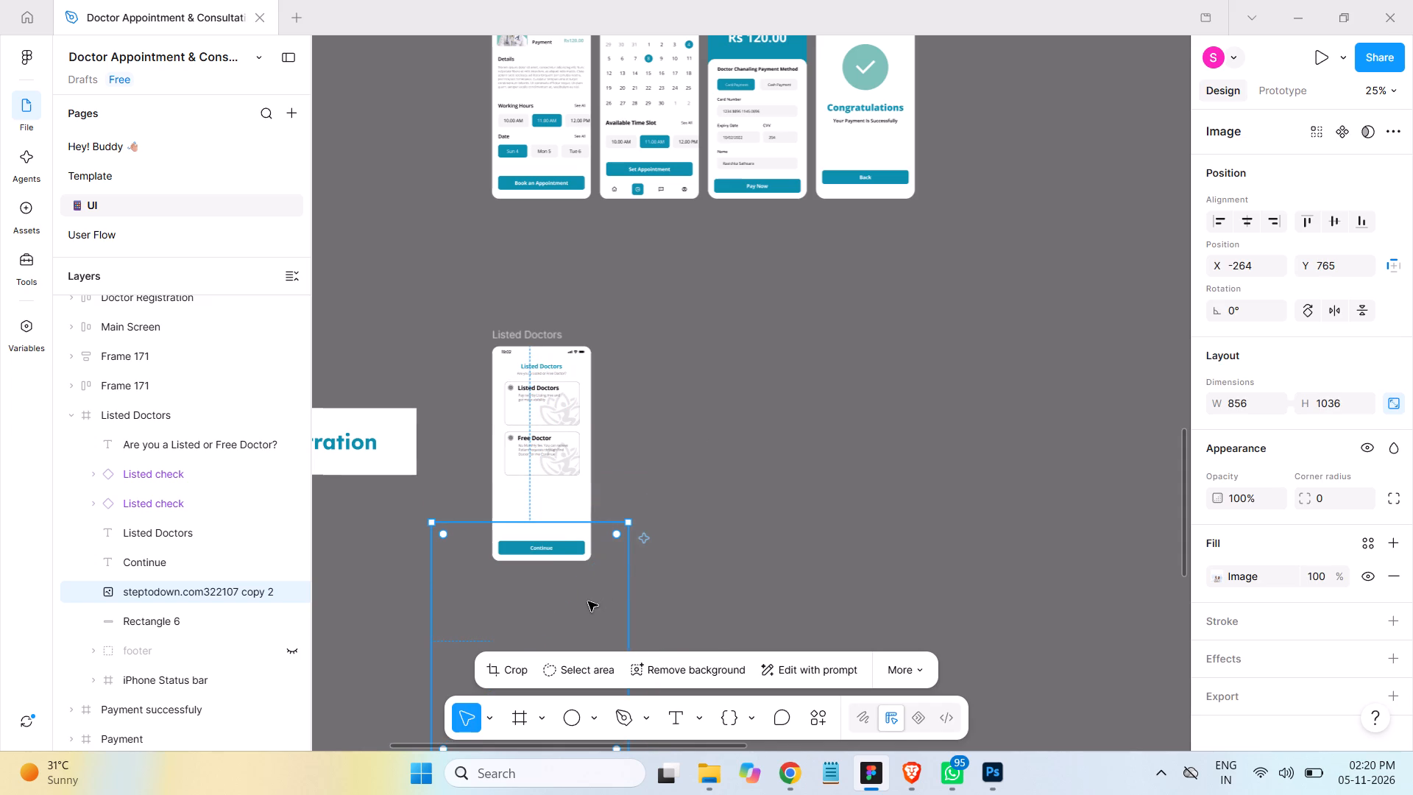
pyautogui.moveTo(588, 601); pyautogui.dragTo(595, 404)
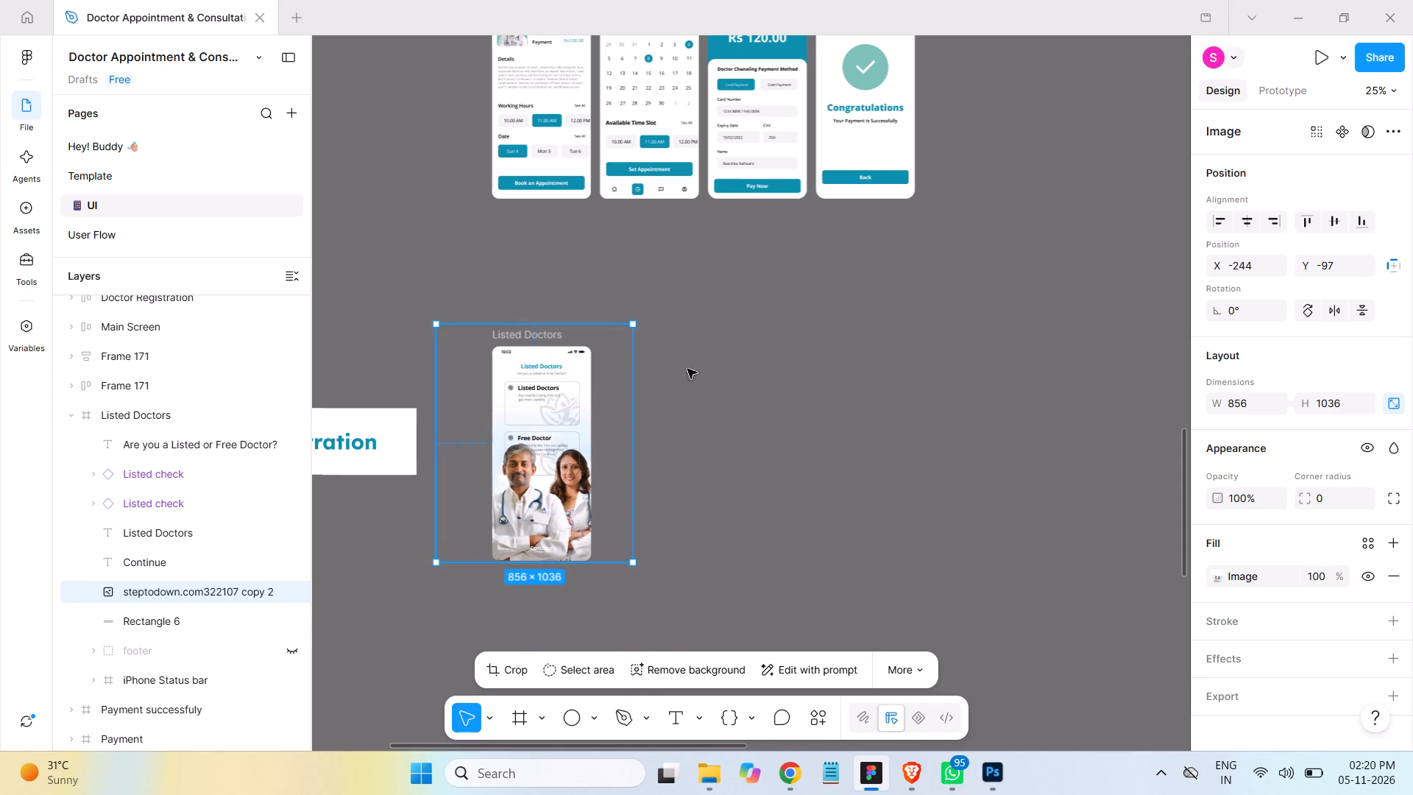
pyautogui.keyDown('shift'); pyautogui.moveTo(637, 319); pyautogui.dragTo(587, 437); pyautogui.keyUp('shift')
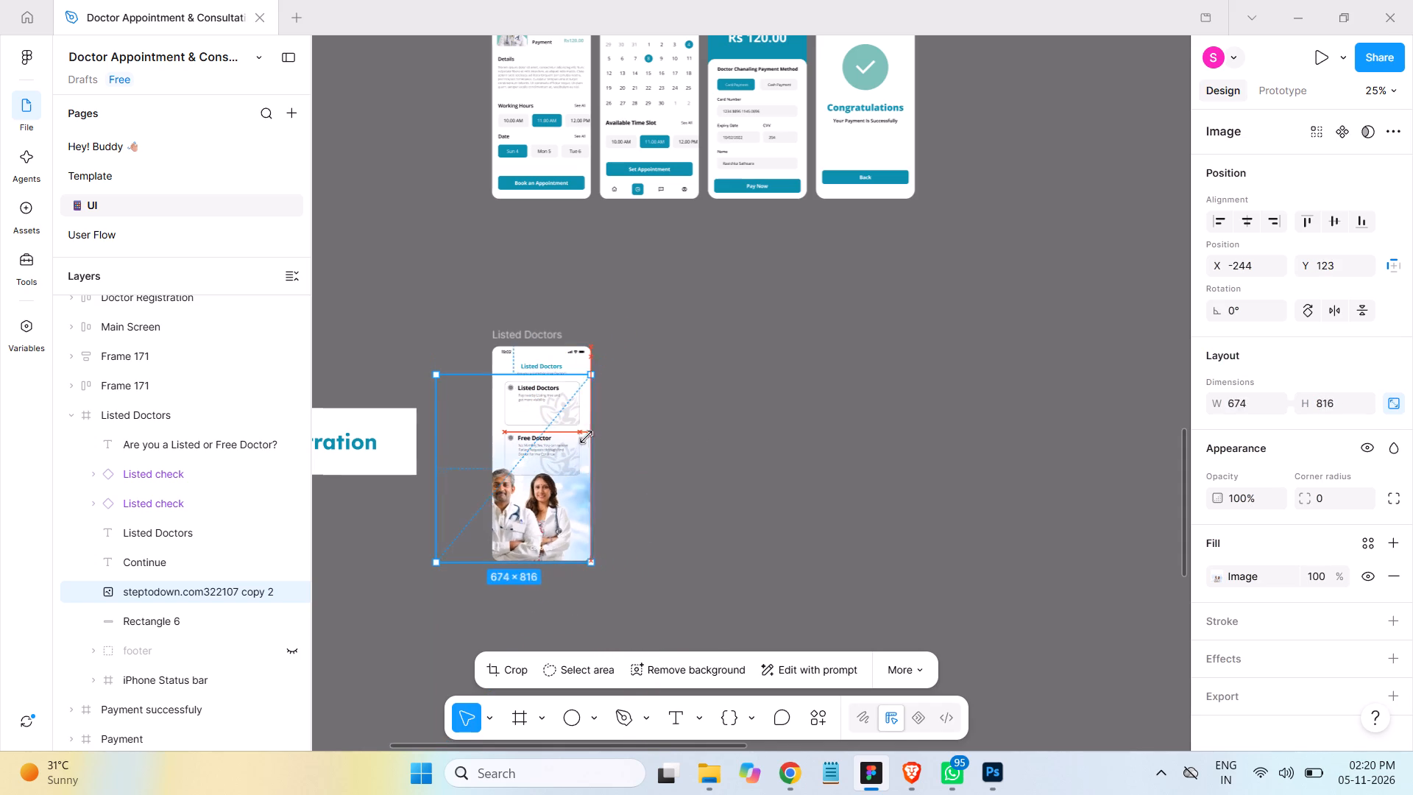
pyautogui.keyDown('shift'); pyautogui.moveTo(587, 437); pyautogui.dragTo(578, 457); pyautogui.keyUp('shift')
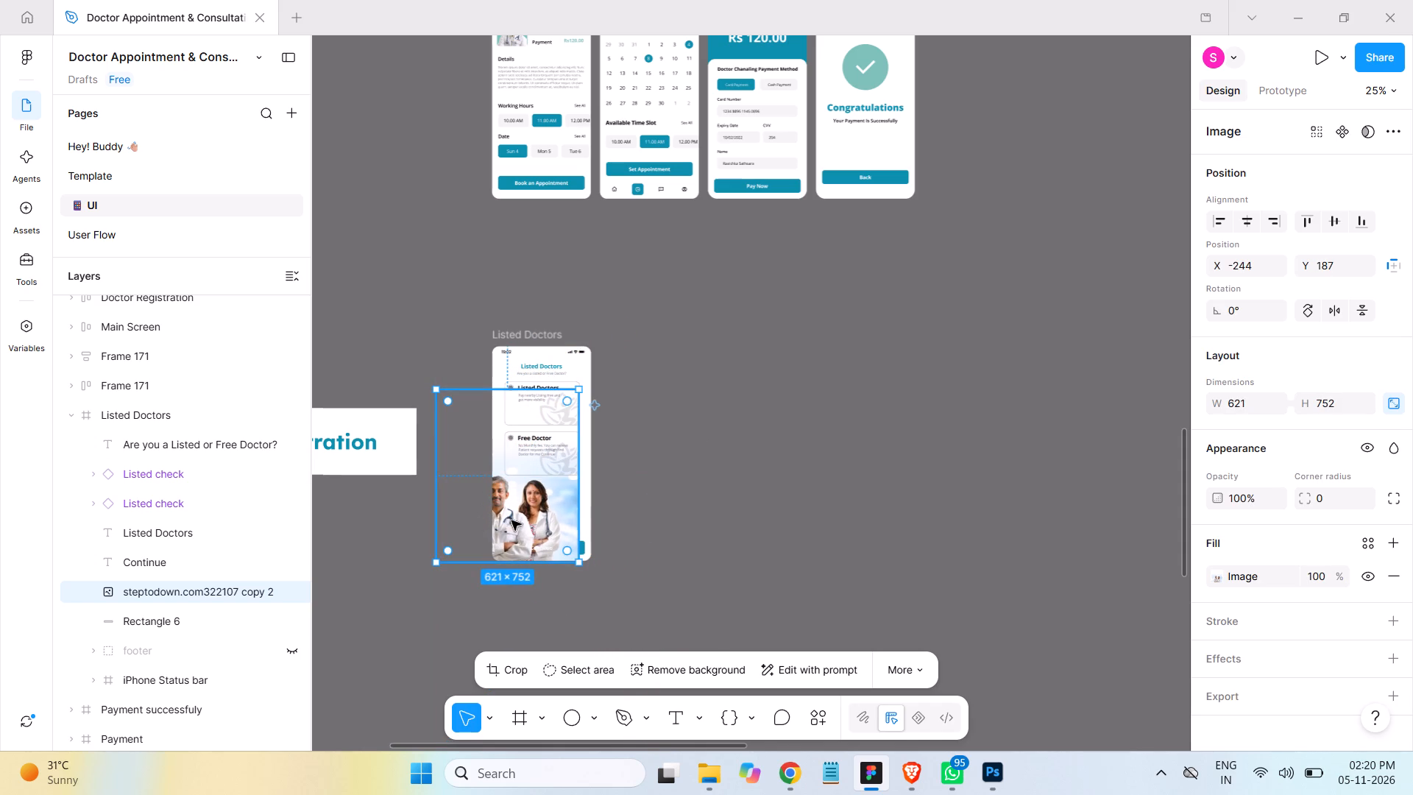
pyautogui.moveTo(511, 520); pyautogui.dragTo(541, 522)
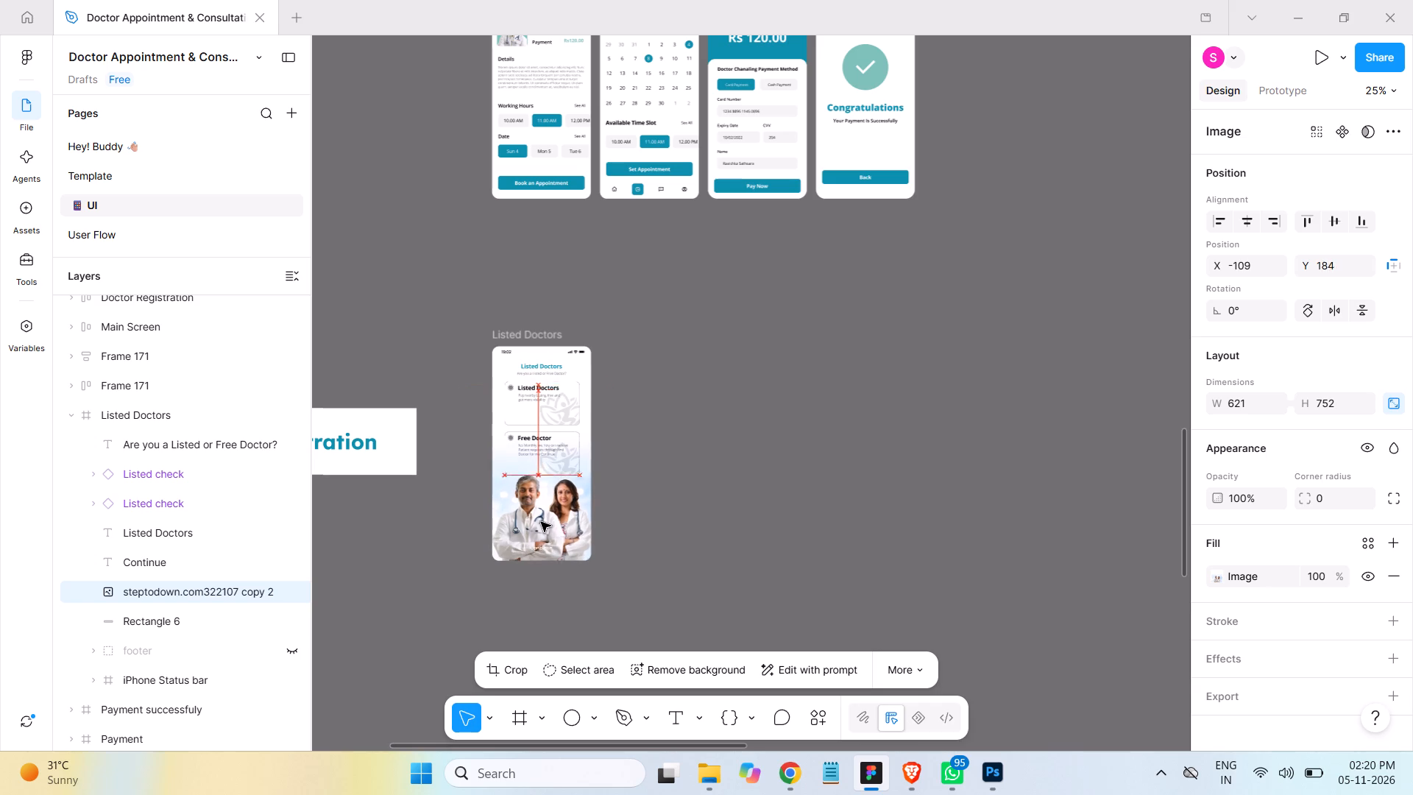
pyautogui.moveTo(541, 522); pyautogui.dragTo(540, 523)
# Move the Rectangle 6 button background above the doctors image in the layer order and save the file.
pyautogui.click(174, 622)
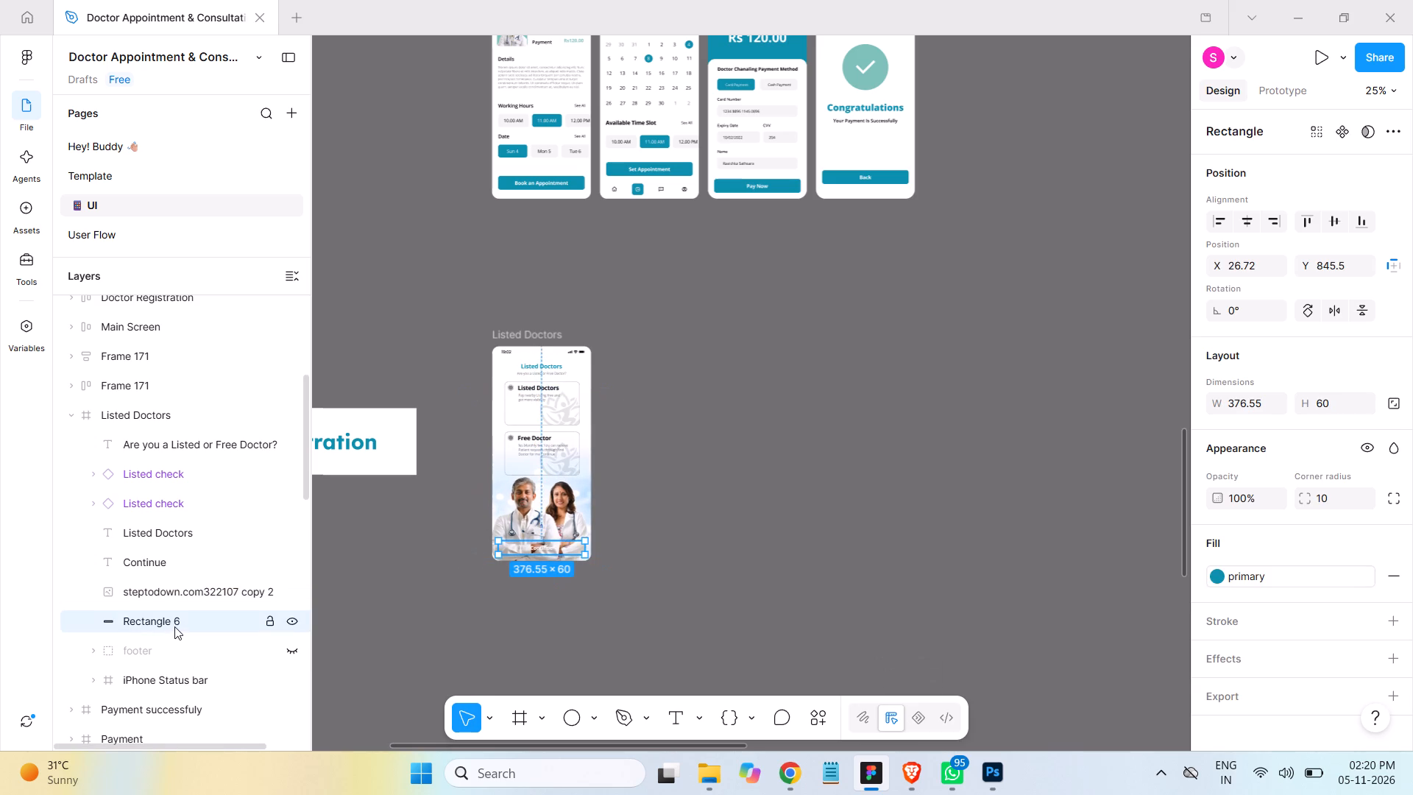
pyautogui.moveTo(176, 625); pyautogui.dragTo(177, 573)
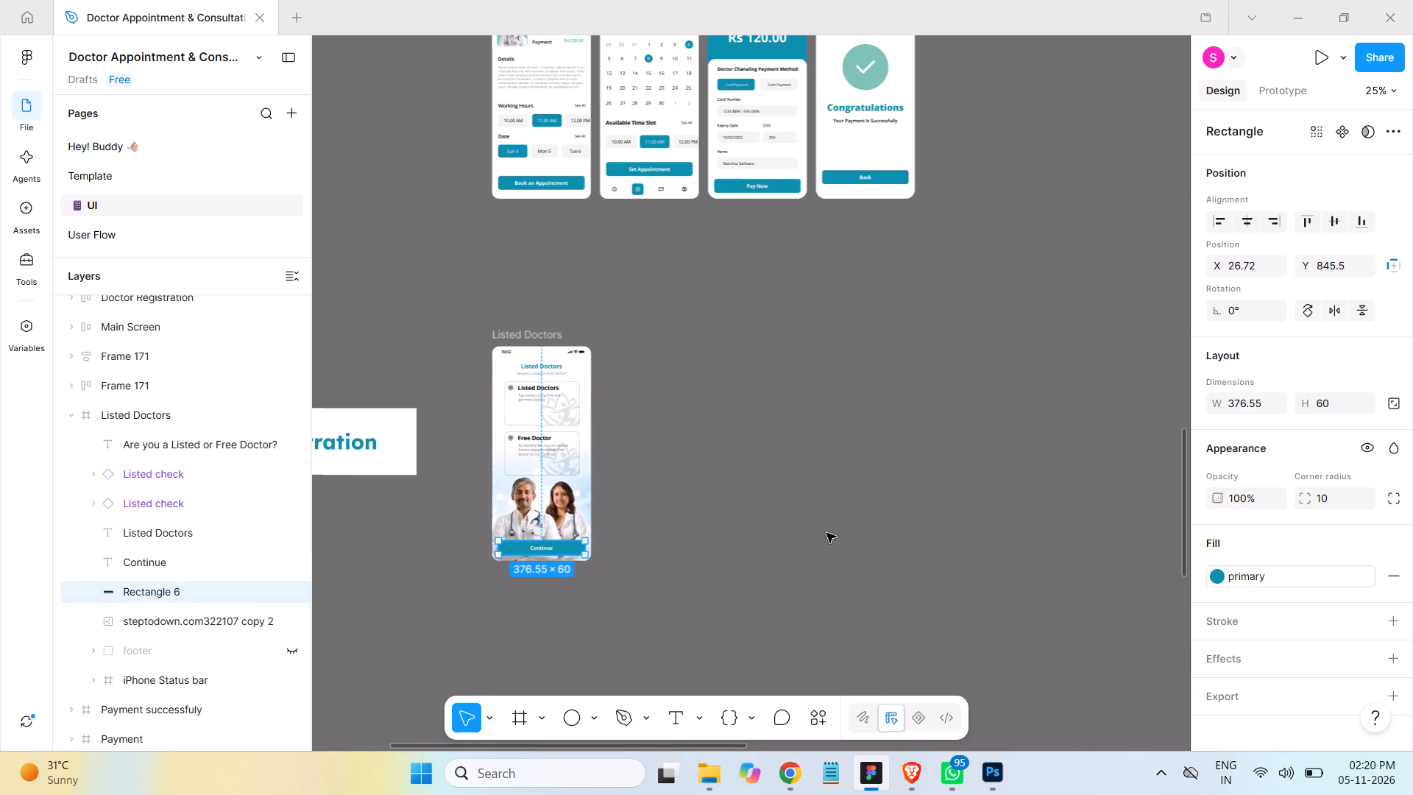
pyautogui.click(875, 502)
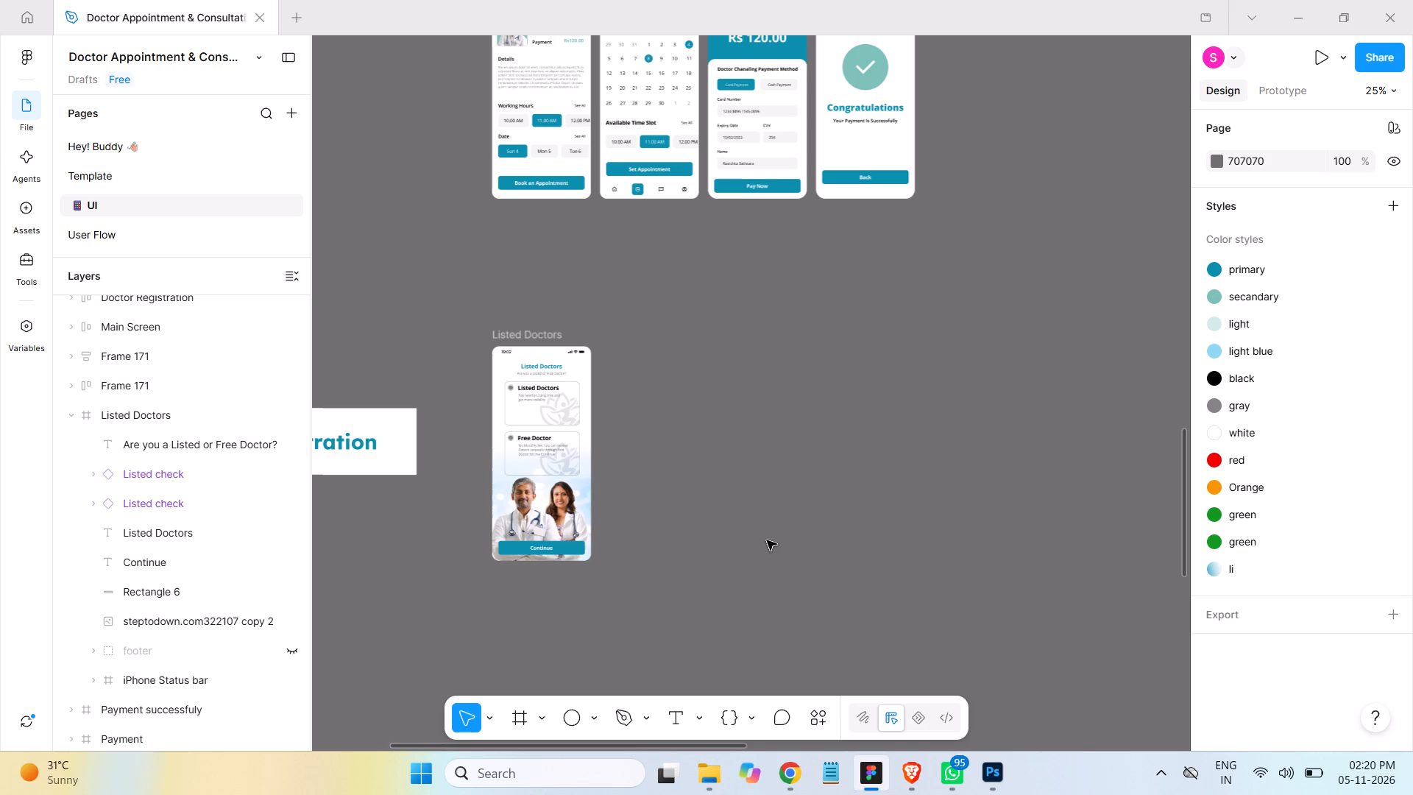
pyautogui.hotkey('ctrl', 's')
# Examine the updated Listed Doctors screen up close and save the file.
pyautogui.hotkey('ctrl', '=')
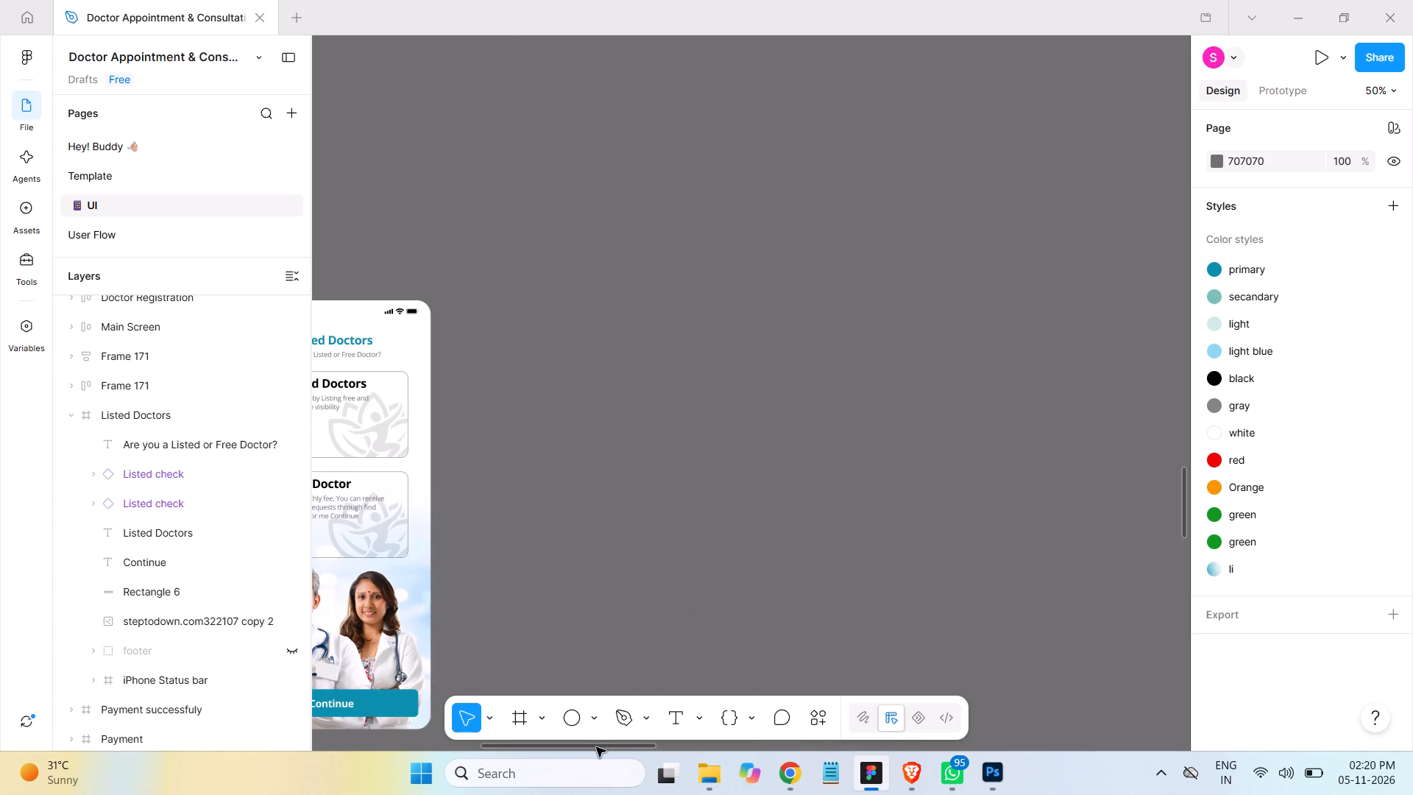
pyautogui.moveTo(596, 747); pyautogui.dragTo(537, 749)
pyautogui.scroll(-1, 866, 395)
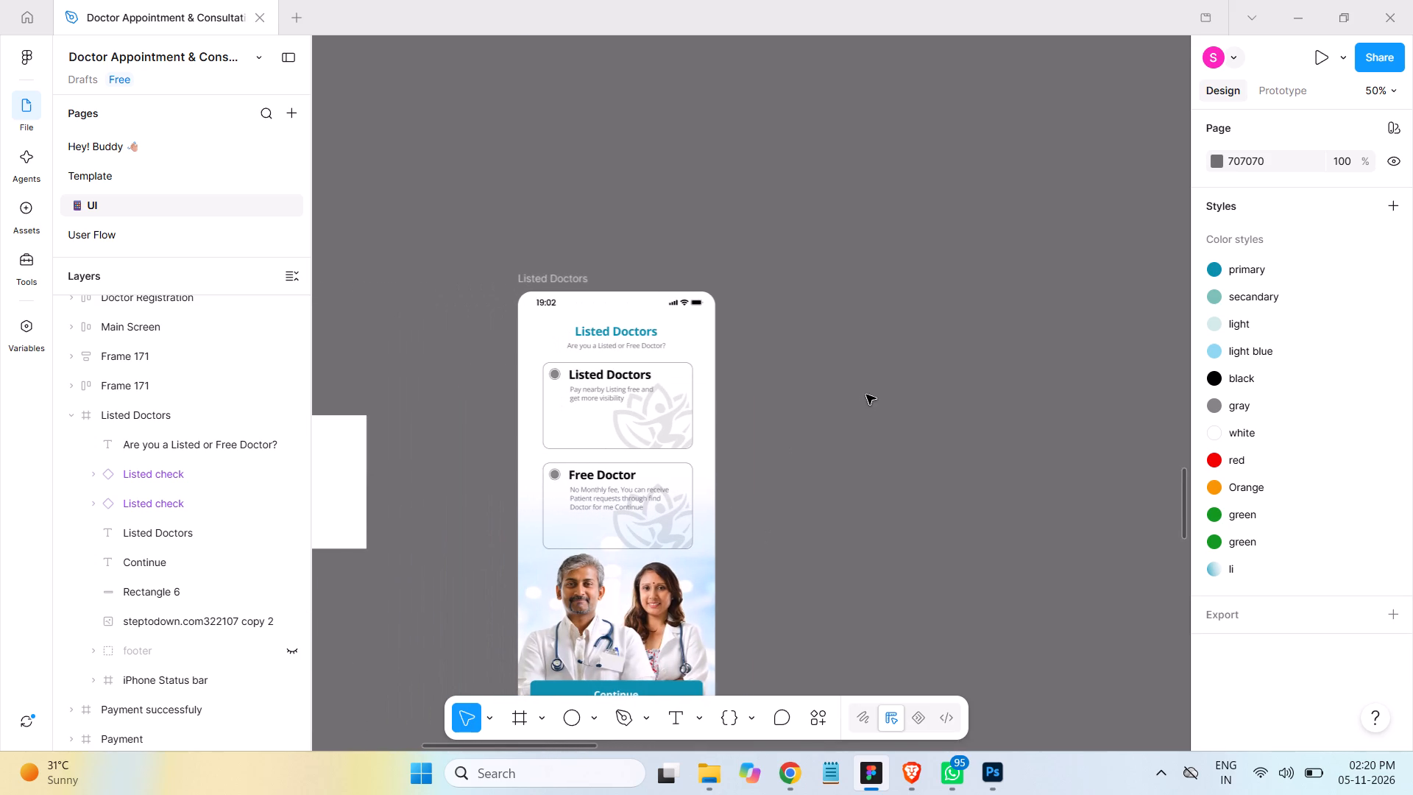
pyautogui.scroll(-1, 866, 395)
pyautogui.press('space')
pyautogui.press('space')
pyautogui.press('space')
pyautogui.press('space')
pyautogui.press('space')
pyautogui.press('space')
pyautogui.press('space')
pyautogui.press('space')
pyautogui.press('space')
pyautogui.press('space')
pyautogui.press('space')
pyautogui.press('space')
pyautogui.press('space')
pyautogui.press('space')
pyautogui.press('space')
pyautogui.press('space')
pyautogui.press('space')
pyautogui.press('space')
pyautogui.press('space')
pyautogui.press('space')
pyautogui.moveTo(825, 478); pyautogui.dragTo(798, 326)
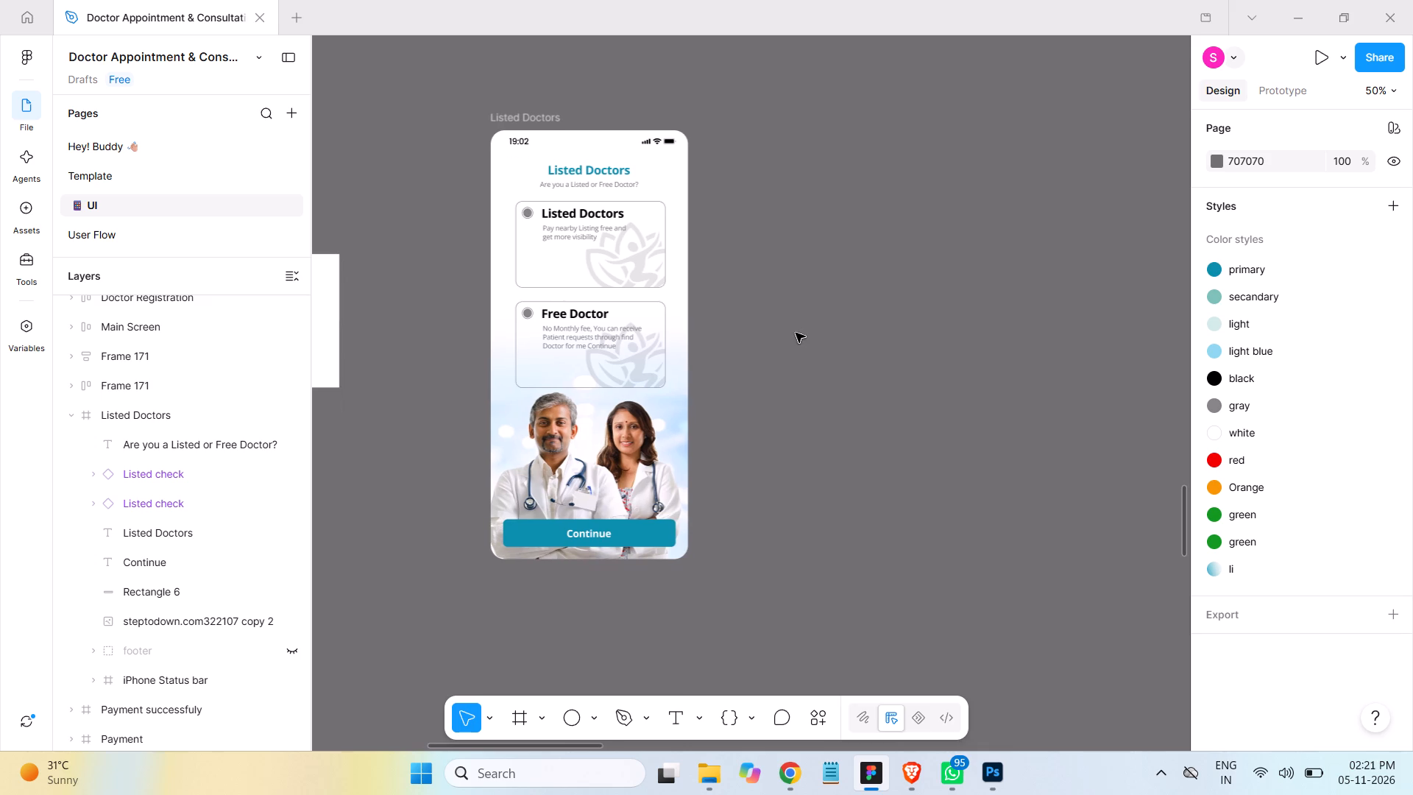
pyautogui.hotkey('ctrl', 's')
# Preview the Listed Doctors frame as a prototype, return to the design file and save it.
pyautogui.click(509, 120)
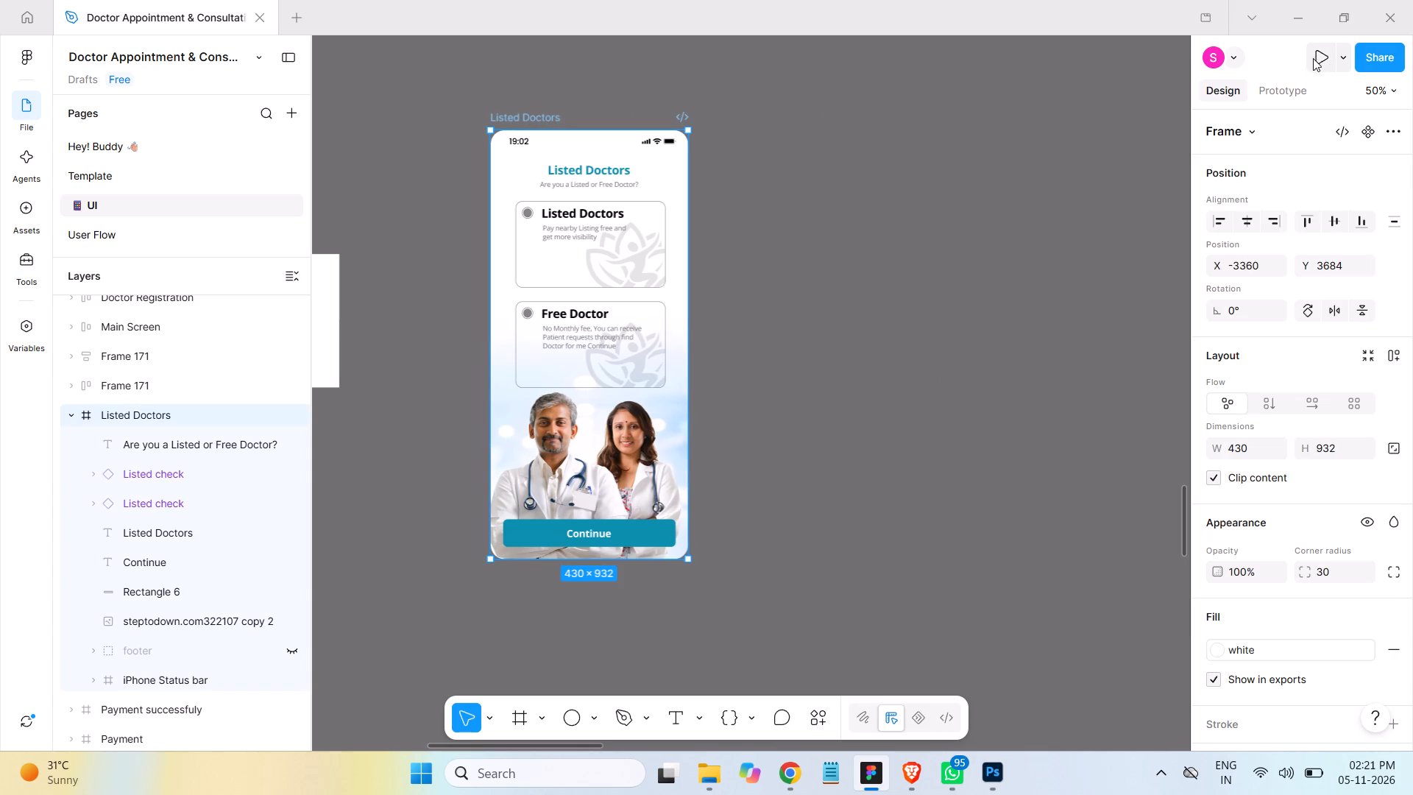
pyautogui.click(1319, 57)
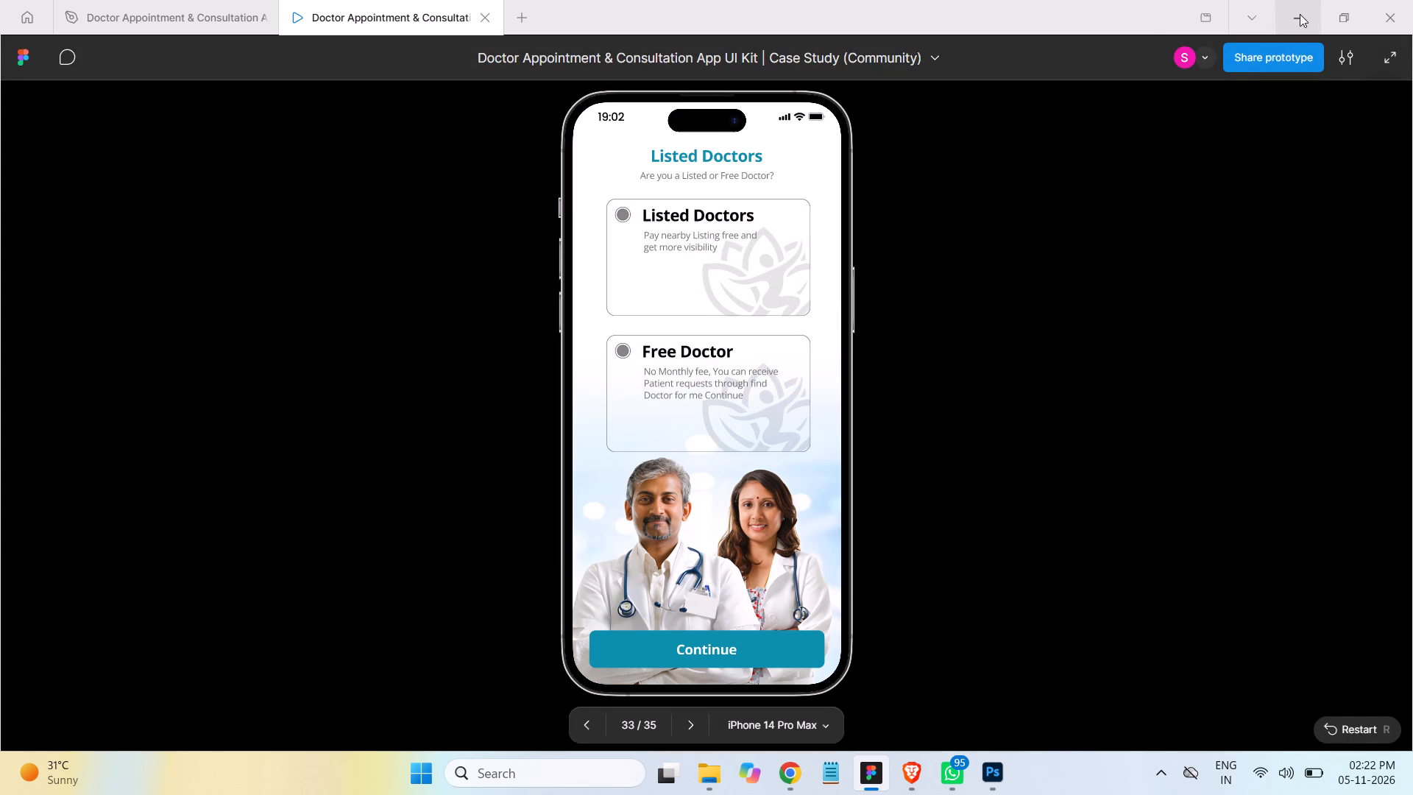
pyautogui.click(138, 10)
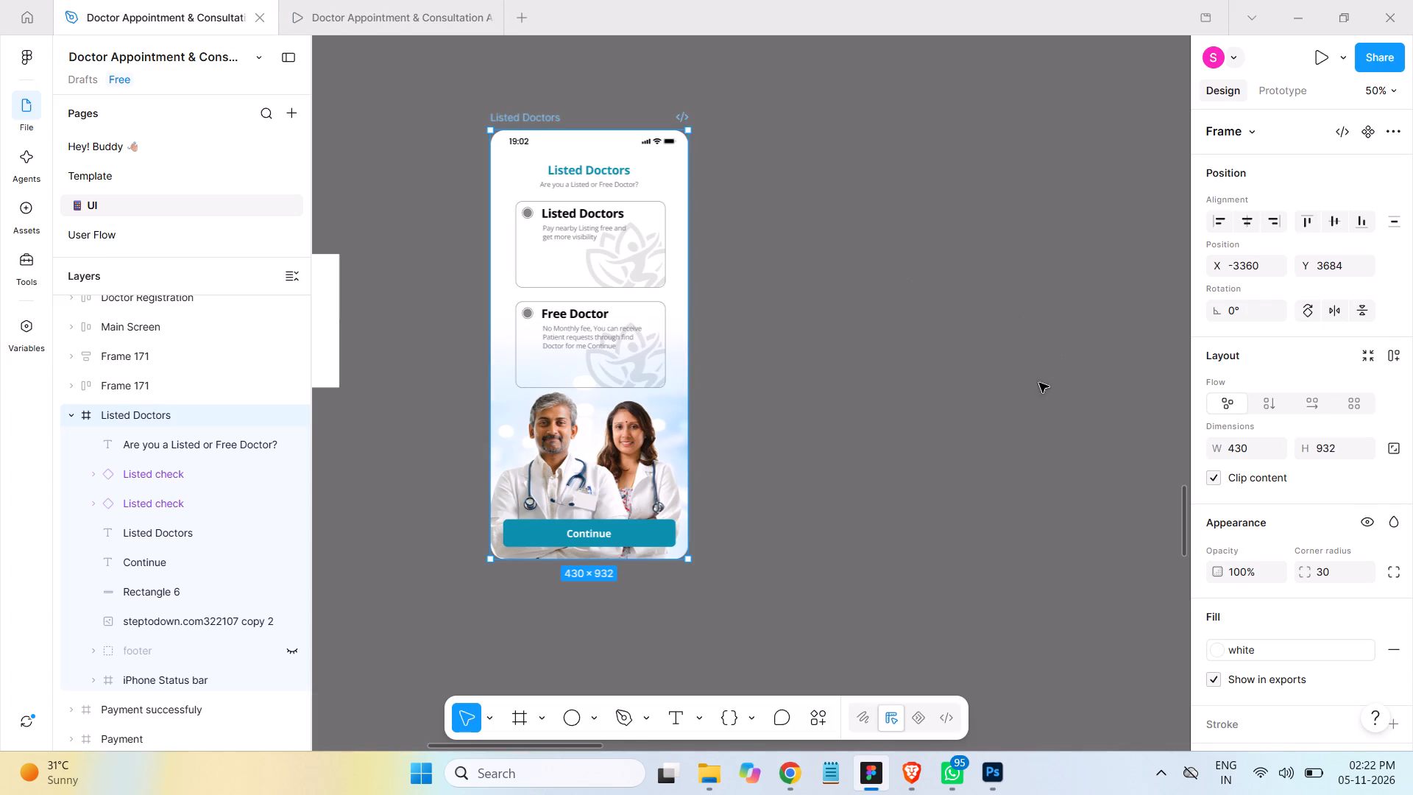
pyautogui.click(977, 395)
pyautogui.hotkey('ctrl', 's')
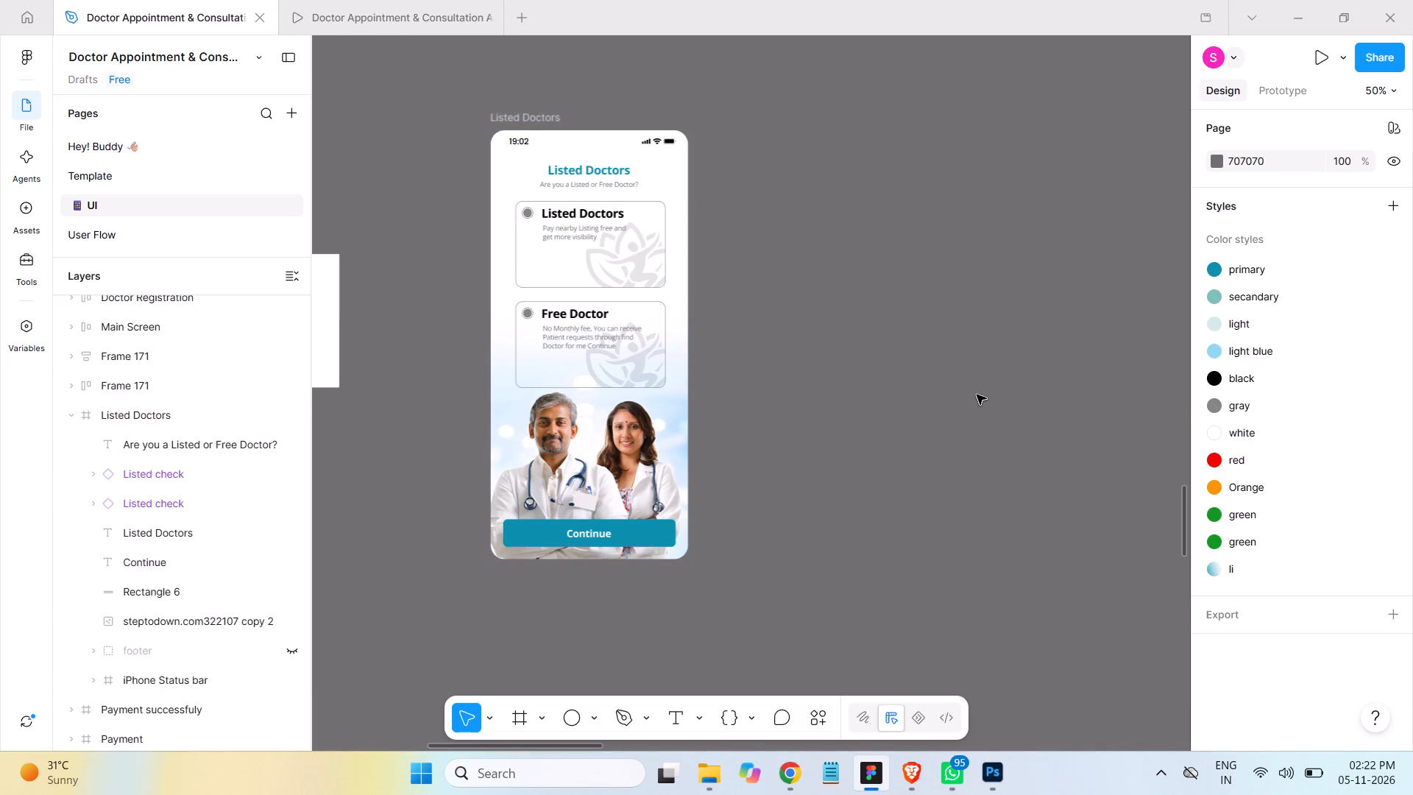
# Look over the whole UI page, including the style guide, components, Main Screen rows and Doctor Registration section.
pyautogui.hotkey('ctrl', '-')
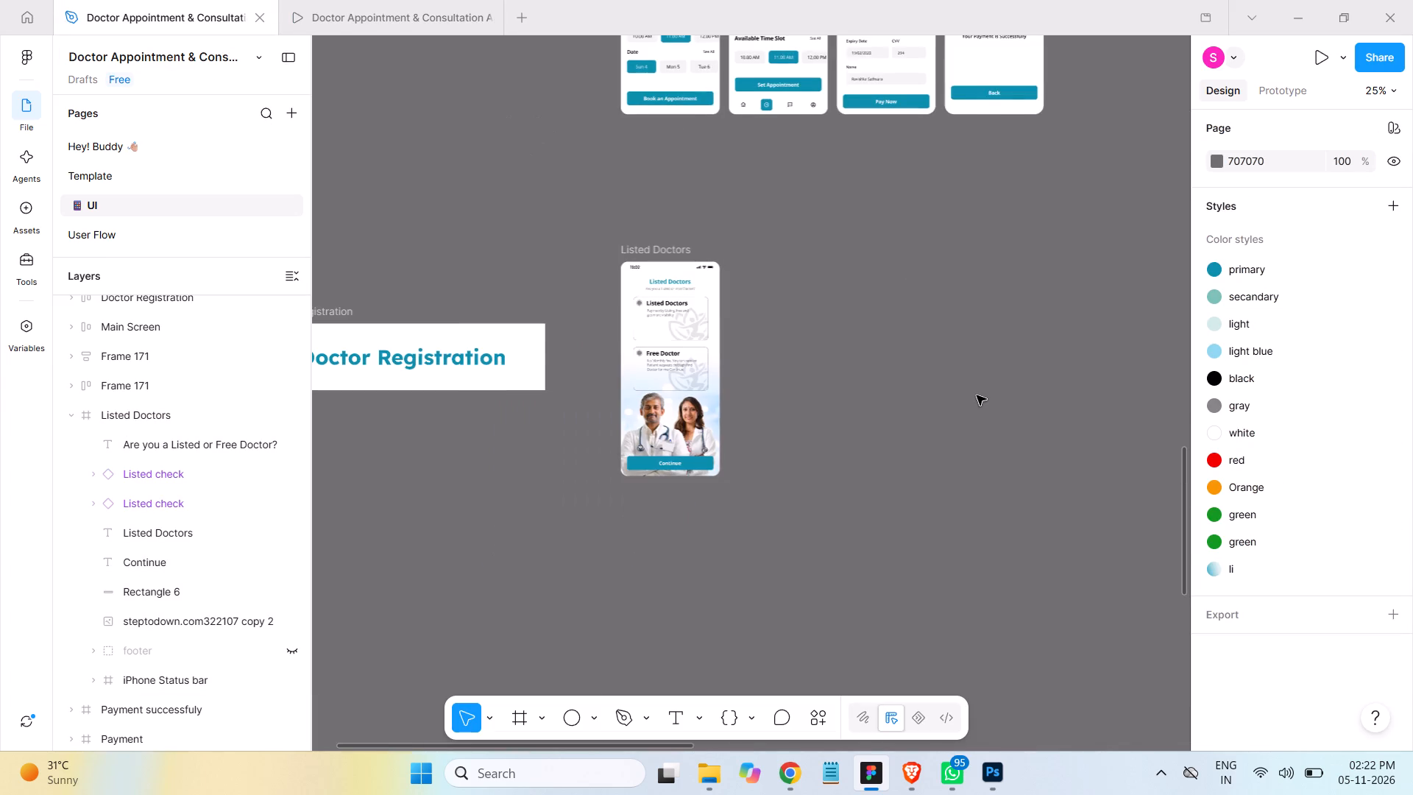
pyautogui.hotkey('ctrl', '-')
pyautogui.hotkey('ctrl', '-')
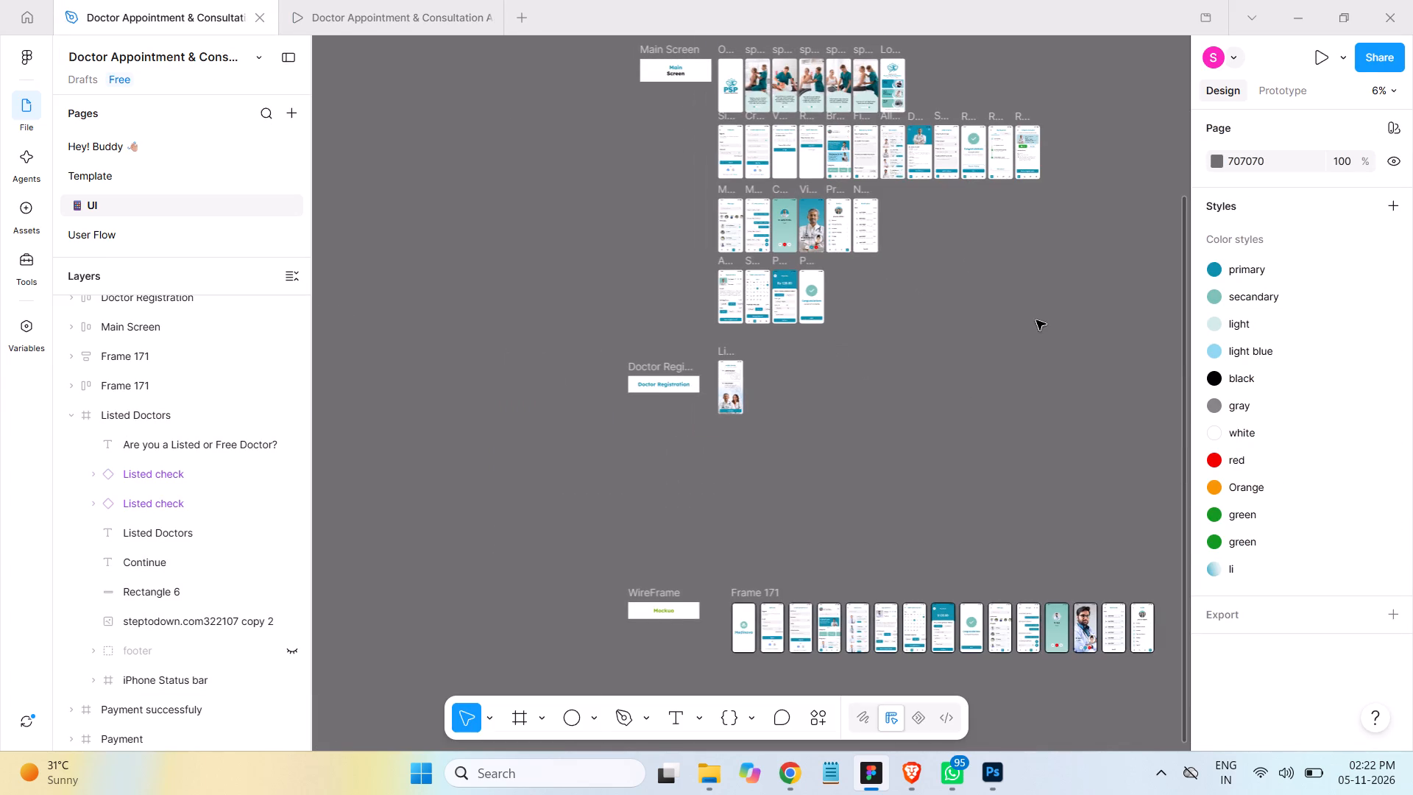
pyautogui.press('space')
pyautogui.press('space')
pyautogui.press('space')
pyautogui.press('space')
pyautogui.press('space')
pyautogui.press('space')
pyautogui.press('space')
pyautogui.press('space')
pyautogui.press('space')
pyautogui.press('space')
pyautogui.press('space')
pyautogui.press('space')
pyautogui.press('space')
pyautogui.press('space')
pyautogui.press('space')
pyautogui.press('space')
pyautogui.press('space')
pyautogui.press('space')
pyautogui.press('space')
pyautogui.press('space')
pyautogui.moveTo(1034, 294); pyautogui.dragTo(766, 570)
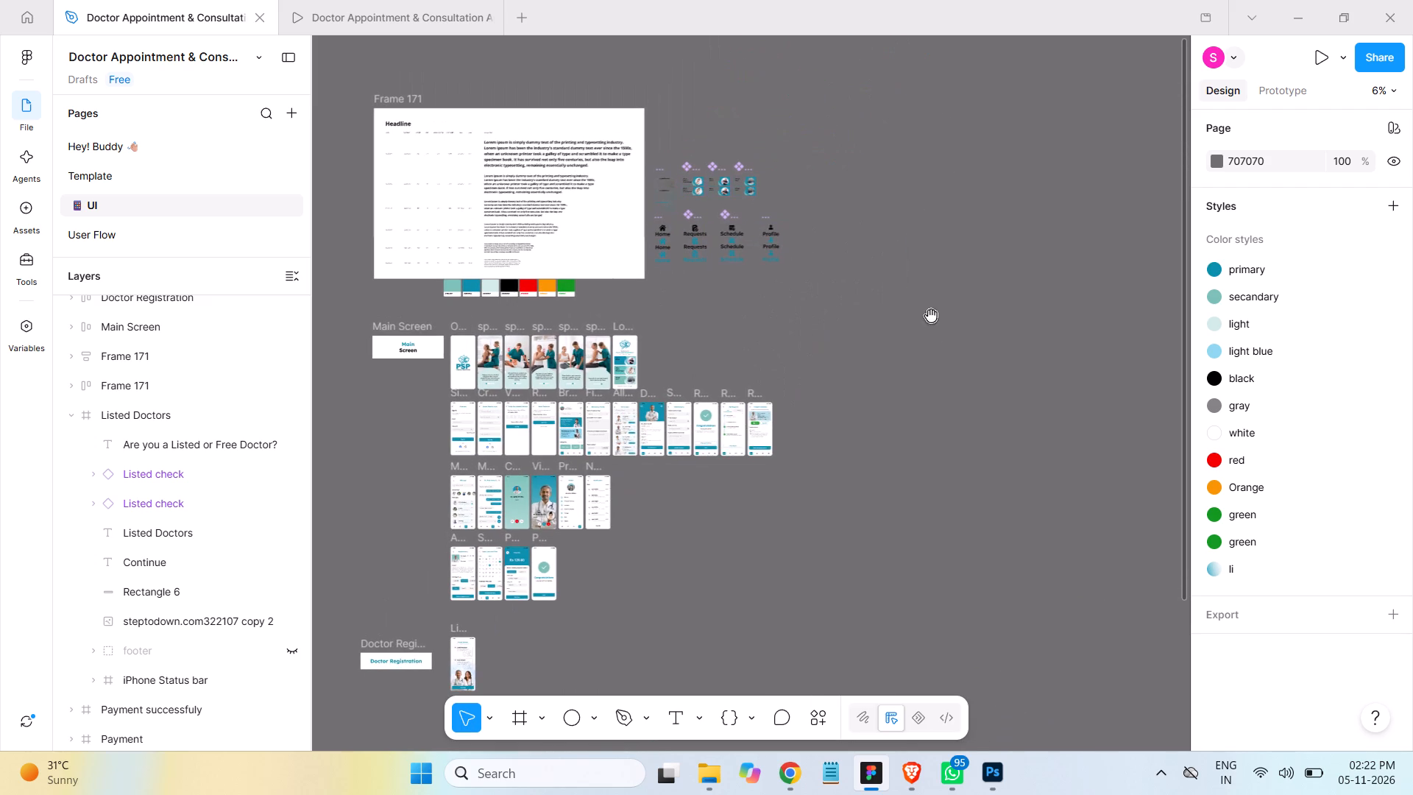
pyautogui.moveTo(877, 305); pyautogui.dragTo(987, 313)
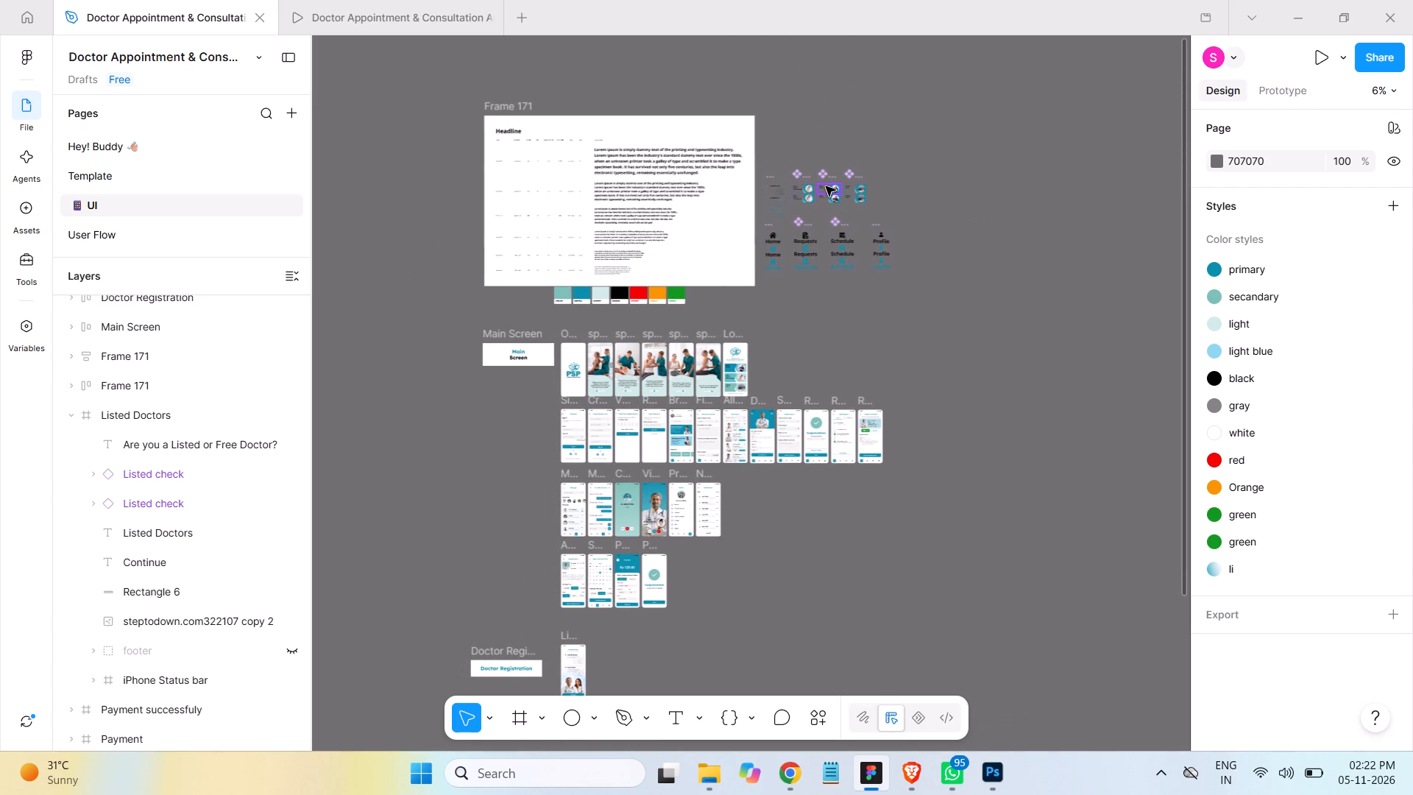
# Set the fill of Ellipse 70 in Variant2 of the Listed check component to 0B8FAC.
pyautogui.press('z')
pyautogui.press('z')
pyautogui.press('z')
pyautogui.press('z')
pyautogui.press('z')
pyautogui.press('z')
pyautogui.press('z')
pyautogui.press('z')
pyautogui.press('z')
pyautogui.press('z')
pyautogui.press('z')
pyautogui.press('z')
pyautogui.press('z')
pyautogui.press('z')
pyautogui.press('z')
pyautogui.press('z')
pyautogui.press('z')
pyautogui.press('z')
pyautogui.press('z')
pyautogui.press('z')
pyautogui.press('z')
pyautogui.moveTo(760, 168); pyautogui.dragTo(796, 212)
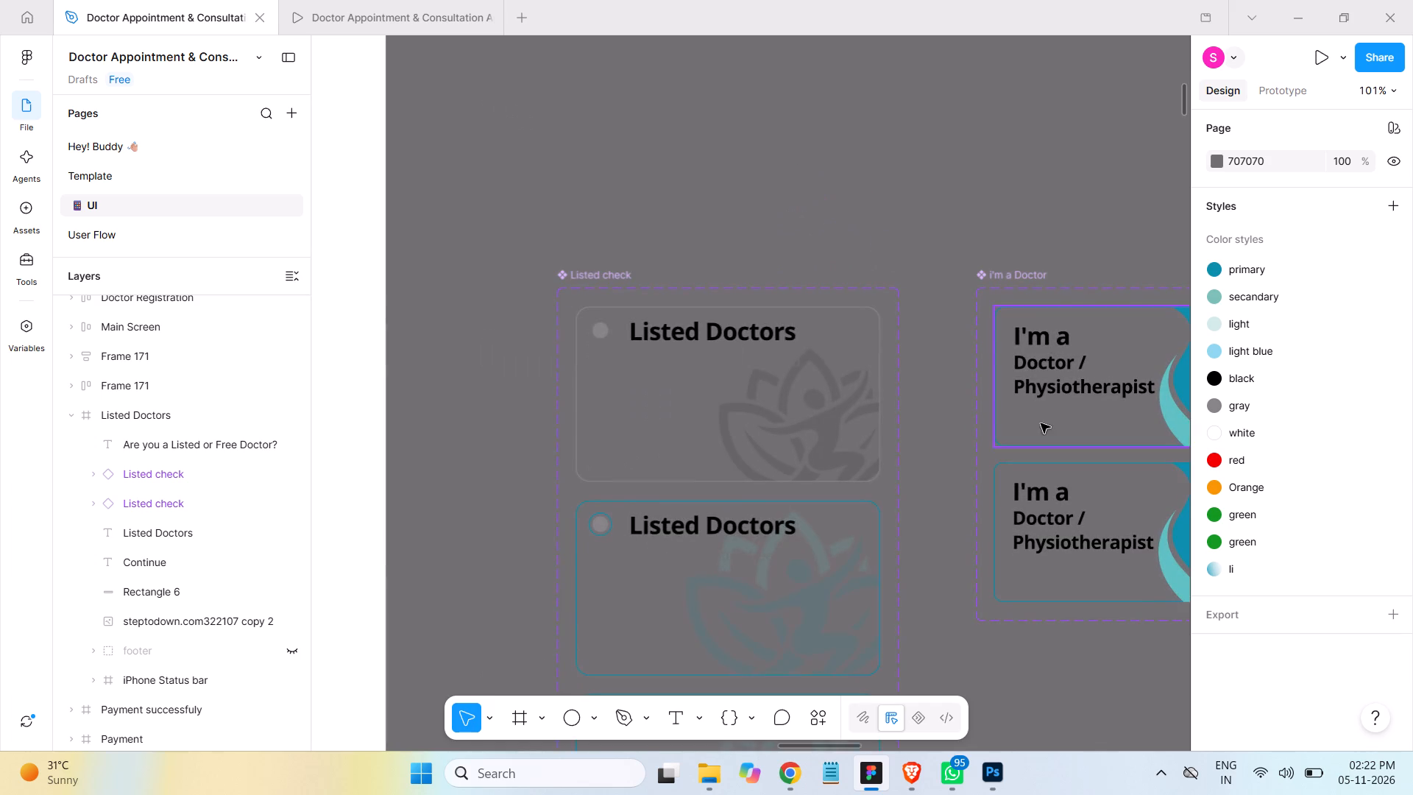
pyautogui.scroll(5, 653, 288)
pyautogui.scroll(-5, 653, 288)
pyautogui.scroll(1, 660, 286)
pyautogui.scroll(-3, 660, 286)
pyautogui.scroll(1, 640, 280)
pyautogui.scroll(-6, 640, 280)
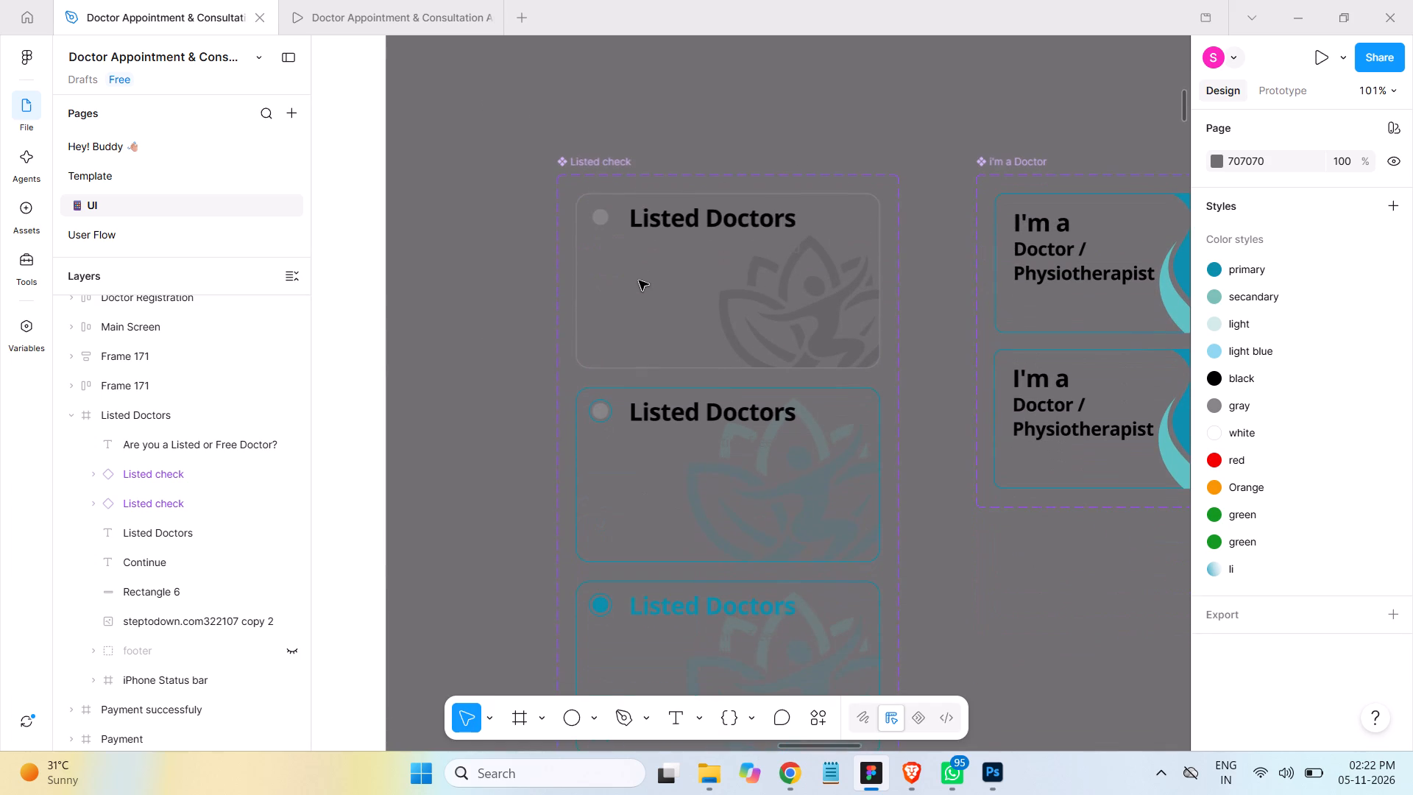
pyautogui.scroll(-1, 639, 280)
pyautogui.click(746, 492)
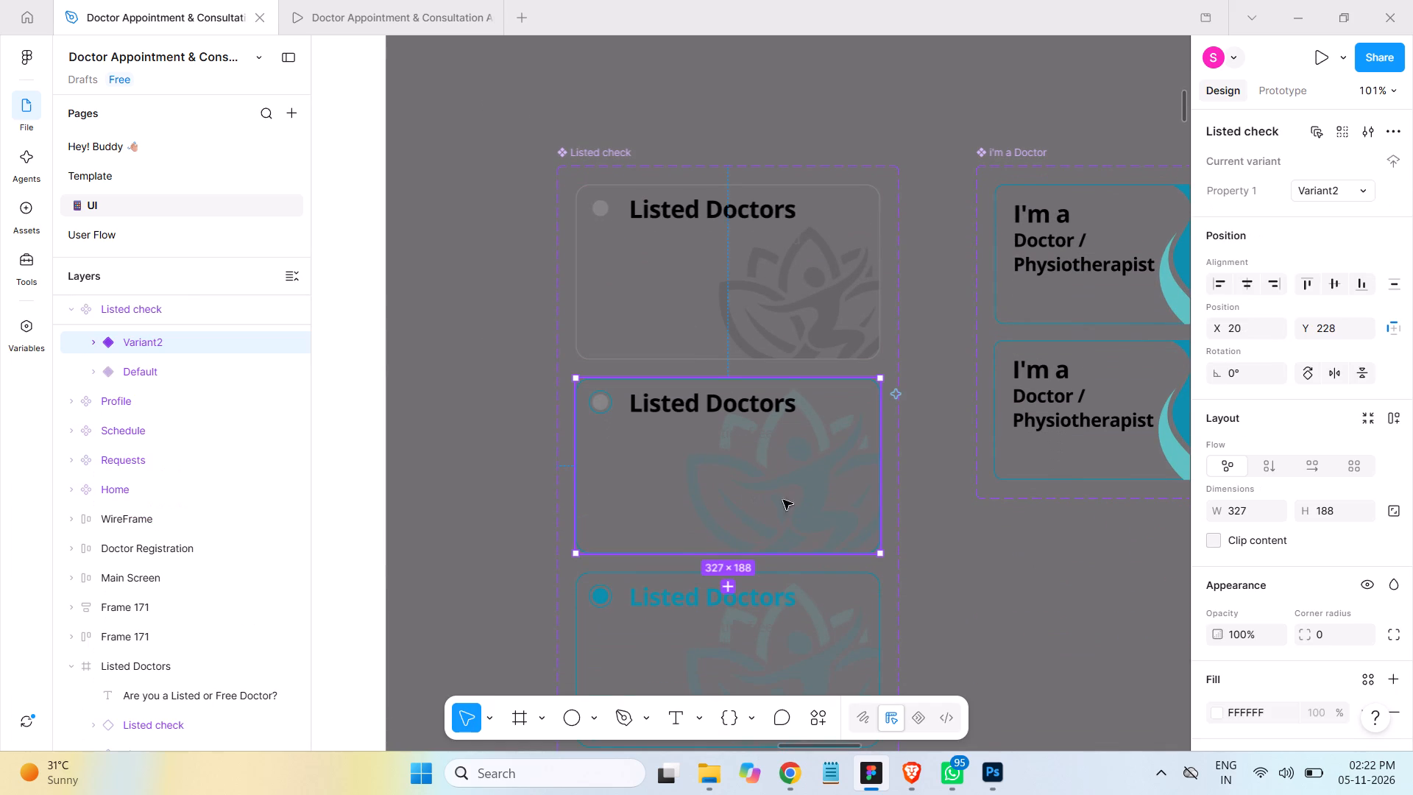
pyautogui.click(93, 342)
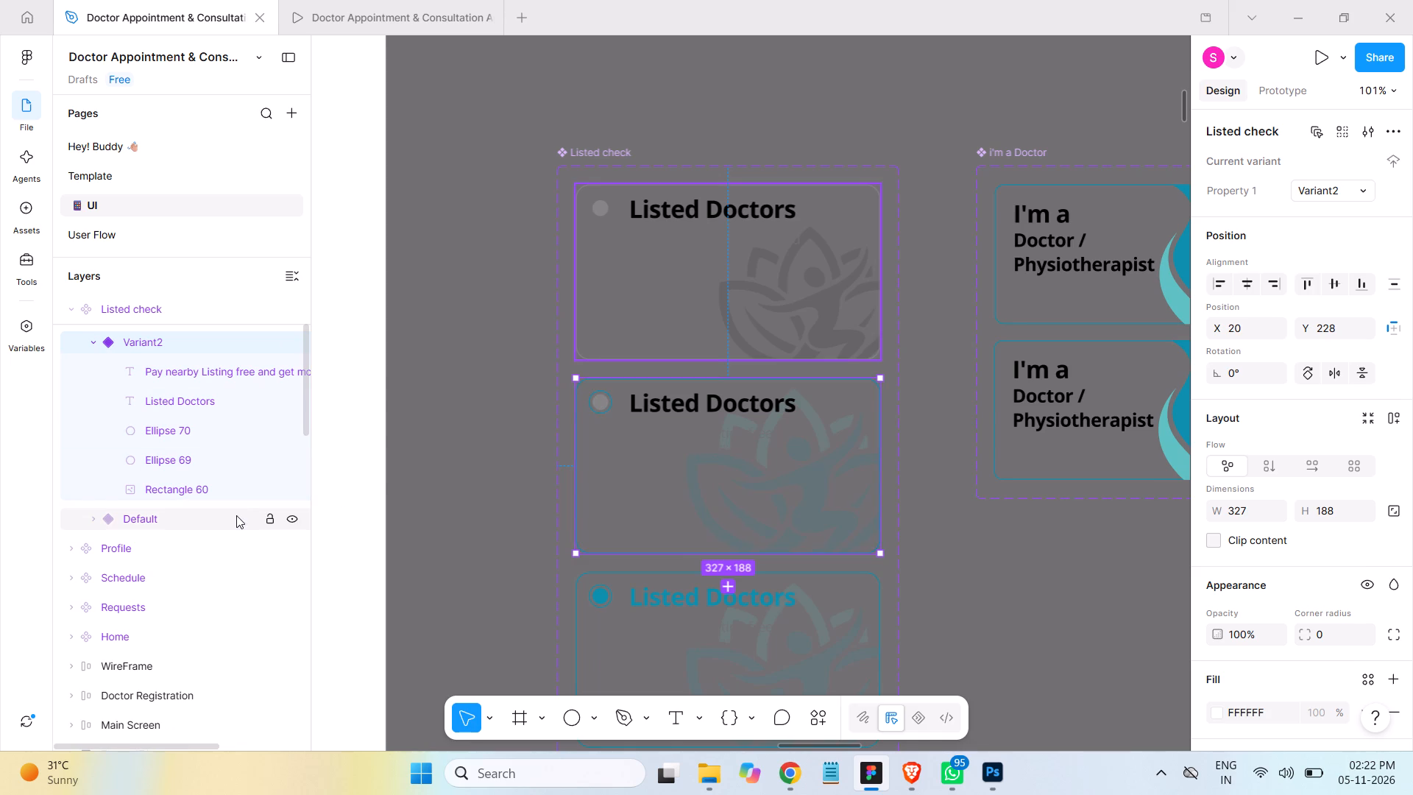
pyautogui.click(168, 457)
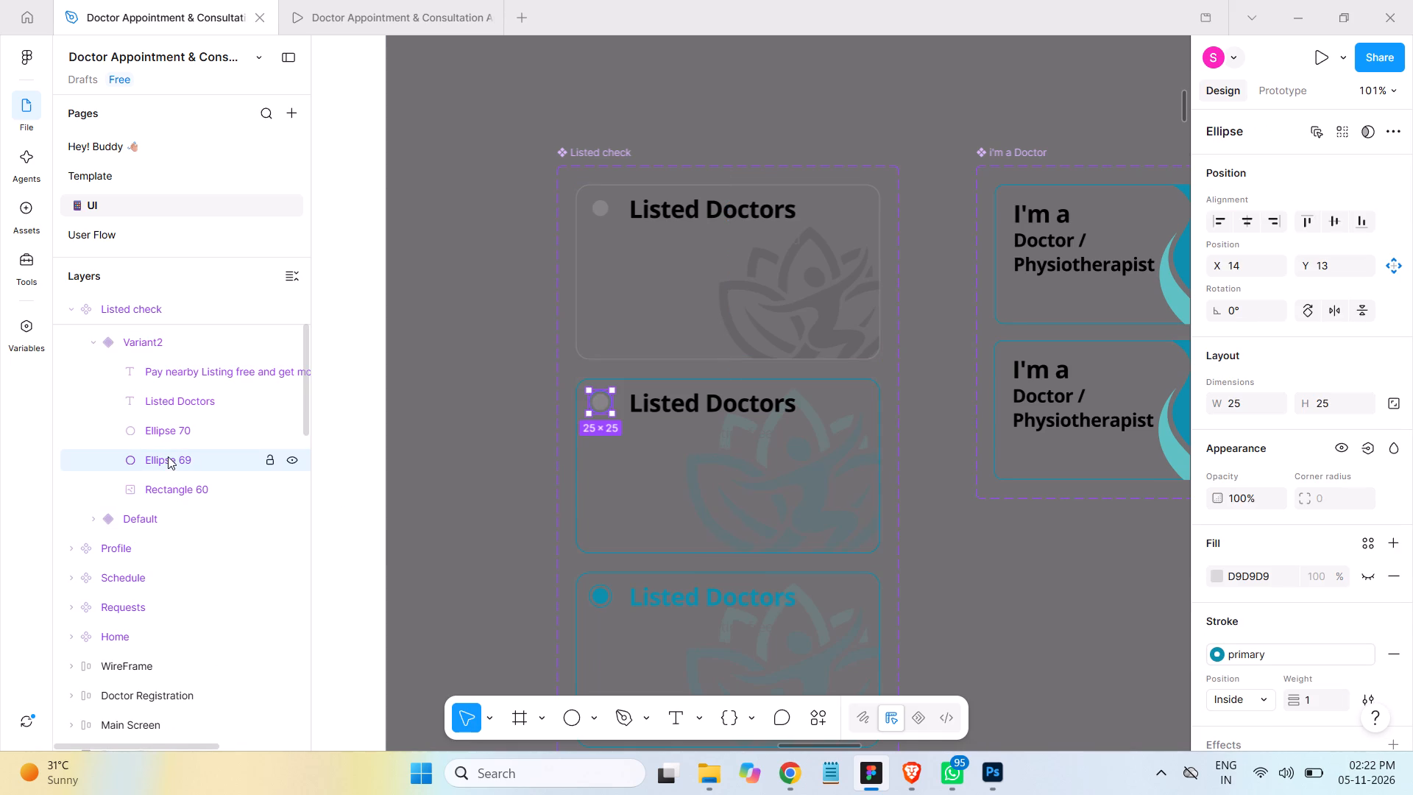
pyautogui.click(174, 425)
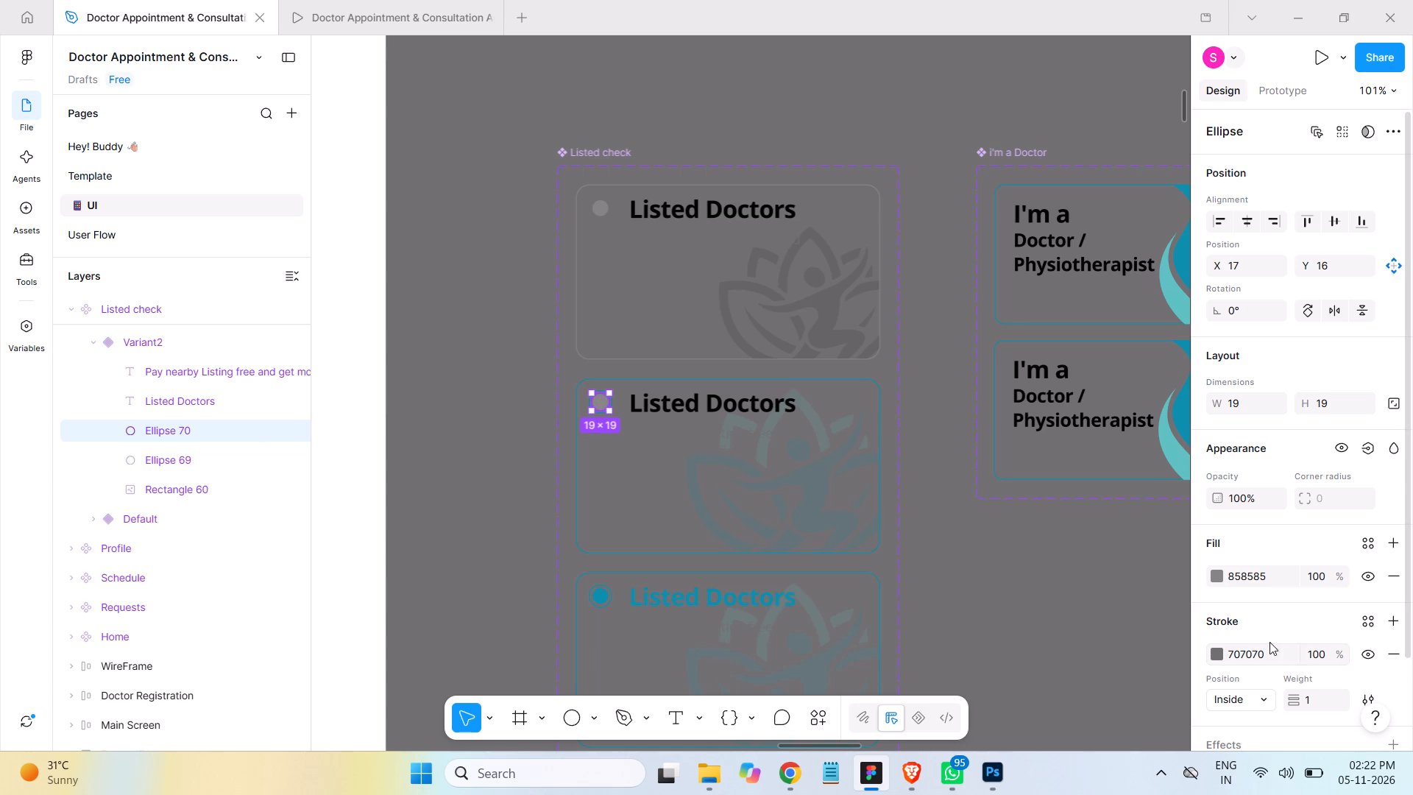
pyautogui.click(1217, 576)
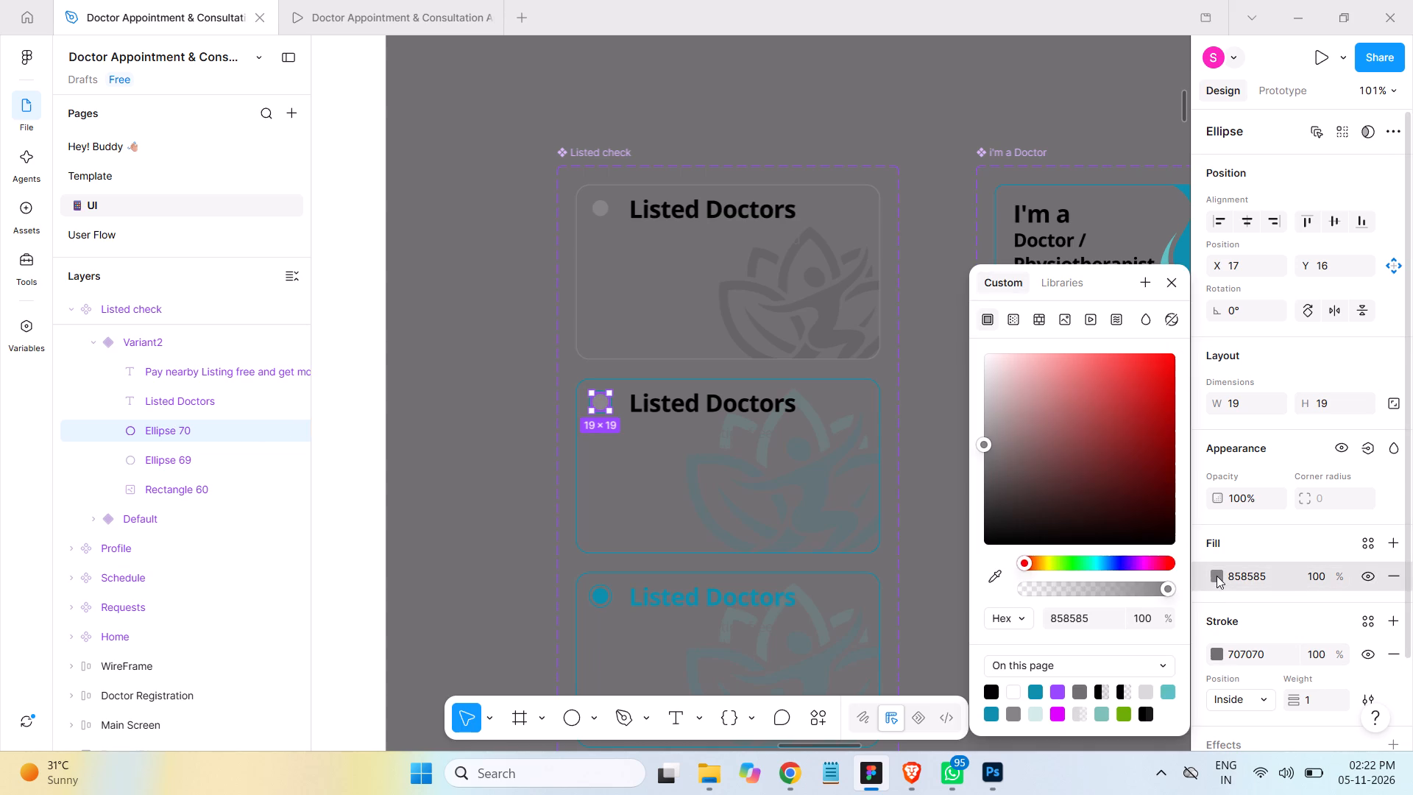
pyautogui.click(1037, 688)
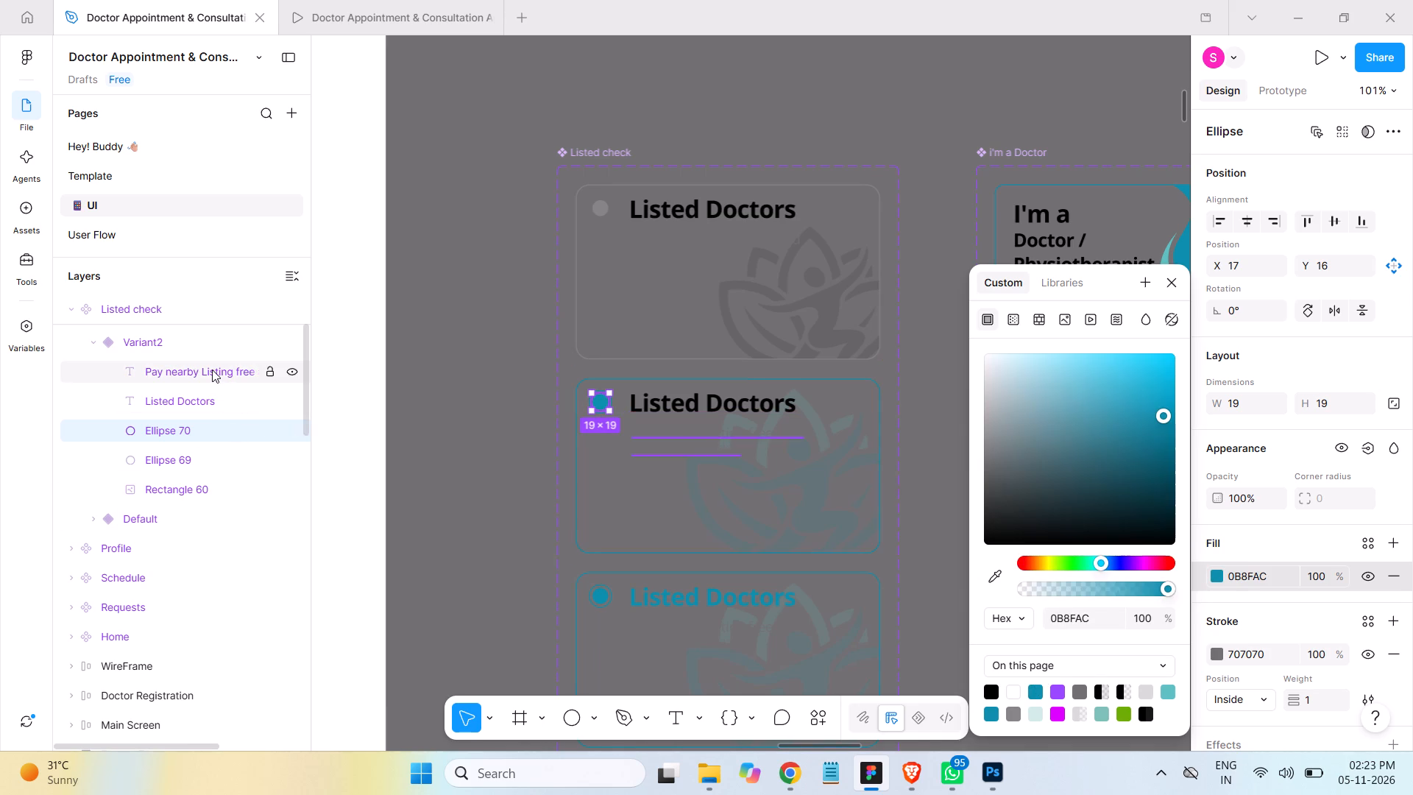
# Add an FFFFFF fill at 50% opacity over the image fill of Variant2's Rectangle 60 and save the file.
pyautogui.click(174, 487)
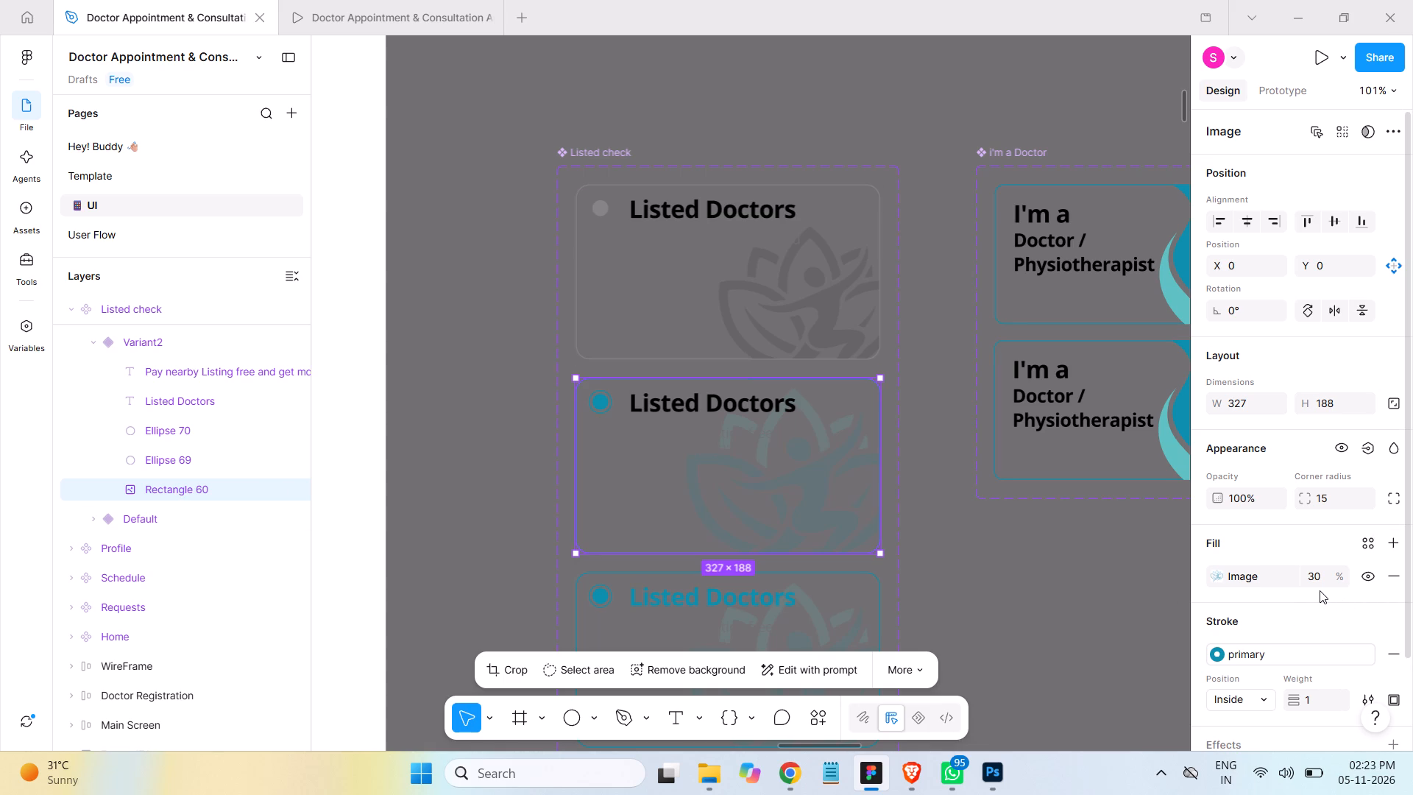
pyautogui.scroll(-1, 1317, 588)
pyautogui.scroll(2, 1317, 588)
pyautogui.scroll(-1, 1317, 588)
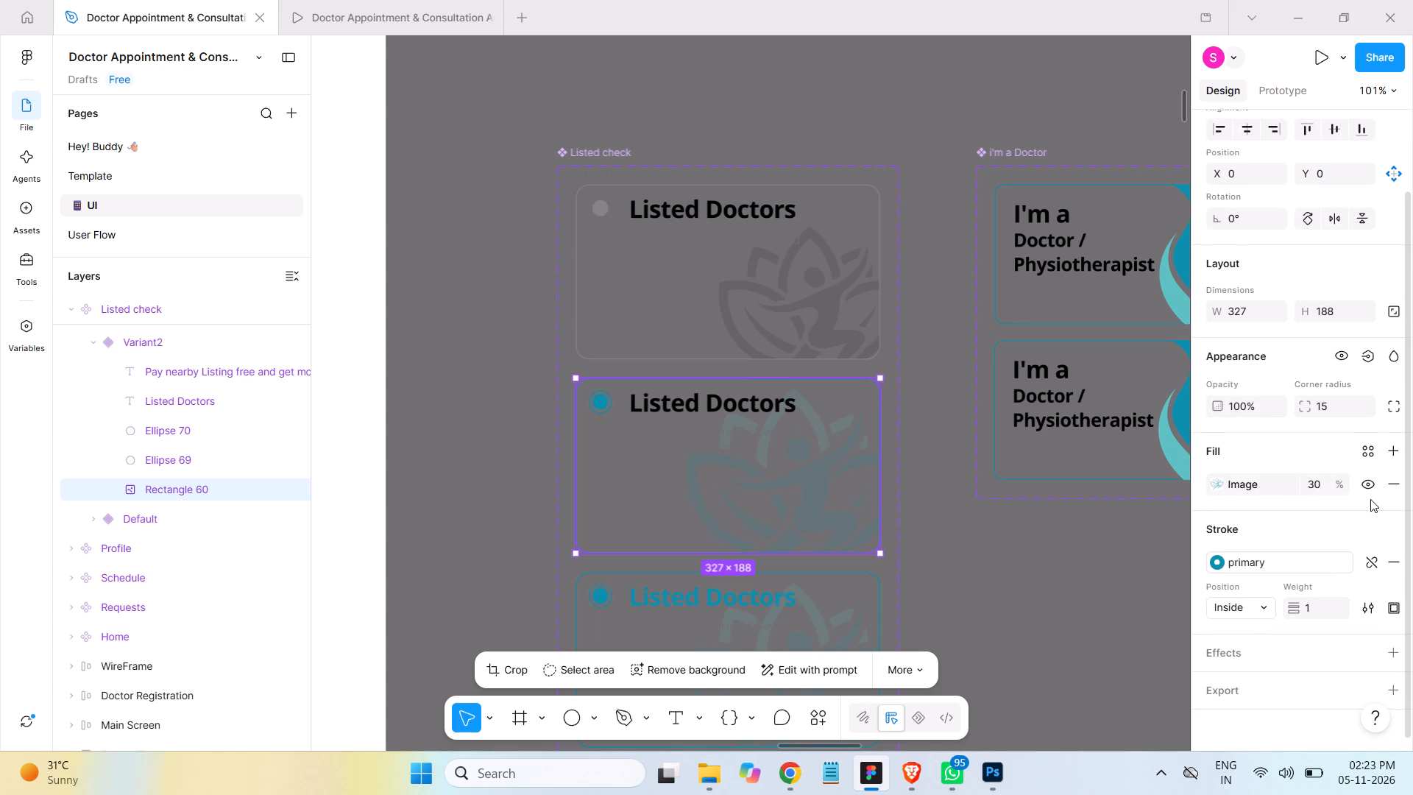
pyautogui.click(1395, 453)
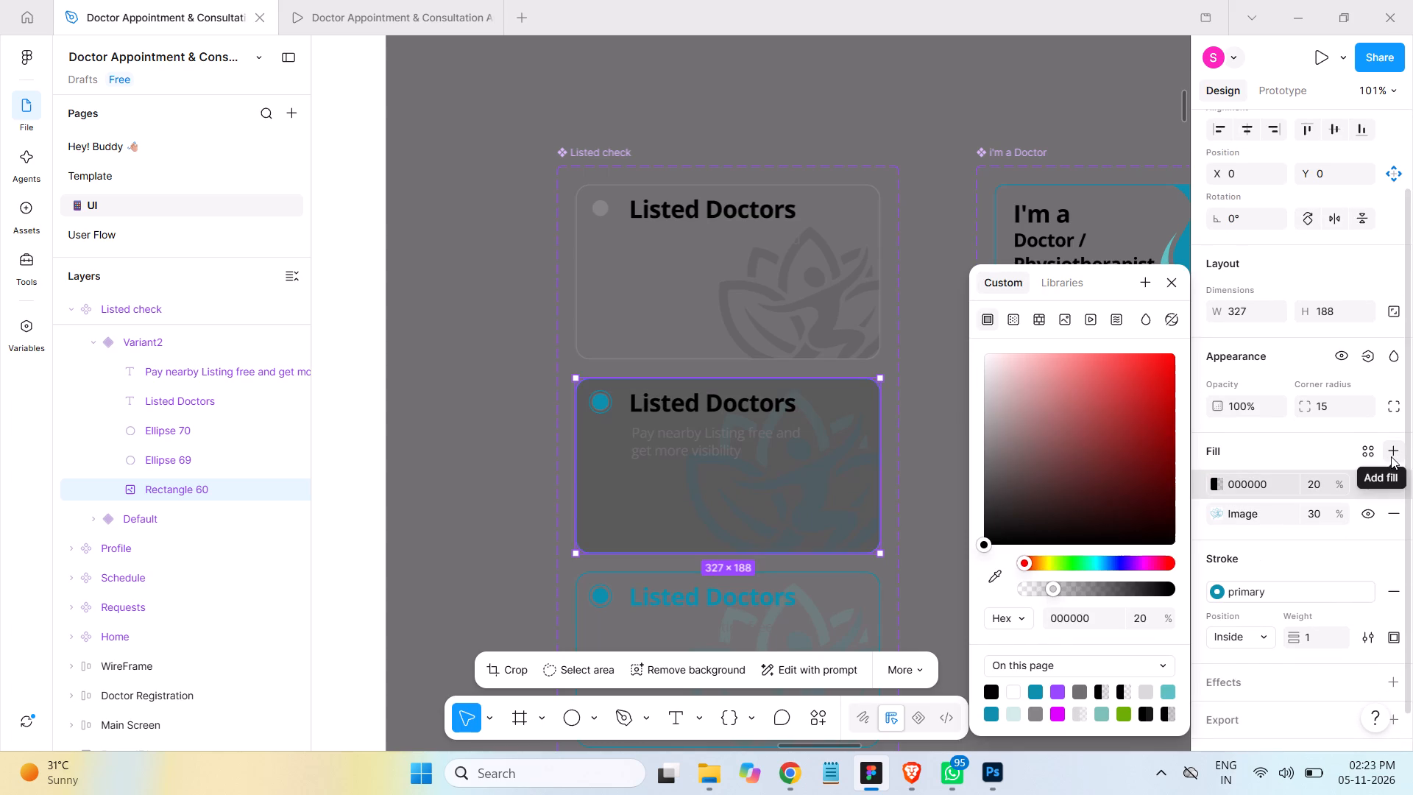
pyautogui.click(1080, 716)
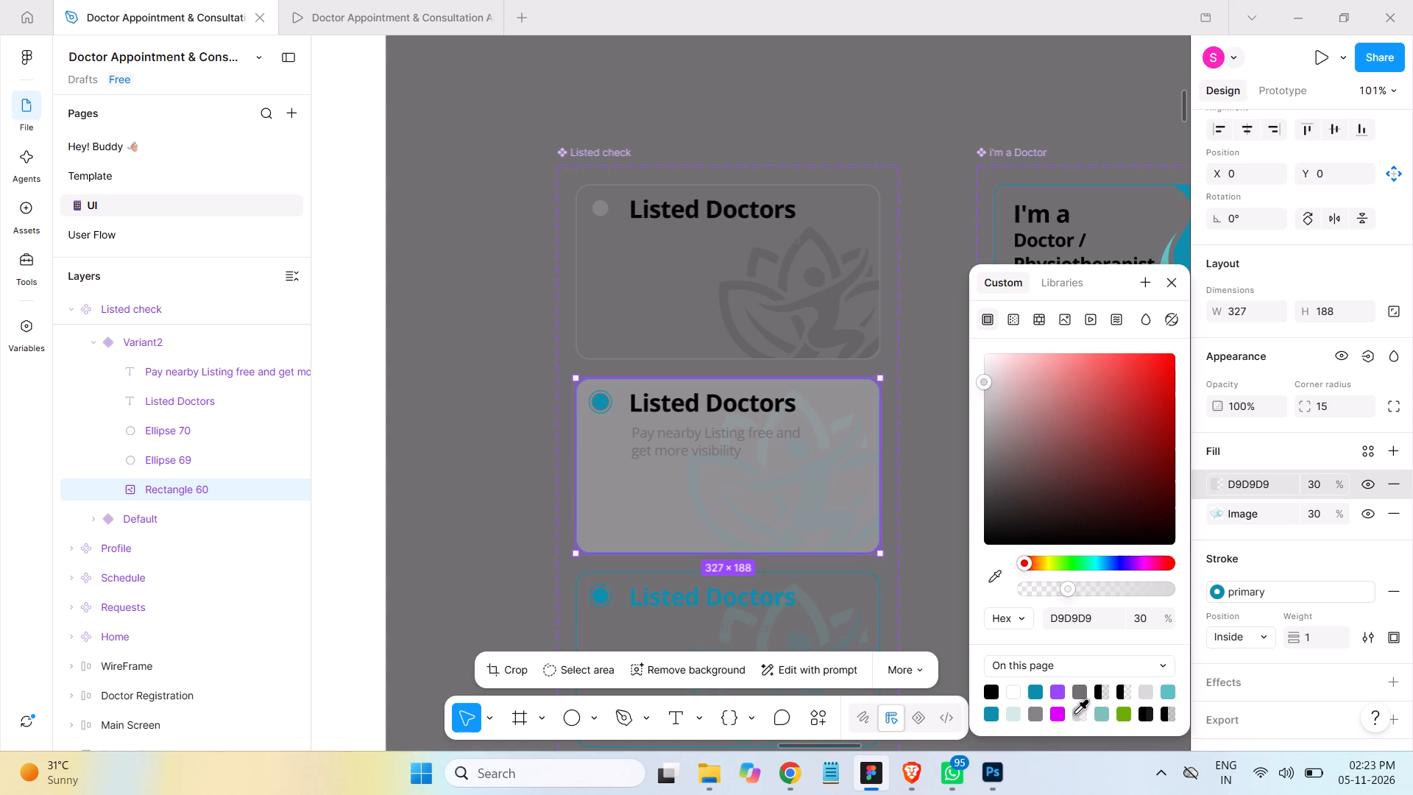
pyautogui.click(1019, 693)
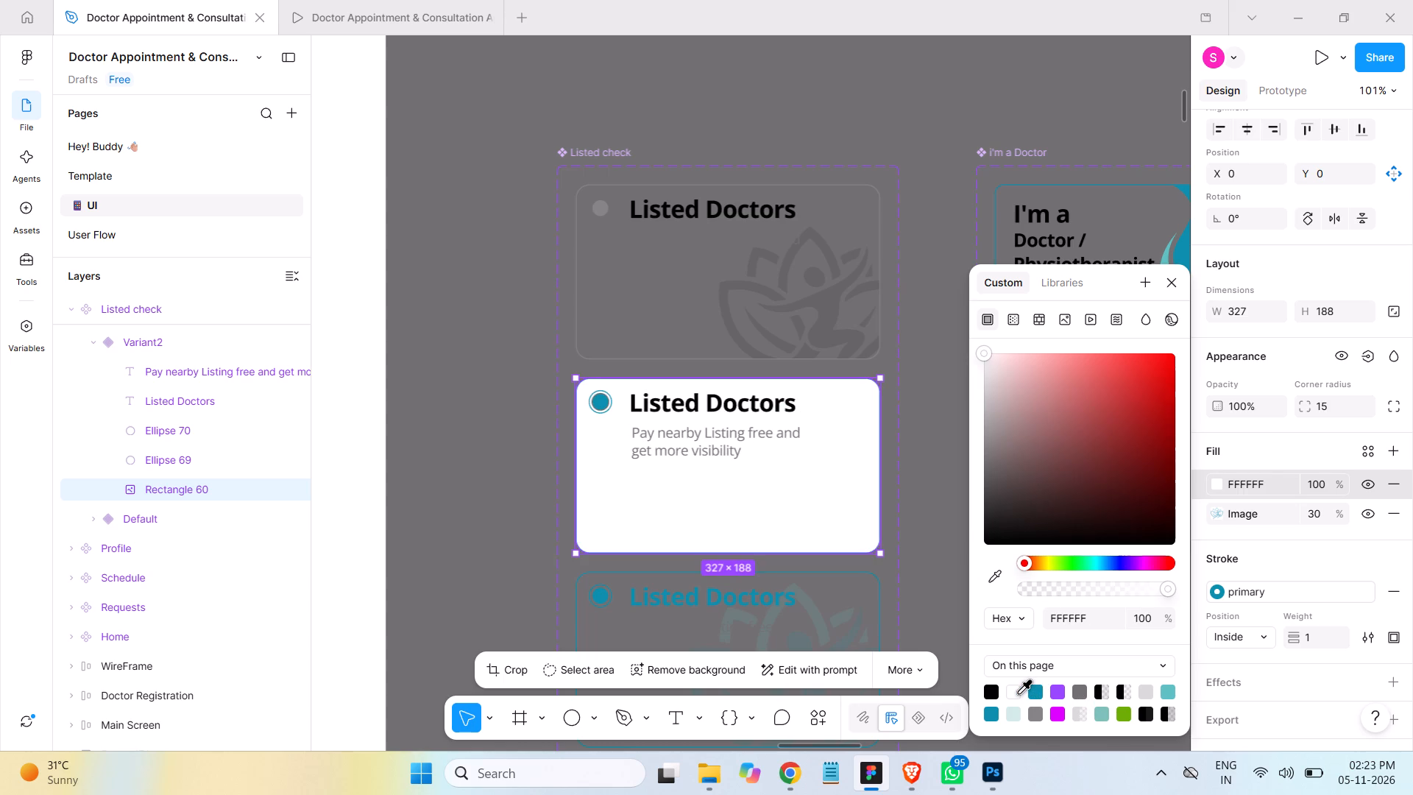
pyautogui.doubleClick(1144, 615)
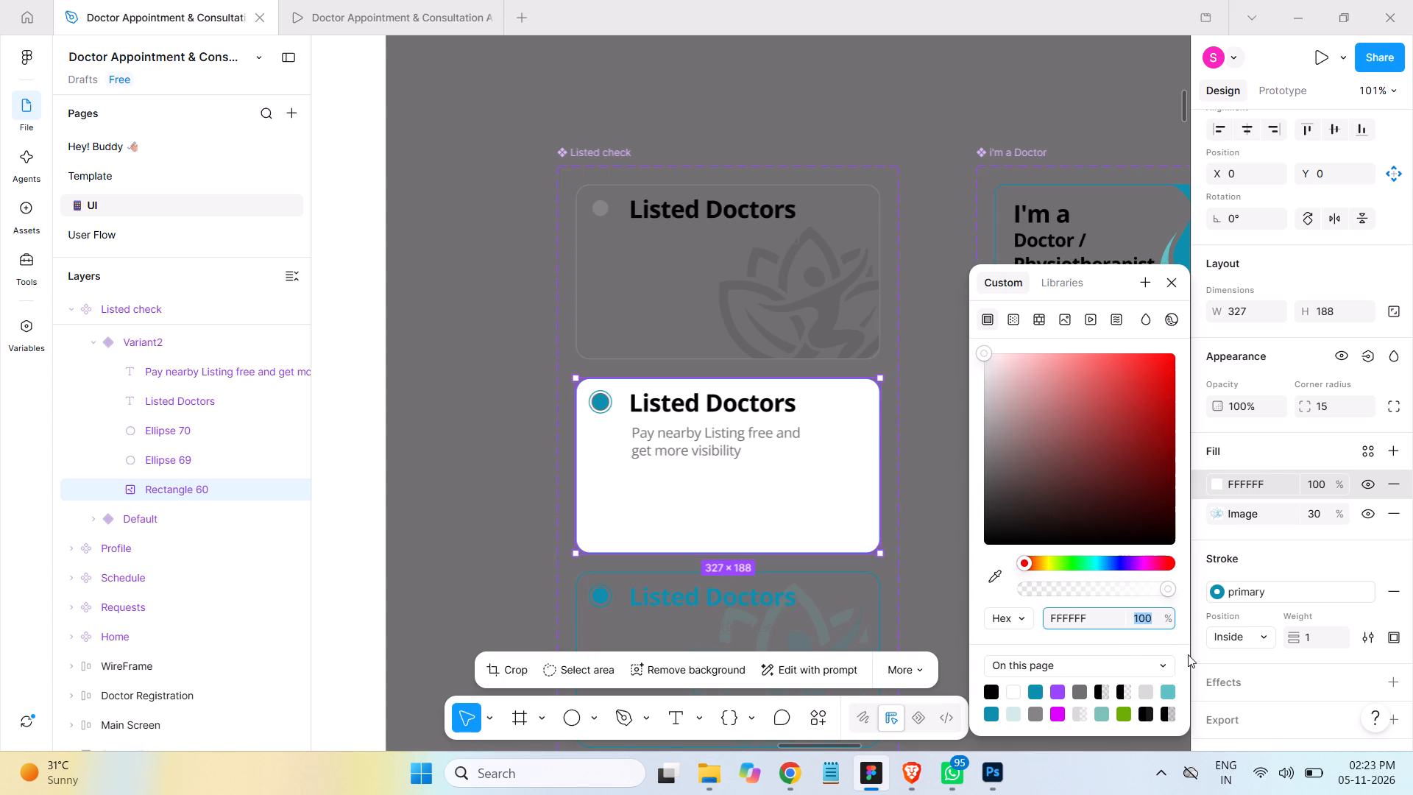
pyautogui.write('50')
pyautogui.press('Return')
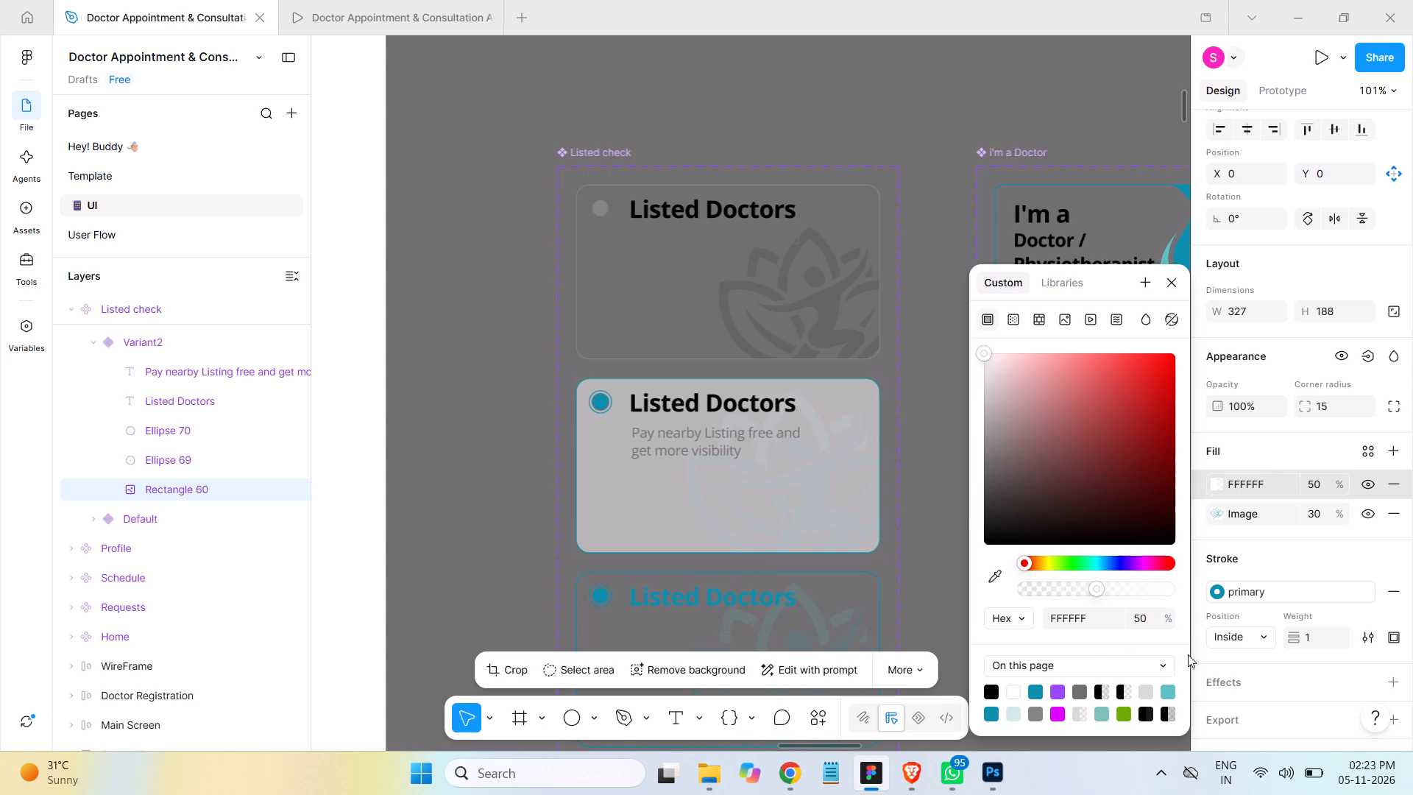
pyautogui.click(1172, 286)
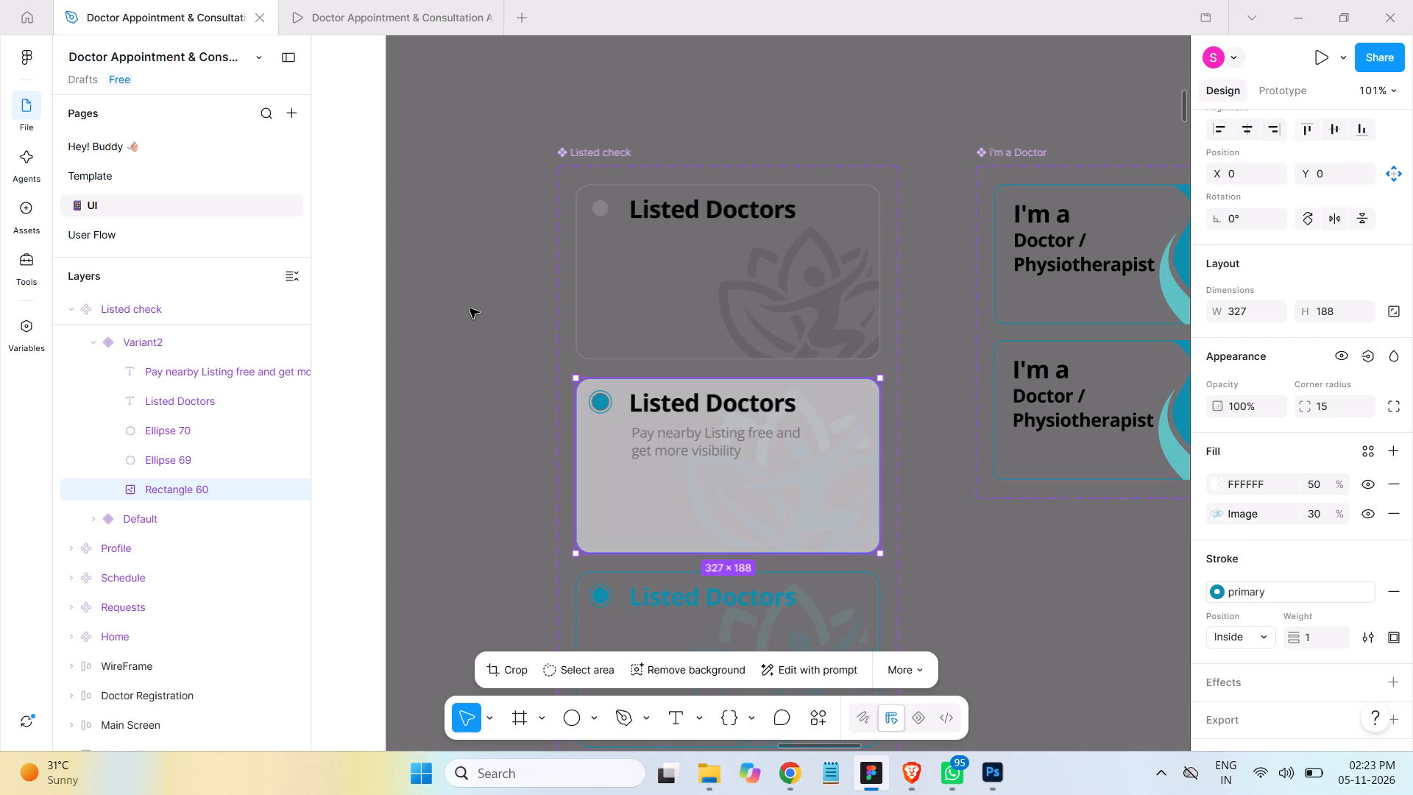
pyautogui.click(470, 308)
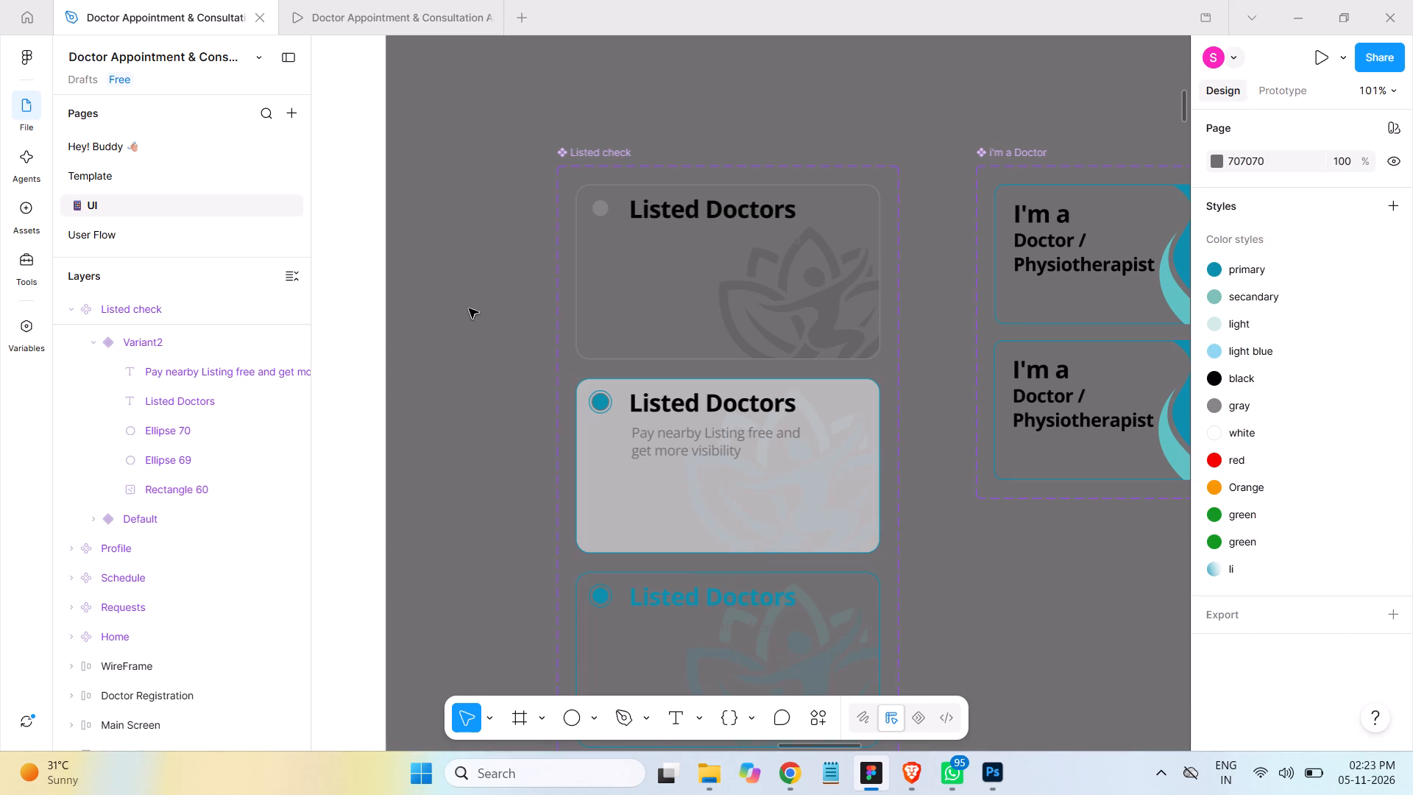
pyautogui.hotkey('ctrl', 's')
# Preview the Listed Doctors prototype with the white card fill and return to the design file.
pyautogui.click(385, 13)
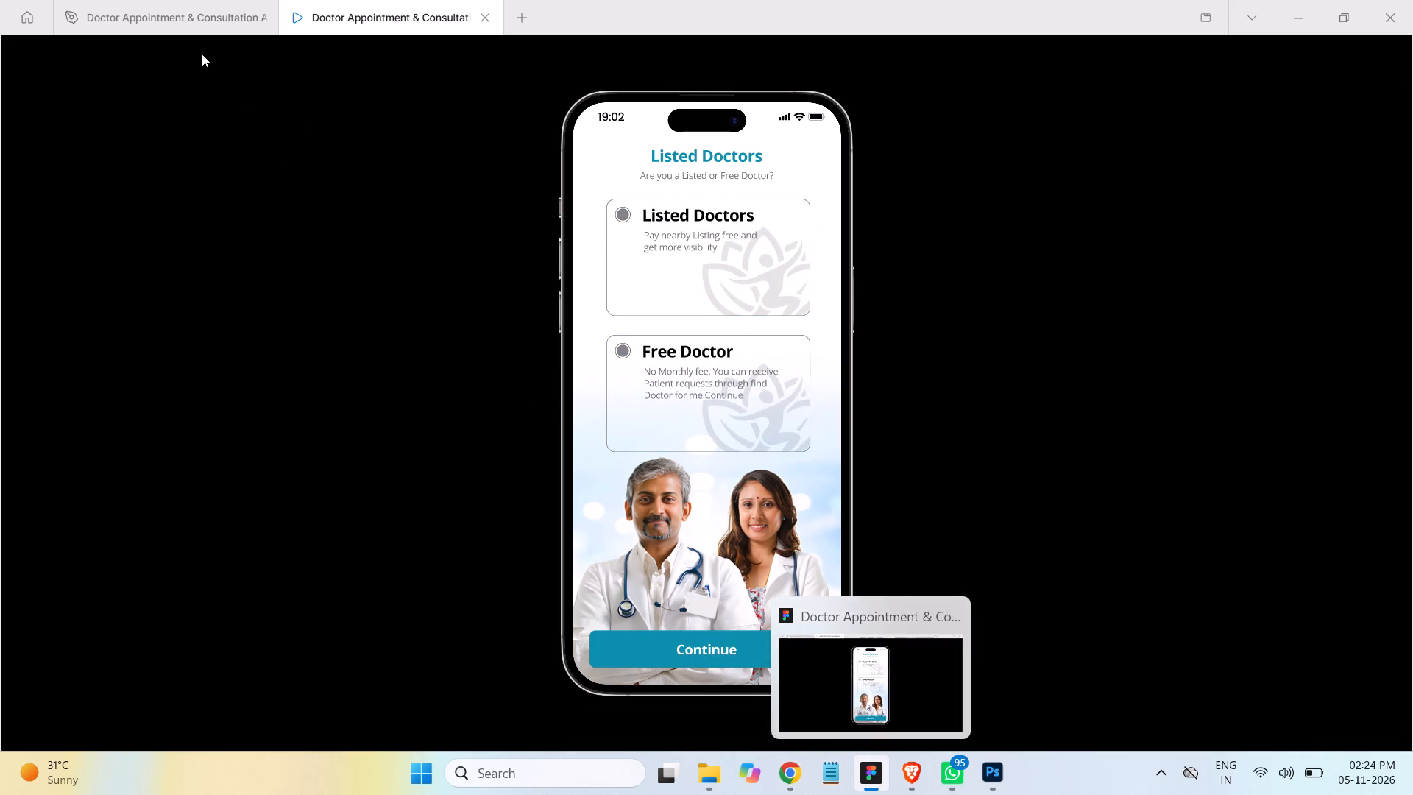
pyautogui.click(175, 23)
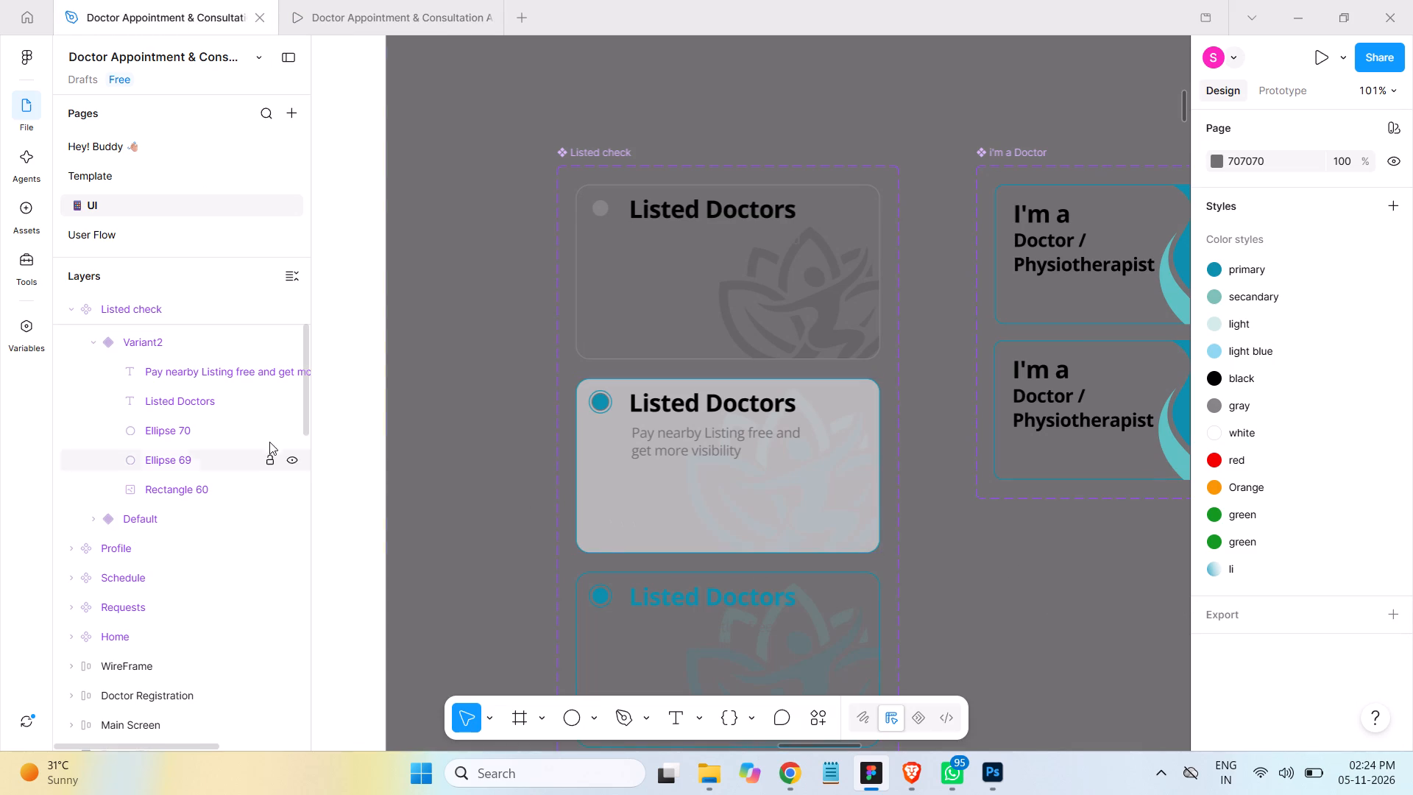
# Replace the white fill on Variant2's Rectangle 60 with a D2EBE7 fill at 100% opacity.
pyautogui.click(160, 487)
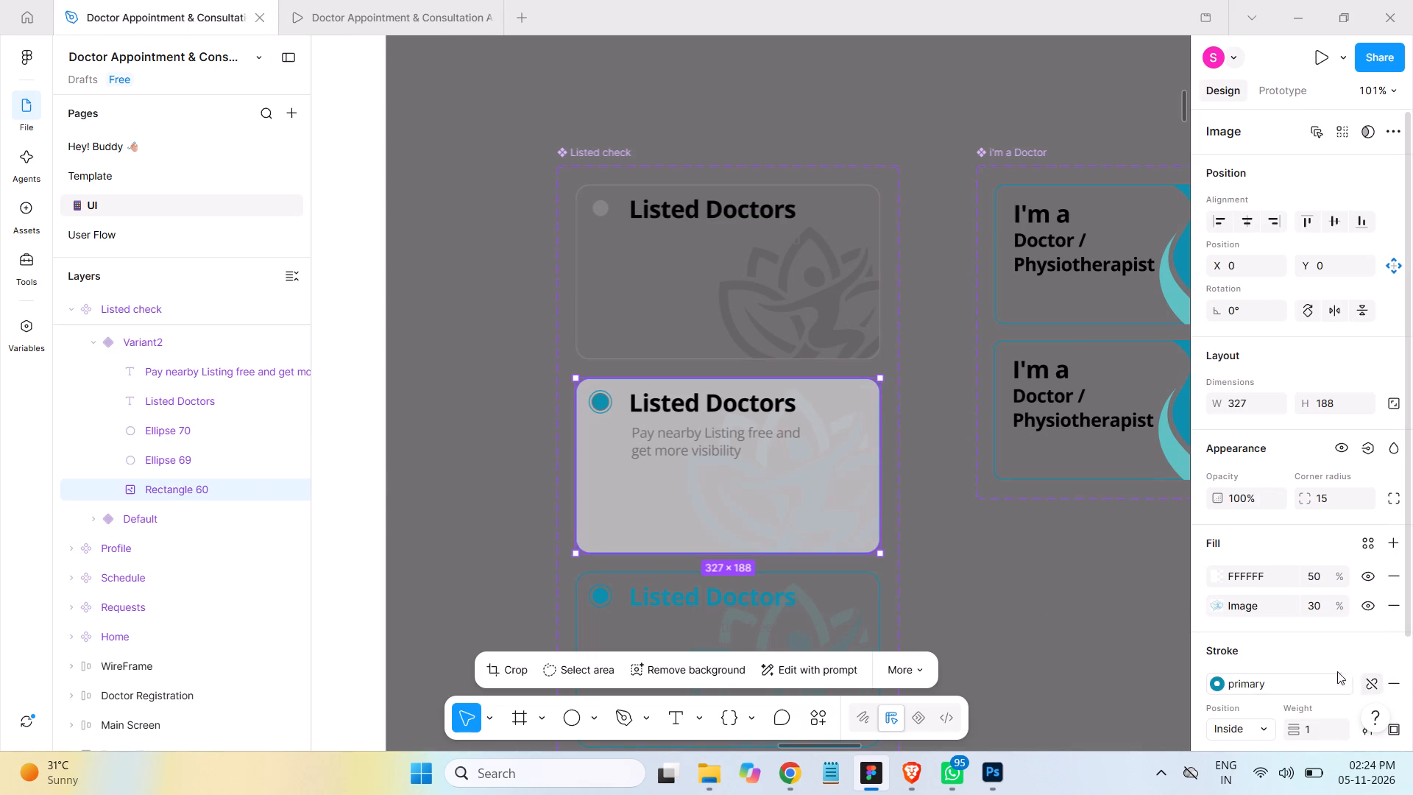
pyautogui.click(1393, 575)
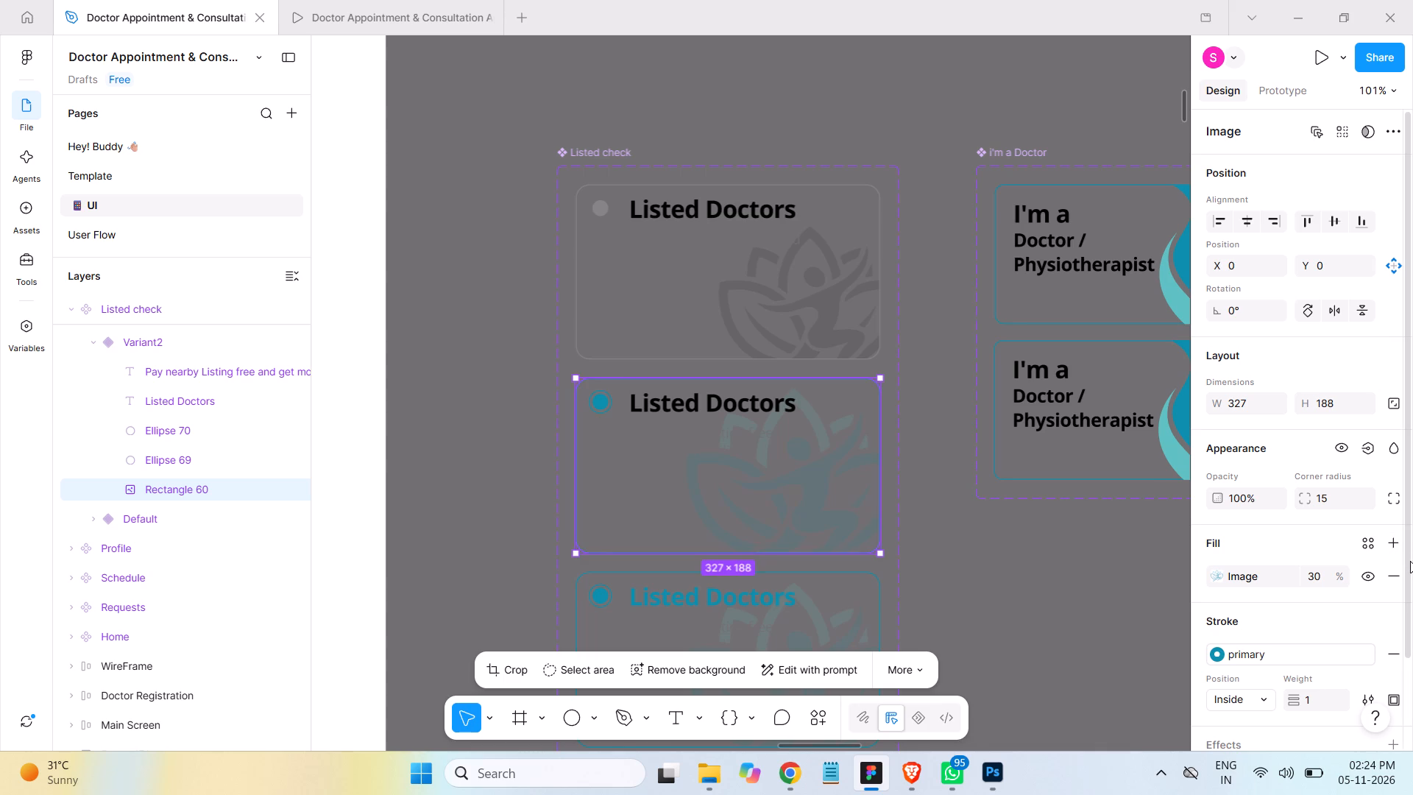
pyautogui.click(1393, 547)
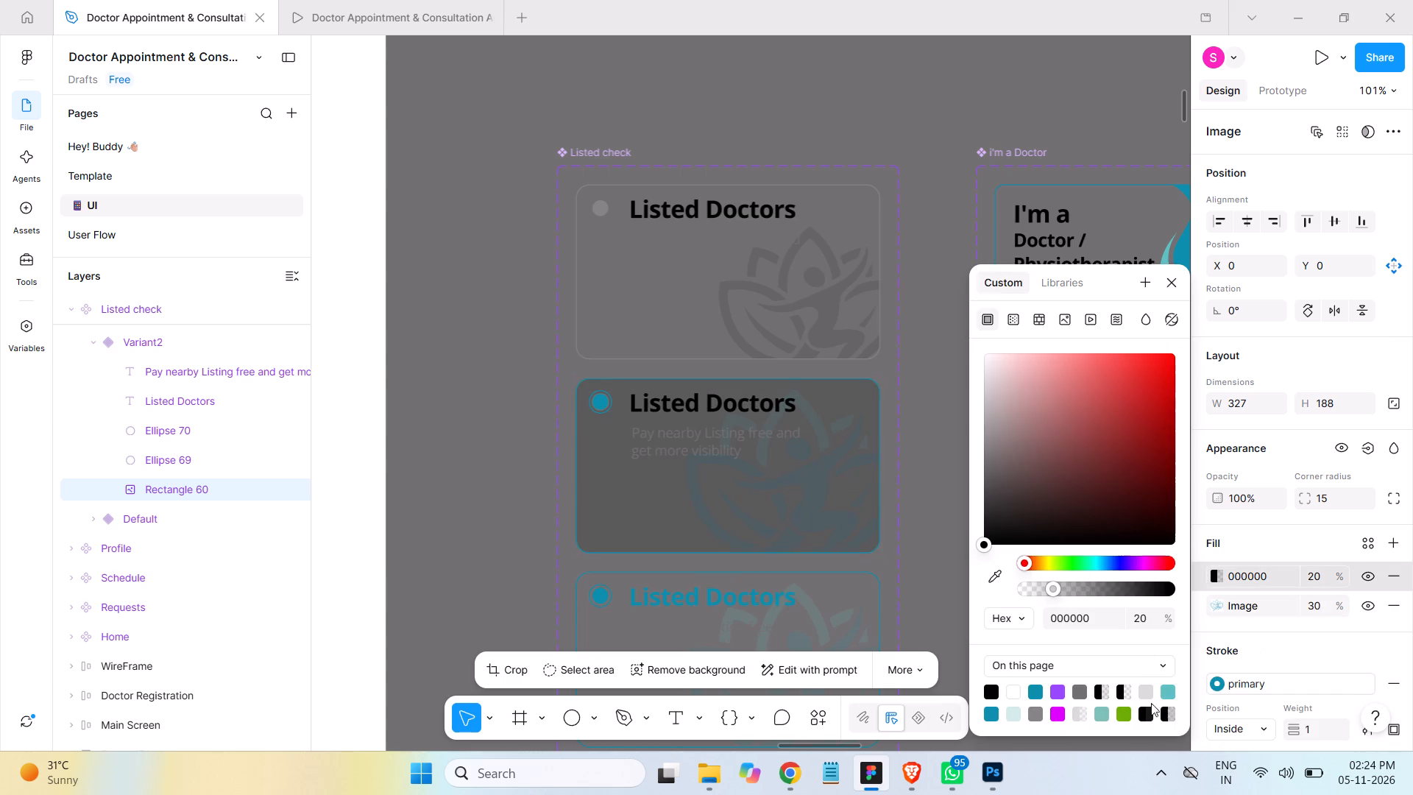
pyautogui.click(1014, 714)
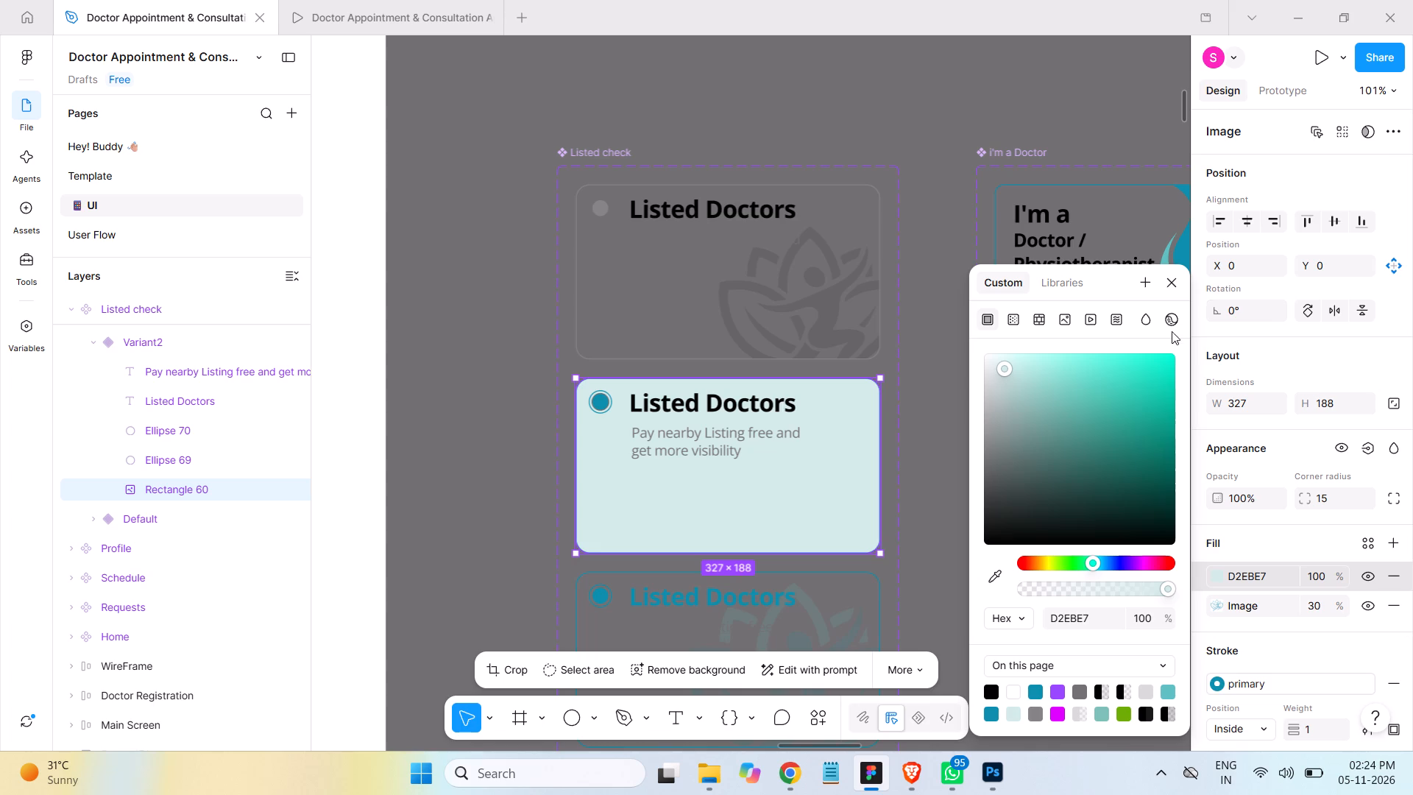
pyautogui.click(1176, 284)
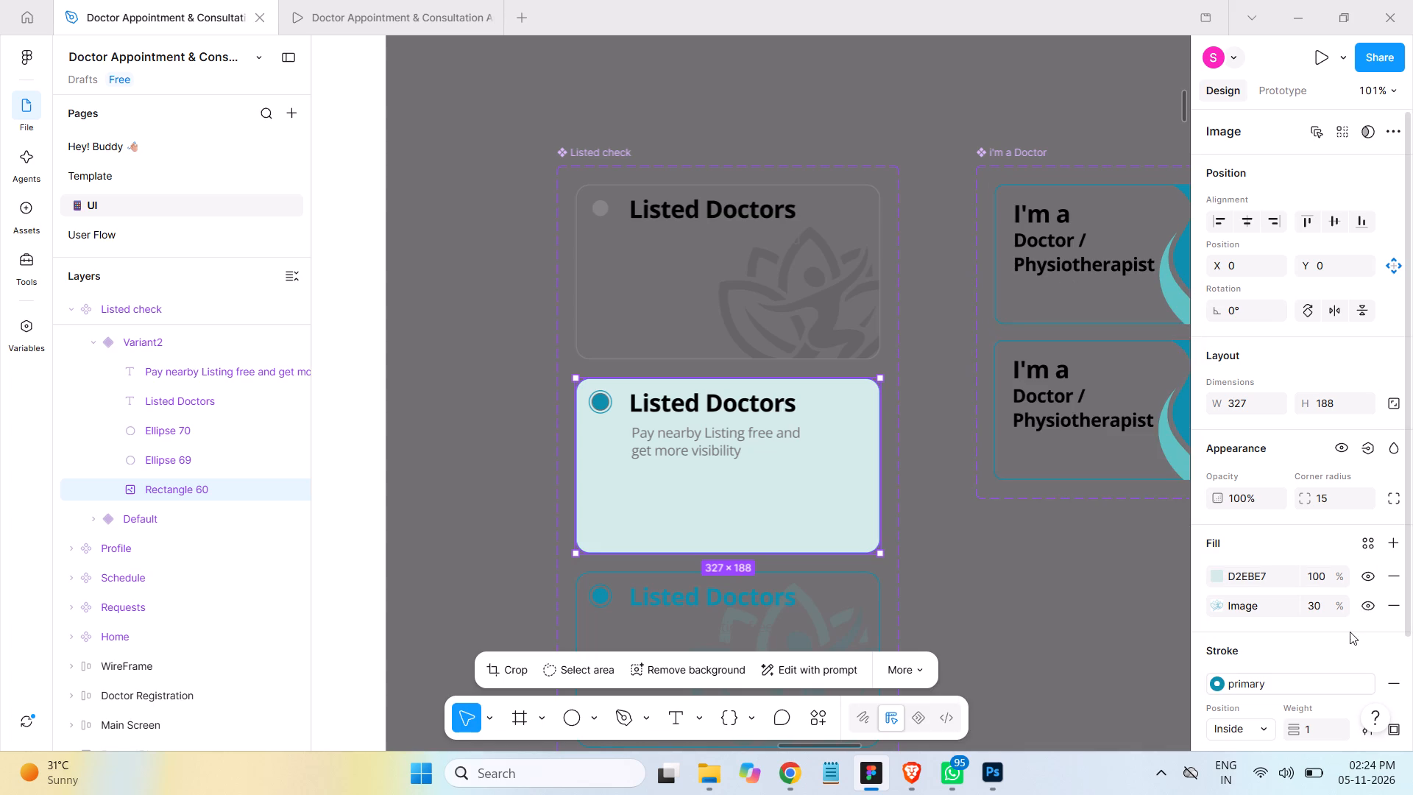
# Move Rectangle 60's image fill above its D2EBE7 fill and save the file.
pyautogui.click(1284, 606)
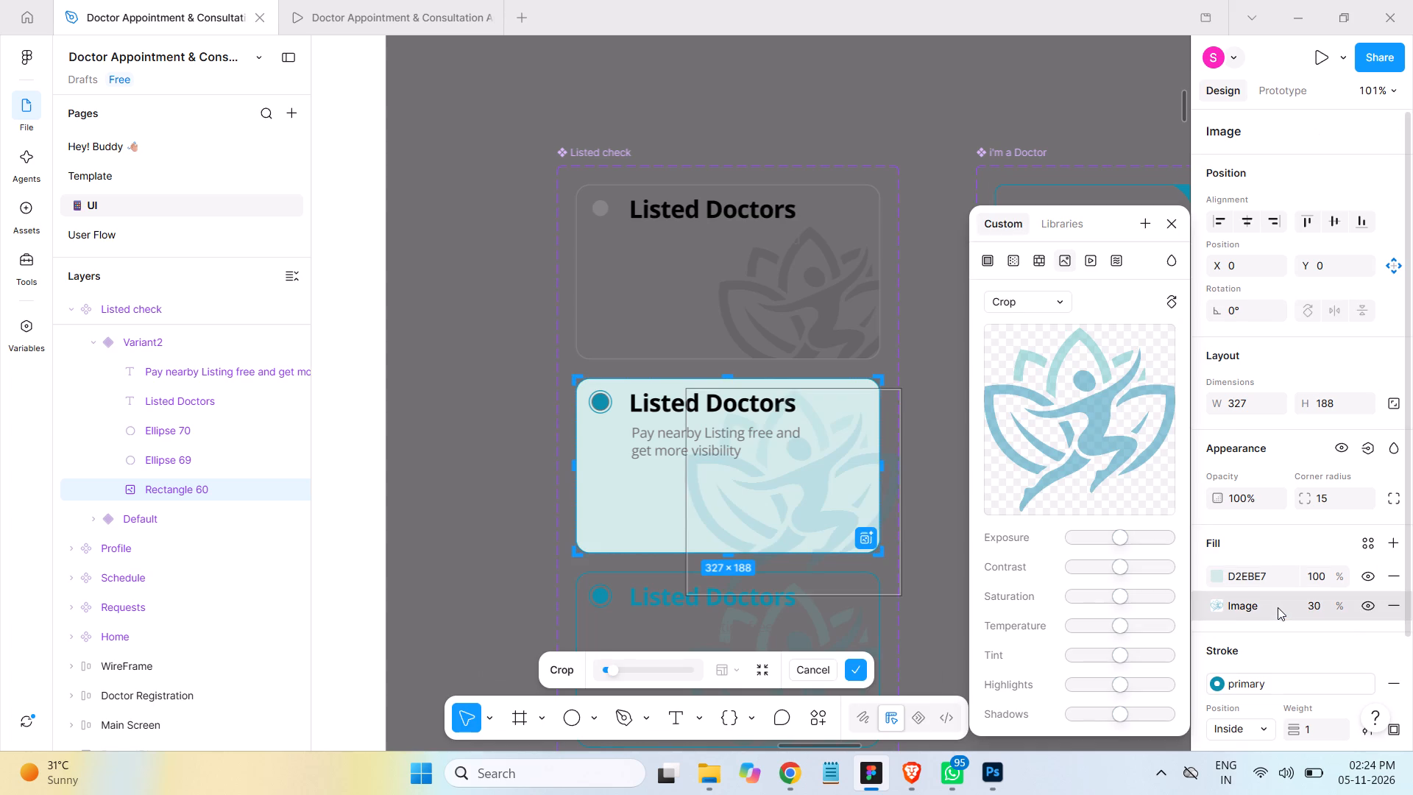
pyautogui.moveTo(1278, 607); pyautogui.dragTo(1282, 559)
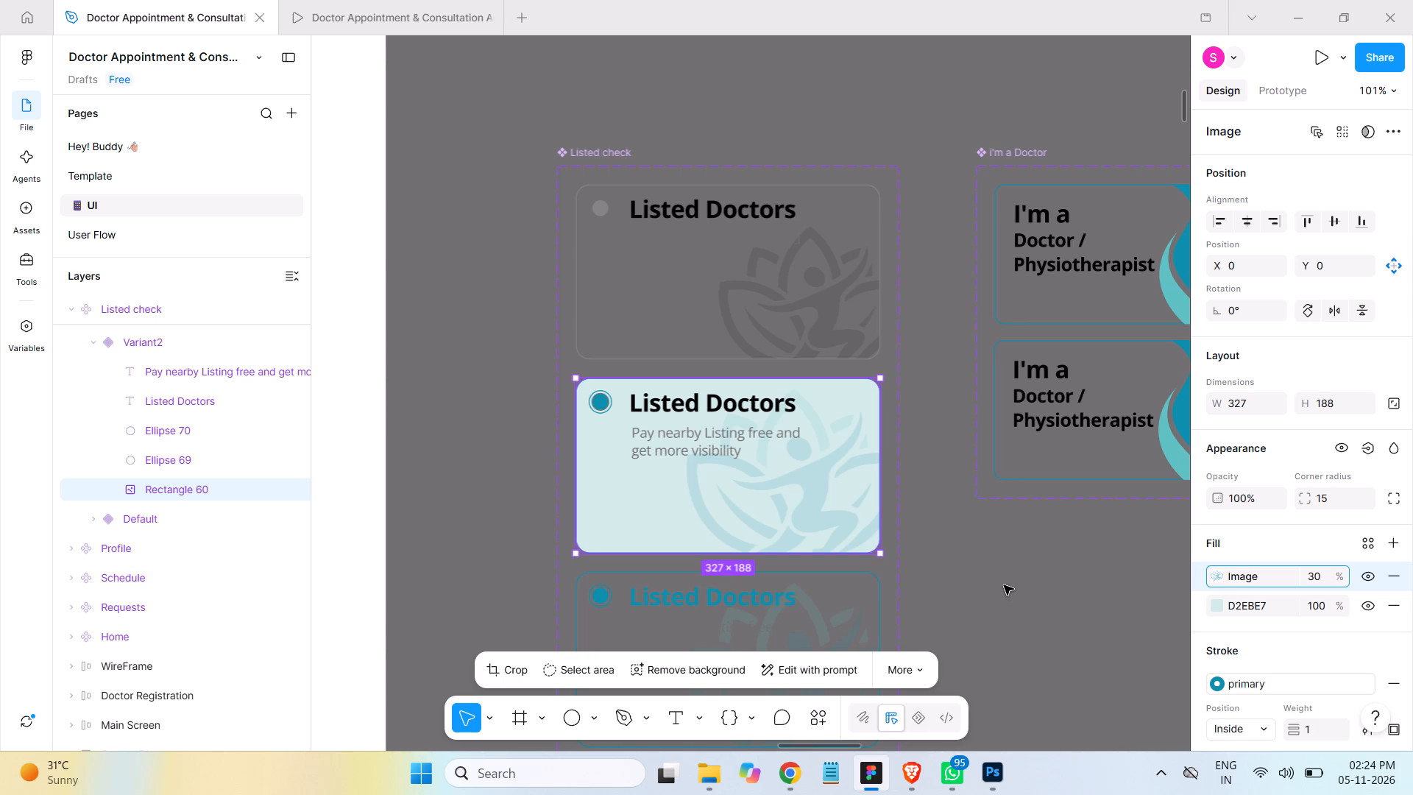
pyautogui.hotkey('ctrl', 's')
# Preview the Listed Doctors prototype, try the Continue button, then return to the design file and save it.
pyautogui.click(356, 18)
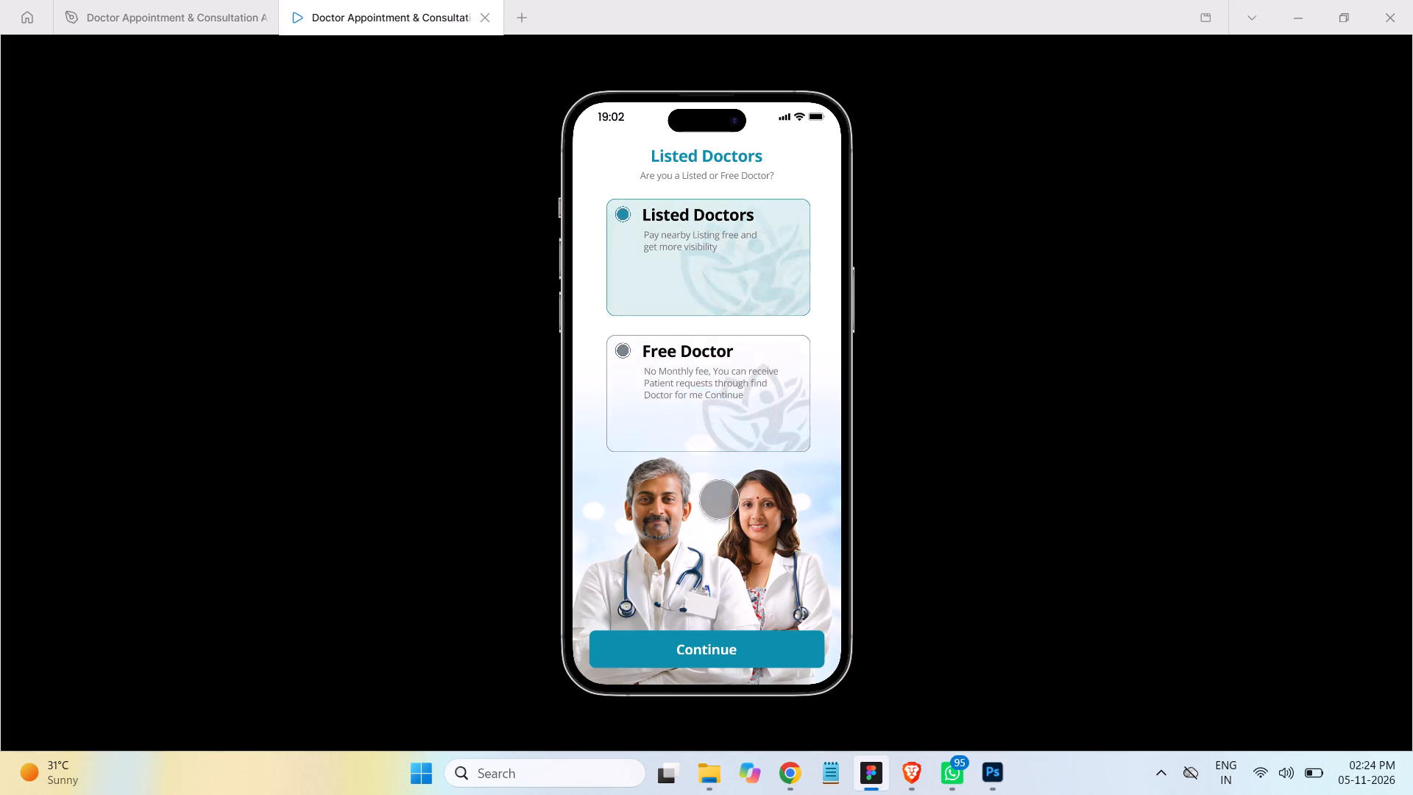
pyautogui.click(719, 643)
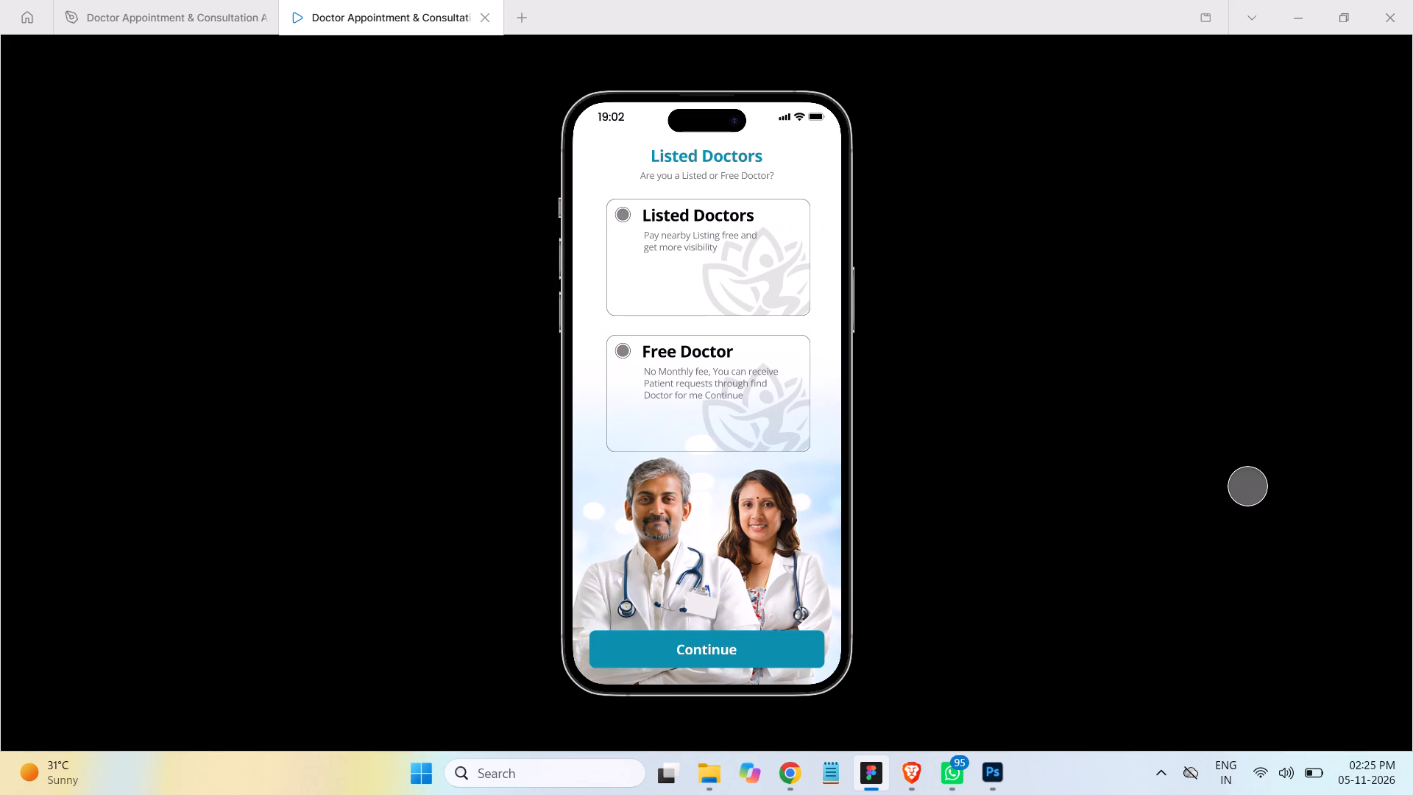
pyautogui.click(174, 14)
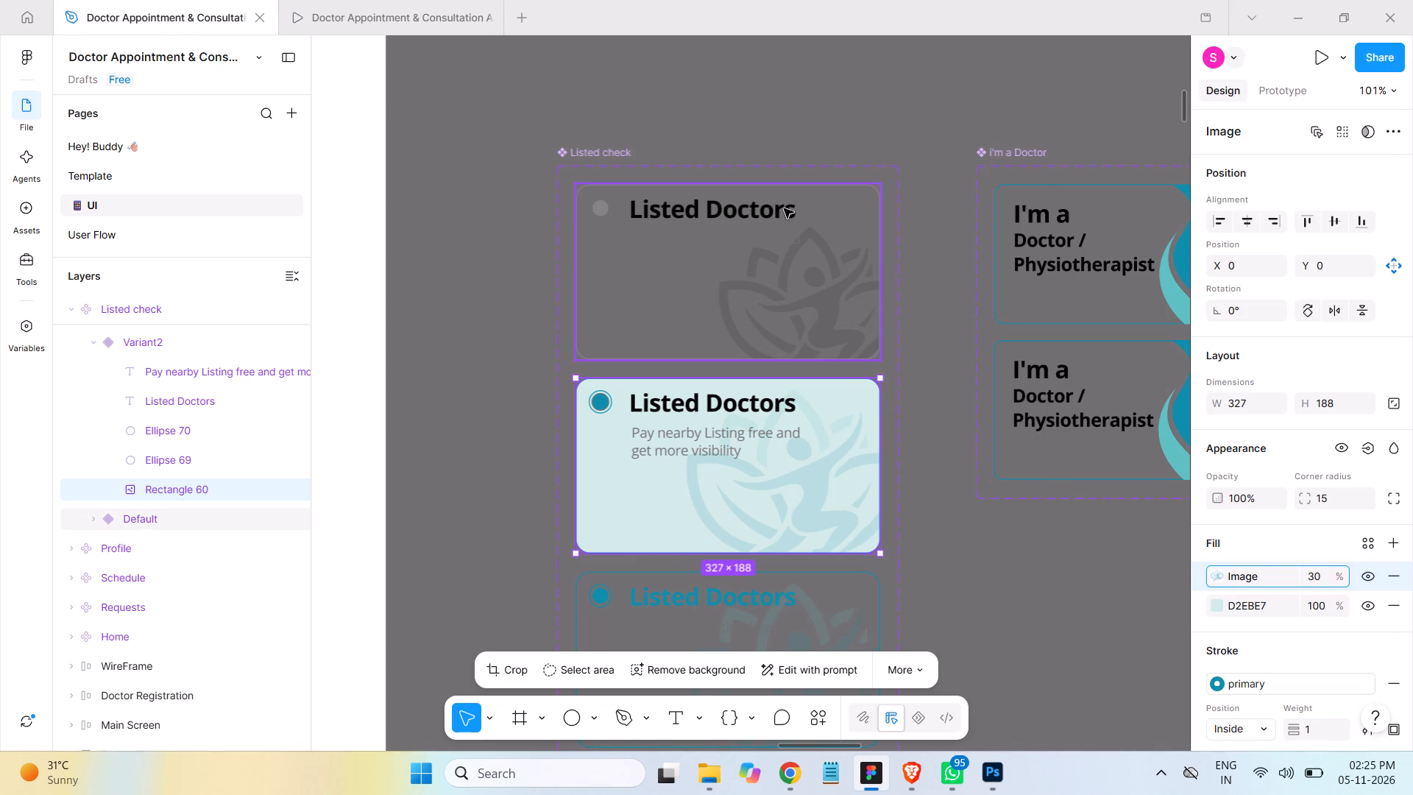
pyautogui.hotkey('ctrl', 's')
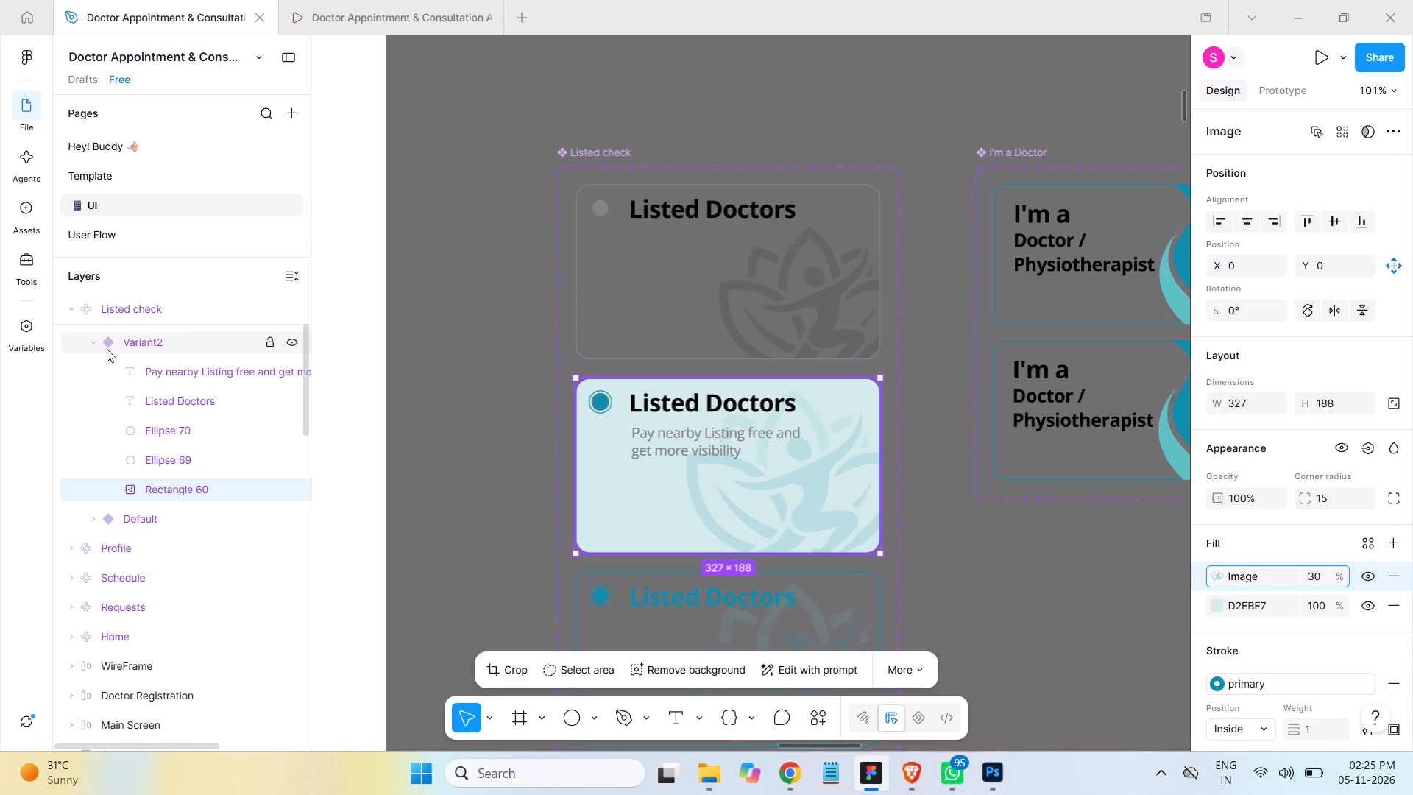
# Collapse the Variant2 and Listed check component layers and clear the selection.
pyautogui.click(90, 344)
pyautogui.scroll(-3, 169, 420)
pyautogui.scroll(4, 169, 420)
pyautogui.scroll(-1, 171, 420)
pyautogui.scroll(1, 171, 420)
pyautogui.scroll(-2, 171, 420)
pyautogui.scroll(1, 171, 420)
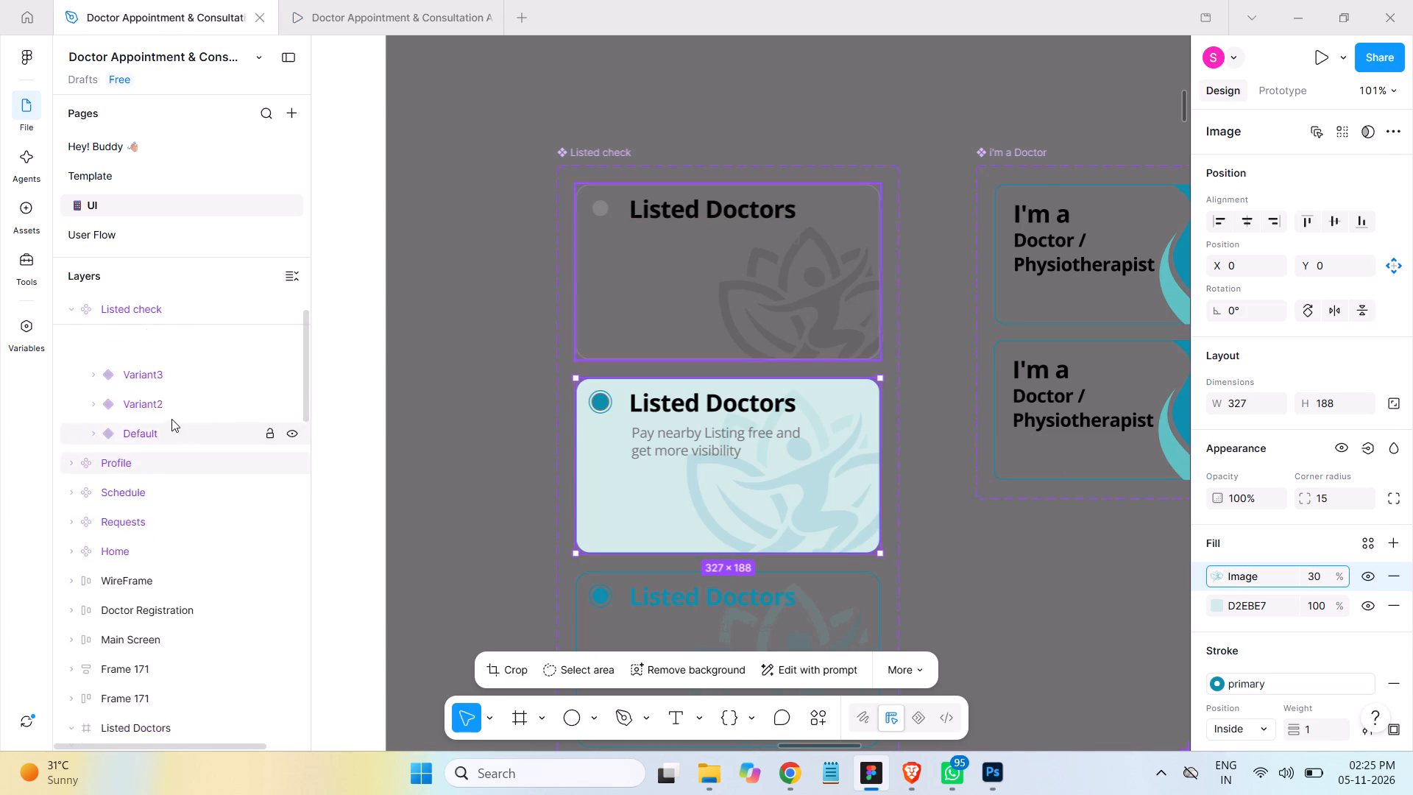
pyautogui.scroll(1, 171, 419)
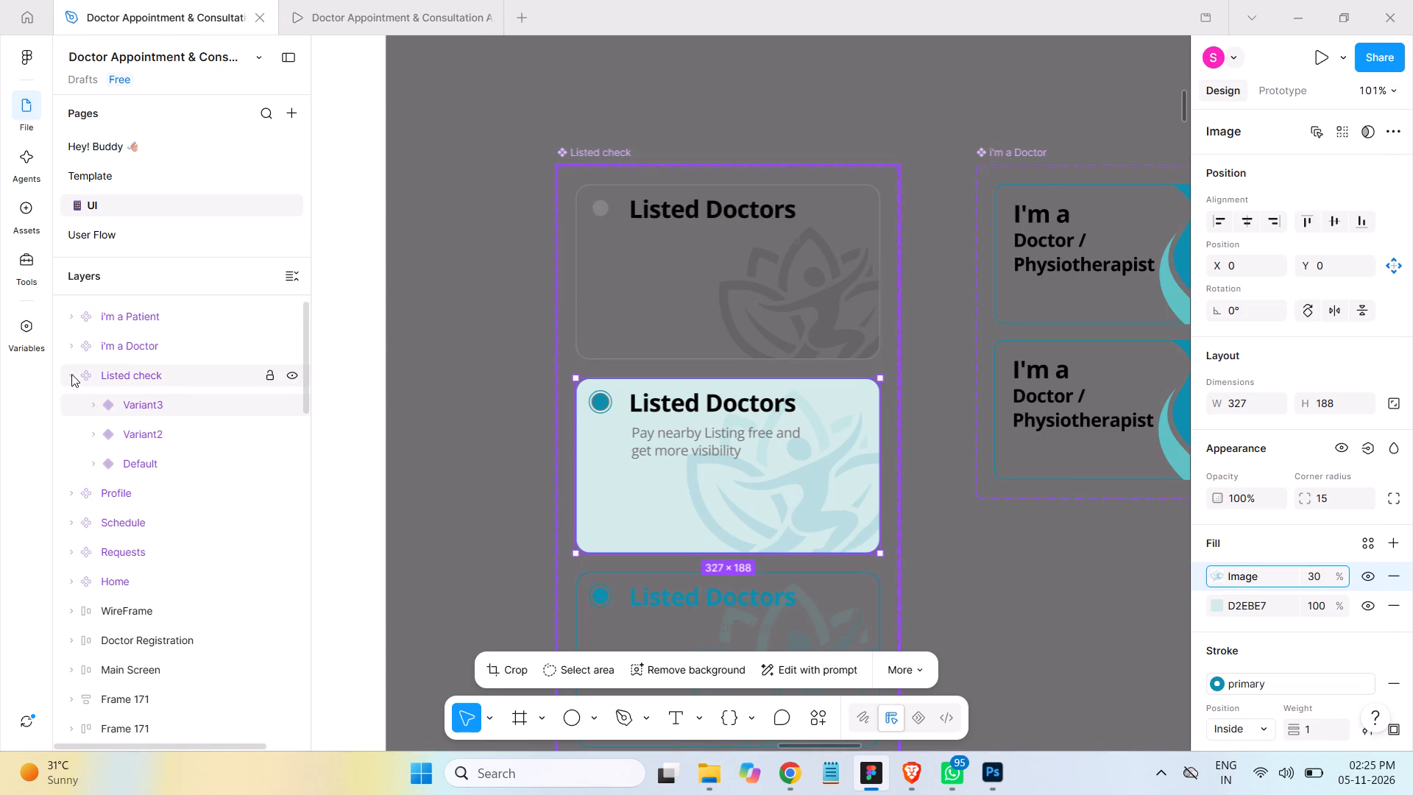
pyautogui.click(71, 373)
pyautogui.click(467, 377)
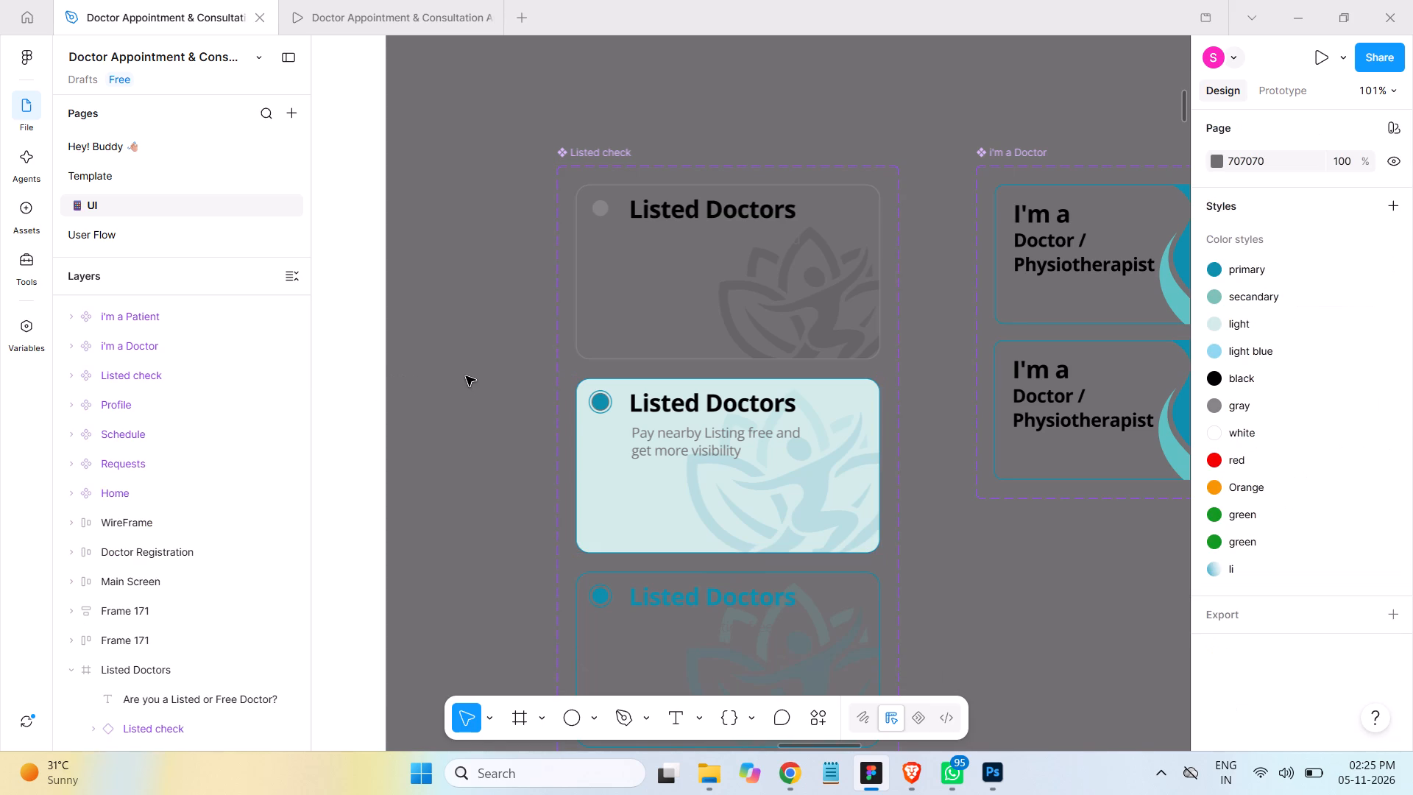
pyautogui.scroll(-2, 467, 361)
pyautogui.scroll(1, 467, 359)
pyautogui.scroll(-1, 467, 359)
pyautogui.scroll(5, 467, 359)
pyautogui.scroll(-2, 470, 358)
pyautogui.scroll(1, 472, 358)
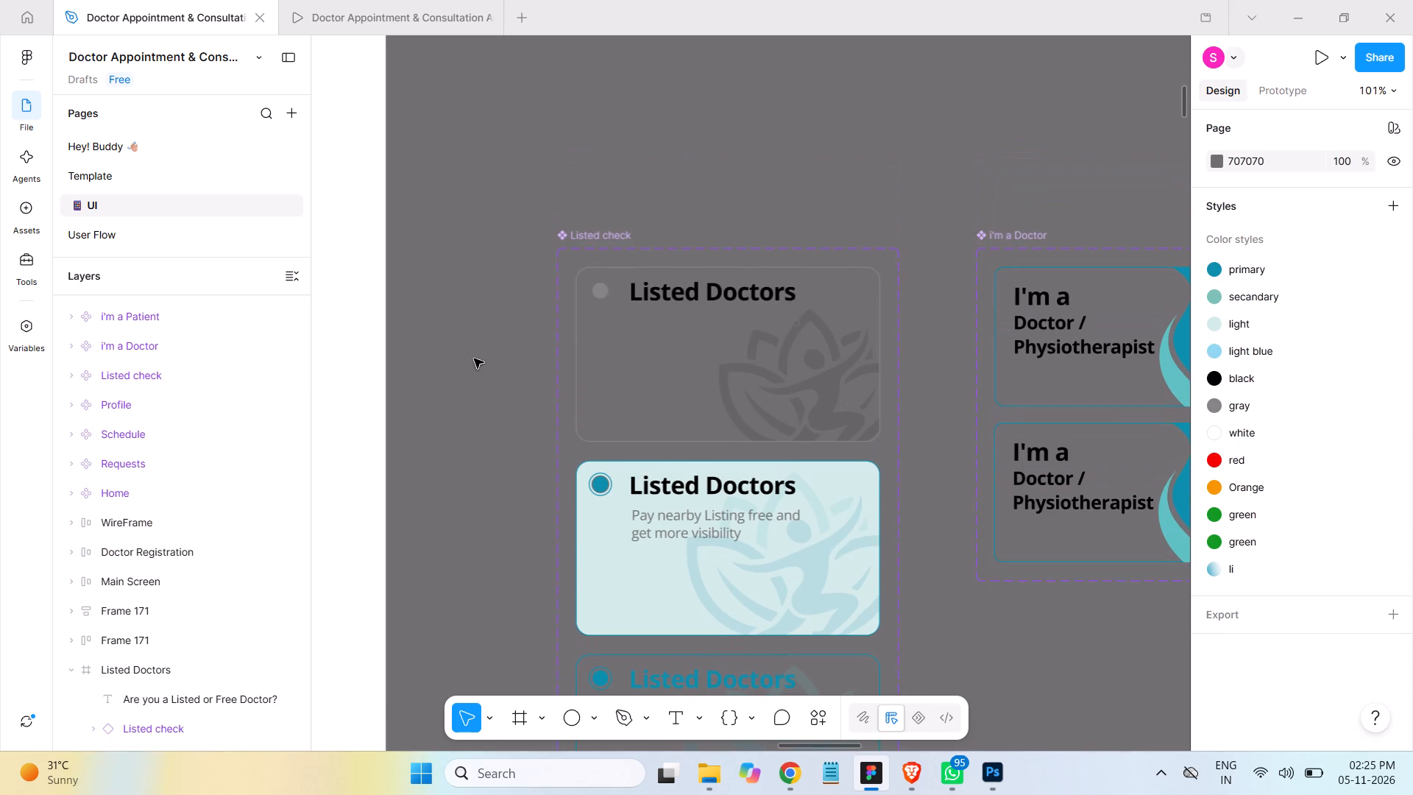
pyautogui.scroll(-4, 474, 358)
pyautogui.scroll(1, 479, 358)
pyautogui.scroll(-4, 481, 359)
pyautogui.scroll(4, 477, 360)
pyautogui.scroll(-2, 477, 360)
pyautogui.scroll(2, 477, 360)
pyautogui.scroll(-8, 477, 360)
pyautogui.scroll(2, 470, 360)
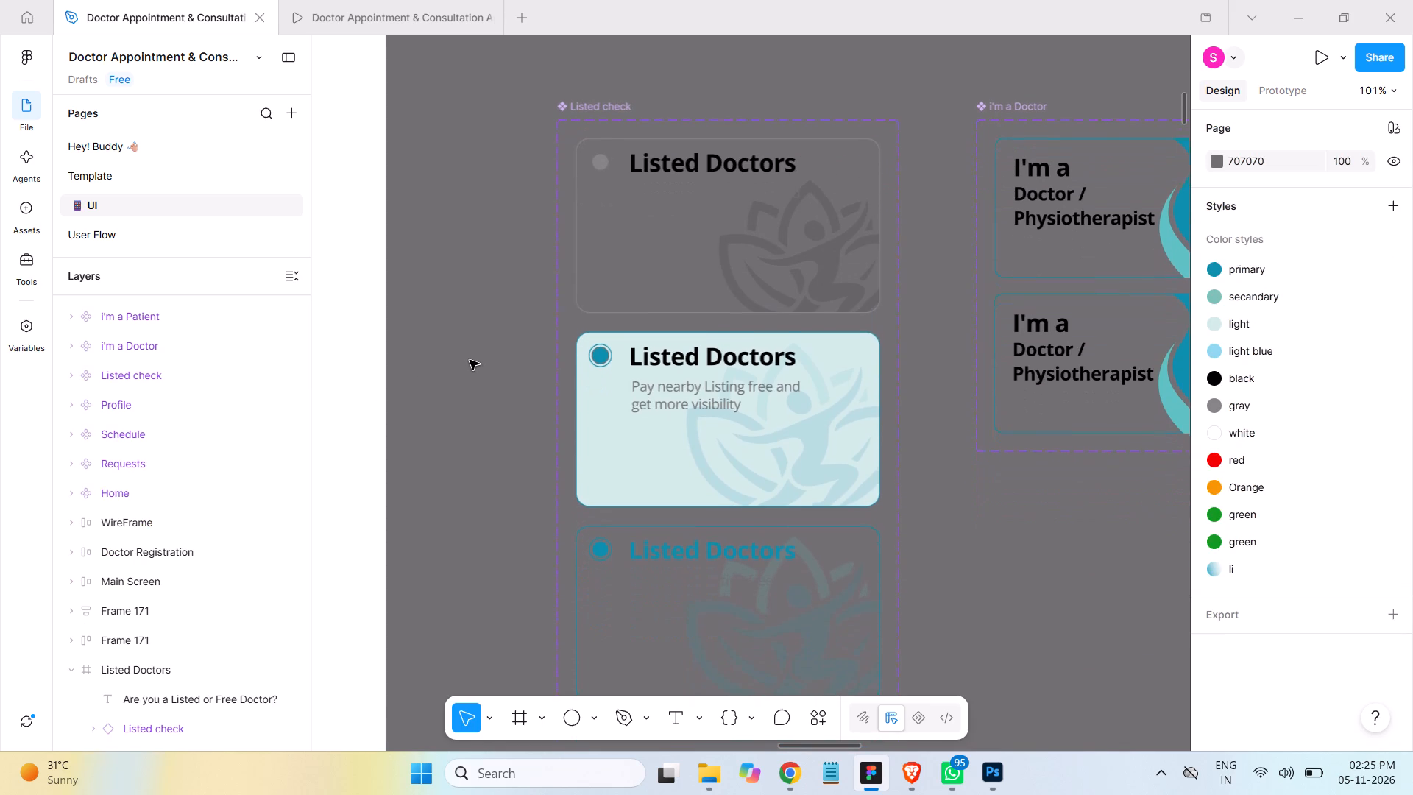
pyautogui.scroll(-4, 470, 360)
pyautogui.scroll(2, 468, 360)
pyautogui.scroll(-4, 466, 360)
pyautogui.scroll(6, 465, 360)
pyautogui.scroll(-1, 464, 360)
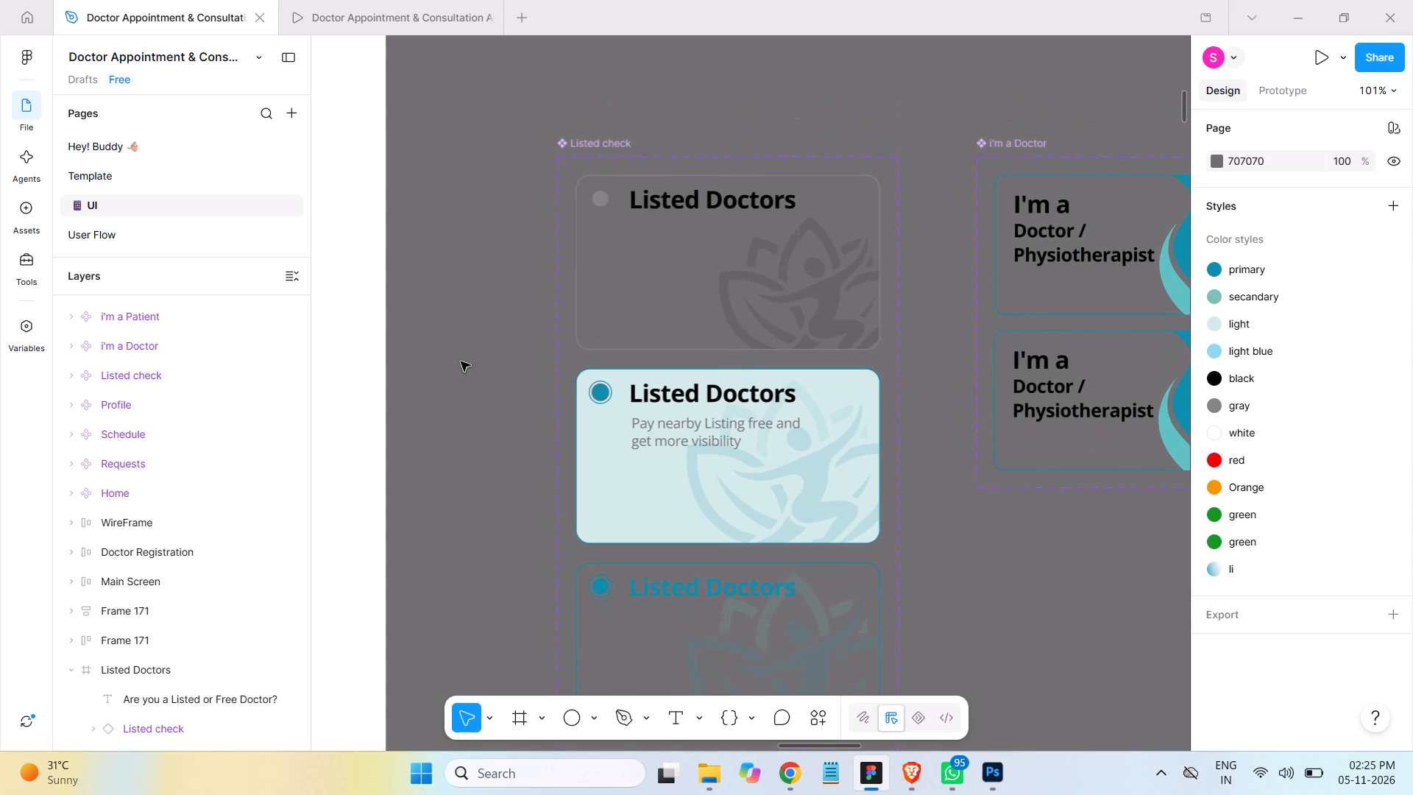
# Look over the UI page's screen rows, from the card components down to the Doctor Registration section with the Listed Doctors screen.
pyautogui.hotkey('ctrl', '-')
pyautogui.hotkey('ctrl', '-')
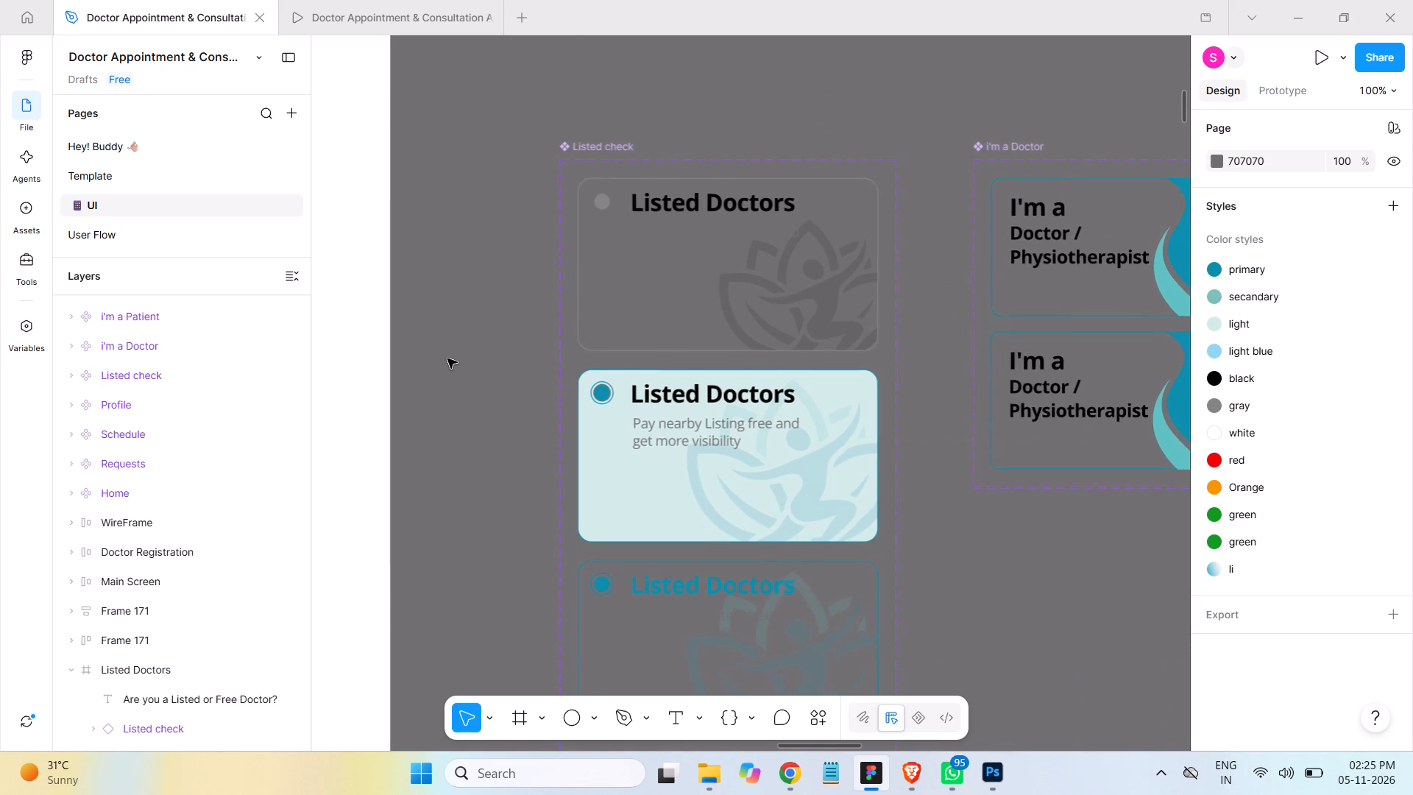
pyautogui.hotkey('ctrl', '-')
pyautogui.hotkey('ctrl', '-')
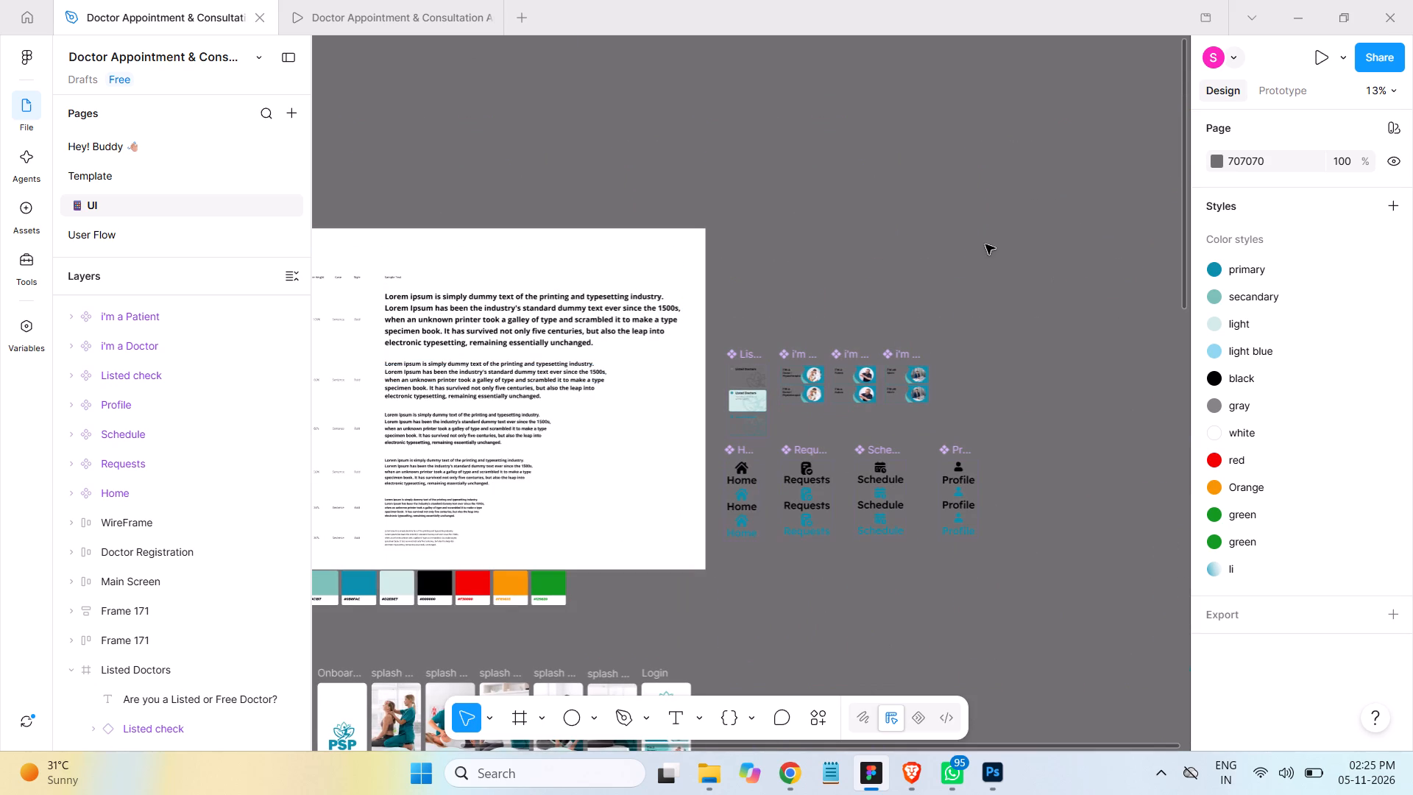
pyautogui.press('space')
pyautogui.press('space')
pyautogui.press('space')
pyautogui.press('space')
pyautogui.press('space')
pyautogui.press('space')
pyautogui.press('space')
pyautogui.press('space')
pyautogui.press('space')
pyautogui.press('space')
pyautogui.press('space')
pyautogui.press('space')
pyautogui.press('space')
pyautogui.press('space')
pyautogui.press('space')
pyautogui.press('space')
pyautogui.press('space')
pyautogui.press('space')
pyautogui.press('space')
pyautogui.press('space')
pyautogui.moveTo(990, 301); pyautogui.dragTo(967, 105)
pyautogui.moveTo(960, 476); pyautogui.dragTo(1014, 190)
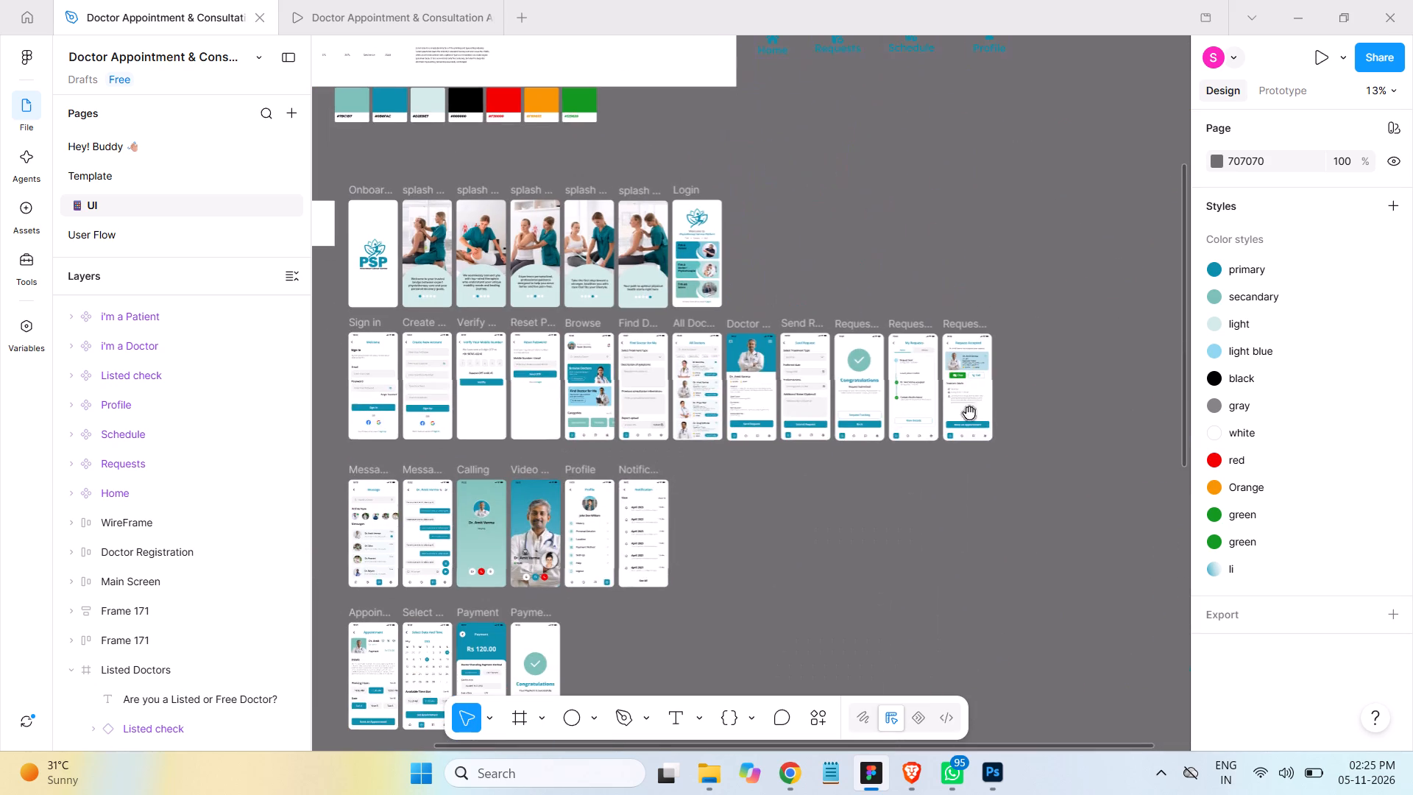
pyautogui.moveTo(914, 537); pyautogui.dragTo(1035, 254)
pyautogui.moveTo(891, 534); pyautogui.dragTo(950, 366)
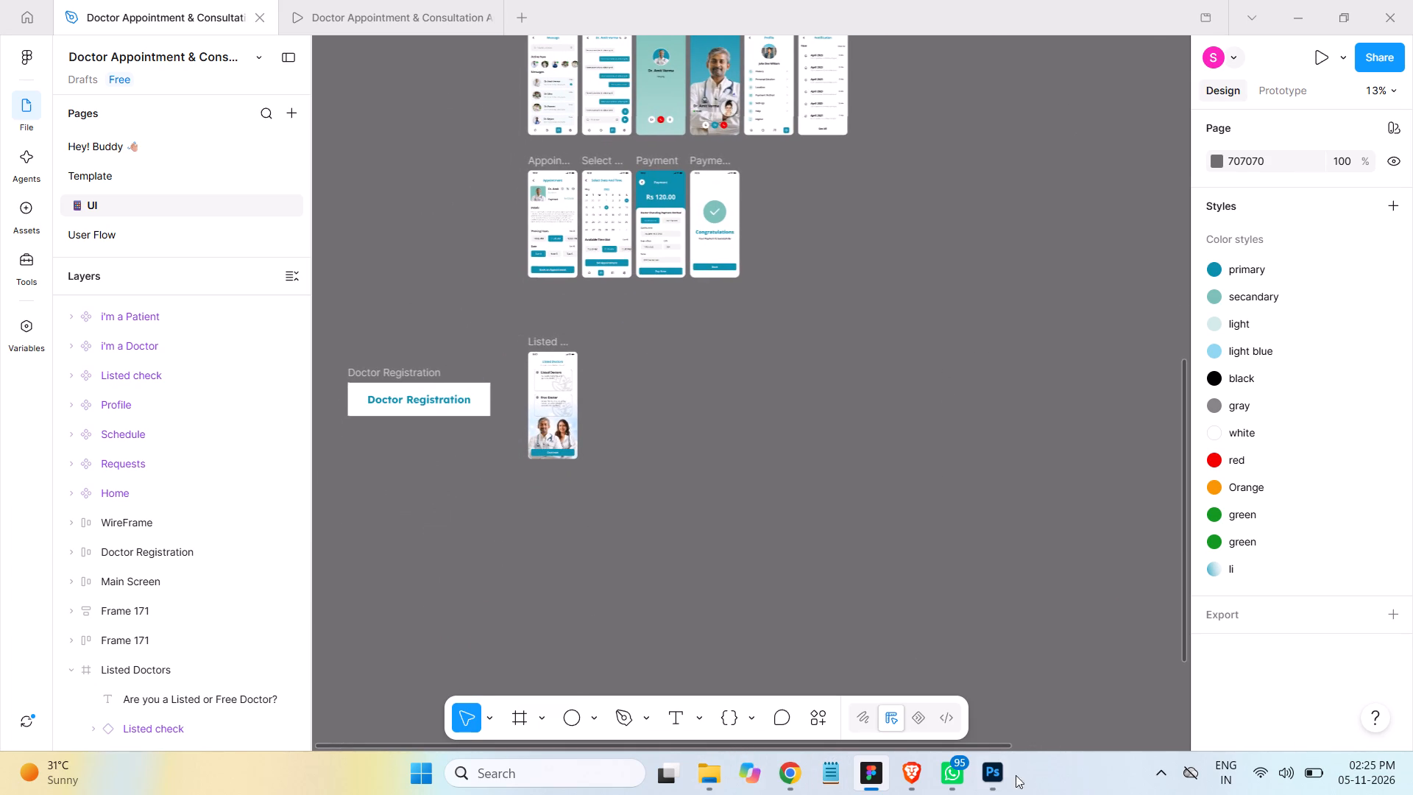
# Open Physiotherapy App UX Flow Atlas.png from the Physiotherapy Service folder and examine its doctor registration, verification and dashboard screens up close.
pyautogui.click(995, 774)
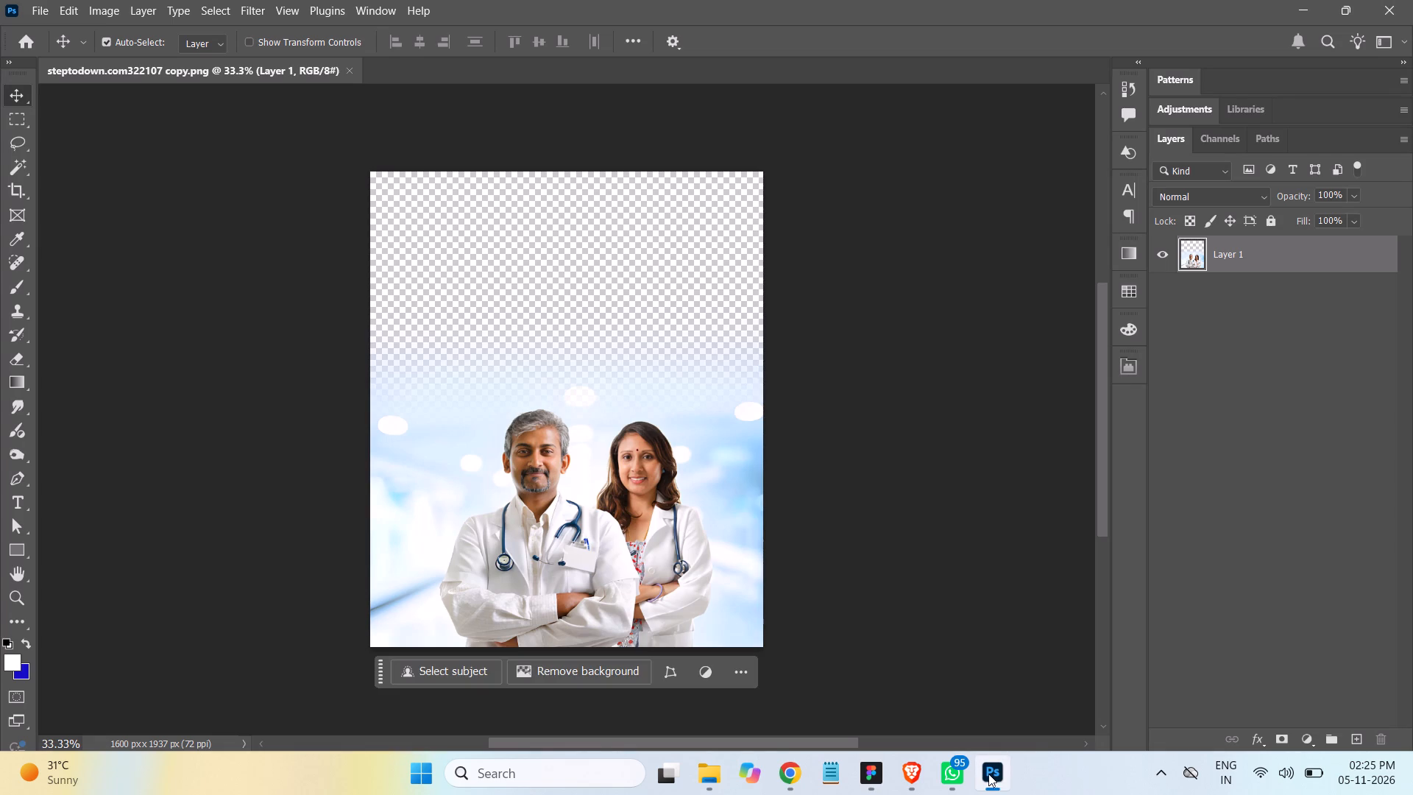
pyautogui.click(715, 774)
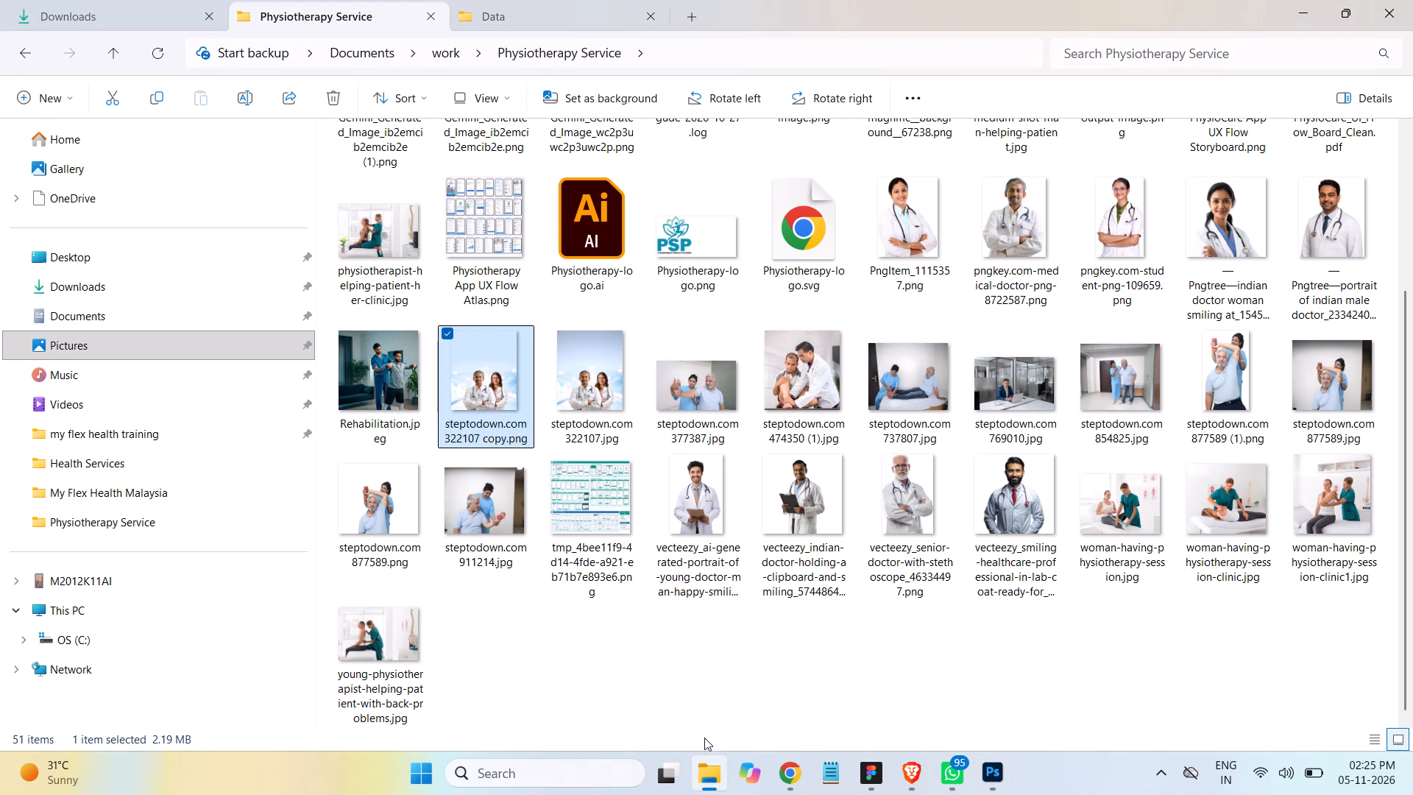
pyautogui.click(990, 677)
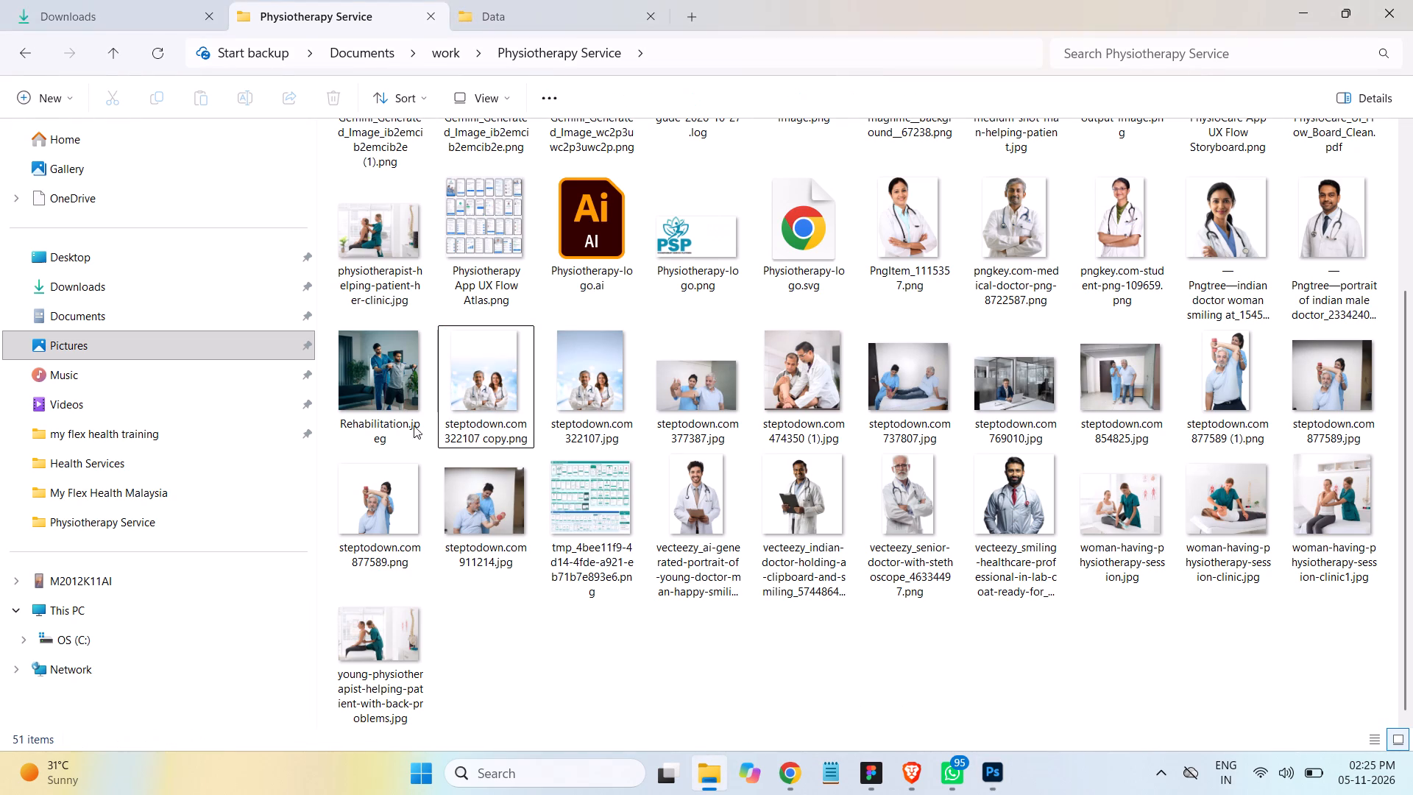
pyautogui.doubleClick(481, 244)
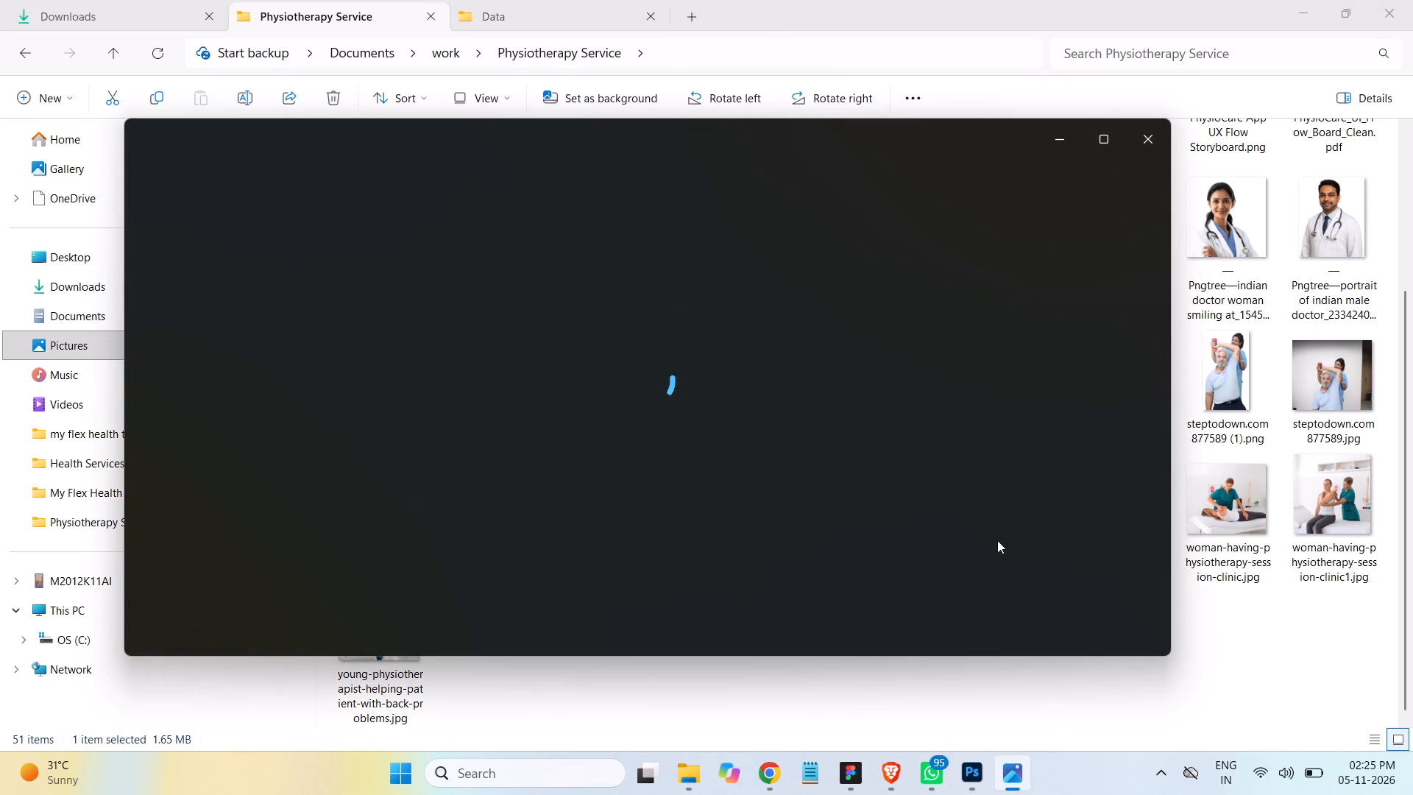
pyautogui.click(1107, 139)
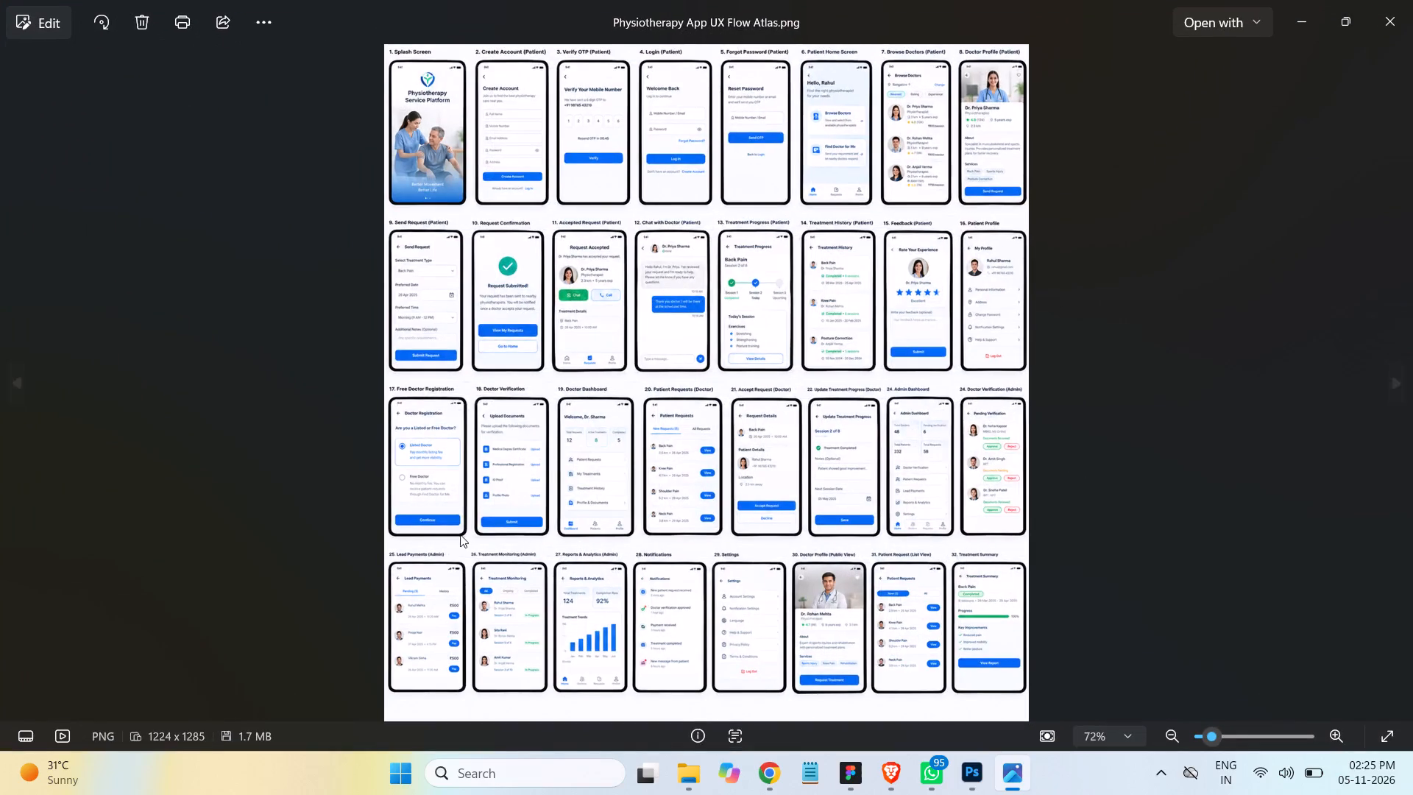
pyautogui.scroll(1, 459, 534)
pyautogui.scroll(-1, 459, 534)
pyautogui.scroll(7, 458, 534)
pyautogui.scroll(1, 274, 512)
pyautogui.scroll(-1, 274, 512)
pyautogui.scroll(3, 274, 512)
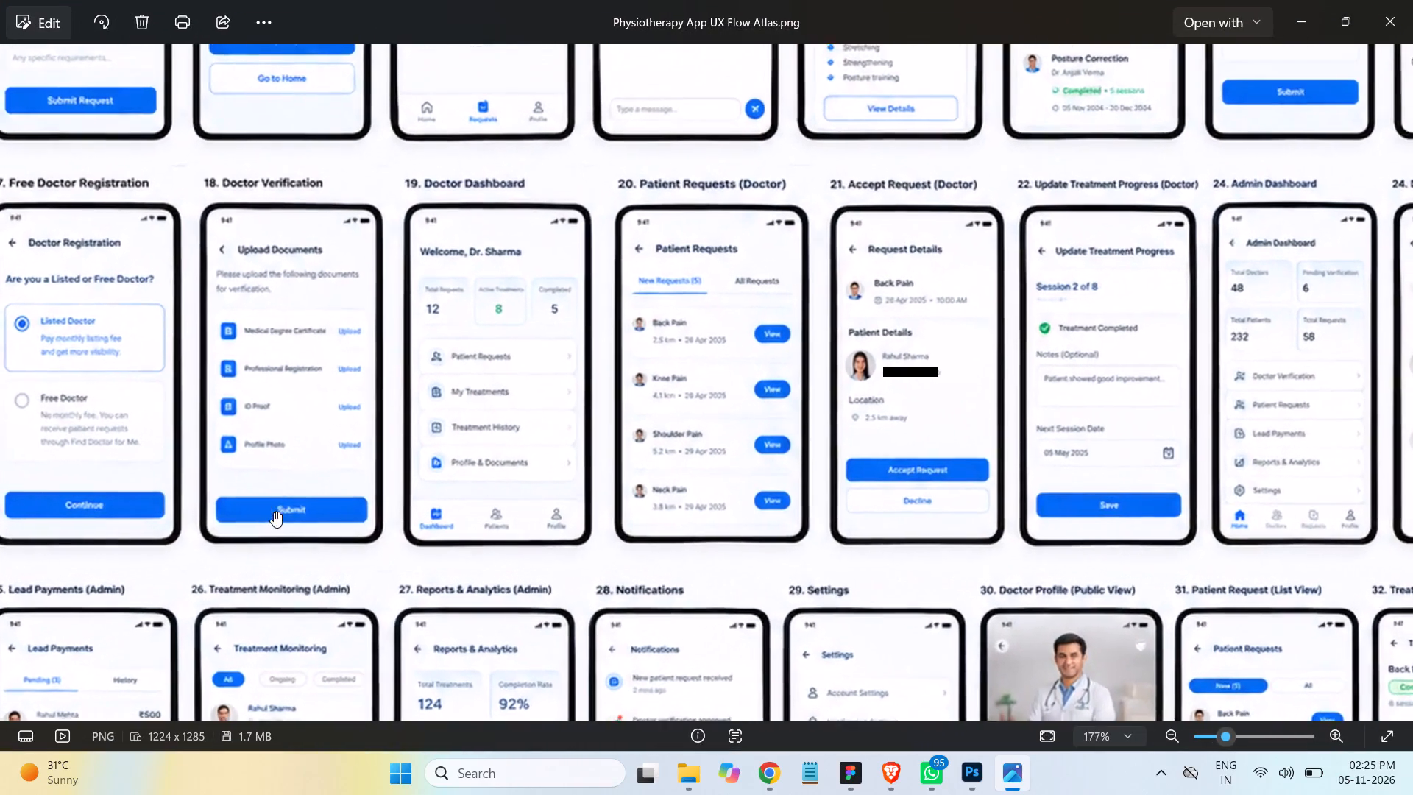
pyautogui.moveTo(376, 501); pyautogui.dragTo(512, 504)
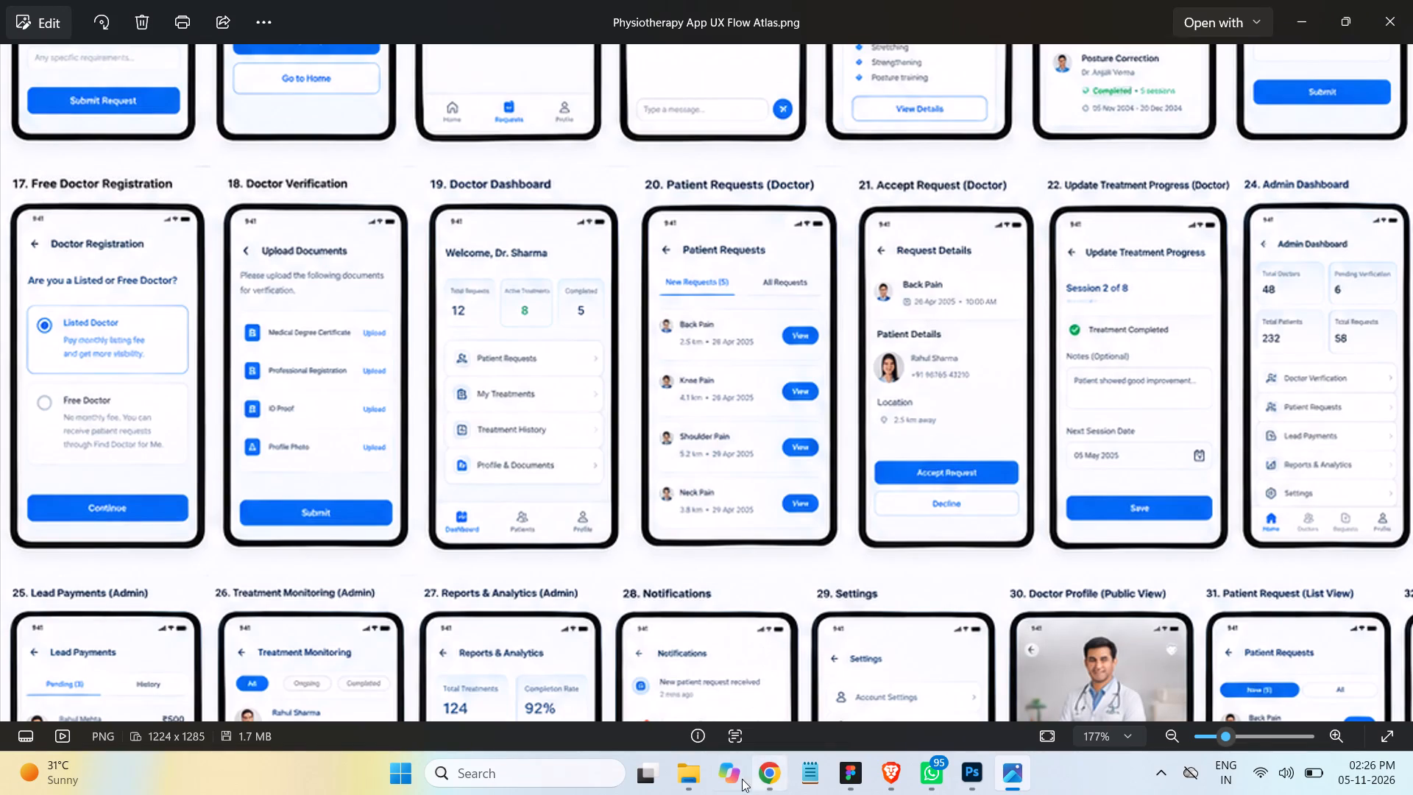
# Open PhysioCare App UX Flow Storyboard.png from the same folder and examine its Doctor / Physiotherapist Registration & Verification screens up close.
pyautogui.click(699, 780)
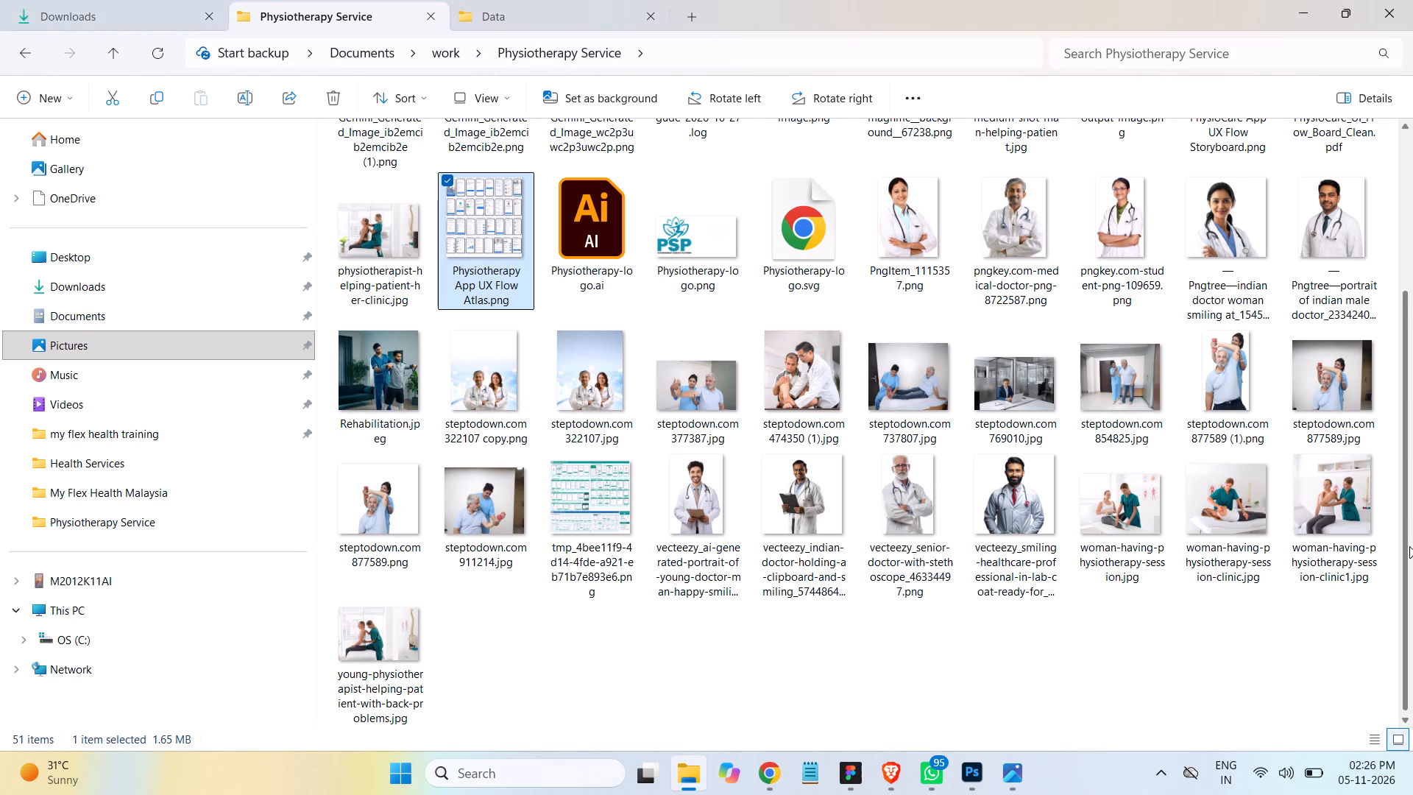
pyautogui.moveTo(1403, 564); pyautogui.dragTo(1389, 387)
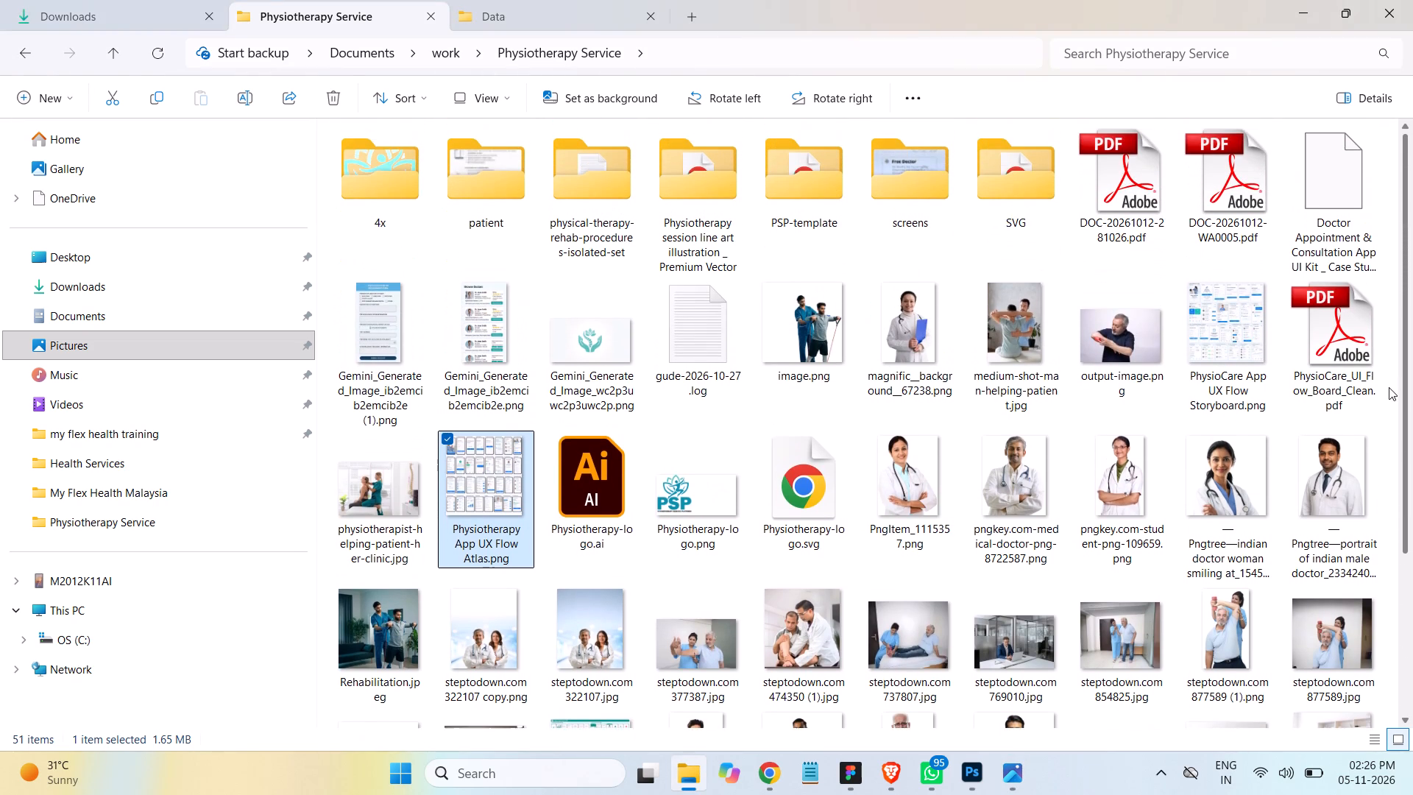
pyautogui.moveTo(1389, 387); pyautogui.dragTo(1391, 342)
pyautogui.doubleClick(1203, 359)
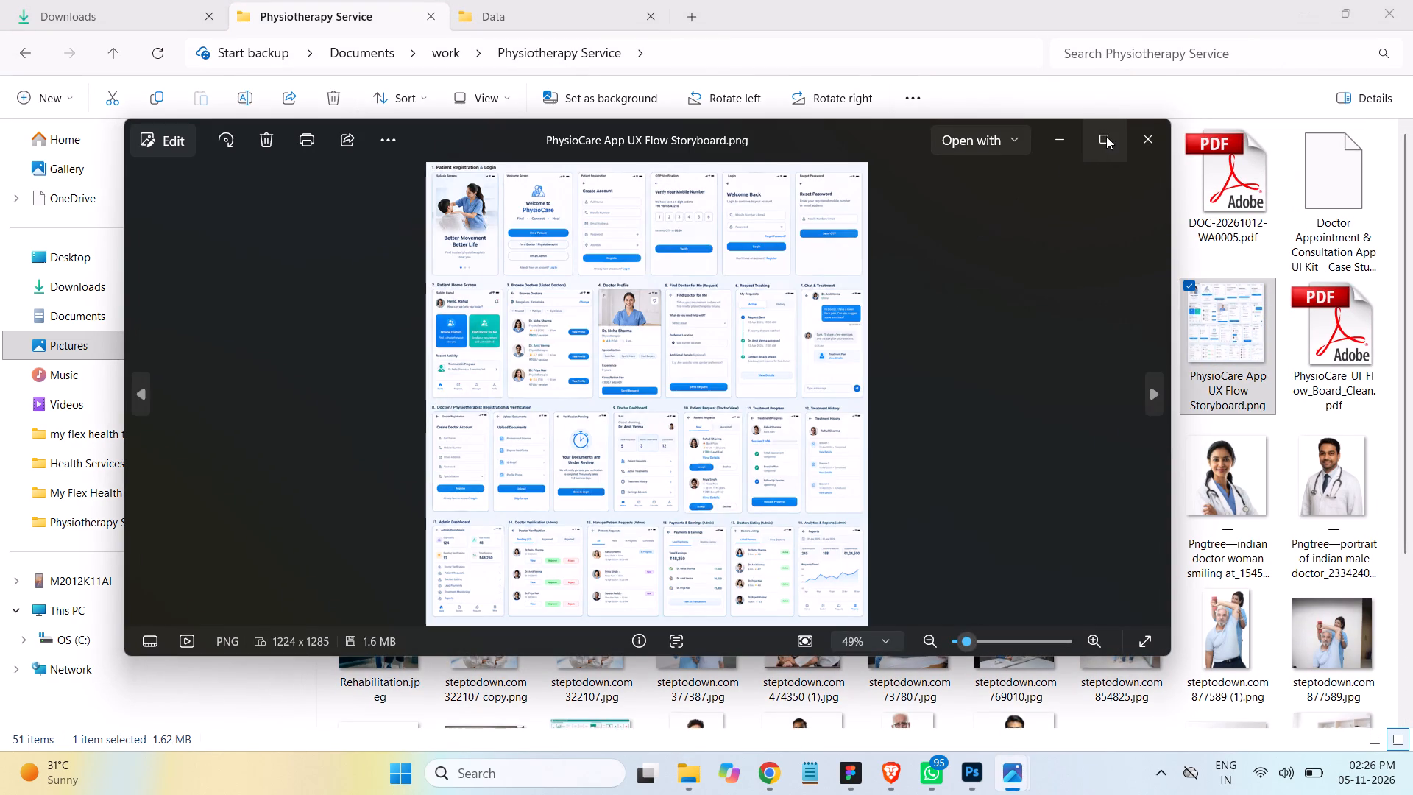
pyautogui.click(1105, 136)
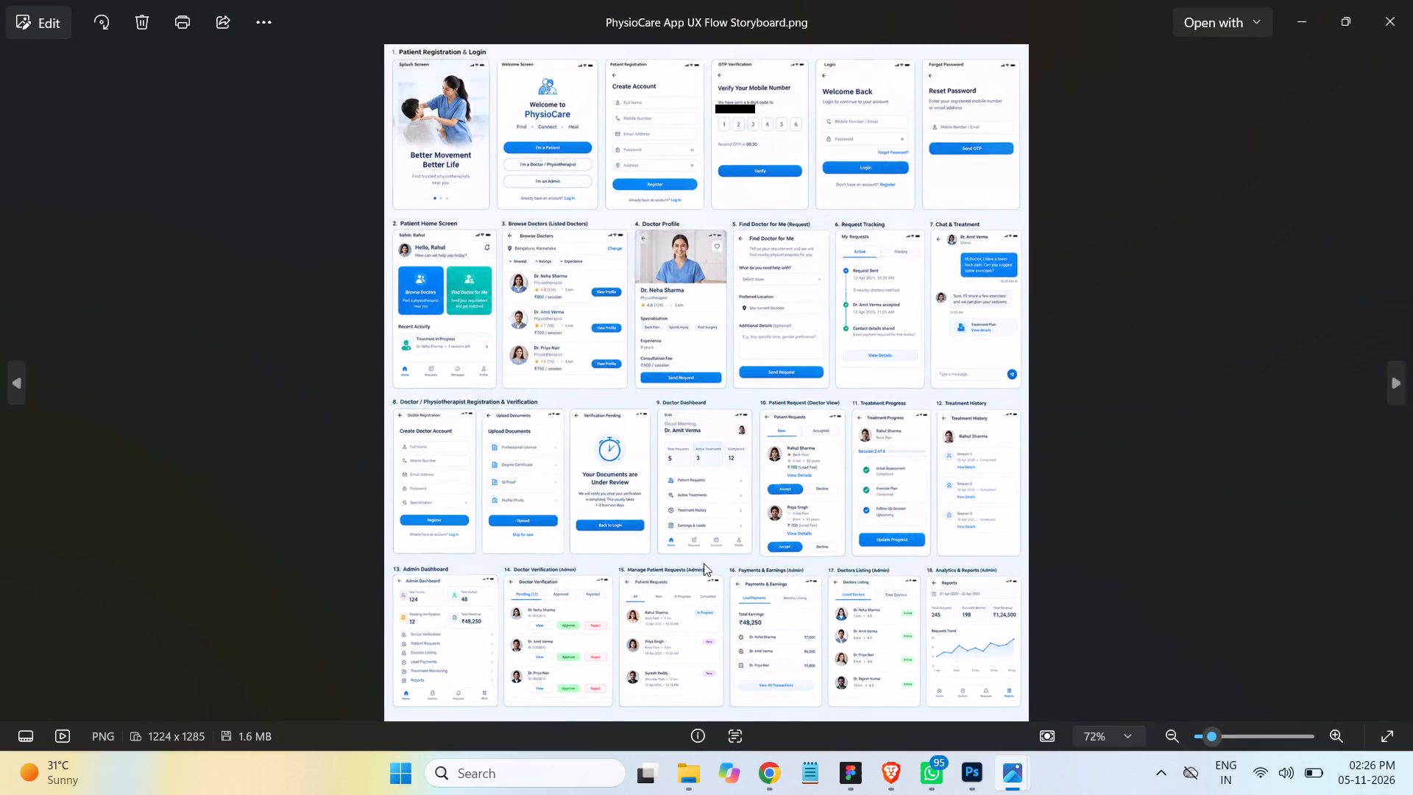
pyautogui.scroll(7, 652, 558)
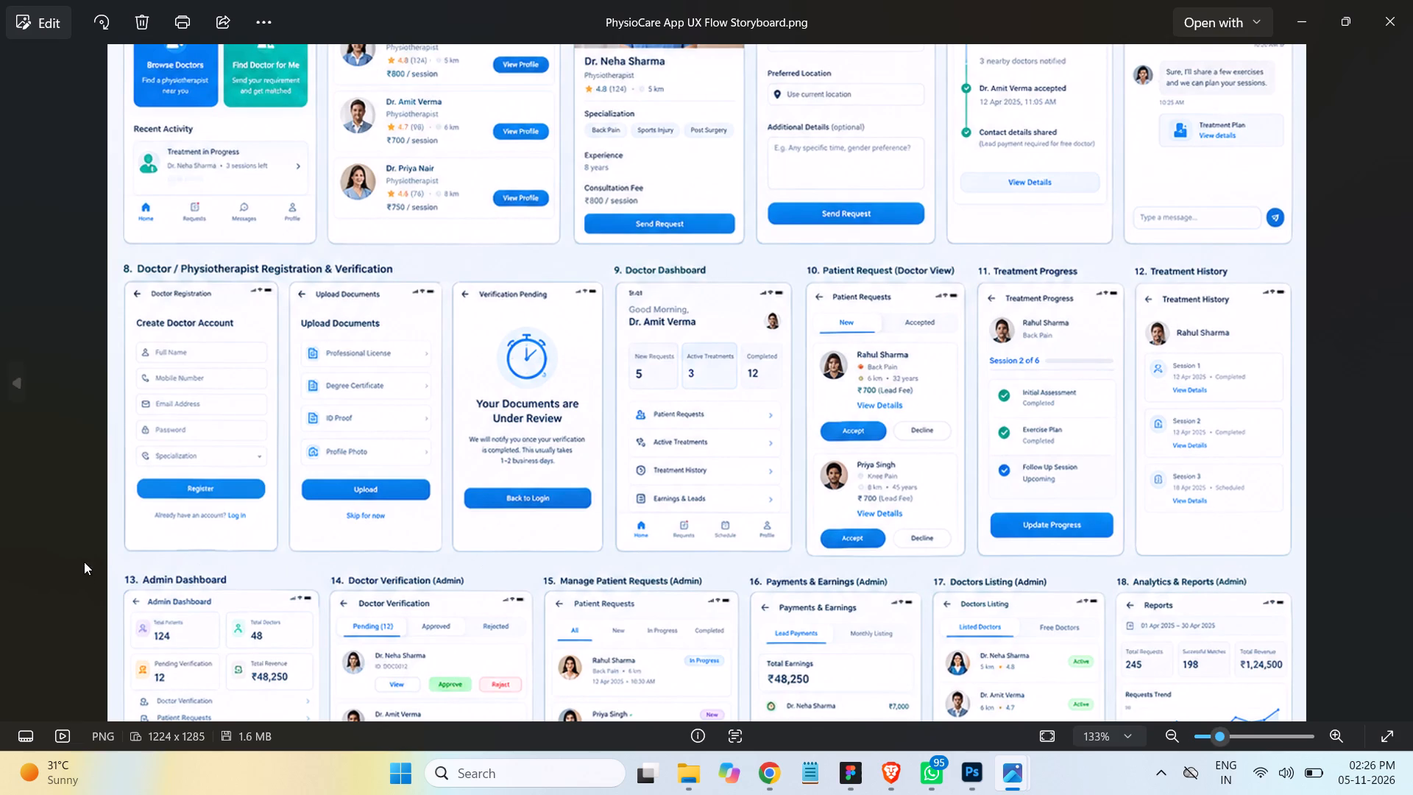
pyautogui.scroll(2, 106, 551)
pyautogui.moveTo(297, 498); pyautogui.dragTo(350, 498)
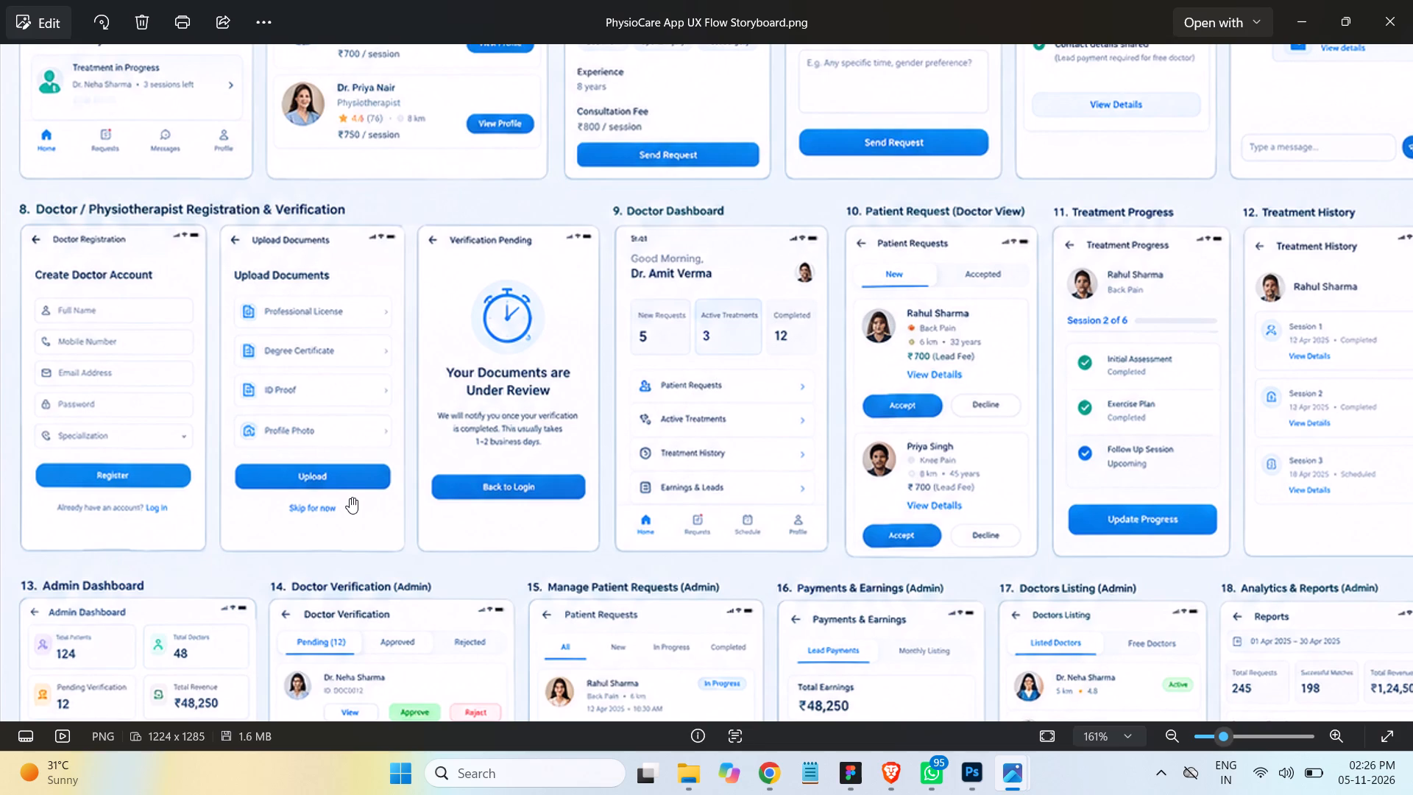
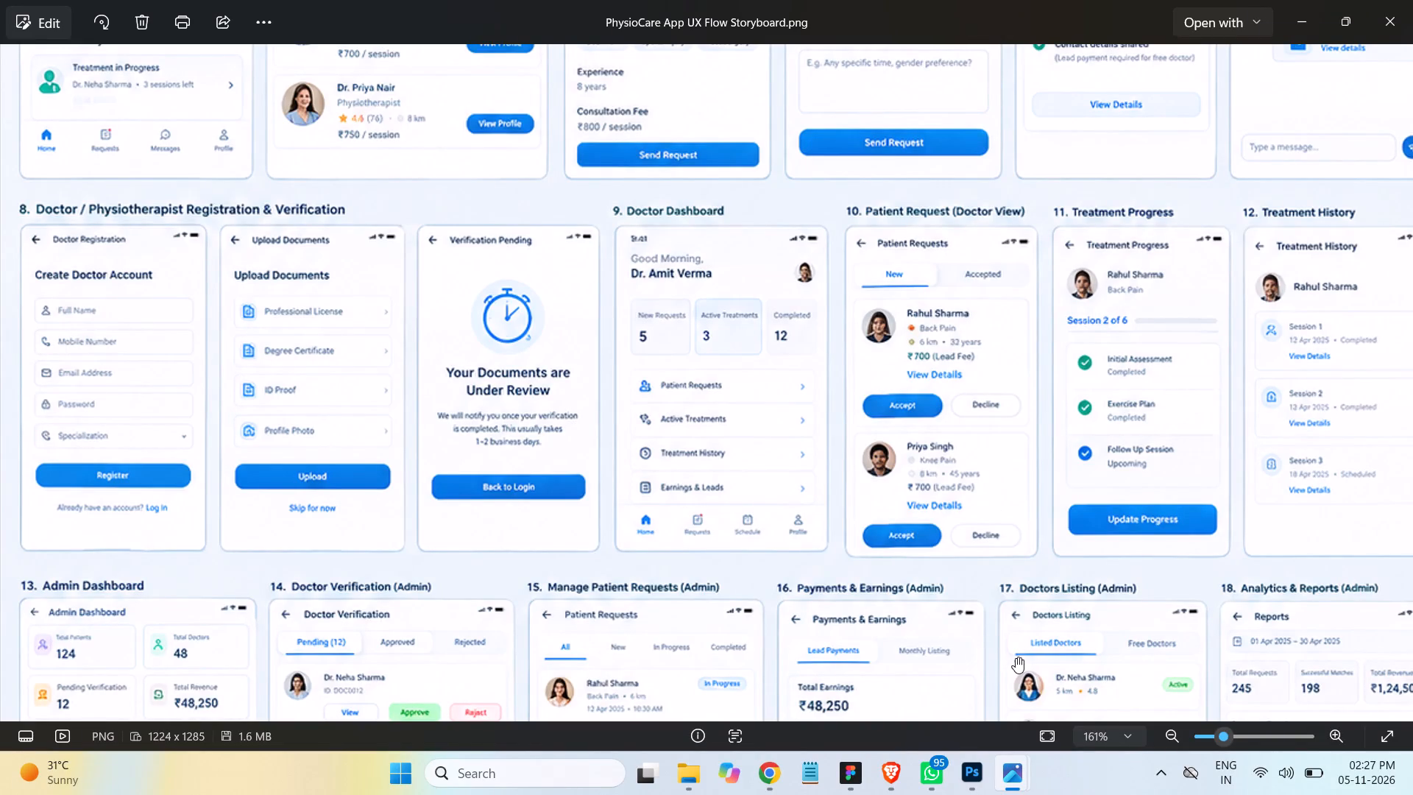
# Switch to Figma and duplicate the Create new account screen, placing the copy right beside Listed Doctors at X -2890, Y 3684.
pyautogui.click(857, 771)
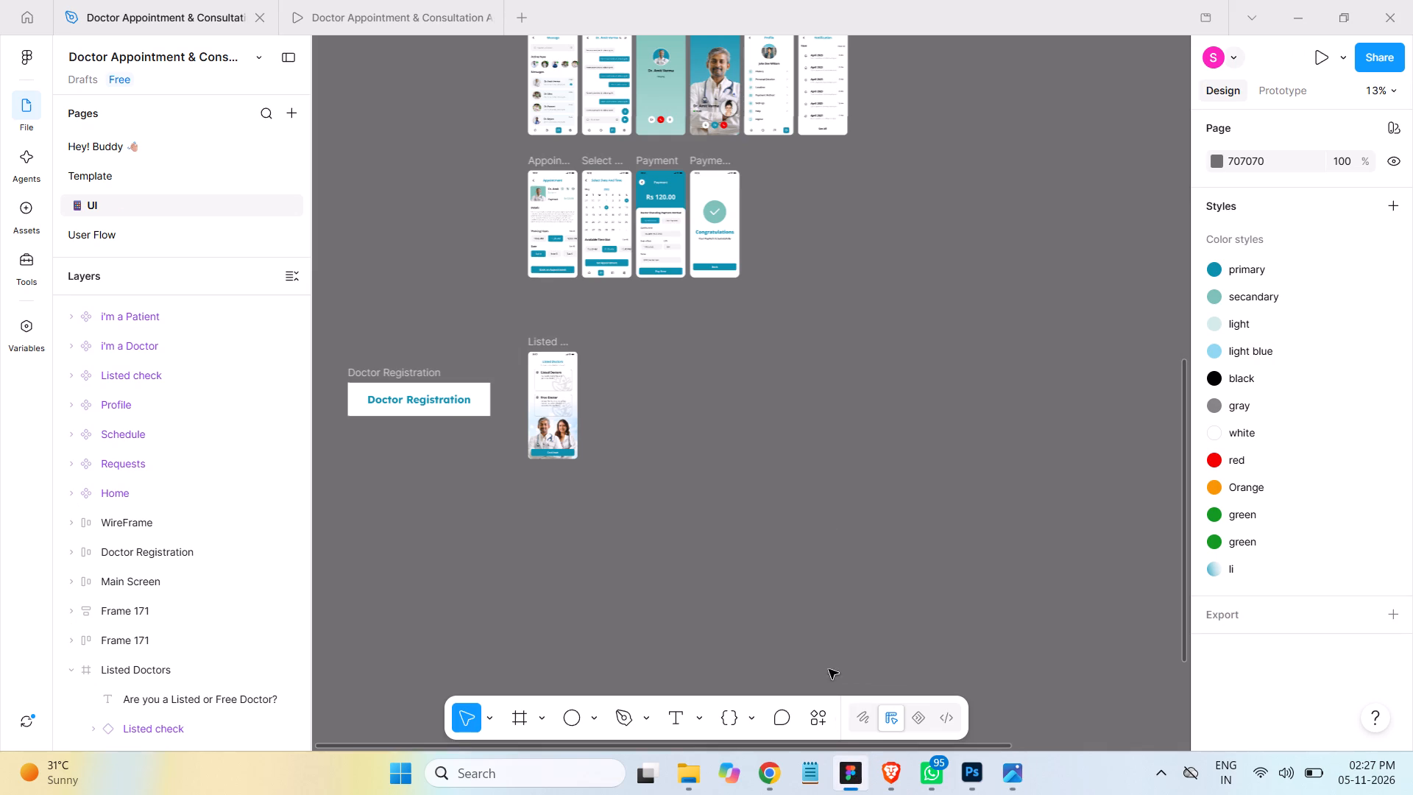
pyautogui.press('space')
pyautogui.press('space')
pyautogui.press('space')
pyautogui.press('space')
pyautogui.press('space')
pyautogui.press('space')
pyautogui.press('space')
pyautogui.press('space')
pyautogui.press('space')
pyautogui.press('space')
pyautogui.press('space')
pyautogui.press('space')
pyautogui.press('space')
pyautogui.press('space')
pyautogui.press('space')
pyautogui.press('space')
pyautogui.press('space')
pyautogui.press('space')
pyautogui.press('space')
pyautogui.press('space')
pyautogui.moveTo(921, 308); pyautogui.dragTo(863, 618)
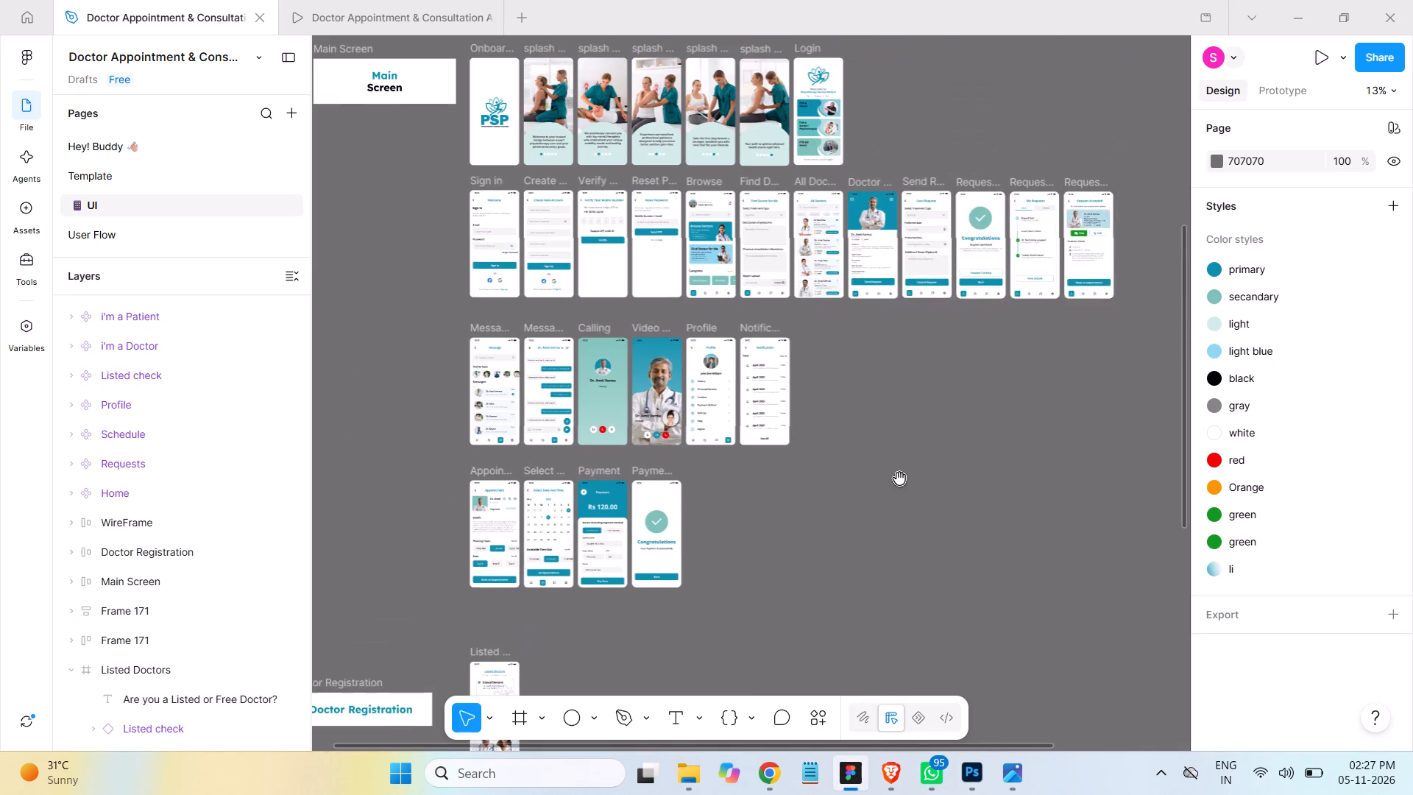
pyautogui.moveTo(935, 426); pyautogui.dragTo(919, 493)
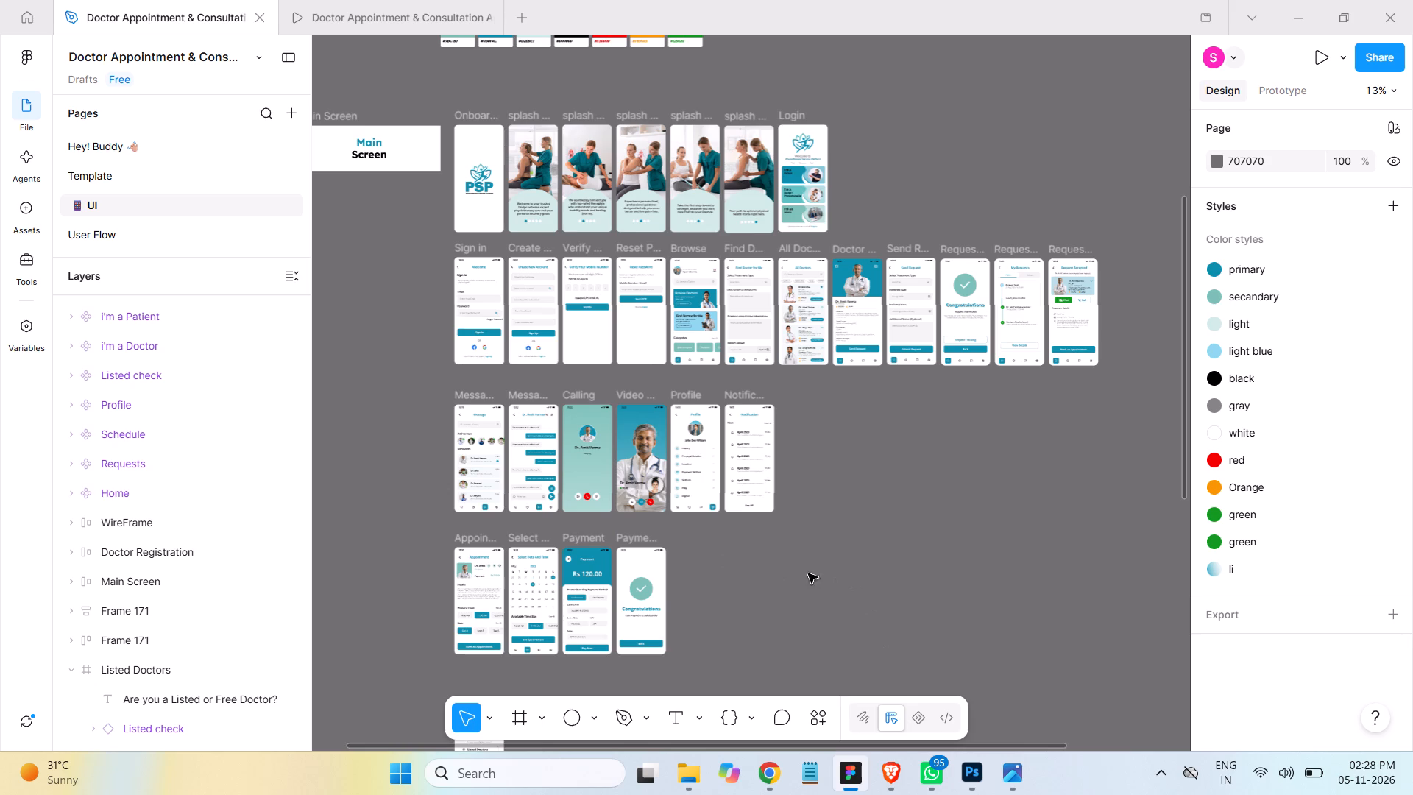
pyautogui.scroll(-11, 915, 546)
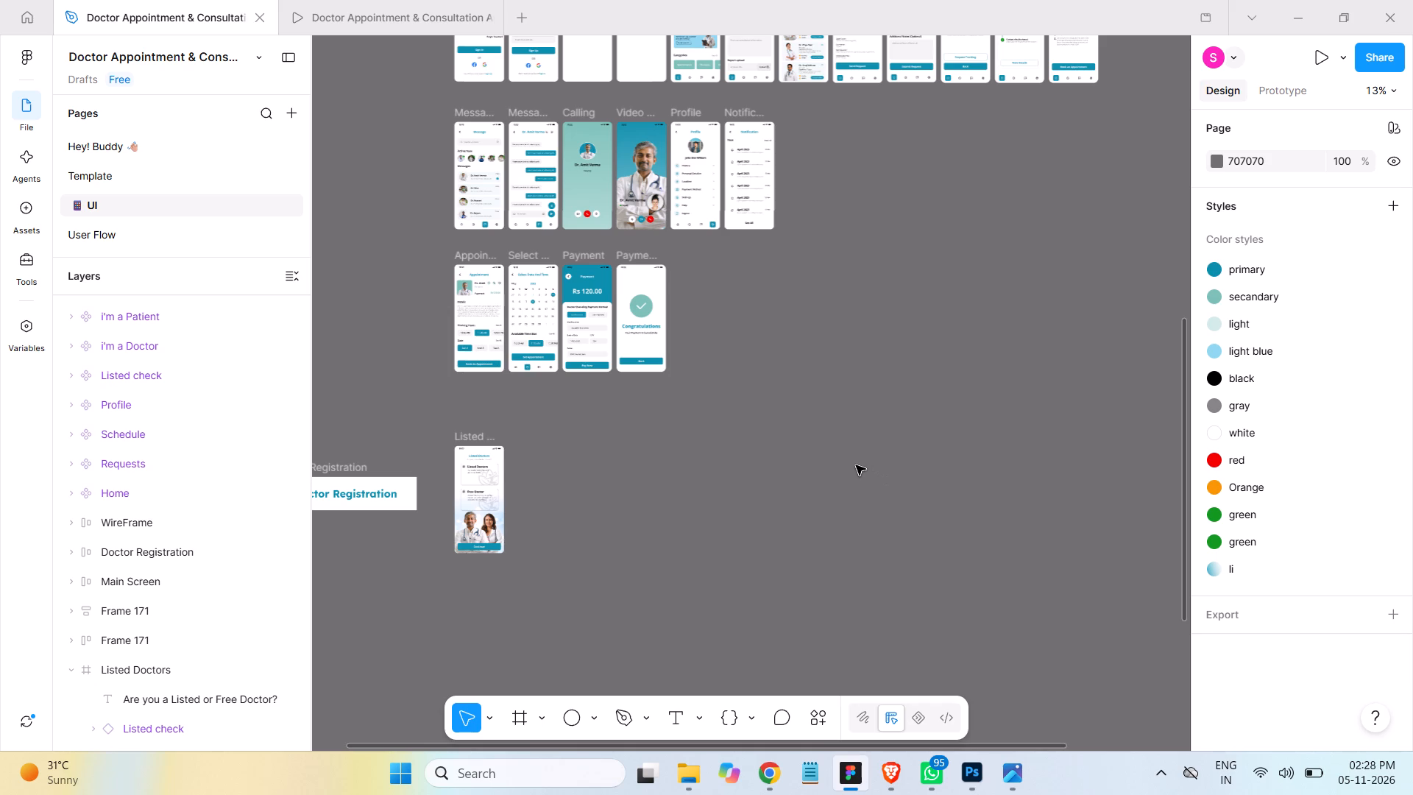
pyautogui.scroll(6, 880, 420)
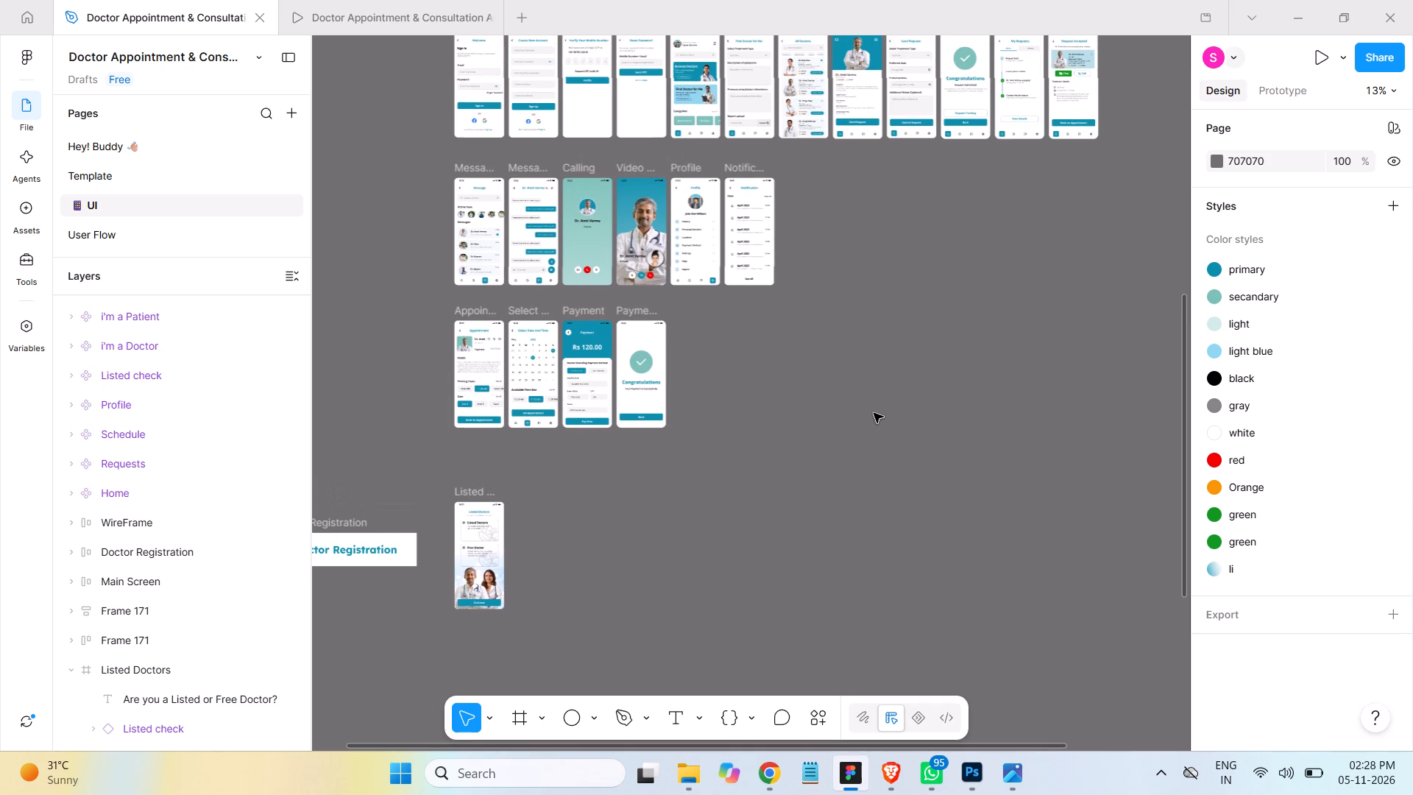
pyautogui.scroll(6, 892, 412)
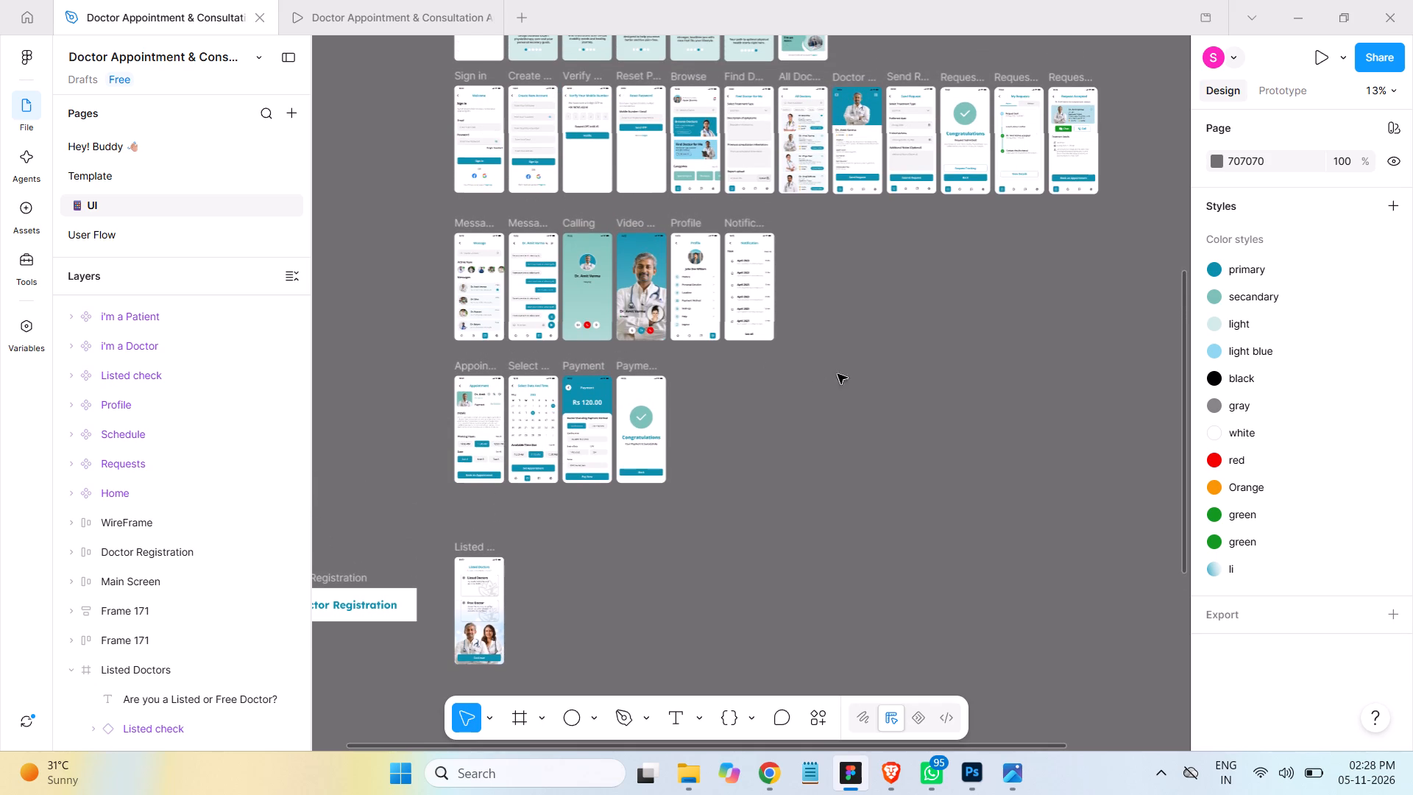
pyautogui.click(522, 77)
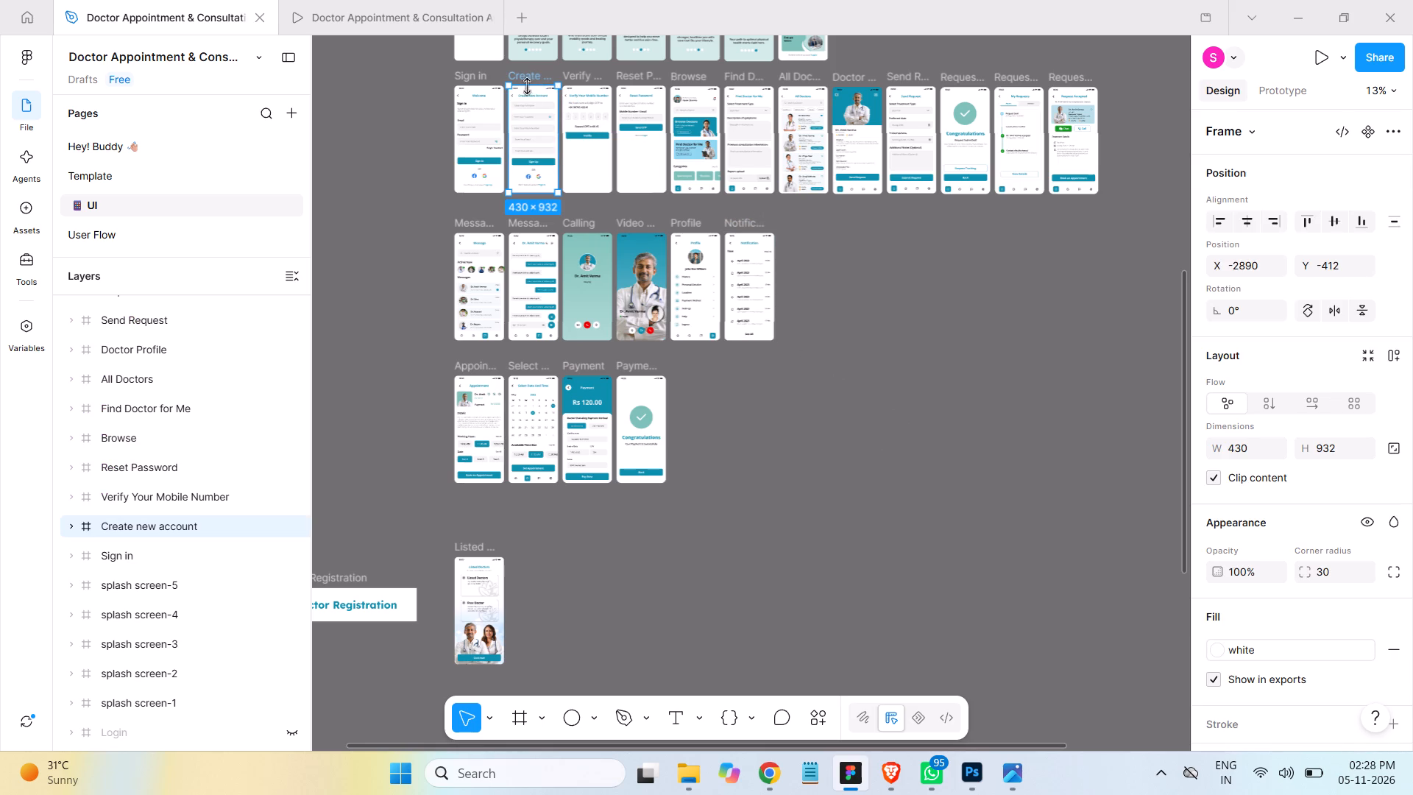
pyautogui.keyDown('alt'); pyautogui.moveTo(531, 76); pyautogui.dragTo(593, 358); pyautogui.keyUp('alt')
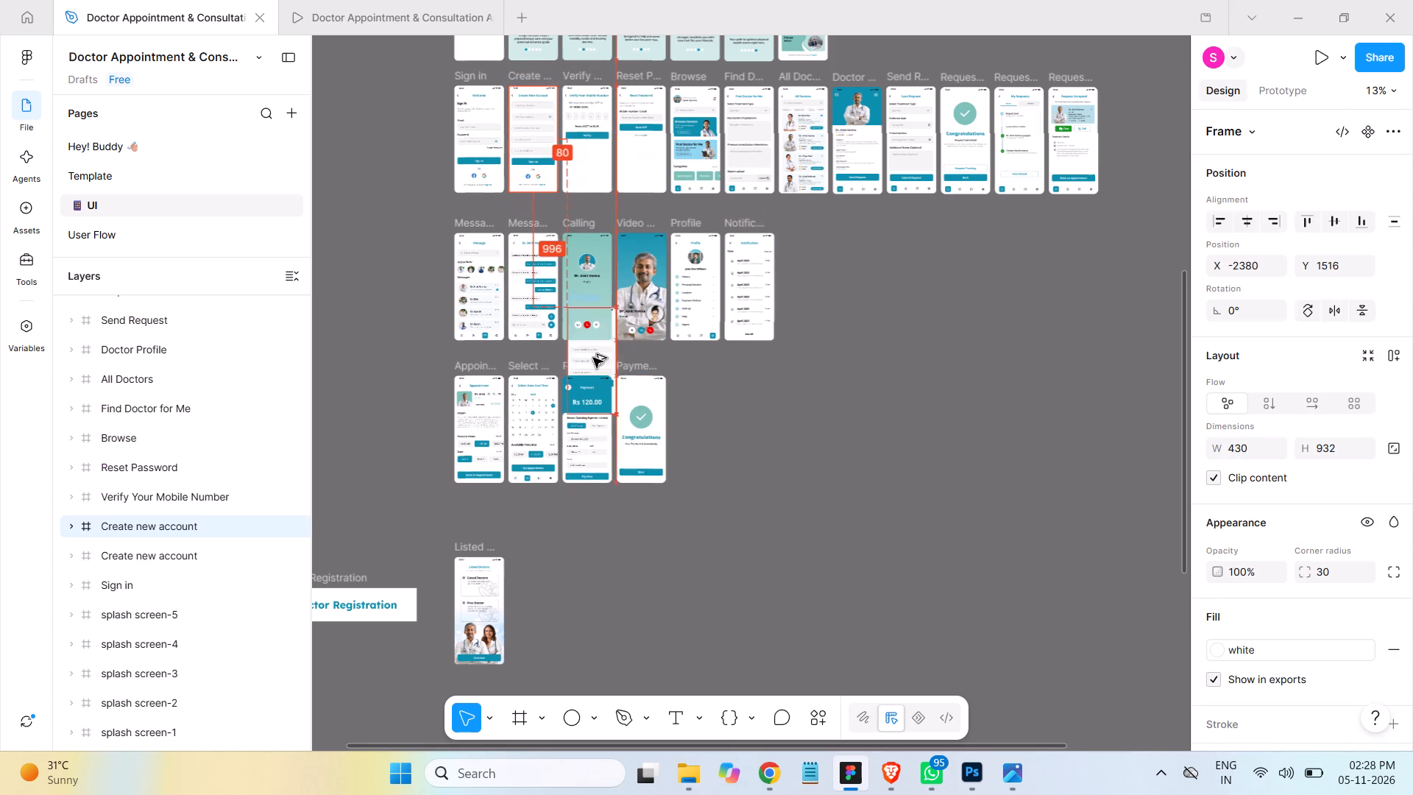
pyautogui.keyDown('alt'); pyautogui.moveTo(593, 358); pyautogui.dragTo(539, 548); pyautogui.keyUp('alt')
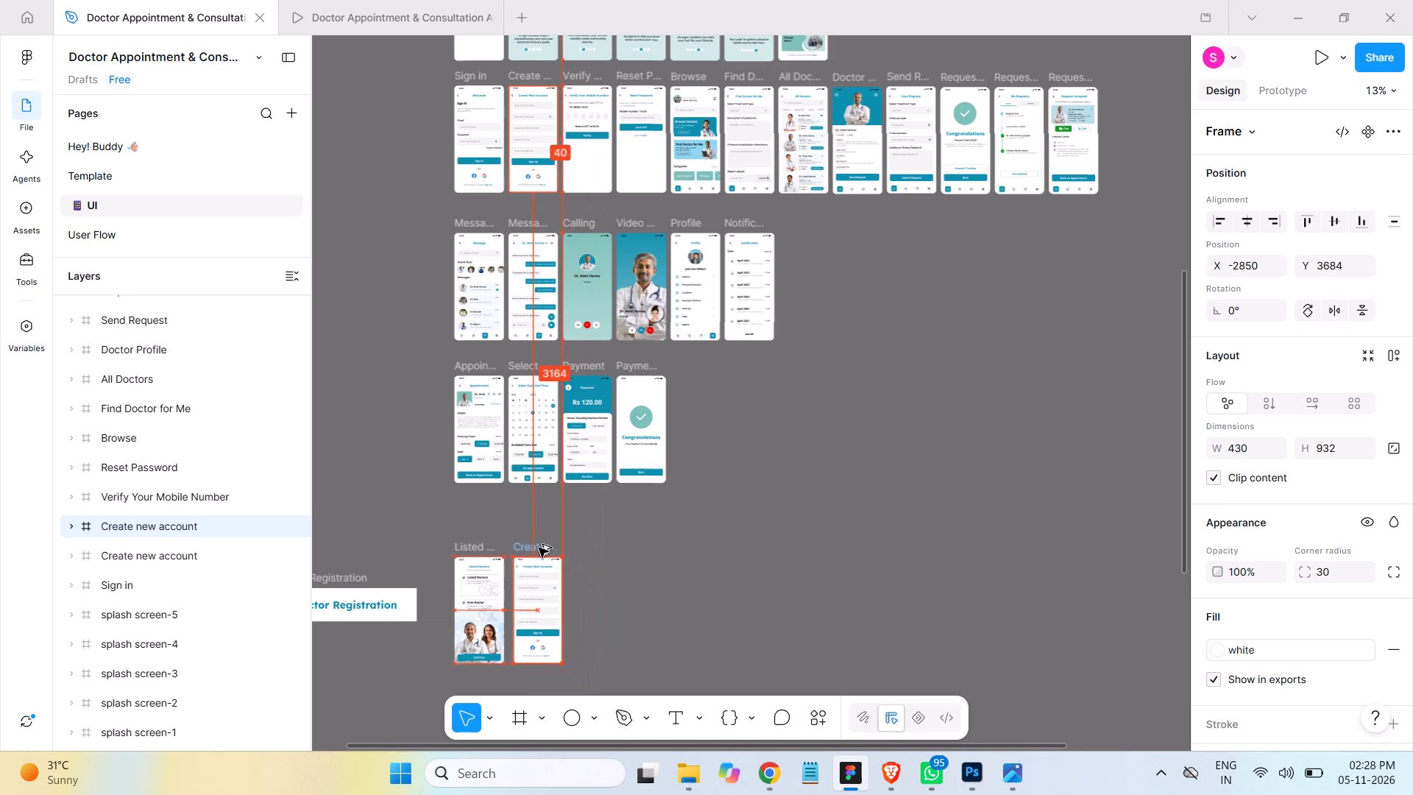
pyautogui.keyDown('alt'); pyautogui.moveTo(539, 548); pyautogui.dragTo(538, 548); pyautogui.keyUp('alt')
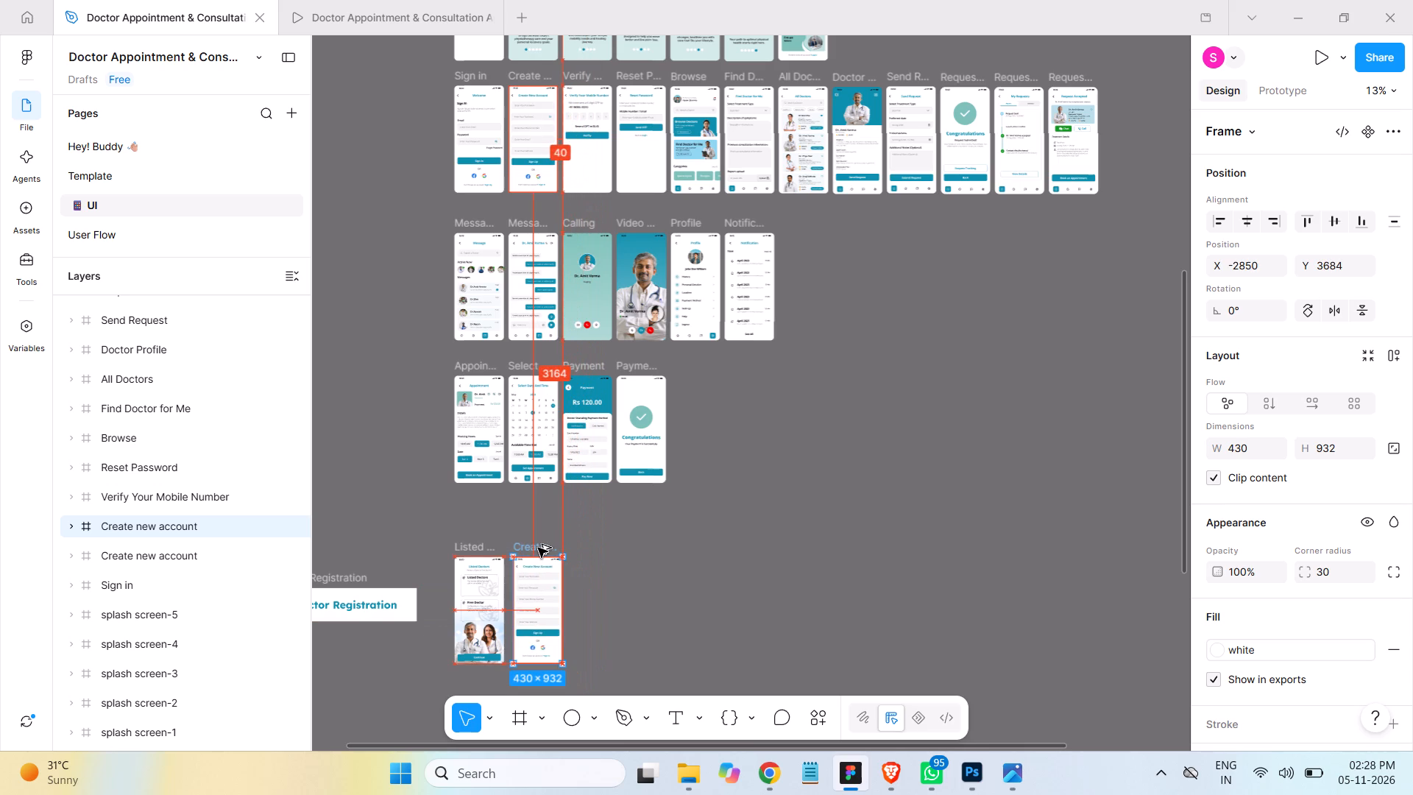
pyautogui.keyDown('alt'); pyautogui.moveTo(538, 548); pyautogui.dragTo(528, 548); pyautogui.keyUp('alt')
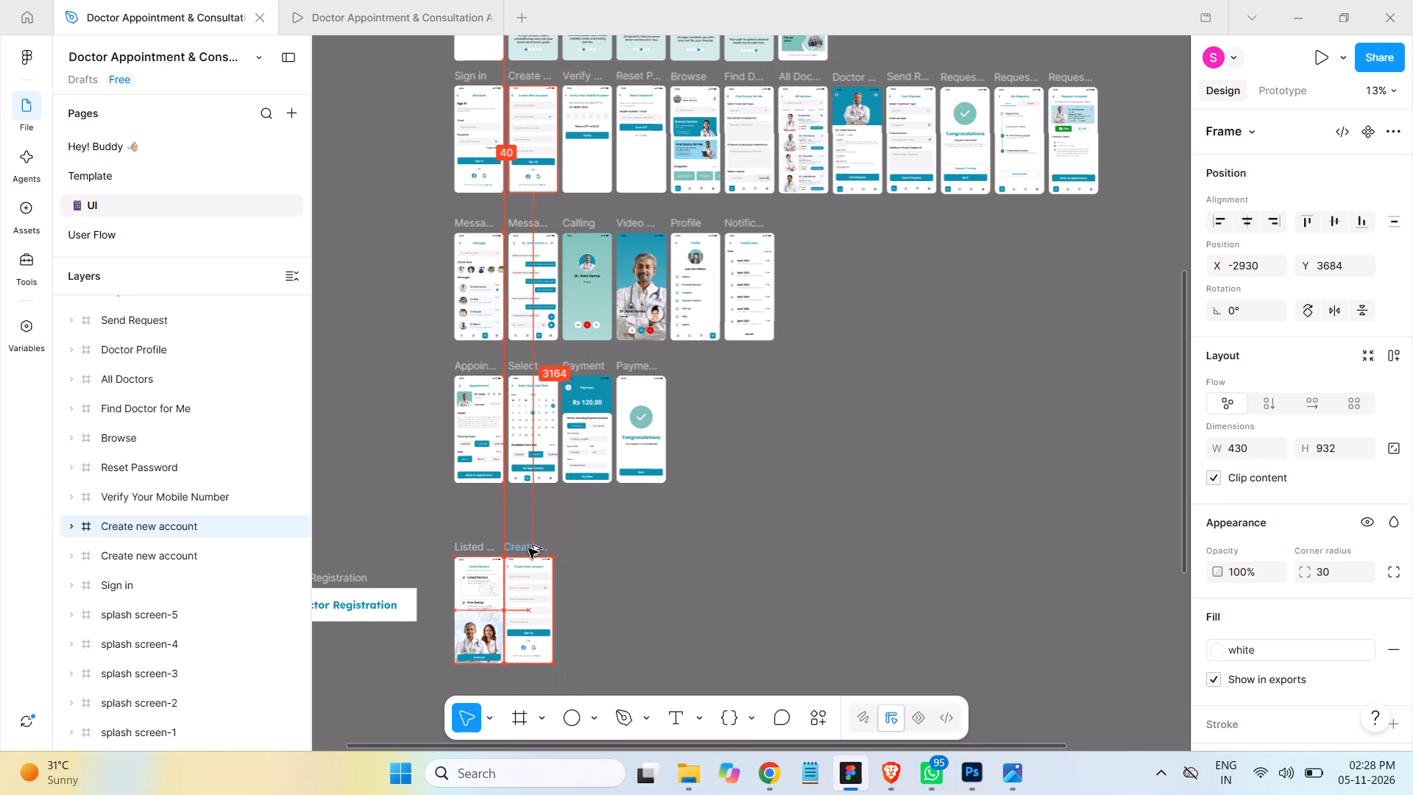
pyautogui.keyDown('alt'); pyautogui.moveTo(528, 548); pyautogui.dragTo(531, 548); pyautogui.keyUp('alt')
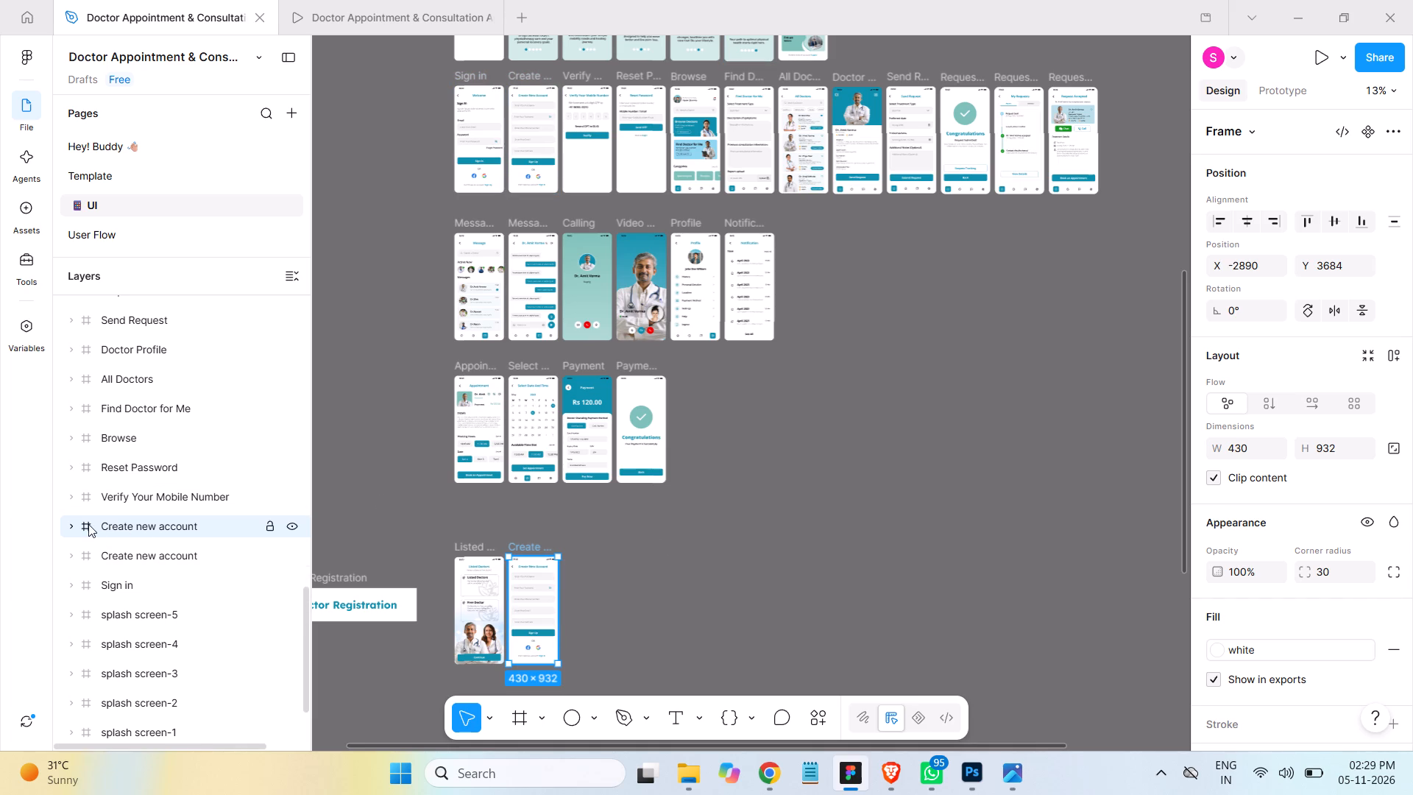
# Move the copied Create new account frame up the layer order to sit directly above Find Doctor for Me.
pyautogui.moveTo(88, 529); pyautogui.dragTo(92, 401)
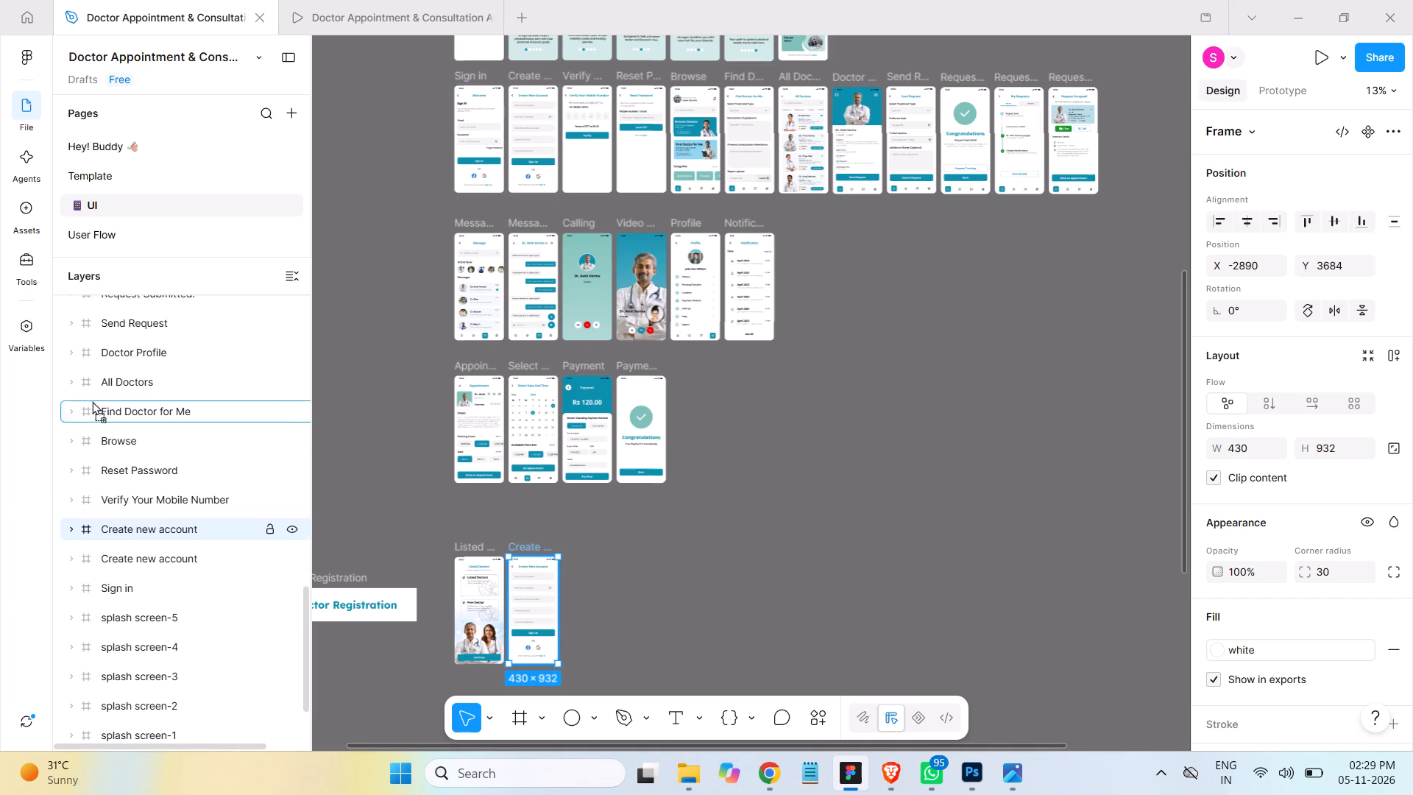
pyautogui.moveTo(92, 401); pyautogui.dragTo(88, 439)
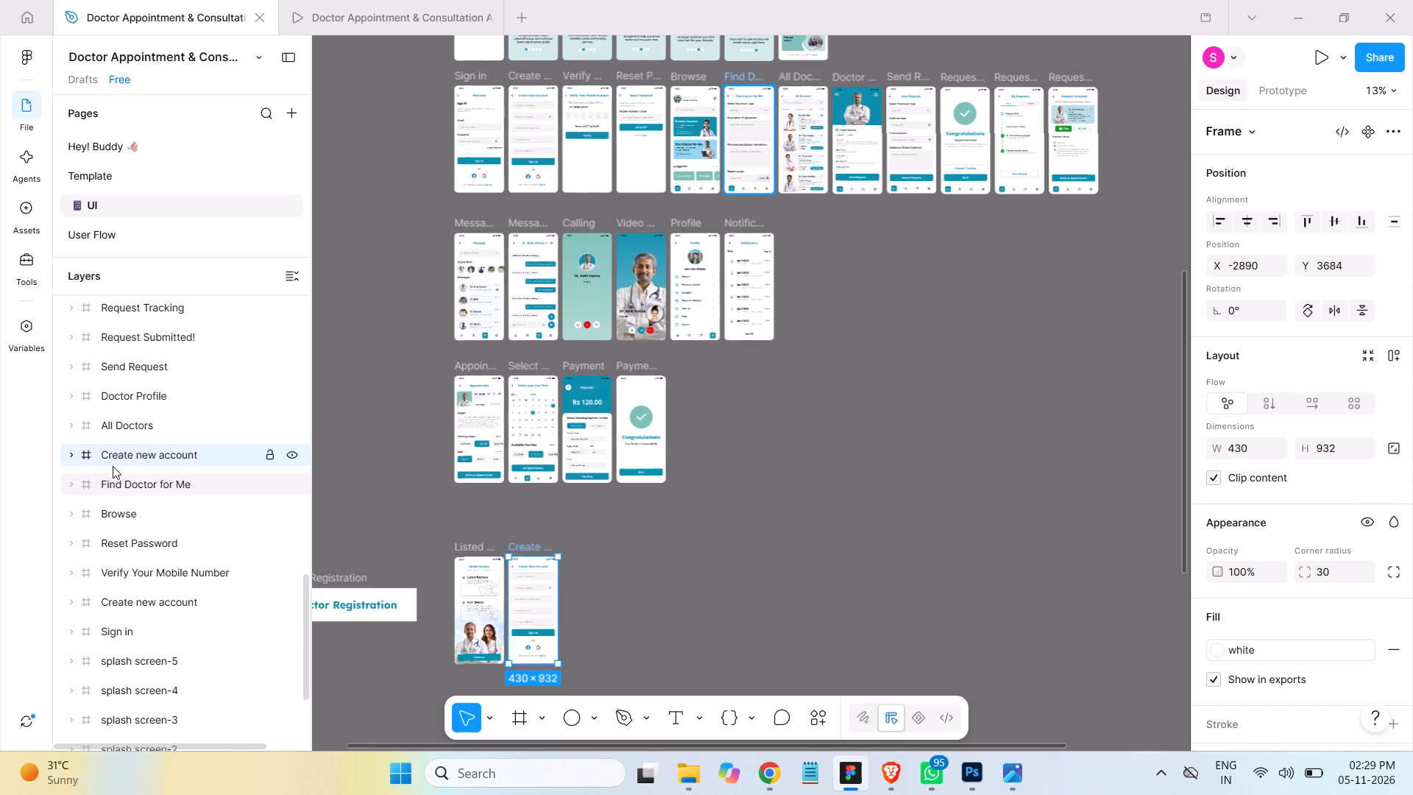
pyautogui.click(84, 486)
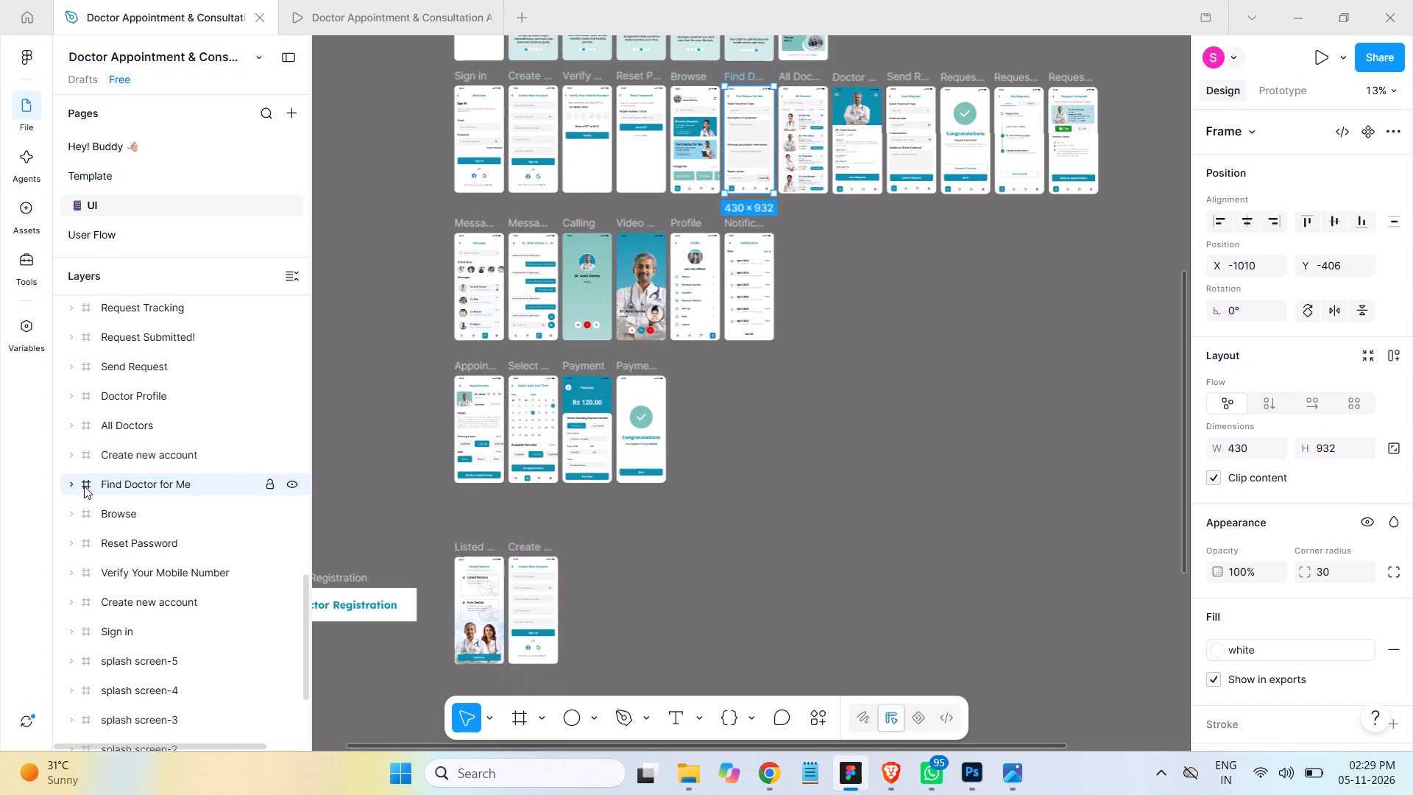
pyautogui.click(88, 453)
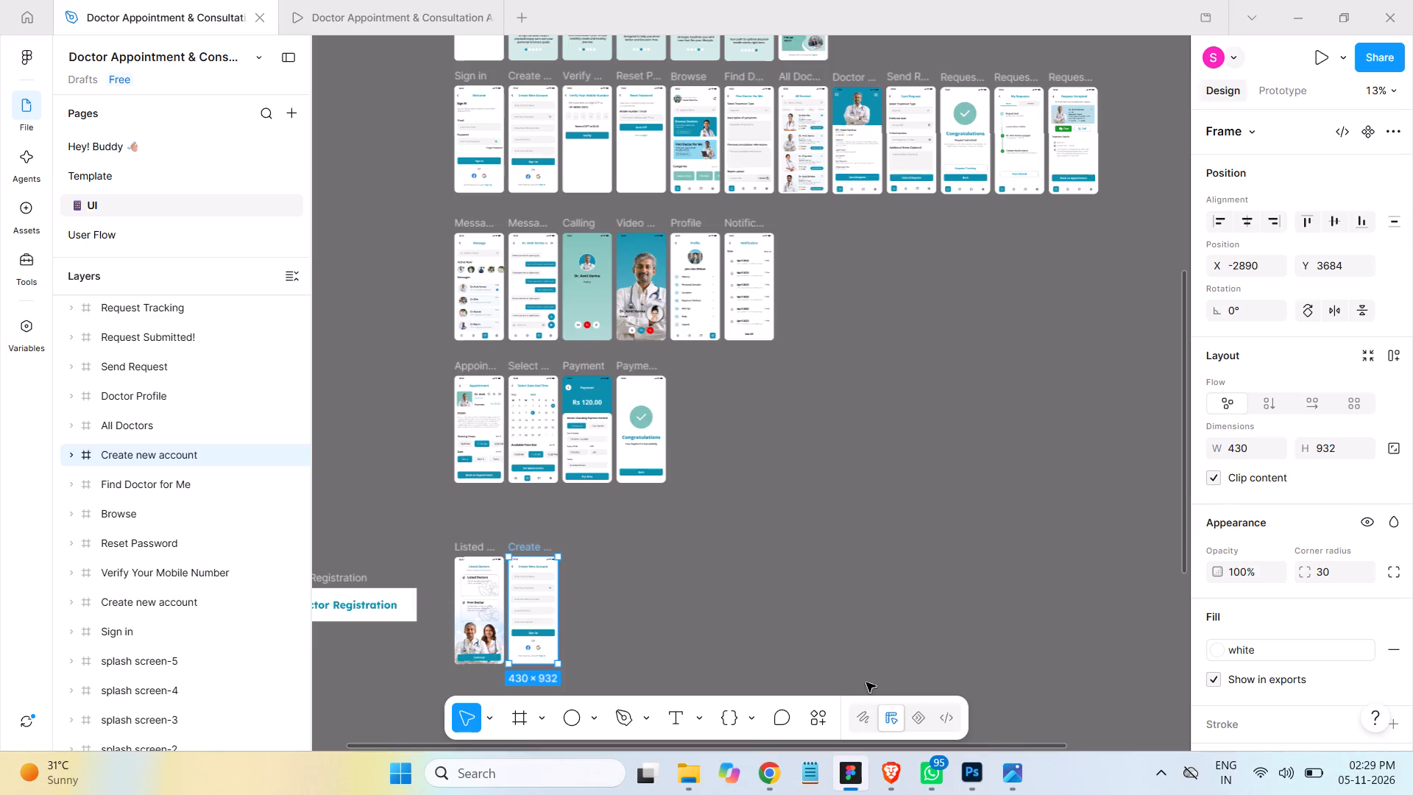
# Check the storyboard's doctor registration screen title, then replace the open Notepad note's text with "Doctor Registration" and copy it.
pyautogui.click(1020, 771)
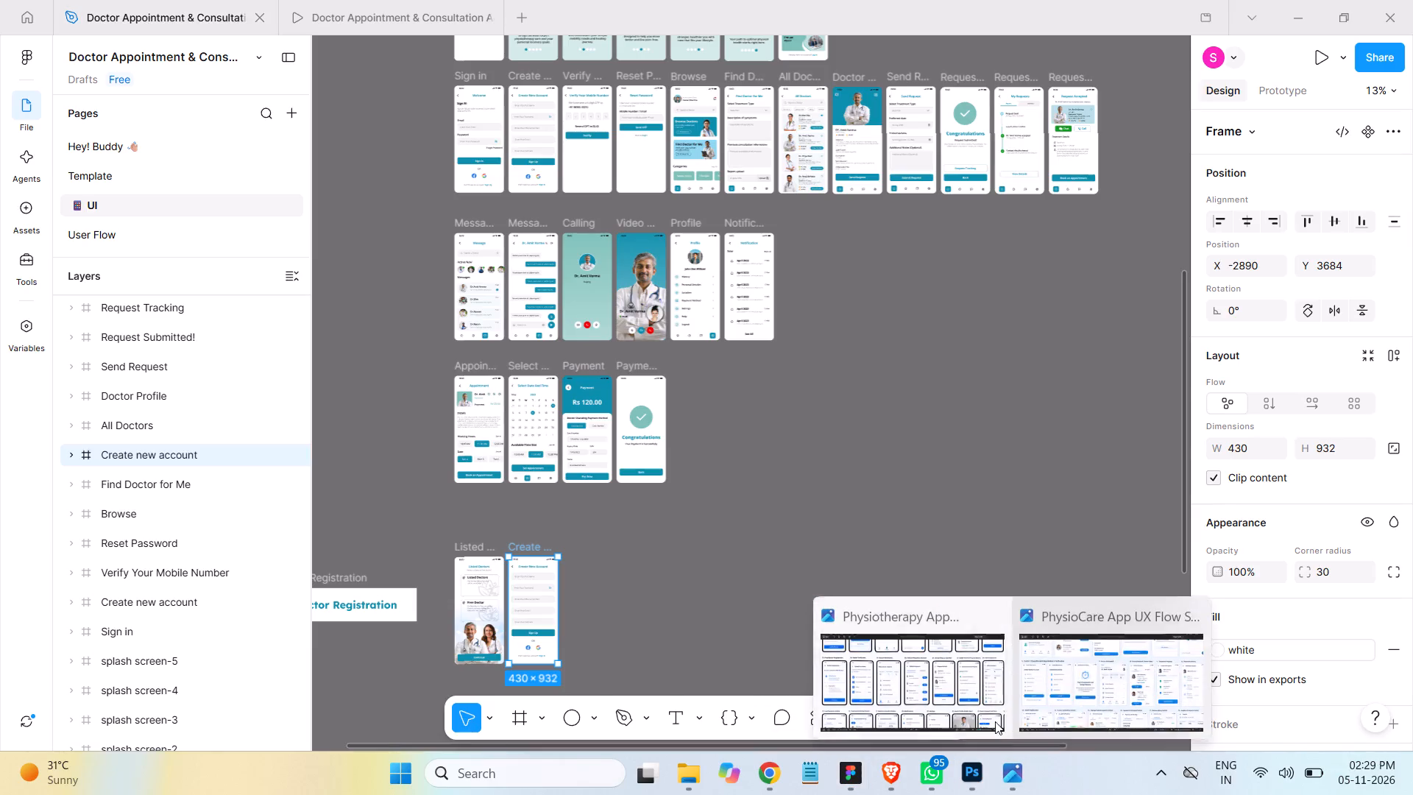
pyautogui.click(1115, 660)
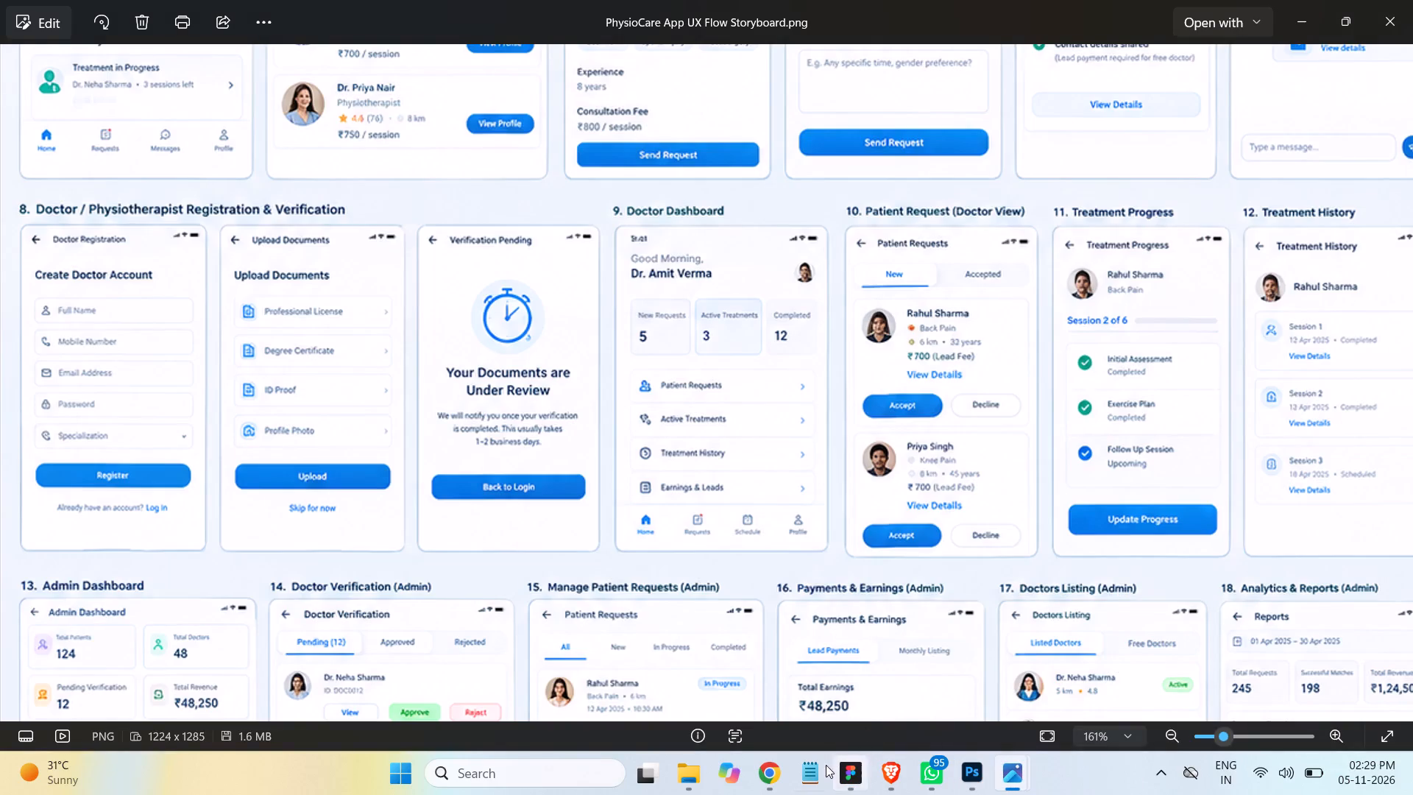
pyautogui.click(810, 769)
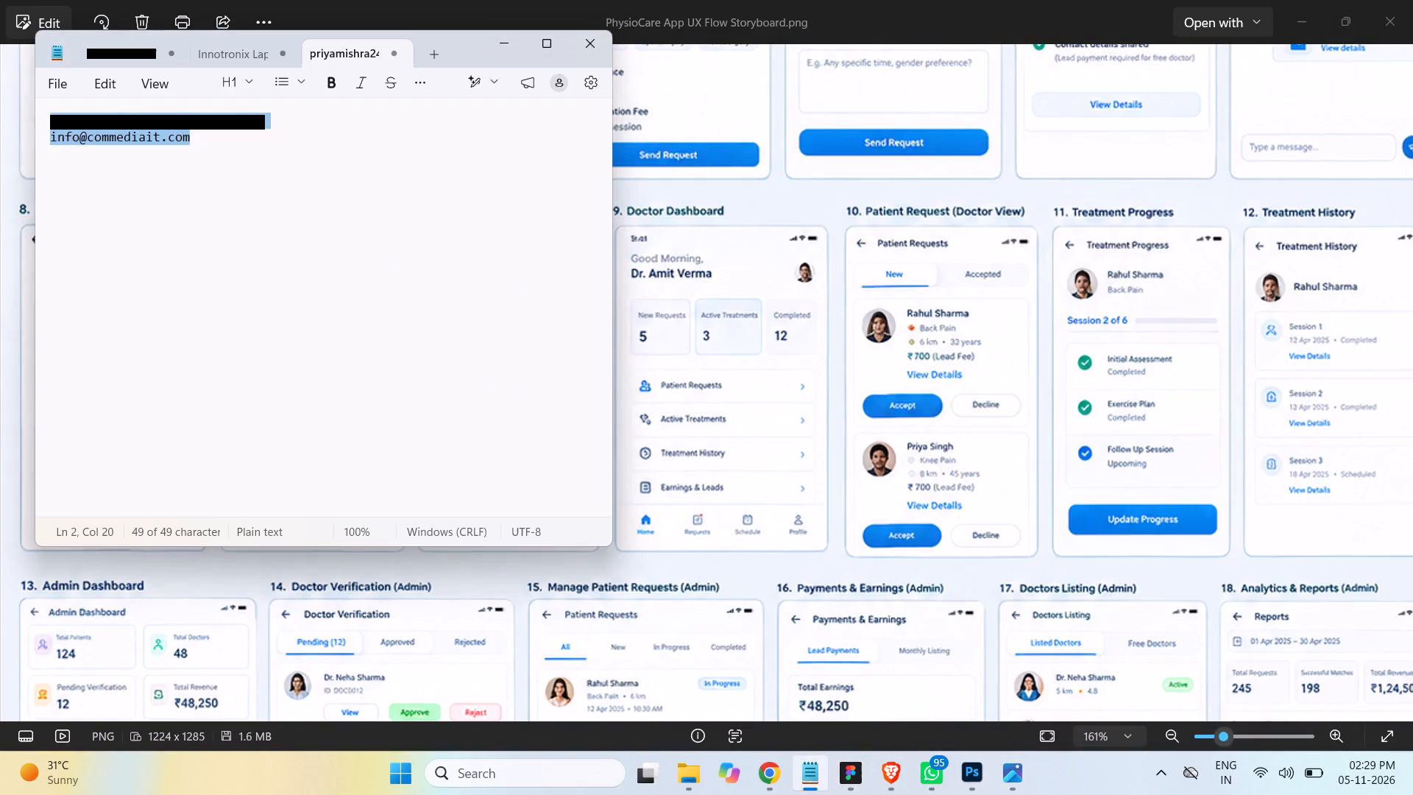
pyautogui.moveTo(462, 40); pyautogui.dragTo(868, 209)
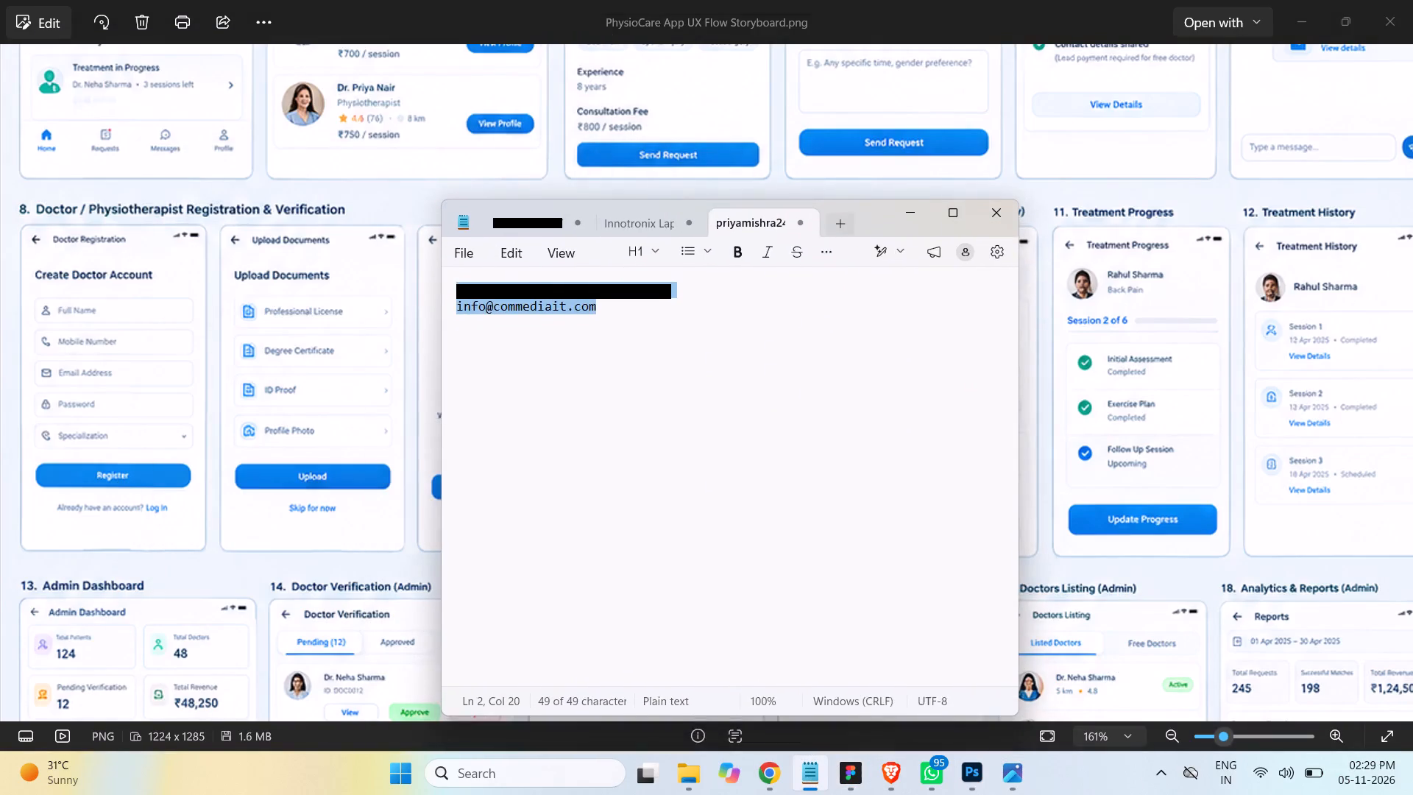
pyautogui.hotkey('shift', 'd')
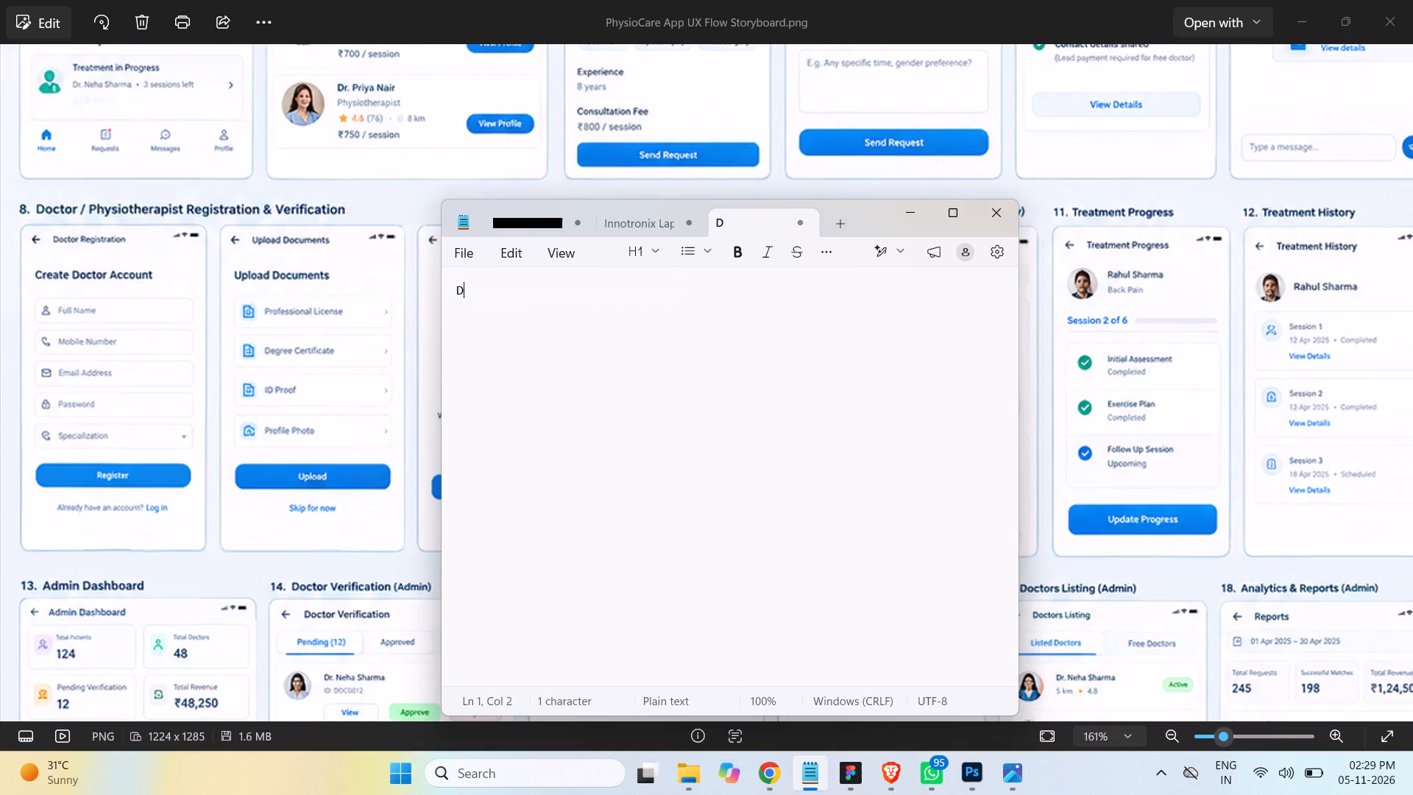
pyautogui.write('octor Re')
pyautogui.write('gis')
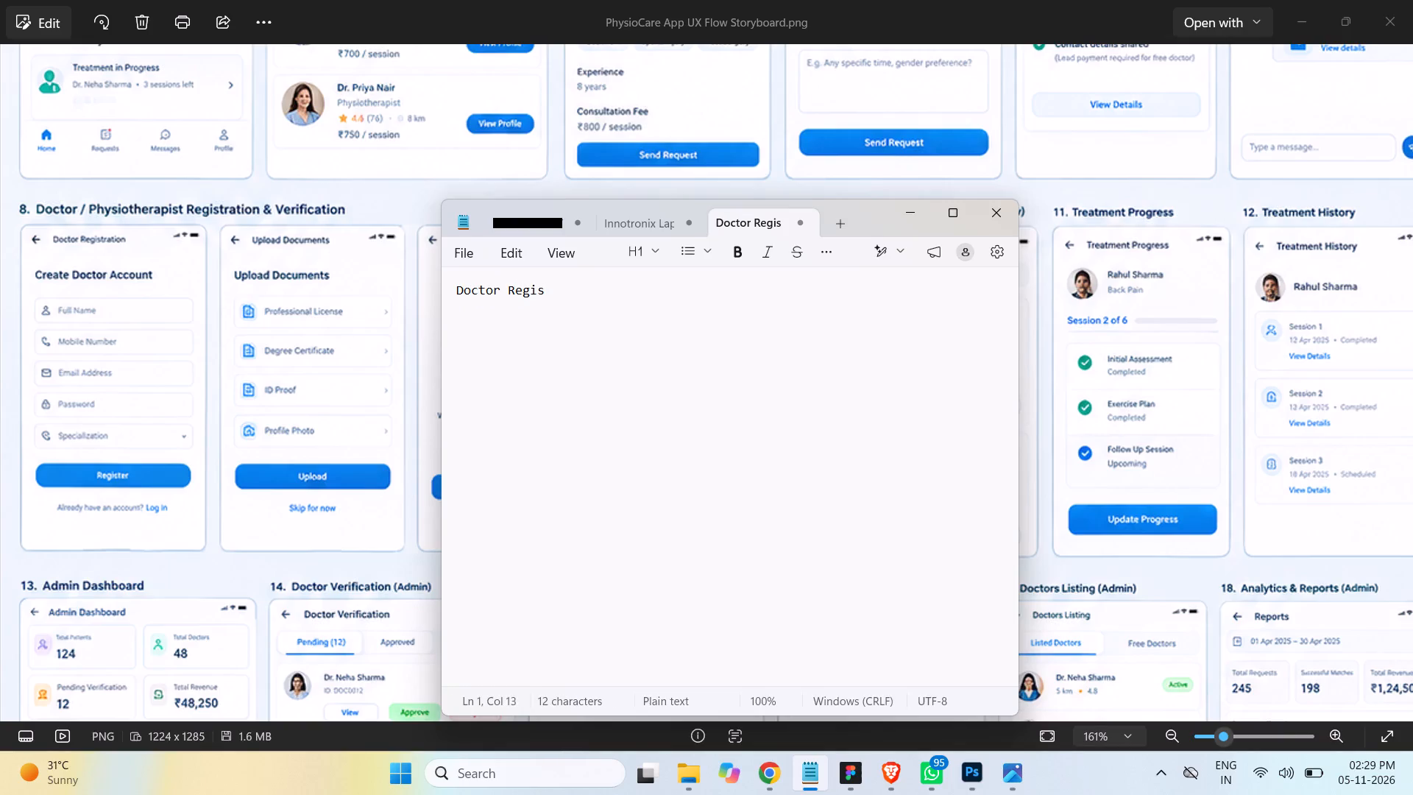
pyautogui.write('tration')
pyautogui.click(625, 294)
pyautogui.moveTo(611, 288); pyautogui.dragTo(410, 294)
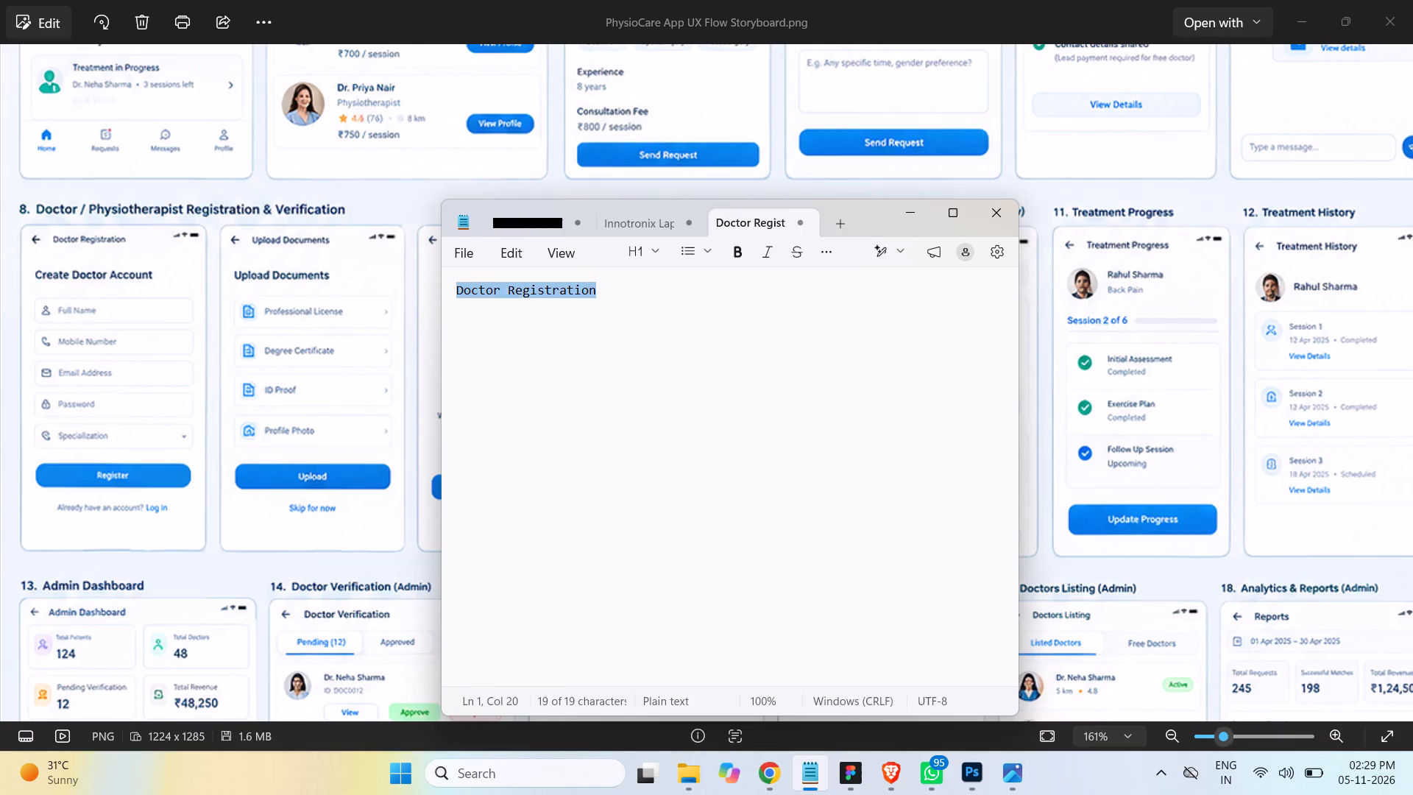
pyautogui.hotkey('ctrl', 'c')
# Back in Figma, rename the copied Create new account frame beside Listed Doctors to Doctor Registration using the copied text.
pyautogui.click(846, 777)
pyautogui.doubleClick(150, 456)
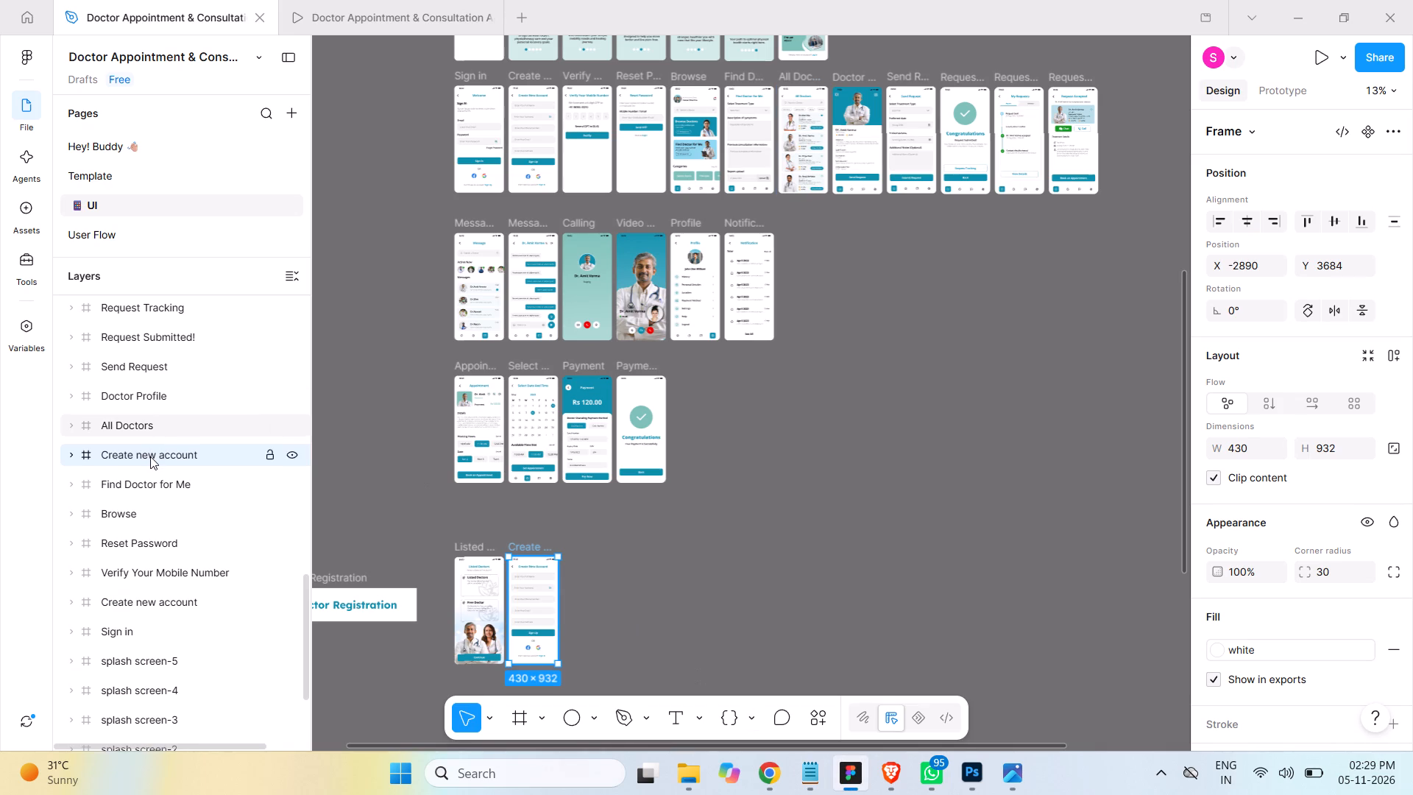
pyautogui.hotkey('ctrl', 'v')
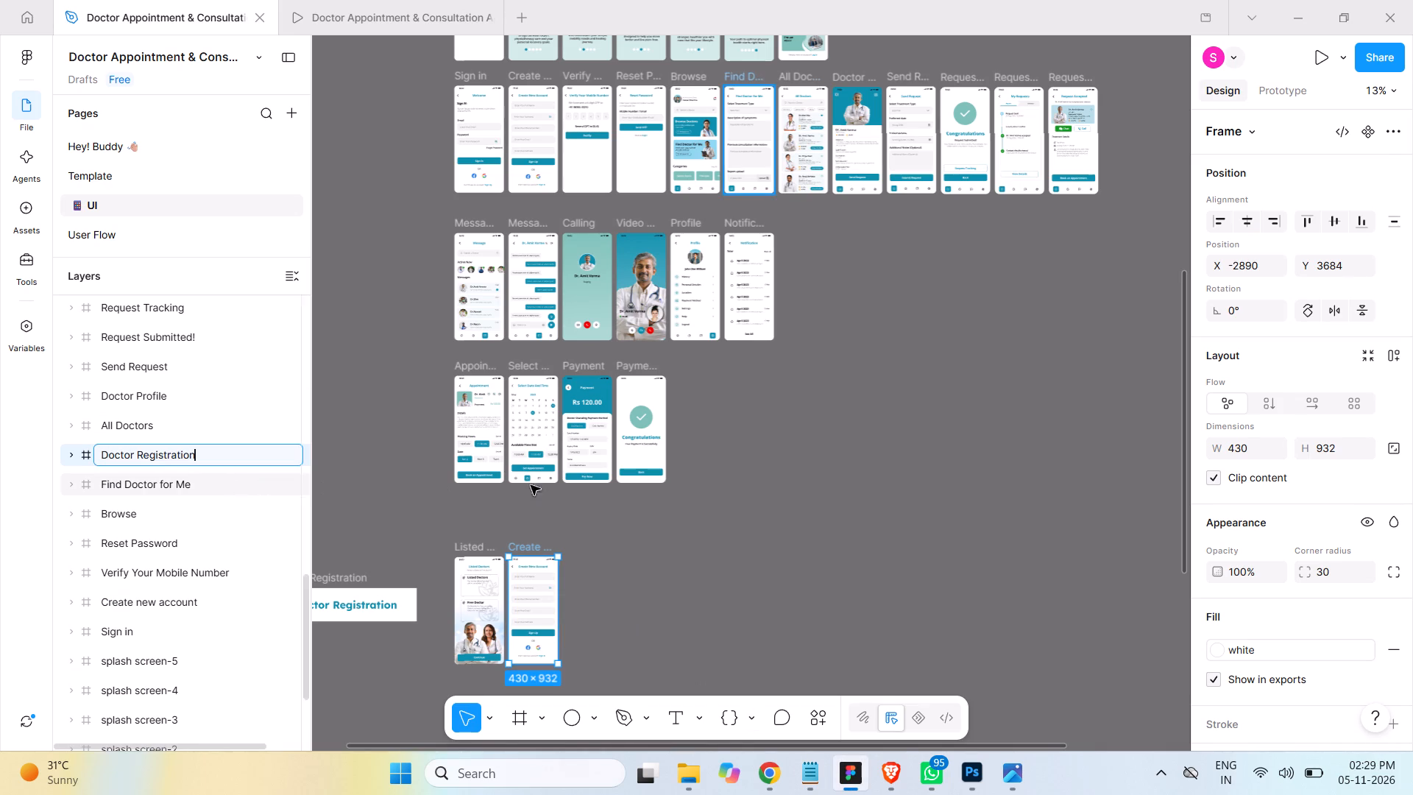
pyautogui.click(811, 550)
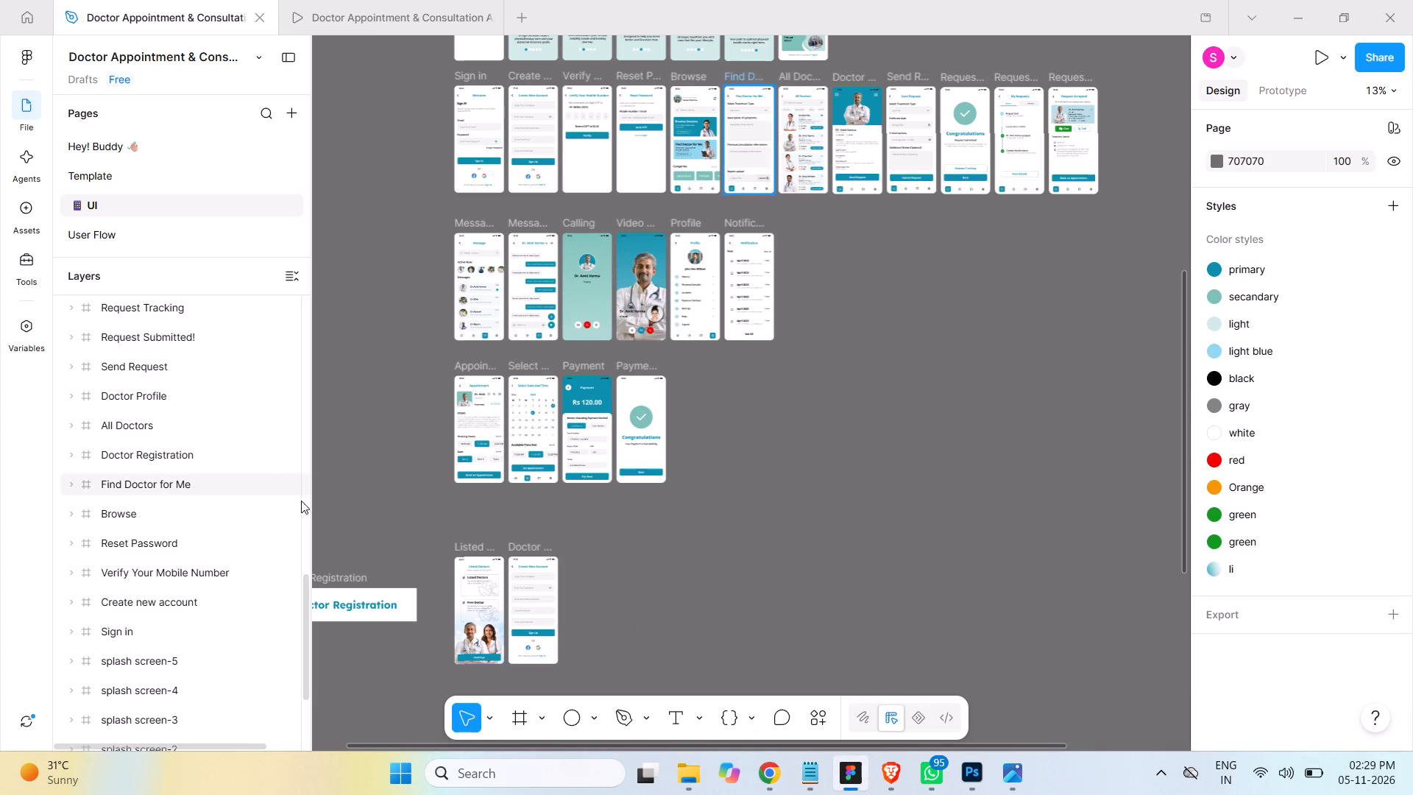
# Move the Doctor Registration screen frame up the layer order to sit directly above Listed Doctors.
pyautogui.click(84, 457)
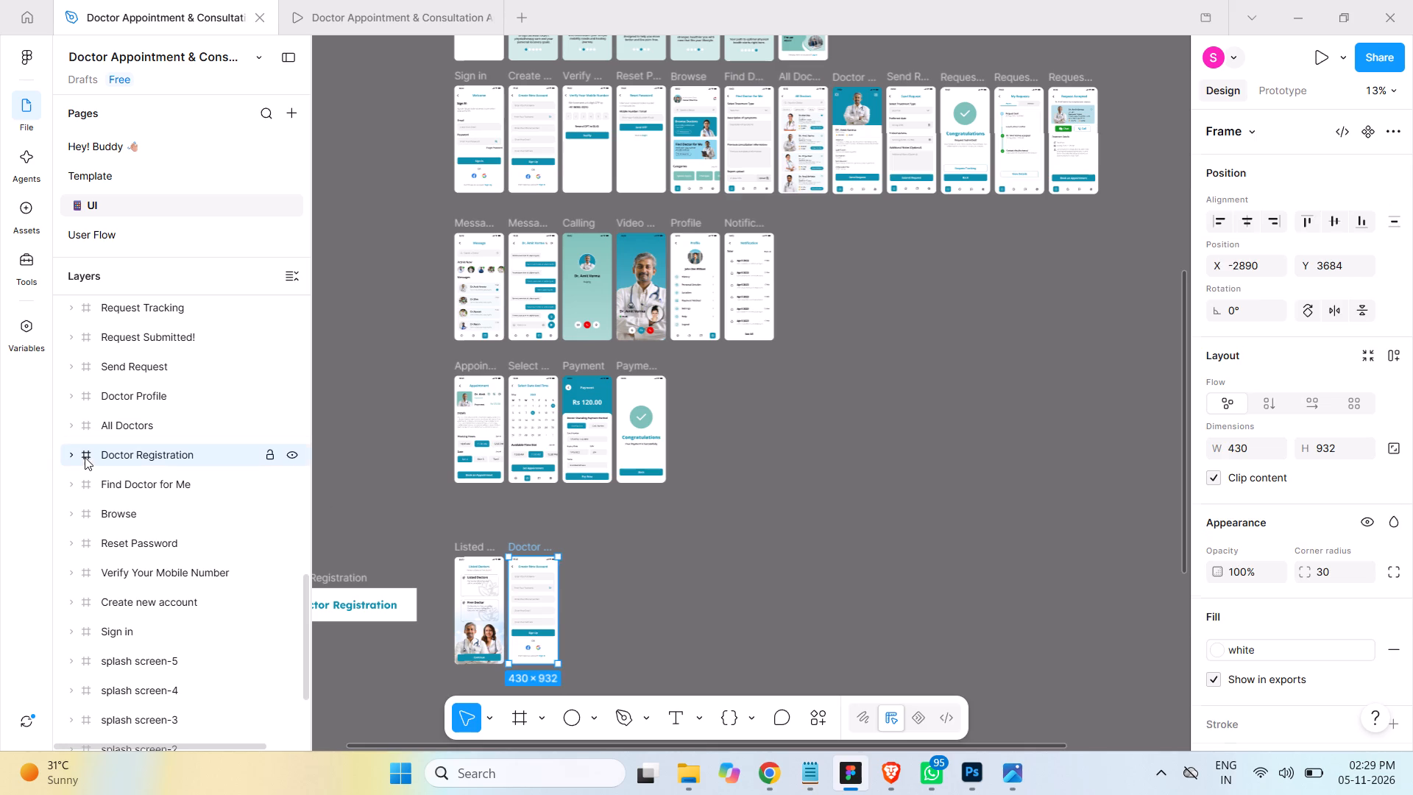
pyautogui.moveTo(89, 457); pyautogui.dragTo(101, 339)
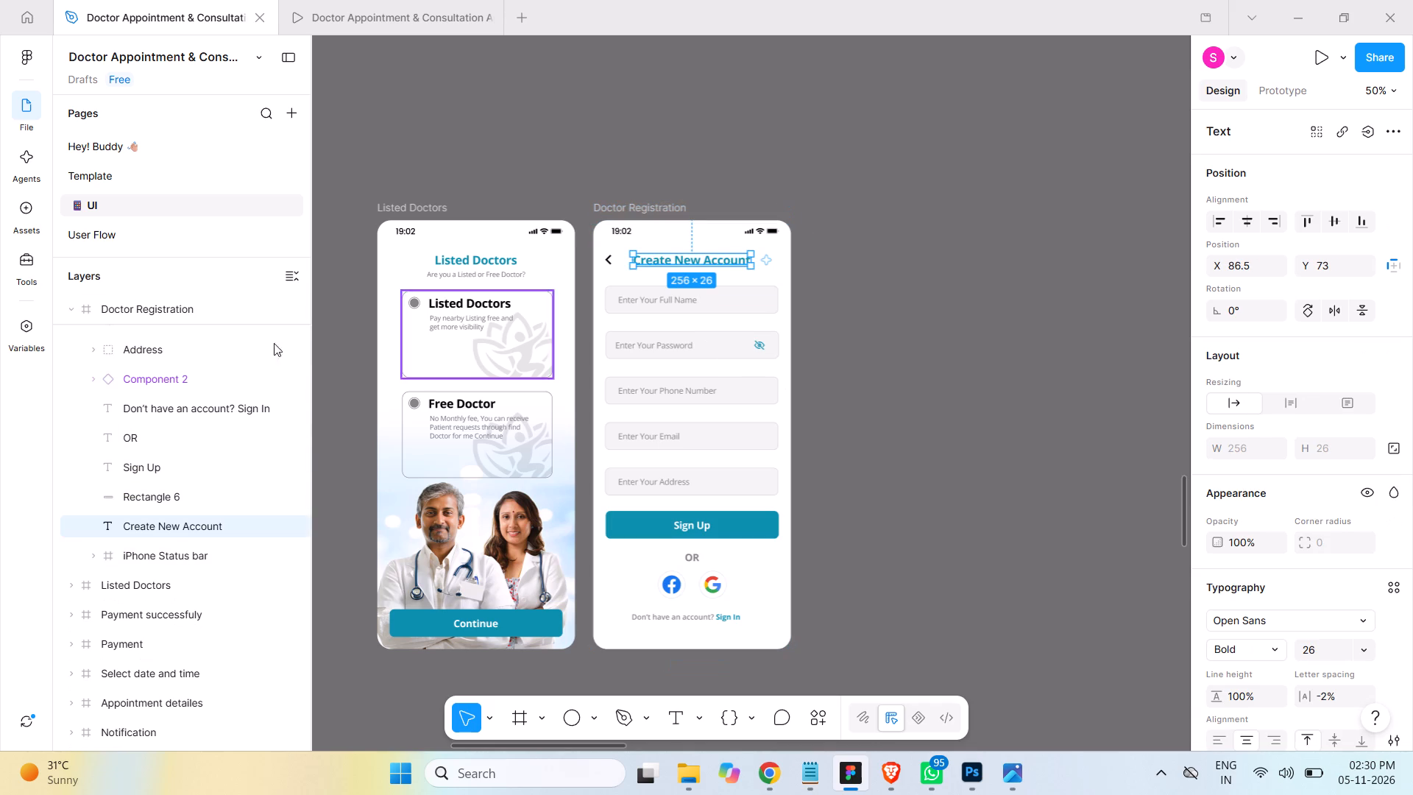
# Replace the Create New Account heading on the new screen with the copied text "Doctor Registration", save and clear the selection.
pyautogui.doubleClick(107, 524)
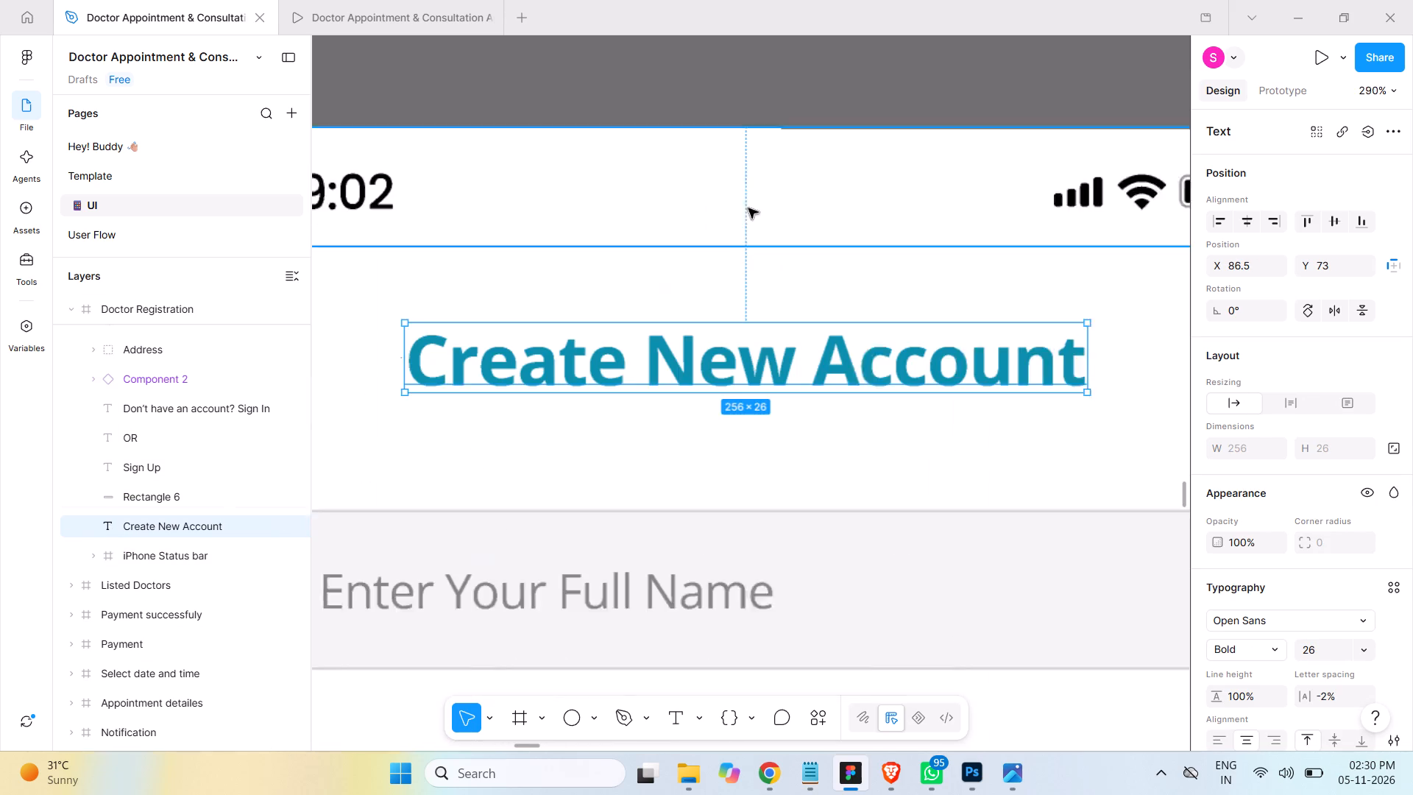
pyautogui.doubleClick(729, 372)
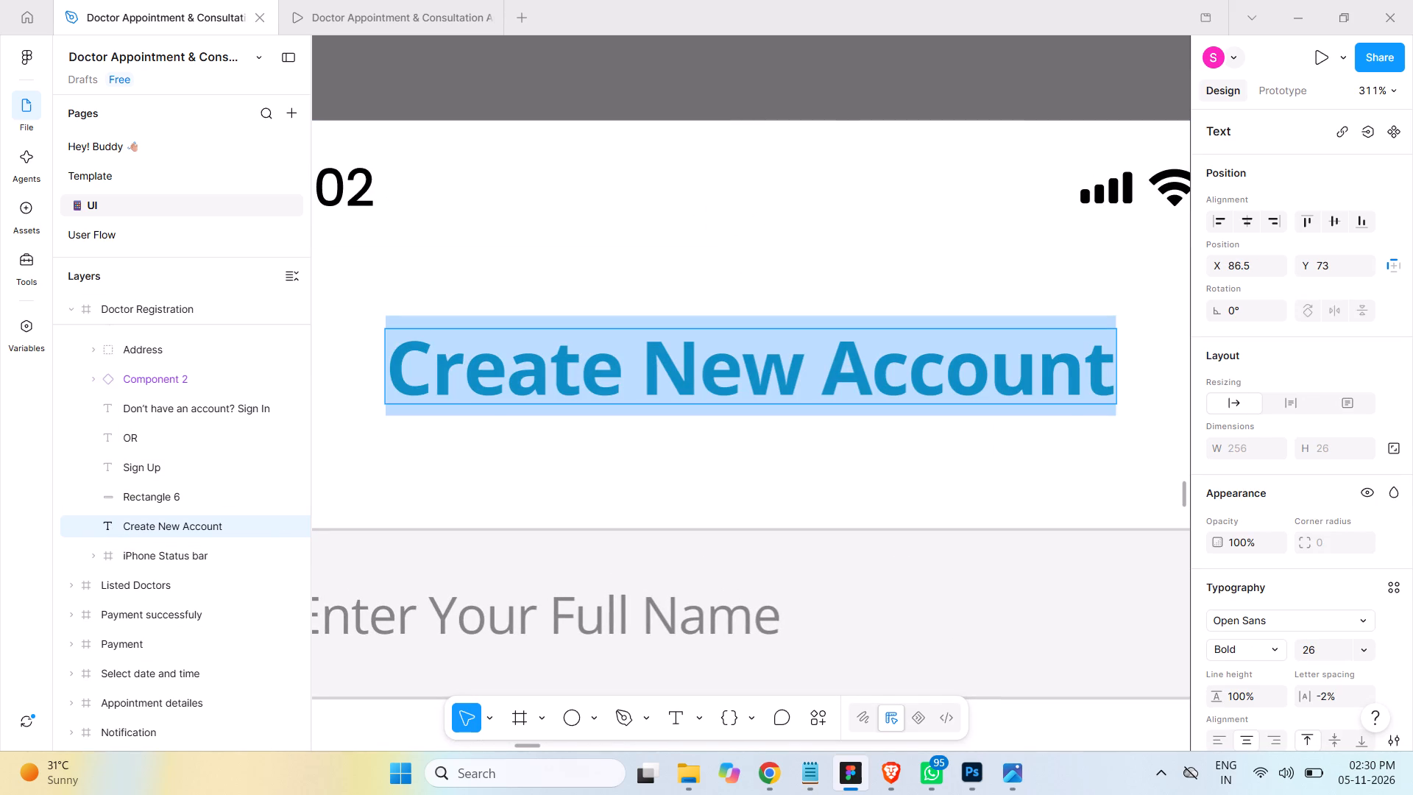
pyautogui.hotkey('ctrl', 'v')
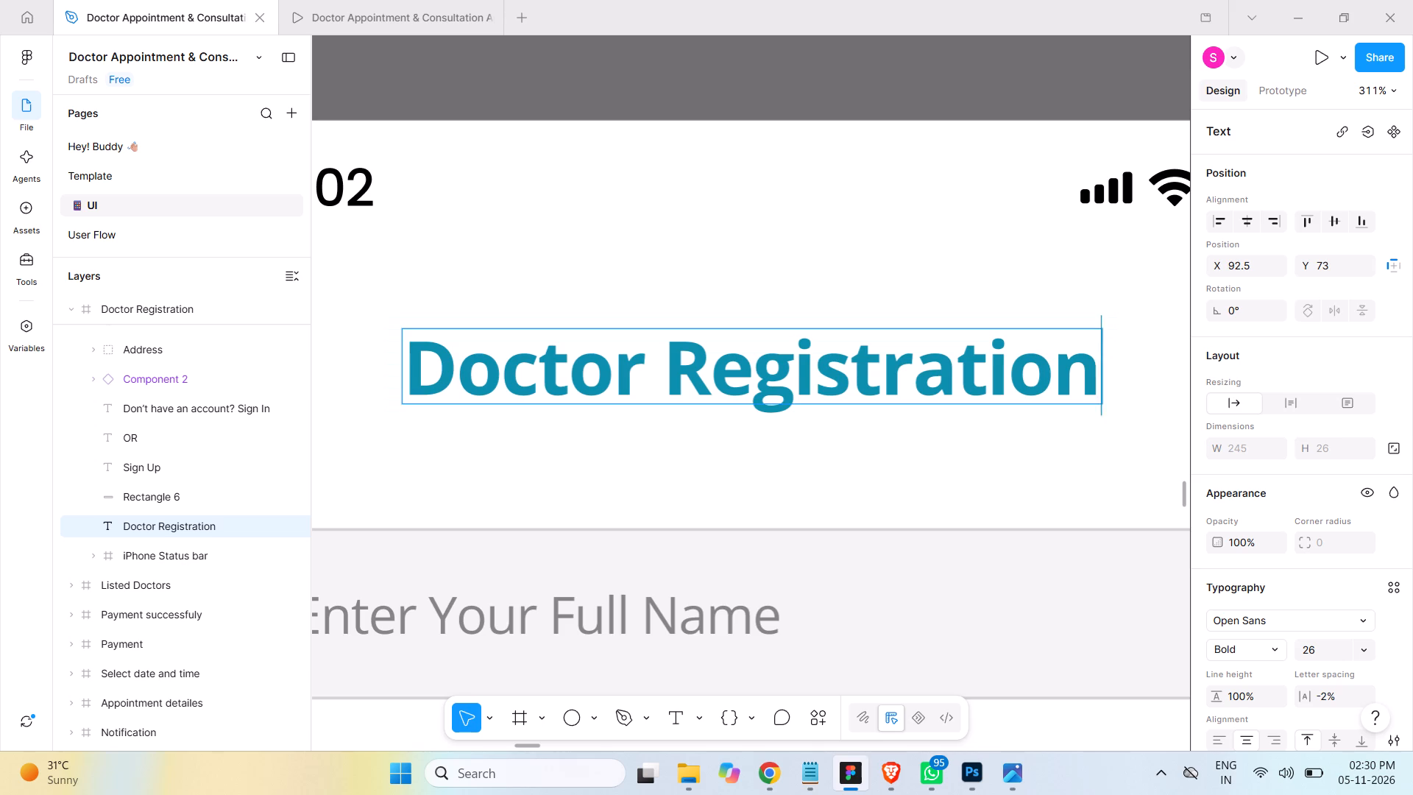
pyautogui.hotkey('ctrl', '-')
pyautogui.hotkey('ctrl', '-')
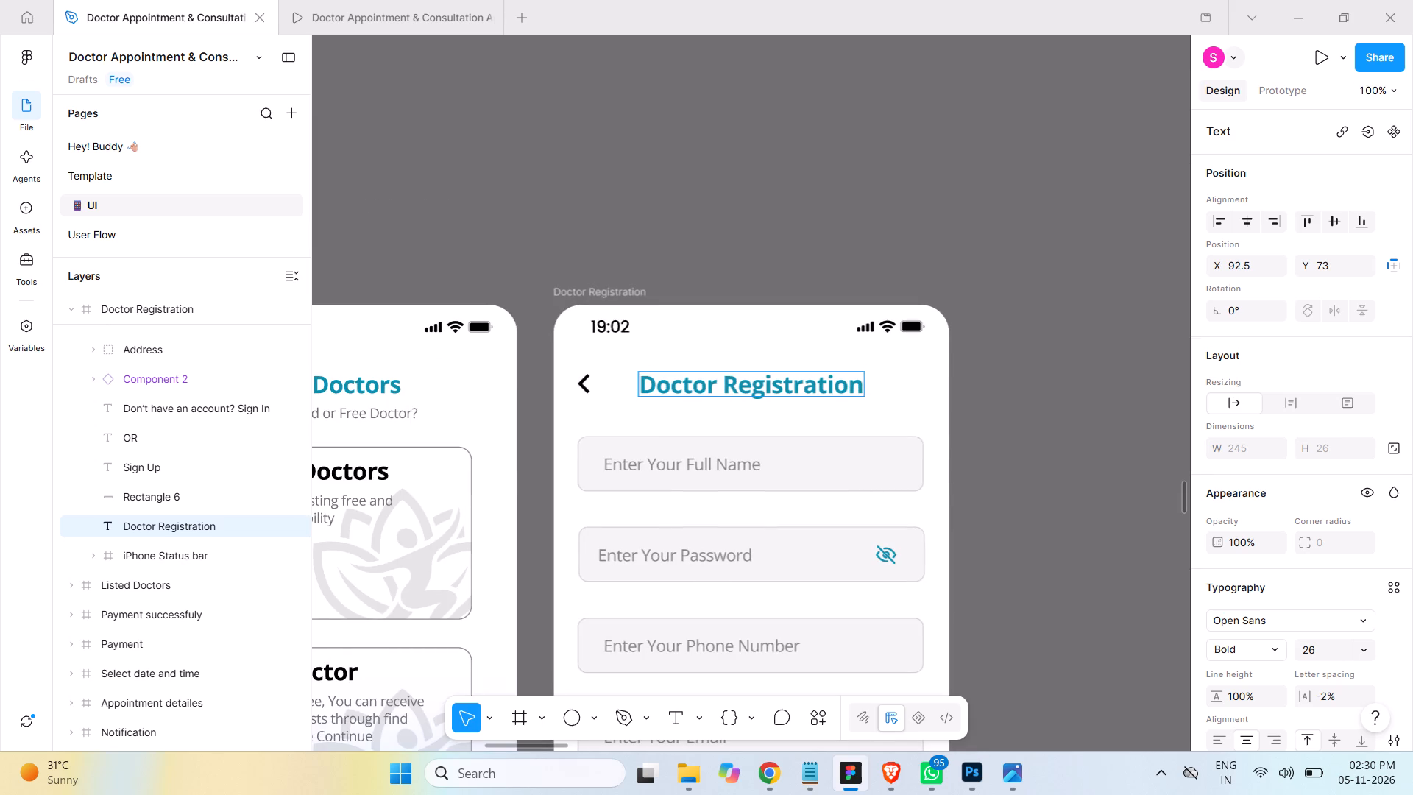
pyautogui.hotkey('ctrl', '-')
pyautogui.click(989, 289)
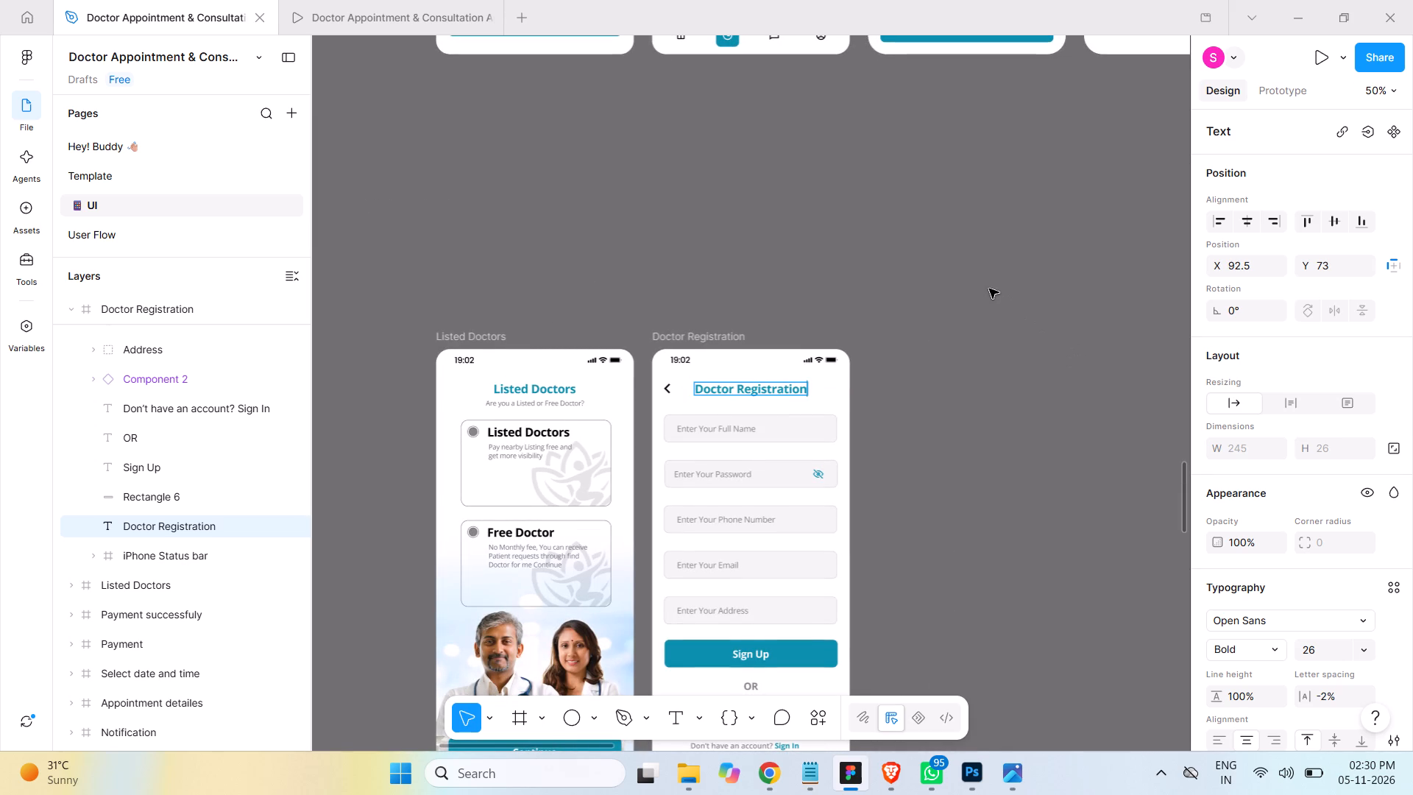
pyautogui.scroll(-6, 945, 307)
pyautogui.scroll(2, 924, 311)
pyautogui.scroll(-1, 924, 311)
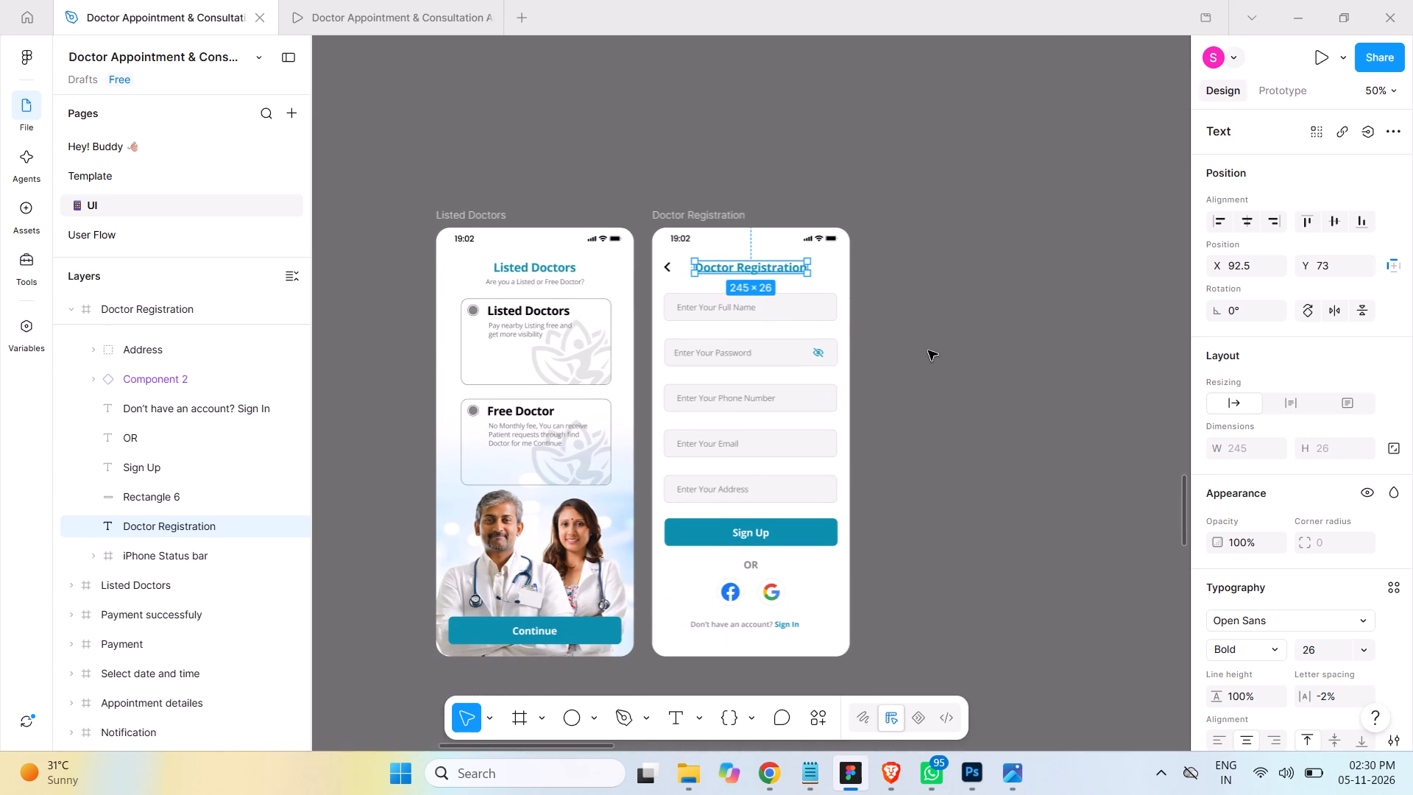
pyautogui.hotkey('ctrl', 's')
pyautogui.click(961, 319)
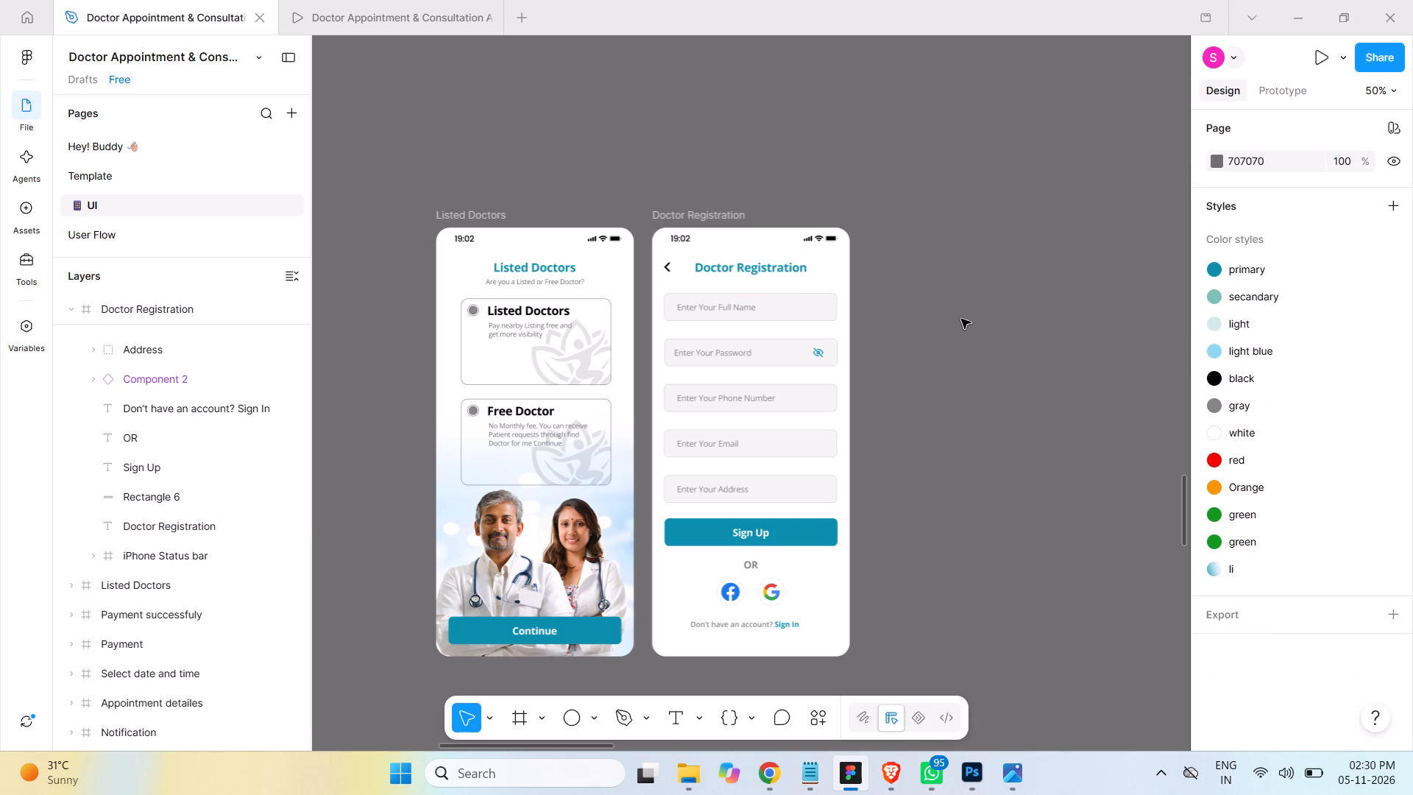
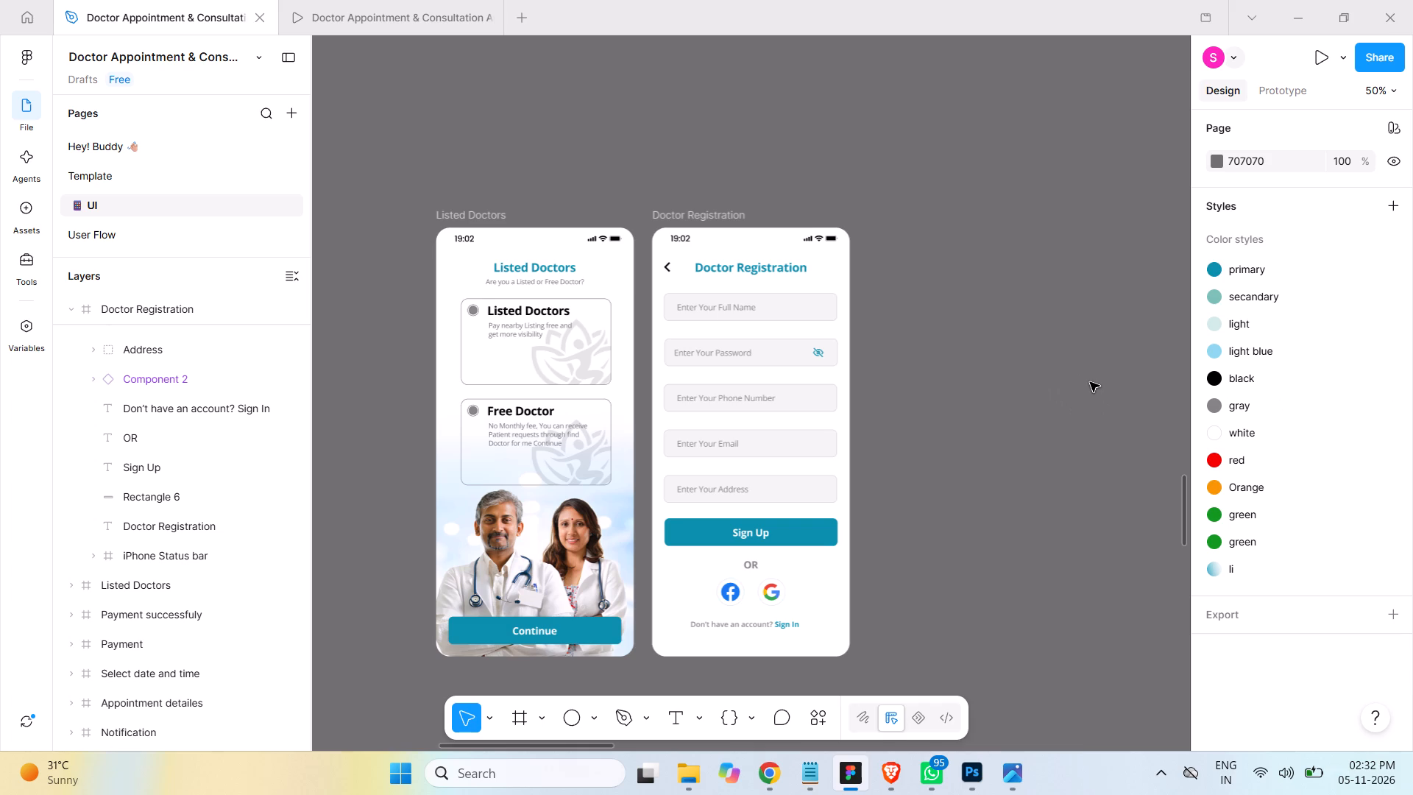
# Check the storyboard's doctor registration button, then change "Registration" to "Registrater" in the Notepad note and copy that word.
pyautogui.click(1010, 780)
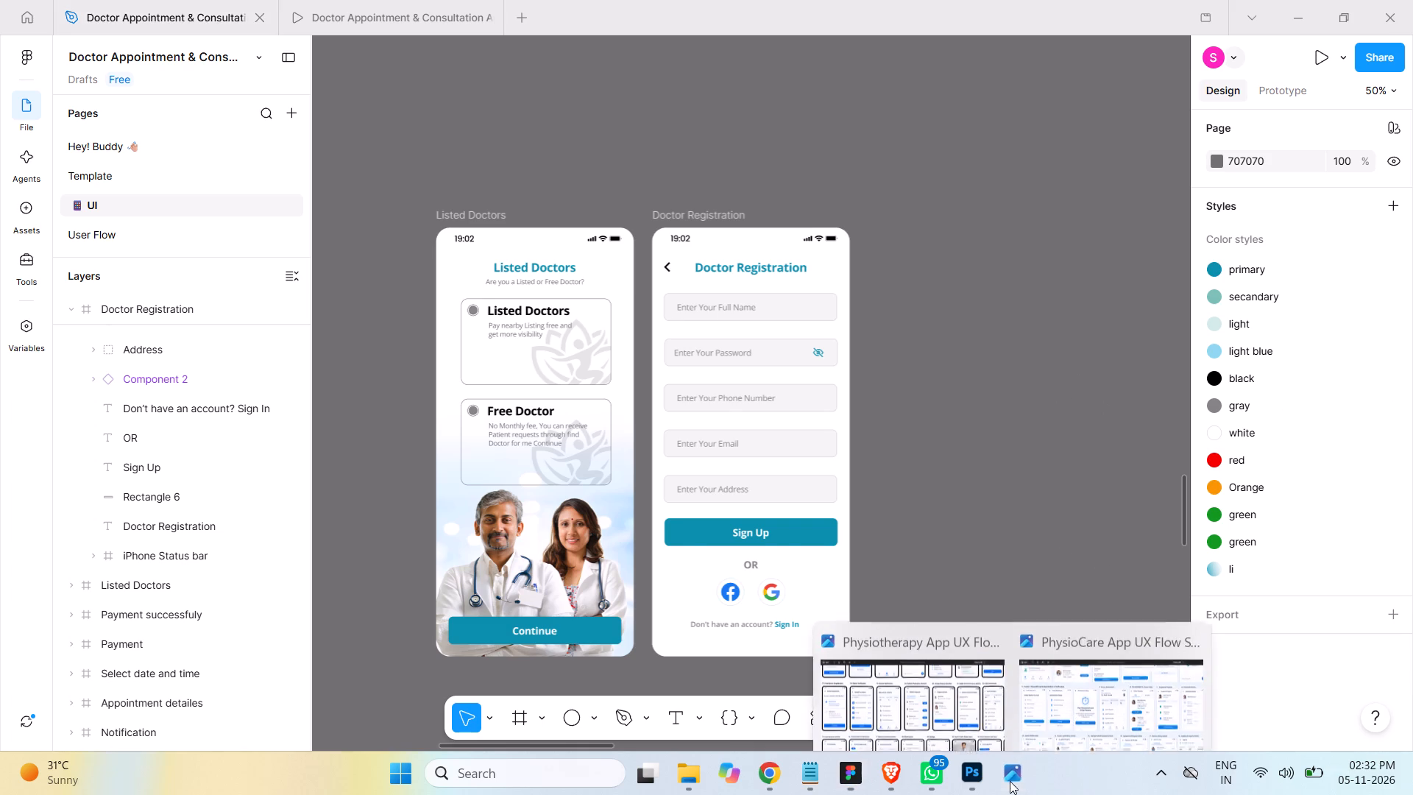
pyautogui.click(1058, 703)
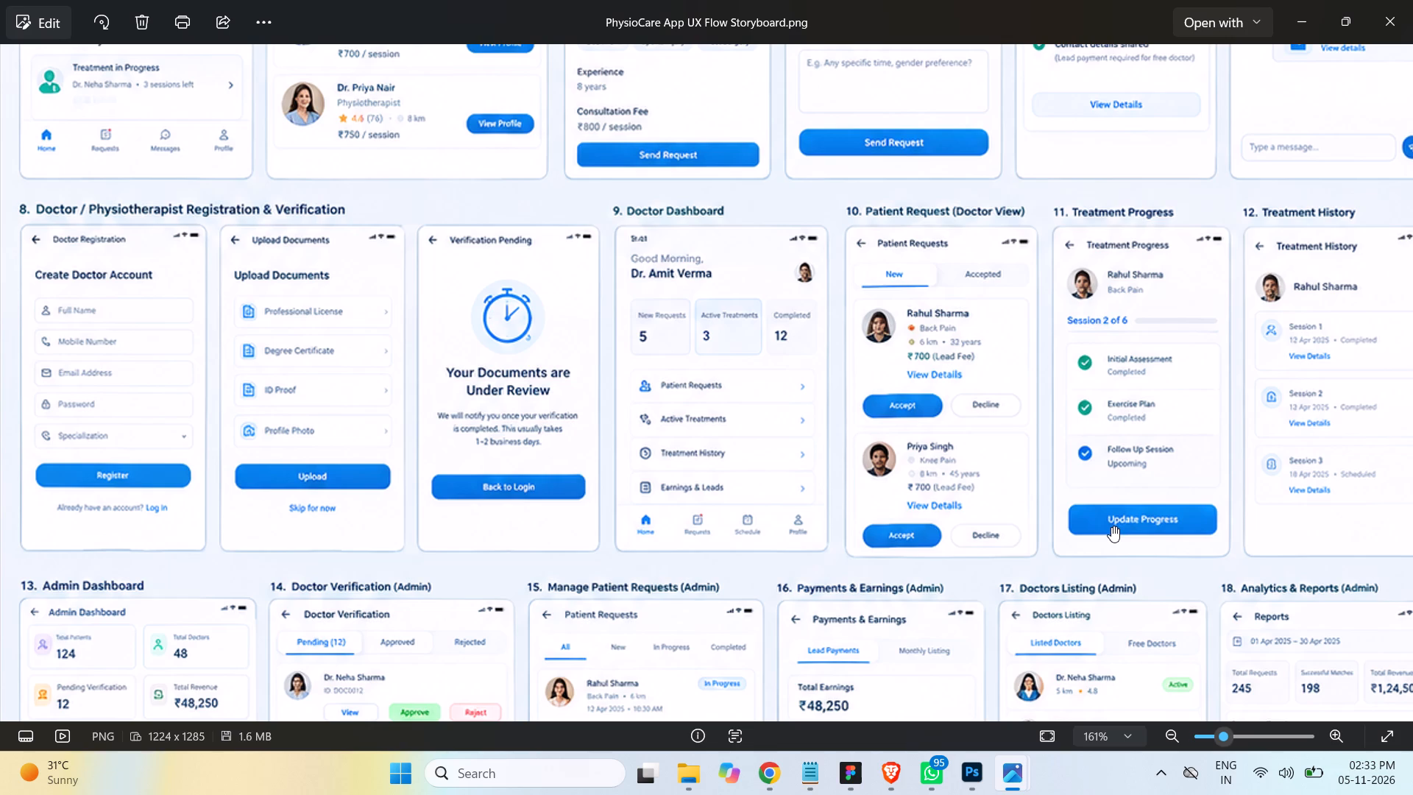
pyautogui.click(851, 777)
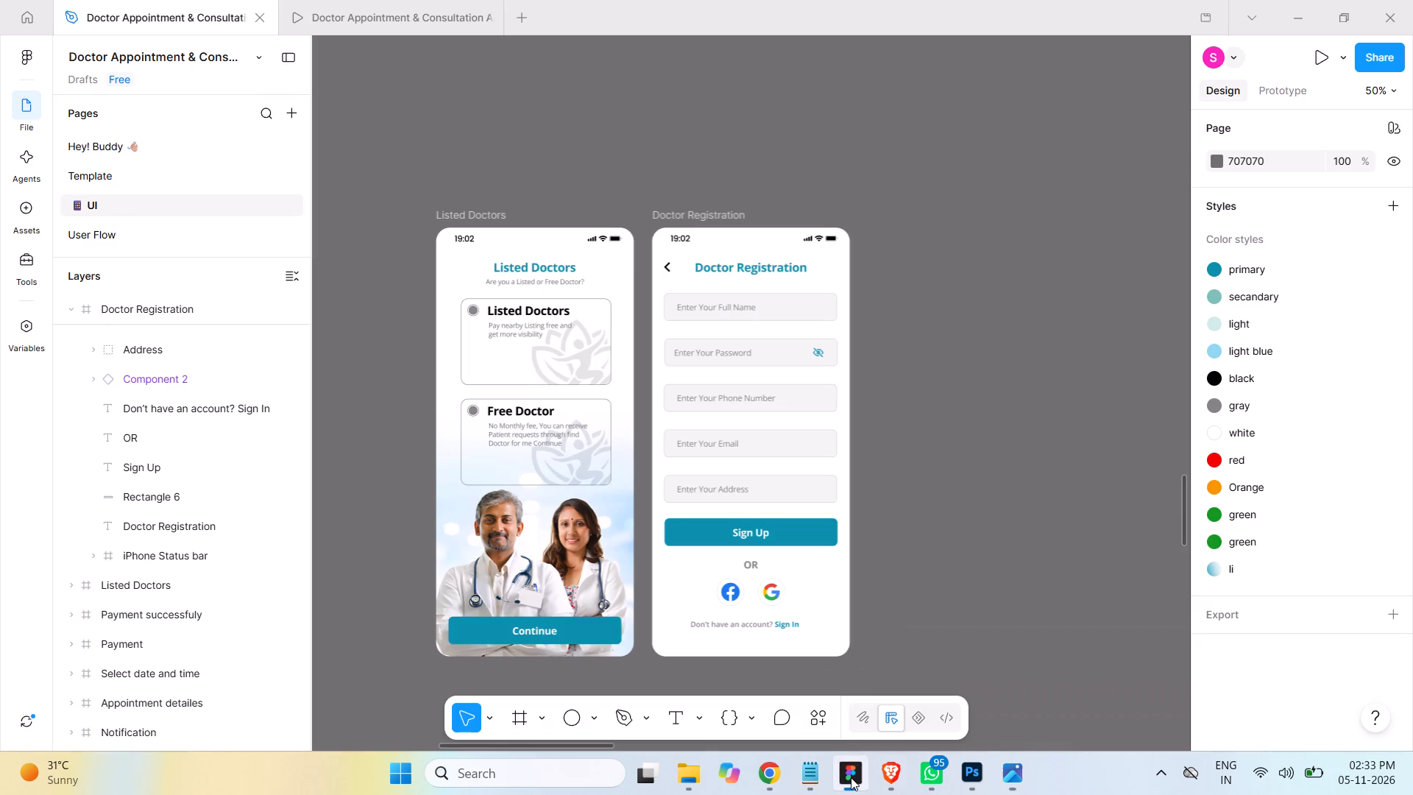
pyautogui.click(851, 777)
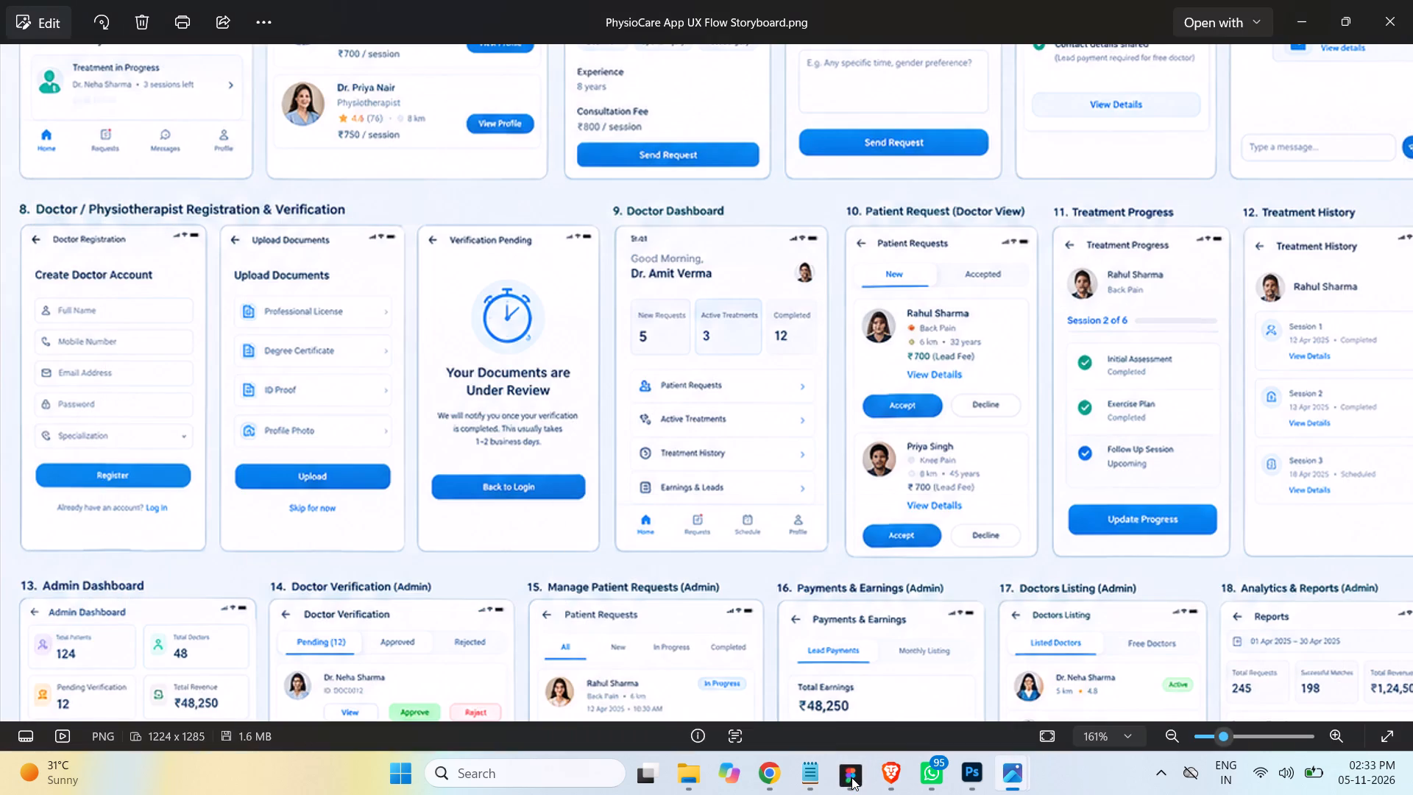
pyautogui.click(851, 777)
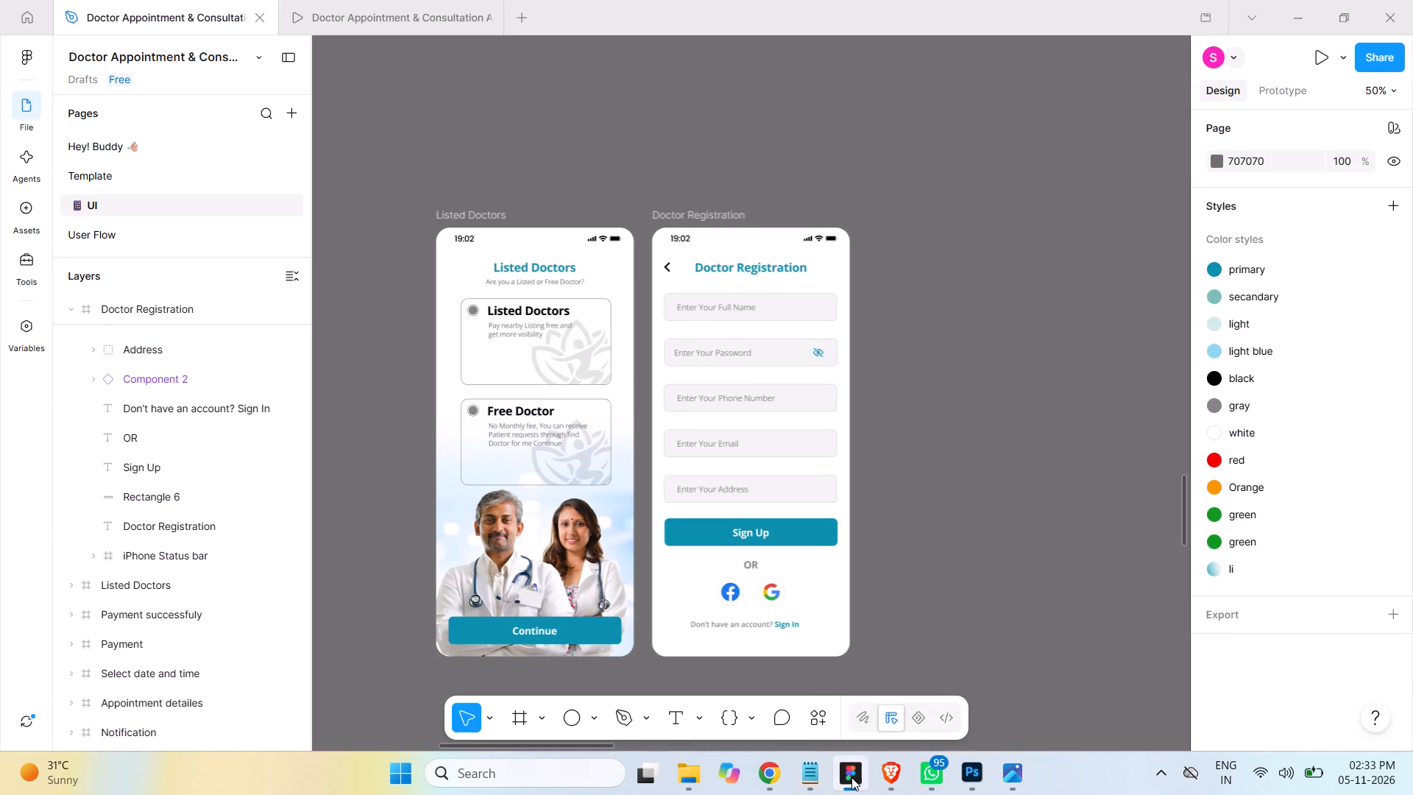
pyautogui.click(851, 777)
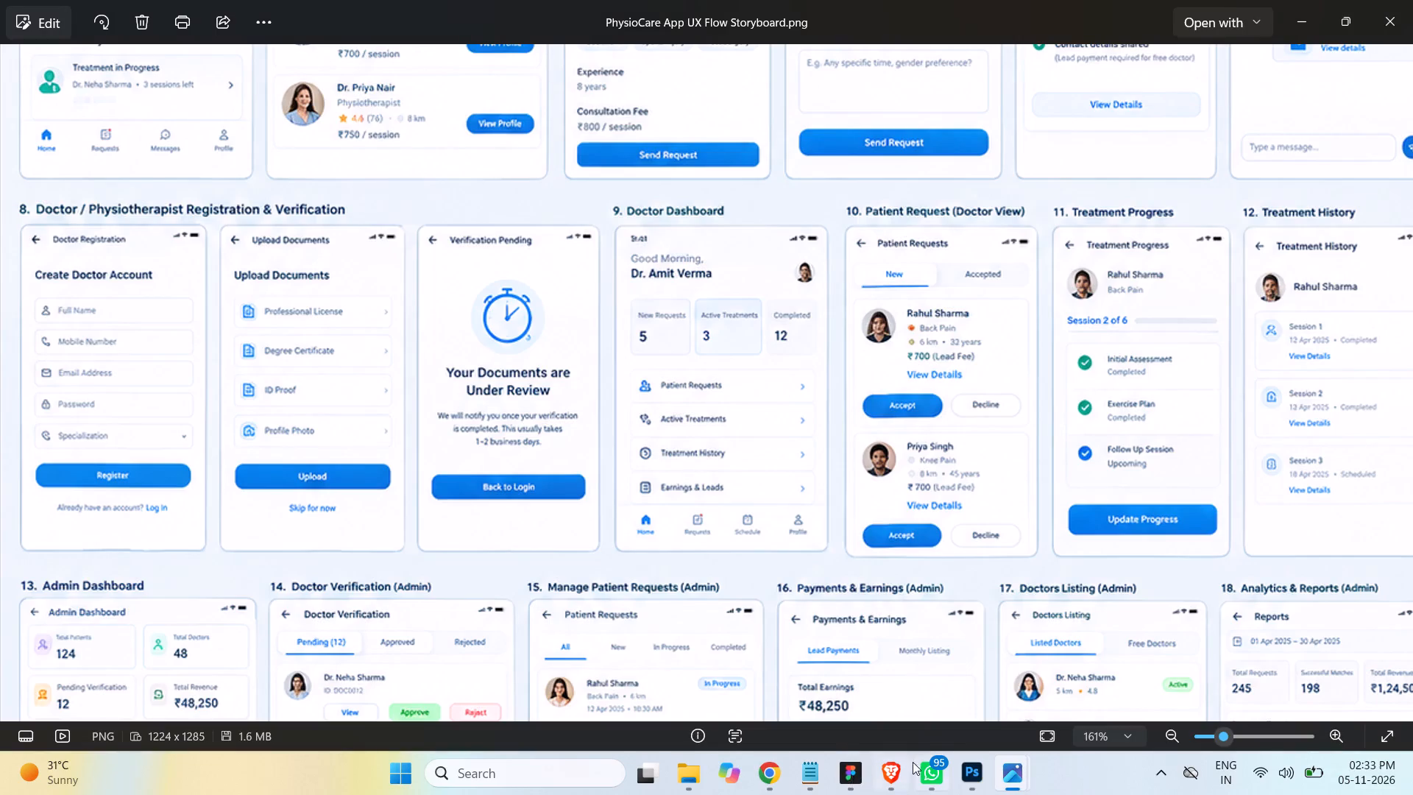
pyautogui.click(820, 775)
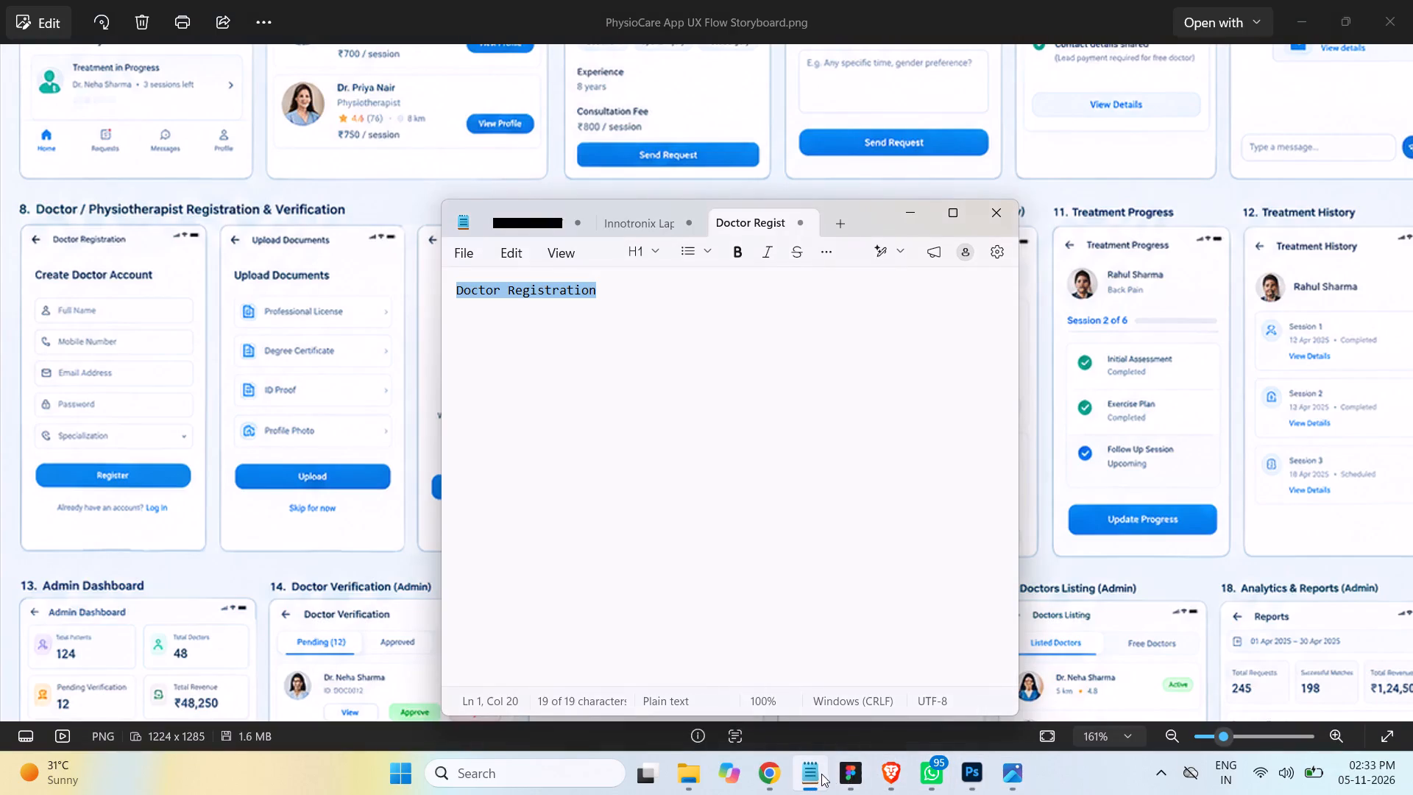
pyautogui.click(602, 289)
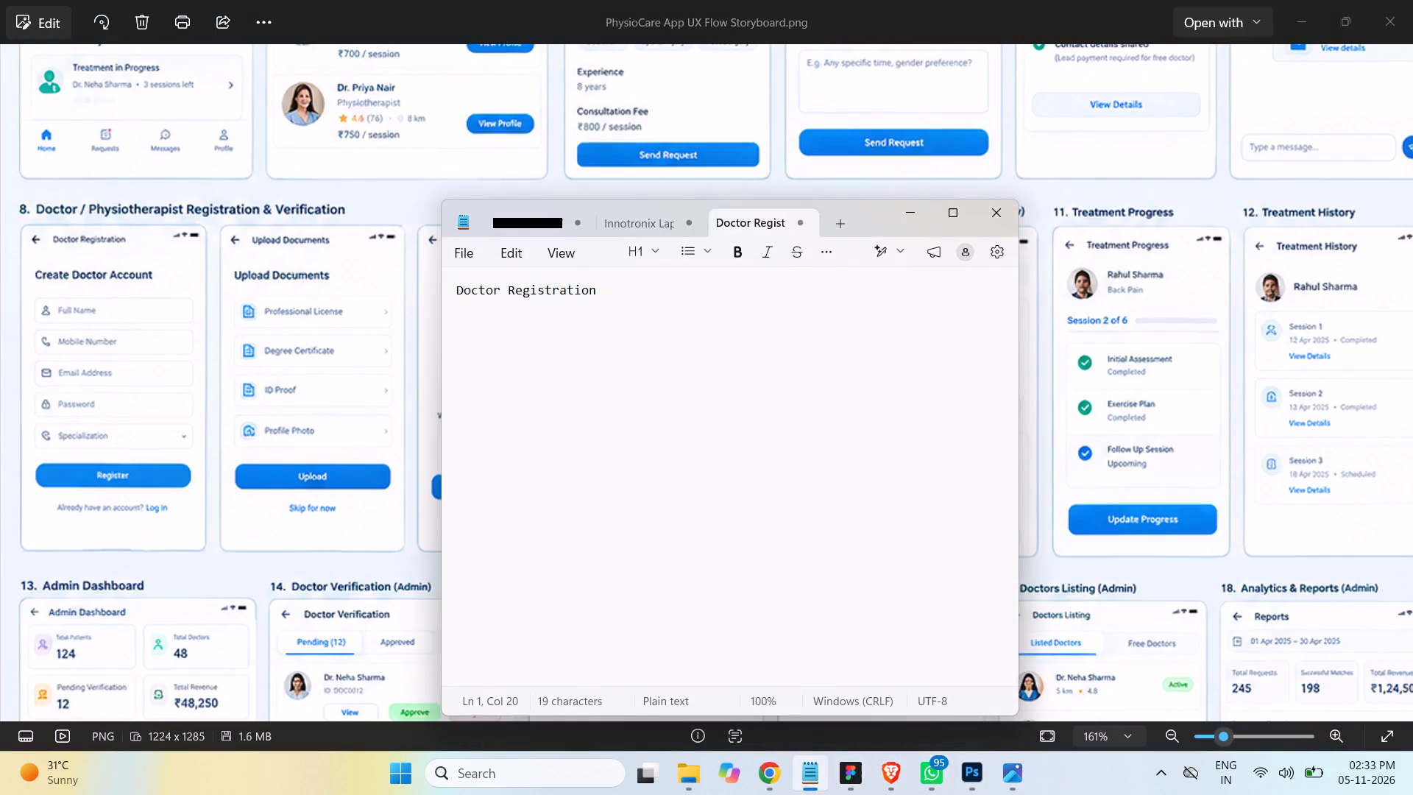
pyautogui.moveTo(604, 292); pyautogui.dragTo(581, 288)
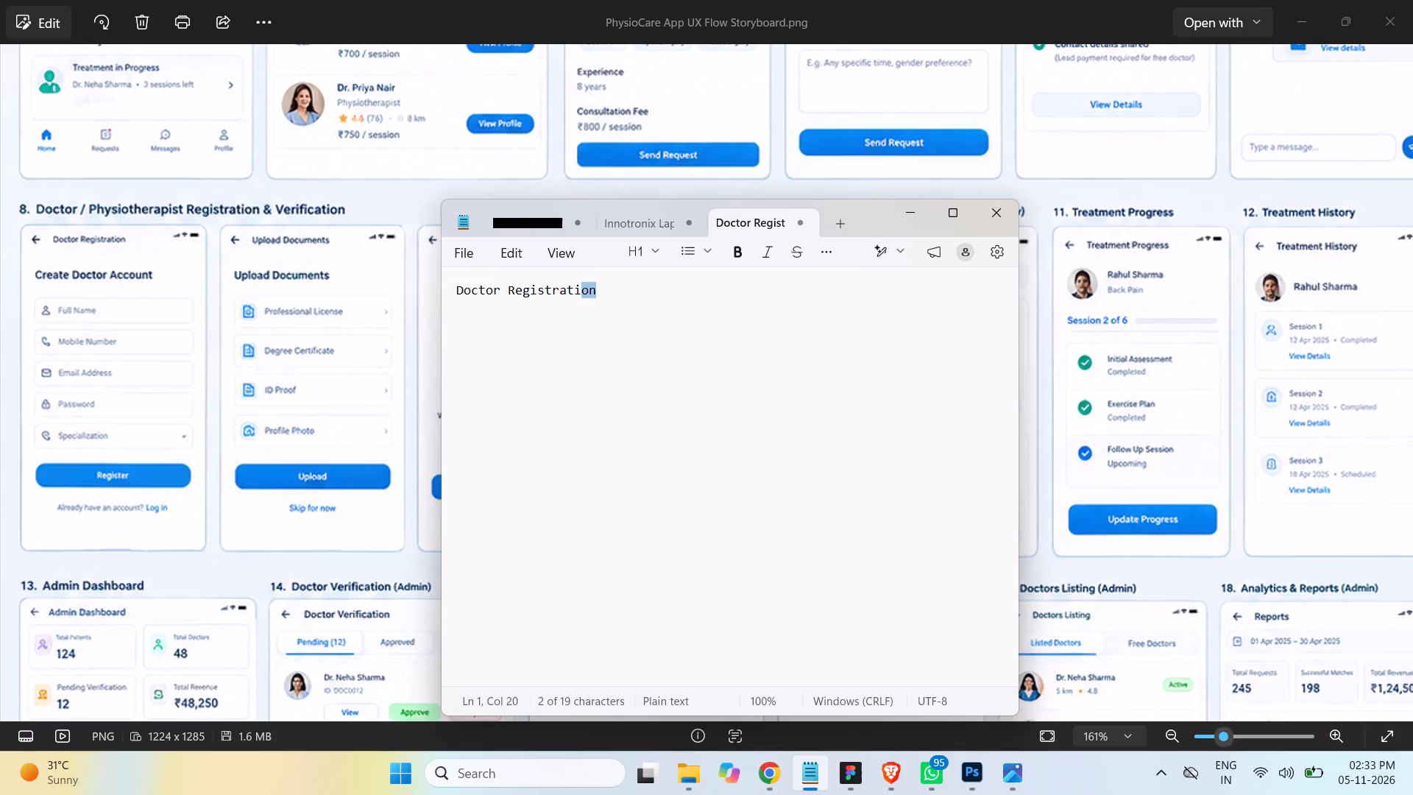
pyautogui.moveTo(581, 288); pyautogui.dragTo(575, 287)
pyautogui.press('e')
pyautogui.press('r')
pyautogui.moveTo(616, 292); pyautogui.dragTo(500, 294)
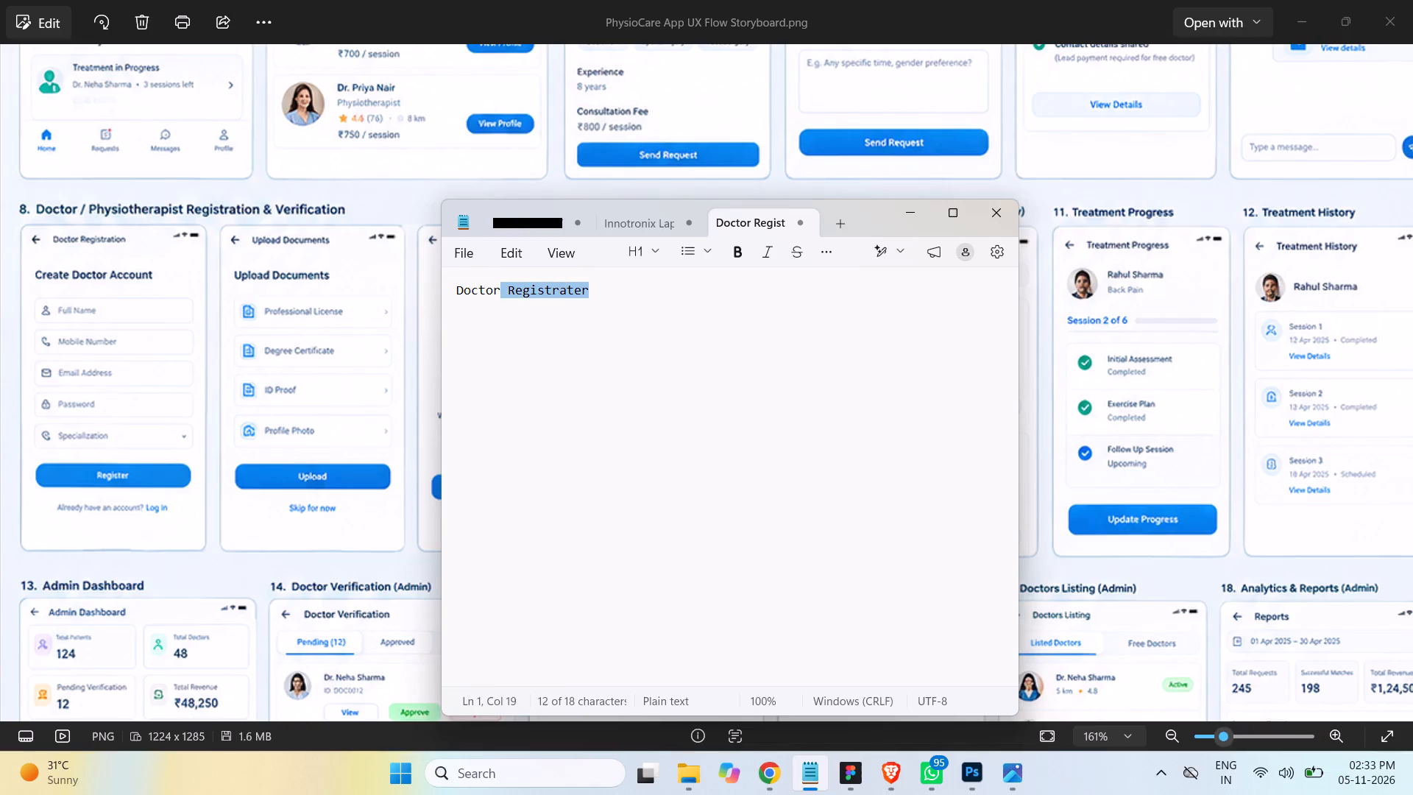
pyautogui.moveTo(500, 294); pyautogui.dragTo(506, 293)
pyautogui.hotkey('ctrl', 'c')
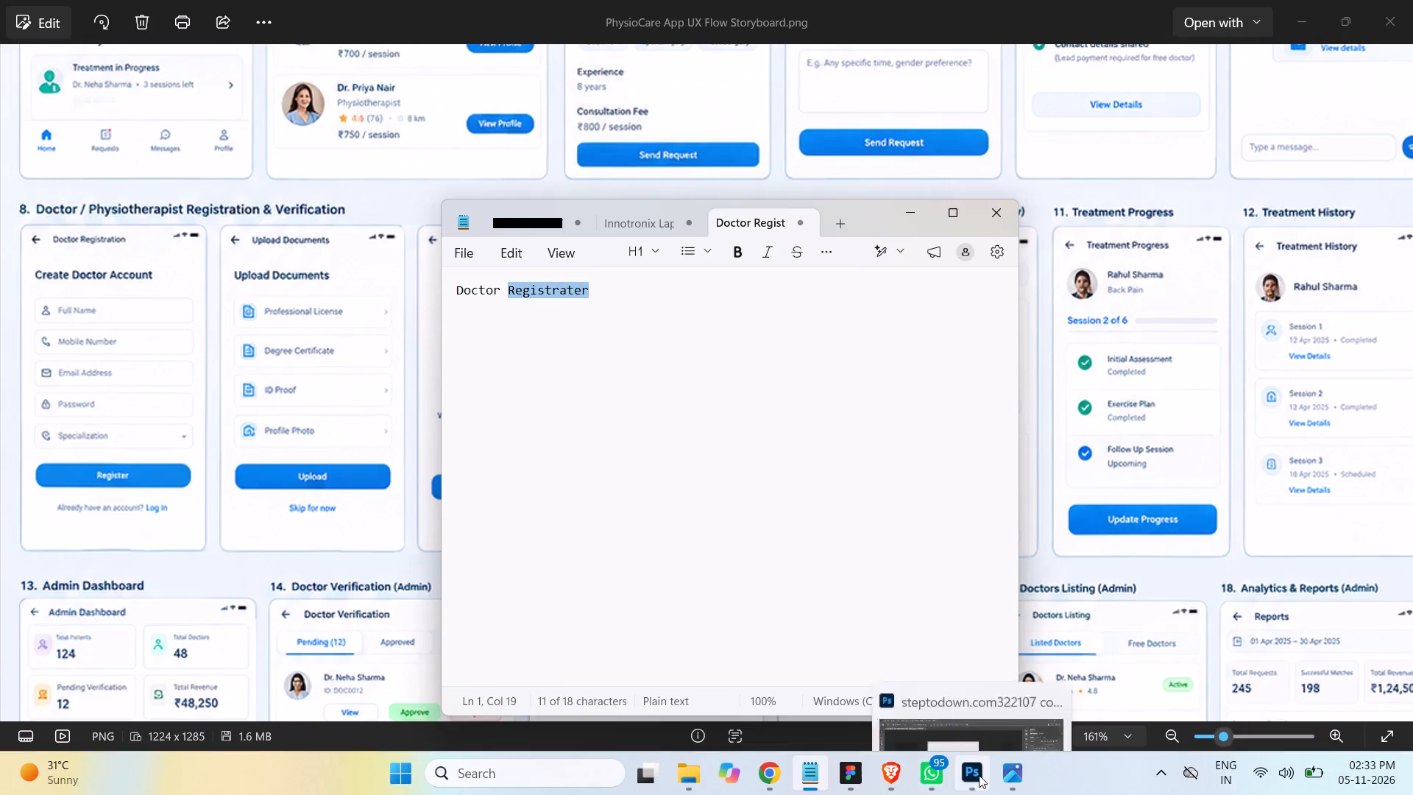
# Back in Figma, replace the Sign Up button label on the Doctor Registration screen with the copied text "Registrater" and clear the selection.
pyautogui.click(847, 771)
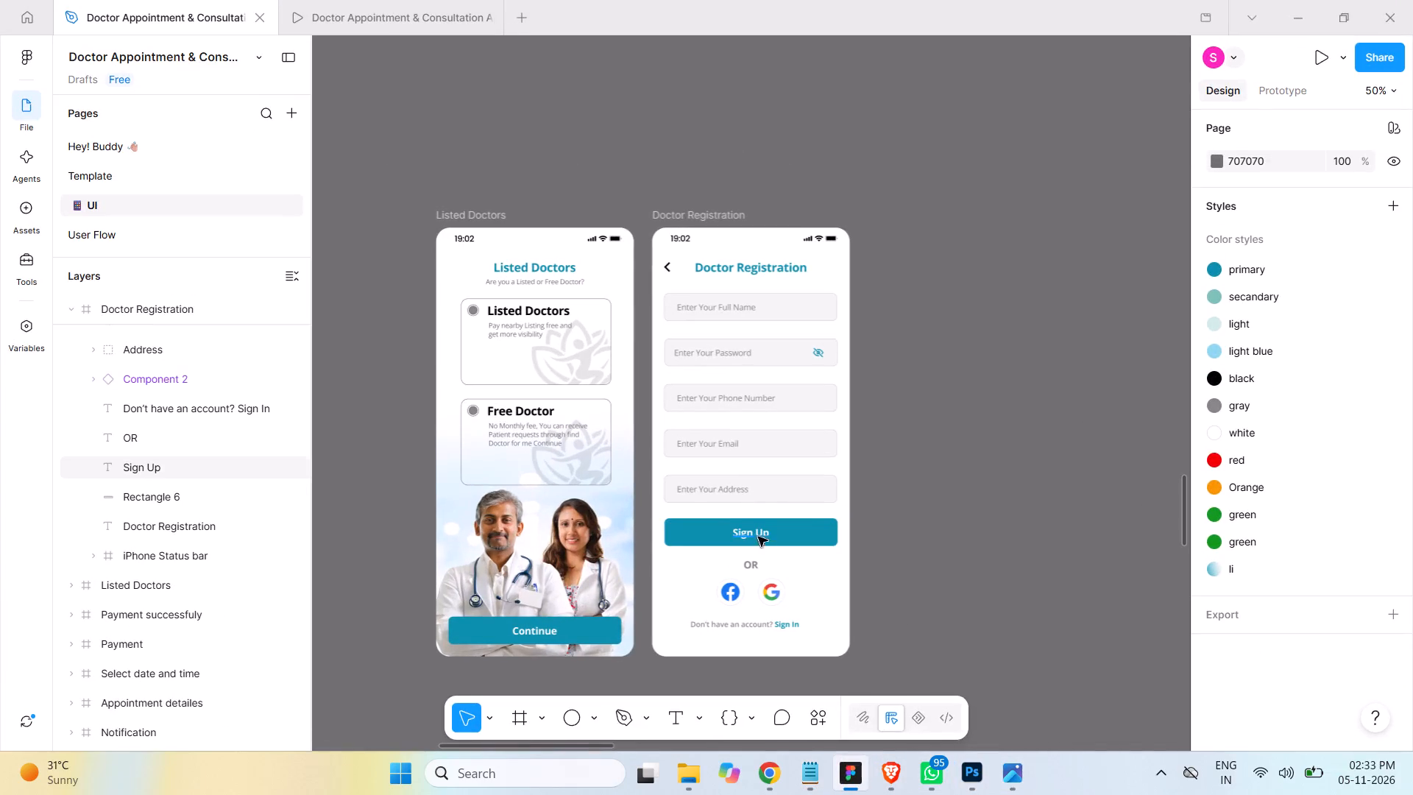
pyautogui.click(761, 536)
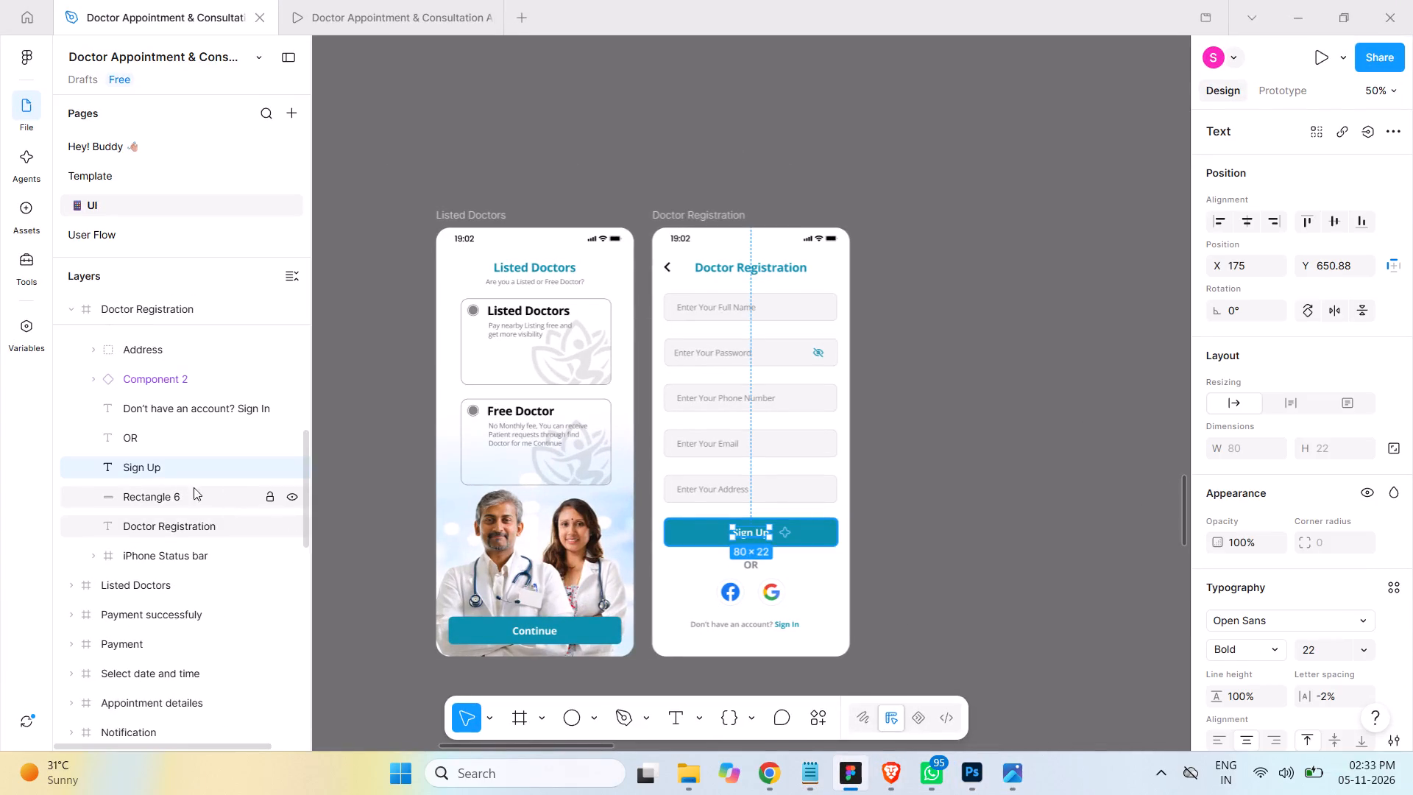
pyautogui.doubleClick(746, 533)
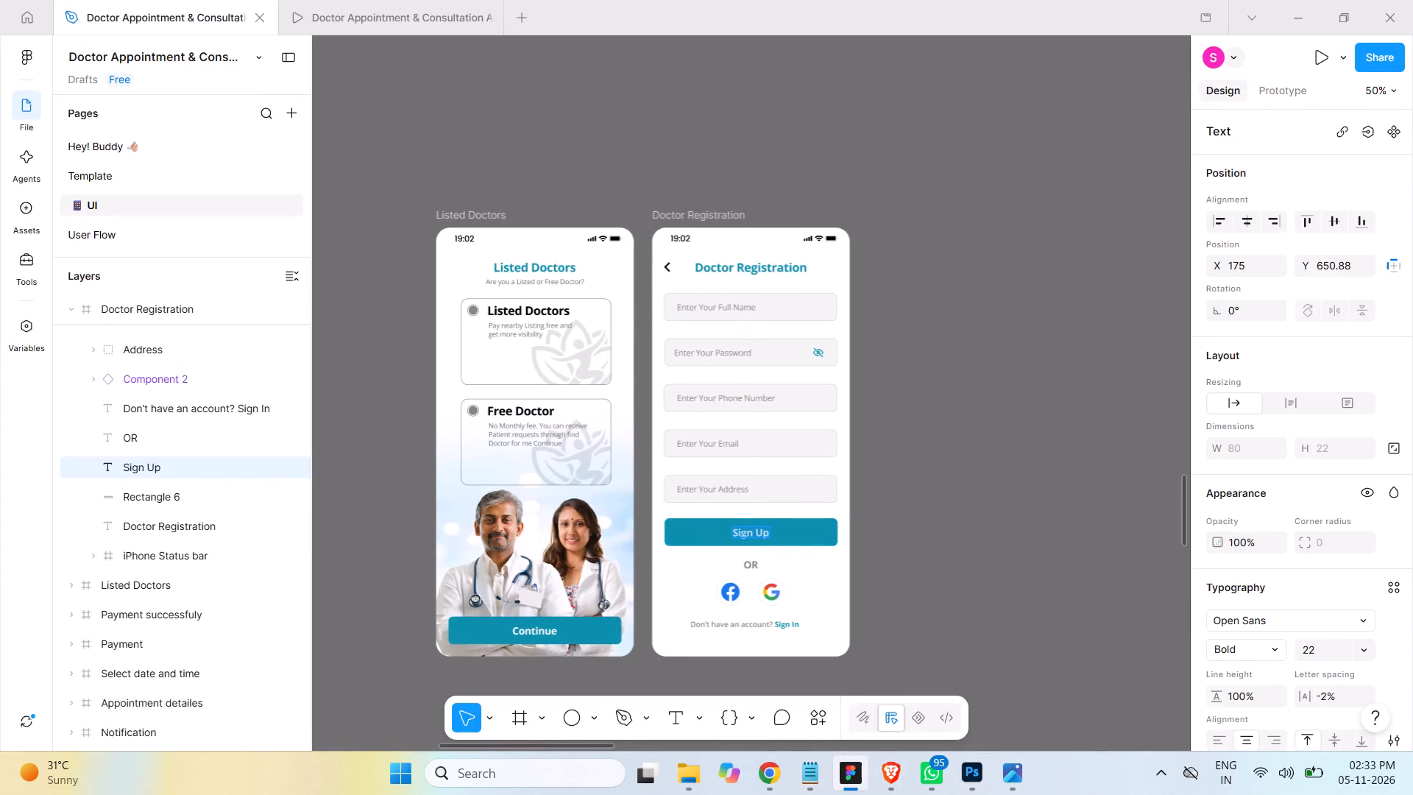
pyautogui.hotkey('ctrl', 'v')
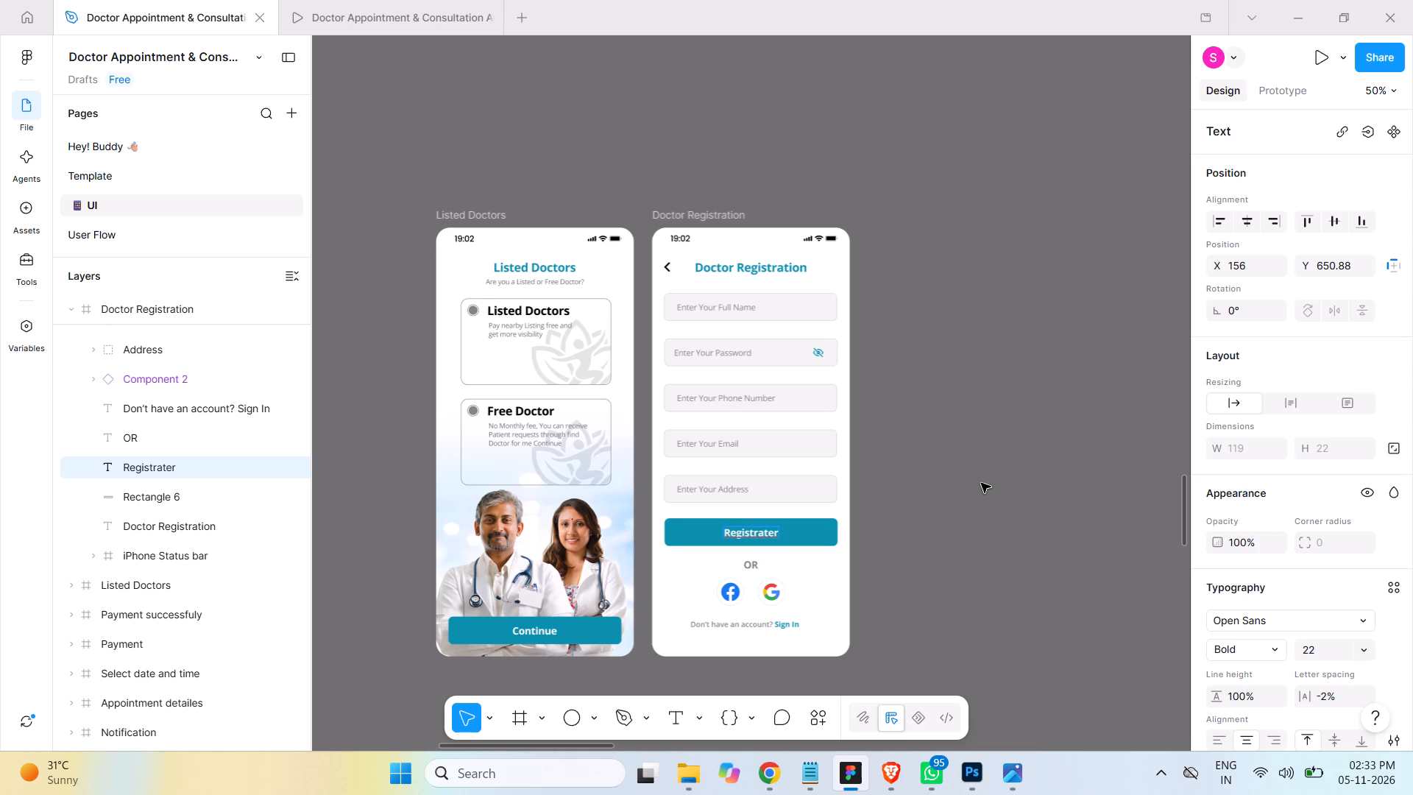
pyautogui.click(981, 482)
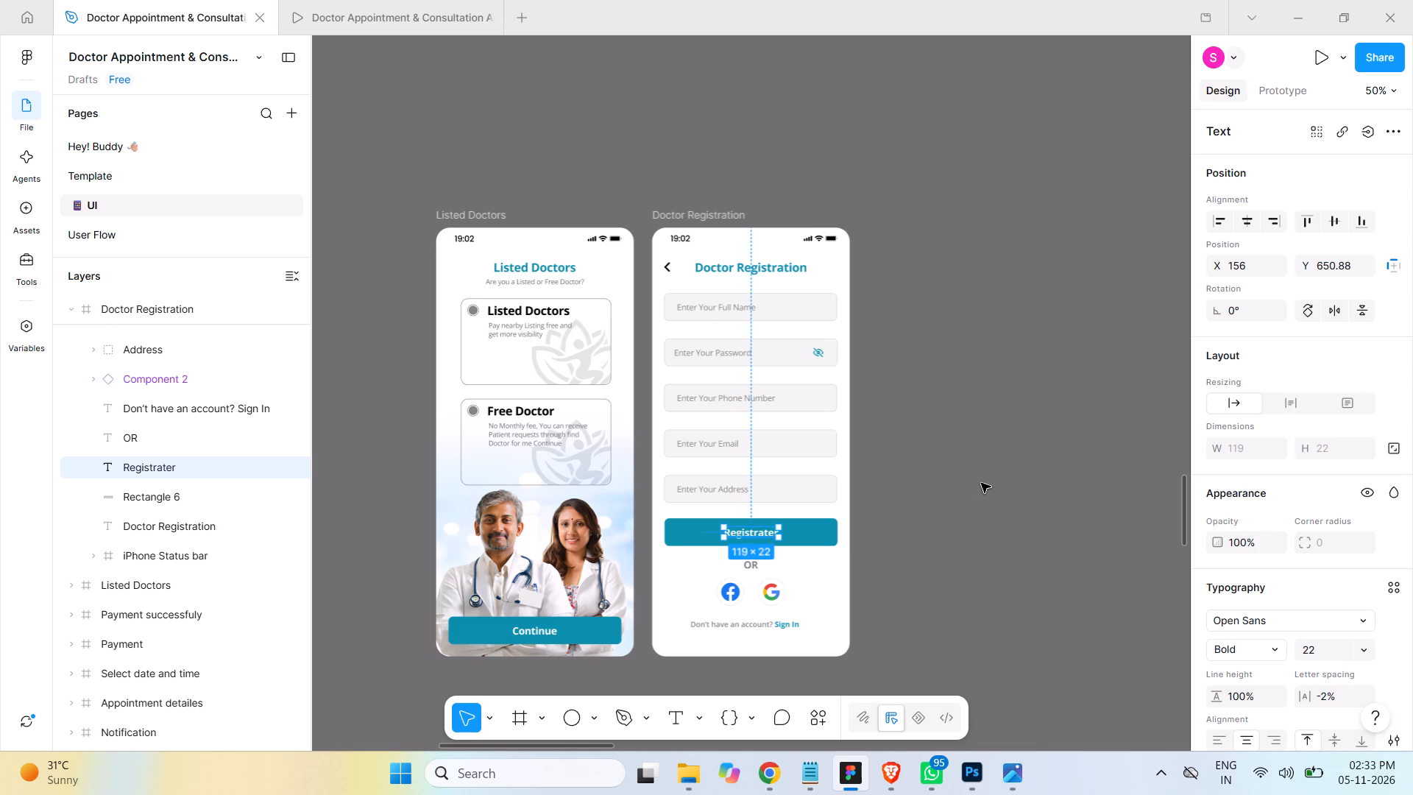
pyautogui.click(981, 484)
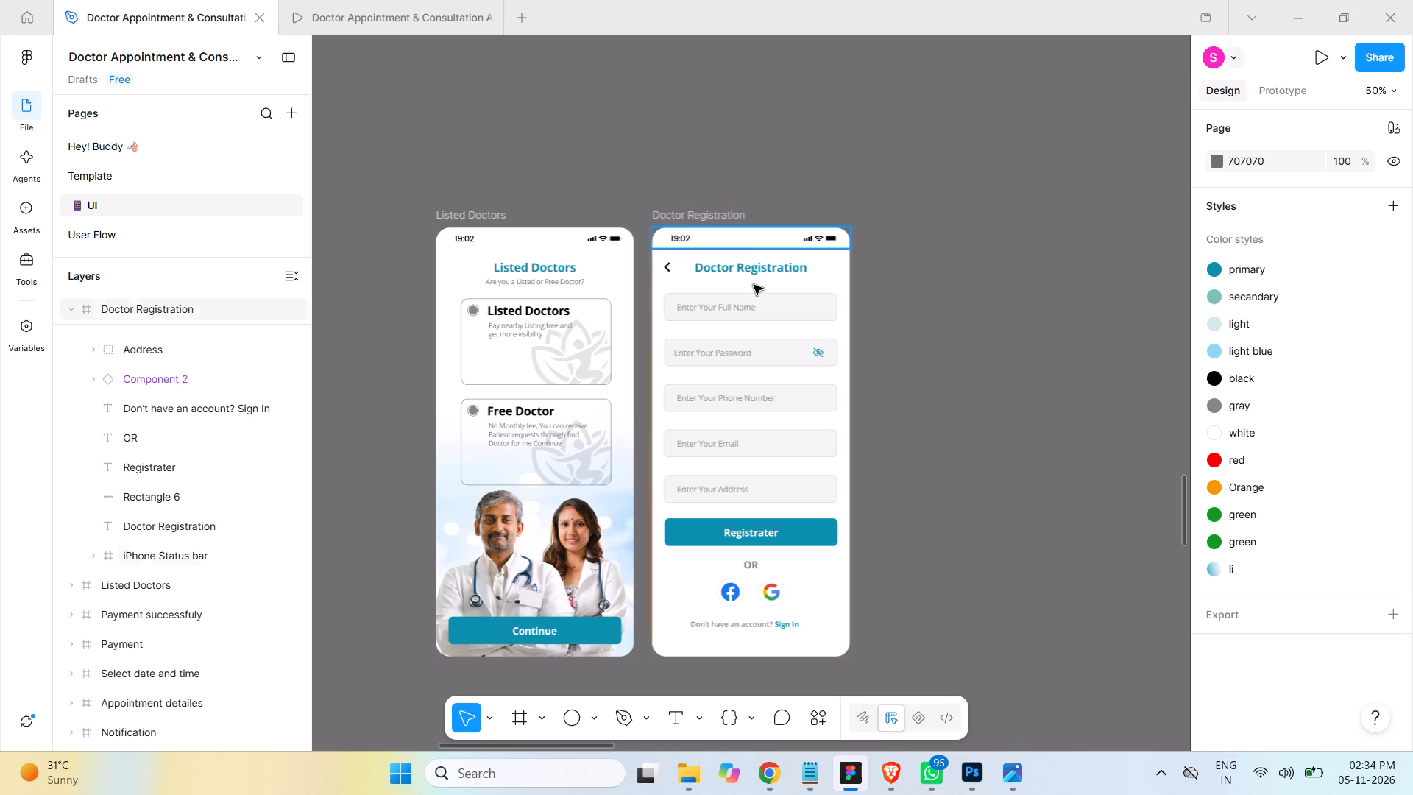
# After checking the storyboard's following screen, duplicate the Doctor Registration frame in Figma, align the copy 40 px beside it, and collapse the expanded layer.
pyautogui.click(1014, 777)
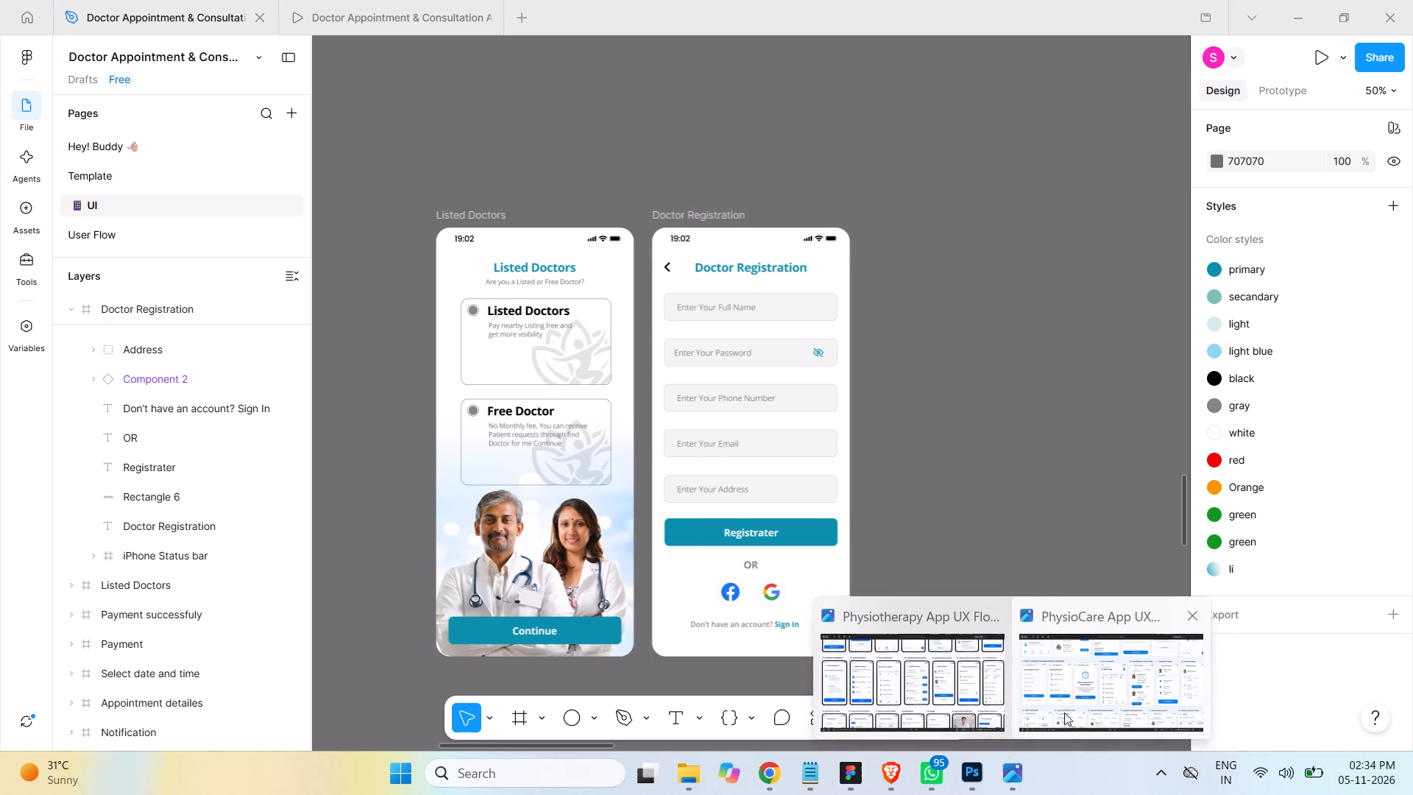
pyautogui.click(1064, 713)
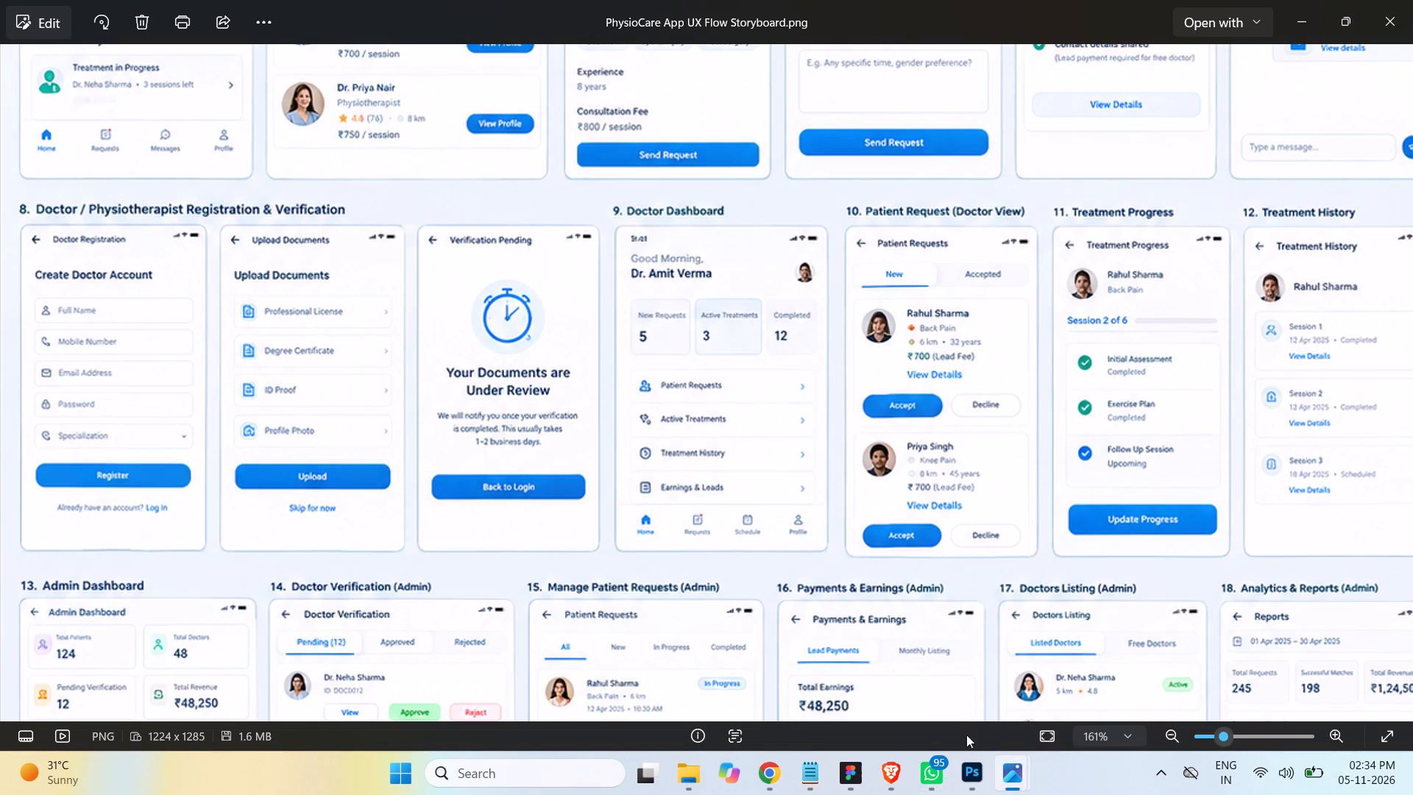
pyautogui.click(851, 770)
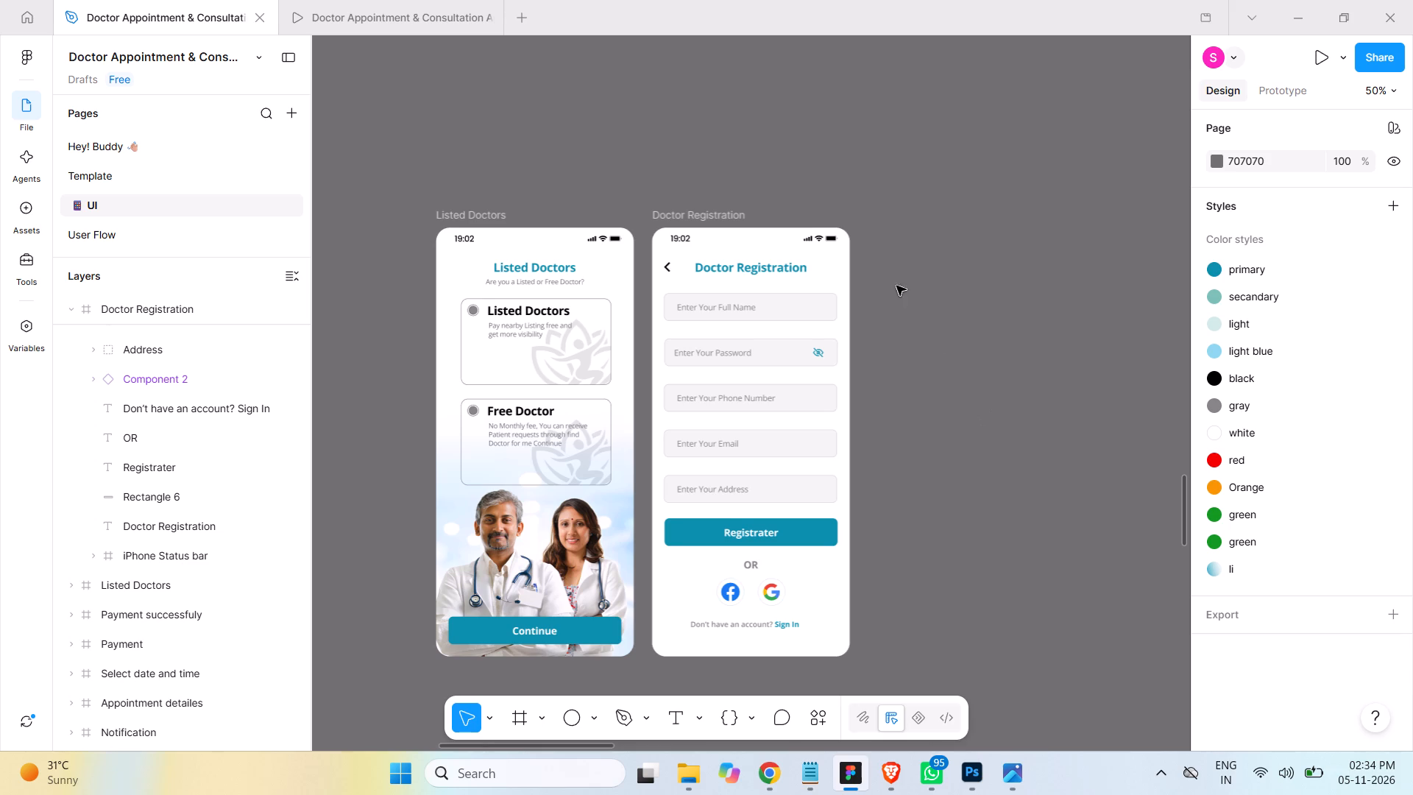
pyautogui.click(718, 216)
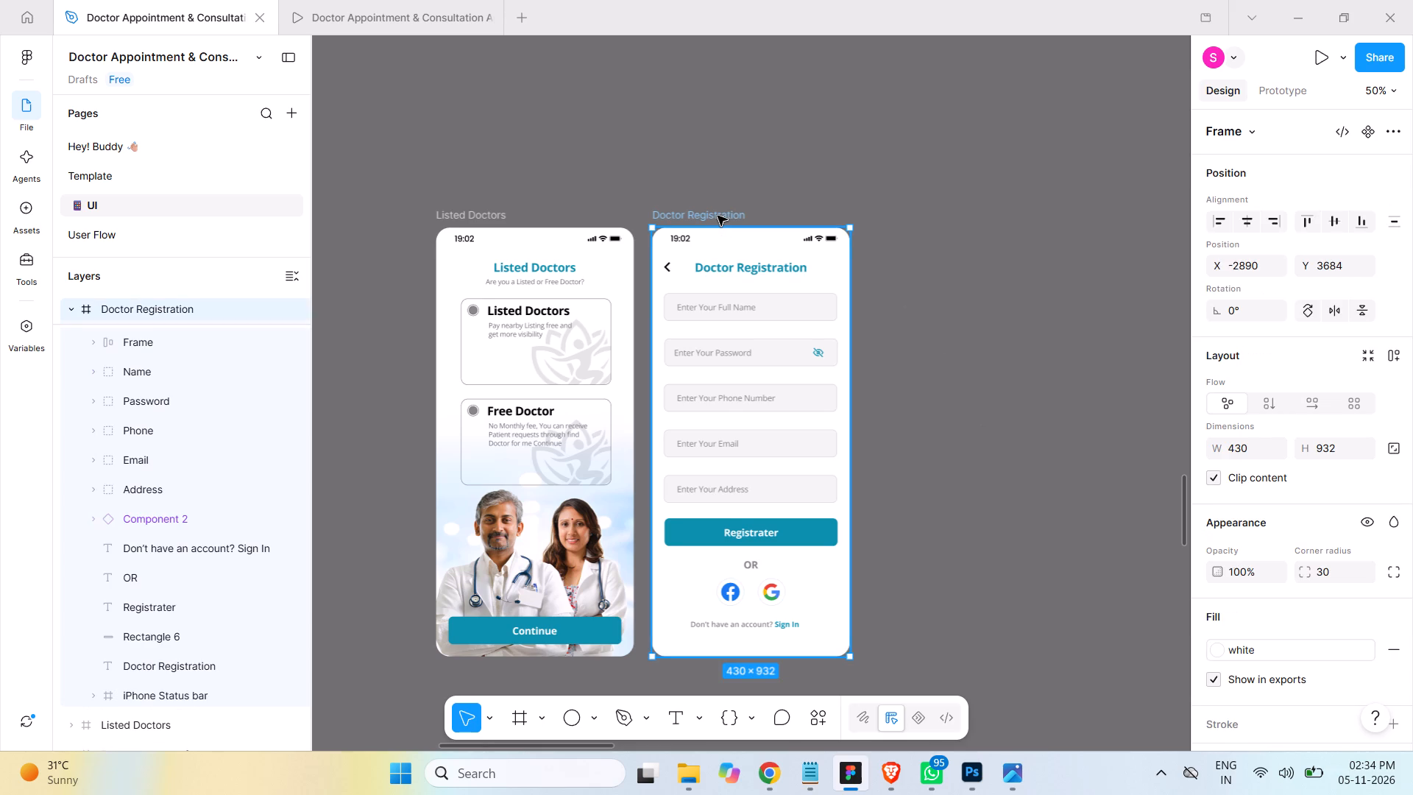
pyautogui.keyDown('alt'); pyautogui.moveTo(700, 214); pyautogui.dragTo(904, 221); pyautogui.keyUp('alt')
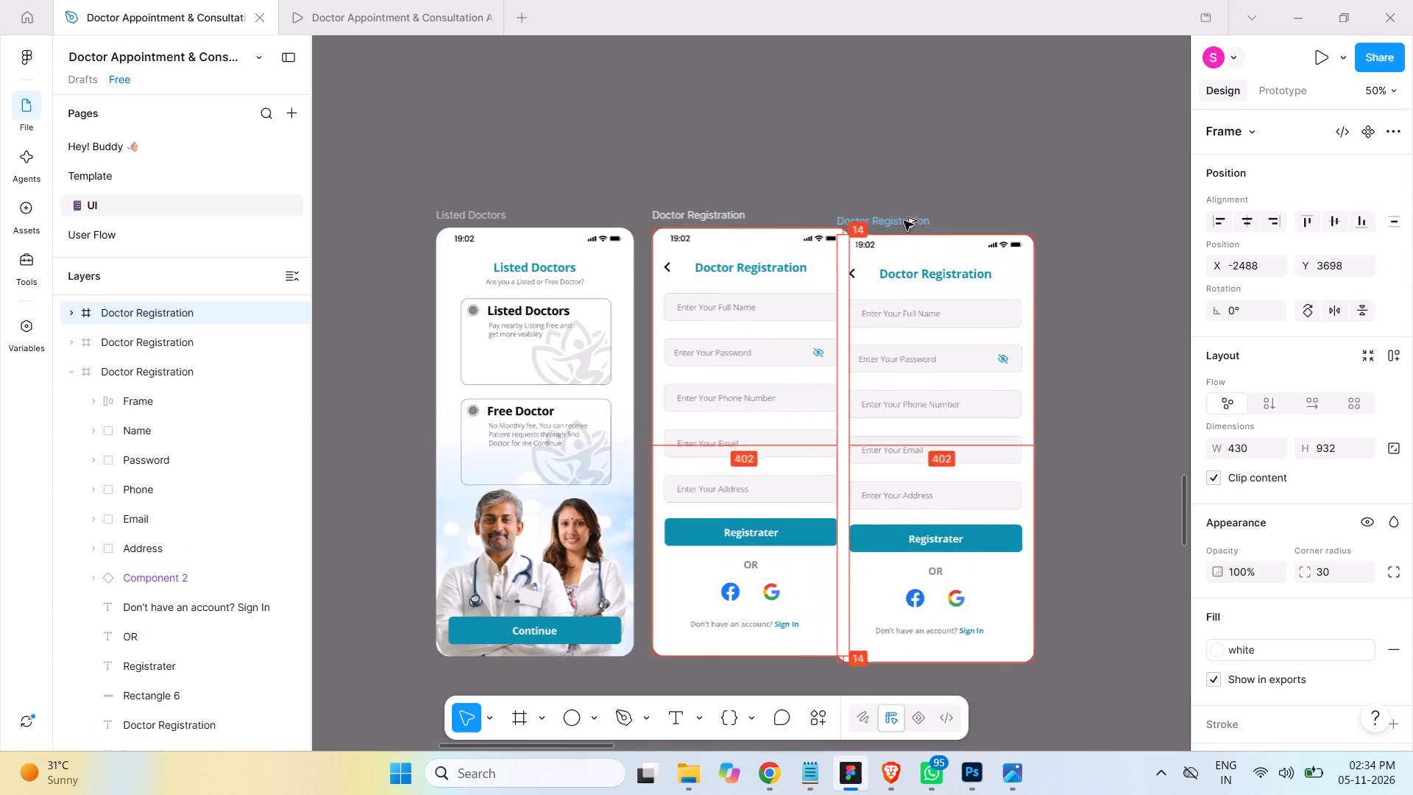
pyautogui.keyDown('alt'); pyautogui.moveTo(904, 221); pyautogui.dragTo(910, 214); pyautogui.keyUp('alt')
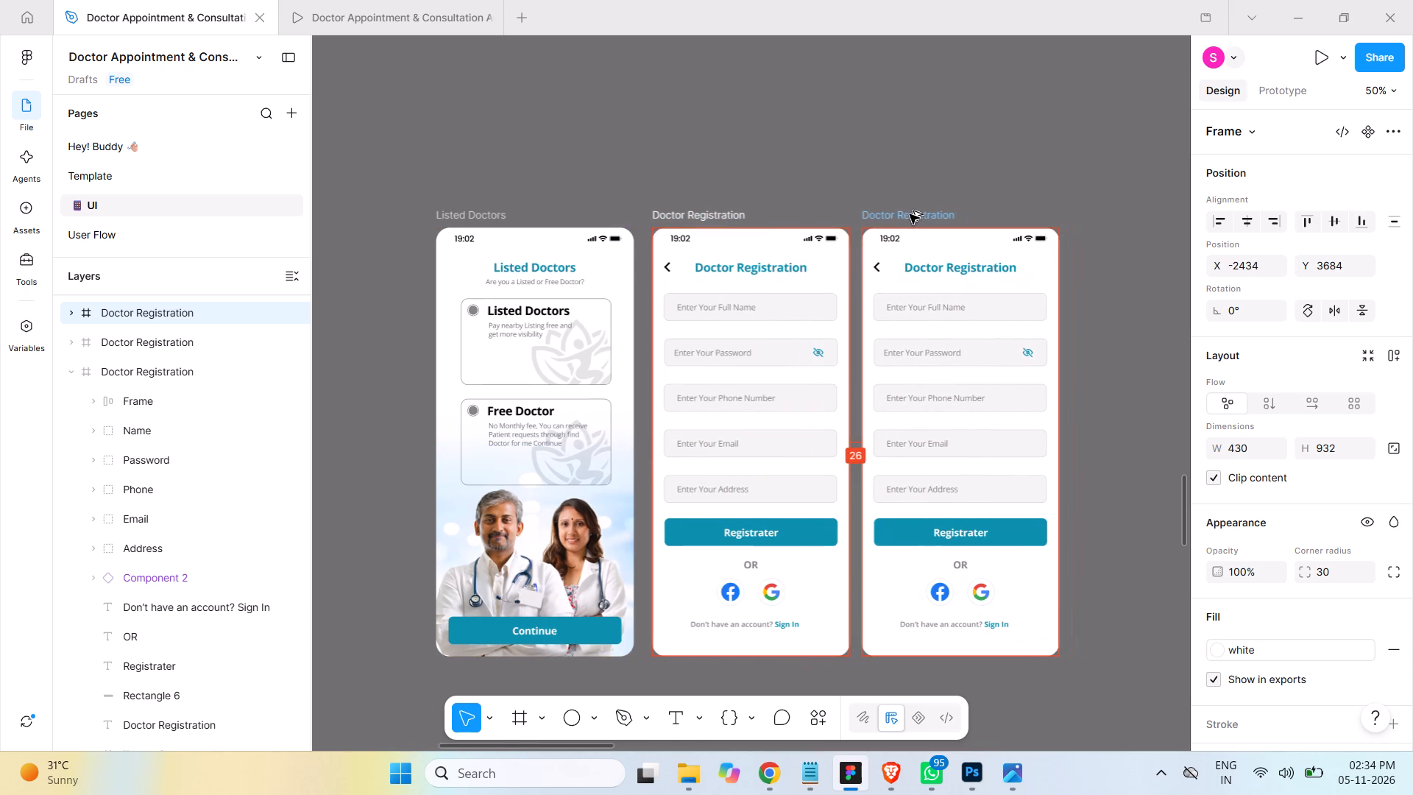
pyautogui.keyDown('alt'); pyautogui.moveTo(910, 214); pyautogui.dragTo(916, 215); pyautogui.keyUp('alt')
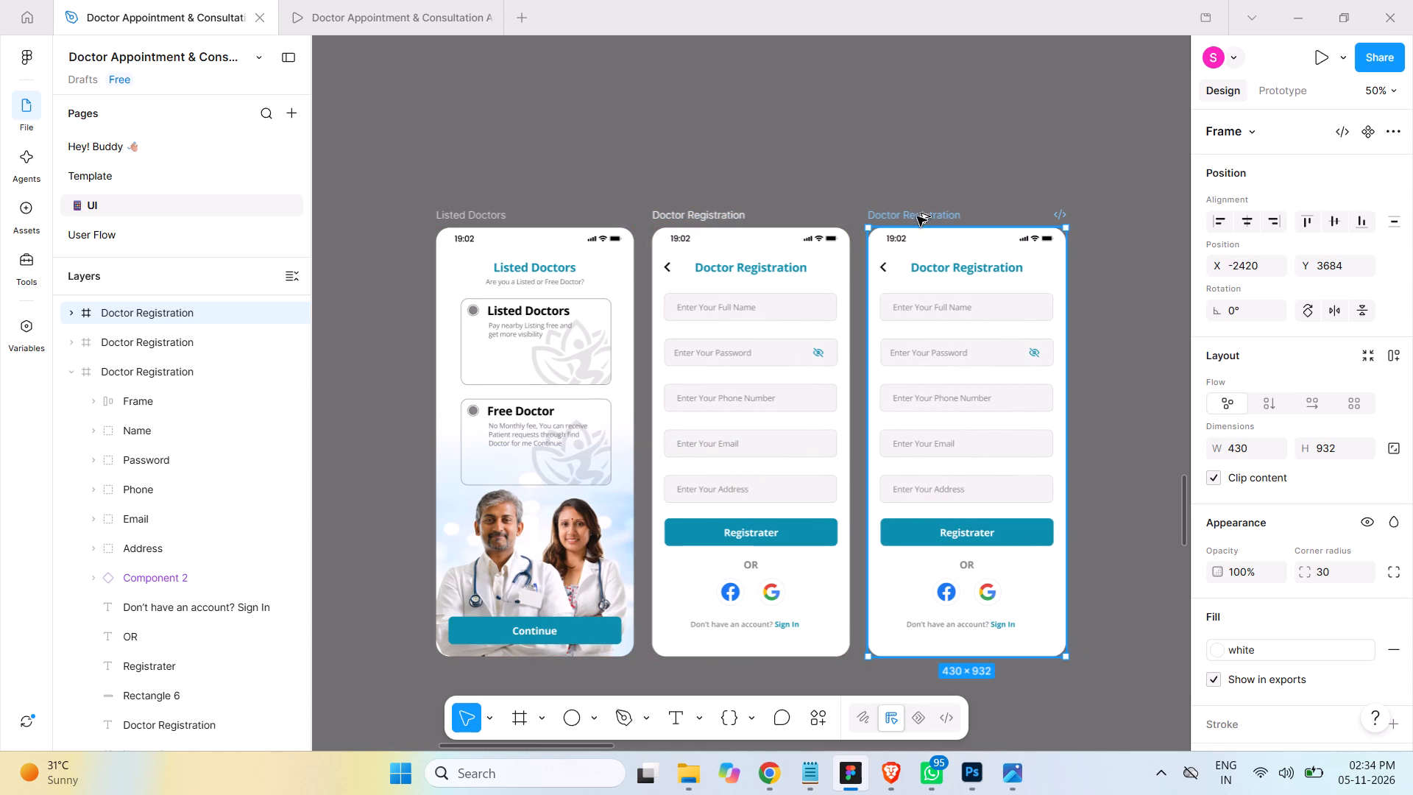
pyautogui.click(70, 369)
pyautogui.click(732, 218)
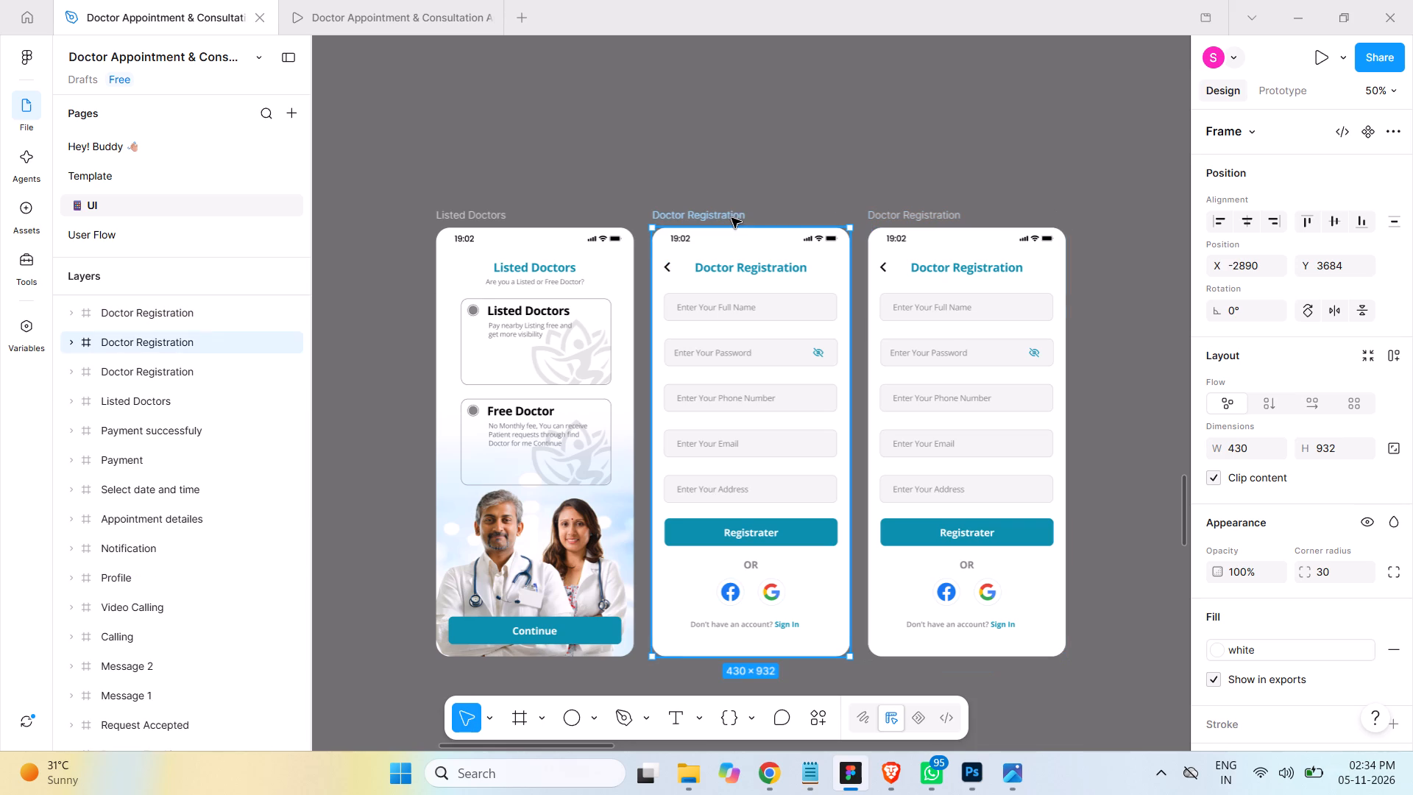
# Check the storyboard title of the screen following Doctor Registration, then replace the Notepad note's text with "Upload Documents".
pyautogui.click(1008, 780)
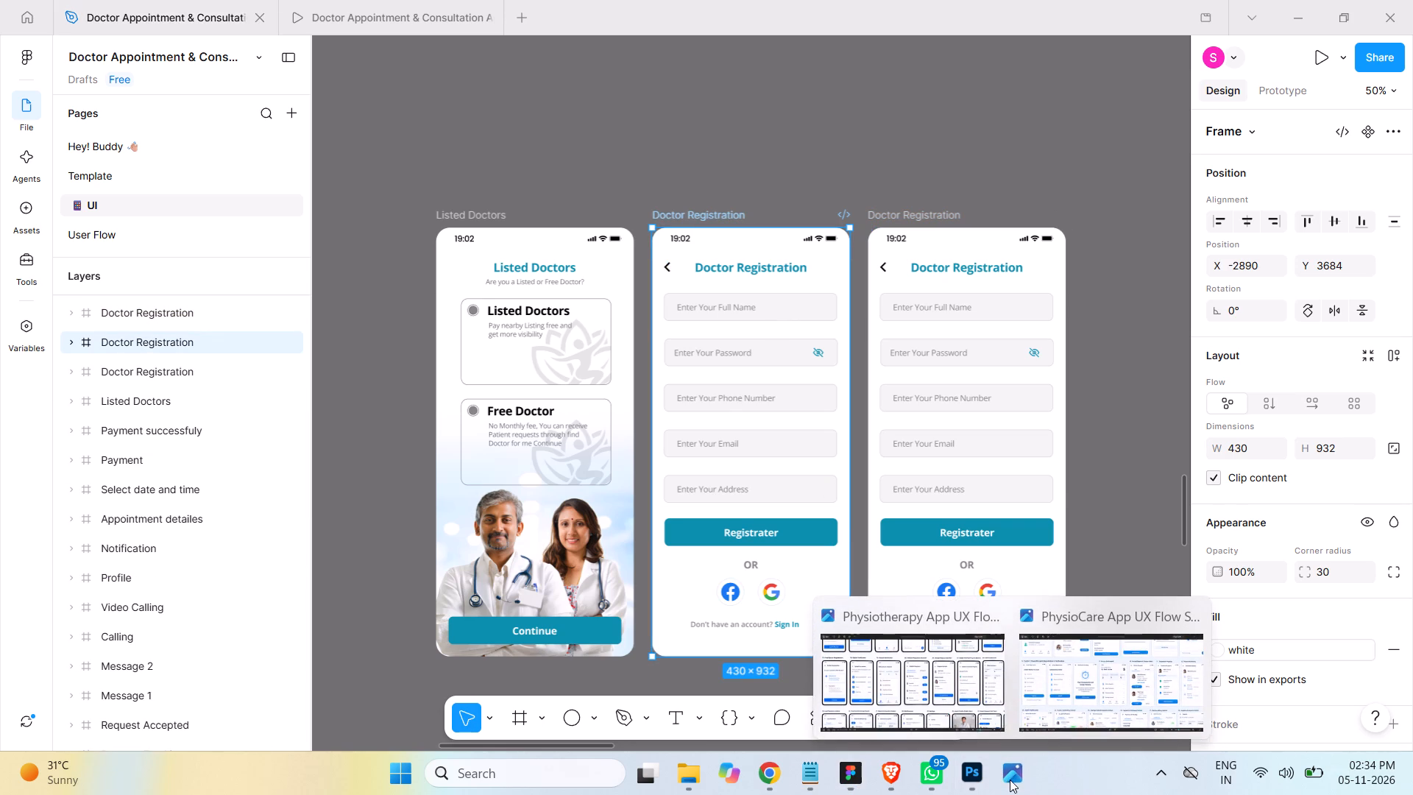
pyautogui.click(1069, 679)
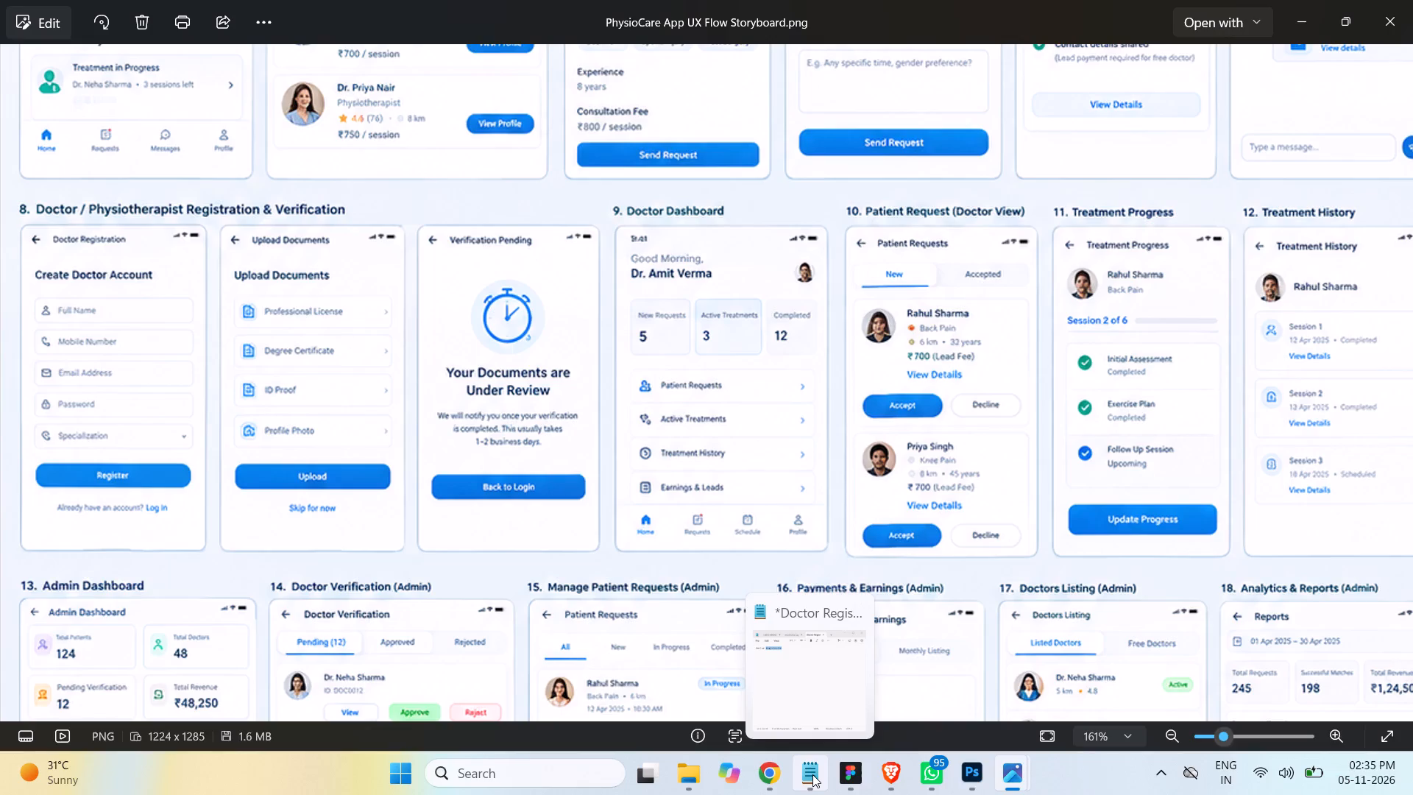
pyautogui.click(812, 774)
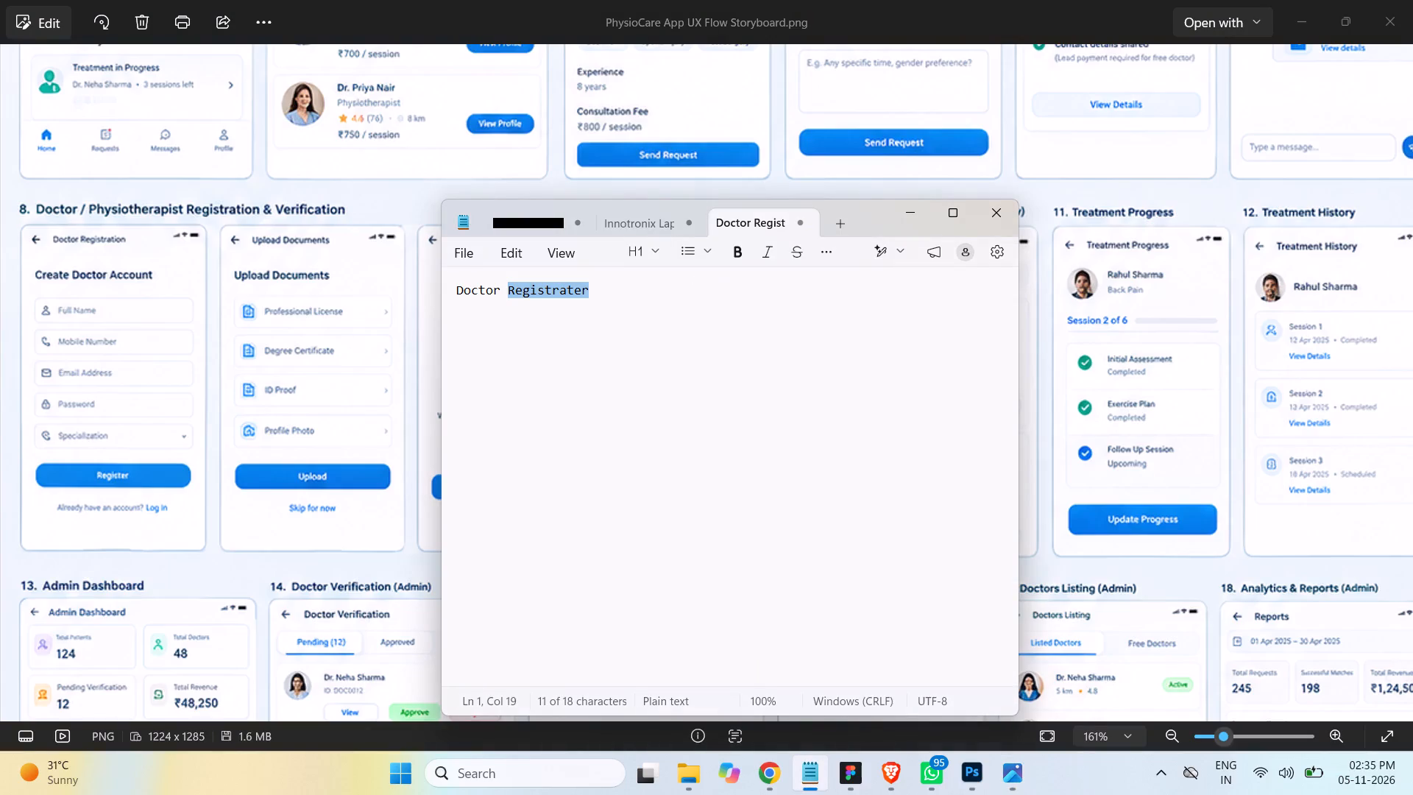
pyautogui.click(617, 291)
pyautogui.moveTo(611, 291); pyautogui.dragTo(437, 291)
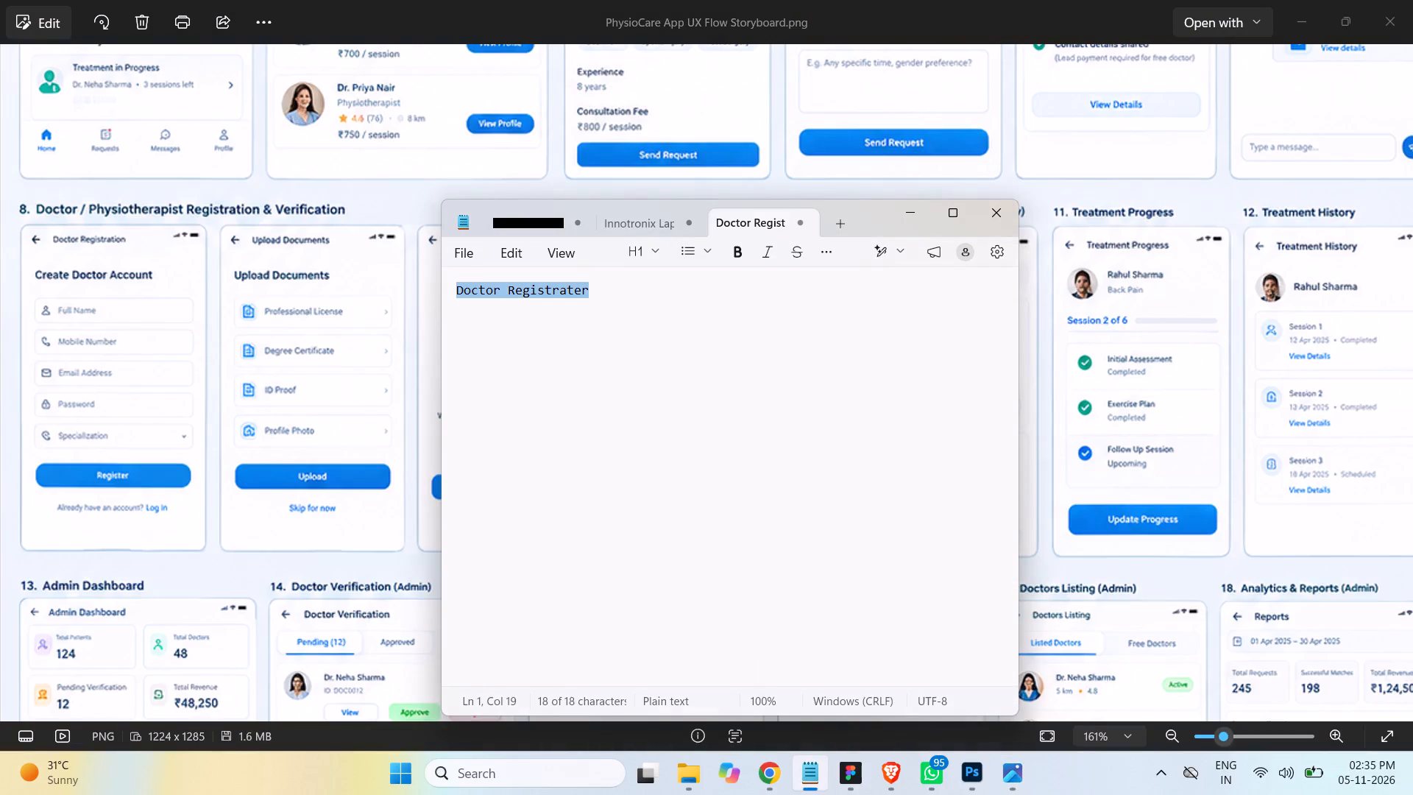
pyautogui.moveTo(437, 291); pyautogui.dragTo(436, 291)
pyautogui.write('Upload')
pyautogui.press('space')
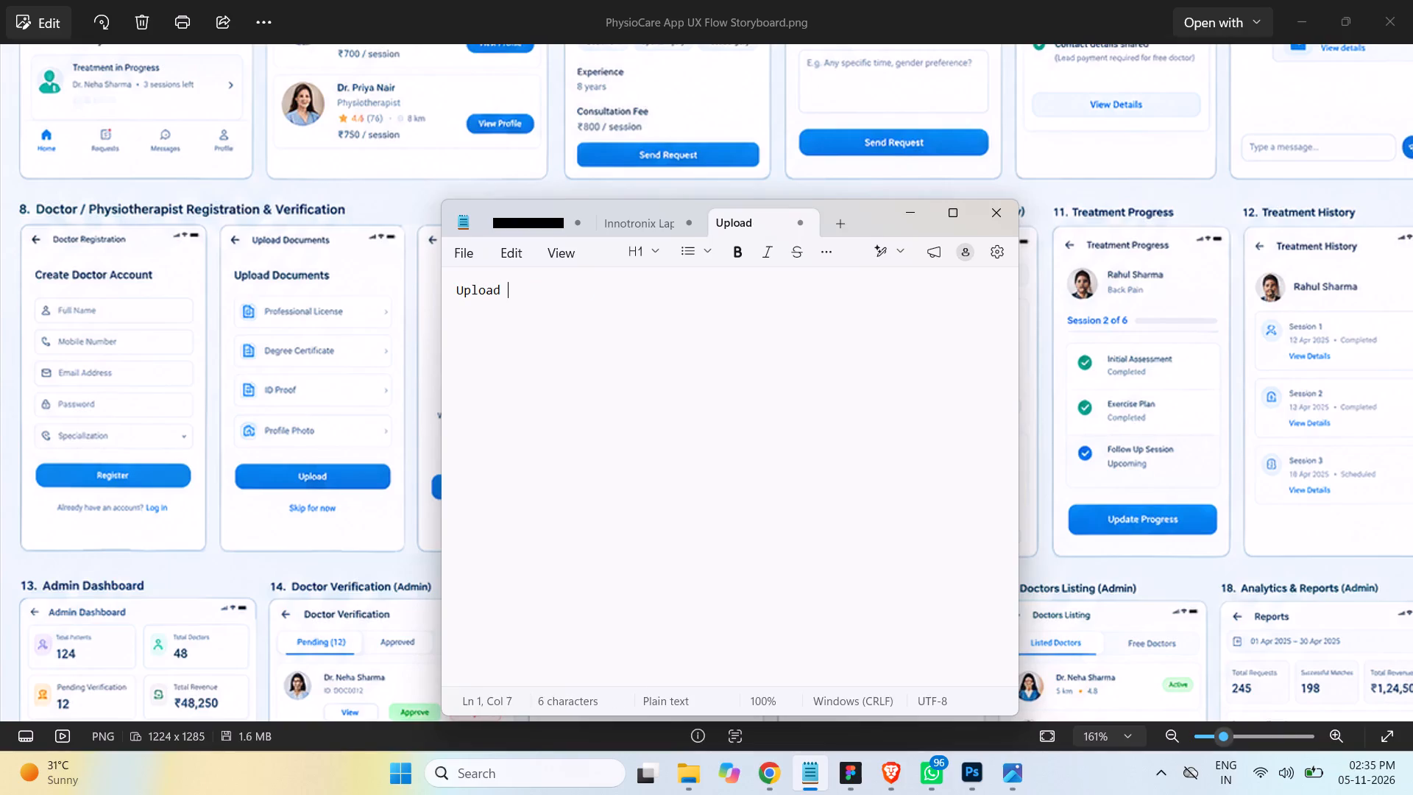
pyautogui.hotkey('shift', 'd')
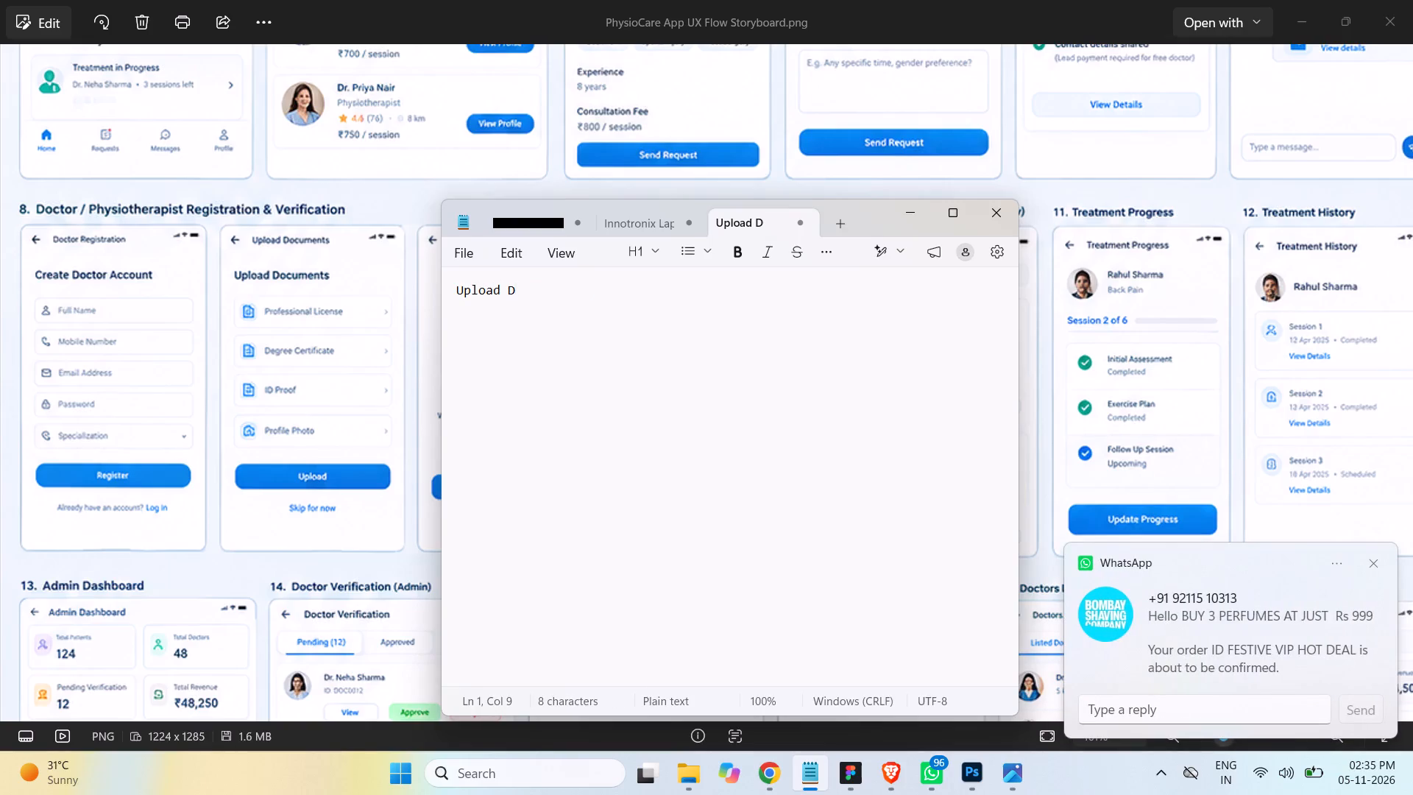
pyautogui.write('ocument')
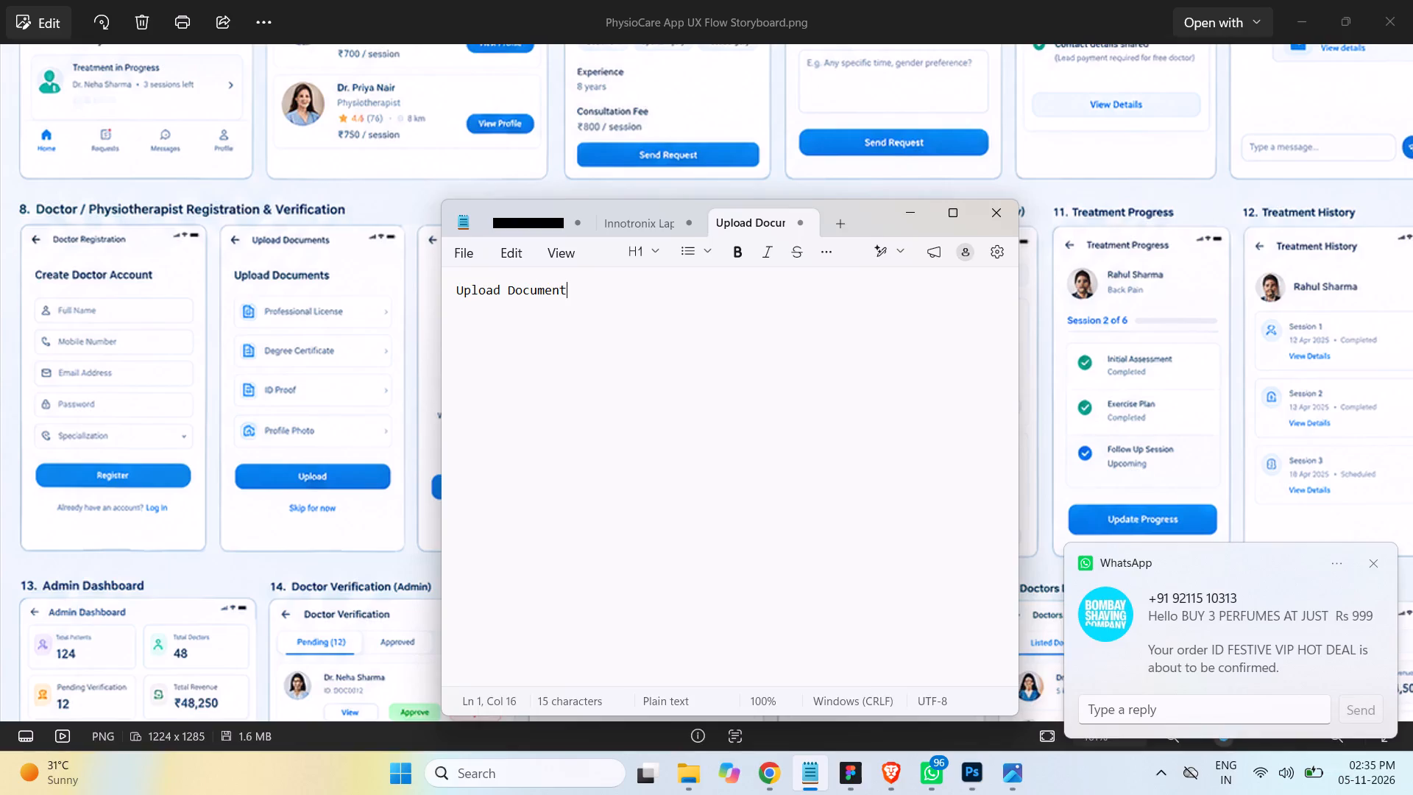
pyautogui.press('s')
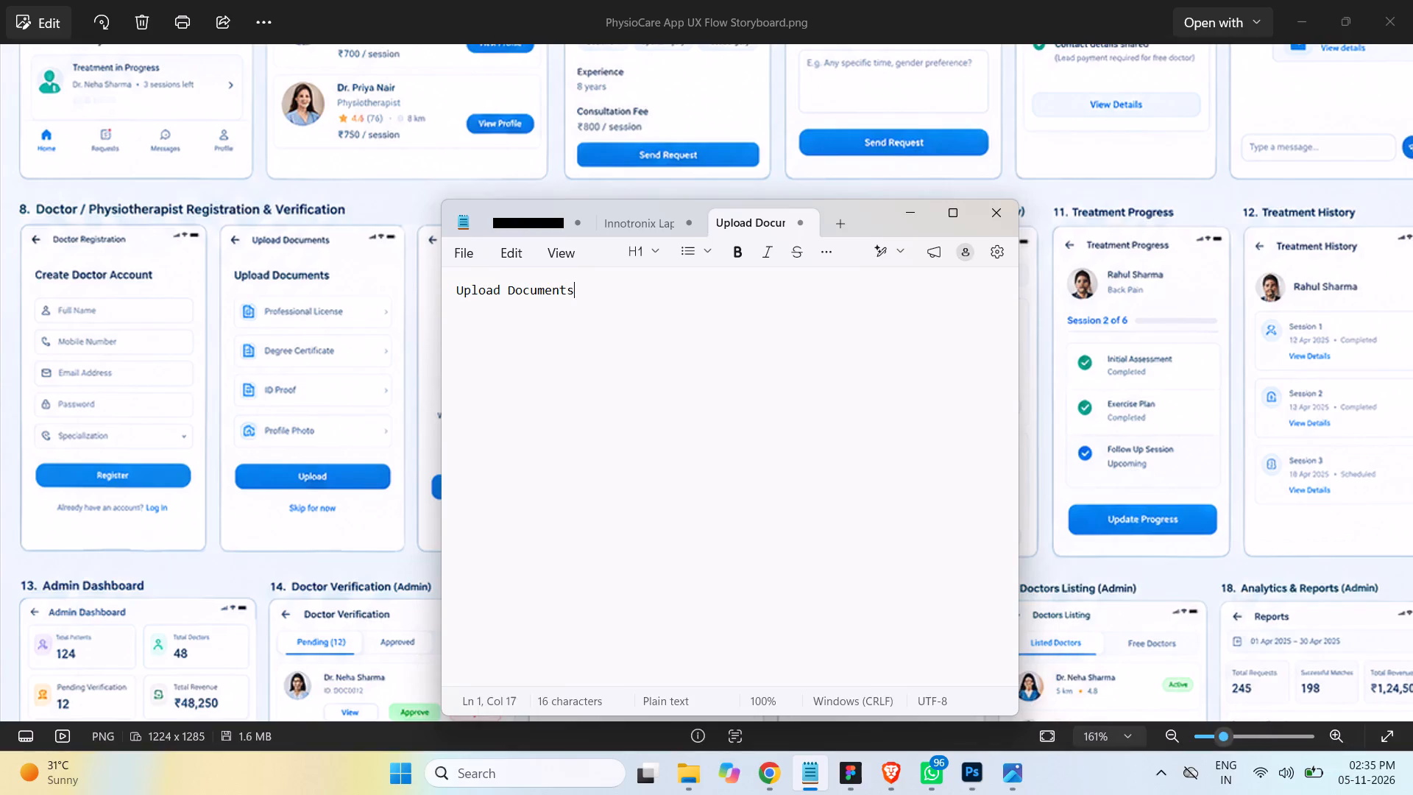
# Copy the text "Upload Documents" from the Notepad note and switch back to Figma.
pyautogui.click(670, 331)
pyautogui.moveTo(595, 294); pyautogui.dragTo(432, 294)
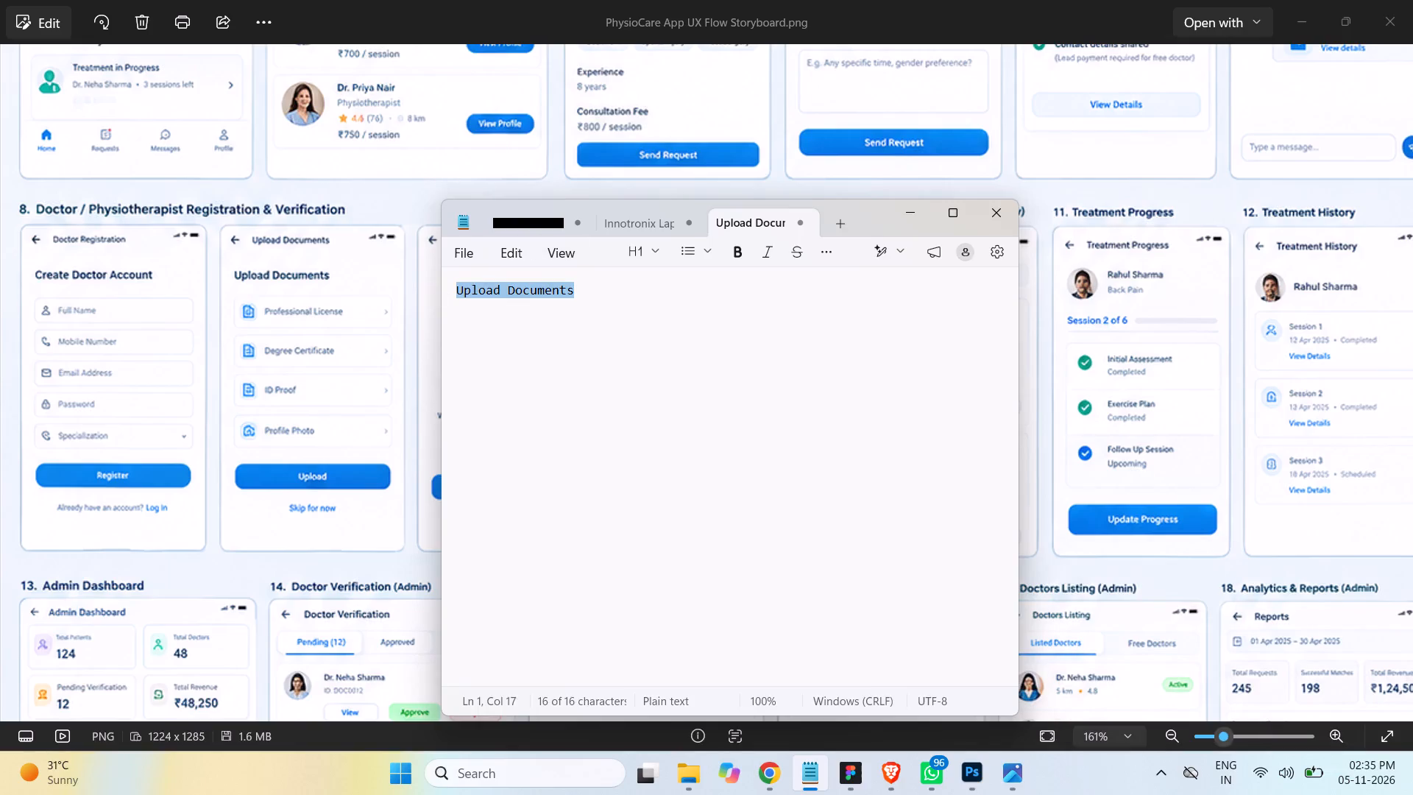
pyautogui.hotkey('ctrl', 'c')
pyautogui.click(863, 770)
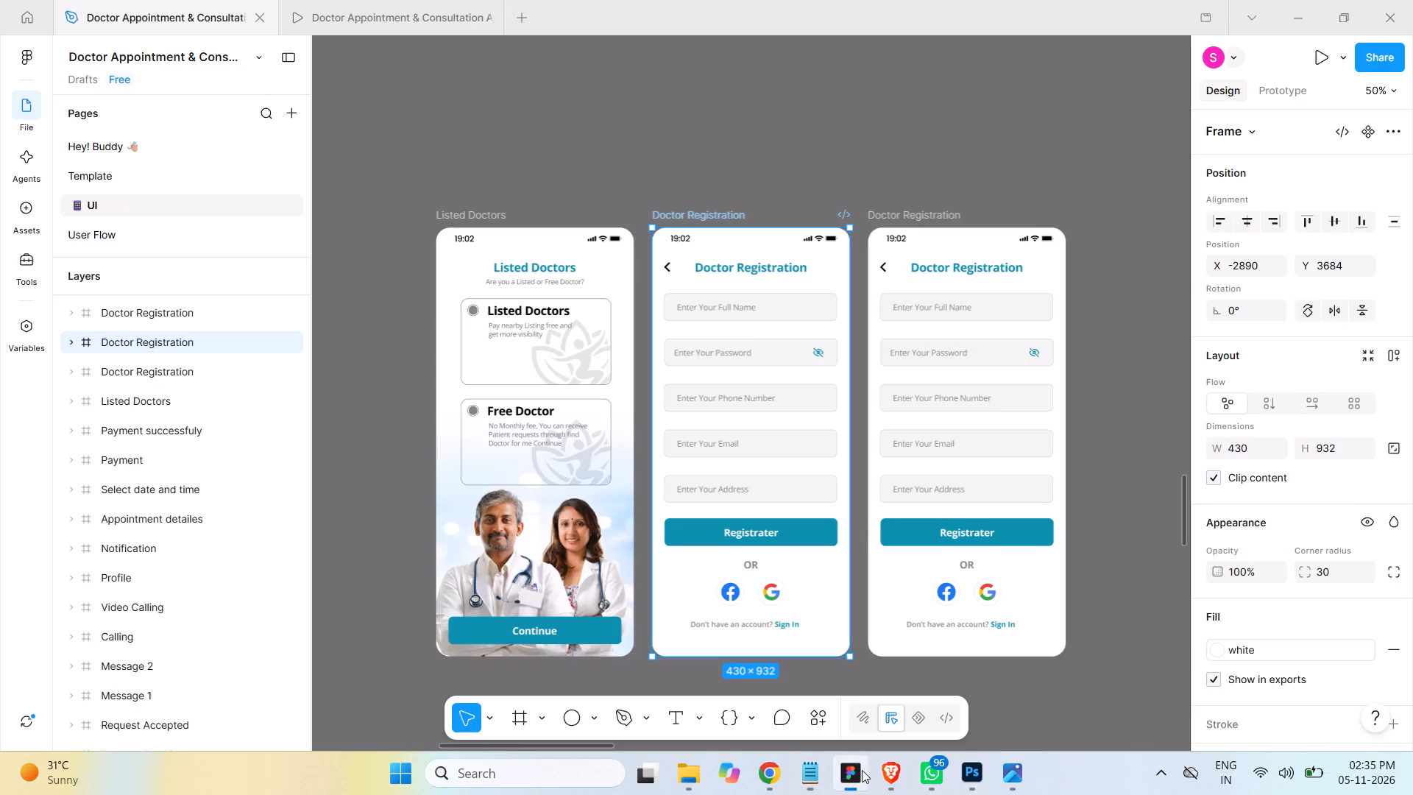
# Rename the selected Doctor Registration frame as "Upload Documents" and replace its heading with the same copied text.
pyautogui.doubleClick(721, 218)
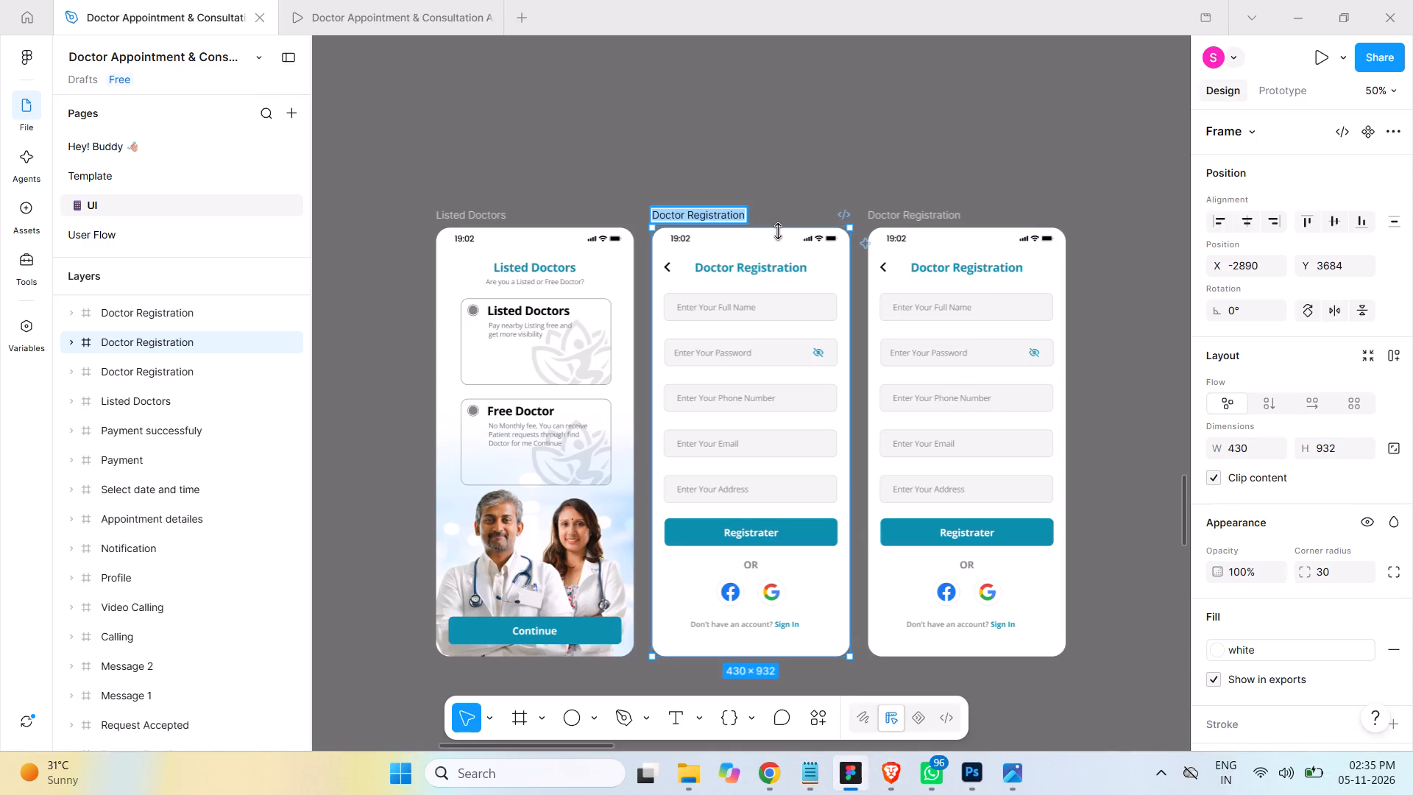
pyautogui.hotkey('ctrl', 'v')
pyautogui.click(759, 271)
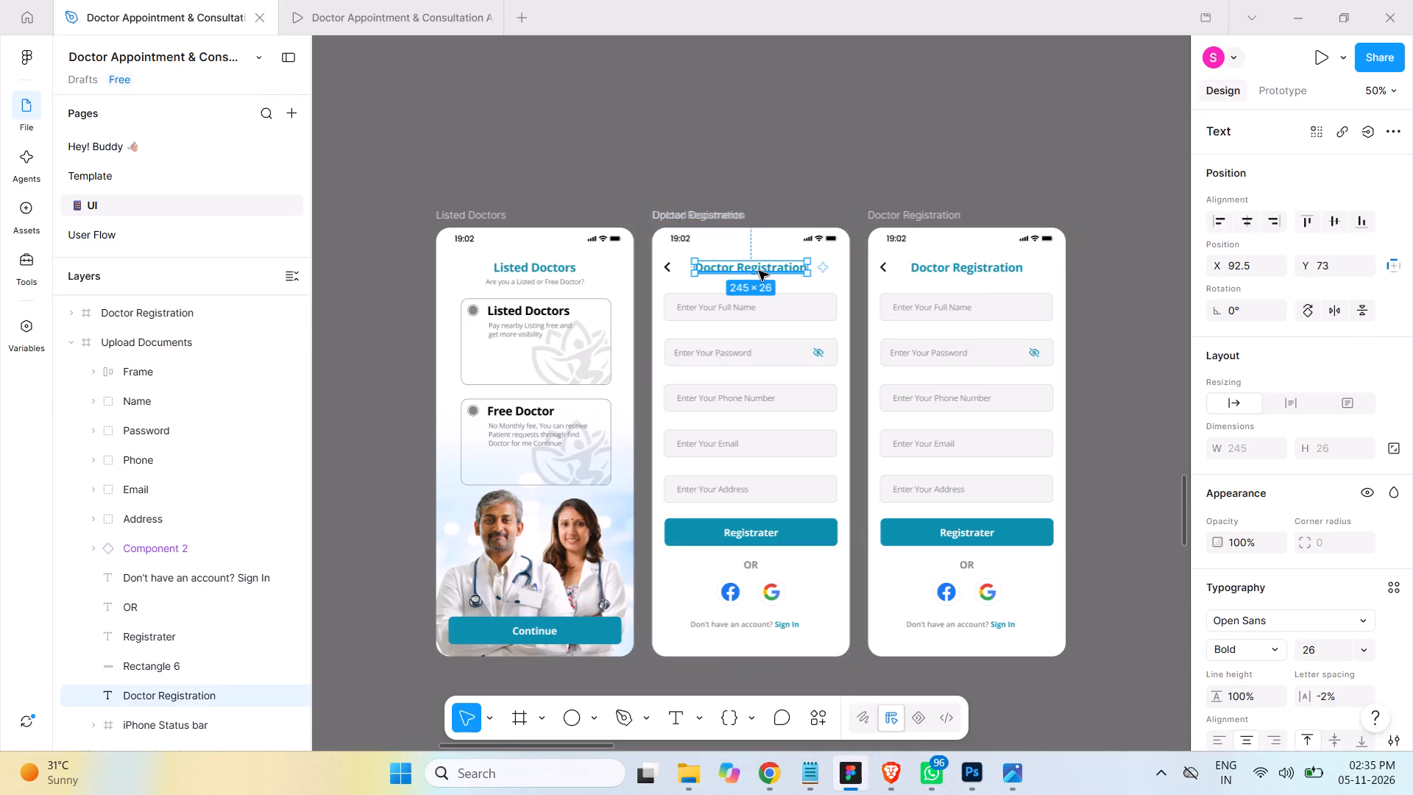
pyautogui.doubleClick(759, 271)
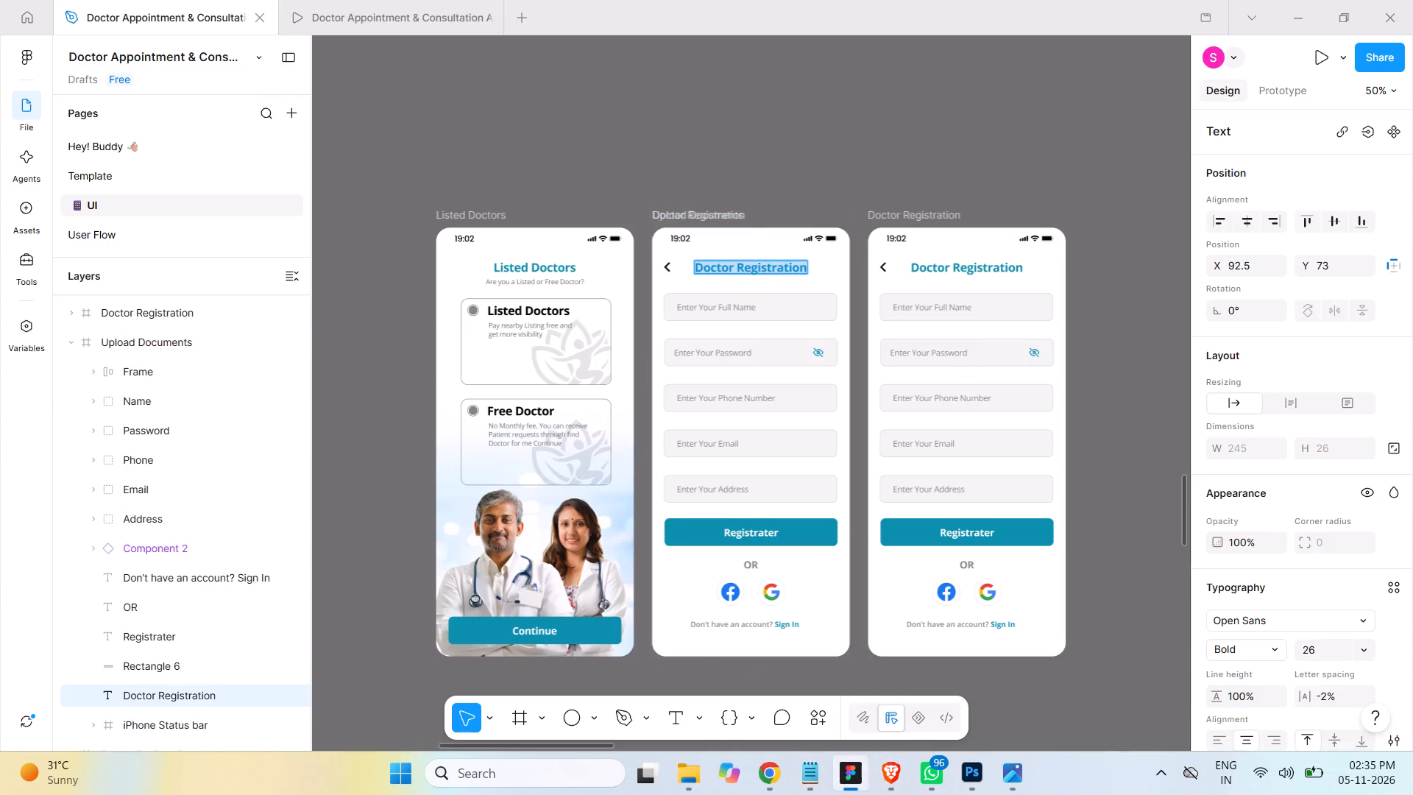
pyautogui.hotkey('ctrl', 'v')
pyautogui.click(842, 167)
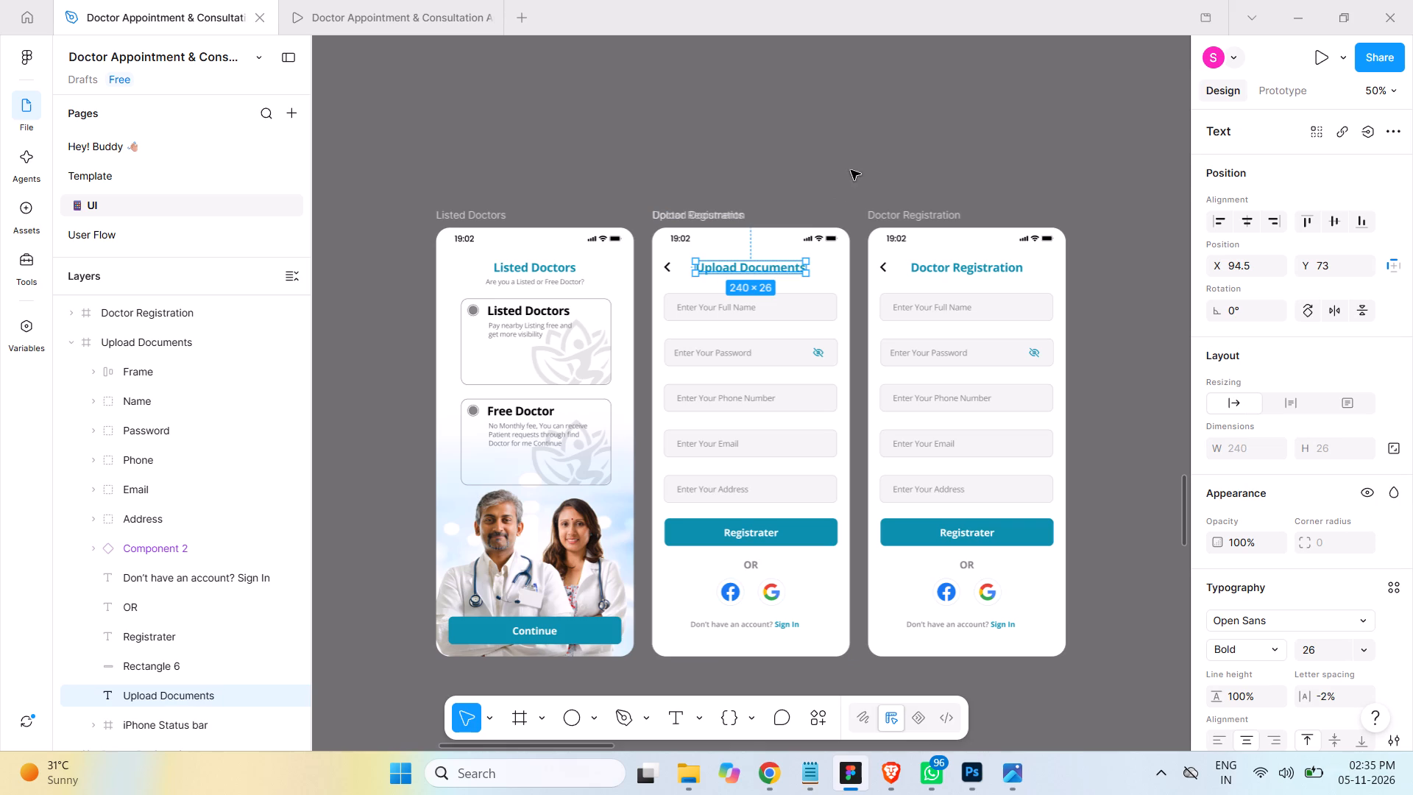
pyautogui.click(875, 171)
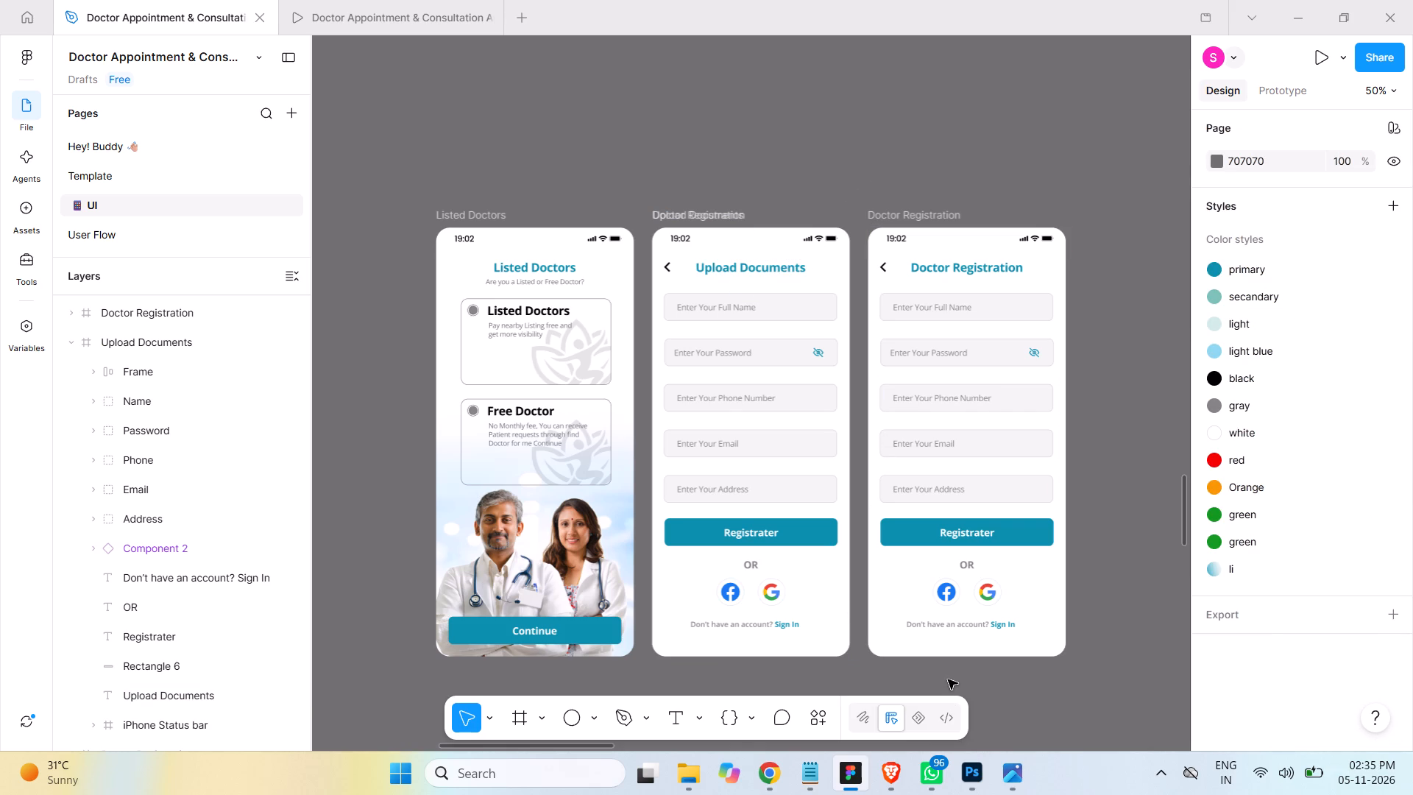
# Delete the Facebook and Google icons, the "OR" text and the "Don't have an account? Sign In" line from the Upload Documents screen.
pyautogui.click(777, 590)
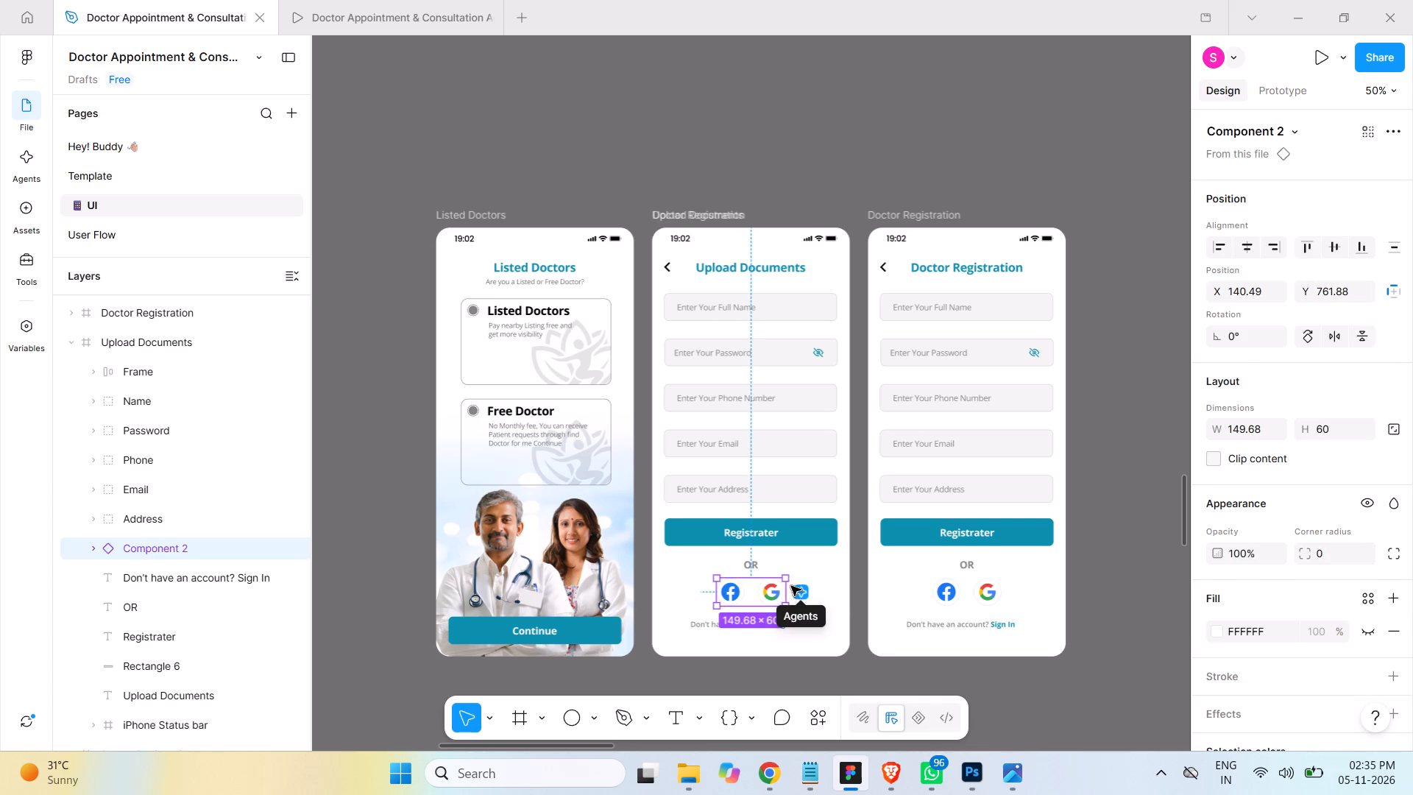
pyautogui.press('Delete')
pyautogui.click(754, 567)
pyautogui.press('Delete')
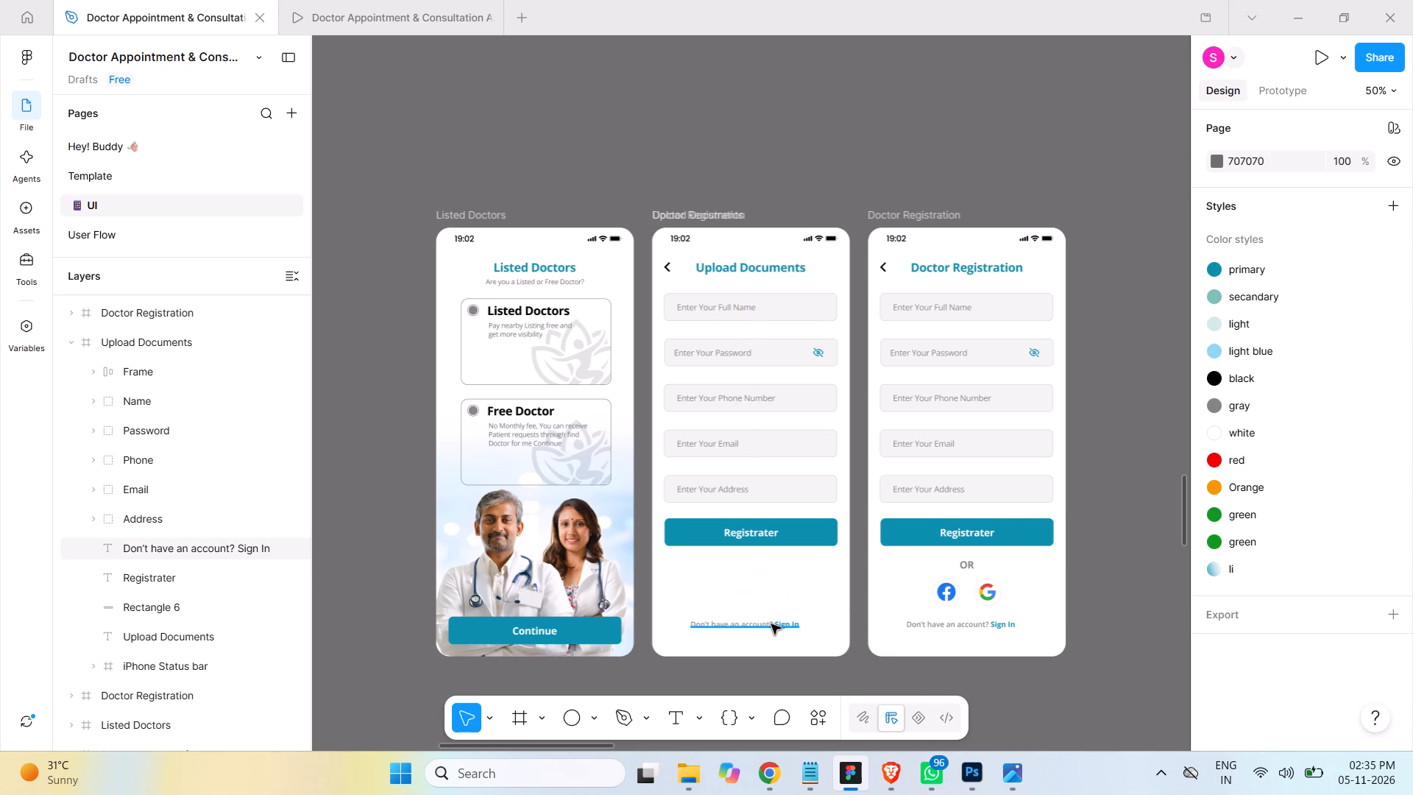
pyautogui.click(769, 628)
pyautogui.press('Delete')
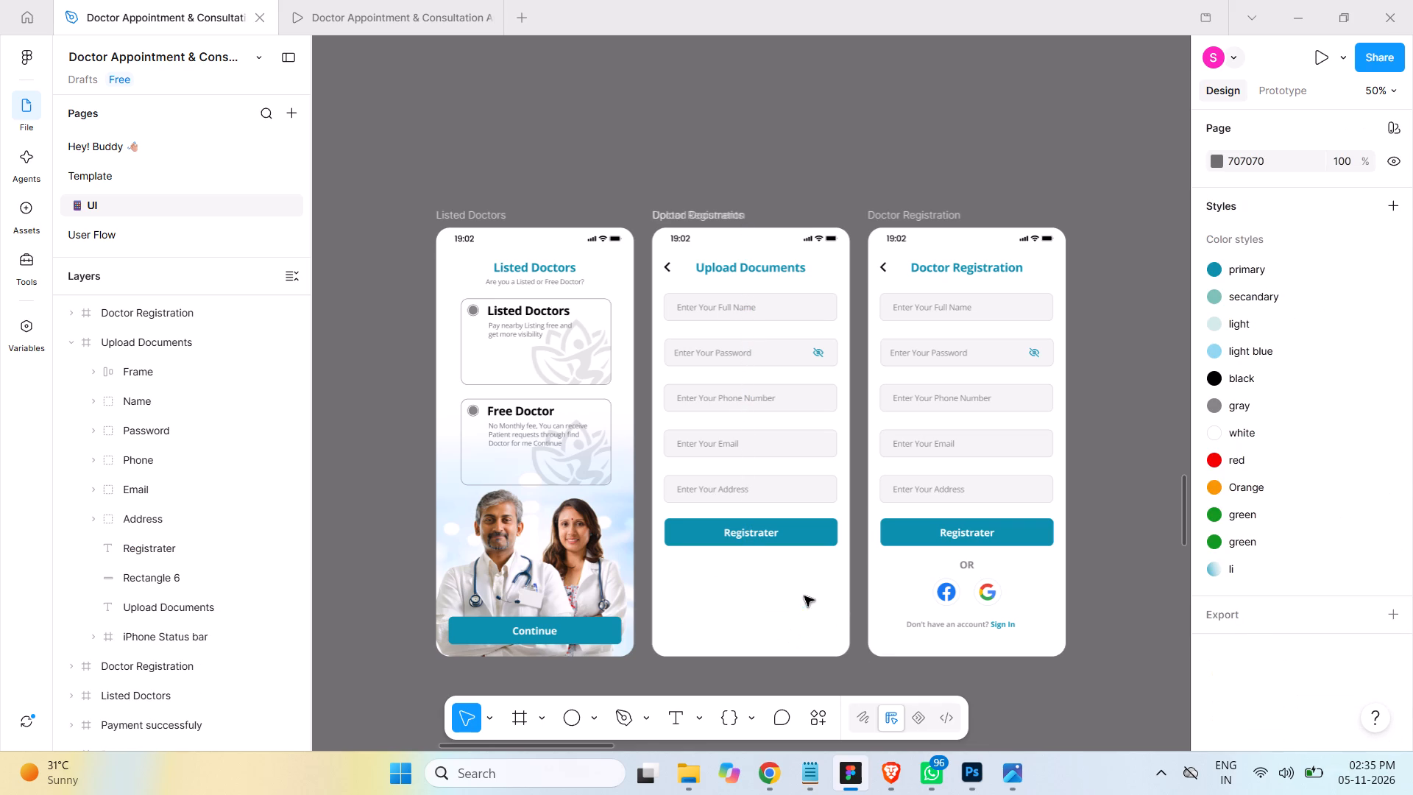
# Replace the "Registrater" button label on the Upload Documents screen with the copied text "Upload Documents".
pyautogui.click(762, 534)
pyautogui.doubleClick(758, 534)
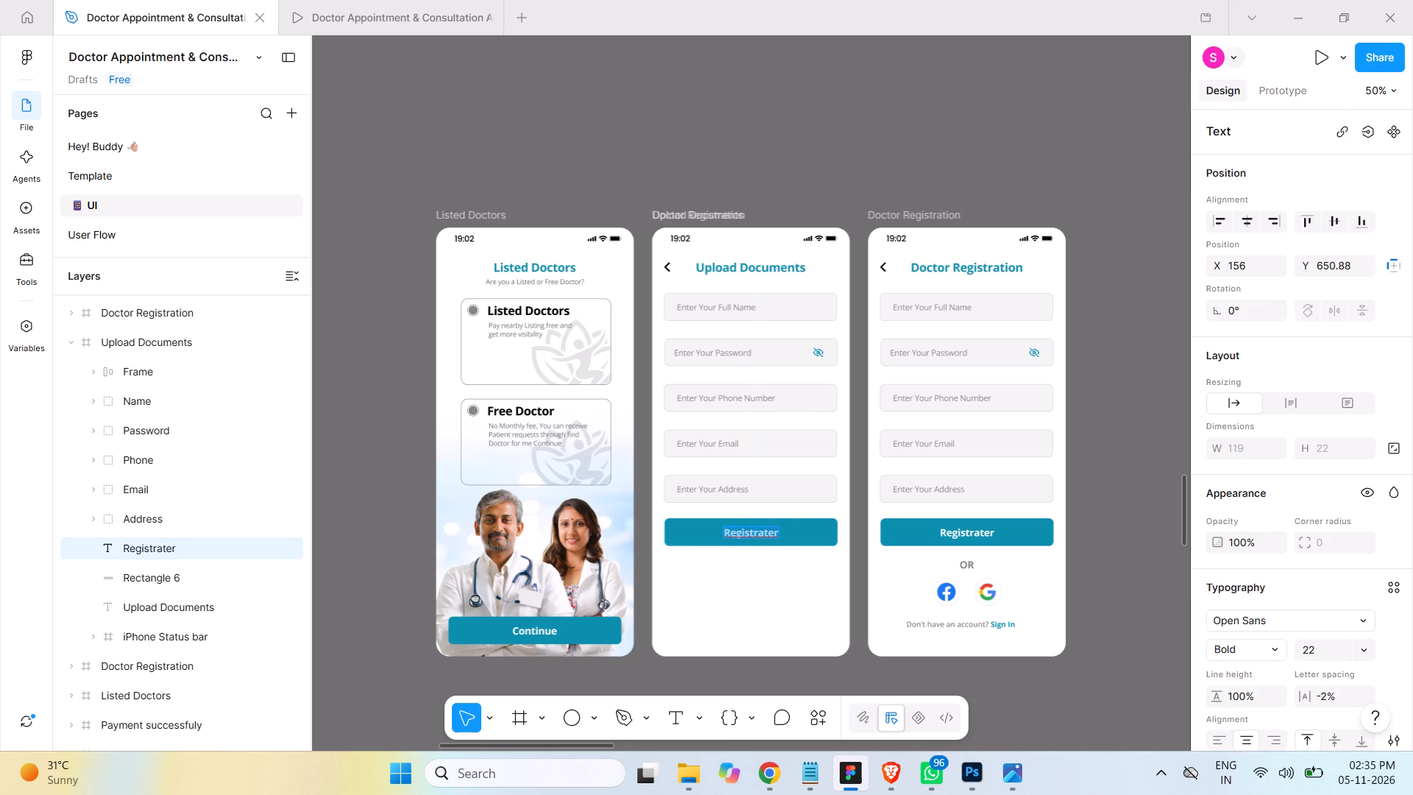
pyautogui.hotkey('ctrl', 'v')
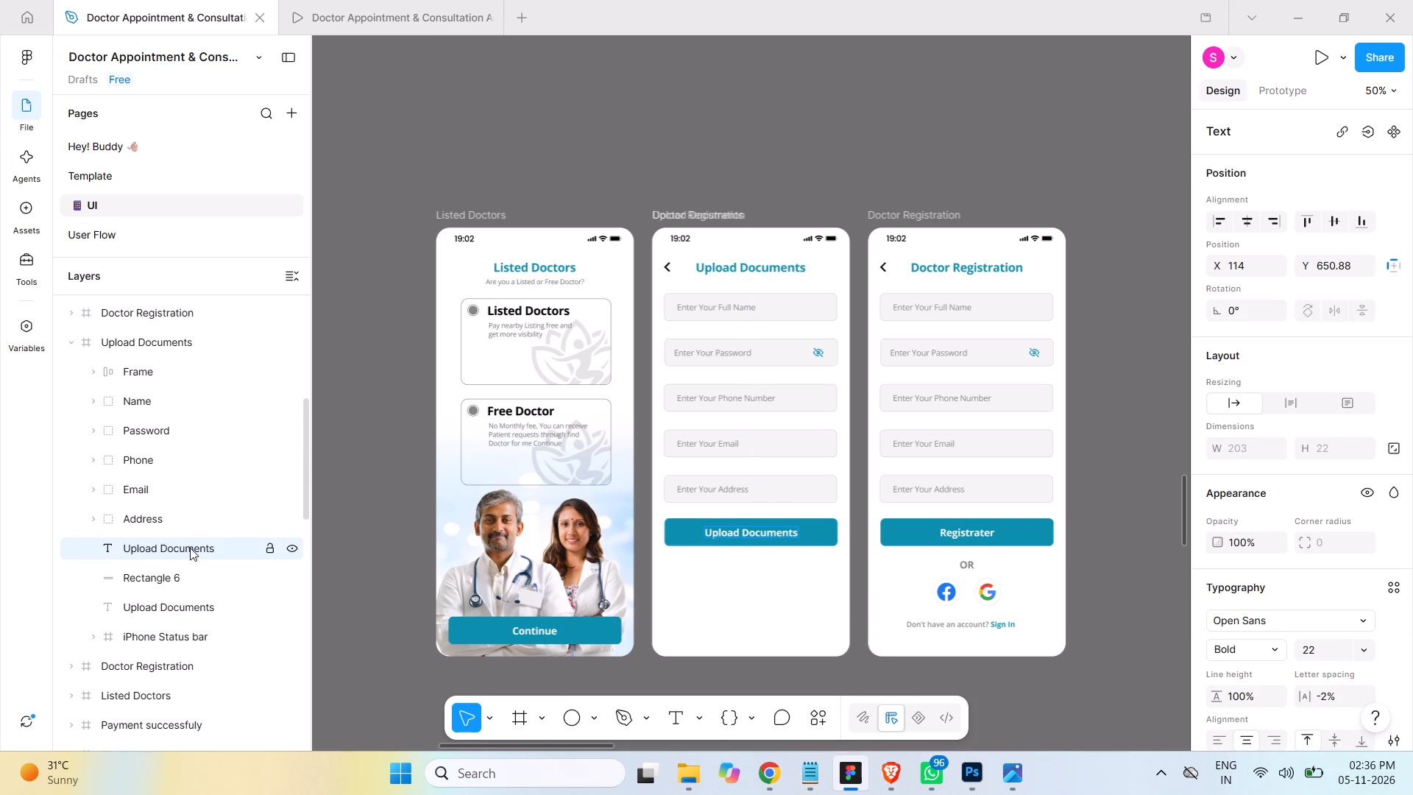
# Move the Upload Documents screen's button rectangle and its label together down about 210 px, near the frame's bottom edge, and save.
pyautogui.click(160, 575)
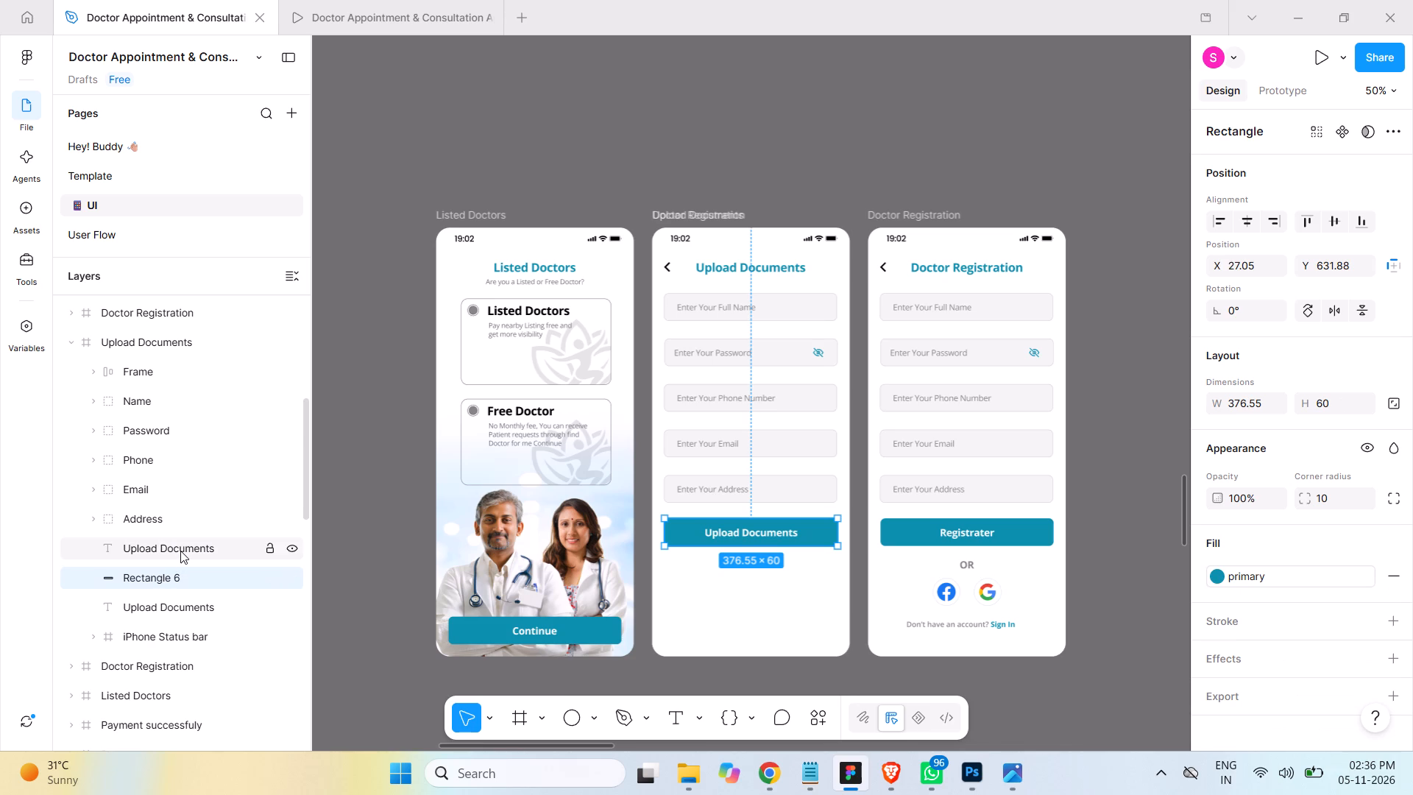
pyautogui.keyDown('shift'); pyautogui.click(180, 545); pyautogui.keyUp('shift')
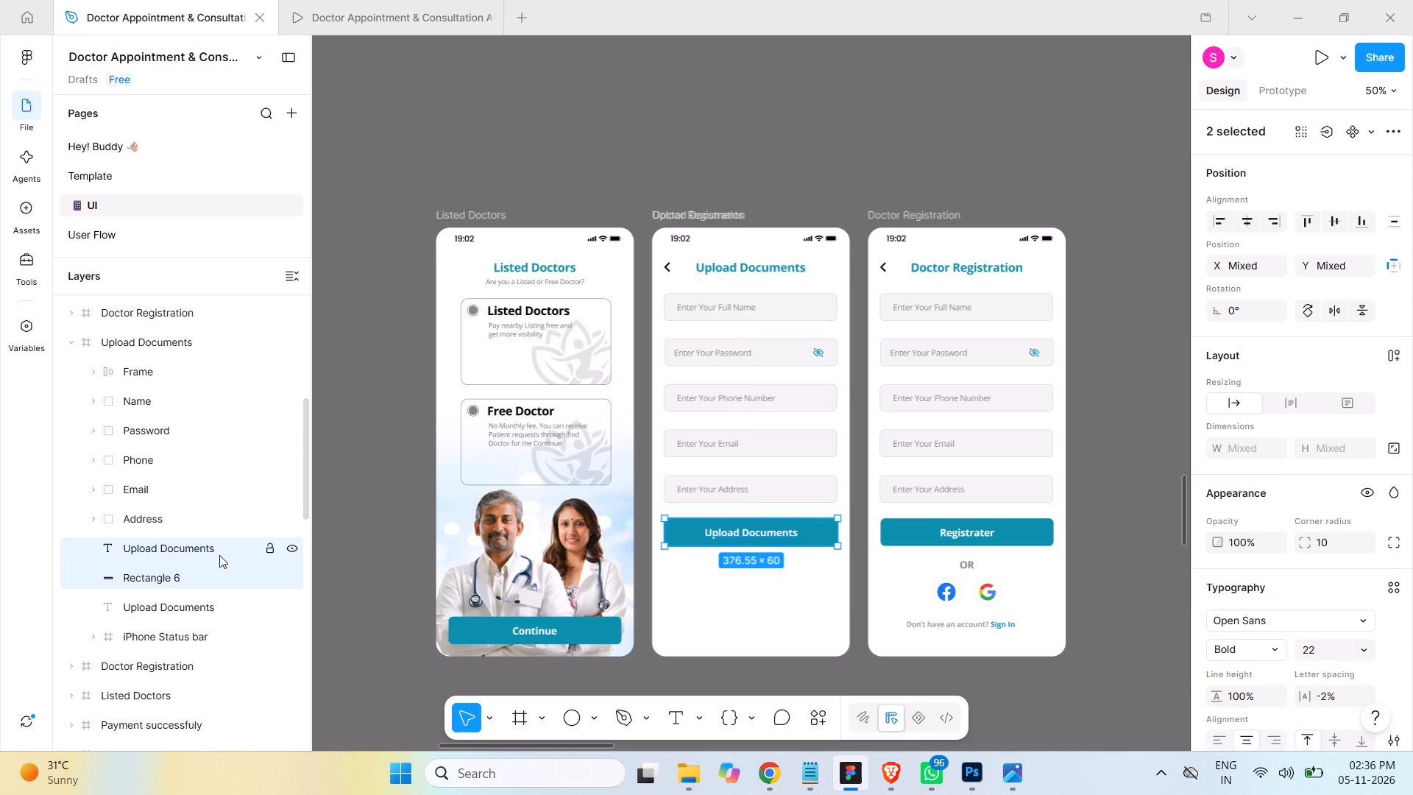
pyautogui.hotkey('shift', 'Down')
pyautogui.hotkey('shift', 'Down')
pyautogui.hotkey('shift', 'Down')
pyautogui.hotkey('shift', 'Down')
pyautogui.hotkey('shift', 'Down')
pyautogui.hotkey('shift', 'Down')
pyautogui.hotkey('shift', 'Down')
pyautogui.hotkey('shift', 'Down')
pyautogui.hotkey('shift', 'Down')
pyautogui.hotkey('shift', 'Down')
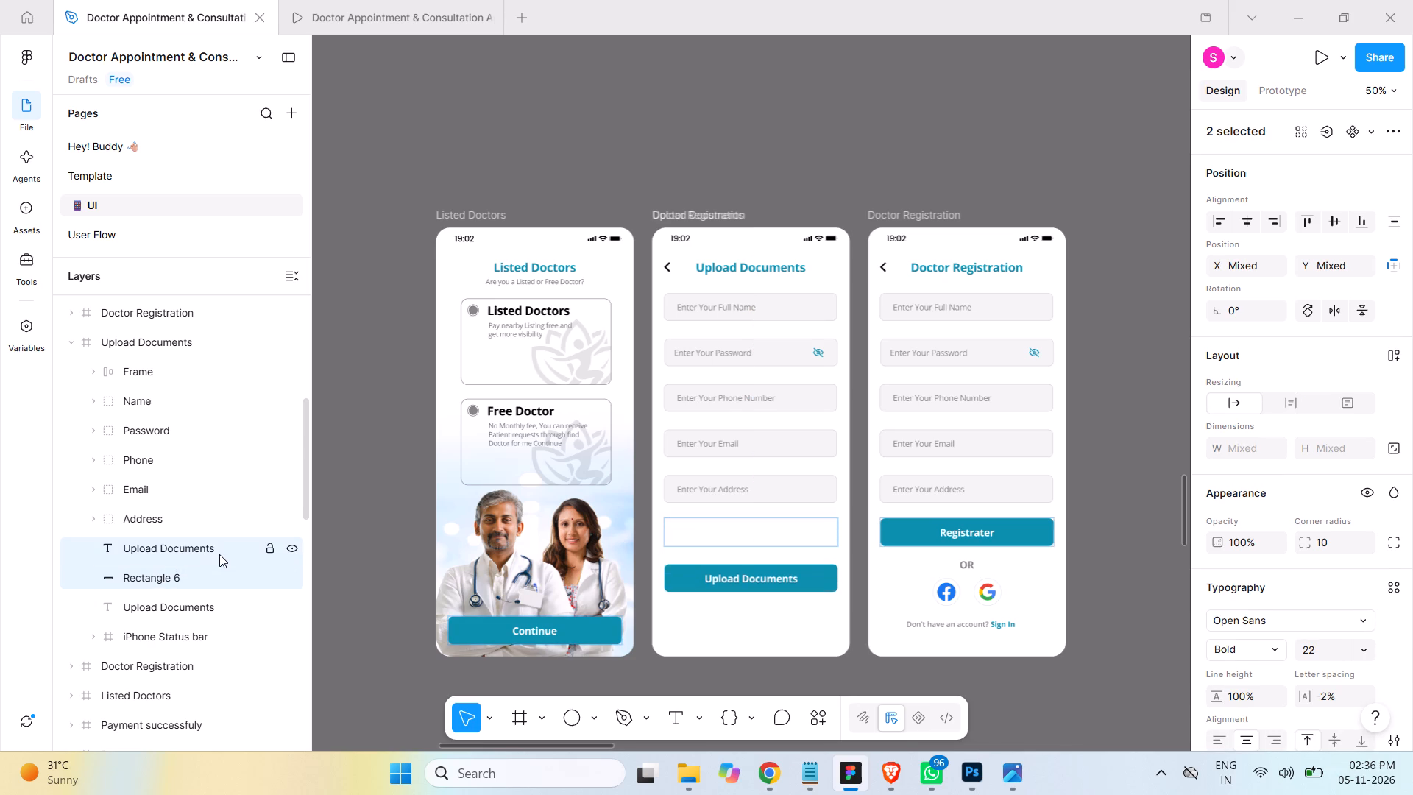
pyautogui.hotkey('shift', 'Down')
pyautogui.hotkey('shift', 'Down')
pyautogui.hotkey('shift', 'Down')
pyautogui.hotkey('shift', 'Down')
pyautogui.hotkey('shift', 'Down')
pyautogui.hotkey('shift', 'Down')
pyautogui.hotkey('shift', 'Down')
pyautogui.hotkey('shift', 'Down')
pyautogui.hotkey('shift', 'Down')
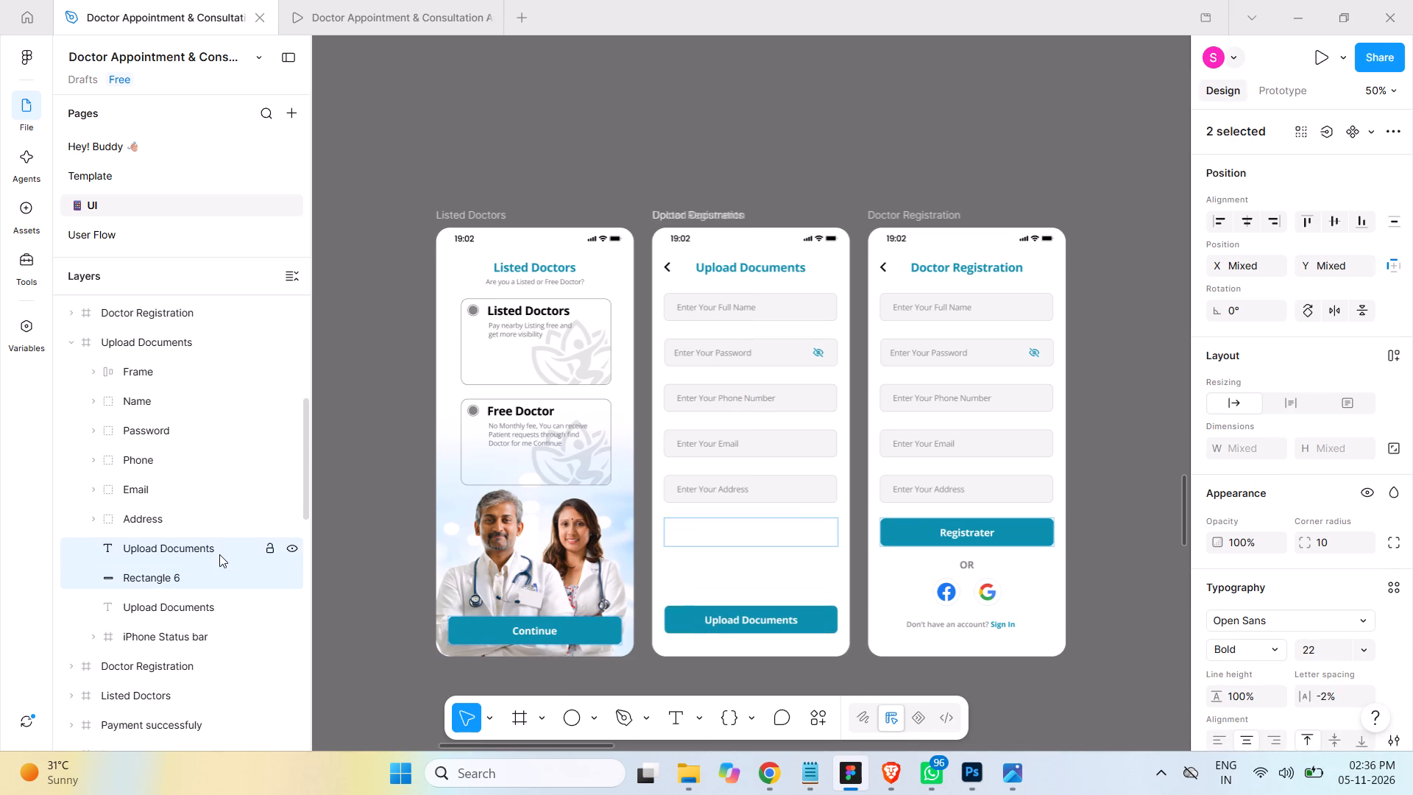
pyautogui.hotkey('shift', 'Down')
pyautogui.hotkey('shift', 'Down')
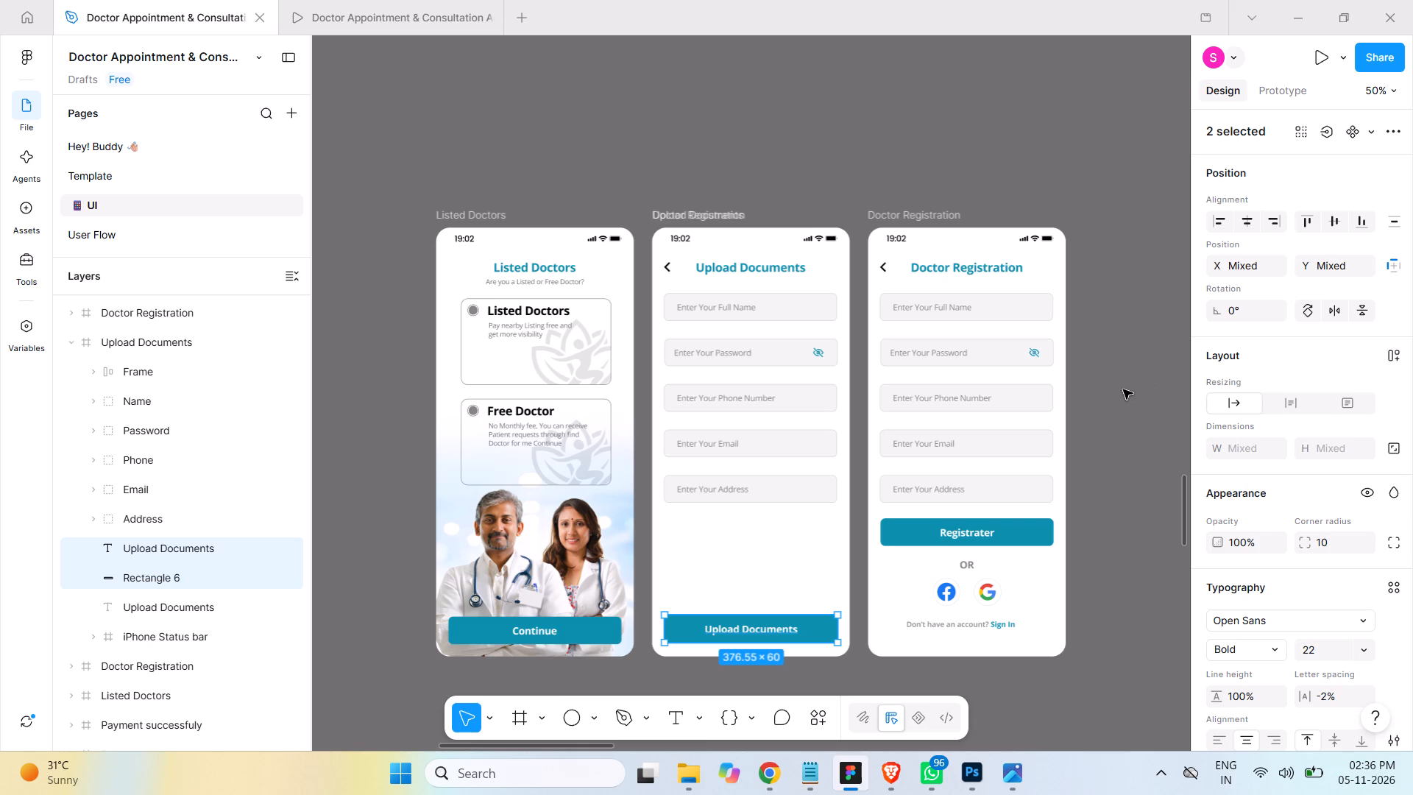
pyautogui.hotkey('ctrl', 's')
# Check the document upload screens in the Physiotherapy App UX Flow Atlas and PhysioCare storyboard images, then return to Figma, deselect and save.
pyautogui.click(1007, 777)
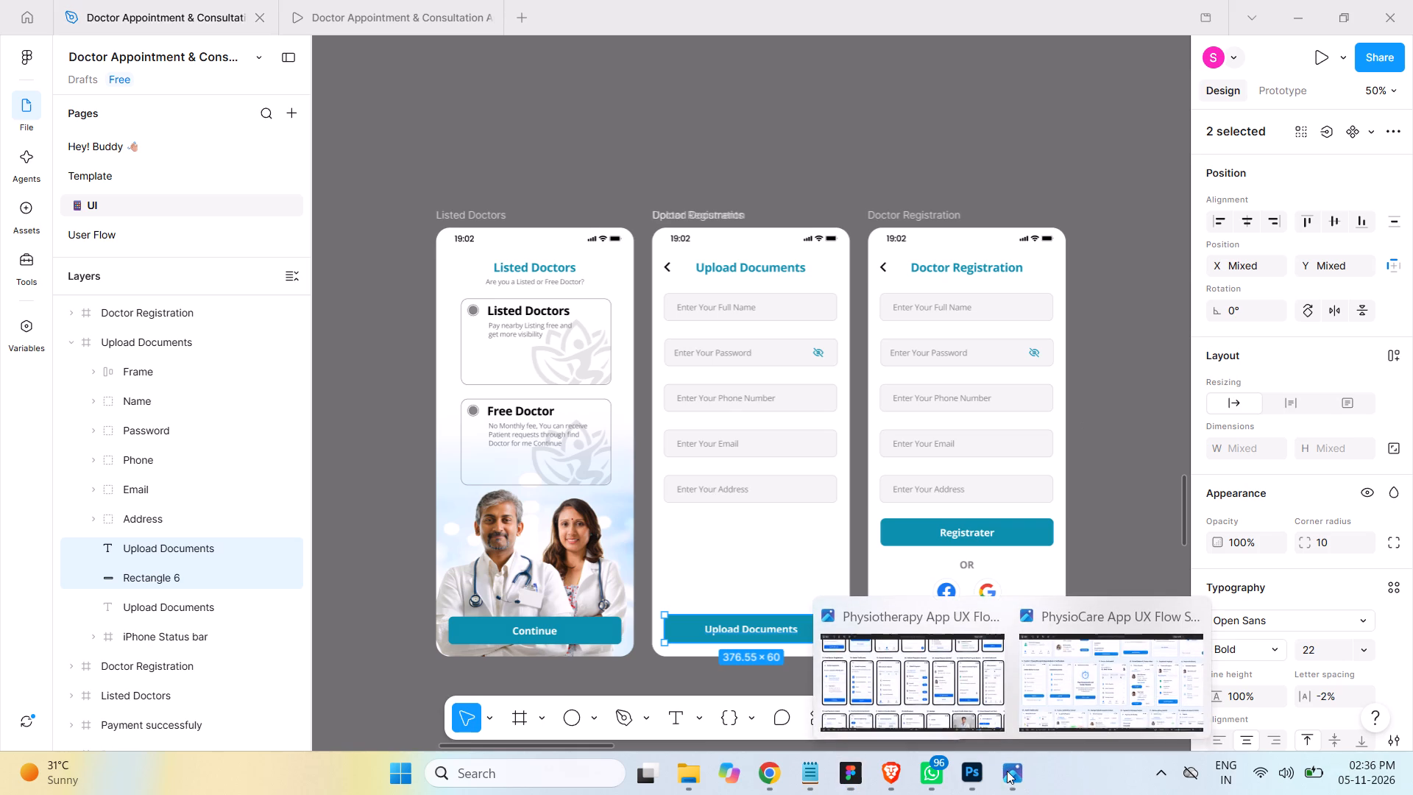
pyautogui.click(877, 688)
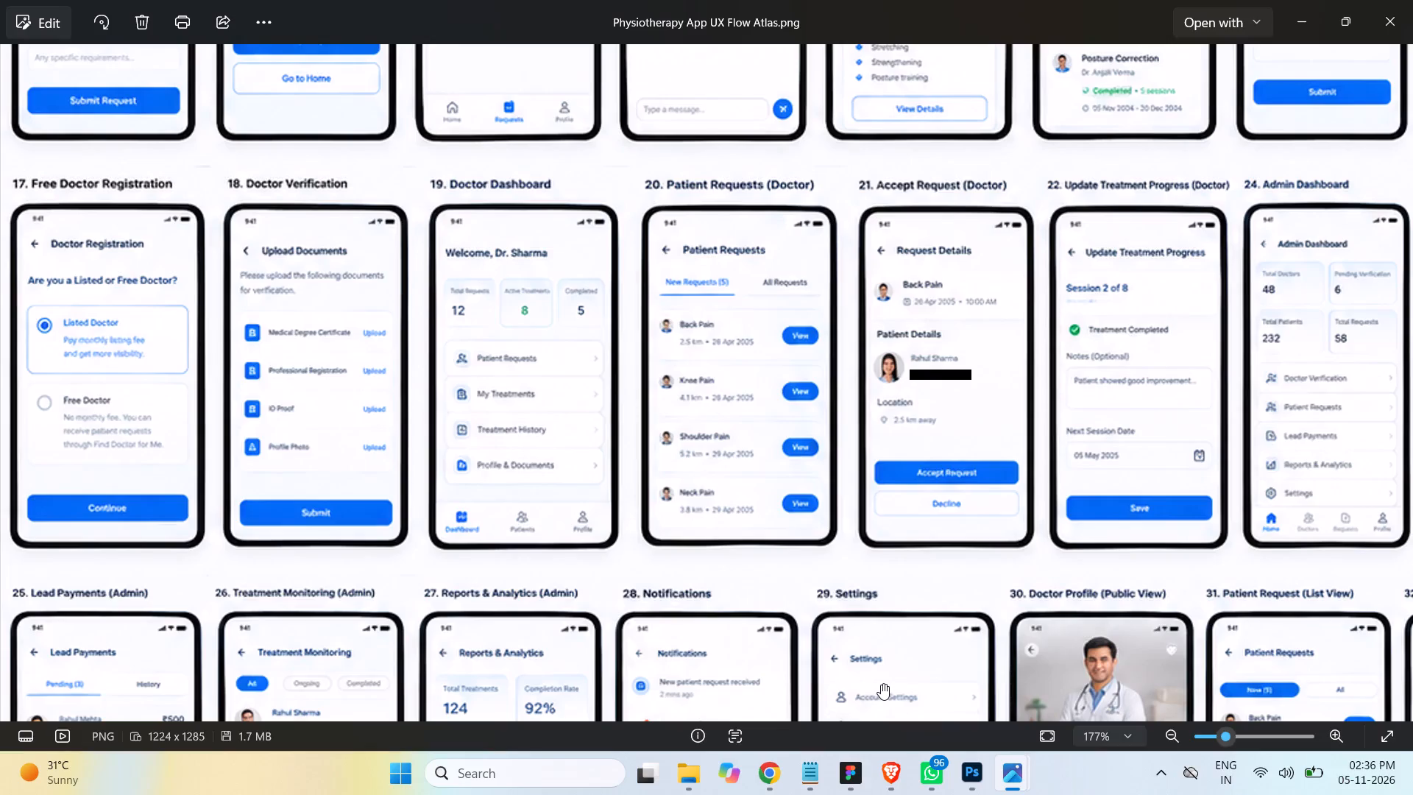
pyautogui.click(1021, 777)
pyautogui.click(1088, 718)
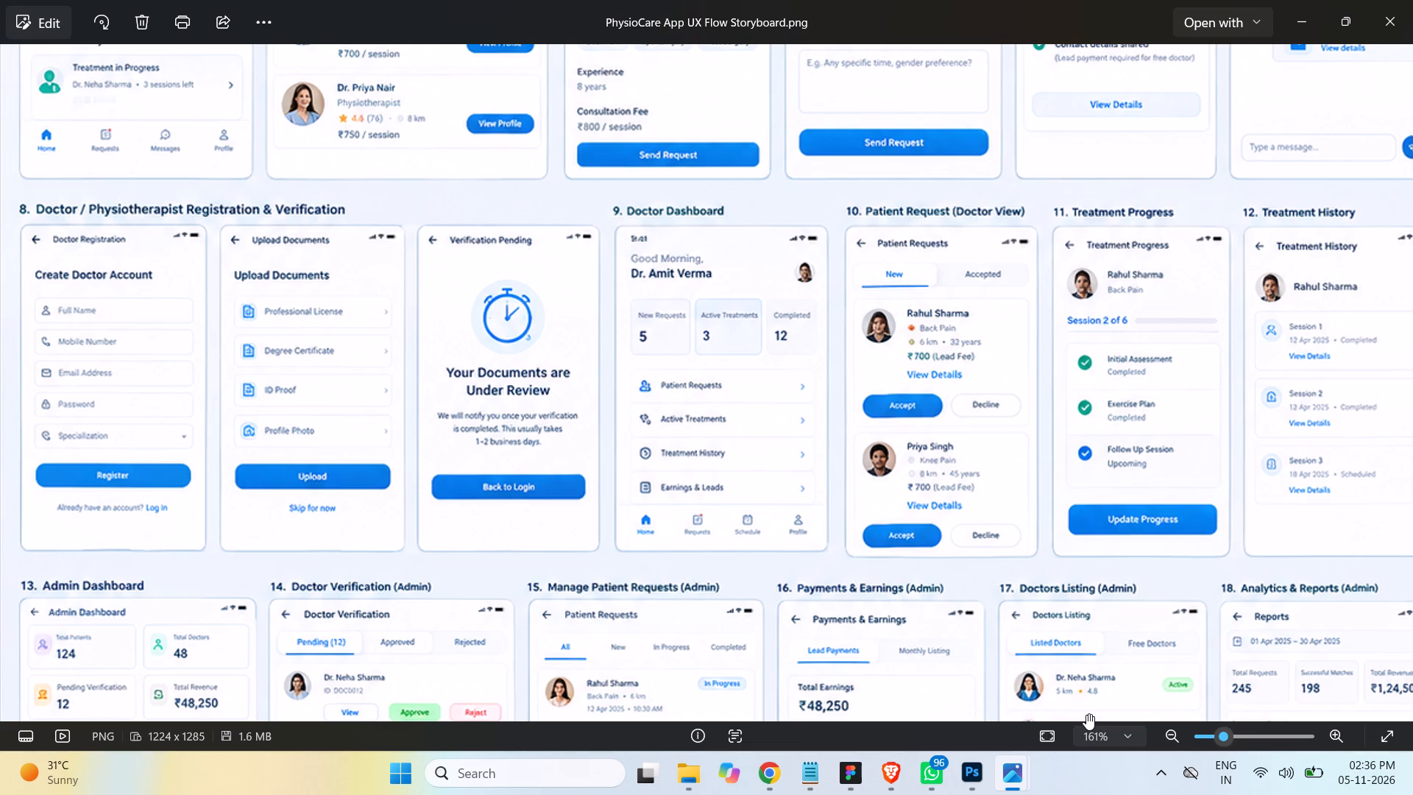
pyautogui.click(860, 777)
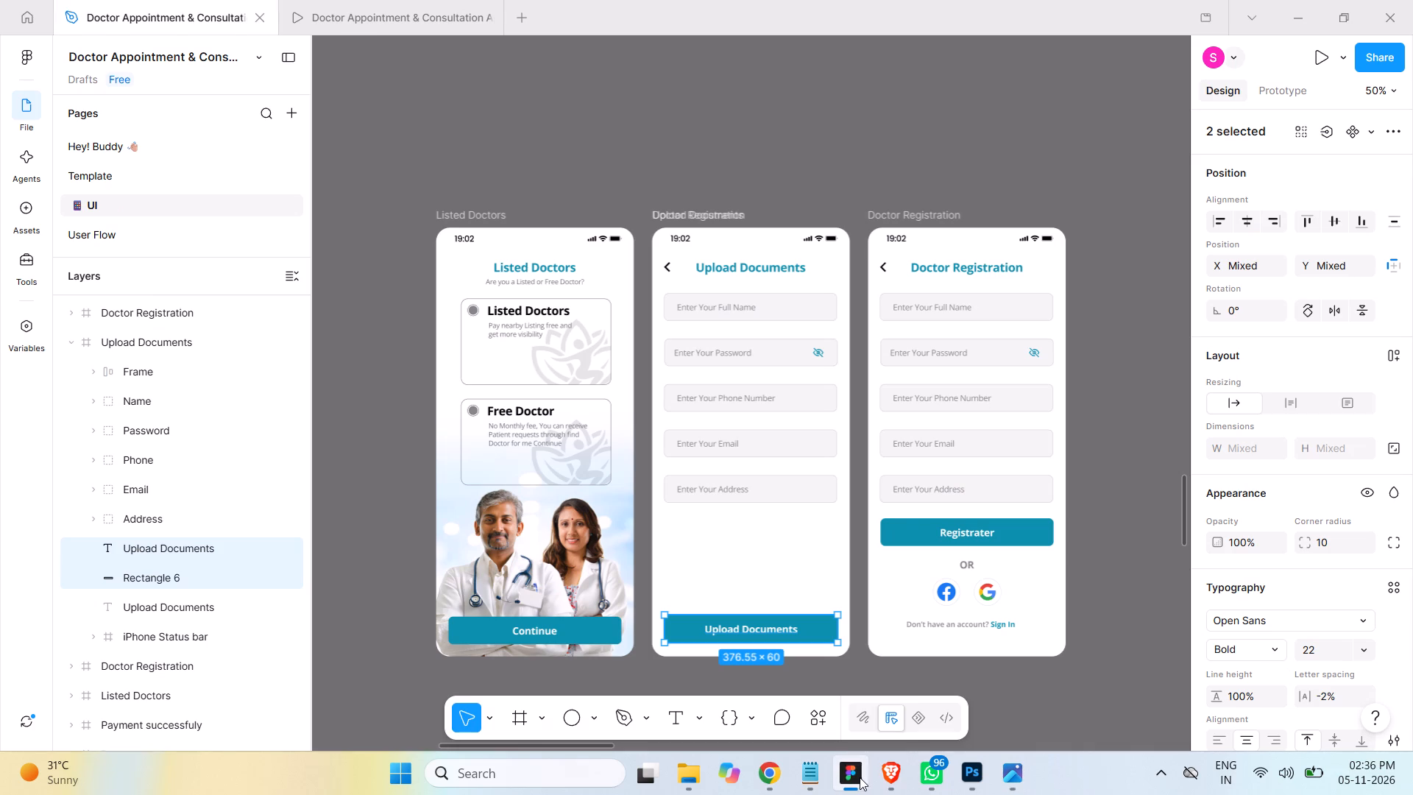
pyautogui.click(1136, 628)
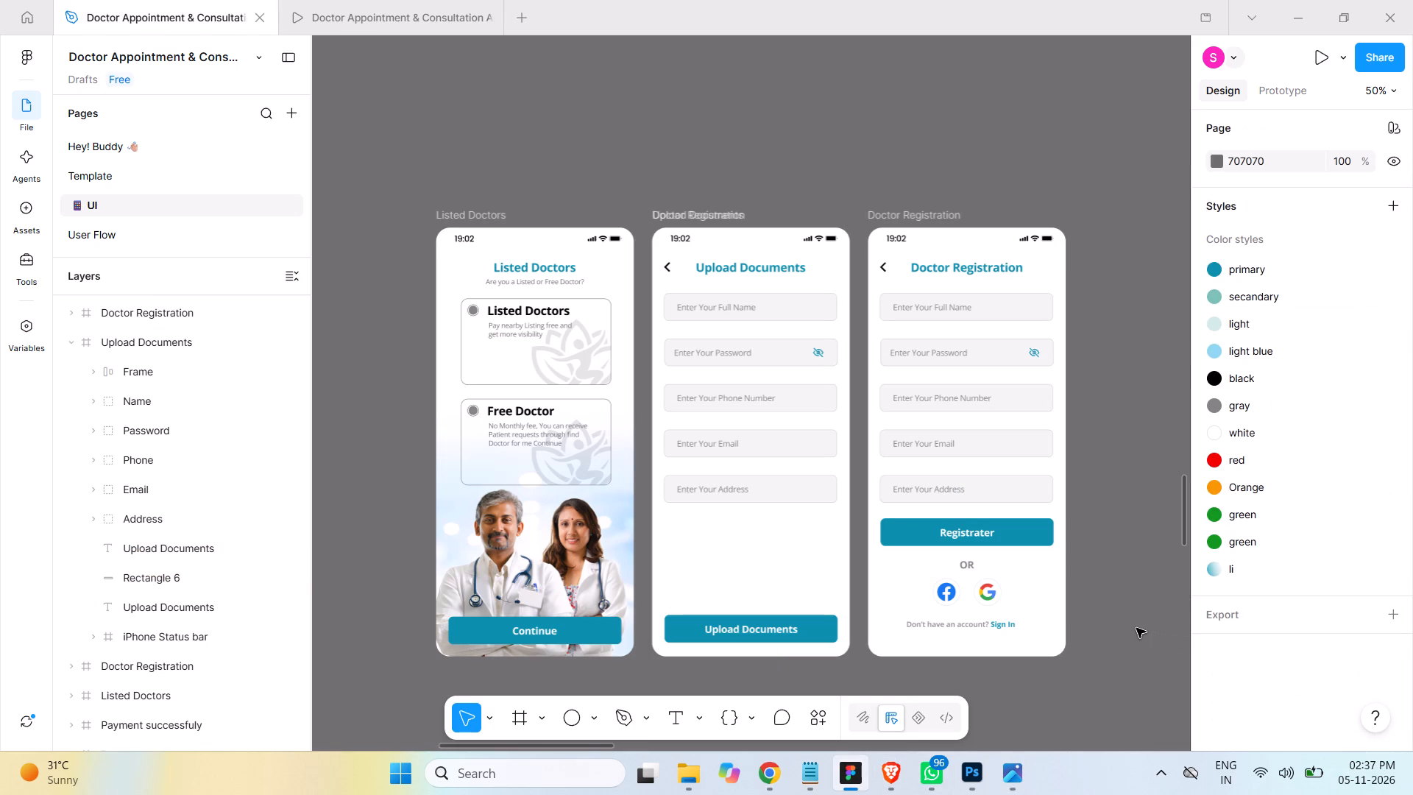
pyautogui.hotkey('ctrl', 's')
# Copy the "Already have an account? Log In" text from the bottom of the Login screen and clear the selection.
pyautogui.hotkey('ctrl', '-')
pyautogui.hotkey('ctrl', '-')
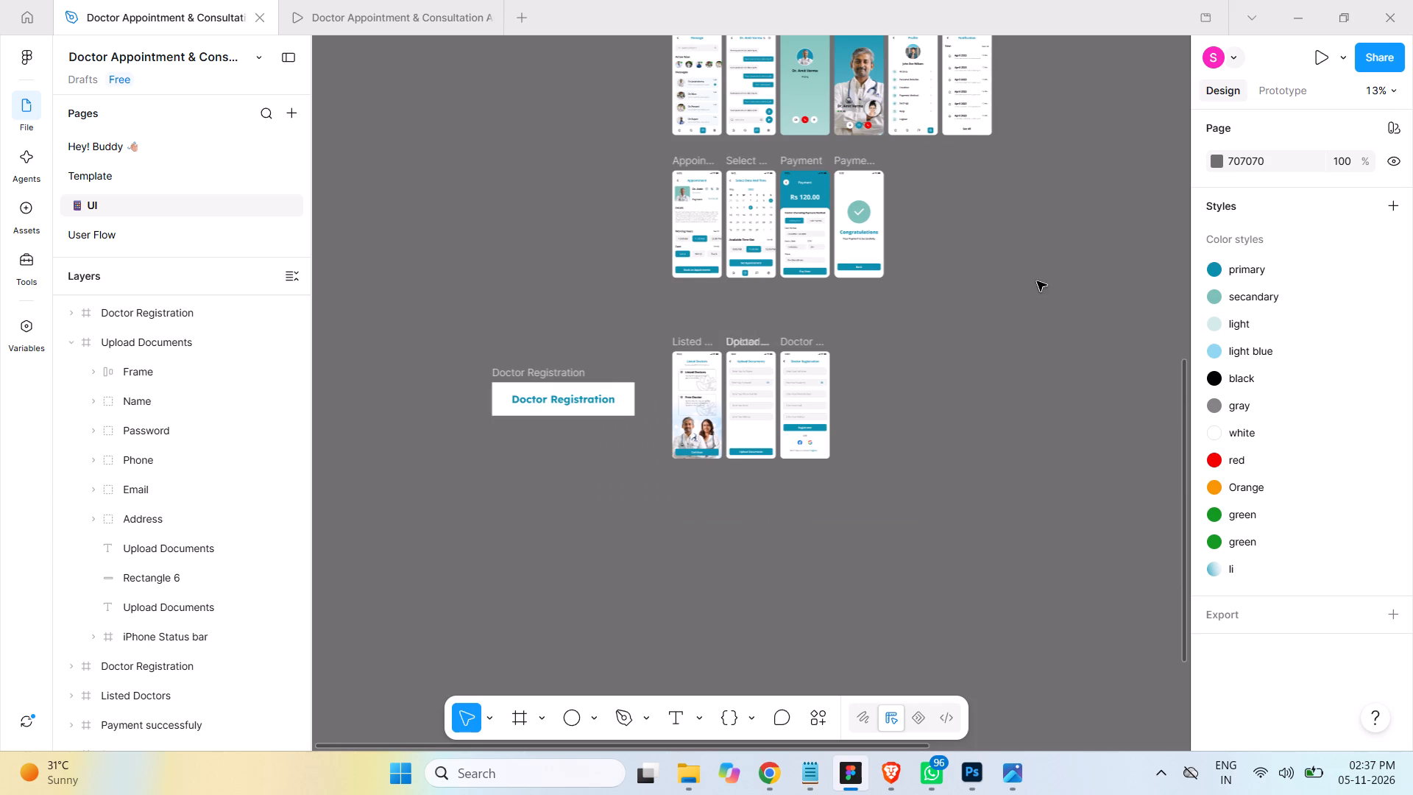
pyautogui.press('space')
pyautogui.press('space')
pyautogui.press('space')
pyautogui.press('space')
pyautogui.press('space')
pyautogui.press('space')
pyautogui.press('space')
pyautogui.press('space')
pyautogui.press('space')
pyautogui.press('space')
pyautogui.press('space')
pyautogui.press('space')
pyautogui.press('space')
pyautogui.press('space')
pyautogui.press('space')
pyautogui.press('space')
pyautogui.press('space')
pyautogui.press('space')
pyautogui.press('space')
pyautogui.press('space')
pyautogui.moveTo(1021, 250); pyautogui.dragTo(890, 568)
pyautogui.moveTo(995, 353); pyautogui.dragTo(1021, 500)
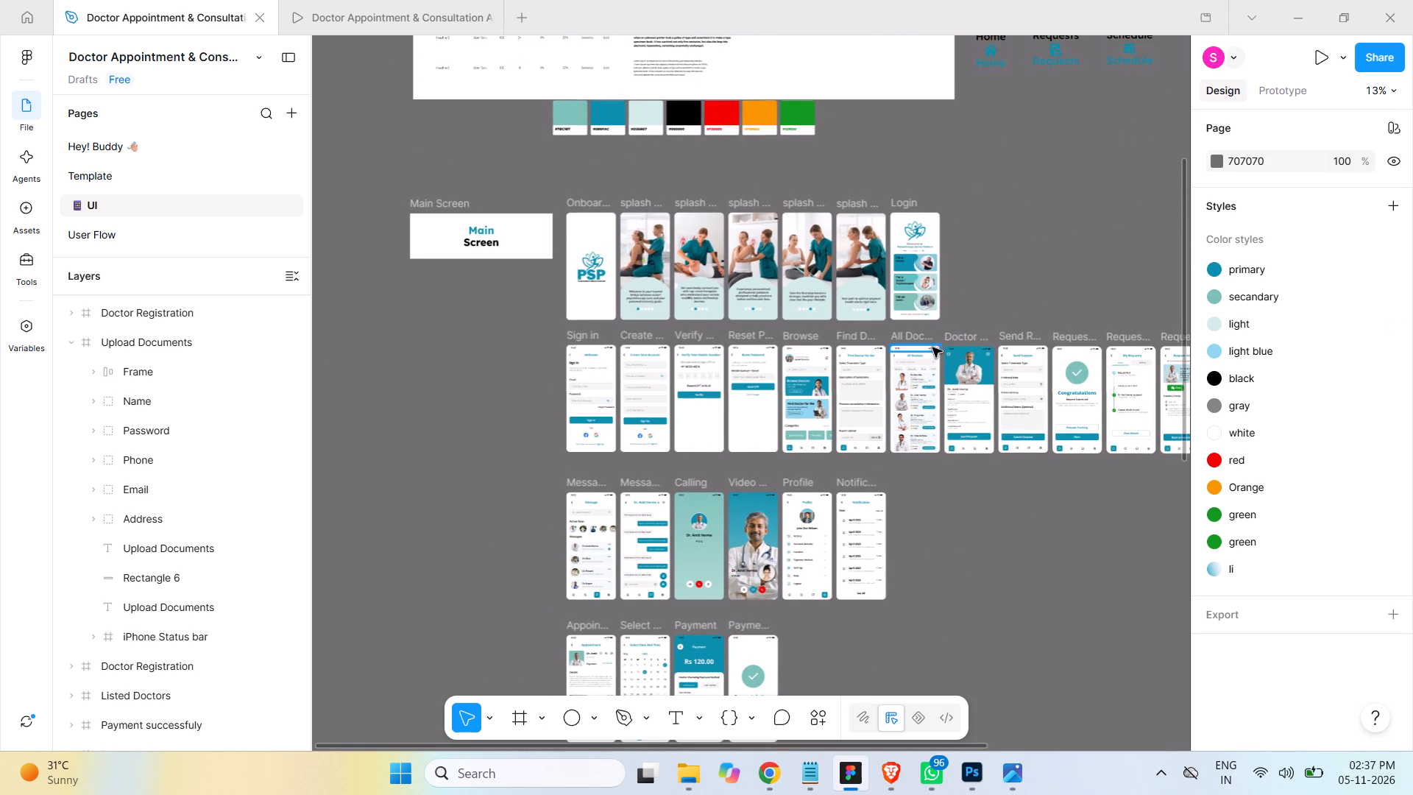
pyautogui.press('Left')
pyautogui.press('Left')
pyautogui.press('Left')
pyautogui.press('Left')
pyautogui.press('Left')
pyautogui.press('Left')
pyautogui.press('Left')
pyautogui.press('Left')
pyautogui.press('Left')
pyautogui.press('Left')
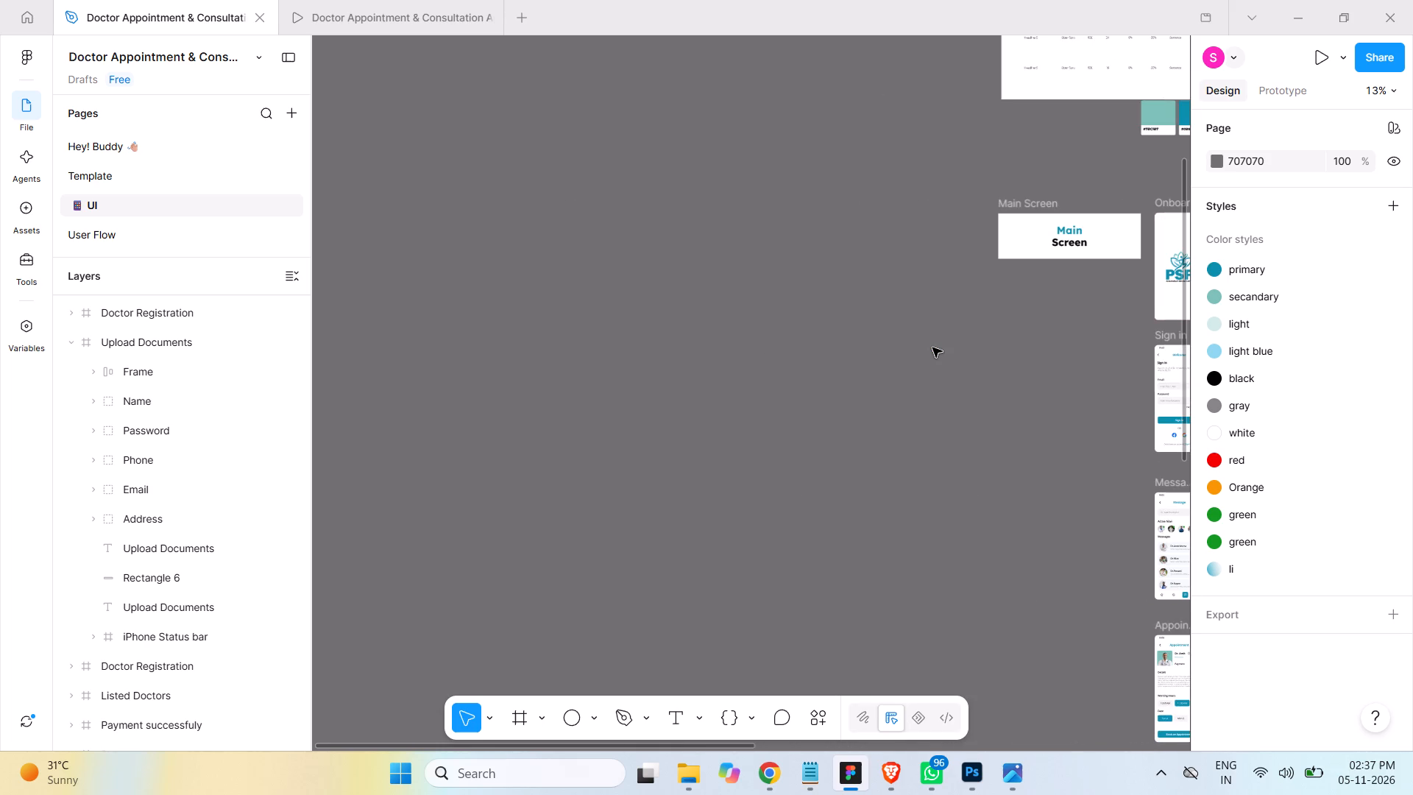
pyautogui.press('space')
pyautogui.press('space')
pyautogui.press('space')
pyautogui.press('space')
pyautogui.press('space')
pyautogui.press('space')
pyautogui.press('space')
pyautogui.press('space')
pyautogui.press('space')
pyautogui.press('space')
pyautogui.press('space')
pyautogui.press('space')
pyautogui.press('space')
pyautogui.press('space')
pyautogui.press('space')
pyautogui.press('space')
pyautogui.press('space')
pyautogui.press('space')
pyautogui.press('space')
pyautogui.press('space')
pyautogui.moveTo(1024, 426); pyautogui.dragTo(964, 463)
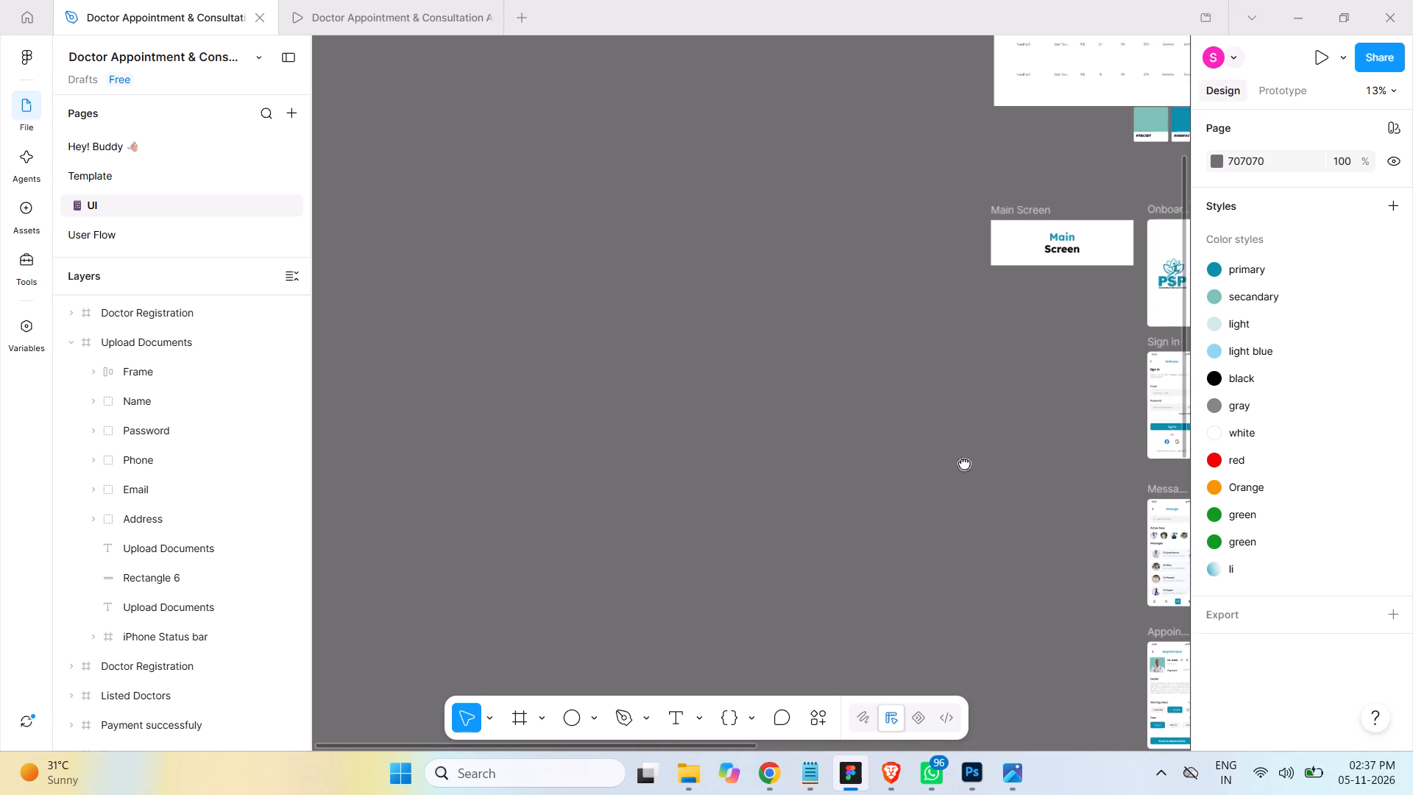
pyautogui.moveTo(964, 463); pyautogui.dragTo(631, 562)
pyautogui.moveTo(1073, 310); pyautogui.dragTo(726, 403)
pyautogui.click(744, 403)
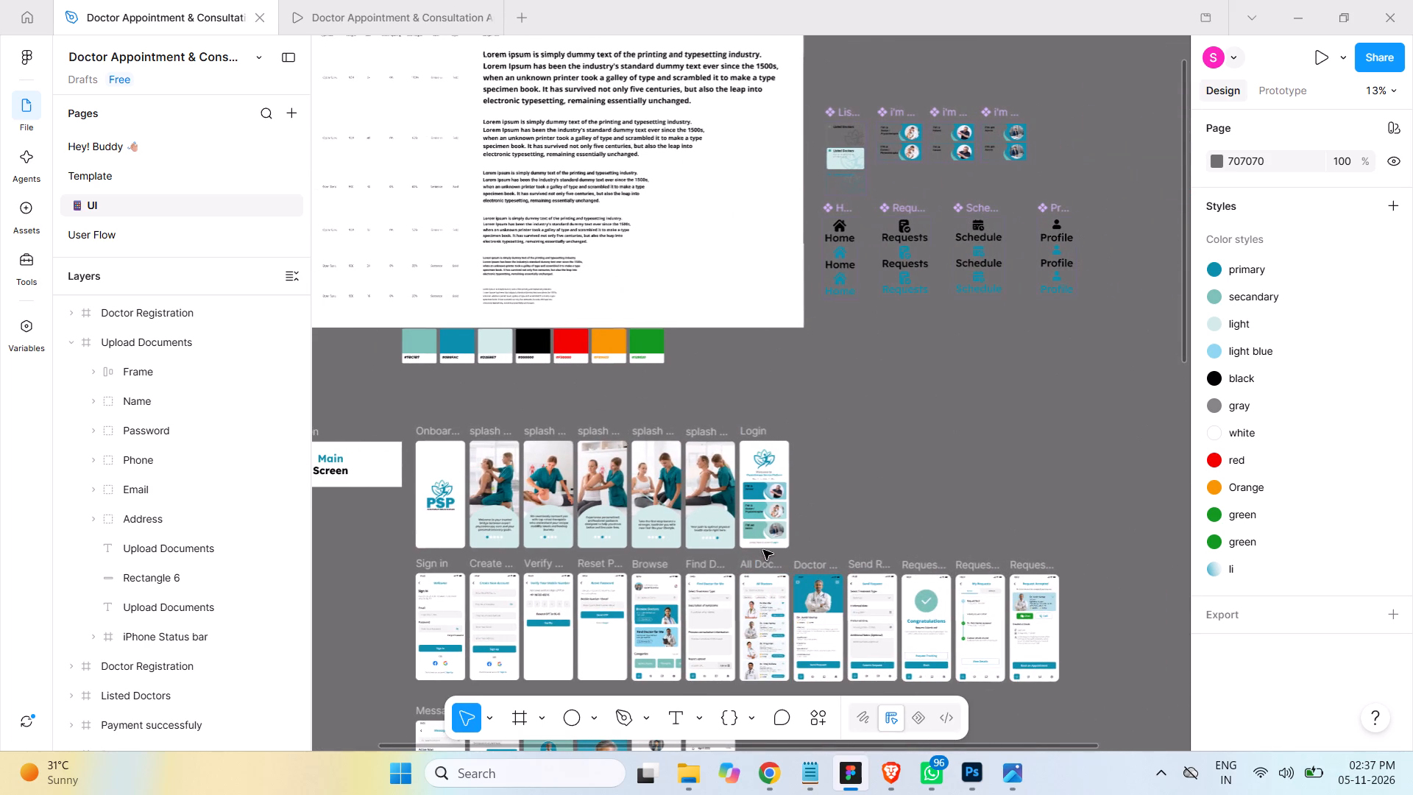
pyautogui.hotkey('ctrl', '=')
pyautogui.hotkey('ctrl', '=')
pyautogui.hotkey('ctrl', '=')
pyautogui.scroll(1, 872, 451)
pyautogui.scroll(-2, 871, 451)
pyautogui.scroll(1, 865, 451)
pyautogui.scroll(-2, 865, 451)
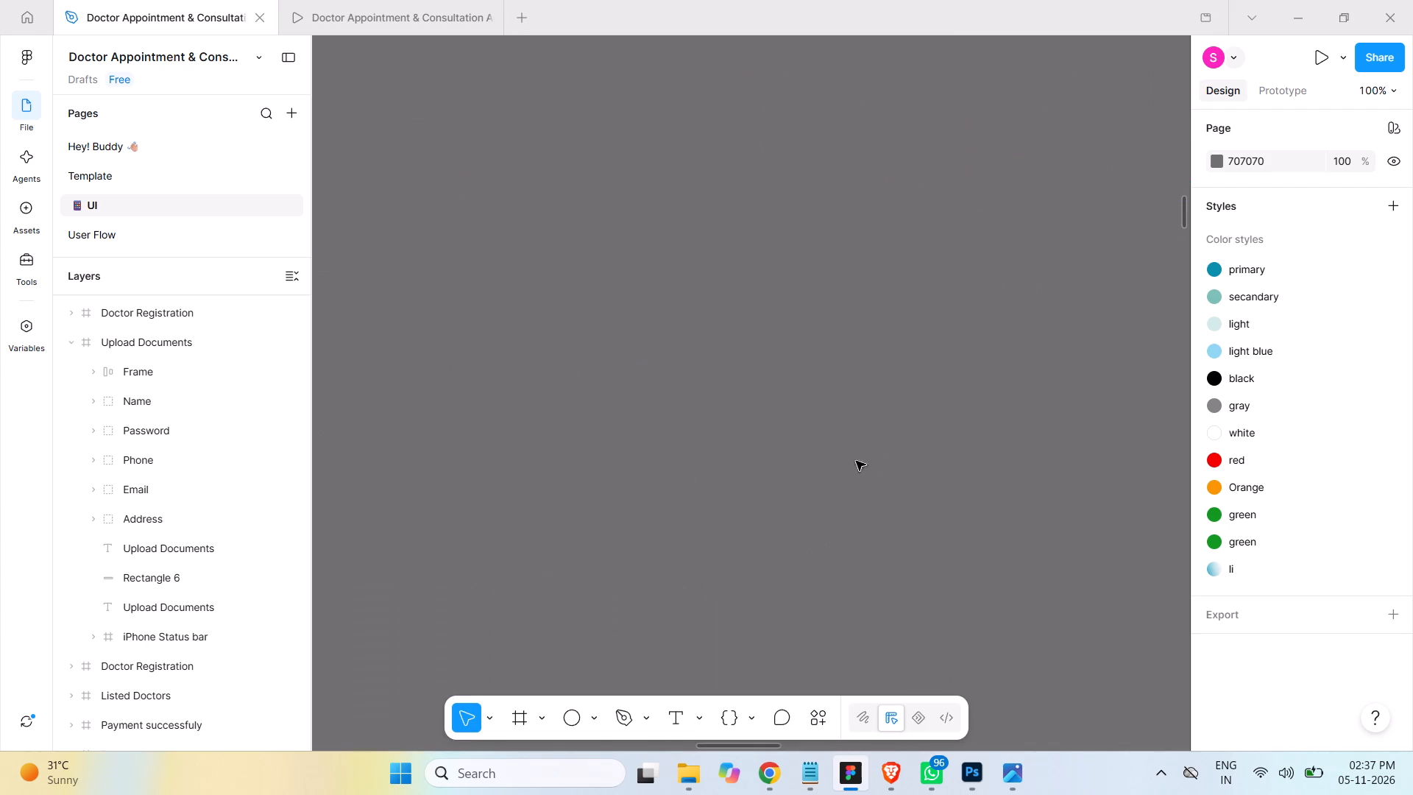
pyautogui.press('space')
pyautogui.press('space')
pyautogui.press('space')
pyautogui.press('space')
pyautogui.press('space')
pyautogui.press('space')
pyautogui.press('space')
pyautogui.press('space')
pyautogui.press('space')
pyautogui.press('space')
pyautogui.press('space')
pyautogui.press('space')
pyautogui.press('space')
pyautogui.press('space')
pyautogui.press('space')
pyautogui.press('space')
pyautogui.press('space')
pyautogui.press('space')
pyautogui.press('space')
pyautogui.press('space')
pyautogui.moveTo(841, 538); pyautogui.dragTo(862, 185)
pyautogui.moveTo(857, 527); pyautogui.dragTo(810, 215)
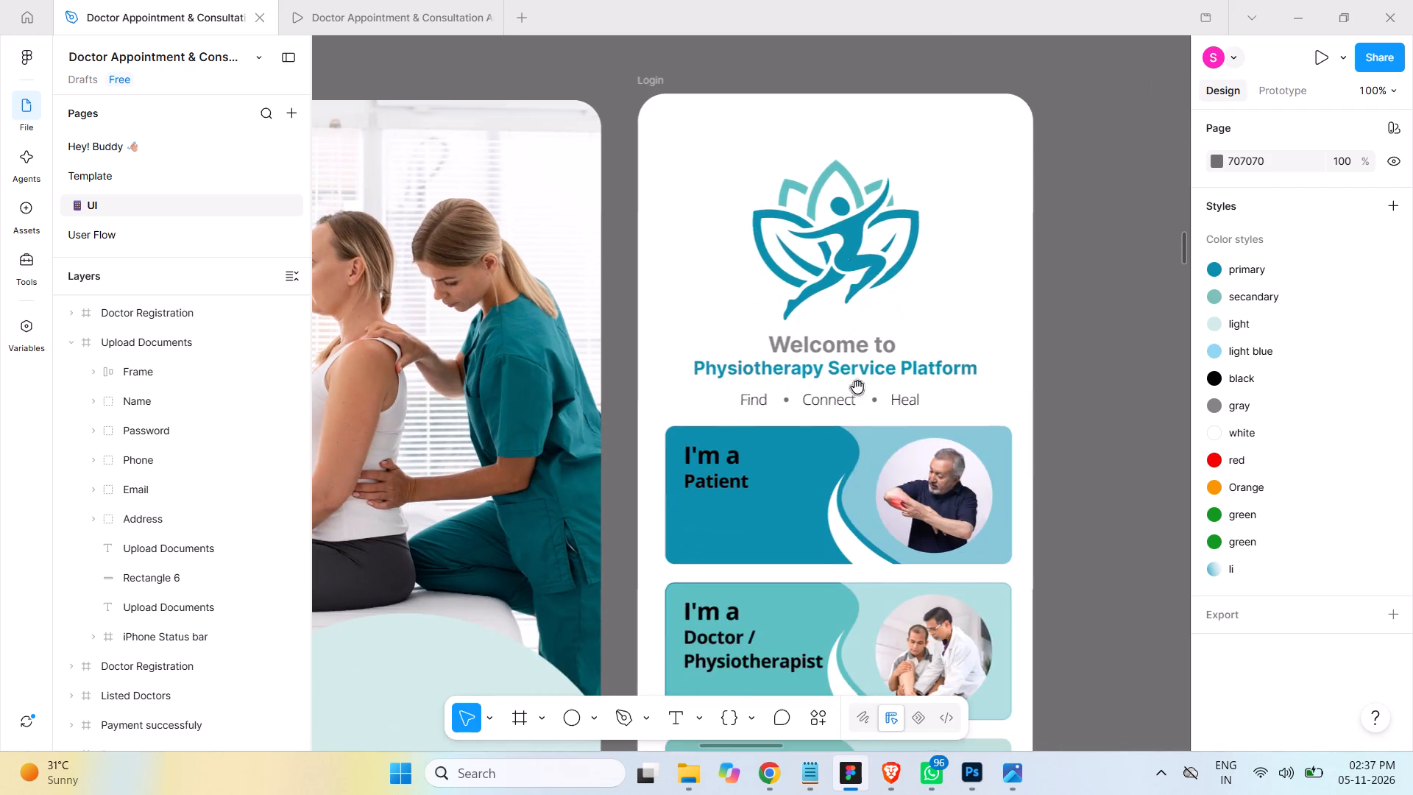
pyautogui.moveTo(860, 489); pyautogui.dragTo(818, 231)
pyautogui.moveTo(887, 443); pyautogui.dragTo(936, 279)
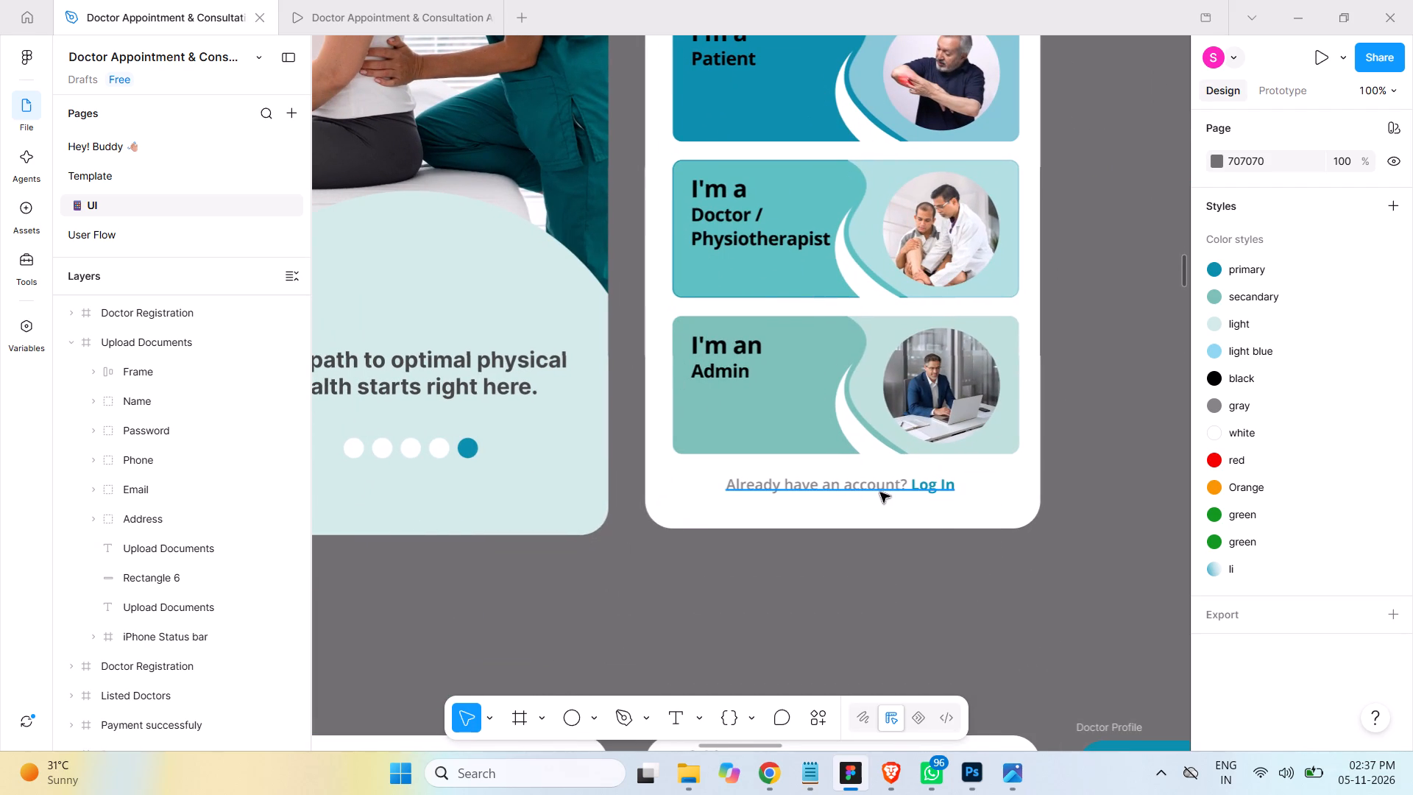
pyautogui.click(880, 492)
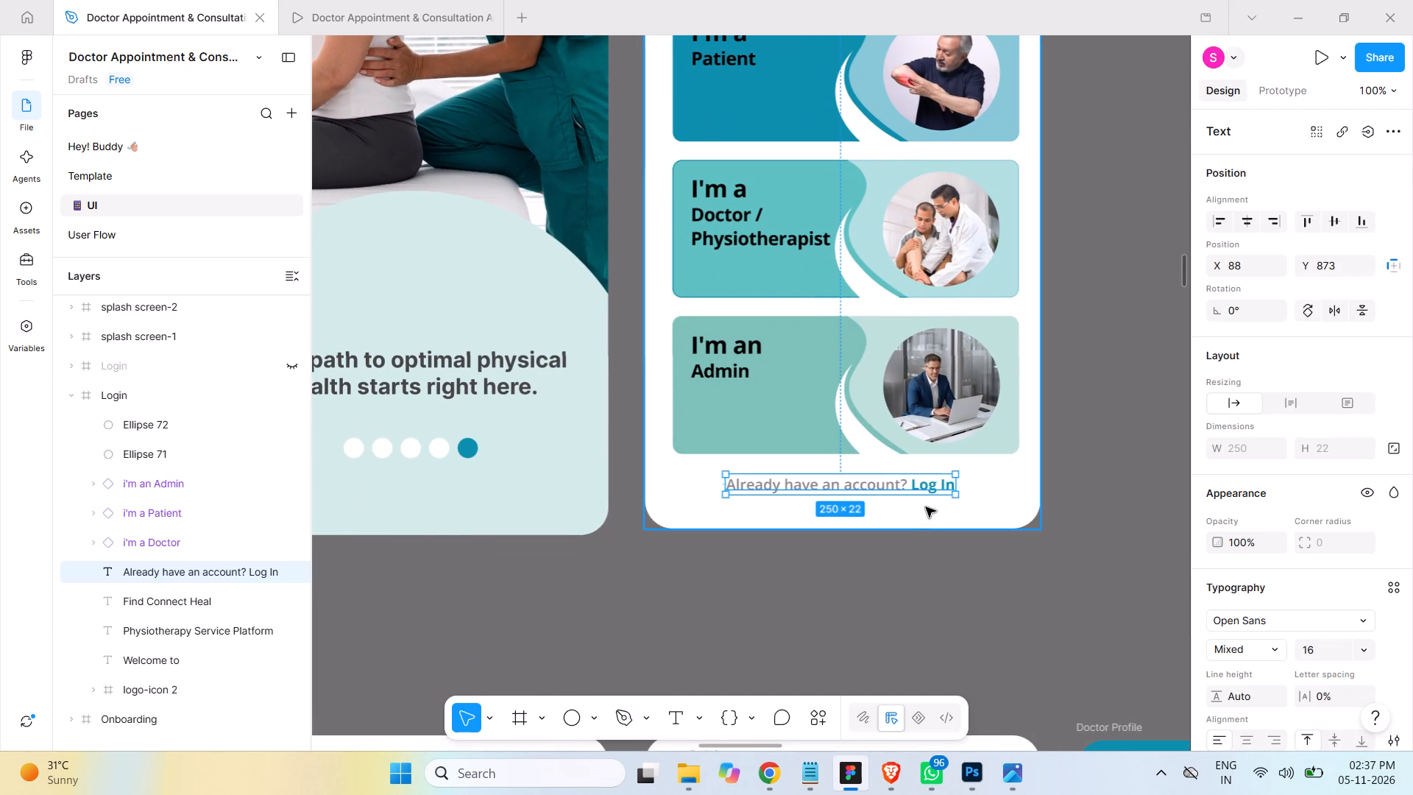
pyautogui.hotkey('ctrl', 'c')
pyautogui.click(1049, 571)
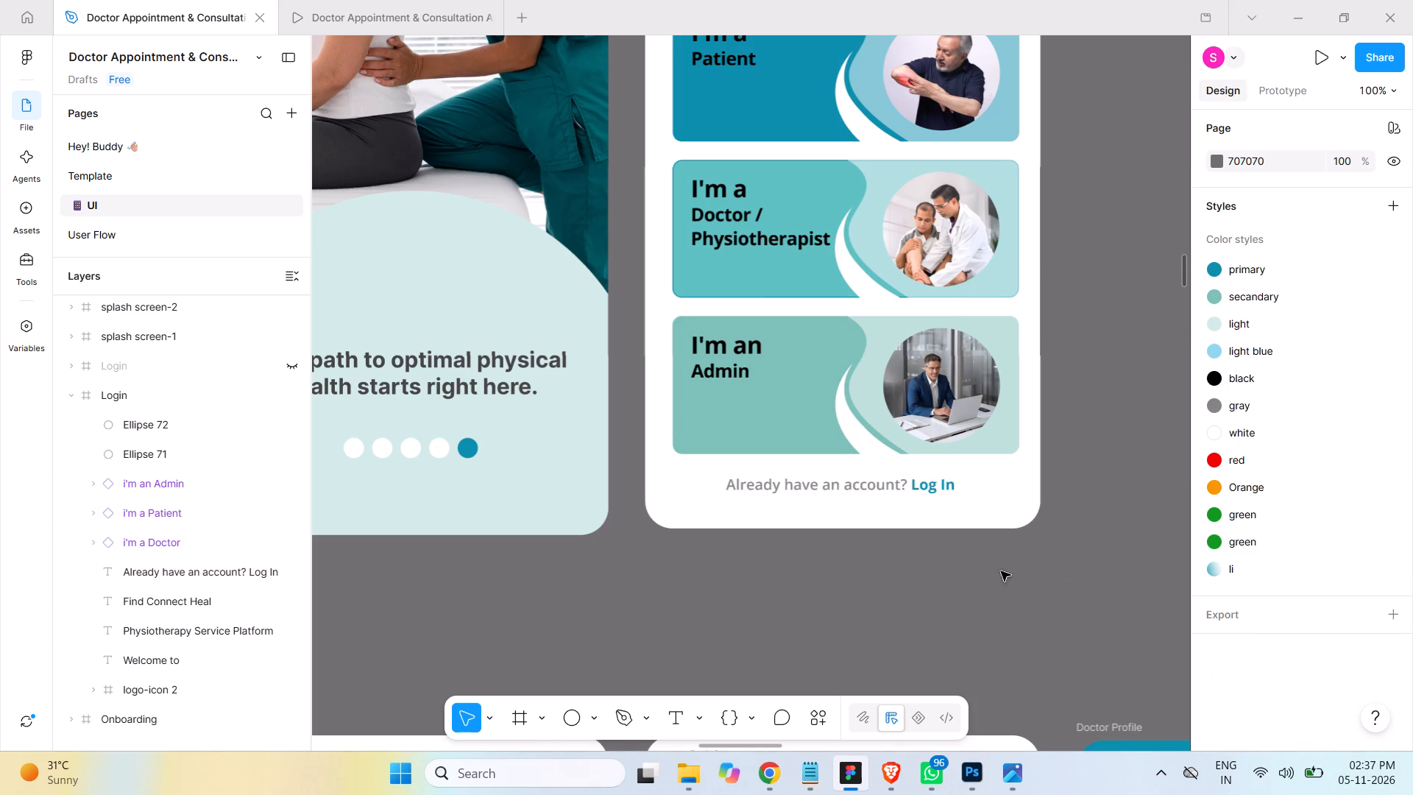
# Replace "Don't have an account? Sign In" on the Create New Account screen with the copied "Already have an account? Log In" text at X 77, Y 851, and save.
pyautogui.press('space')
pyautogui.press('space')
pyautogui.press('space')
pyautogui.press('space')
pyautogui.press('space')
pyautogui.press('space')
pyautogui.press('space')
pyautogui.press('space')
pyautogui.press('space')
pyautogui.press('space')
pyautogui.press('space')
pyautogui.press('space')
pyautogui.press('space')
pyautogui.press('space')
pyautogui.press('space')
pyautogui.press('space')
pyautogui.press('space')
pyautogui.press('space')
pyautogui.press('space')
pyautogui.press('space')
pyautogui.moveTo(676, 595); pyautogui.dragTo(1024, 395)
pyautogui.moveTo(828, 484); pyautogui.dragTo(1069, 288)
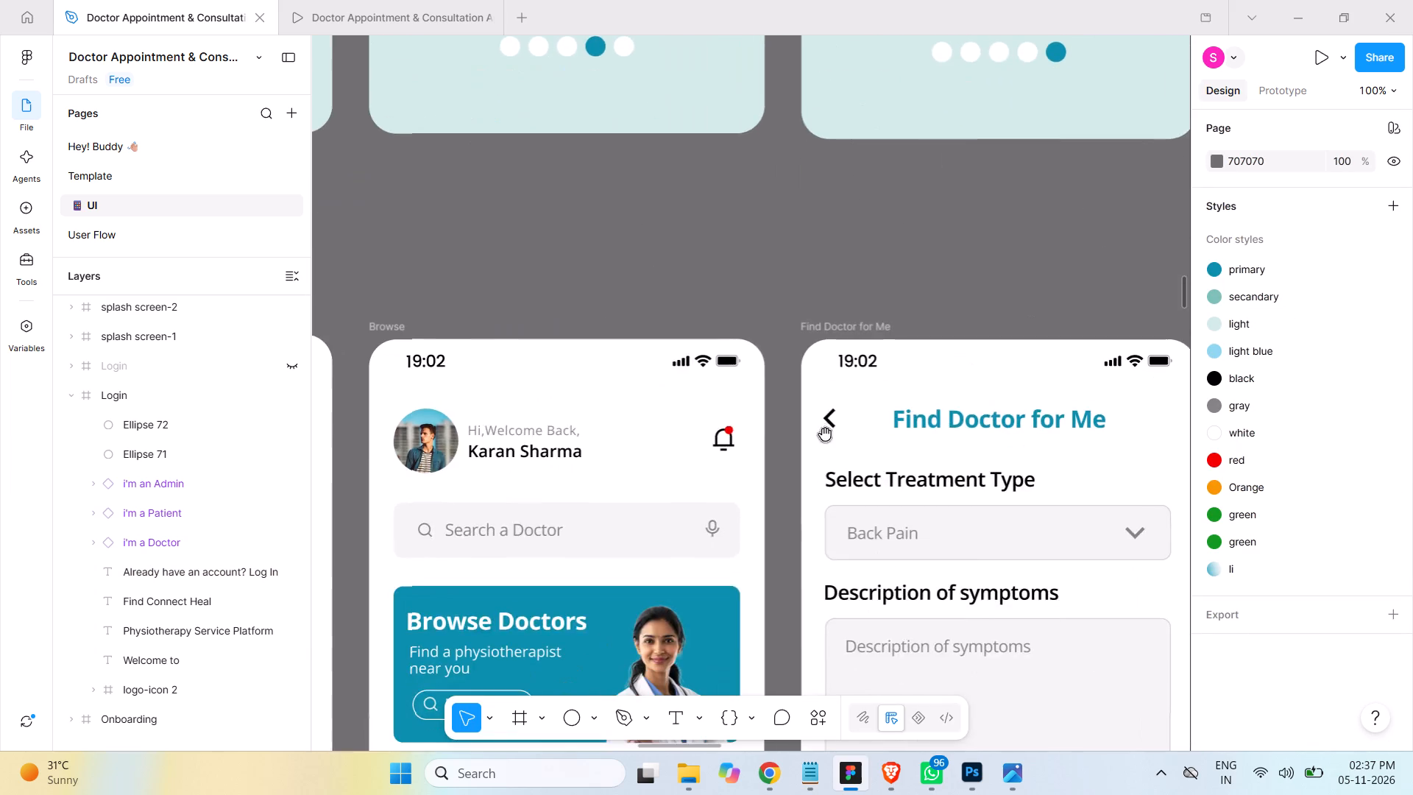
pyautogui.moveTo(825, 434); pyautogui.dragTo(899, 217)
pyautogui.moveTo(794, 428); pyautogui.dragTo(1047, 306)
pyautogui.moveTo(739, 450); pyautogui.dragTo(1149, 312)
pyautogui.moveTo(933, 450); pyautogui.dragTo(1087, 339)
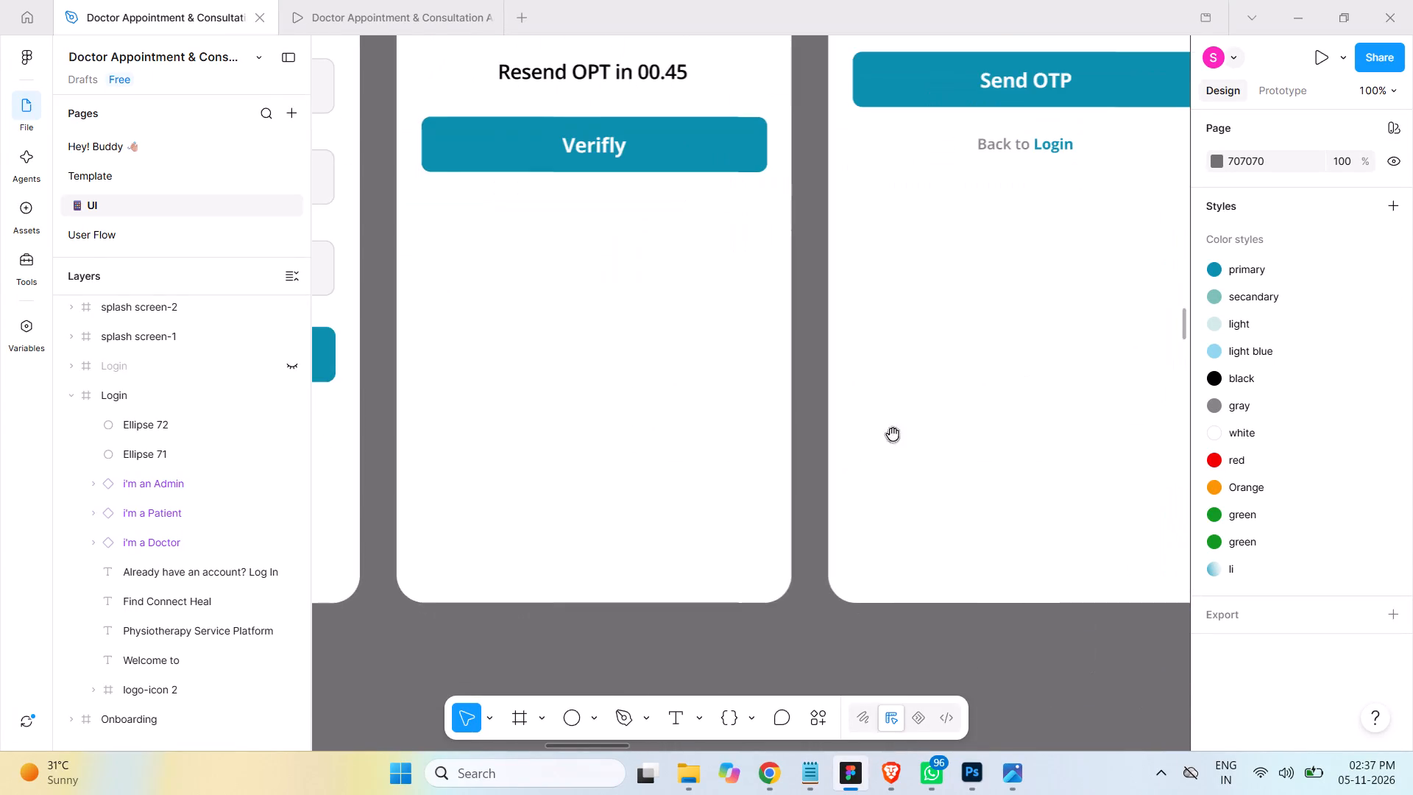
pyautogui.moveTo(884, 434); pyautogui.dragTo(1350, 421)
pyautogui.moveTo(897, 435); pyautogui.dragTo(1224, 436)
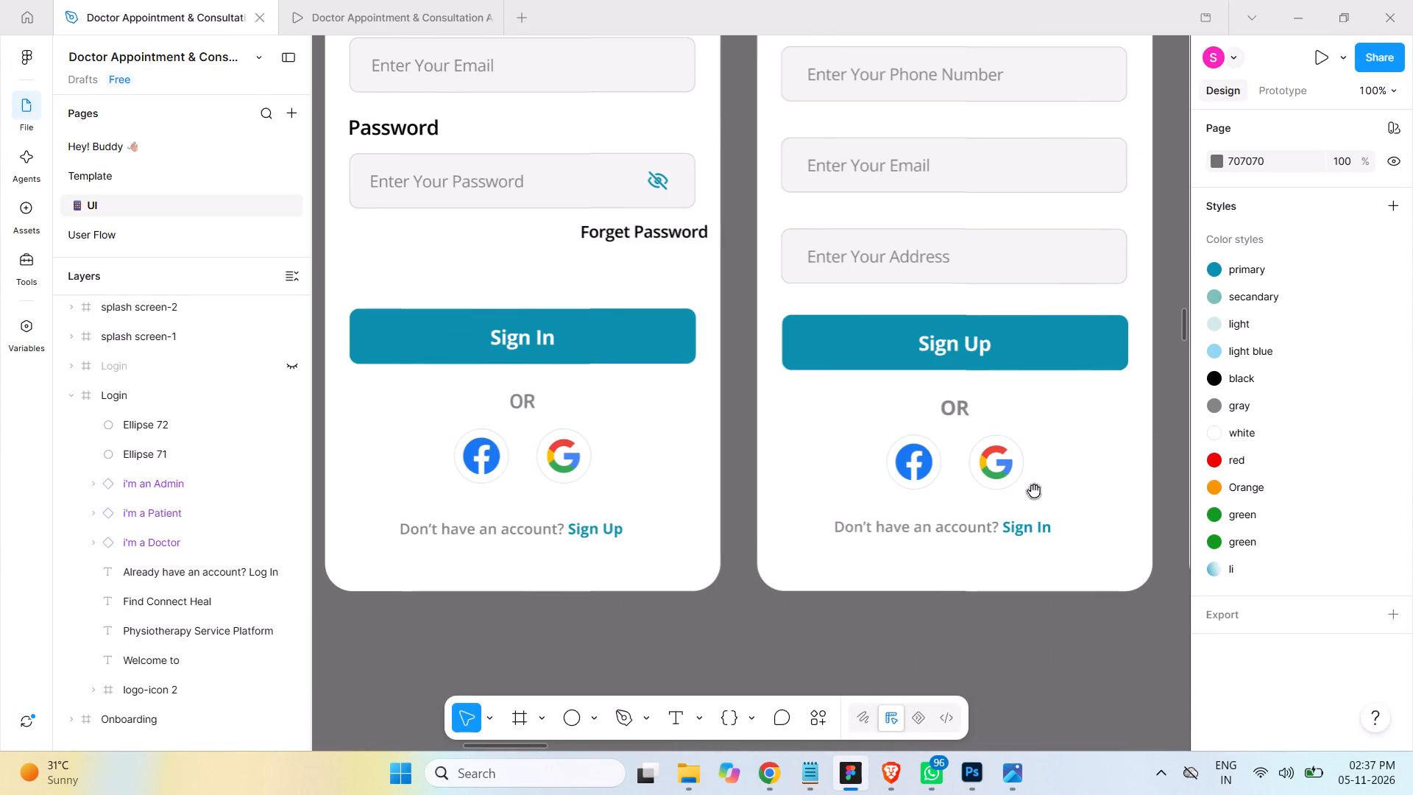
pyautogui.moveTo(952, 537); pyautogui.dragTo(1054, 649)
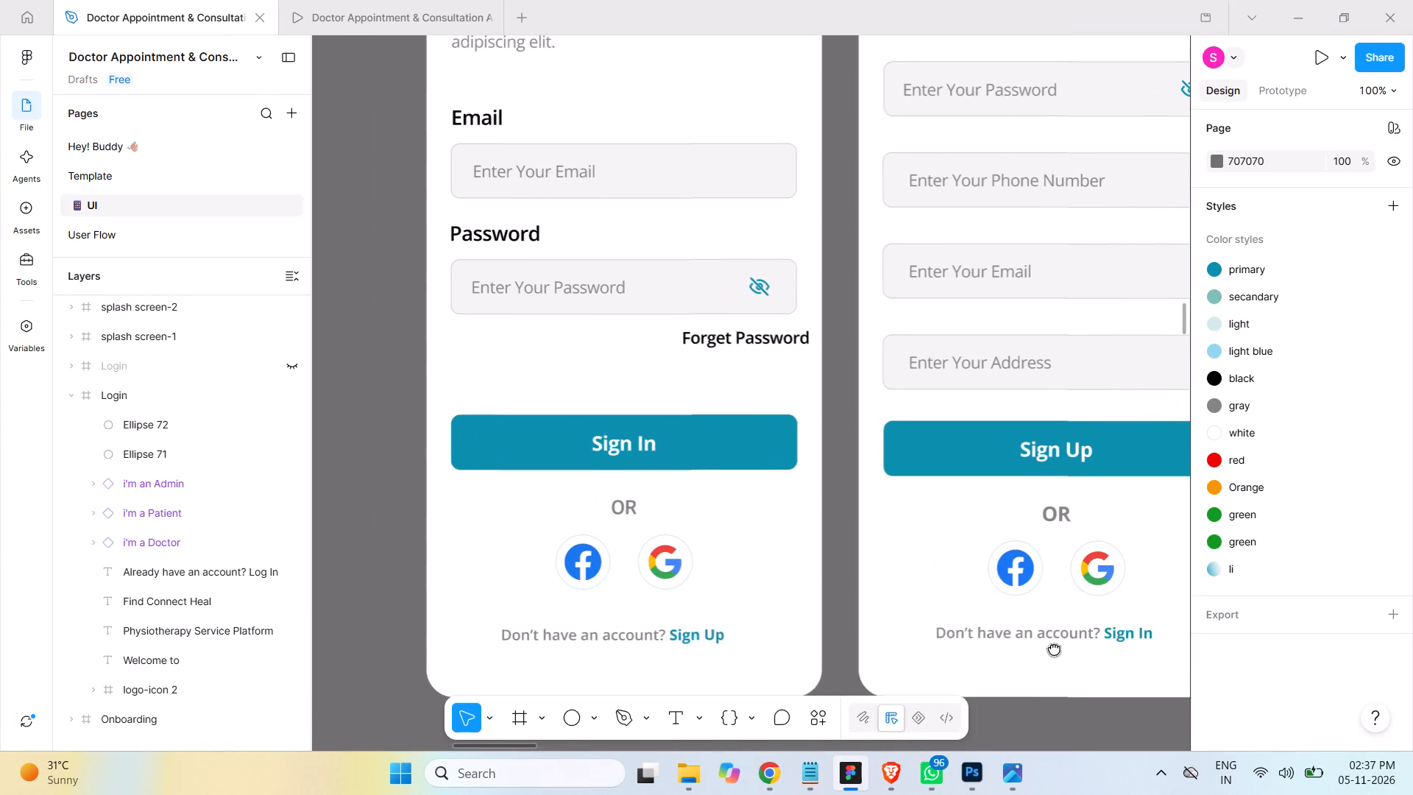
pyautogui.moveTo(1054, 649); pyautogui.dragTo(1027, 694)
pyautogui.moveTo(947, 564); pyautogui.dragTo(949, 693)
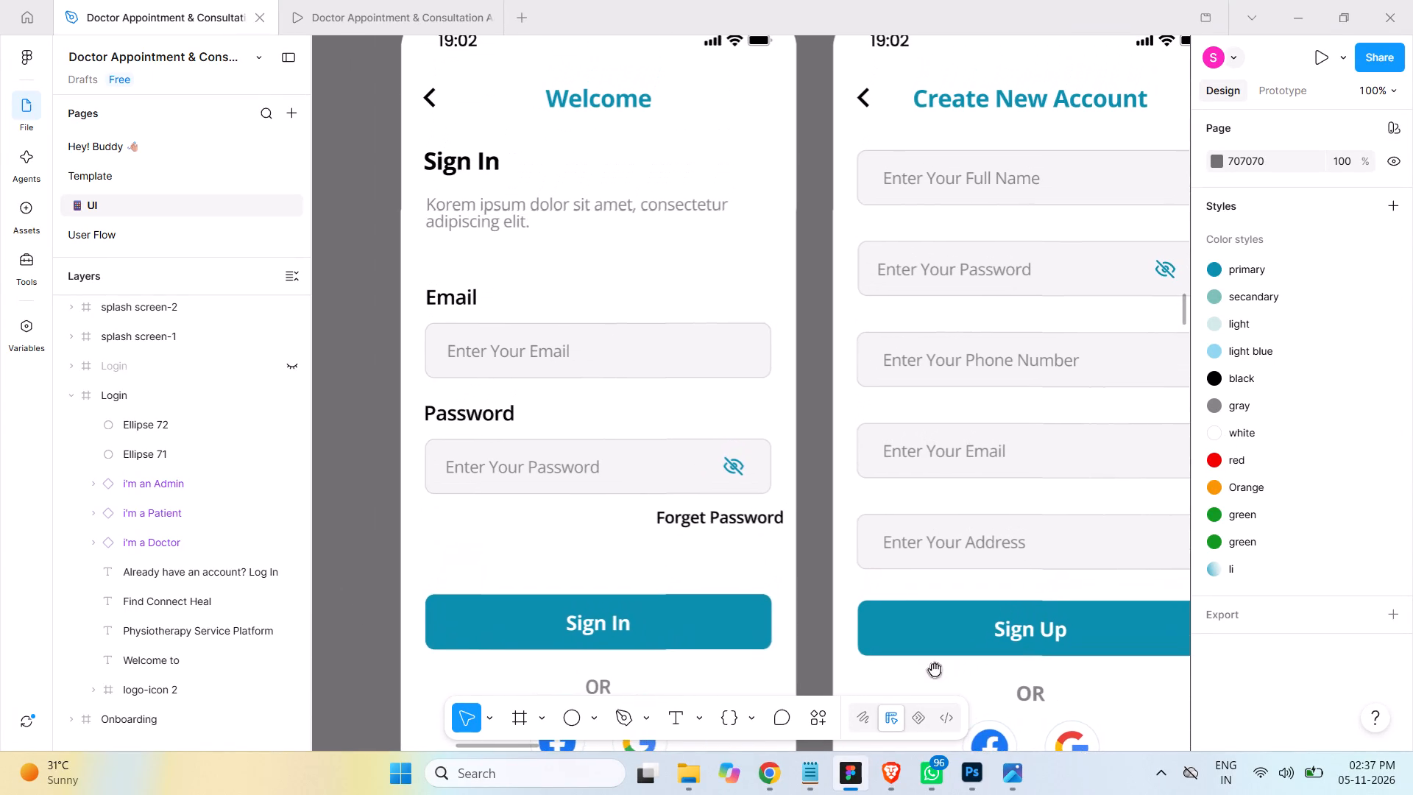
pyautogui.moveTo(898, 583); pyautogui.dragTo(867, 642)
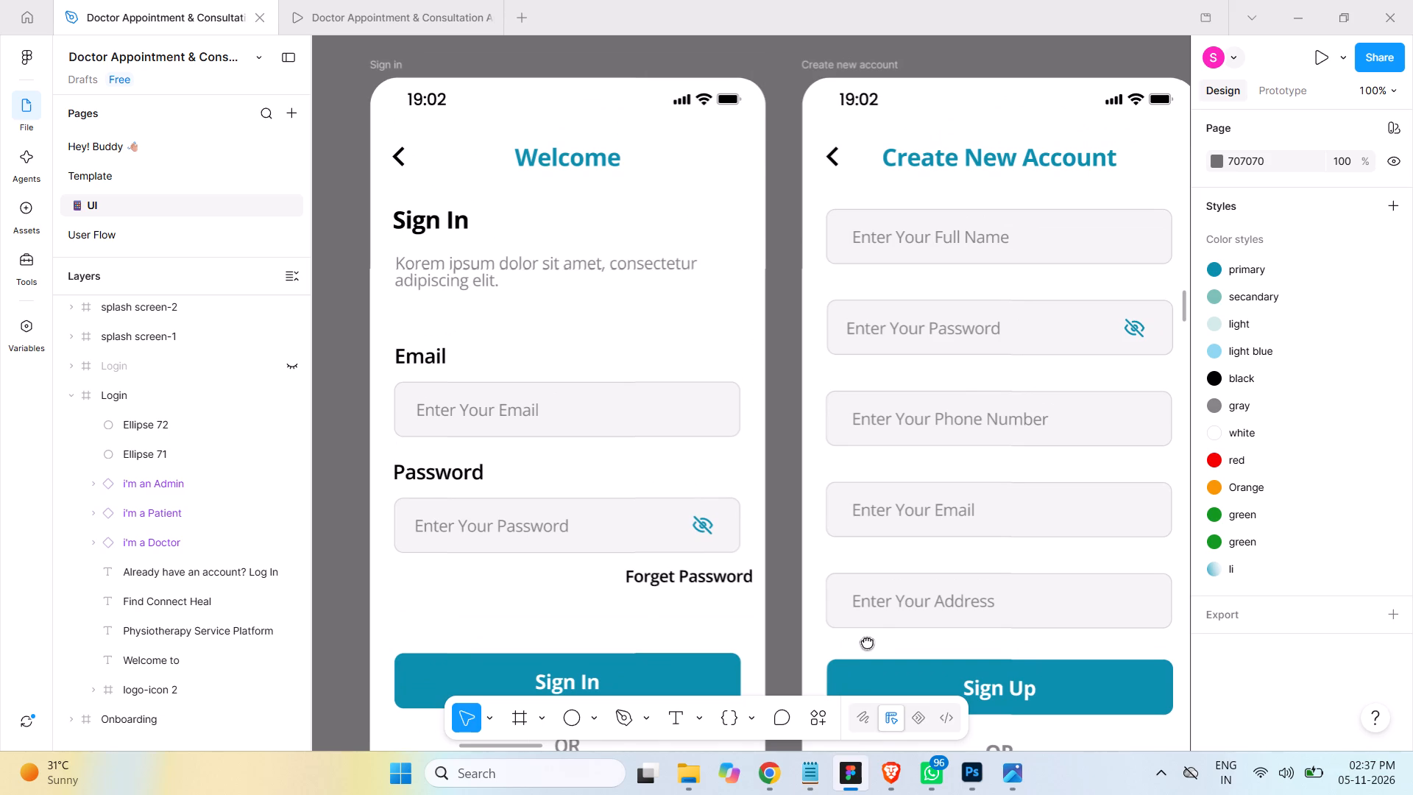
pyautogui.moveTo(867, 642); pyautogui.dragTo(821, 356)
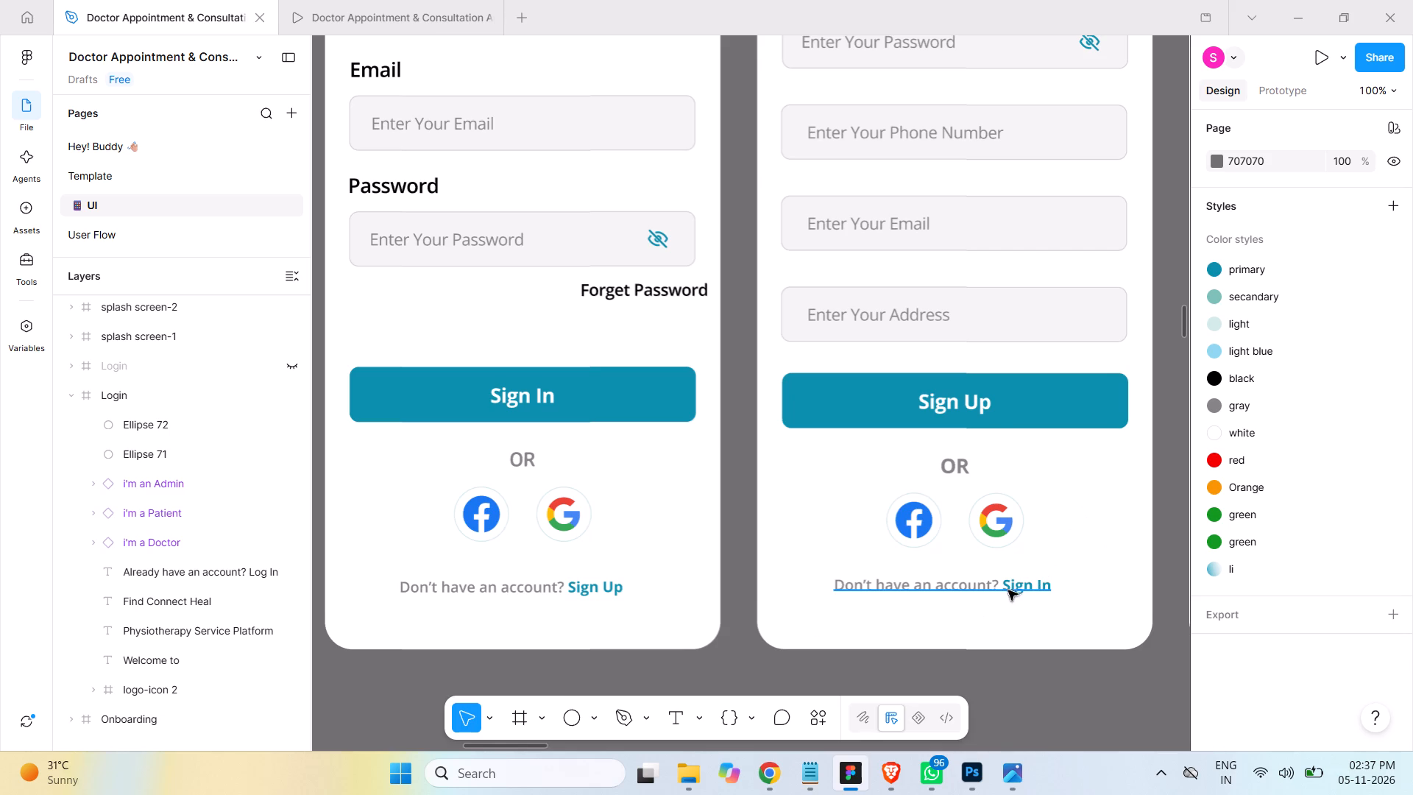
pyautogui.click(977, 587)
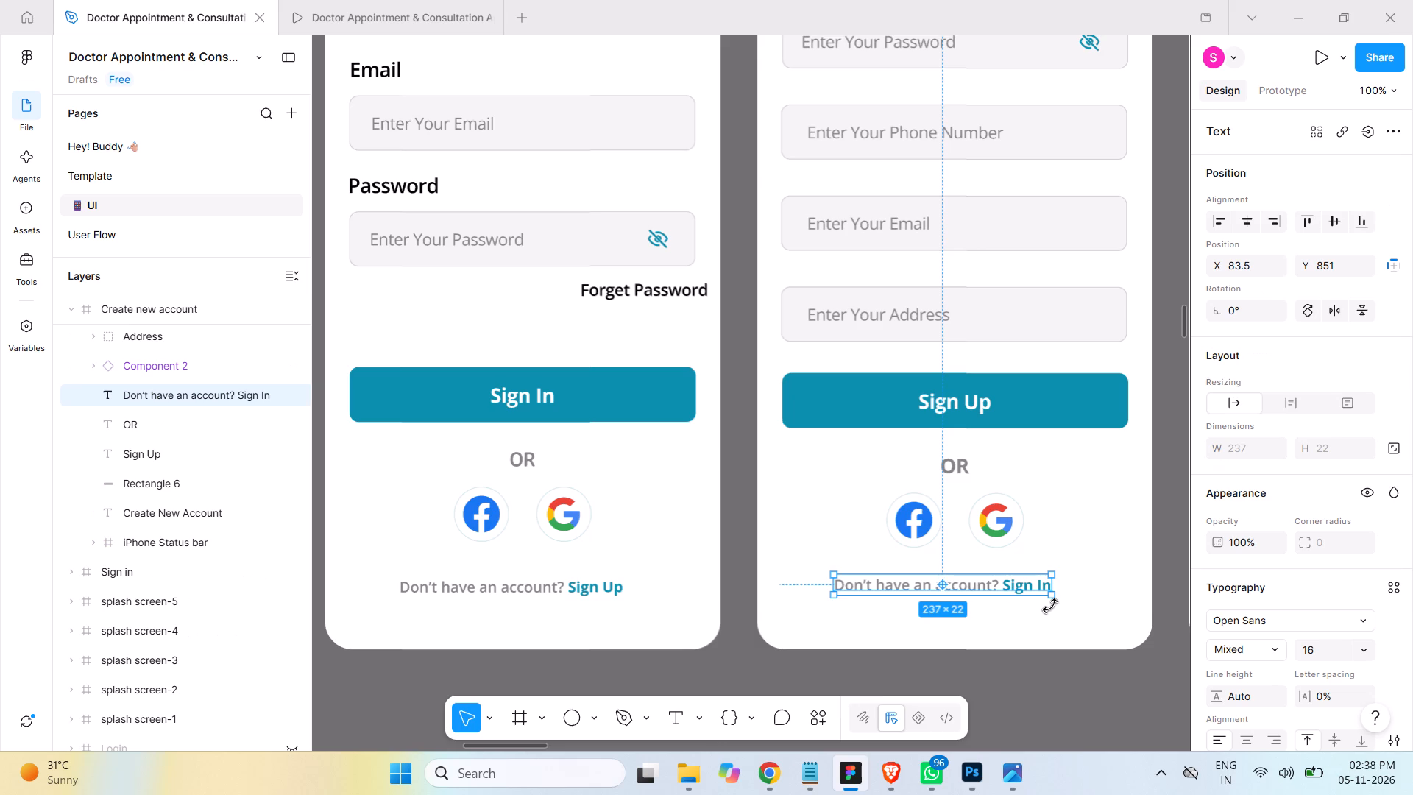
pyautogui.hotkey('ctrl', 'v')
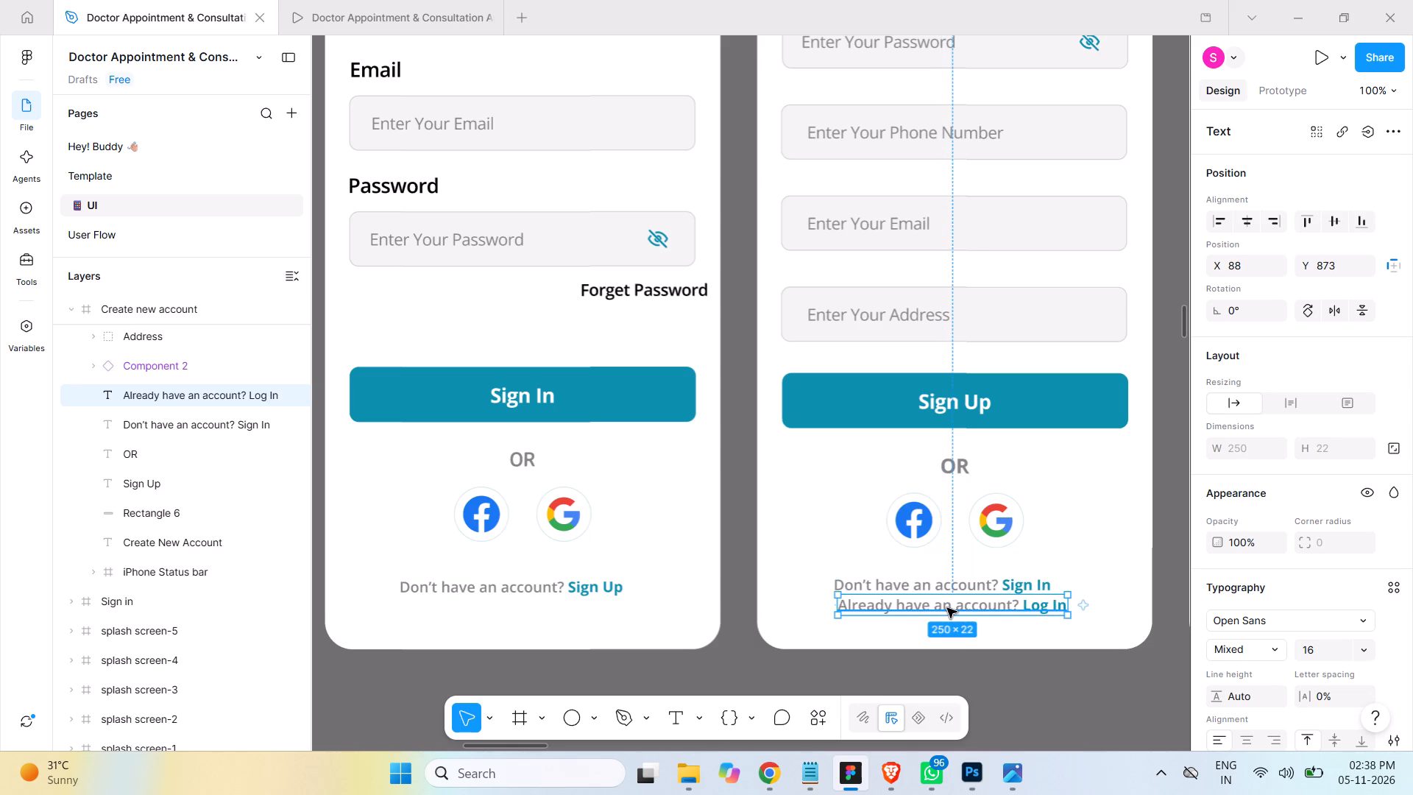
pyautogui.moveTo(949, 608); pyautogui.dragTo(942, 593)
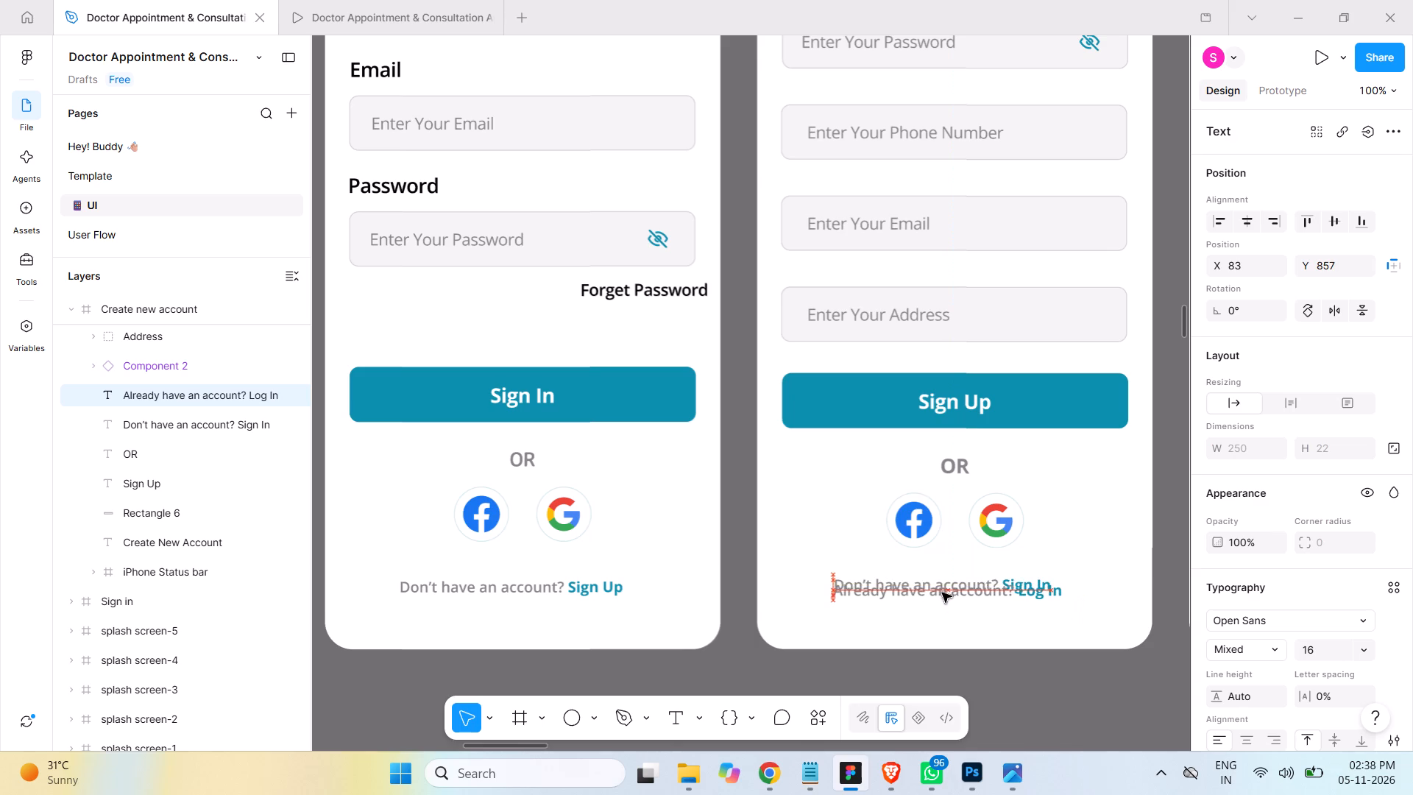
pyautogui.moveTo(942, 593); pyautogui.dragTo(941, 588)
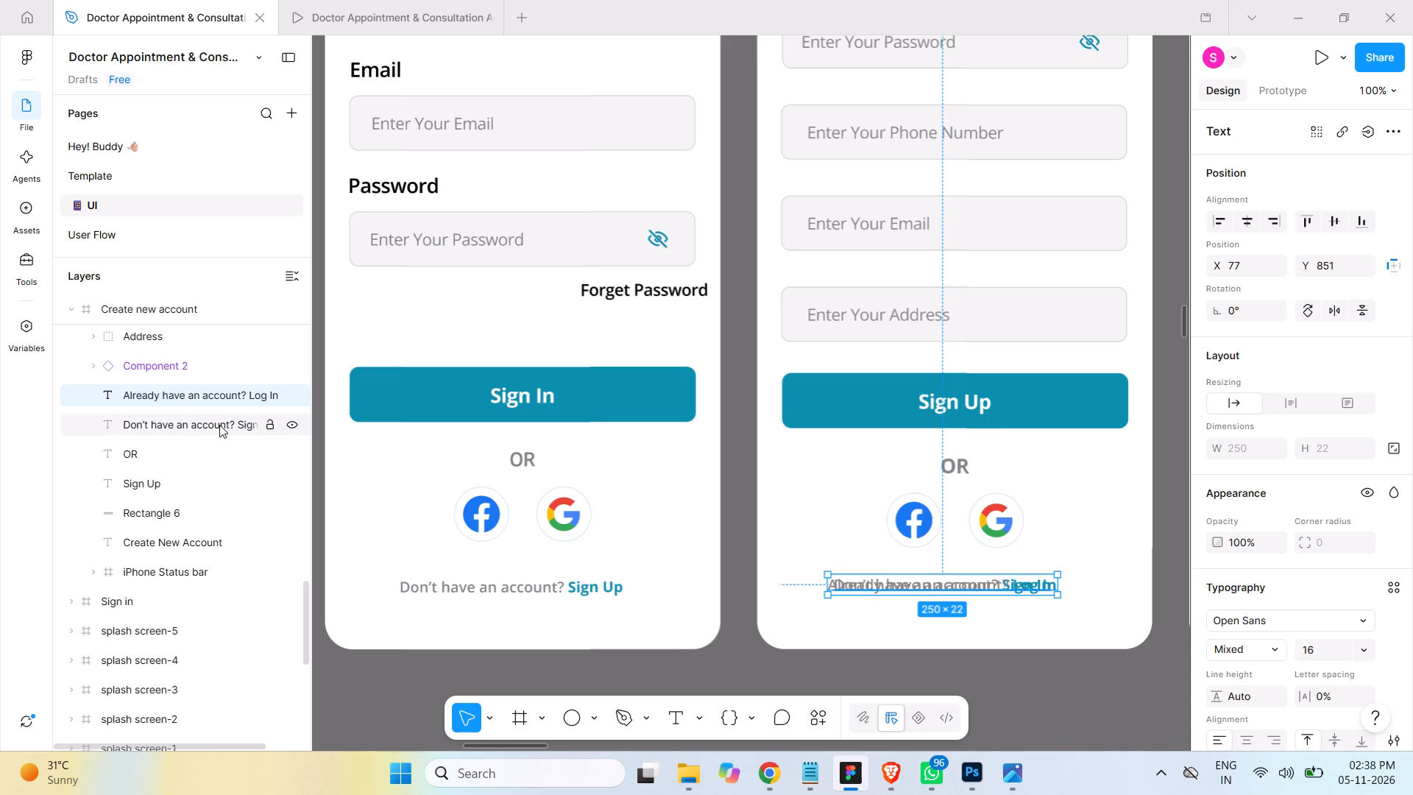
pyautogui.click(219, 425)
pyautogui.press('Delete')
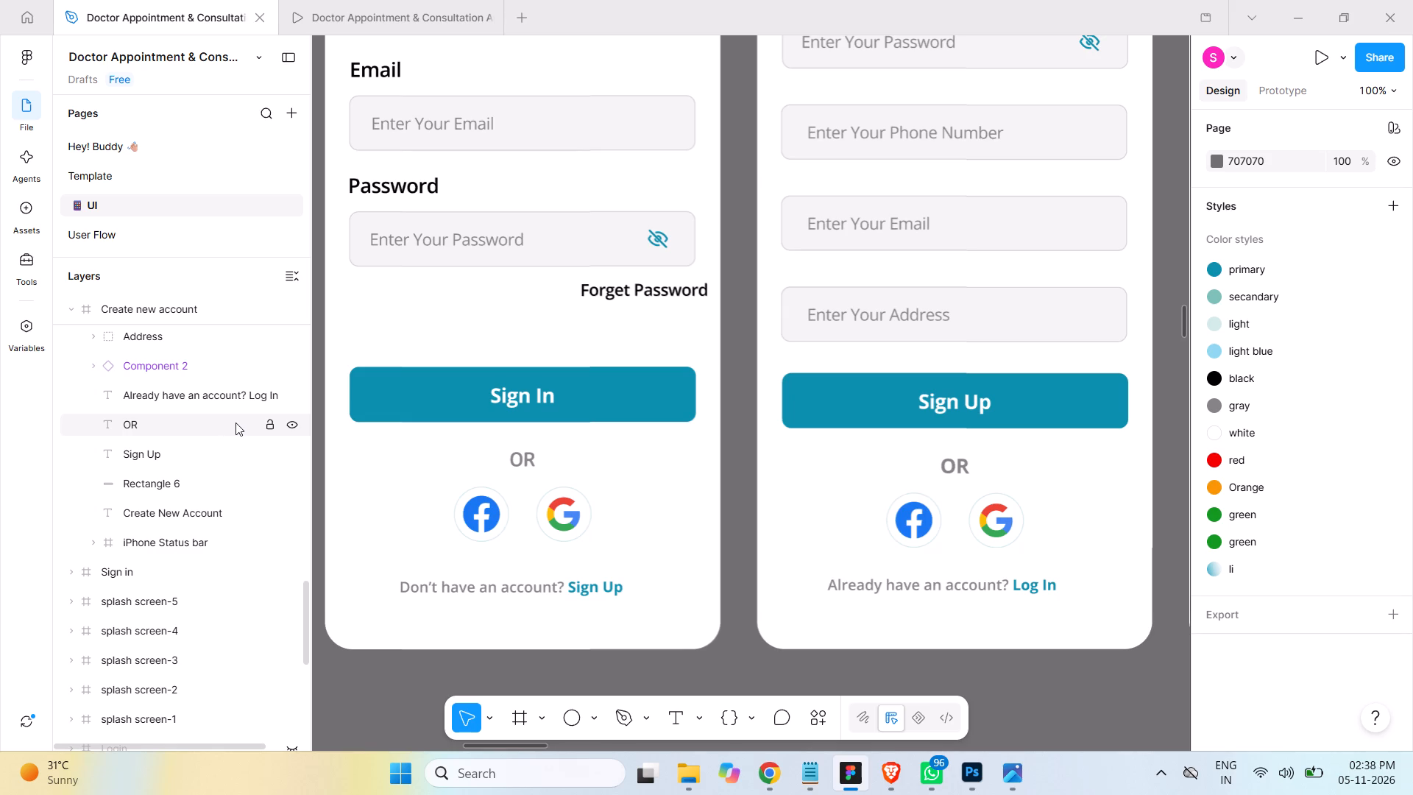
pyautogui.hotkey('ctrl', 's')
pyautogui.scroll(3, 164, 389)
pyautogui.click(71, 437)
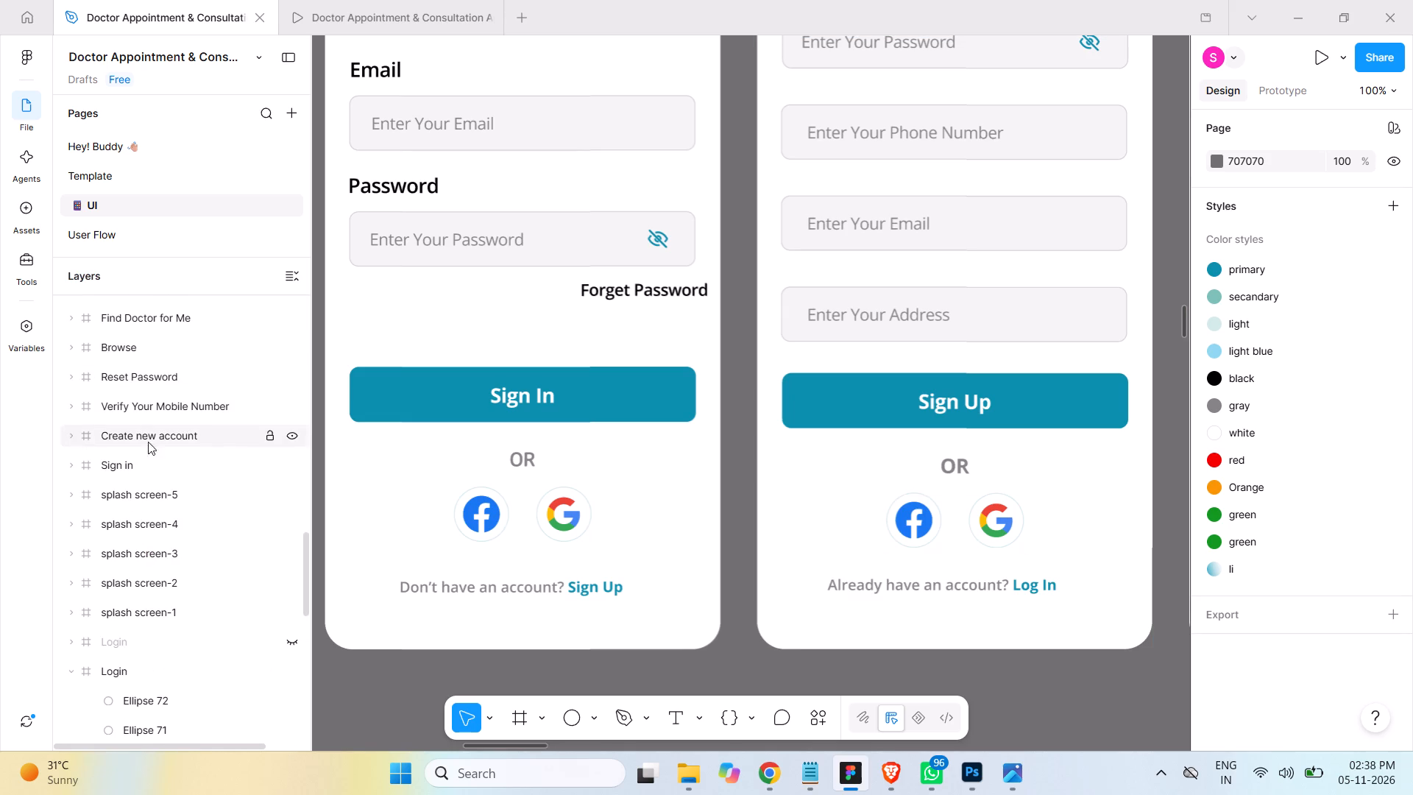
# Replace "Don't have an account? Sign In" on the Doctor Registration screen with the copied "Already have an account? Log In" text in the same spot, and save.
pyautogui.press('space')
pyautogui.press('space')
pyautogui.press('space')
pyautogui.press('space')
pyautogui.press('space')
pyautogui.press('space')
pyautogui.press('space')
pyautogui.press('space')
pyautogui.press('space')
pyautogui.press('space')
pyautogui.press('space')
pyautogui.press('space')
pyautogui.press('space')
pyautogui.press('space')
pyautogui.press('space')
pyautogui.press('space')
pyautogui.press('space')
pyautogui.press('space')
pyautogui.press('space')
pyautogui.press('space')
pyautogui.moveTo(740, 634); pyautogui.dragTo(790, 270)
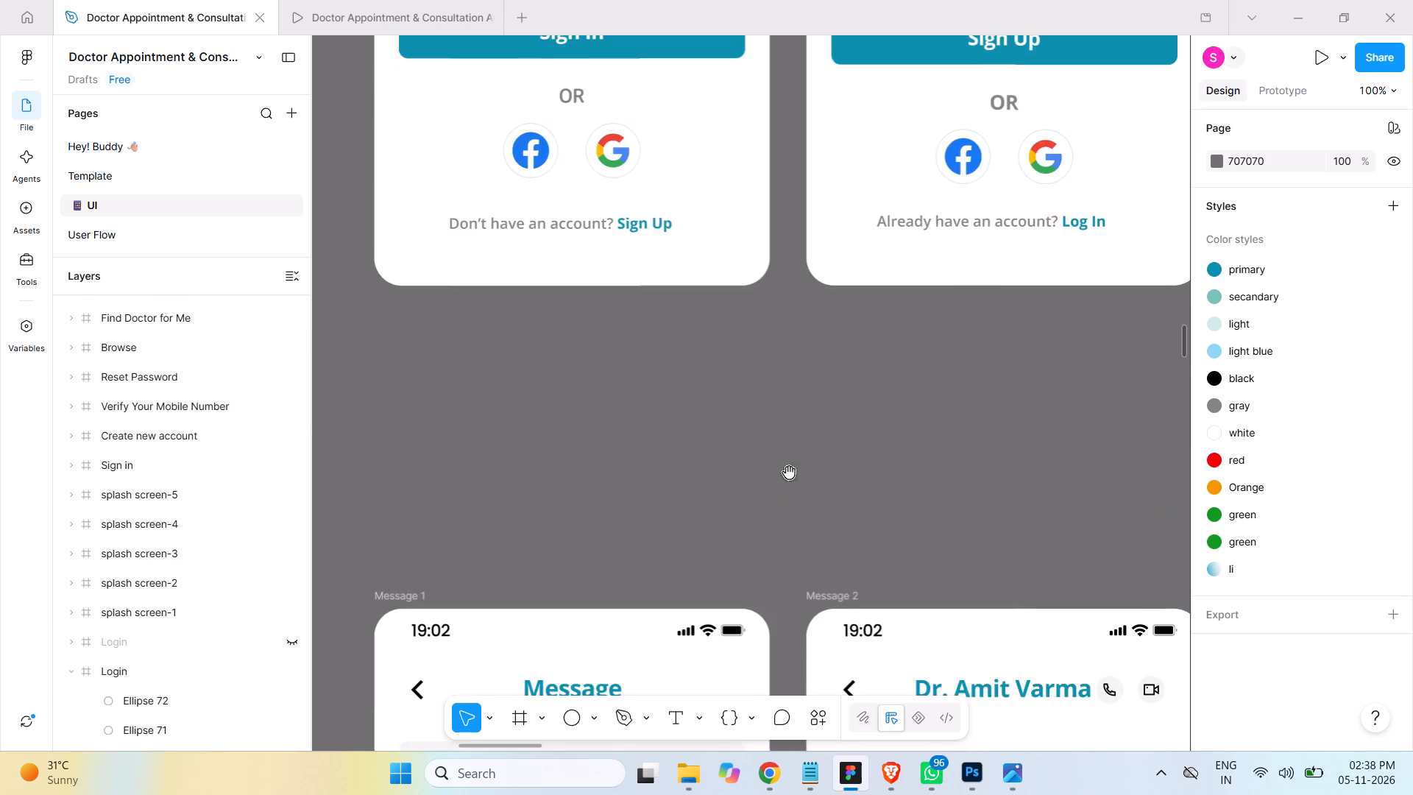
pyautogui.moveTo(782, 568); pyautogui.dragTo(775, 235)
pyautogui.moveTo(810, 523); pyautogui.dragTo(742, 169)
pyautogui.moveTo(758, 485); pyautogui.dragTo(757, 135)
pyautogui.moveTo(801, 467); pyautogui.dragTo(760, 132)
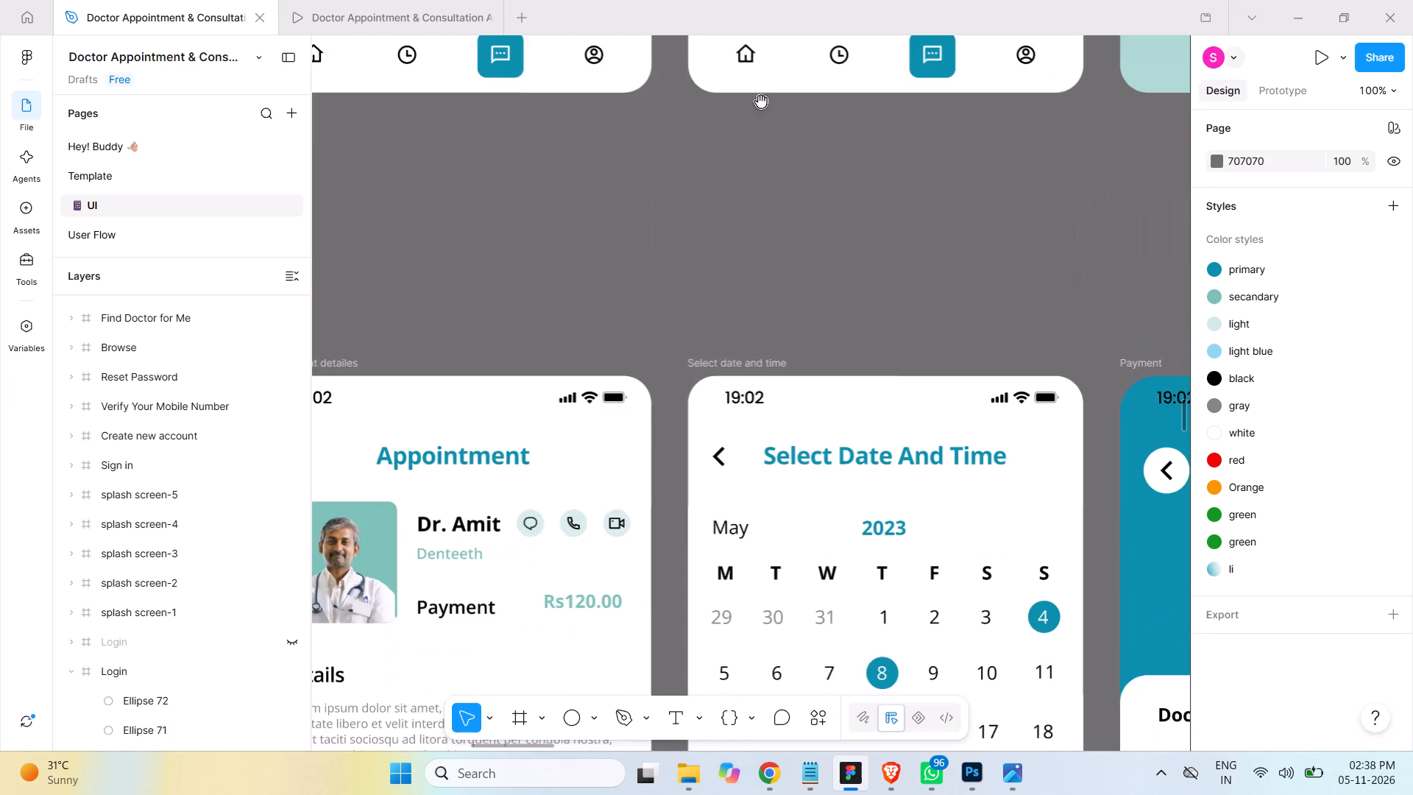
pyautogui.moveTo(776, 419); pyautogui.dragTo(777, 54)
pyautogui.moveTo(734, 469); pyautogui.dragTo(694, 122)
pyautogui.moveTo(860, 460); pyautogui.dragTo(668, 225)
pyautogui.moveTo(785, 459); pyautogui.dragTo(830, 184)
pyautogui.moveTo(793, 466); pyautogui.dragTo(792, 466)
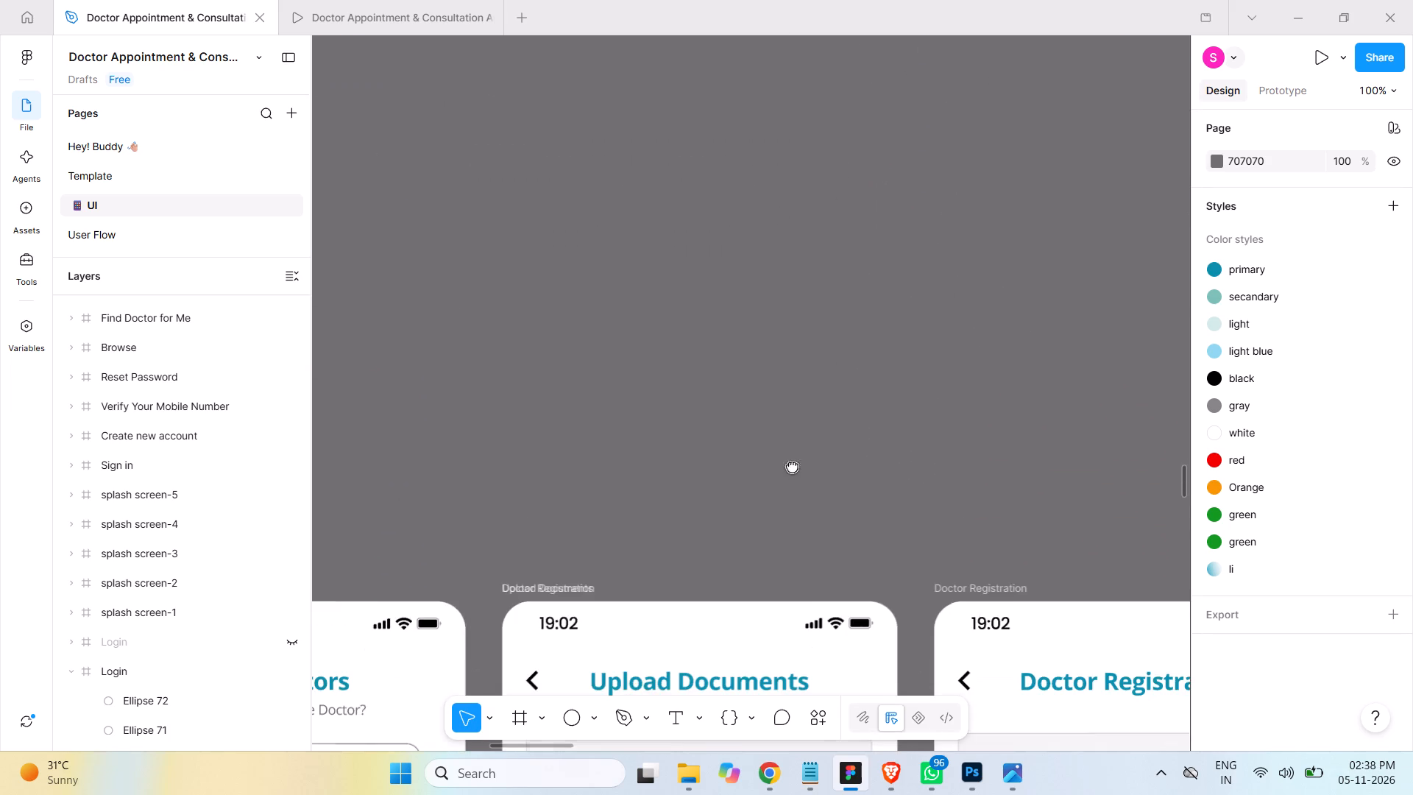
pyautogui.moveTo(792, 466); pyautogui.dragTo(796, 176)
pyautogui.moveTo(851, 415); pyautogui.dragTo(928, 119)
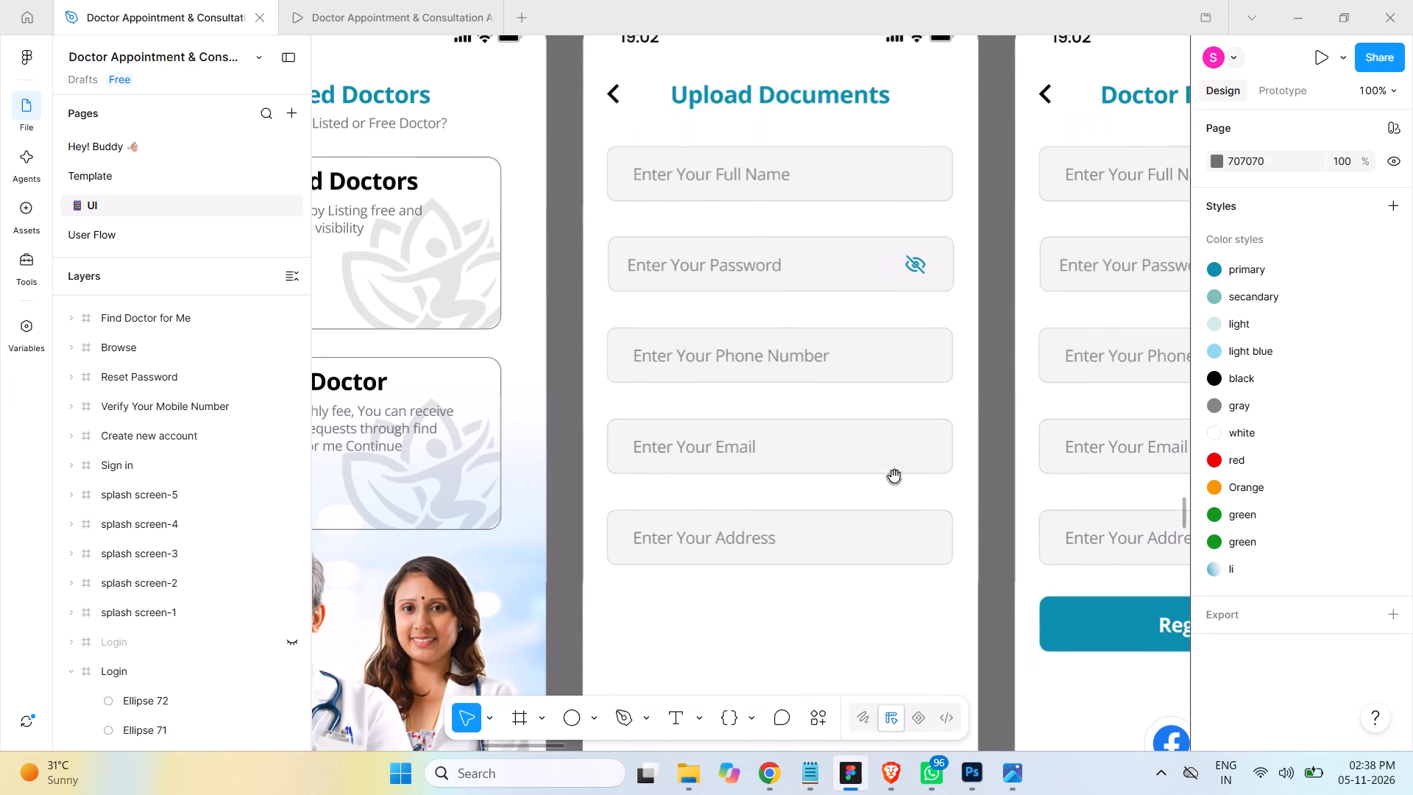
pyautogui.moveTo(894, 486); pyautogui.dragTo(629, 264)
pyautogui.moveTo(706, 420); pyautogui.dragTo(603, 252)
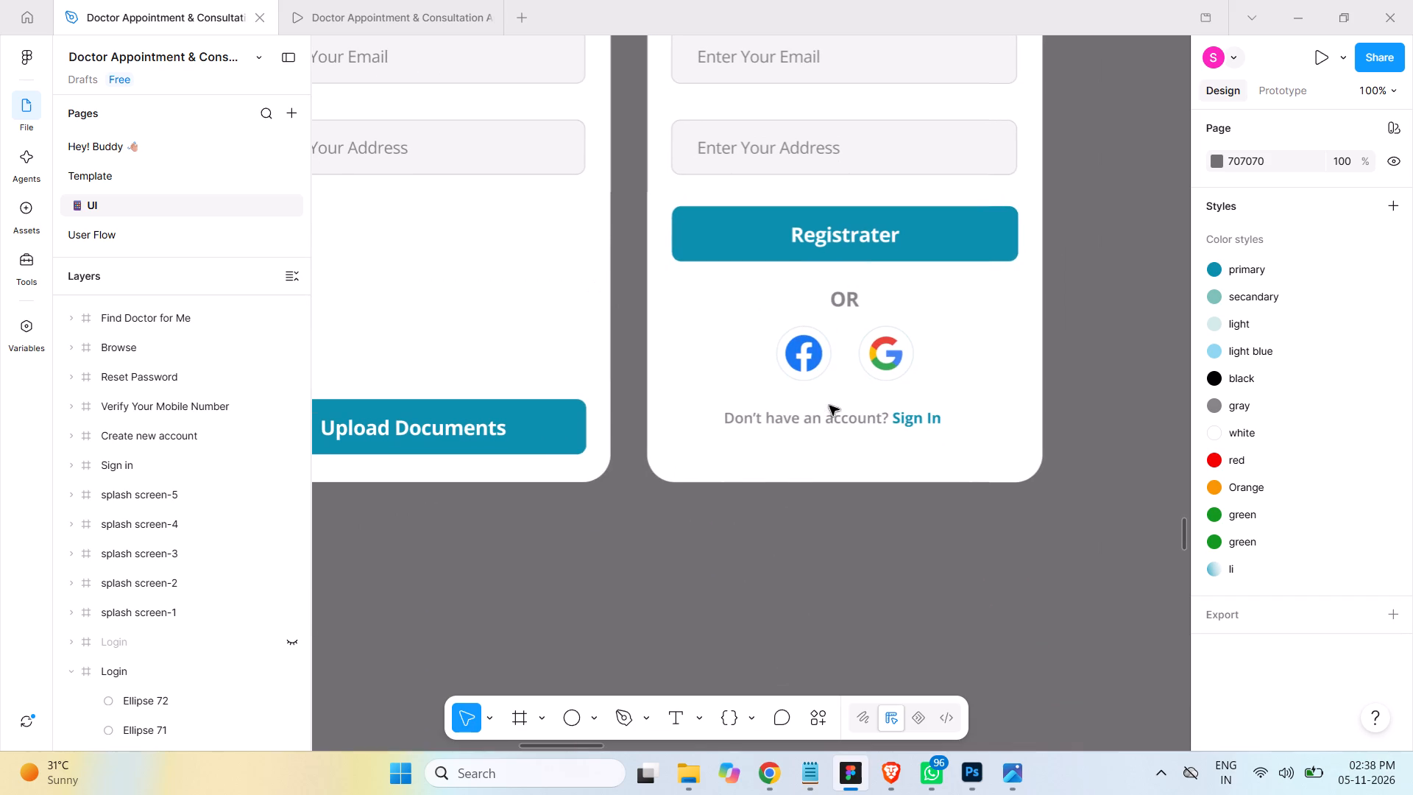
pyautogui.click(827, 423)
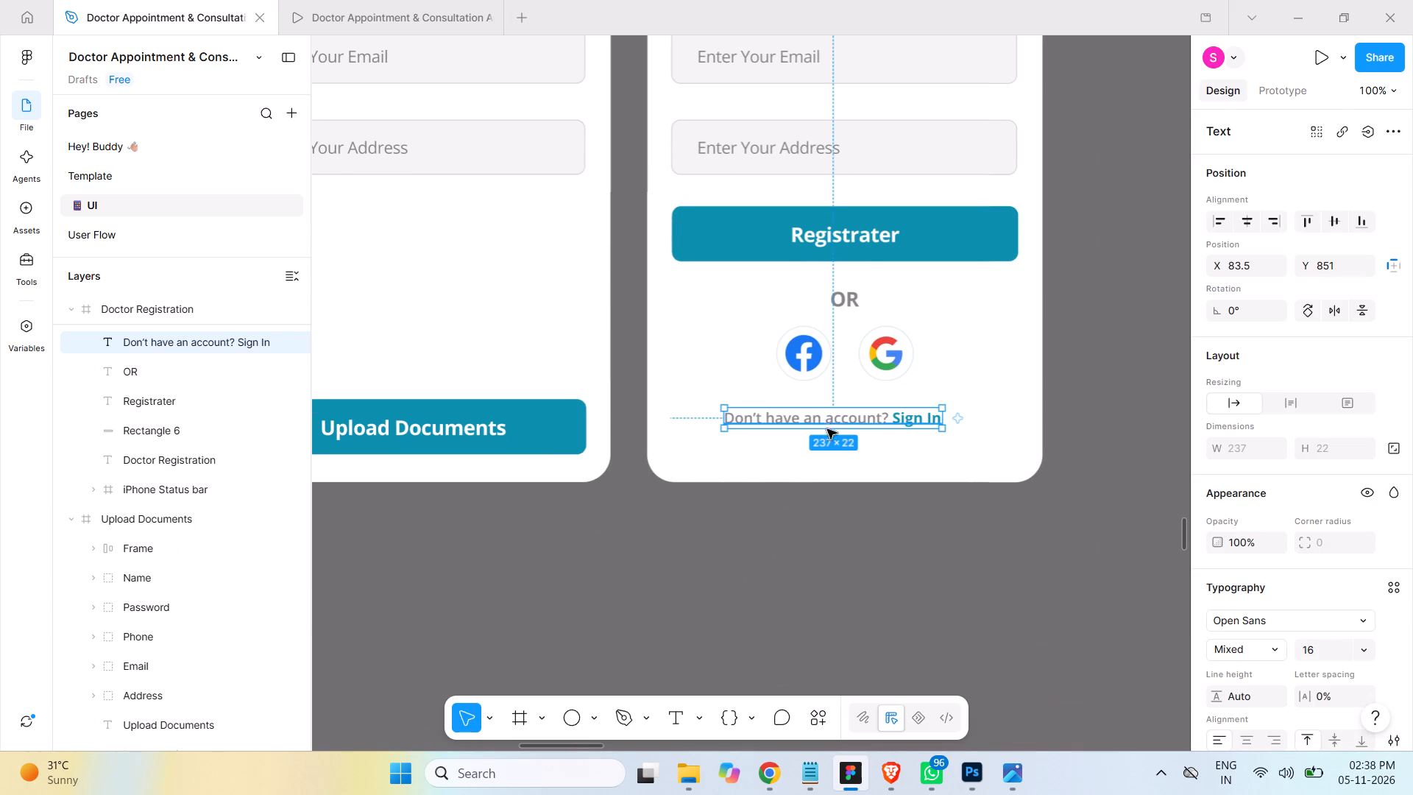
pyautogui.hotkey('ctrl', 'v')
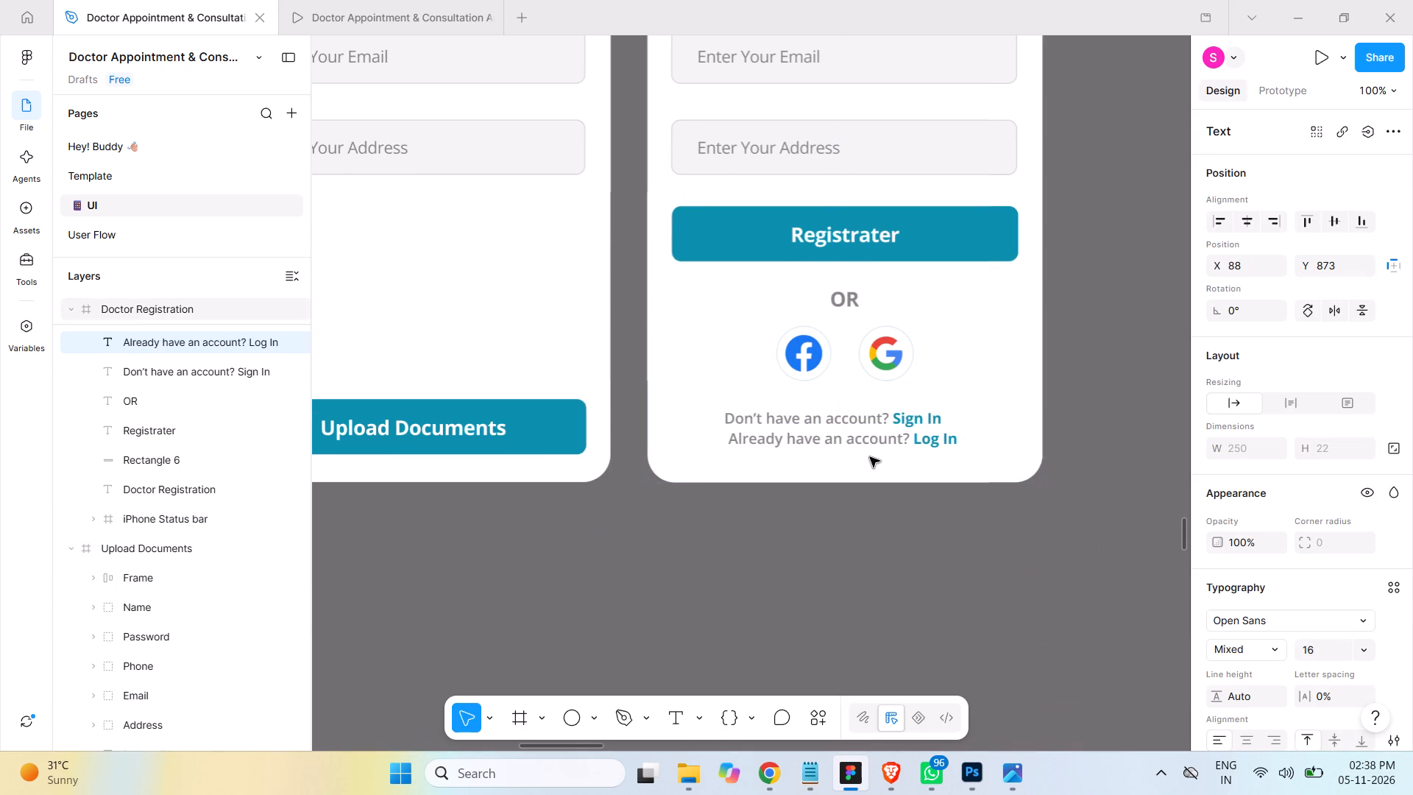
pyautogui.moveTo(830, 443); pyautogui.dragTo(821, 434)
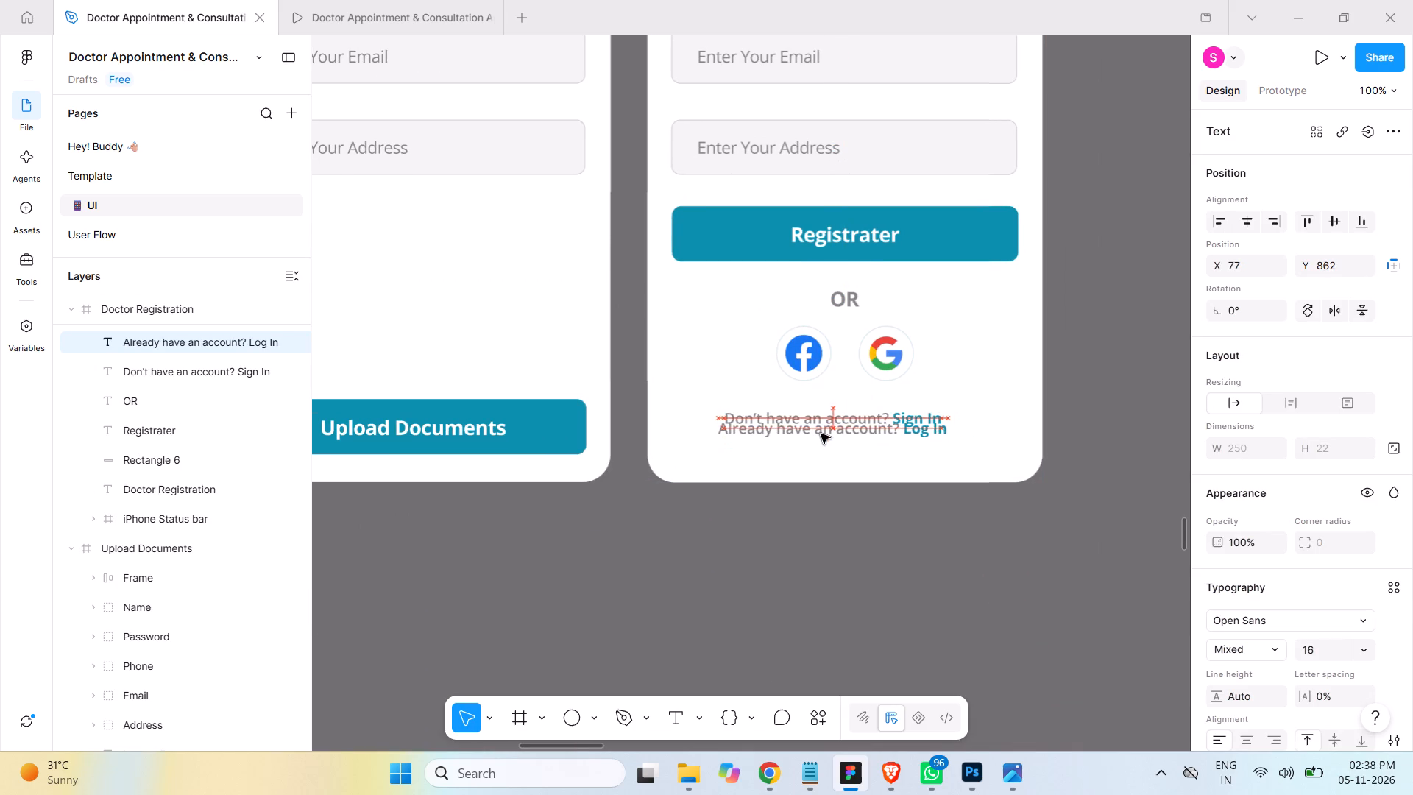
pyautogui.moveTo(821, 434); pyautogui.dragTo(826, 423)
pyautogui.click(166, 367)
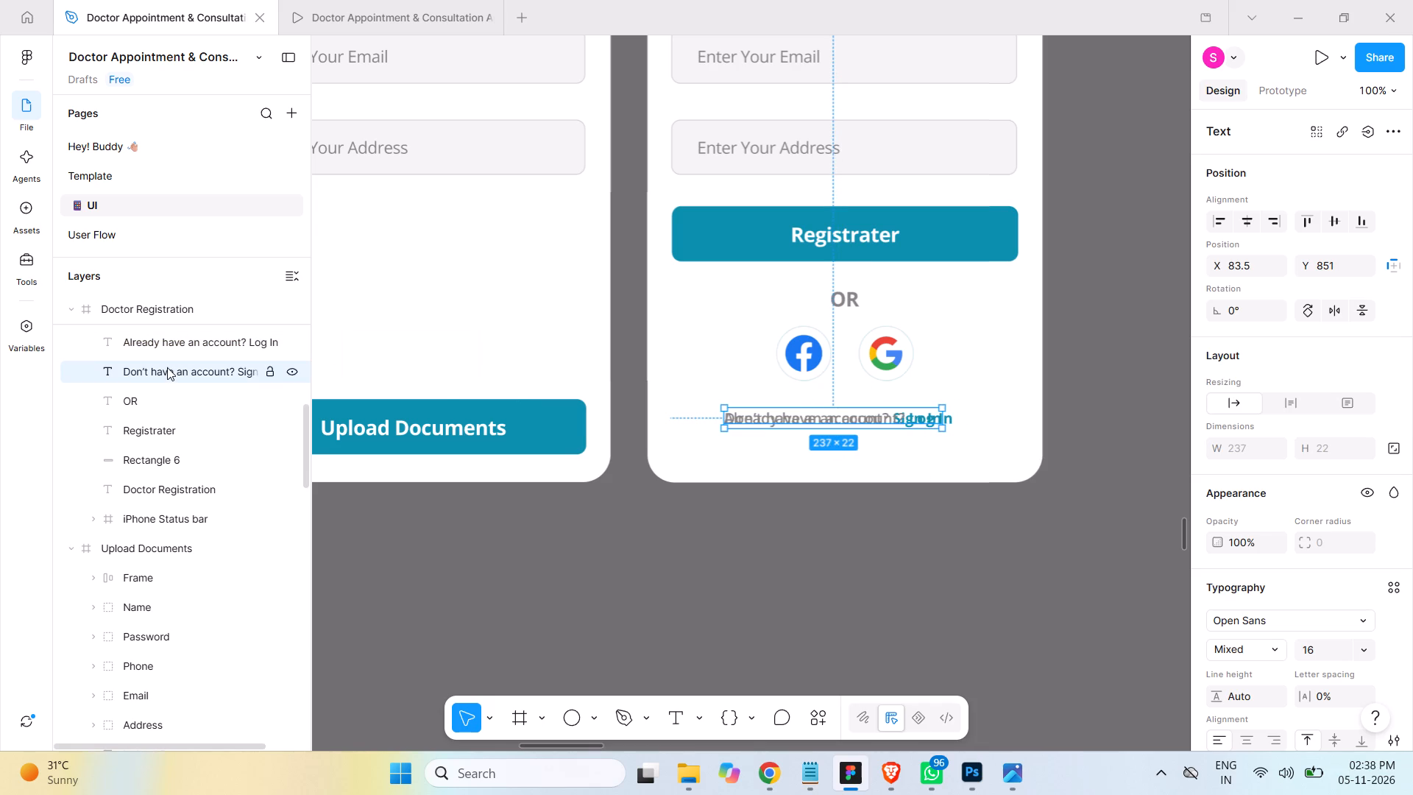
pyautogui.press('Delete')
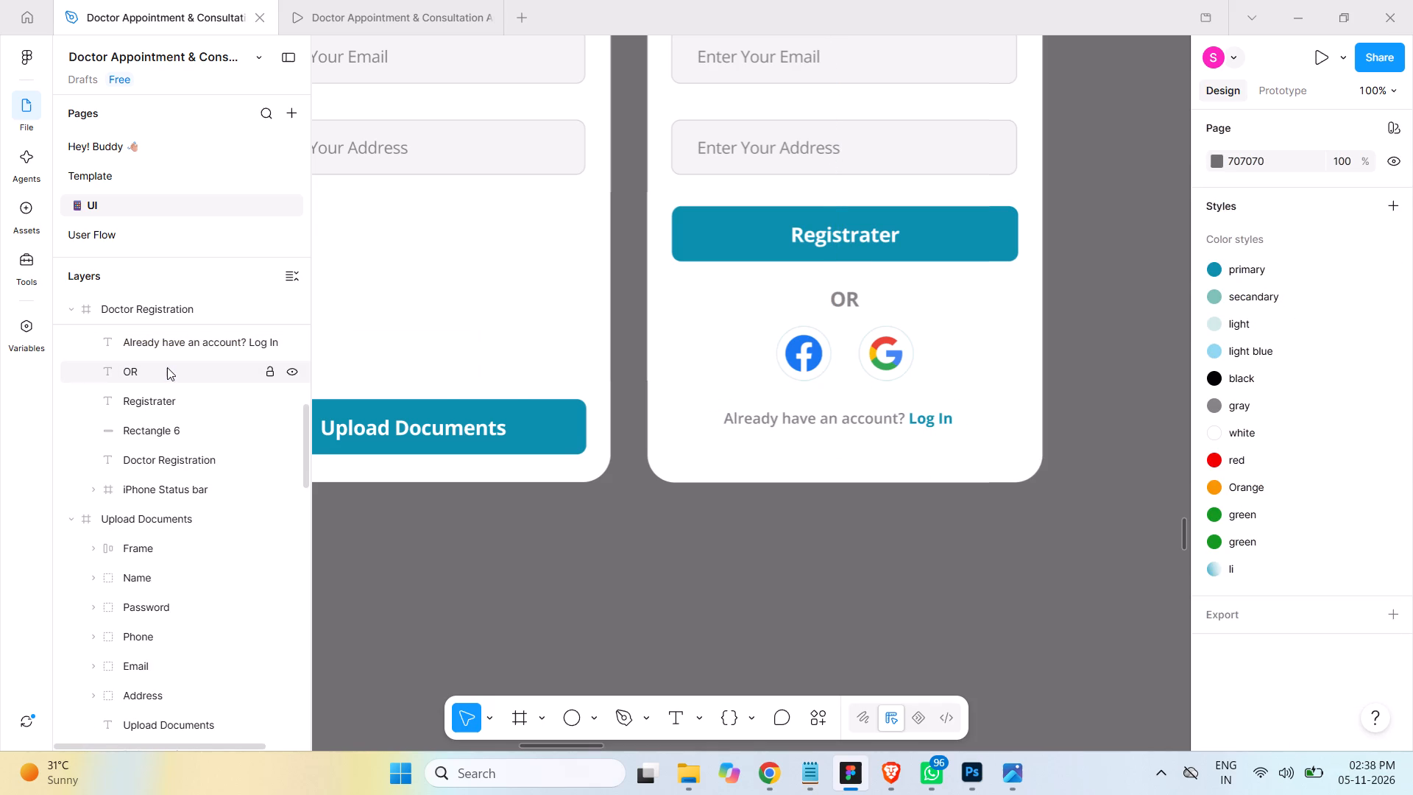
pyautogui.hotkey('ctrl', 's')
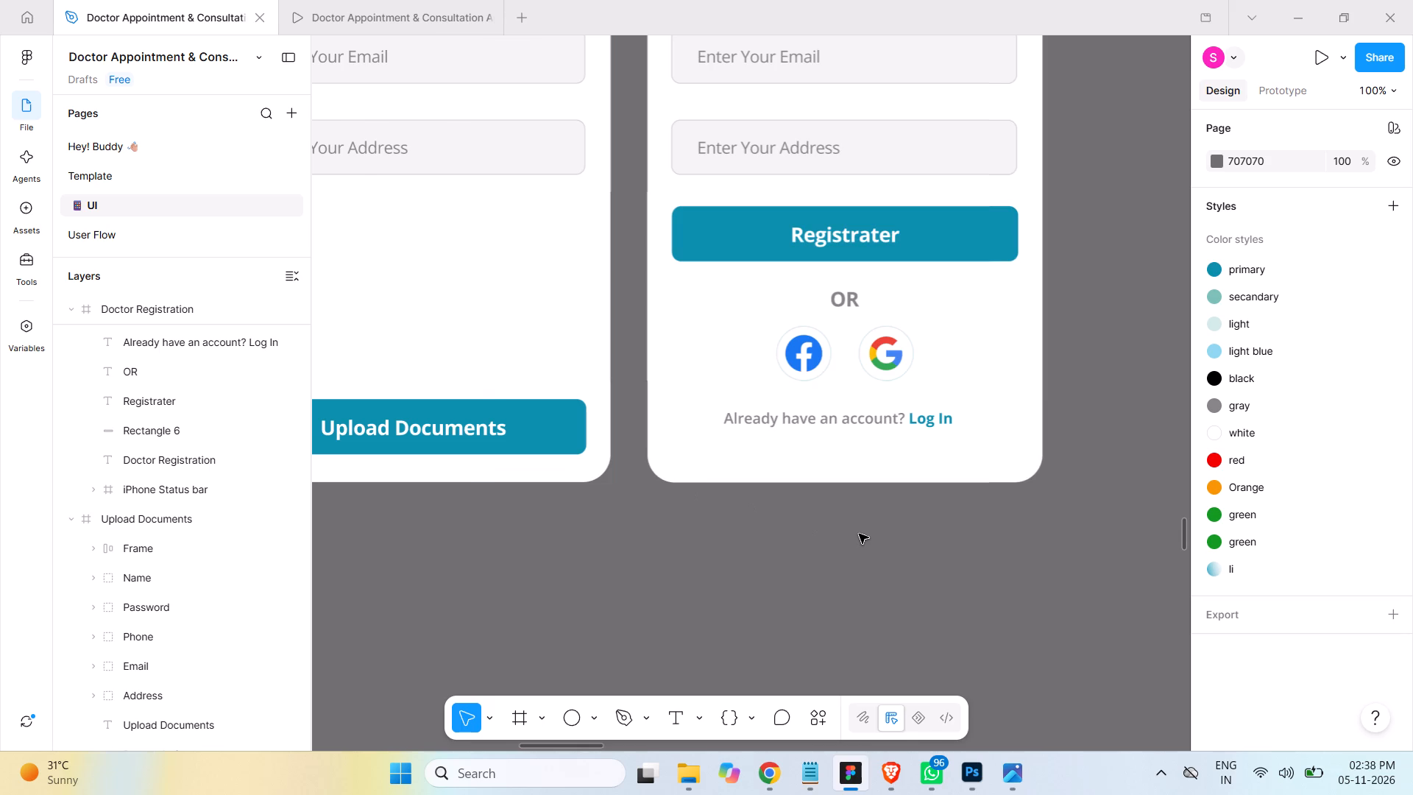
# Collapse the Upload Documents and Doctor Registration frames in the layer list and select the Upload Documents frame.
pyautogui.hotkey('ctrl', '-')
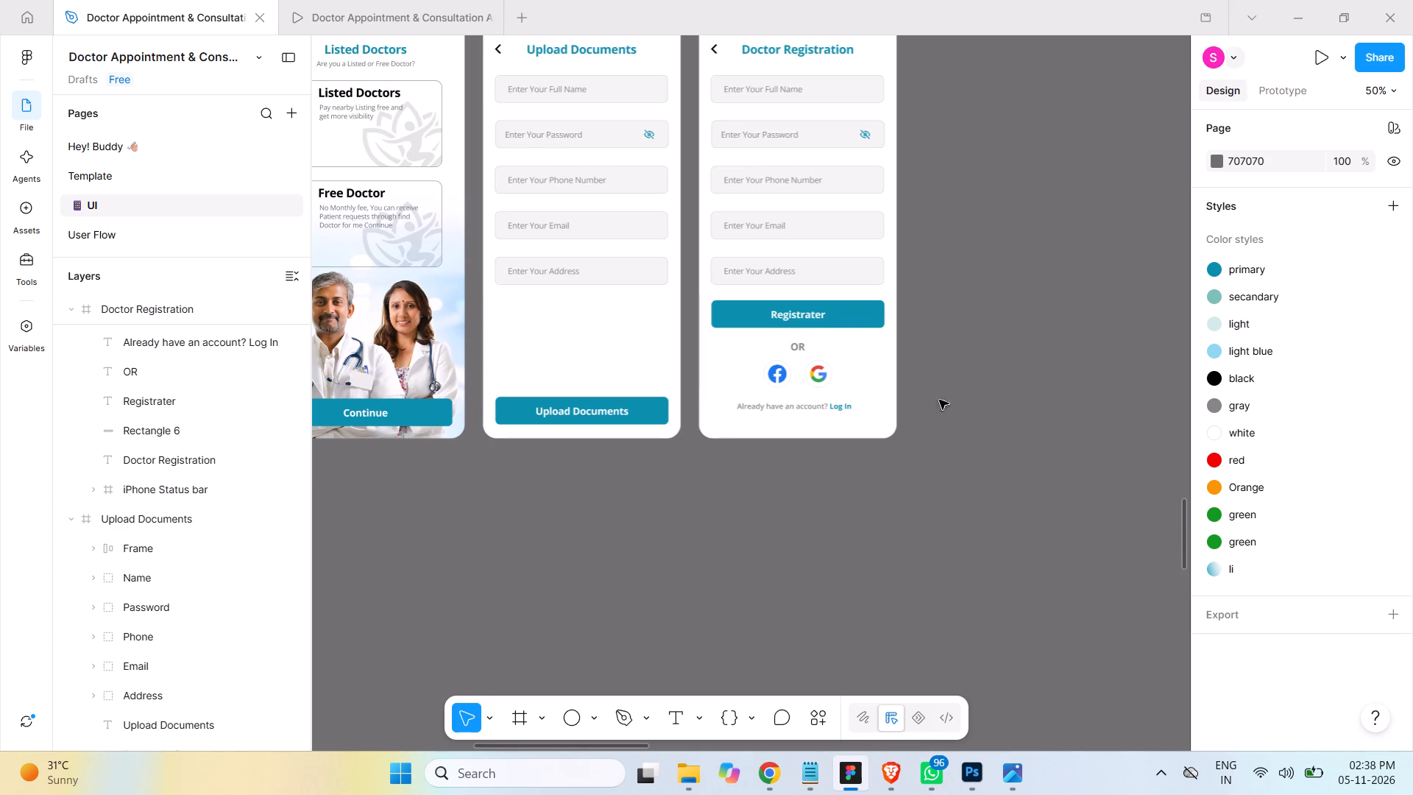
pyautogui.press('space')
pyautogui.press('space')
pyautogui.press('space')
pyautogui.press('space')
pyautogui.press('space')
pyautogui.press('space')
pyautogui.press('space')
pyautogui.press('space')
pyautogui.press('space')
pyautogui.press('space')
pyautogui.press('space')
pyautogui.press('space')
pyautogui.press('space')
pyautogui.press('space')
pyautogui.press('space')
pyautogui.press('space')
pyautogui.press('space')
pyautogui.press('space')
pyautogui.press('space')
pyautogui.press('space')
pyautogui.moveTo(982, 385); pyautogui.dragTo(1062, 531)
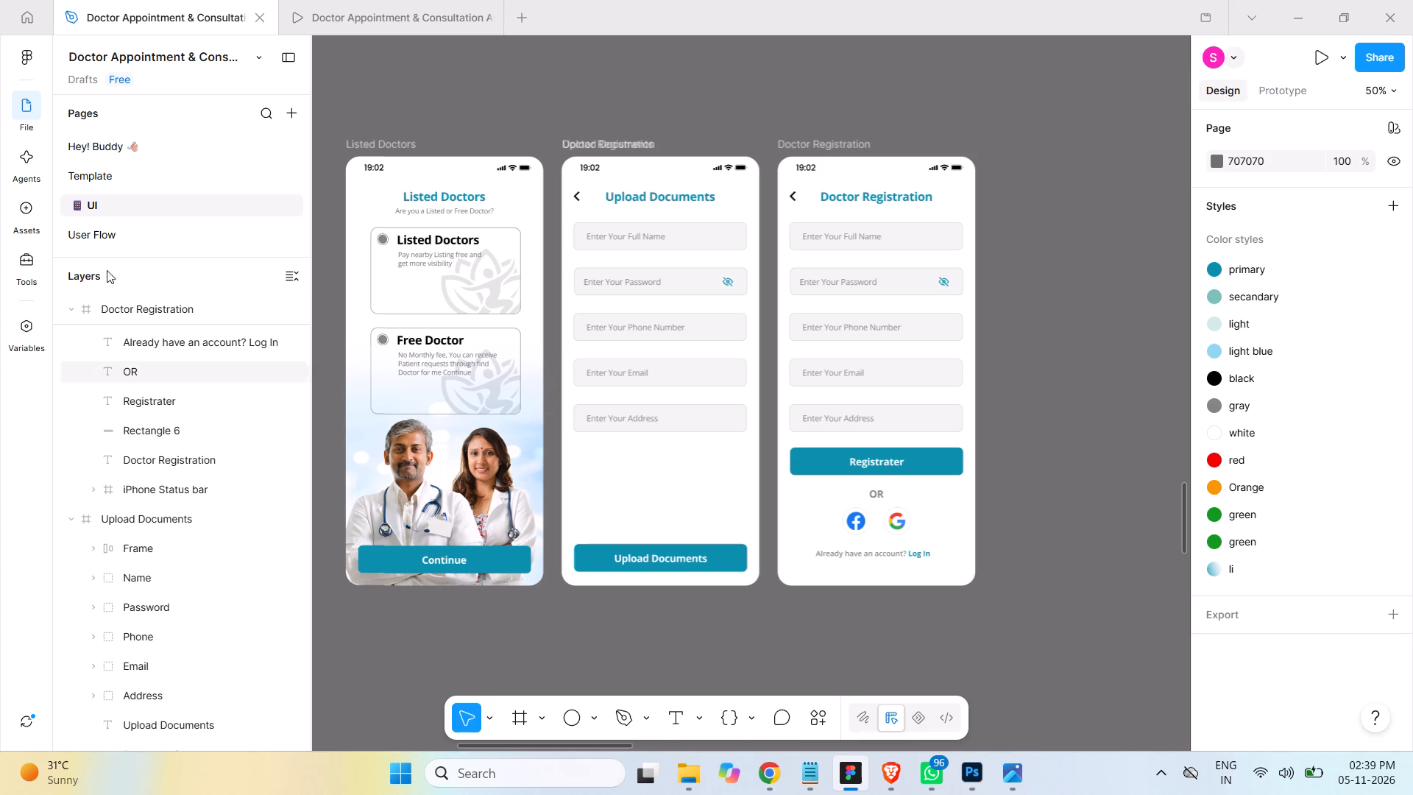
pyautogui.click(74, 520)
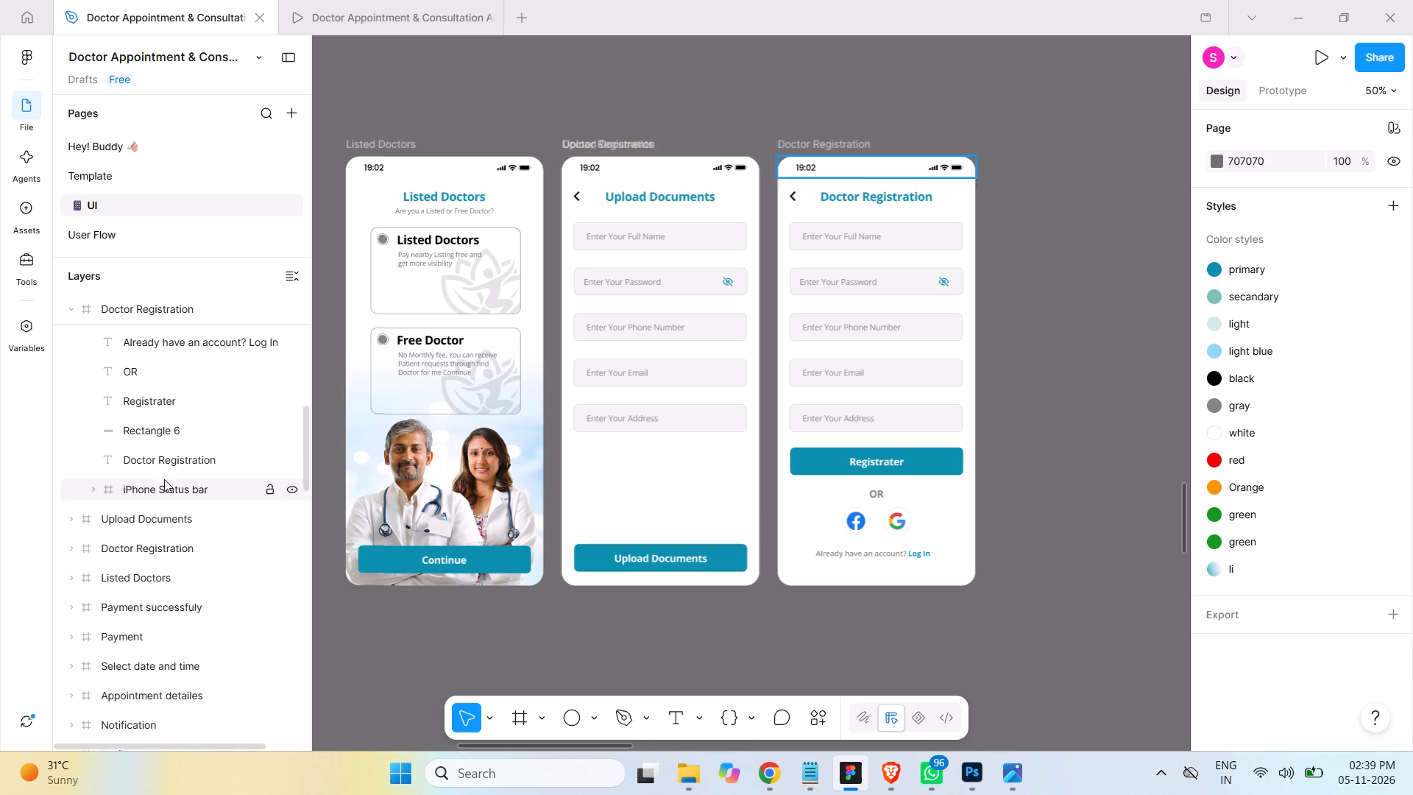
pyautogui.scroll(4, 166, 428)
pyautogui.scroll(-3, 166, 428)
pyautogui.scroll(1, 166, 428)
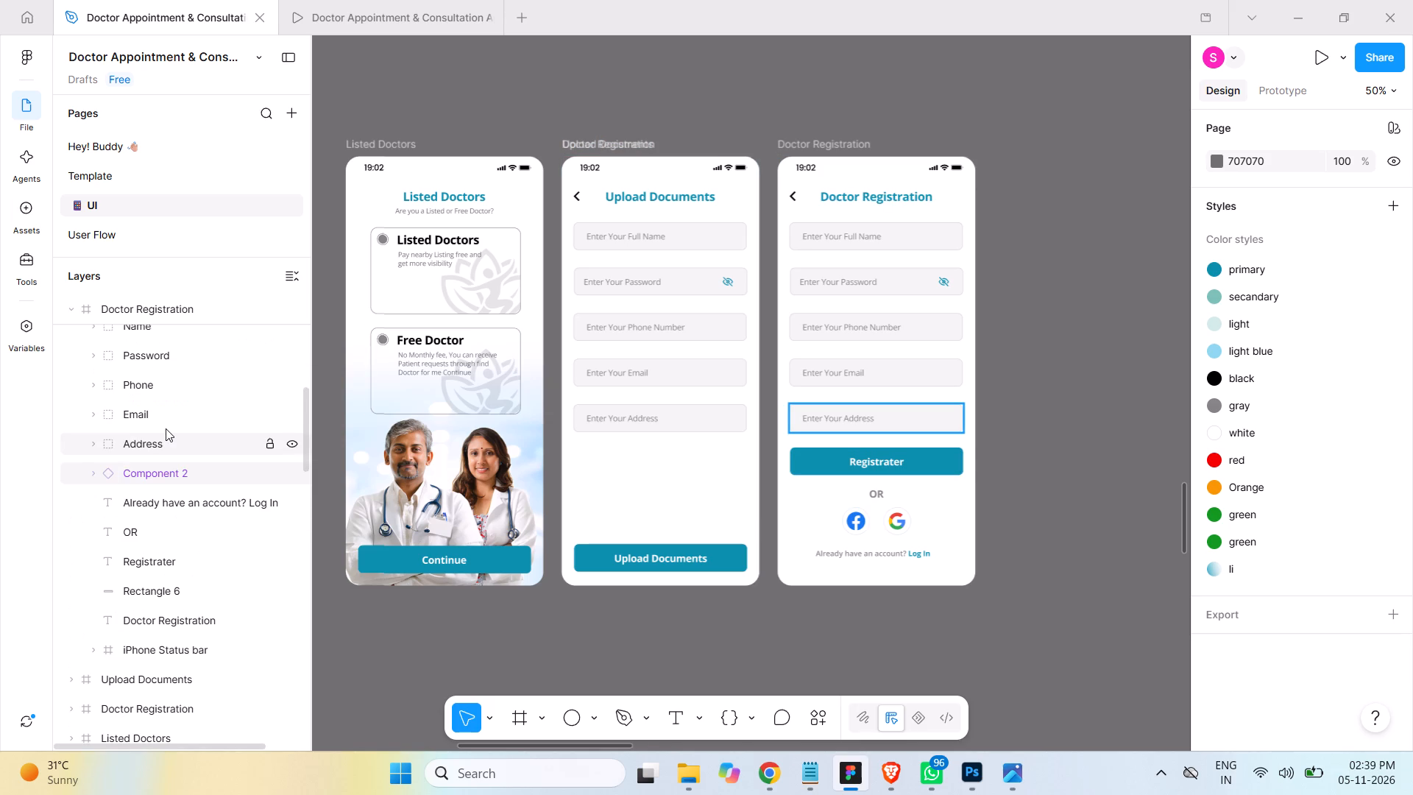
pyautogui.scroll(1, 166, 428)
pyautogui.click(71, 384)
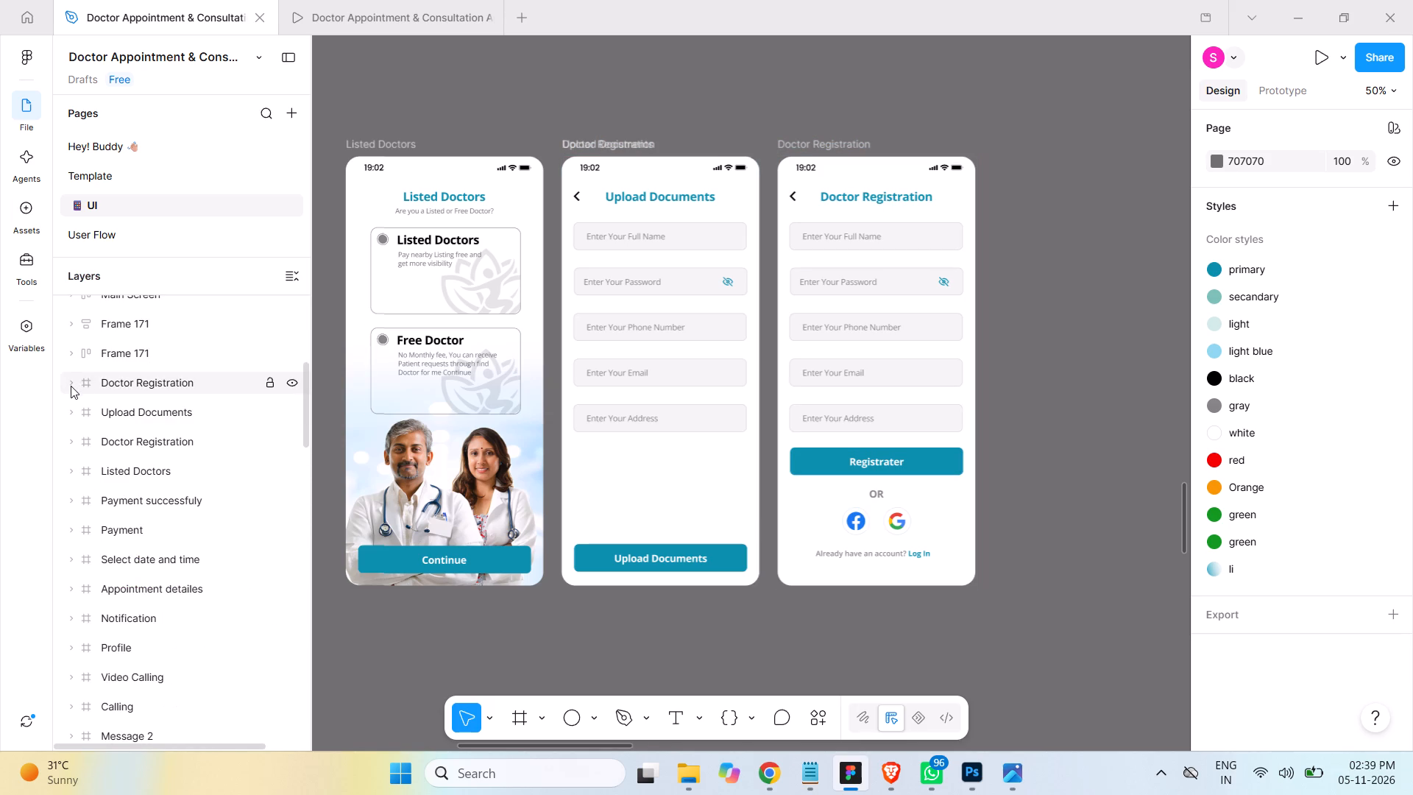
pyautogui.click(121, 414)
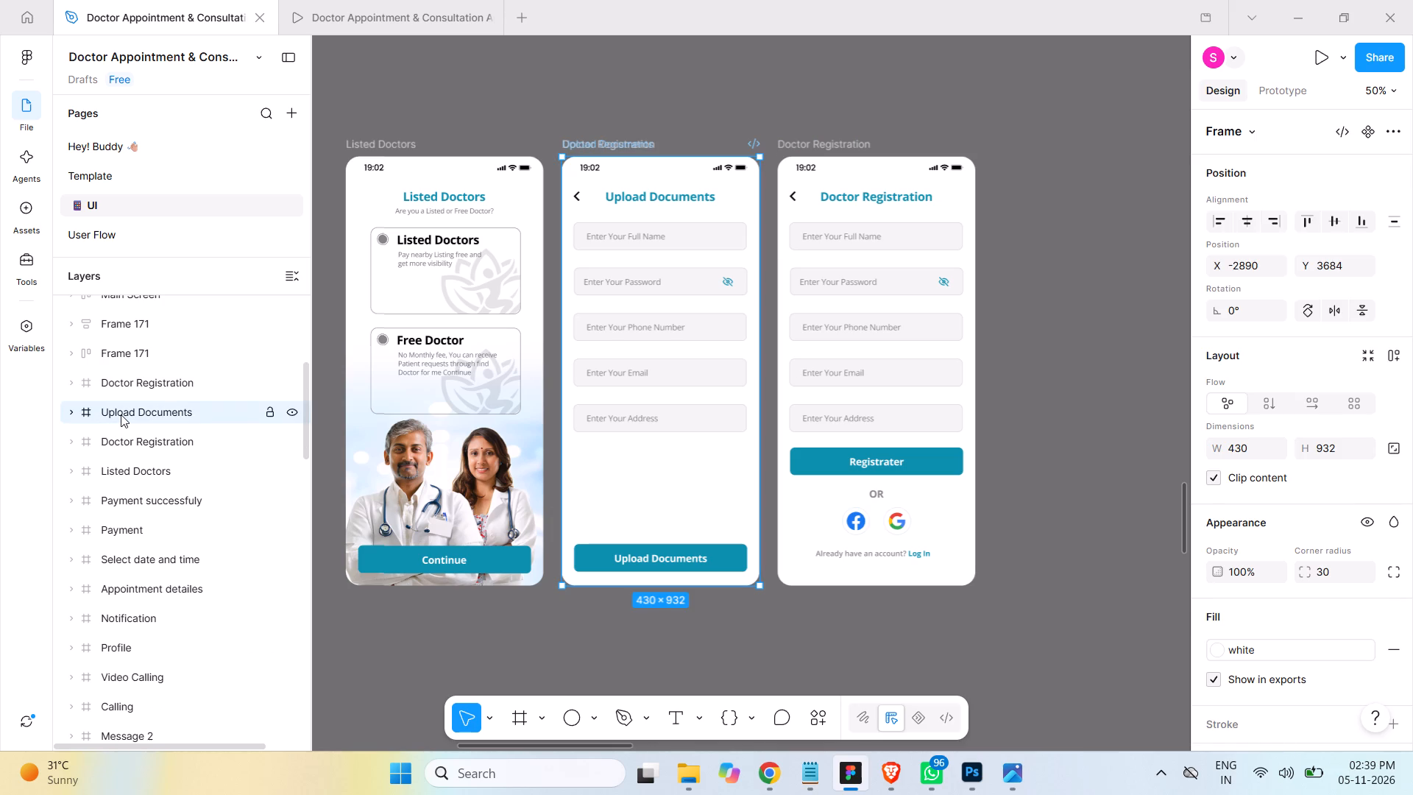
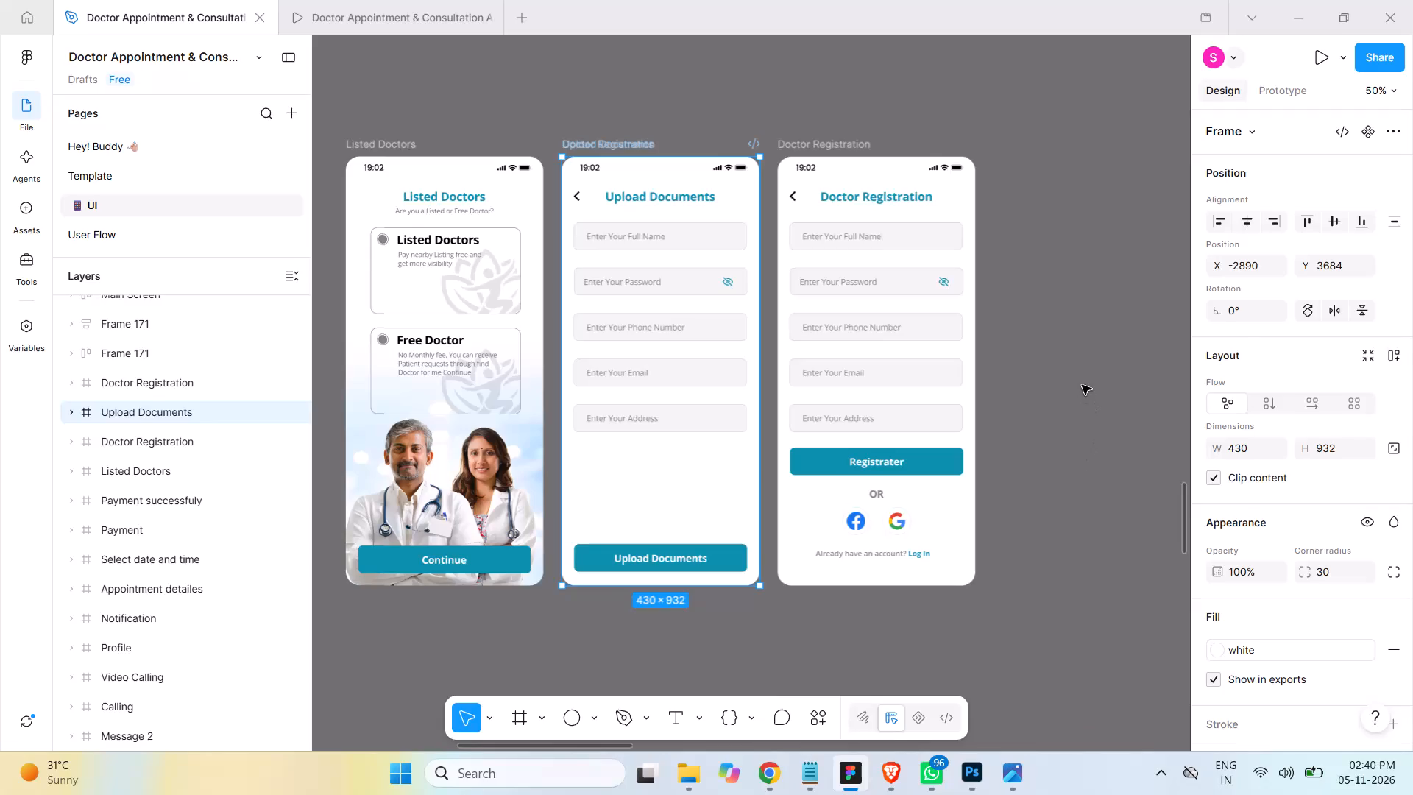
# Using the PhysioCare storyboard's Upload Documents screen as reference, replace the Notepad text with the lines "Professional License" and "Degree Certificate".
pyautogui.click(1082, 385)
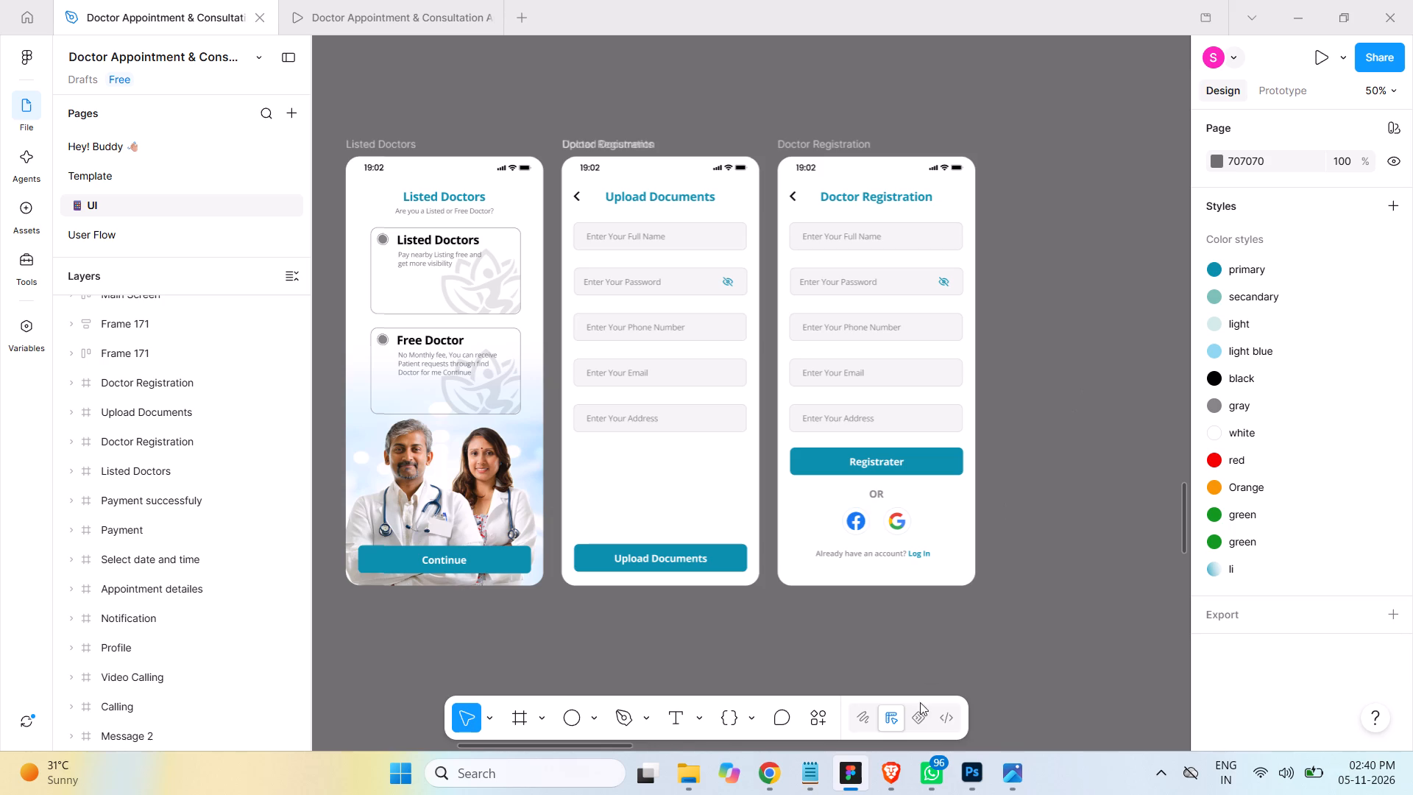
pyautogui.click(1012, 775)
pyautogui.click(1116, 673)
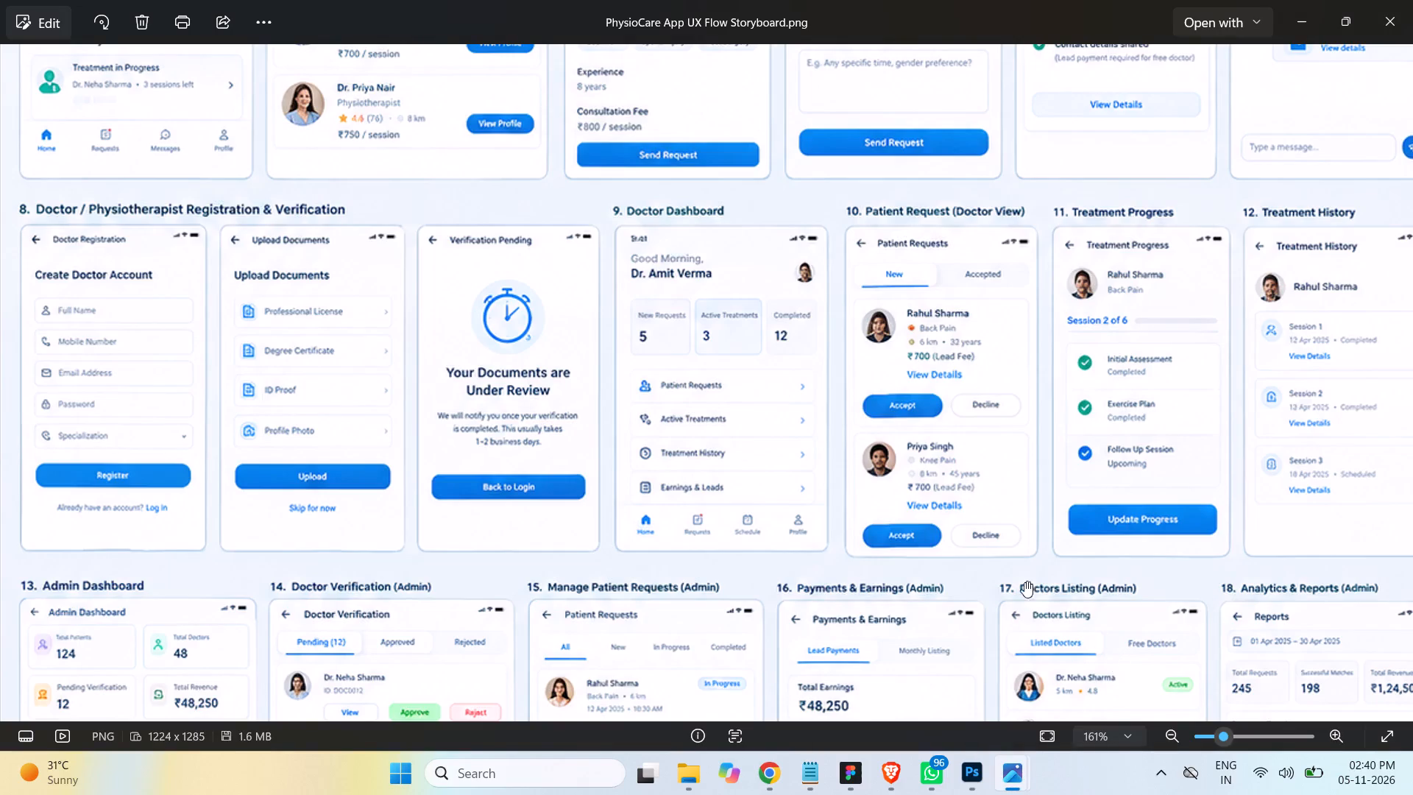
pyautogui.click(818, 774)
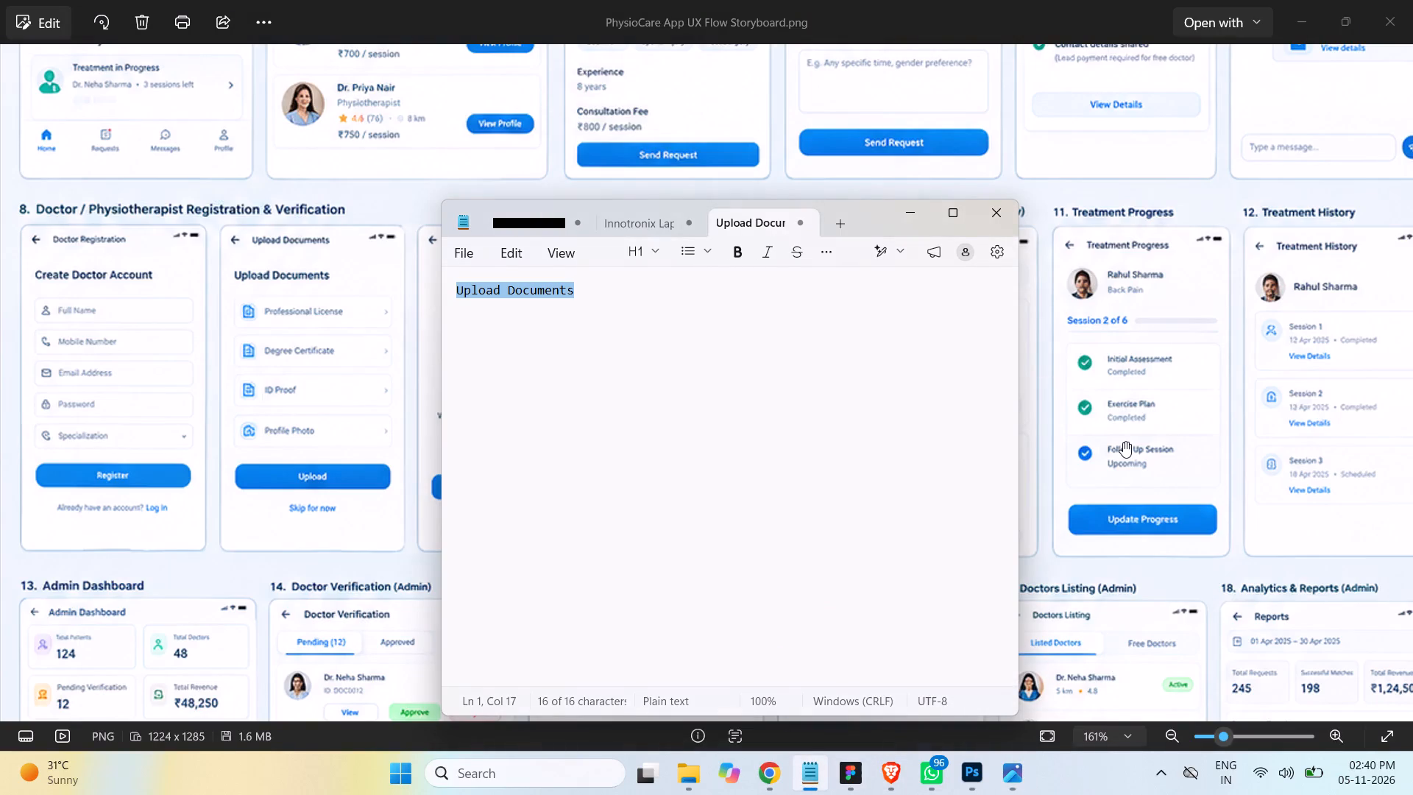
pyautogui.hotkey('shift', 'p')
pyautogui.write('rofessional Licen')
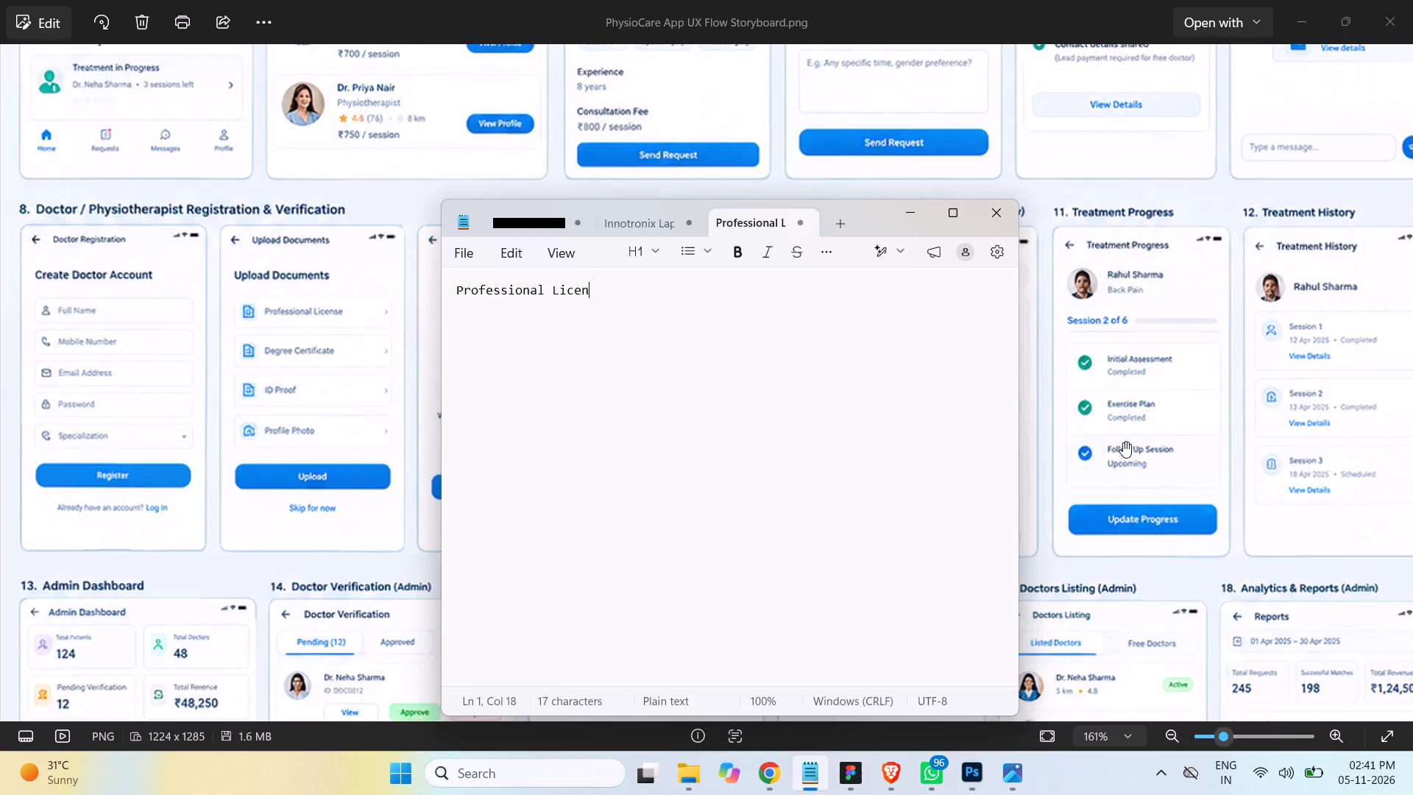
pyautogui.write('se')
pyautogui.press('Return')
pyautogui.hotkey('shift', 'd')
pyautogui.write('egree')
pyautogui.press('space')
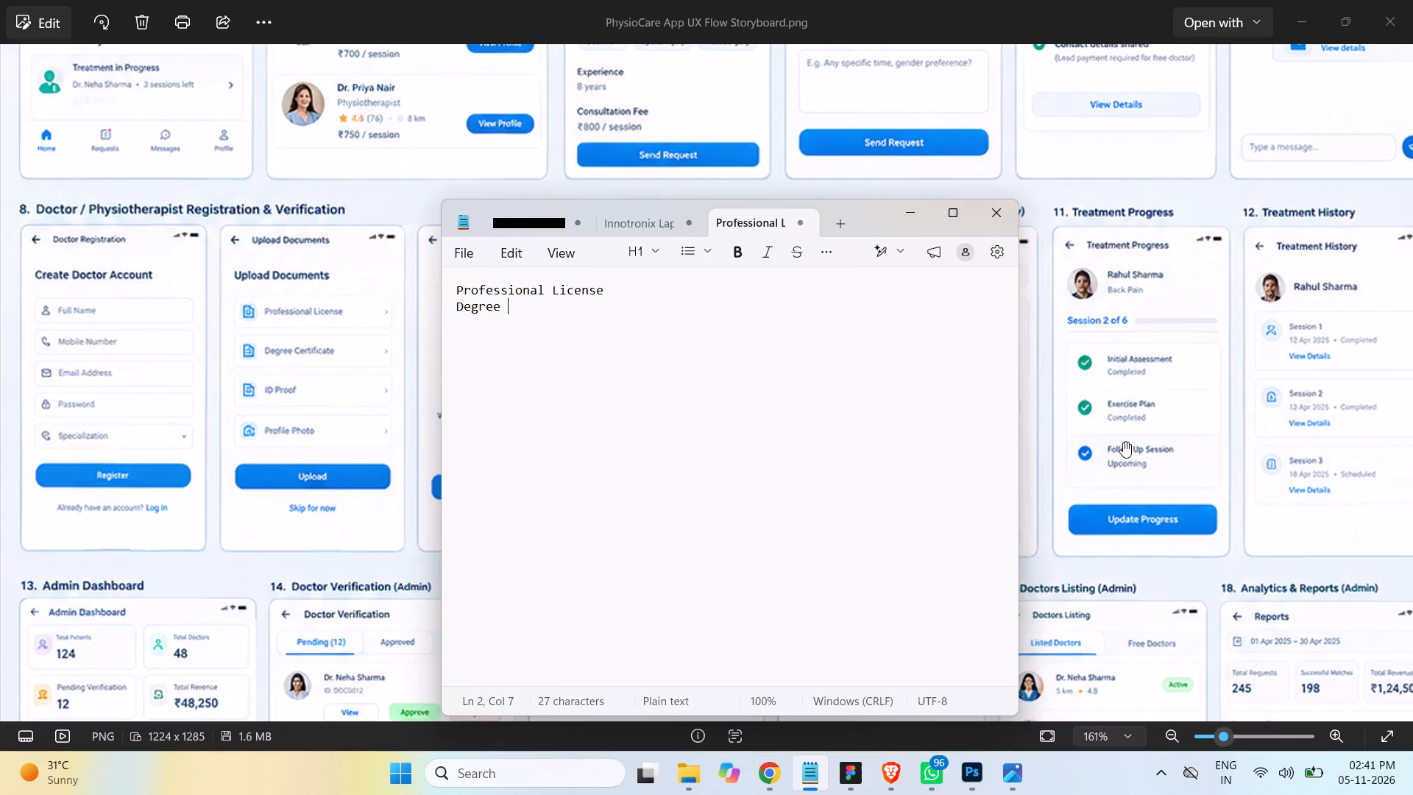
pyautogui.write('Cer')
pyautogui.write('tificate')
pyautogui.press('Return')
# Add the lines "ID Proof" and "Profile Photo" to the notes below "Degree Certificate".
pyautogui.hotkey('shift', 'i')
pyautogui.write('D')
pyautogui.press('space')
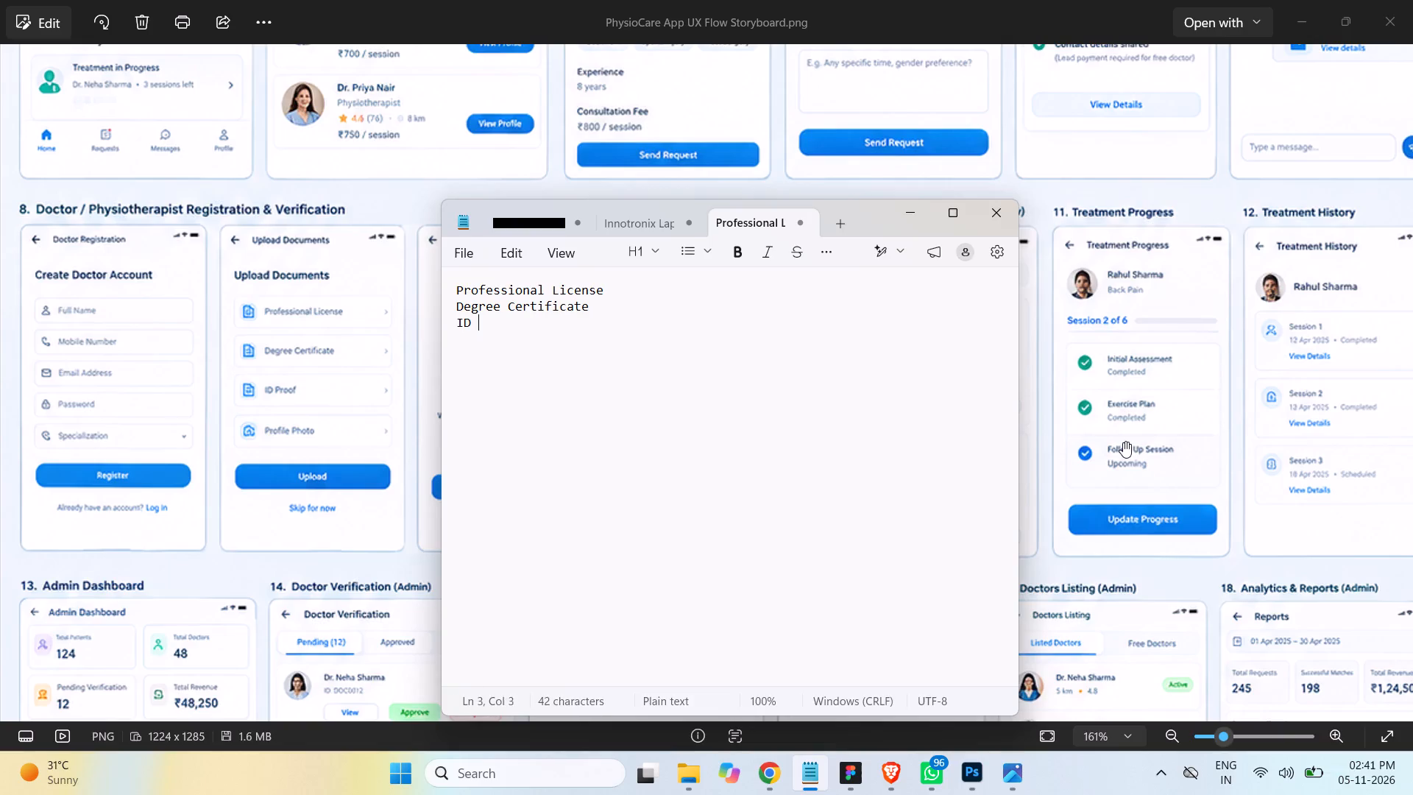
pyautogui.hotkey('shift', 'p')
pyautogui.write('roof')
pyautogui.press('Return')
pyautogui.hotkey('shift', 'p')
pyautogui.write('rofile Photo')
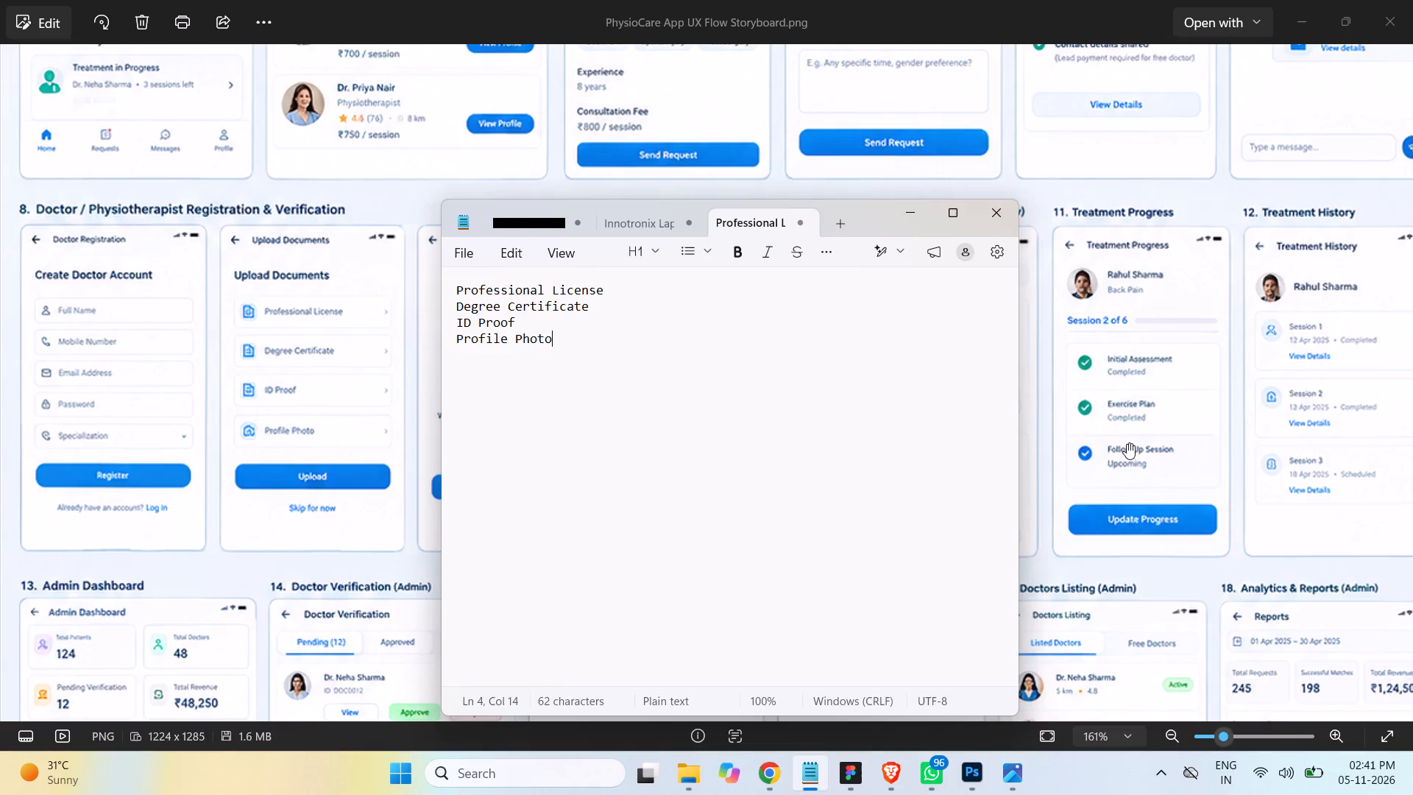
pyautogui.press('Return')
# Add the lines "Upload" and "Skip for now" at the end of the notes.
pyautogui.press('u')
pyautogui.press('BackSpace')
pyautogui.hotkey('shift', 'u')
pyautogui.write('pload')
pyautogui.press('Return')
pyautogui.hotkey('shift', 's')
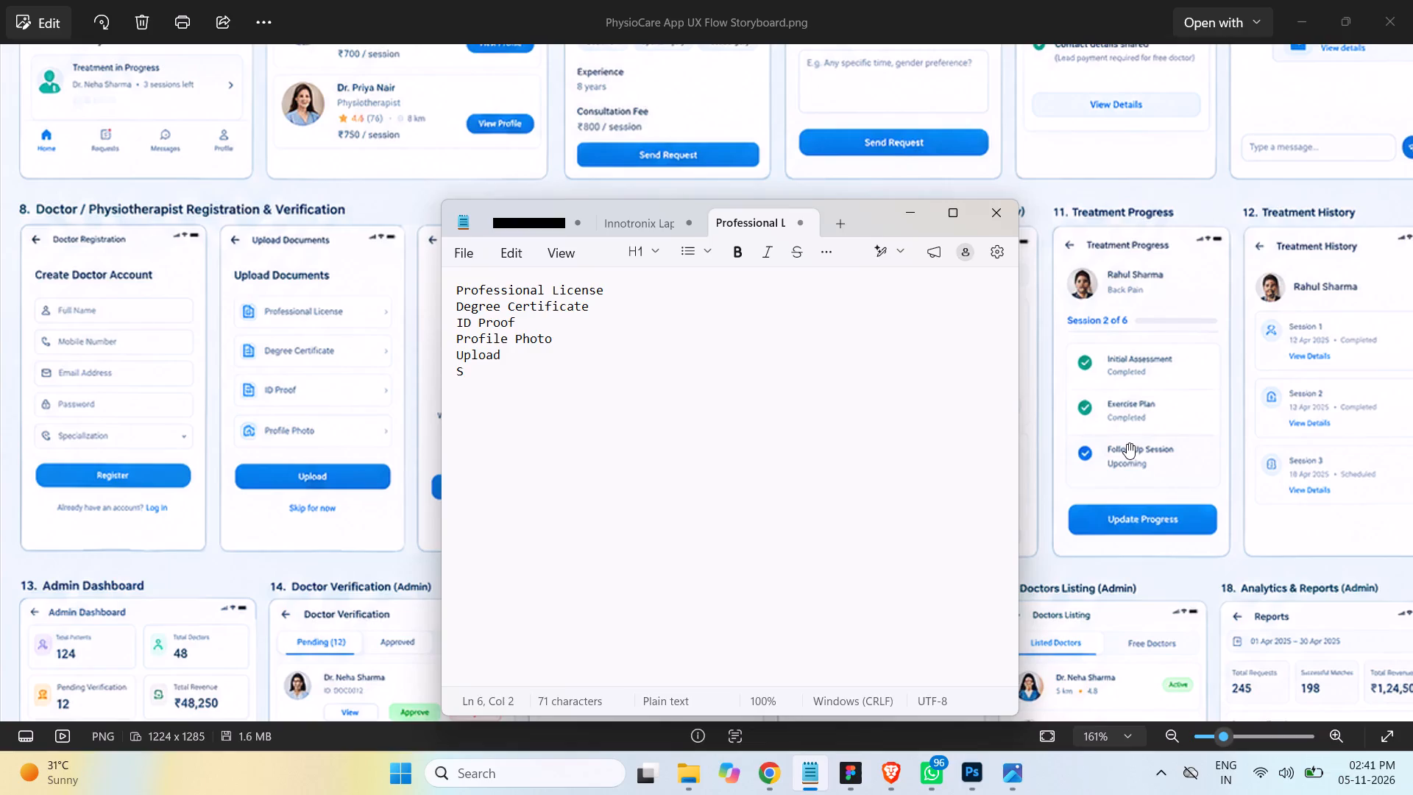
pyautogui.write('kip for')
pyautogui.press('space')
pyautogui.write('now')
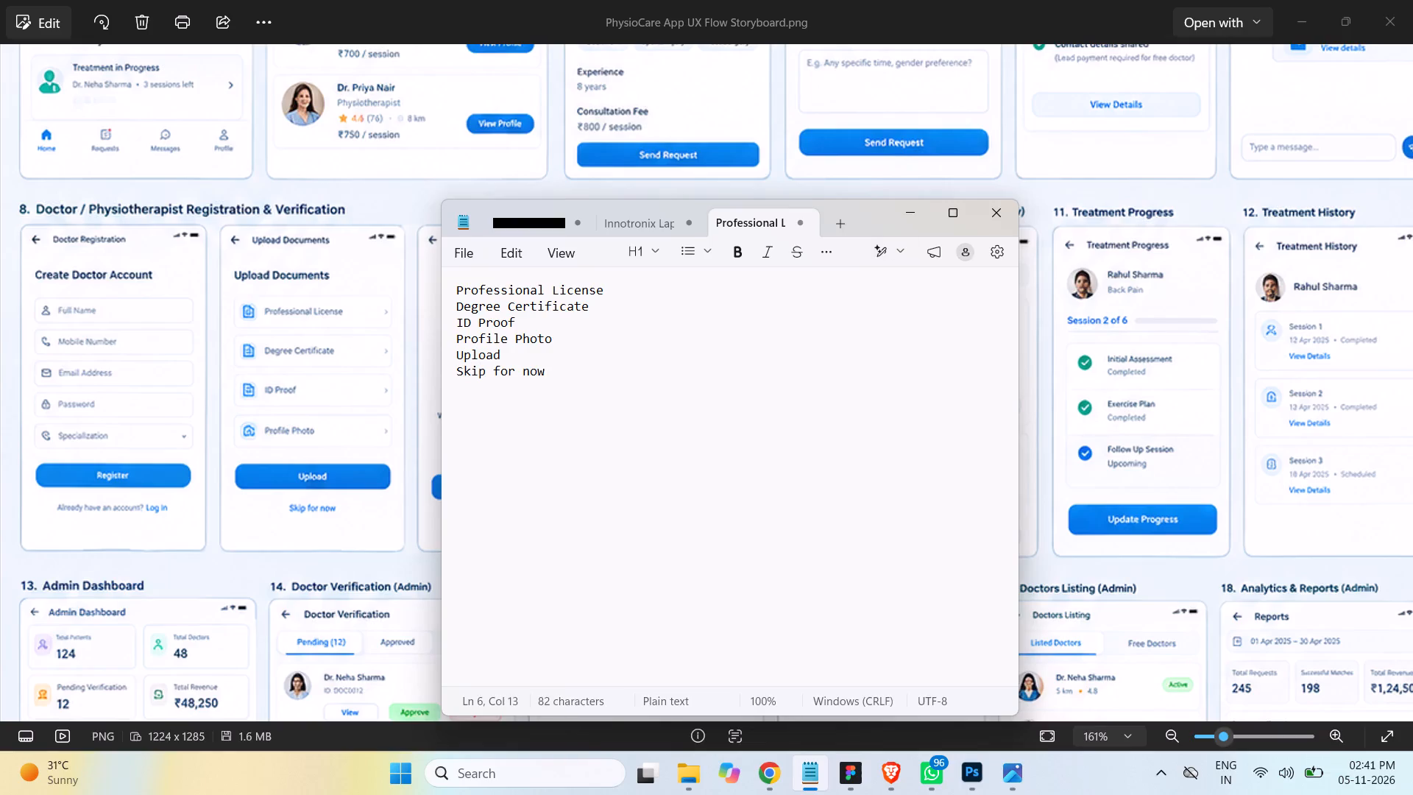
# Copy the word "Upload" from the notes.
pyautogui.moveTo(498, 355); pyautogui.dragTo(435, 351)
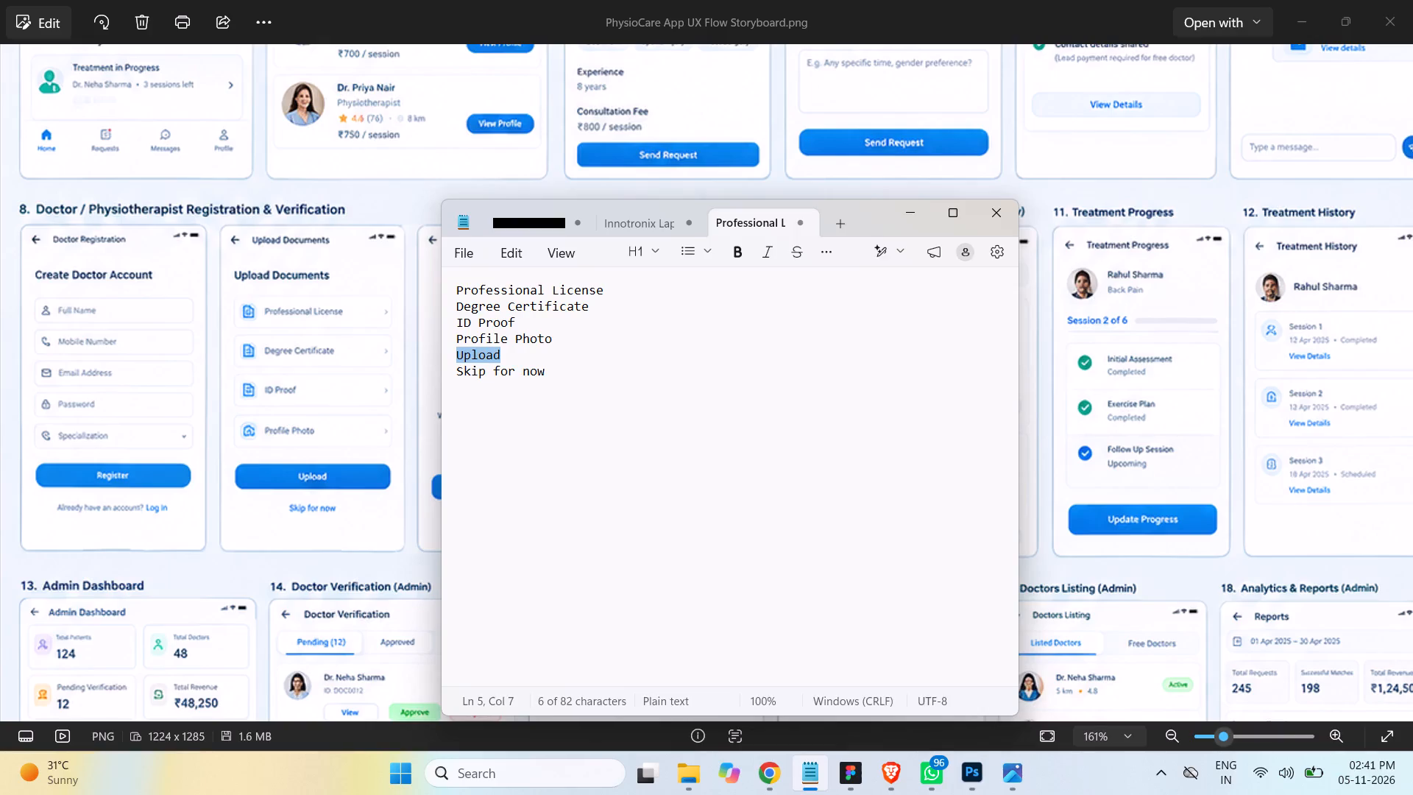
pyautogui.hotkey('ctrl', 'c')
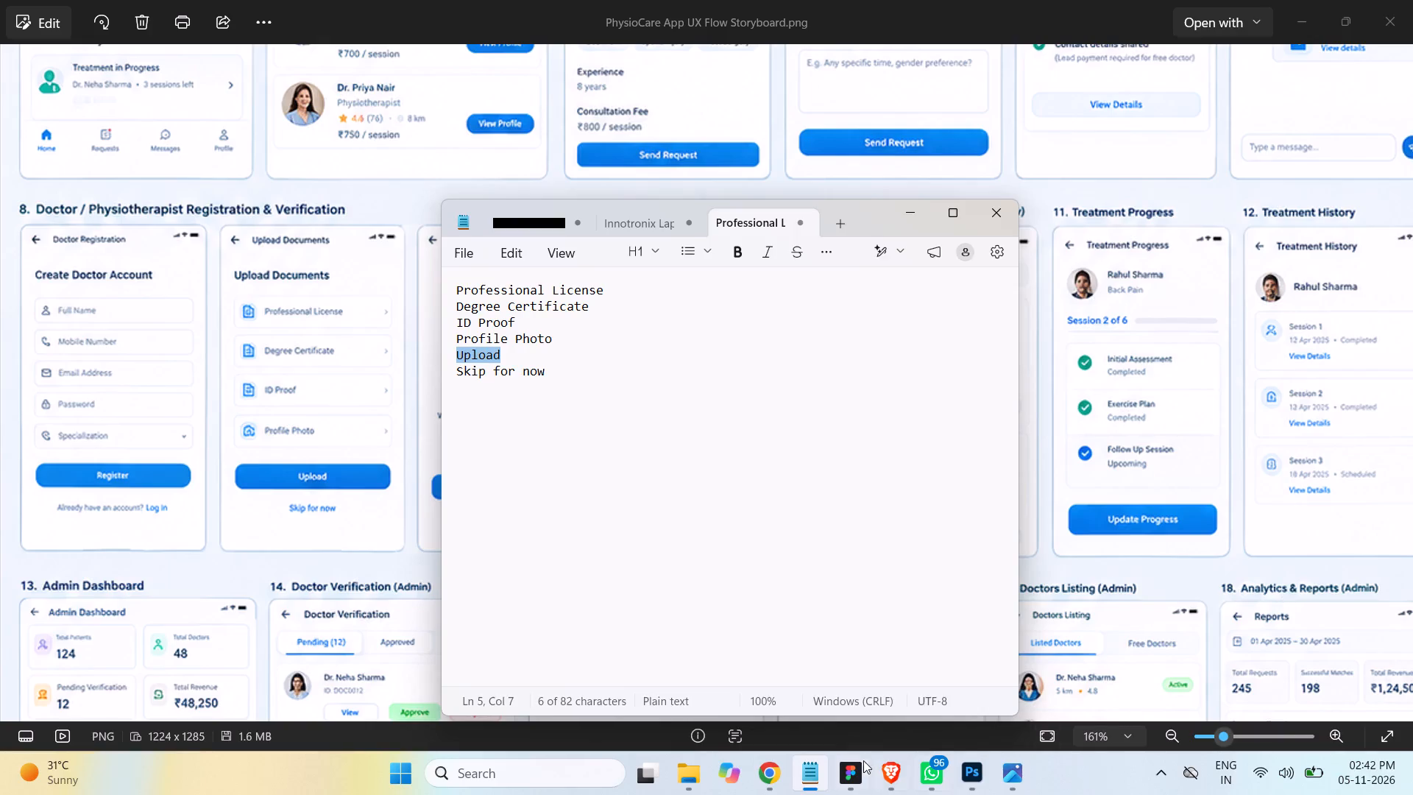
# In Figma, move the Upload Documents button rectangle and its label together up 80 px on the Upload Documents screen.
pyautogui.click(854, 768)
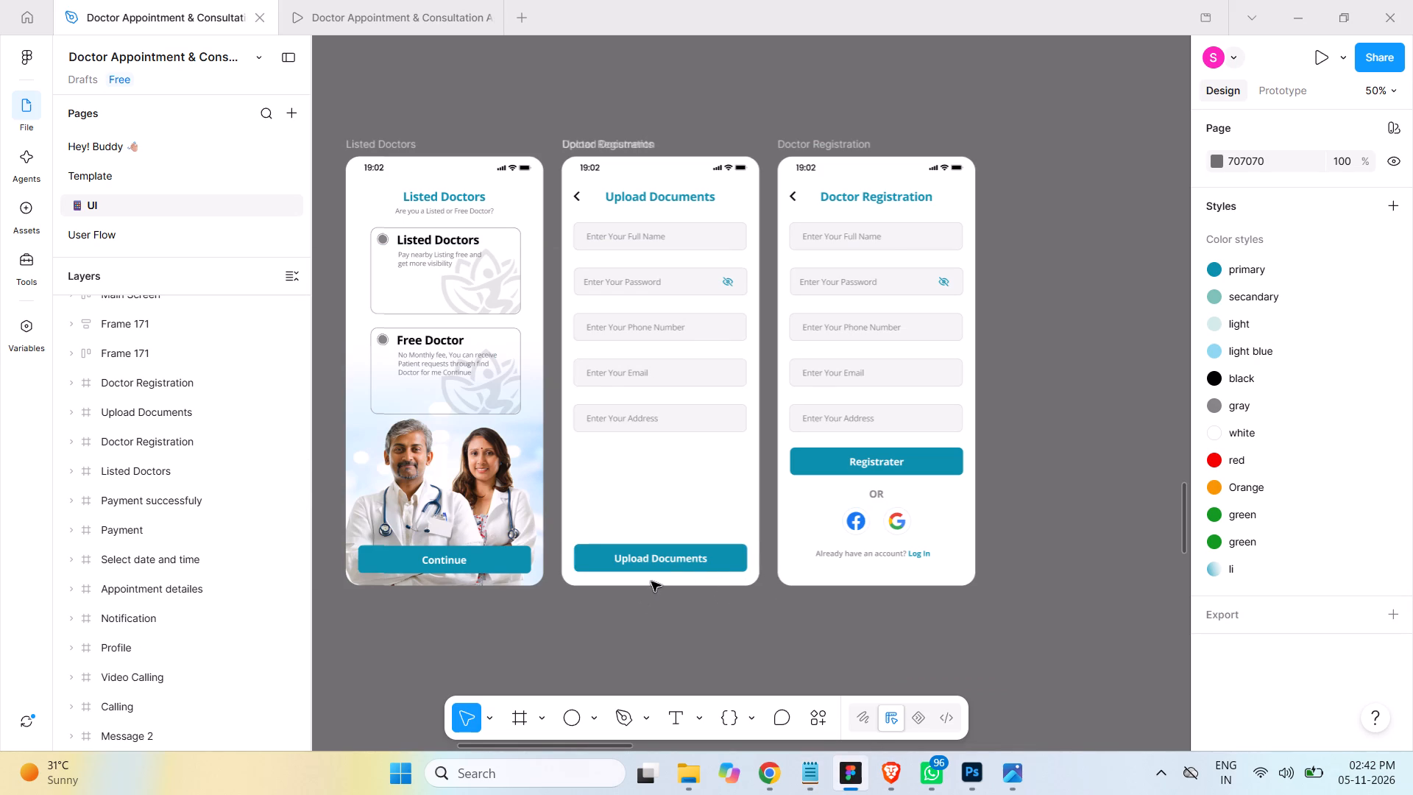
pyautogui.click(673, 563)
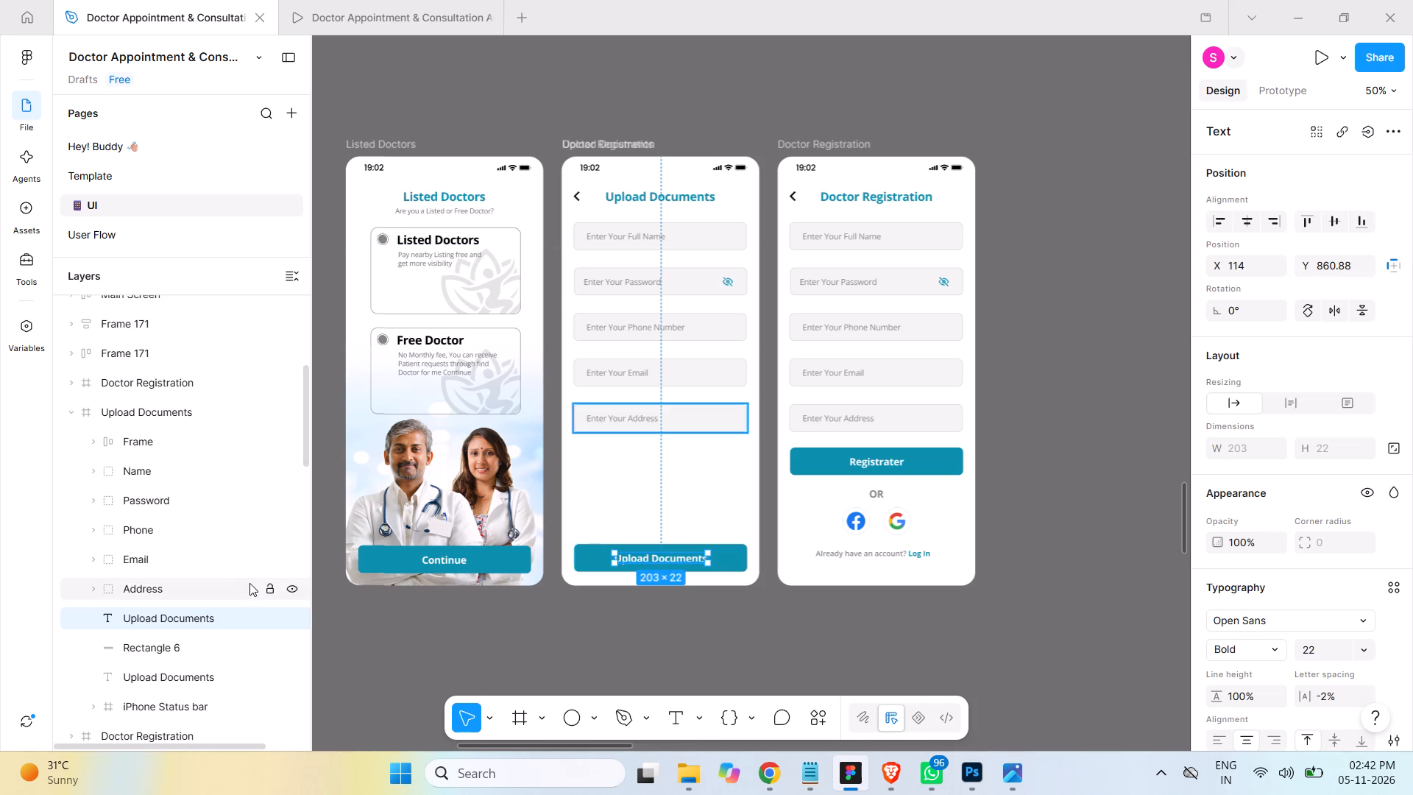
pyautogui.keyDown('shift'); pyautogui.click(197, 643); pyautogui.keyUp('shift')
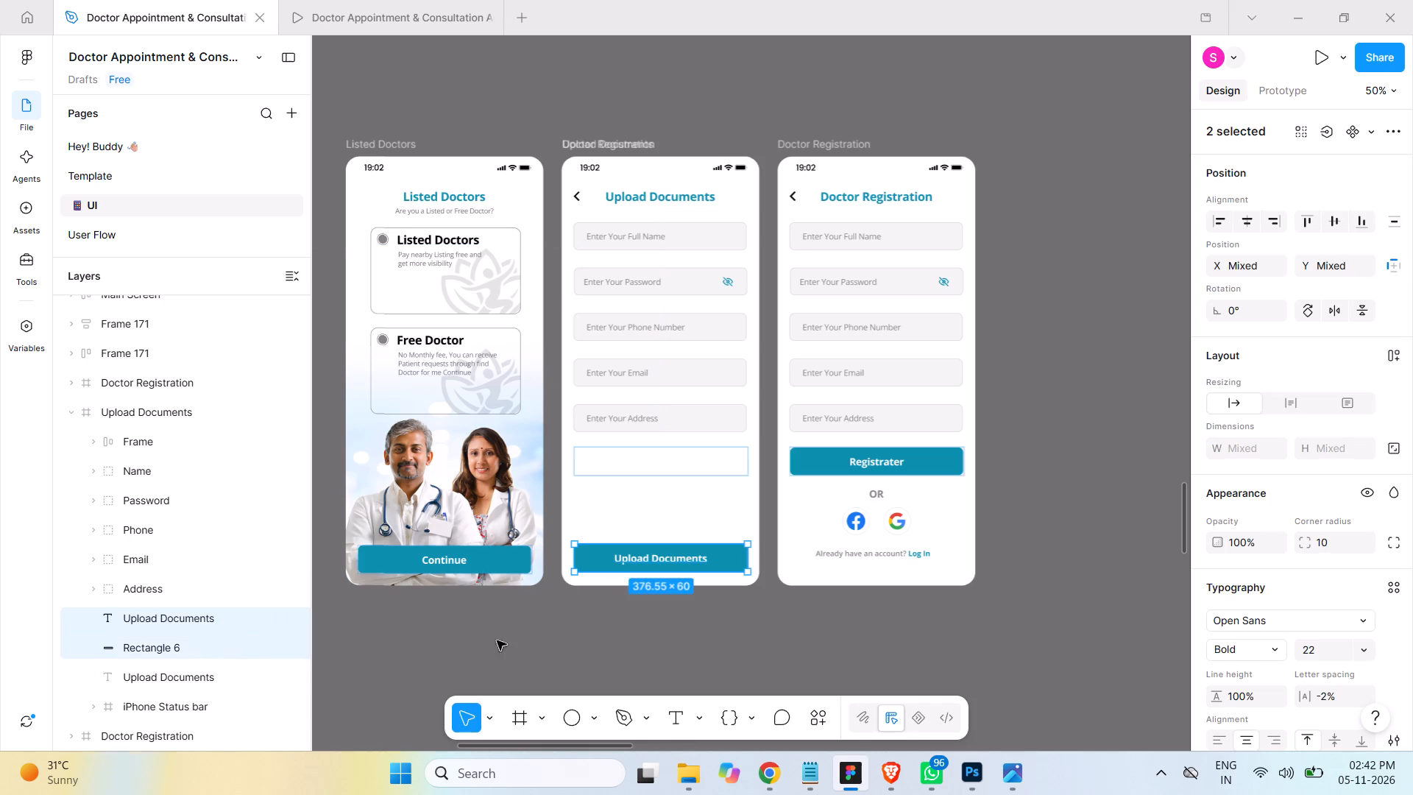
pyautogui.hotkey('shift', 'Up')
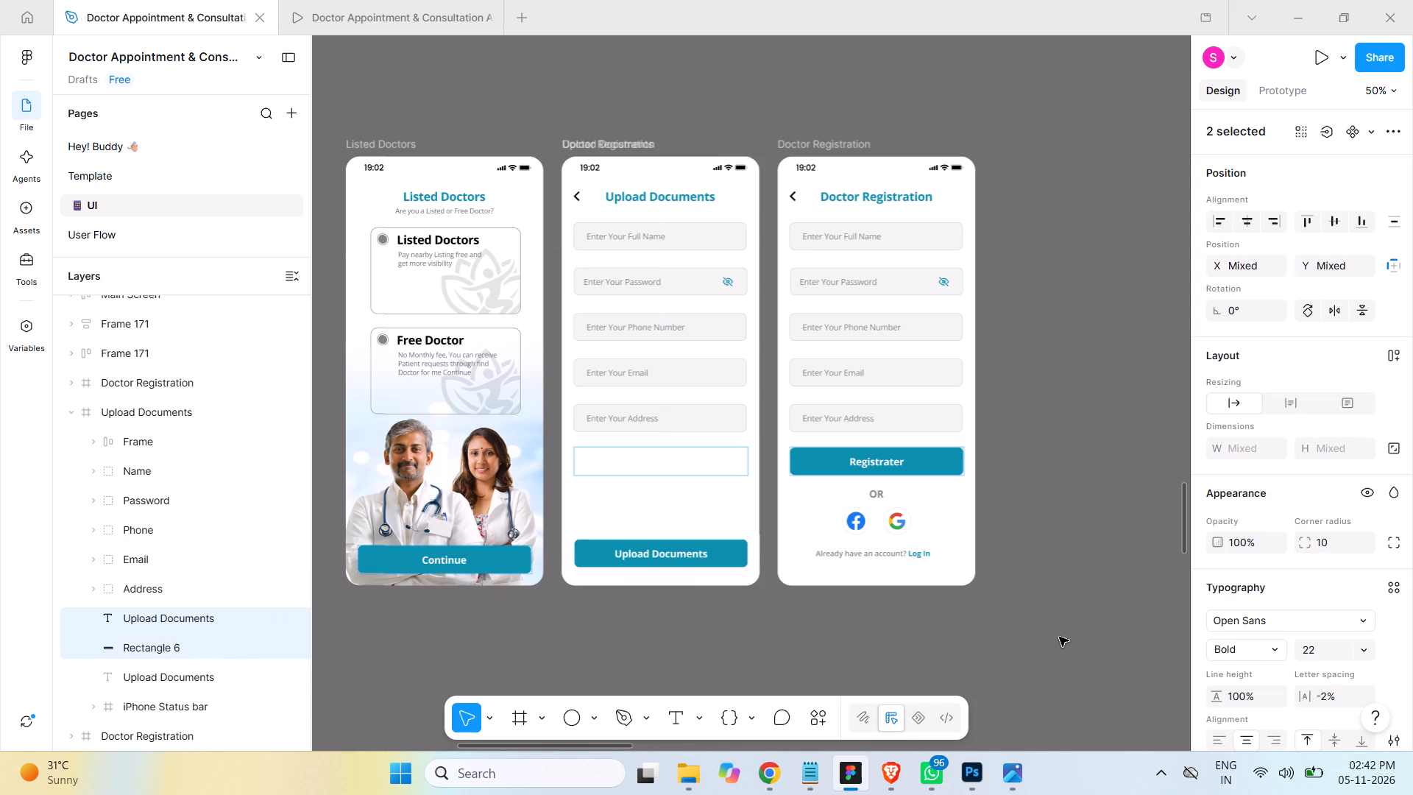
pyautogui.hotkey('shift', 'Up')
pyautogui.hotkey('shift', 'Up')
pyautogui.hotkey('shift', 'Up')
pyautogui.hotkey('shift', 'Up')
pyautogui.hotkey('shift', 'Up')
pyautogui.hotkey('shift', 'Up')
pyautogui.hotkey('shift', 'Up')
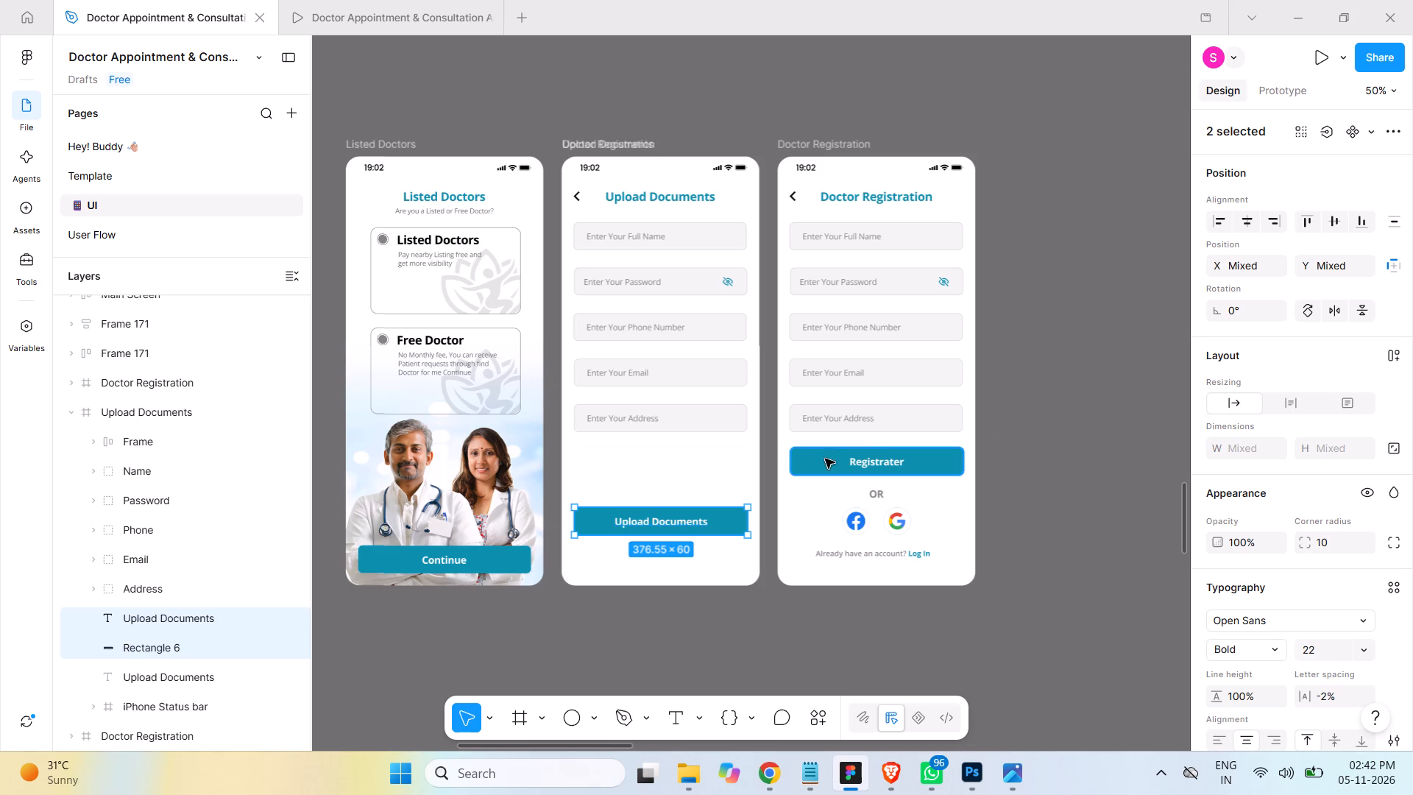
# Copy the "Already have an account? Log In" text from the Doctor Registration screen into the Upload Documents screen at X 83, Y 851.
pyautogui.click(896, 558)
pyautogui.hotkey('ctrl', 'c')
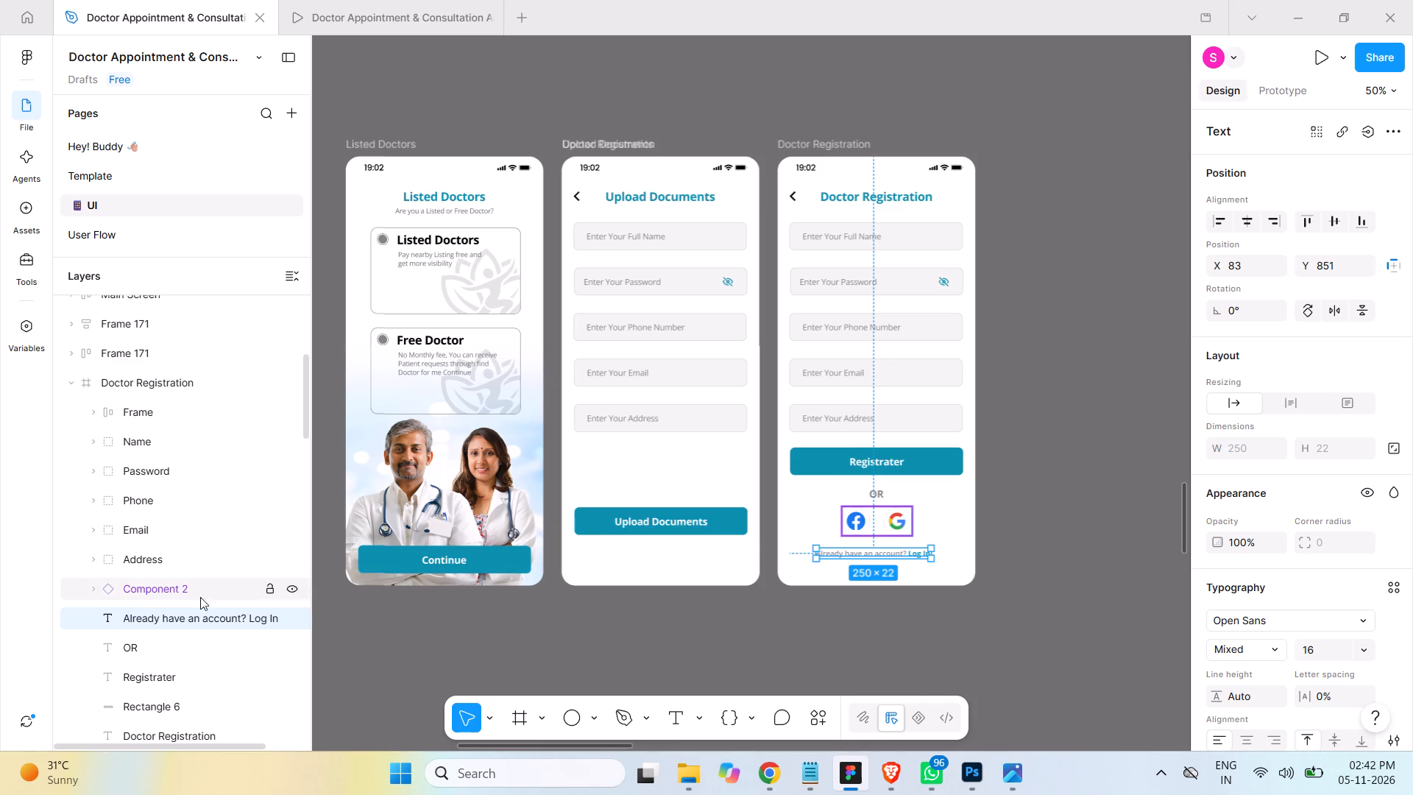
pyautogui.click(668, 524)
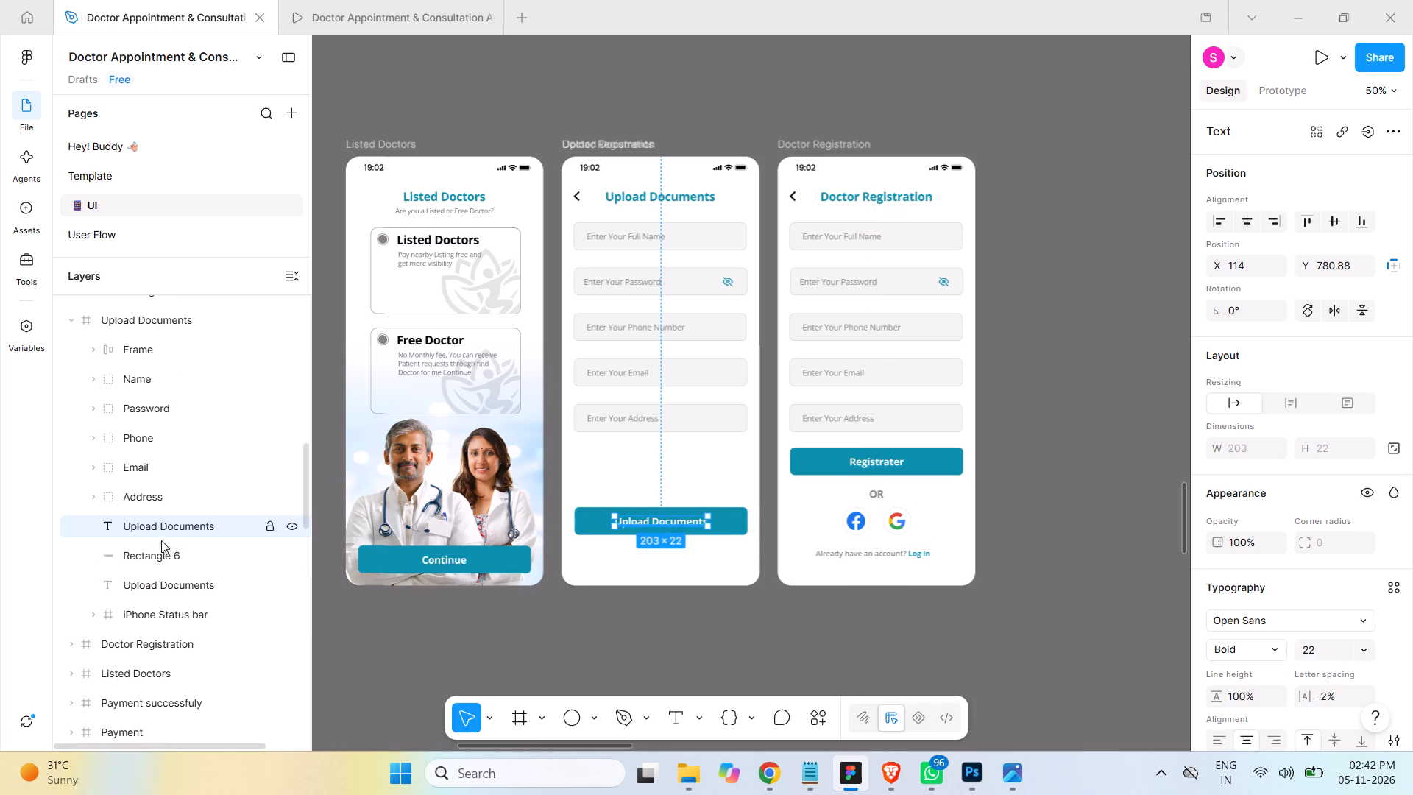
pyautogui.hotkey('ctrl', 'v')
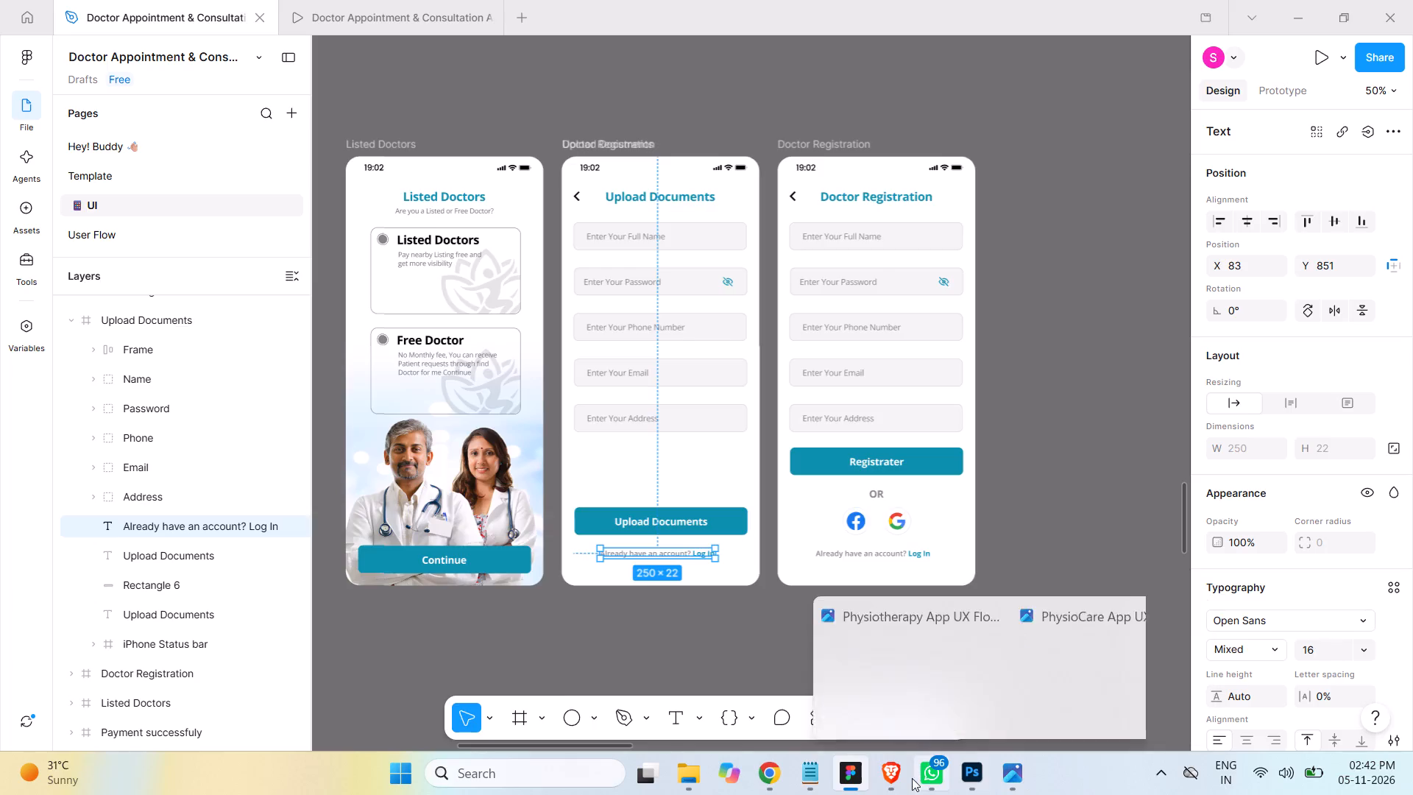
# Replace the account-link text on the Upload Documents screen with "Skip for now" copied from the notes, and centre it horizontally at X 166.
pyautogui.click(815, 774)
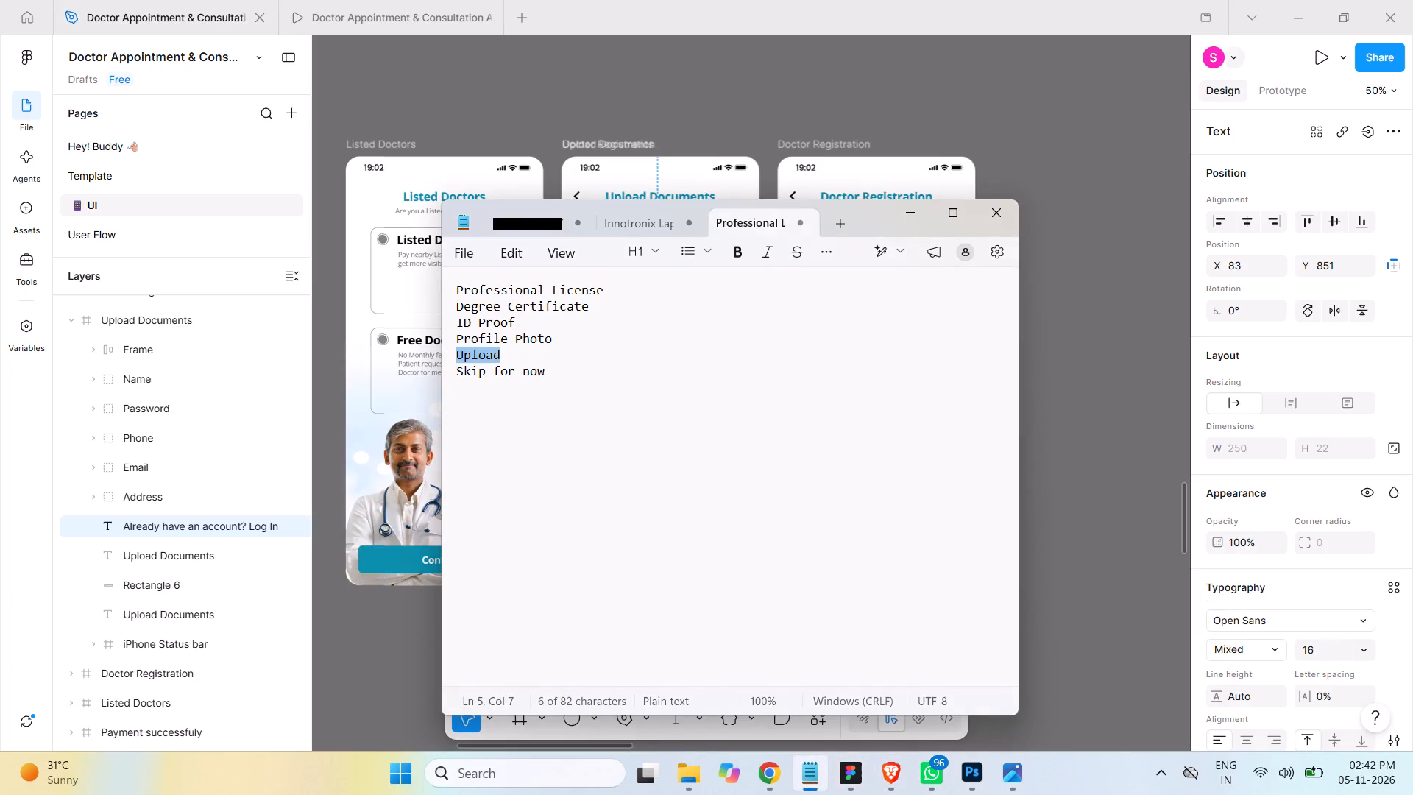
pyautogui.moveTo(549, 373); pyautogui.dragTo(414, 379)
pyautogui.hotkey('ctrl', 'c')
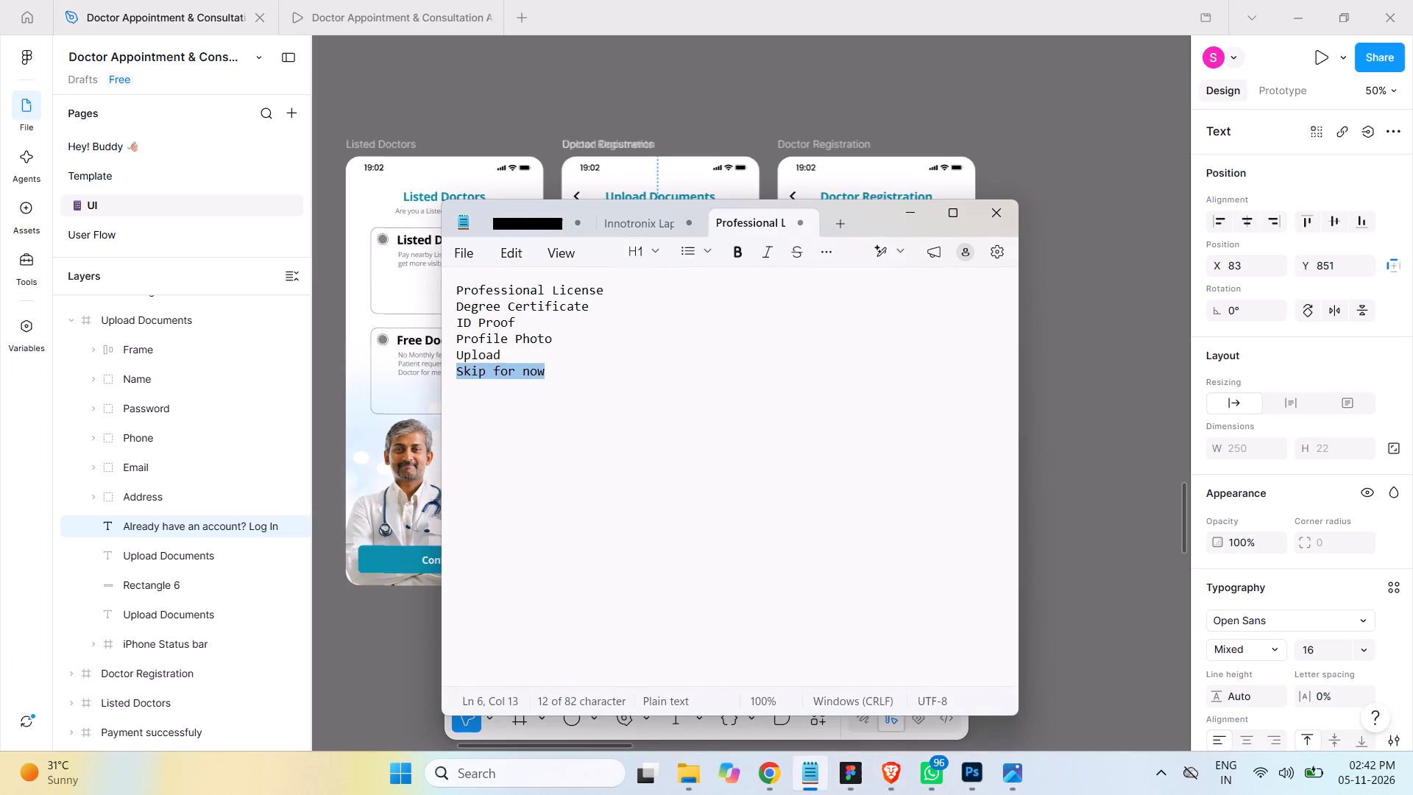
pyautogui.click(408, 626)
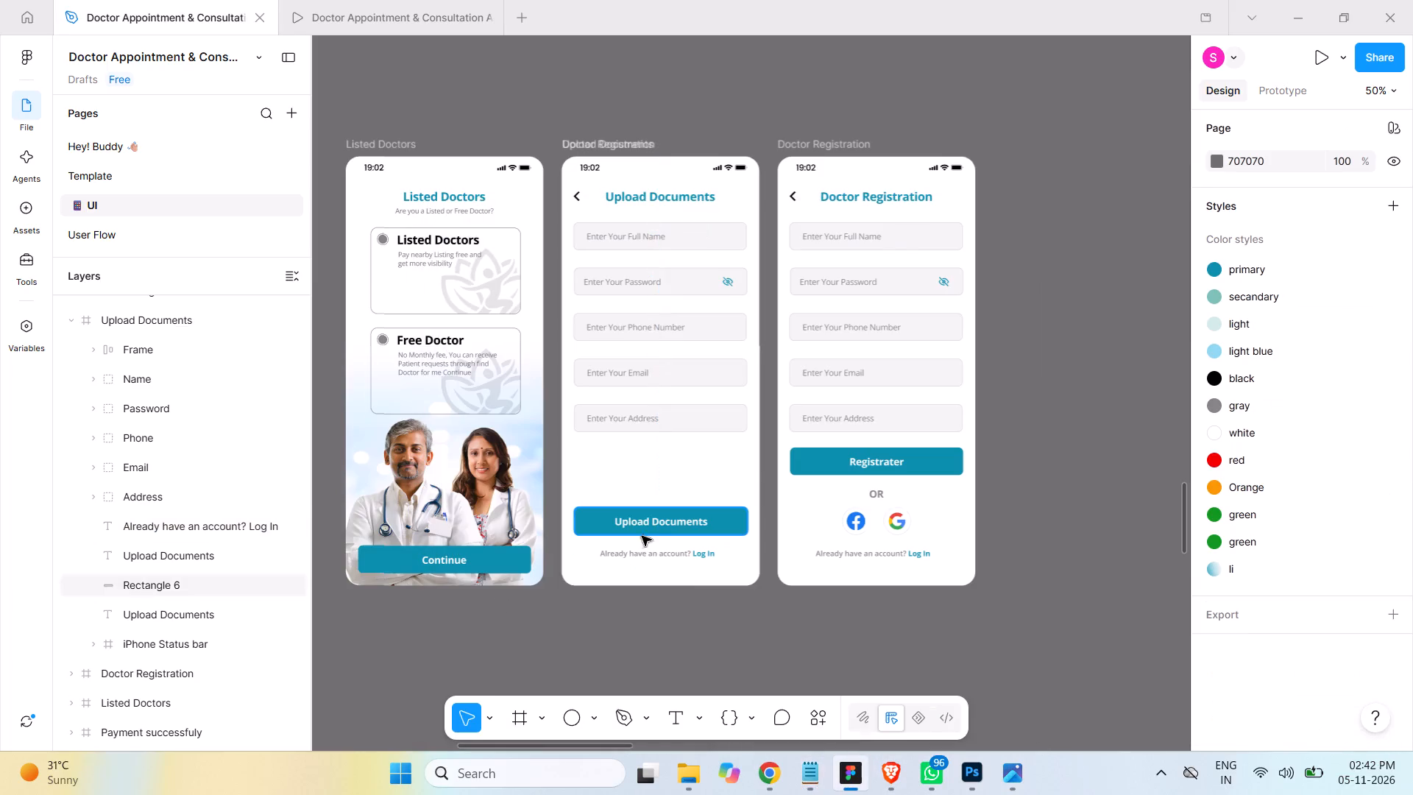
pyautogui.click(645, 558)
pyautogui.doubleClick(645, 558)
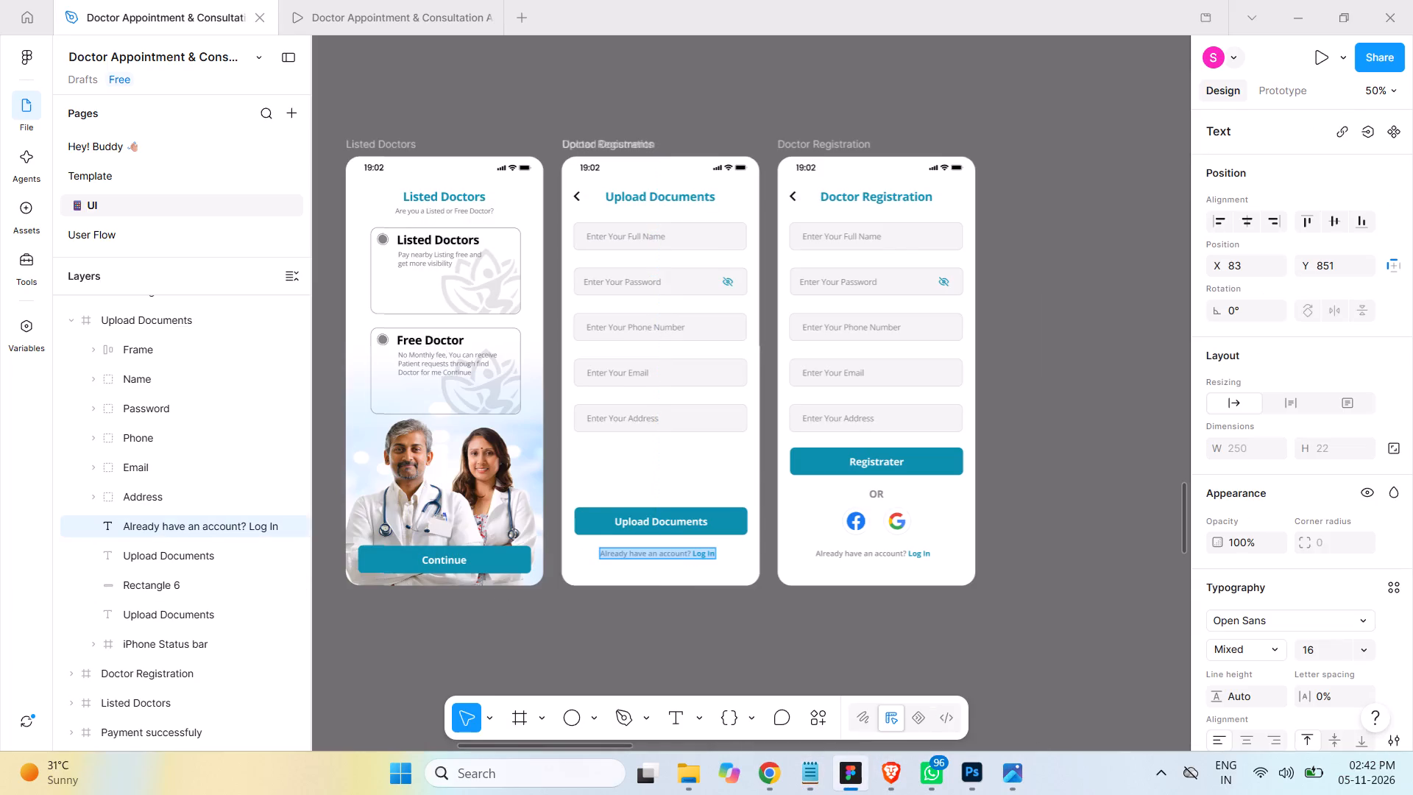
pyautogui.hotkey('ctrl', 'v')
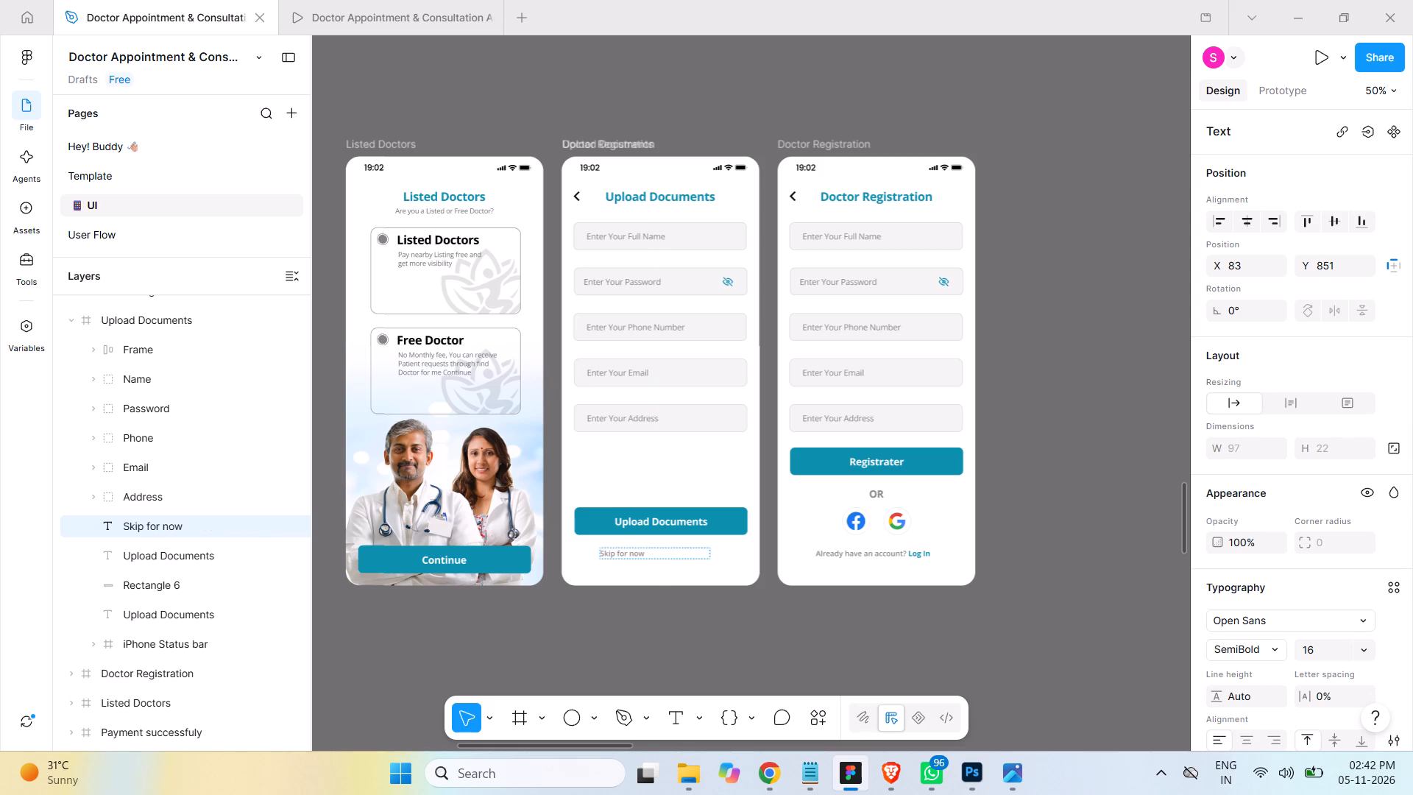
pyautogui.hotkey('ctrl', 'a')
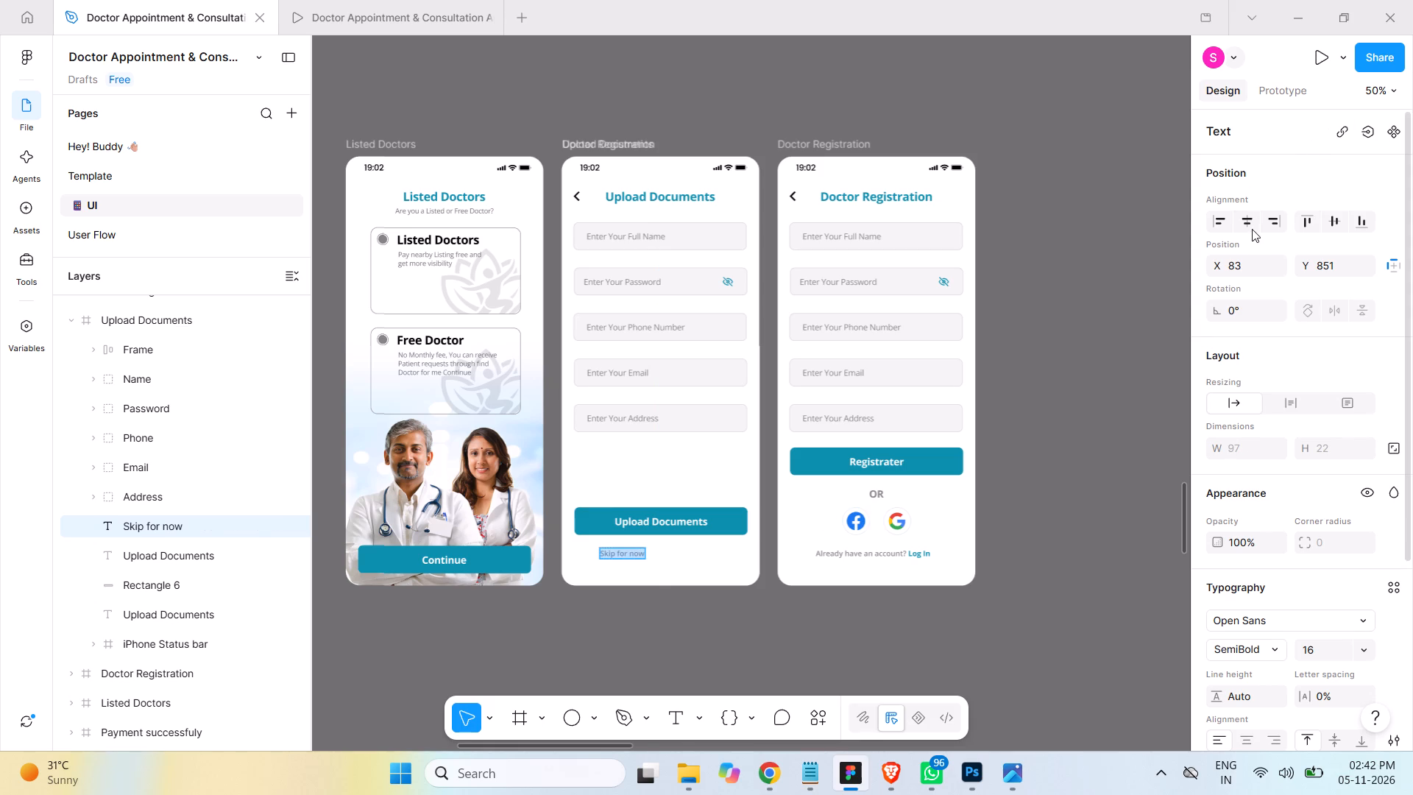
pyautogui.click(1250, 225)
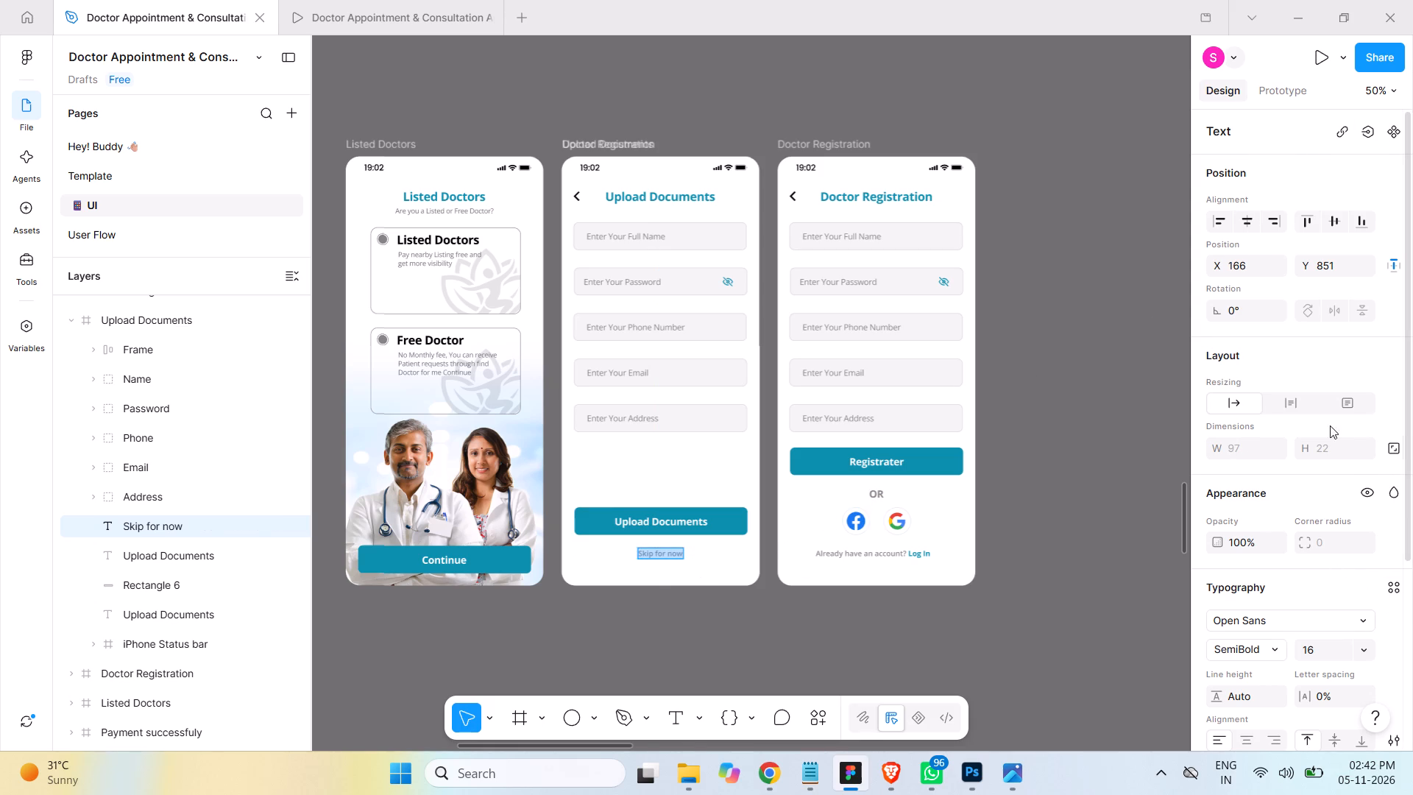
# Apply the primary colour style to the "Skip for now" text on the Upload Documents screen.
pyautogui.scroll(-5, 1267, 405)
pyautogui.click(1218, 562)
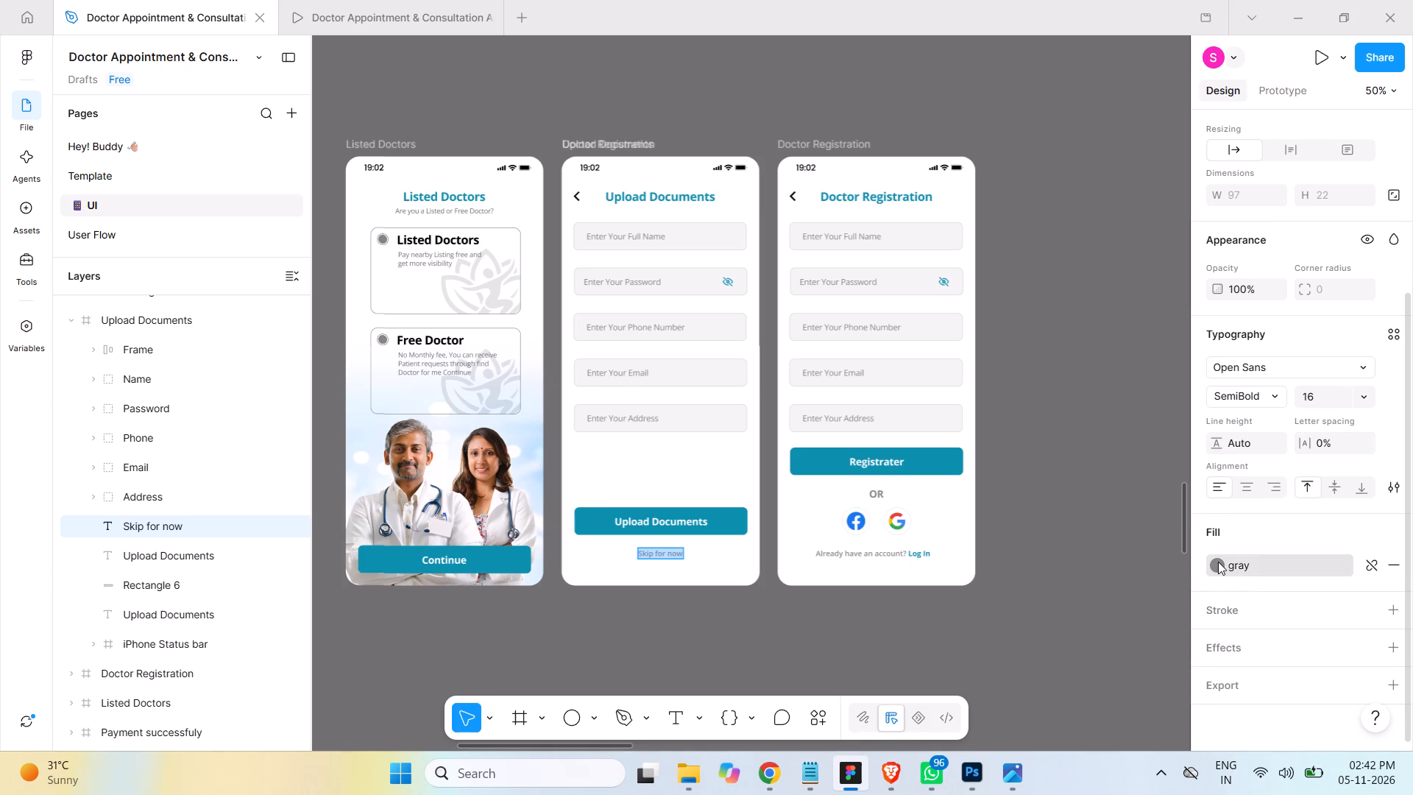
pyautogui.scroll(1, 1081, 537)
pyautogui.scroll(-1, 1081, 537)
pyautogui.scroll(1, 1081, 537)
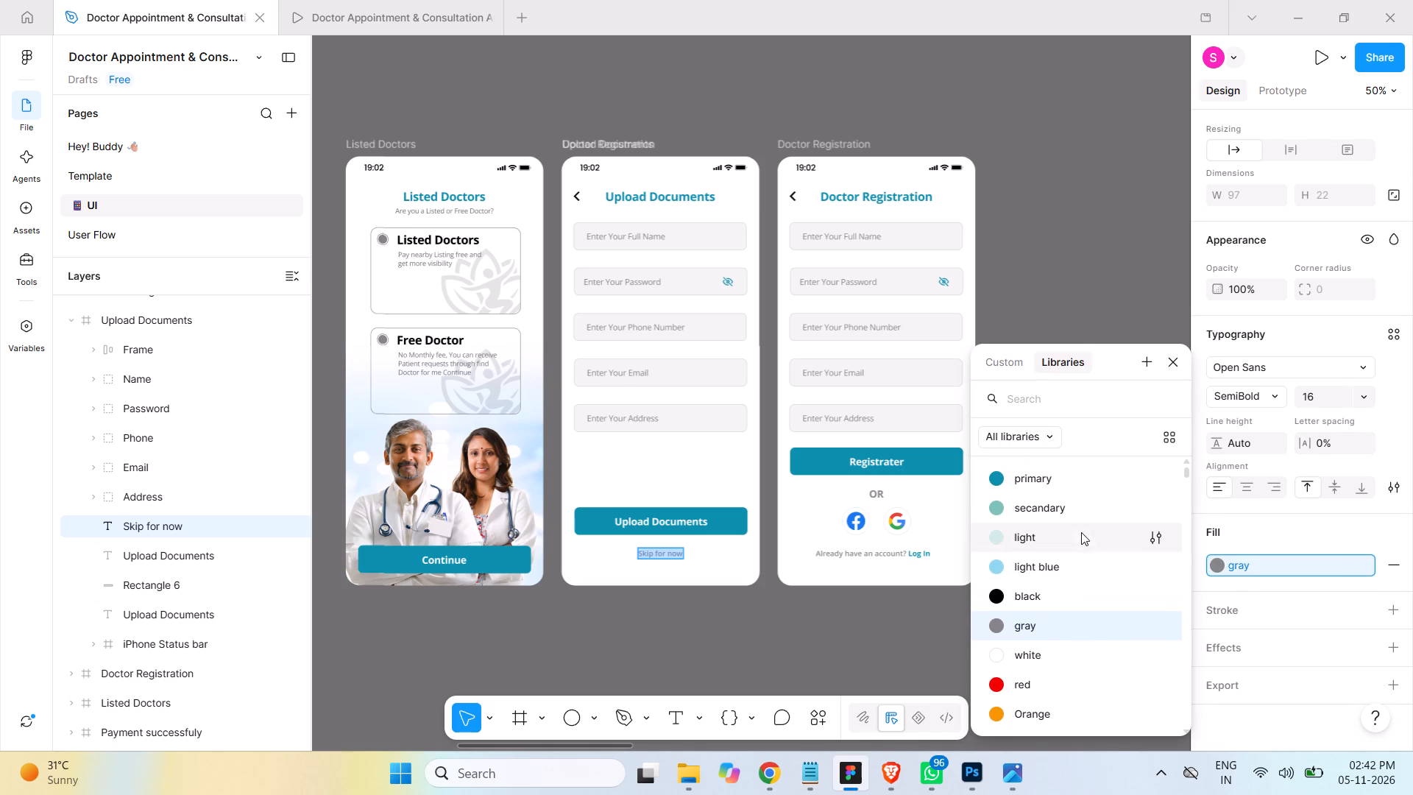
pyautogui.click(1033, 478)
pyautogui.click(741, 643)
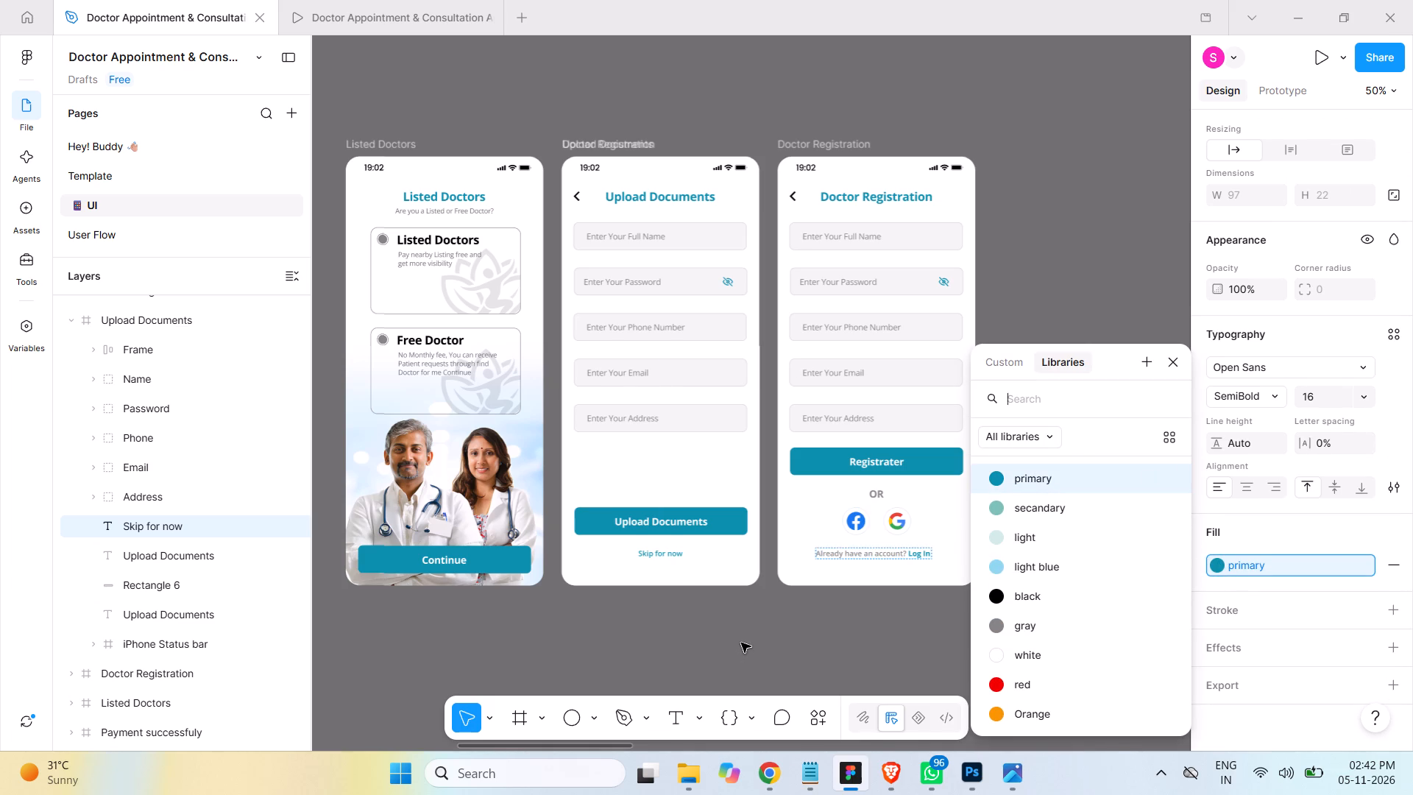
pyautogui.click(1177, 359)
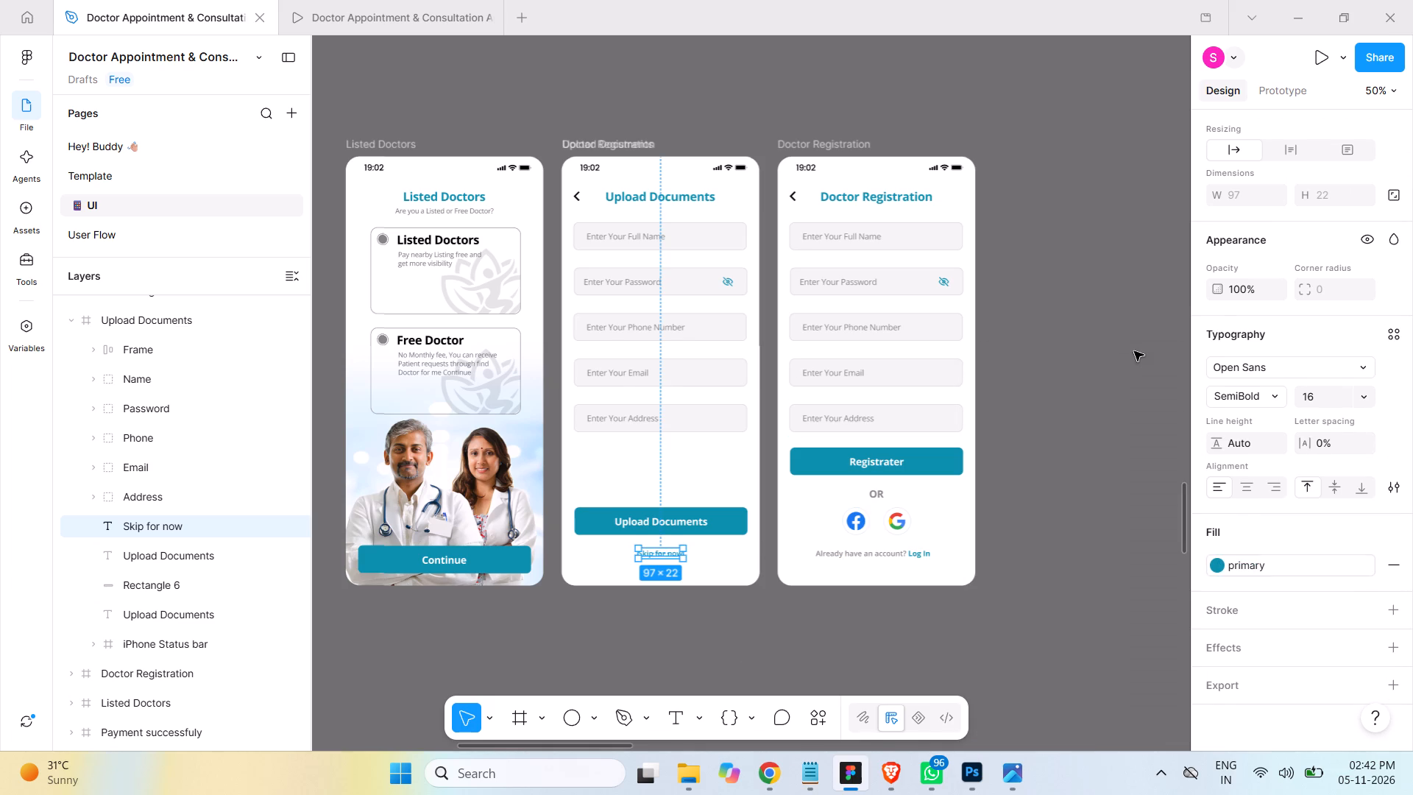
pyautogui.click(1131, 345)
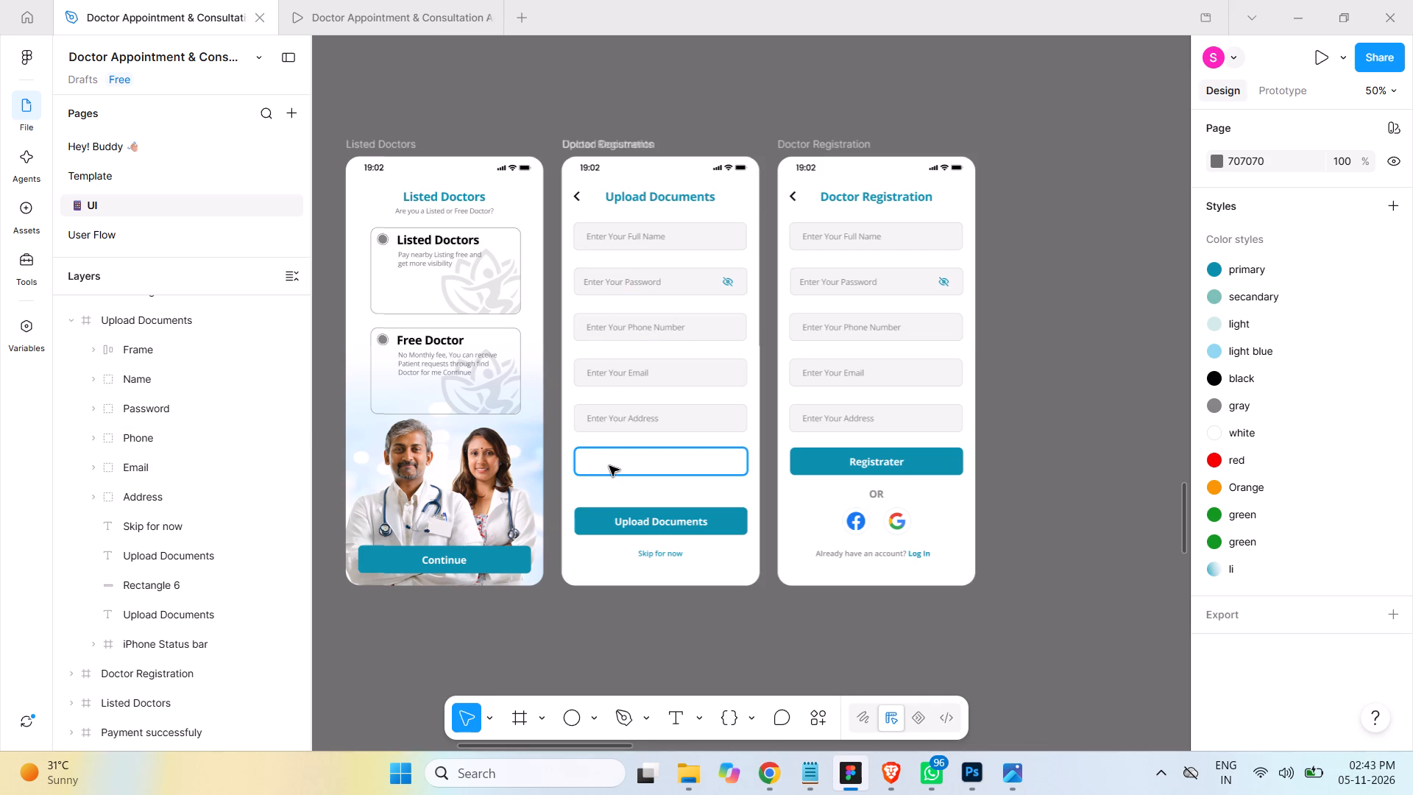
# Examine the layers of the Doctor Registration frame lying beneath the Upload Documents screen, including its Rectangle 6 and Registrater label.
pyautogui.click(609, 466)
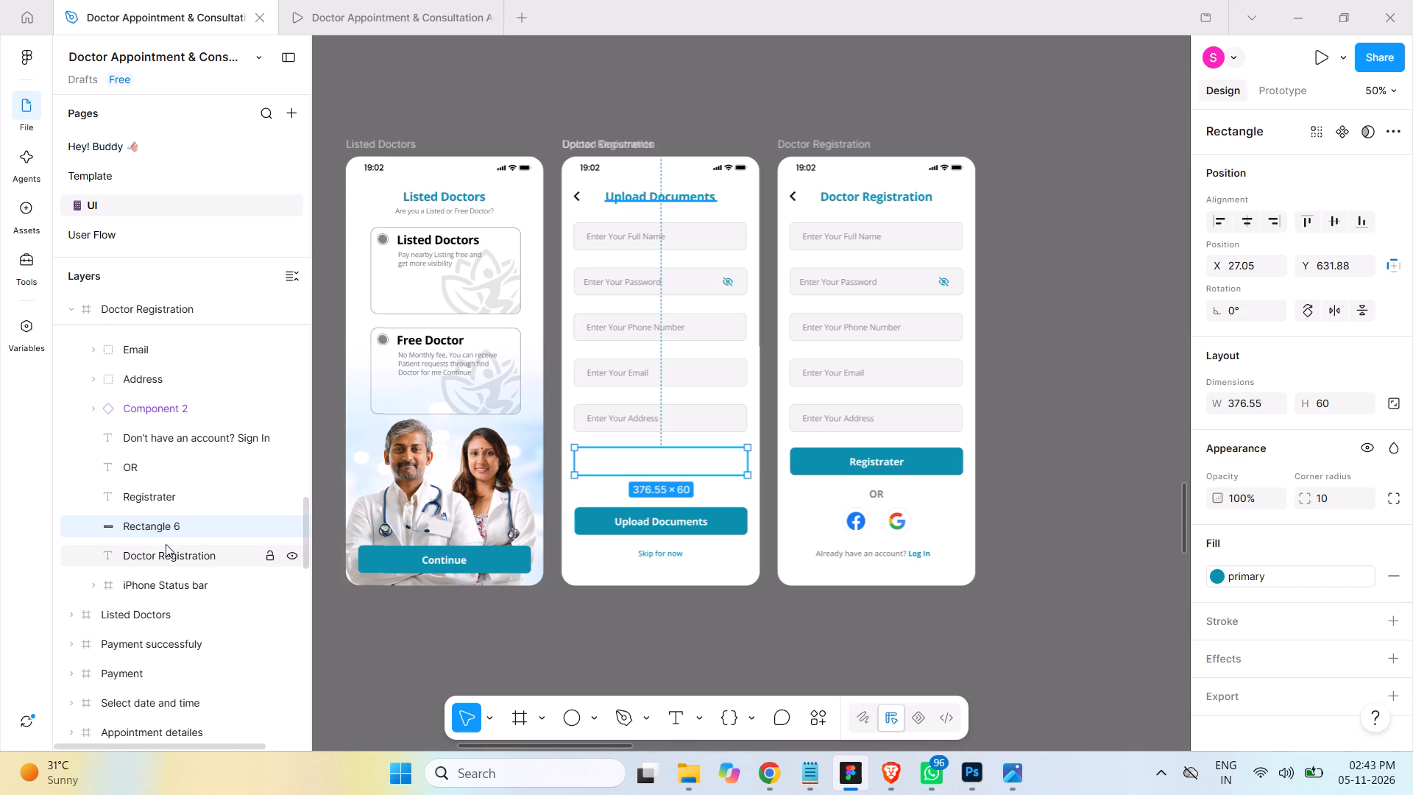
pyautogui.click(146, 495)
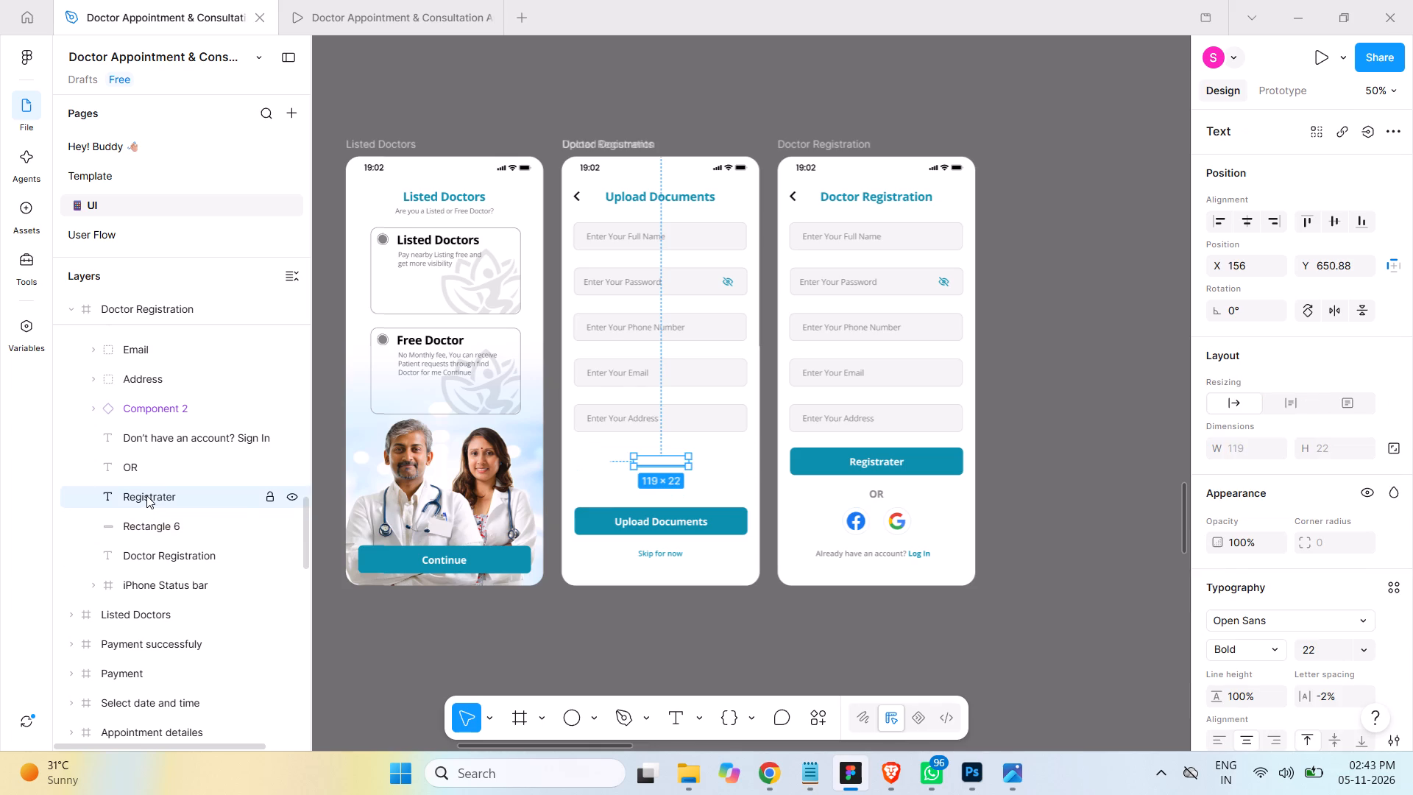
pyautogui.click(142, 526)
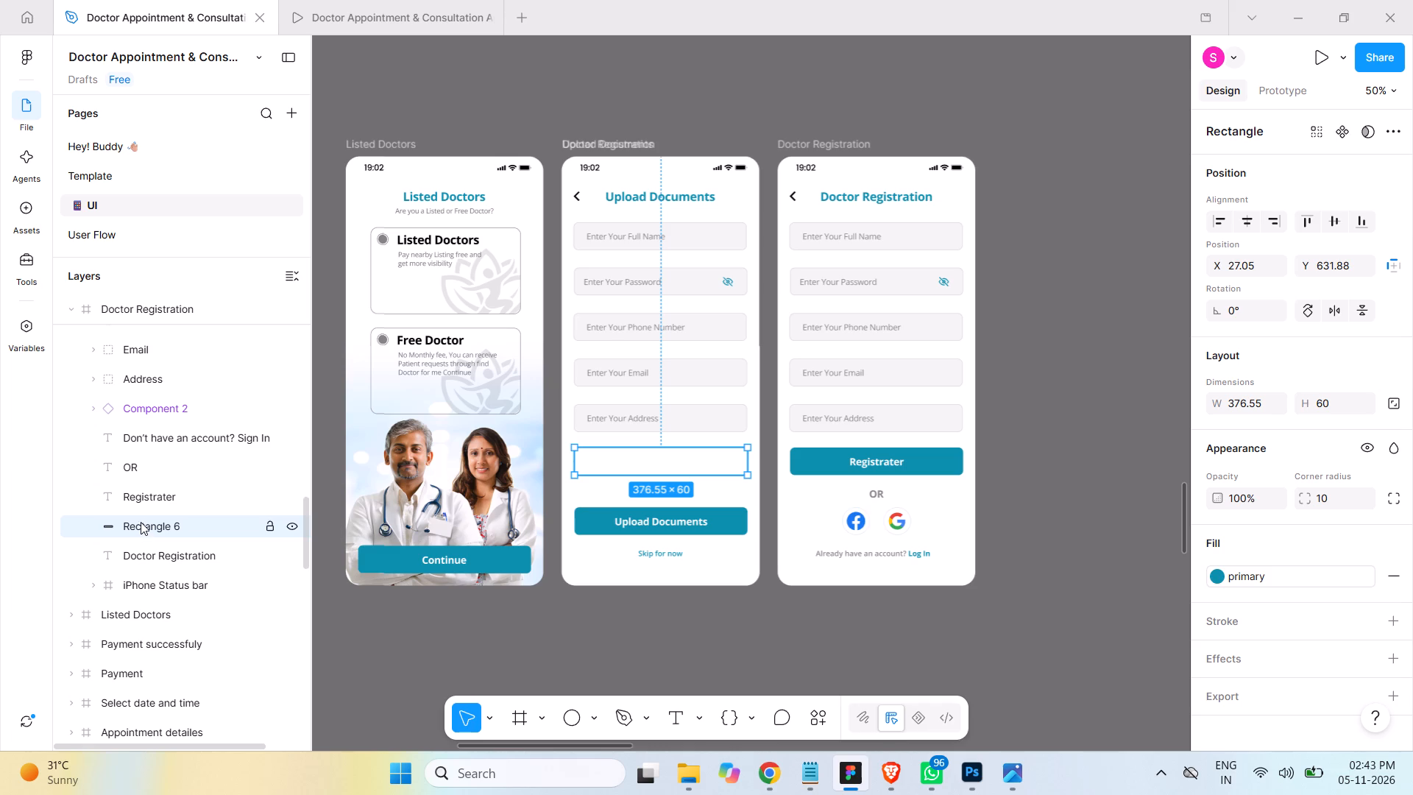
pyautogui.scroll(2, 144, 476)
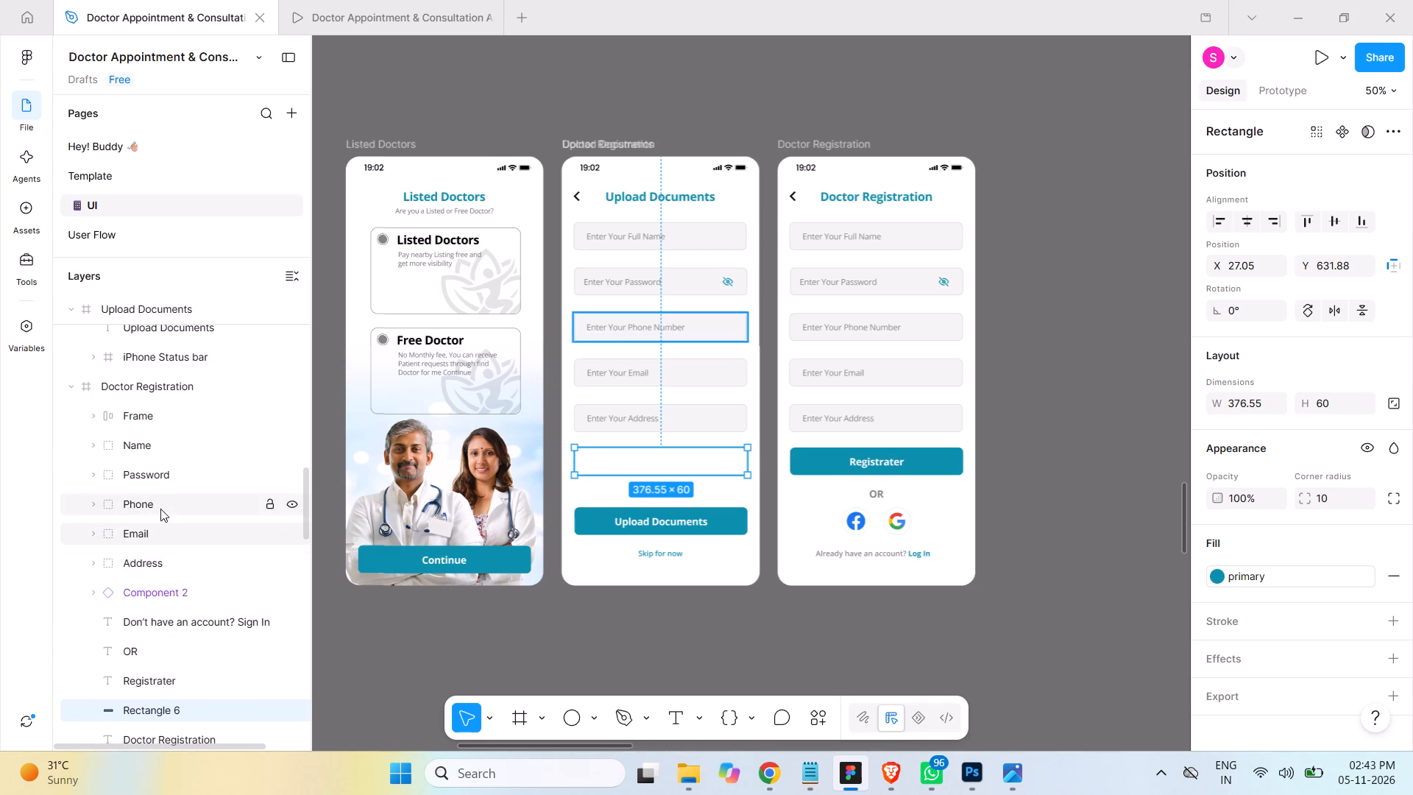
pyautogui.click(171, 384)
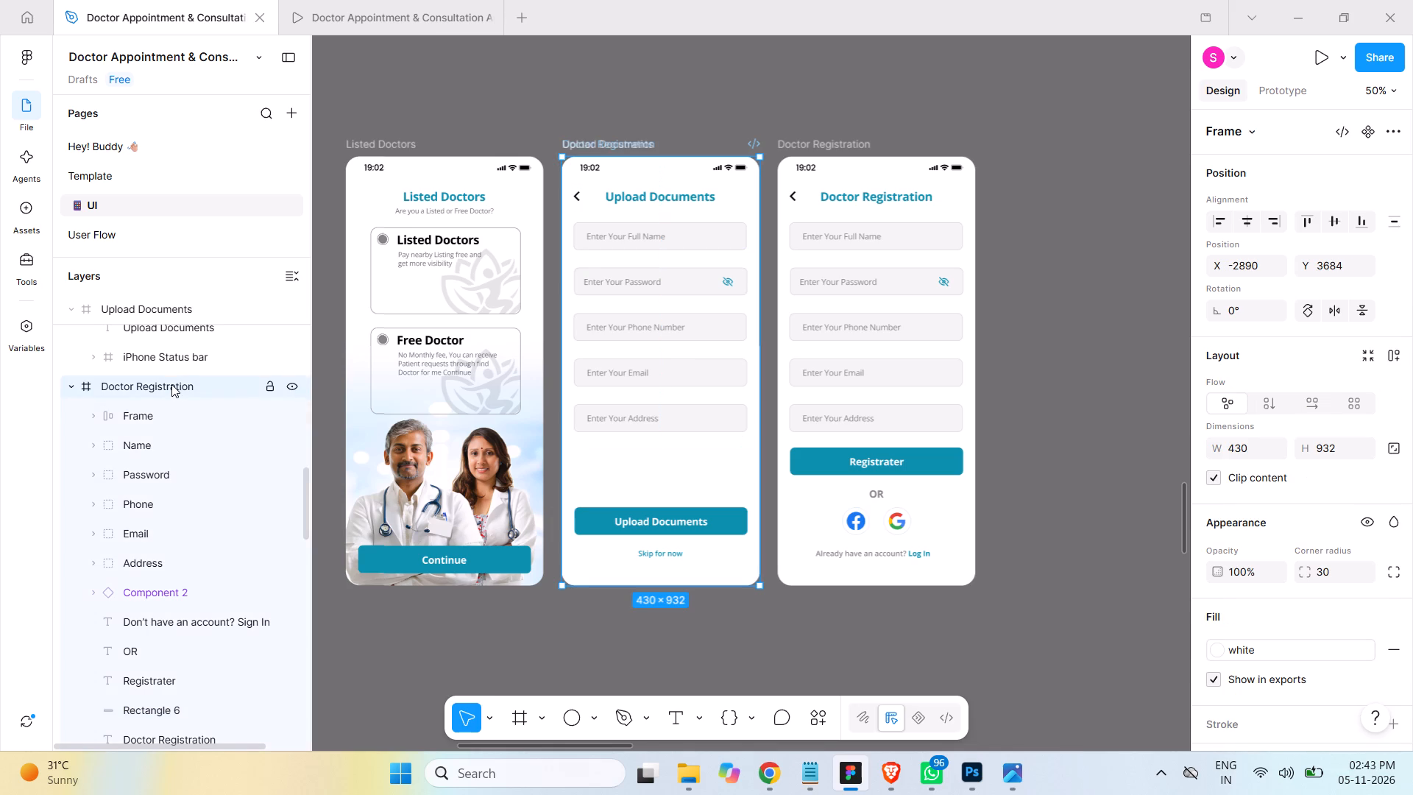
pyautogui.click(68, 386)
pyautogui.click(68, 386)
pyautogui.scroll(-1, 226, 518)
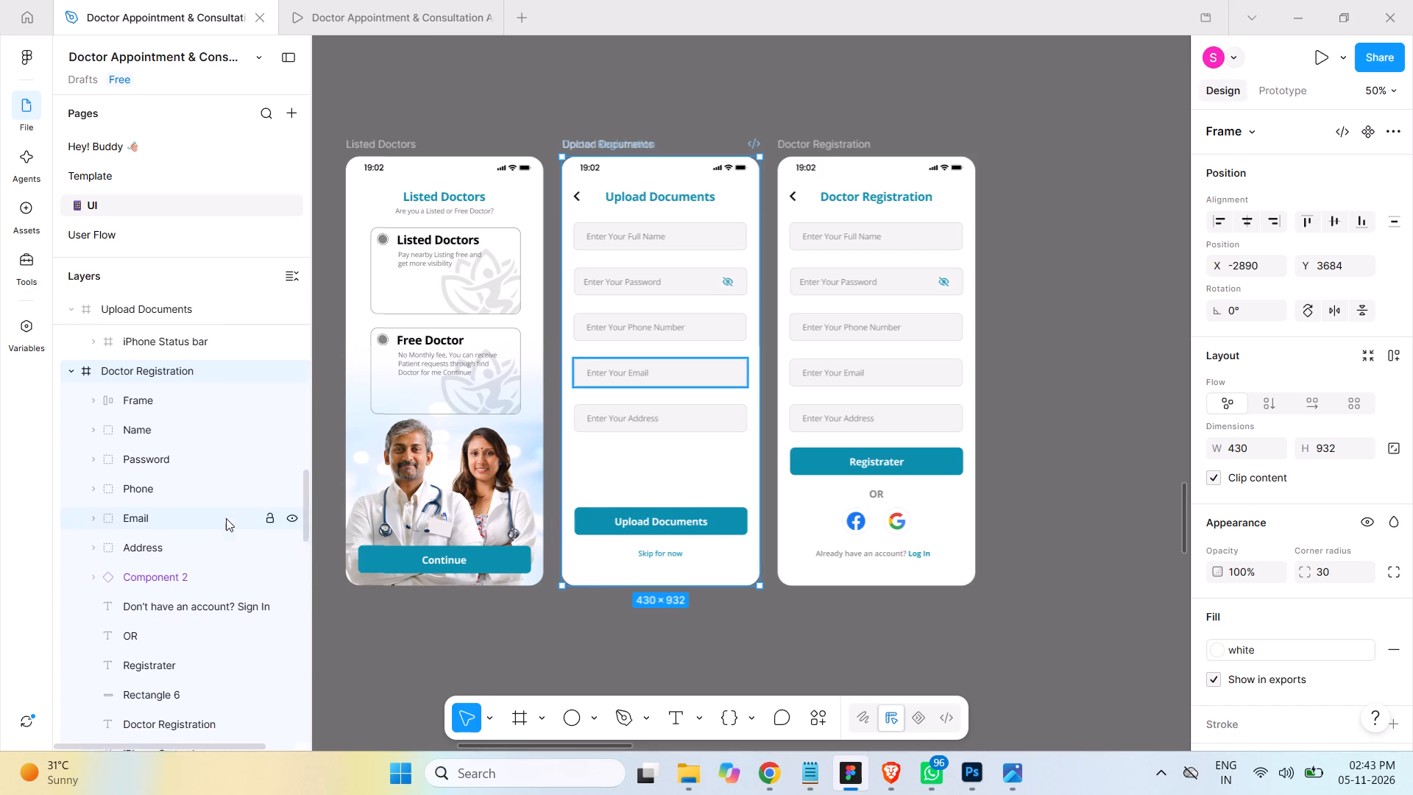
# Rename the title text layer in the underlying Doctor Registration frame as "Upload Documents", copying the wording from the Upload Documents screen's title.
pyautogui.click(173, 651)
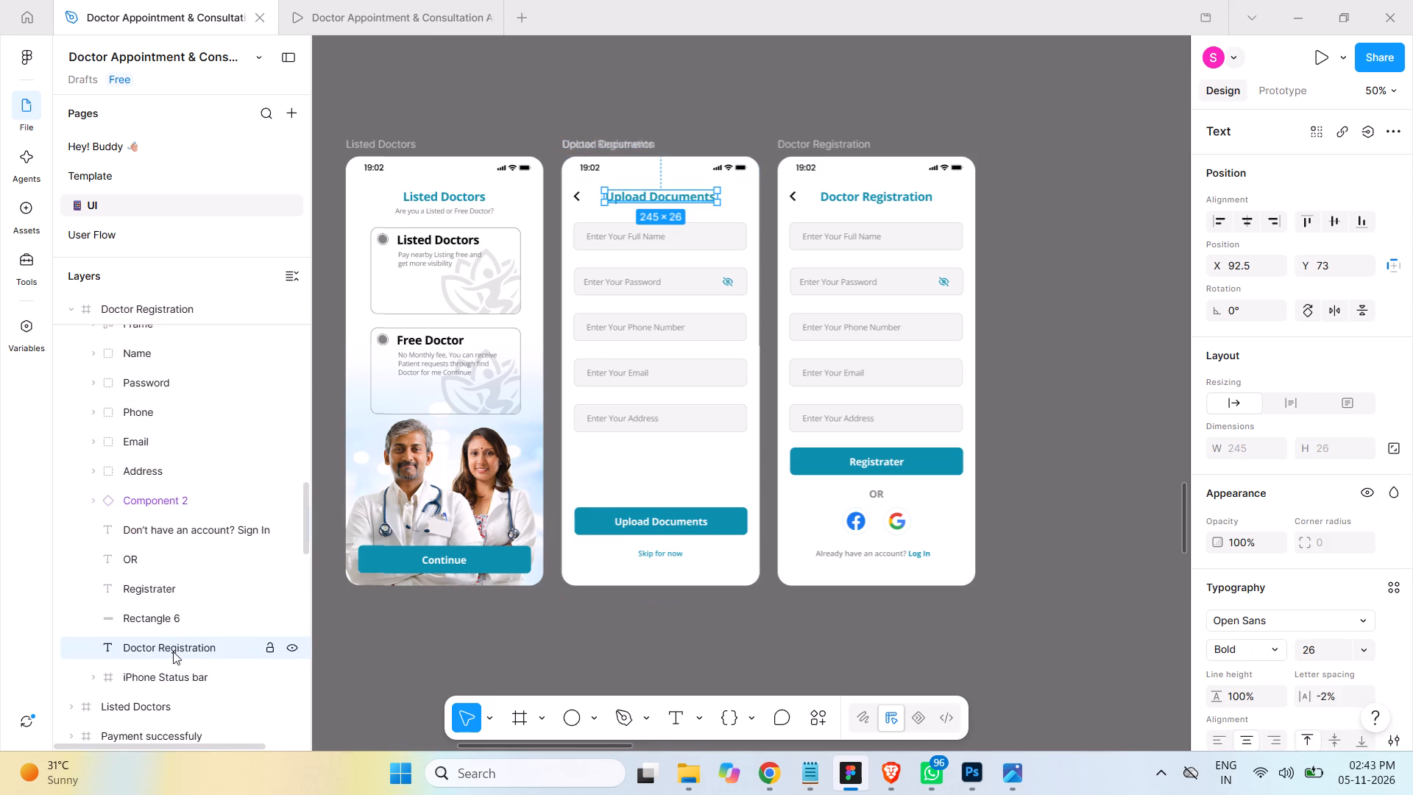
pyautogui.doubleClick(173, 651)
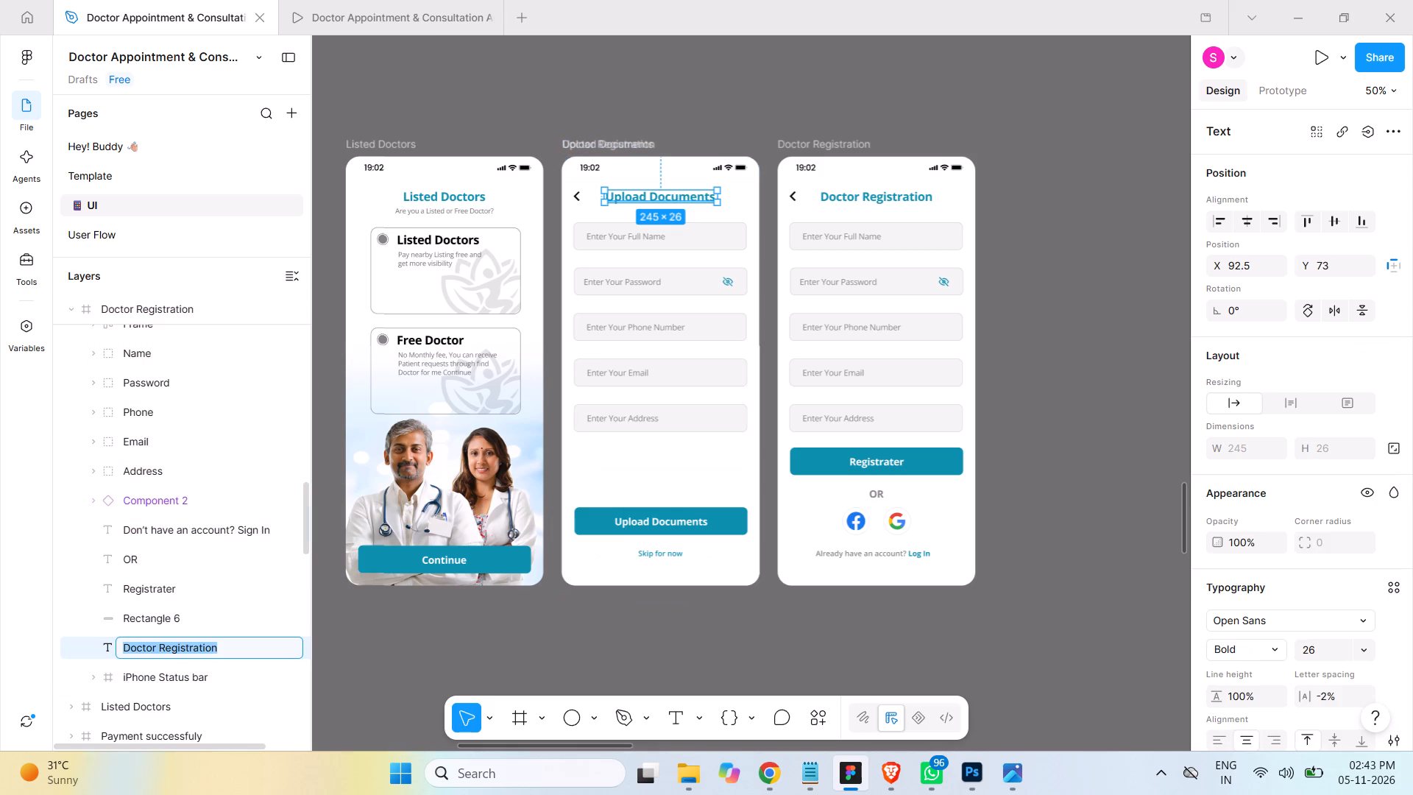
pyautogui.doubleClick(663, 198)
pyautogui.hotkey('ctrl', 'c')
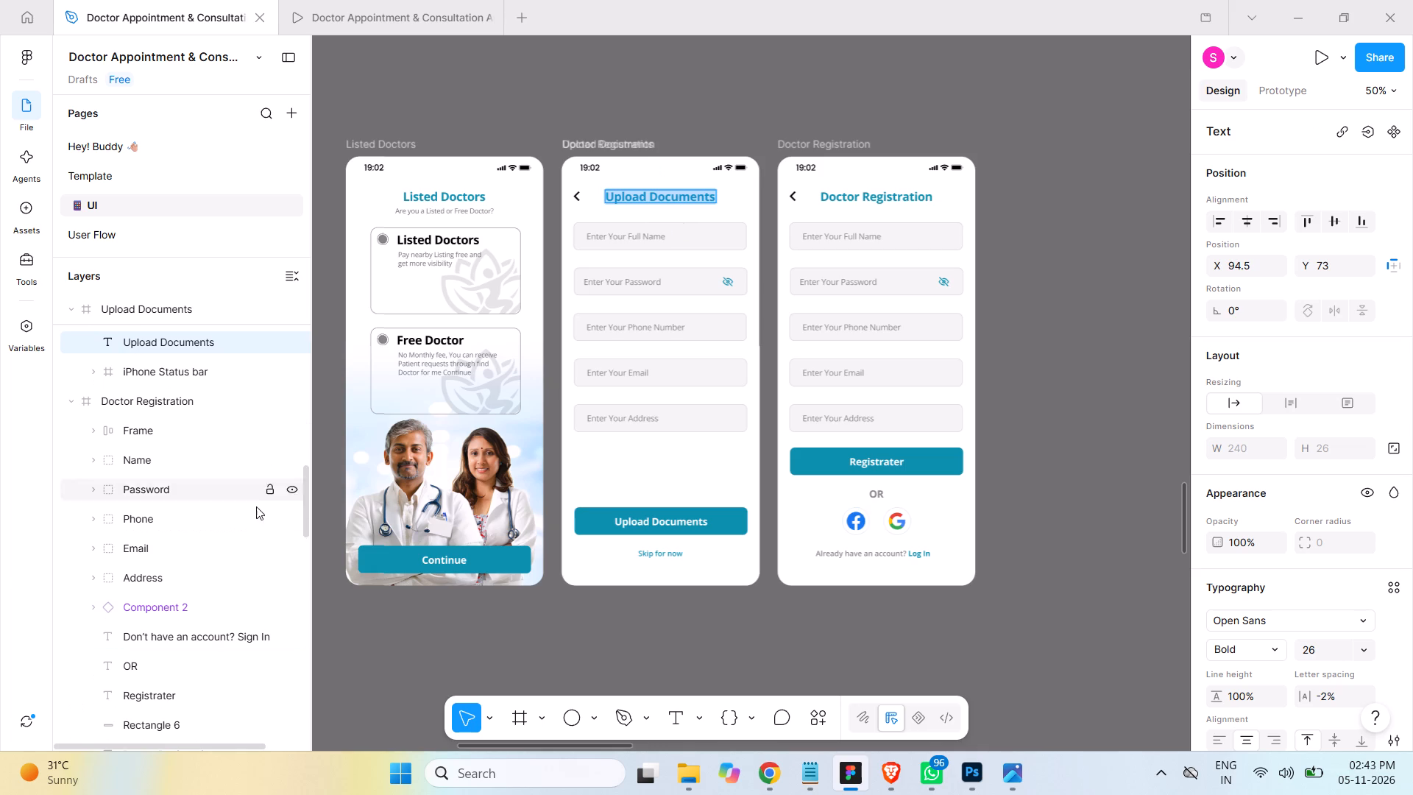
pyautogui.scroll(1, 226, 573)
pyautogui.scroll(-2, 225, 572)
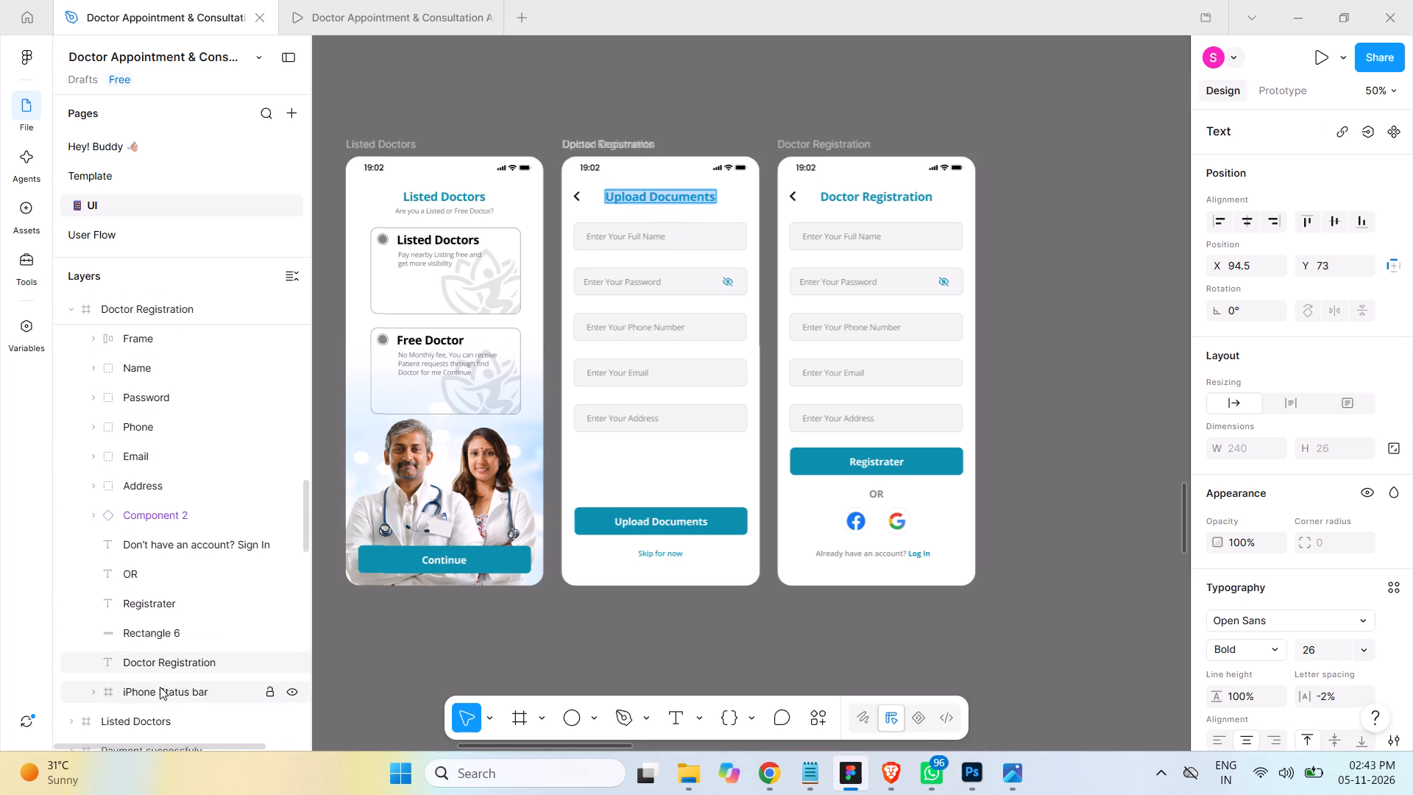
pyautogui.click(165, 662)
pyautogui.doubleClick(165, 662)
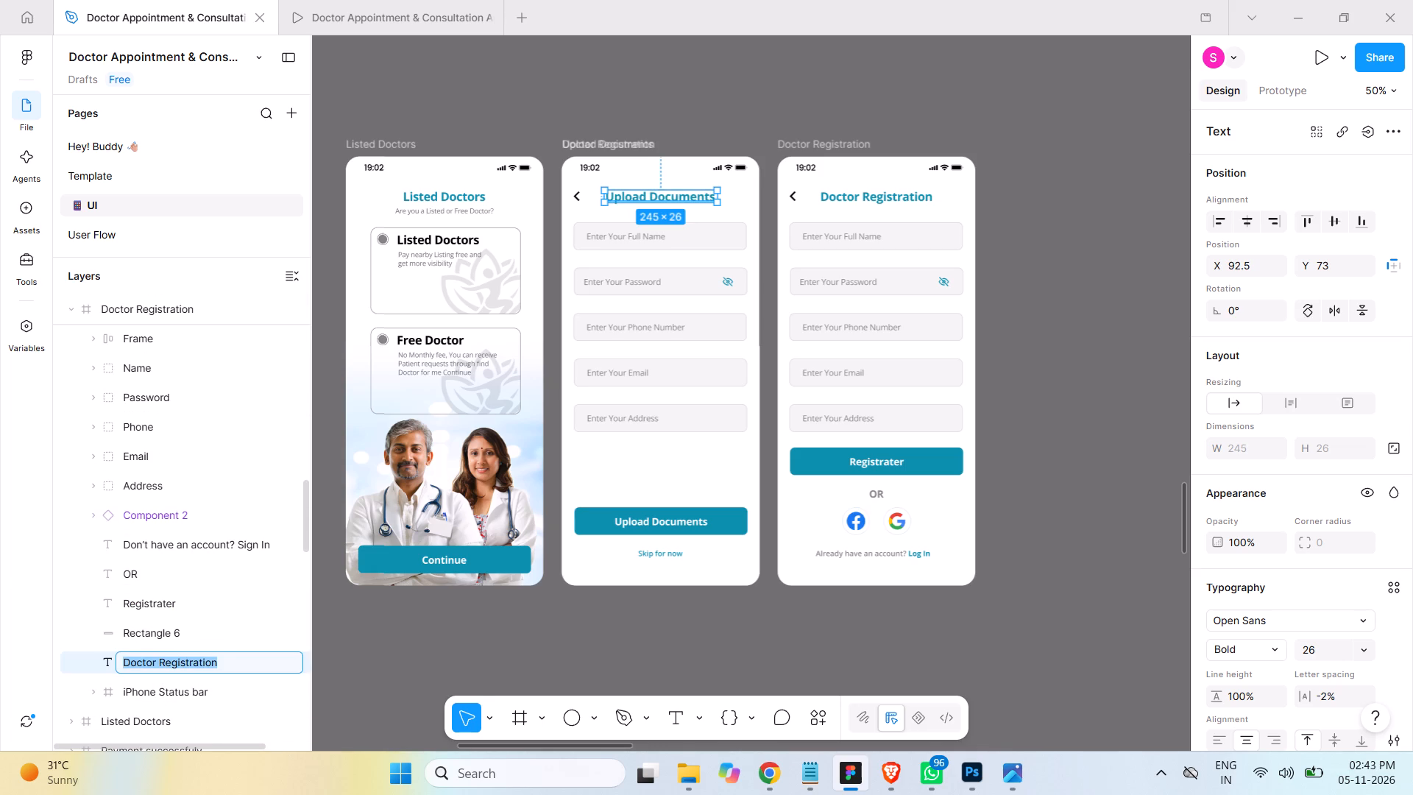
pyautogui.hotkey('ctrl', 'v')
# Rename the Doctor Registration frame beneath the Upload Documents screen as "Upload Documents".
pyautogui.scroll(1, 186, 580)
pyautogui.scroll(-1, 186, 580)
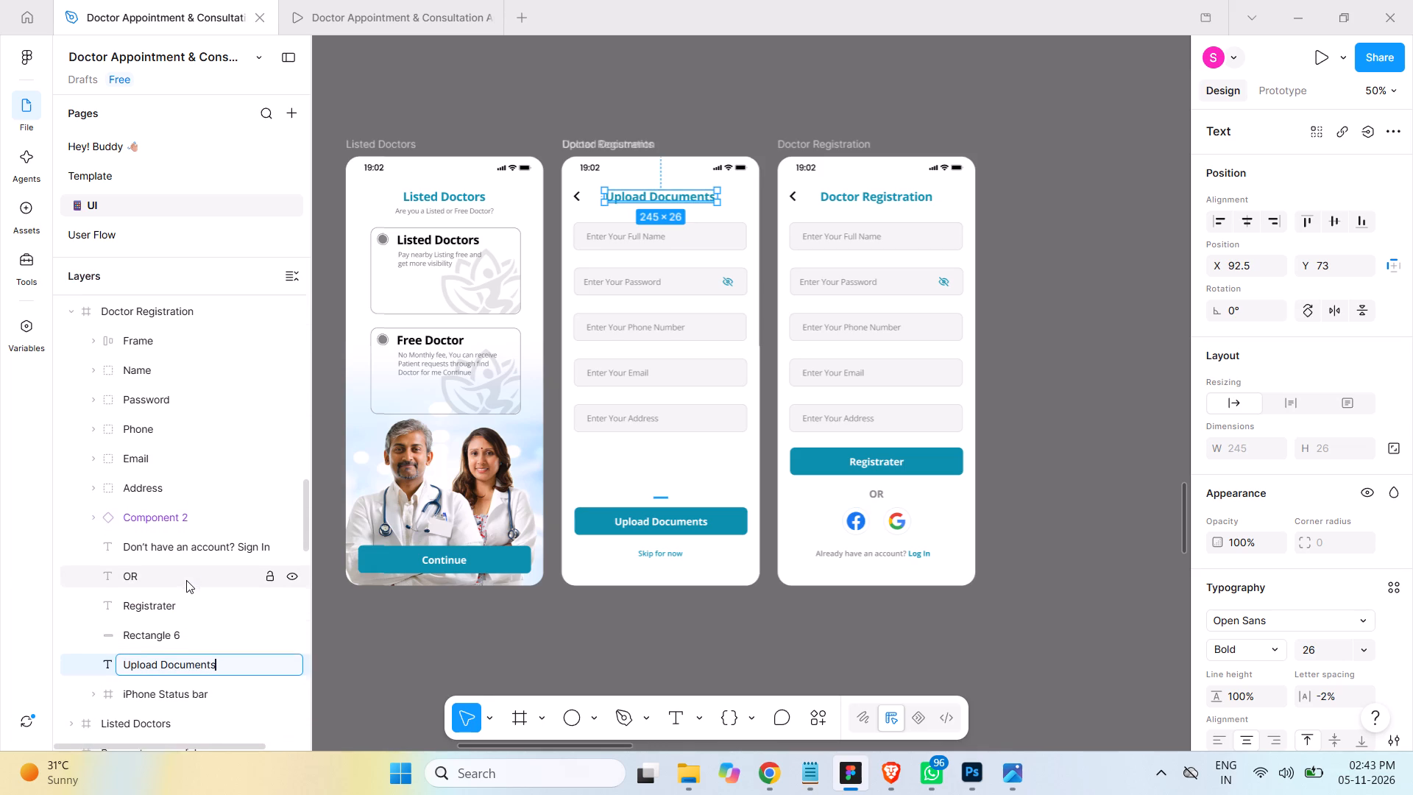
pyautogui.scroll(1, 186, 580)
pyautogui.doubleClick(146, 403)
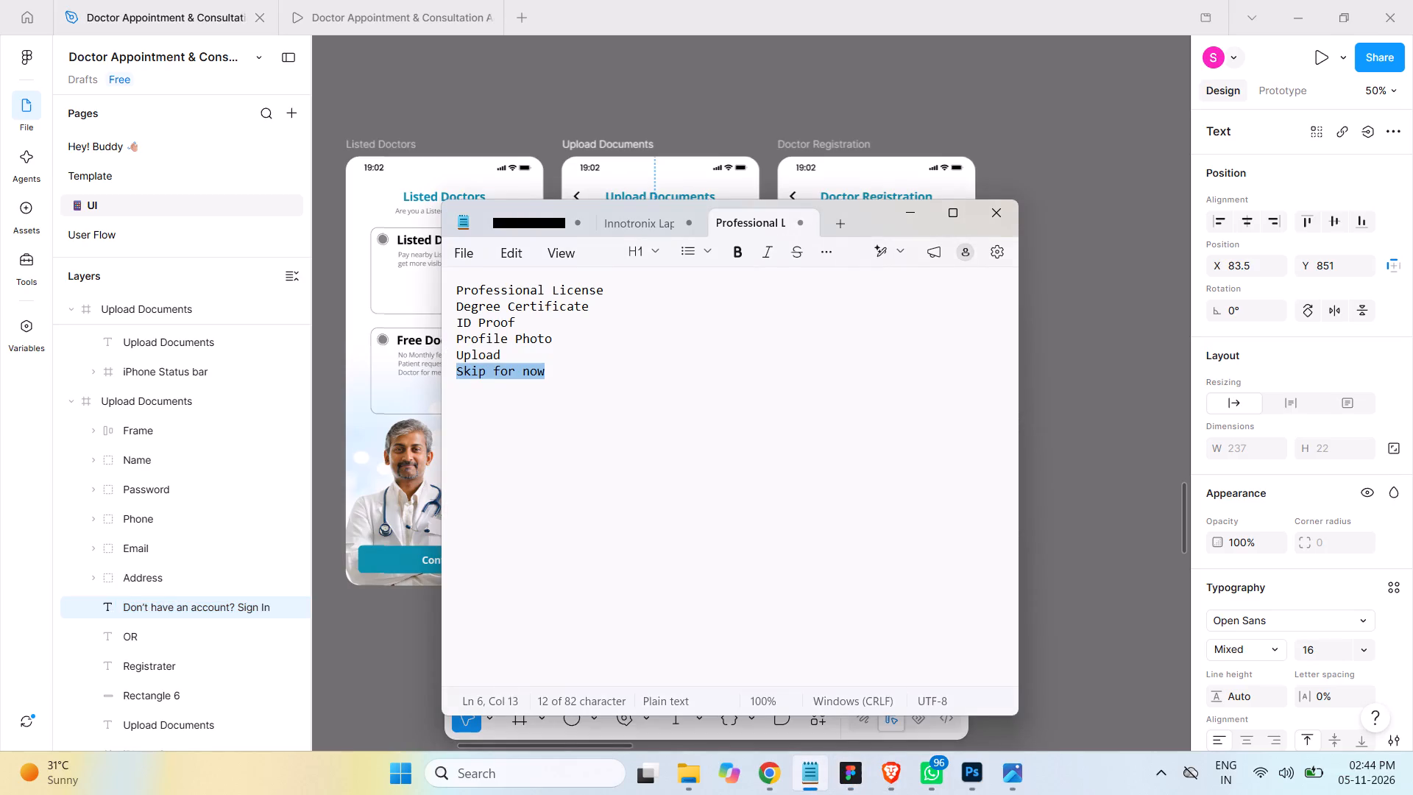
# Rename the "Don't have an account? Sign In" layer in the underlying frame as "Skip for now", copied from the notes in Notepad.
pyautogui.click(593, 388)
pyautogui.moveTo(558, 373); pyautogui.dragTo(389, 364)
pyautogui.hotkey('ctrl', 'c')
pyautogui.doubleClick(203, 605)
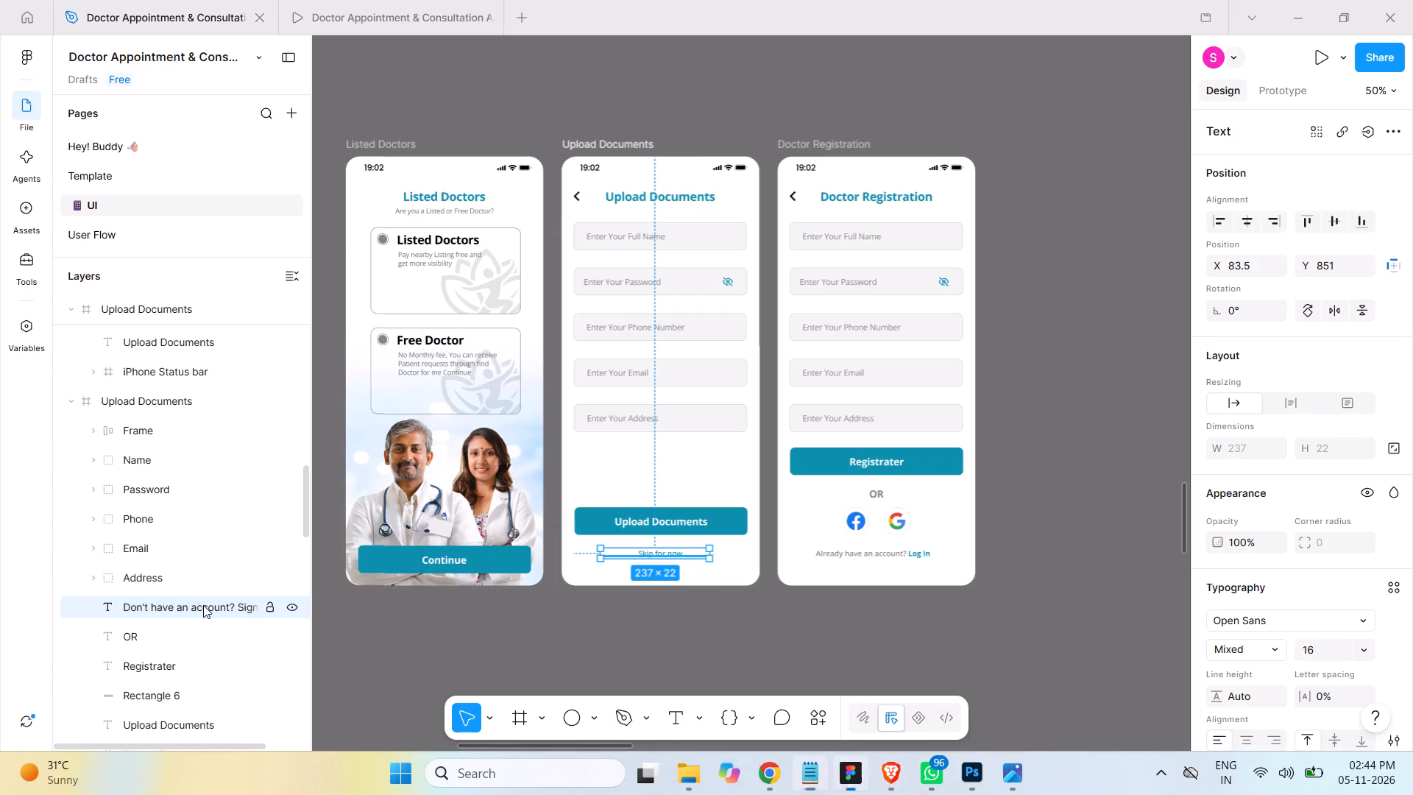
pyautogui.hotkey('ctrl', 'v')
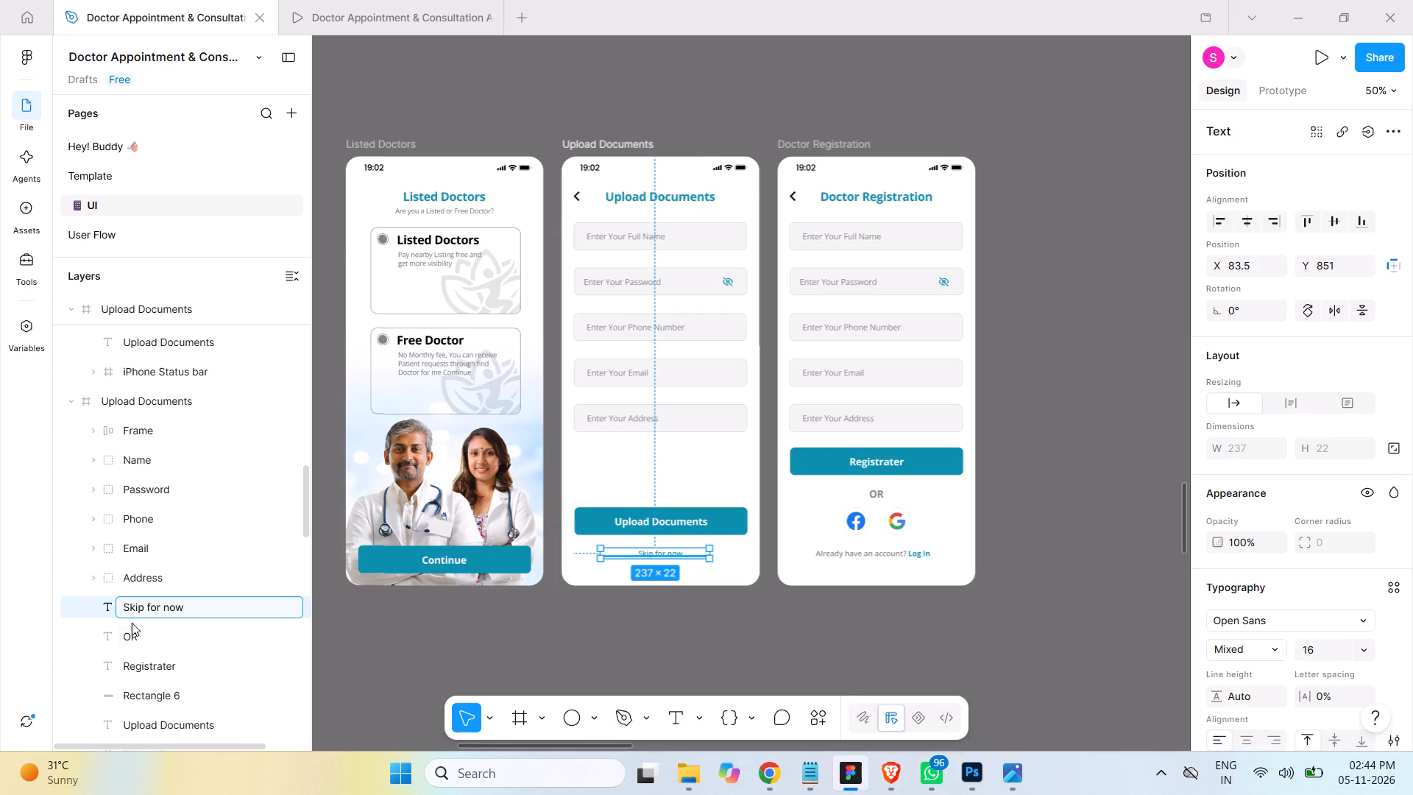
# Delete the leftover OR, Registrater and Rectangle 6 layers from the underlying Upload Documents frame.
pyautogui.click(138, 635)
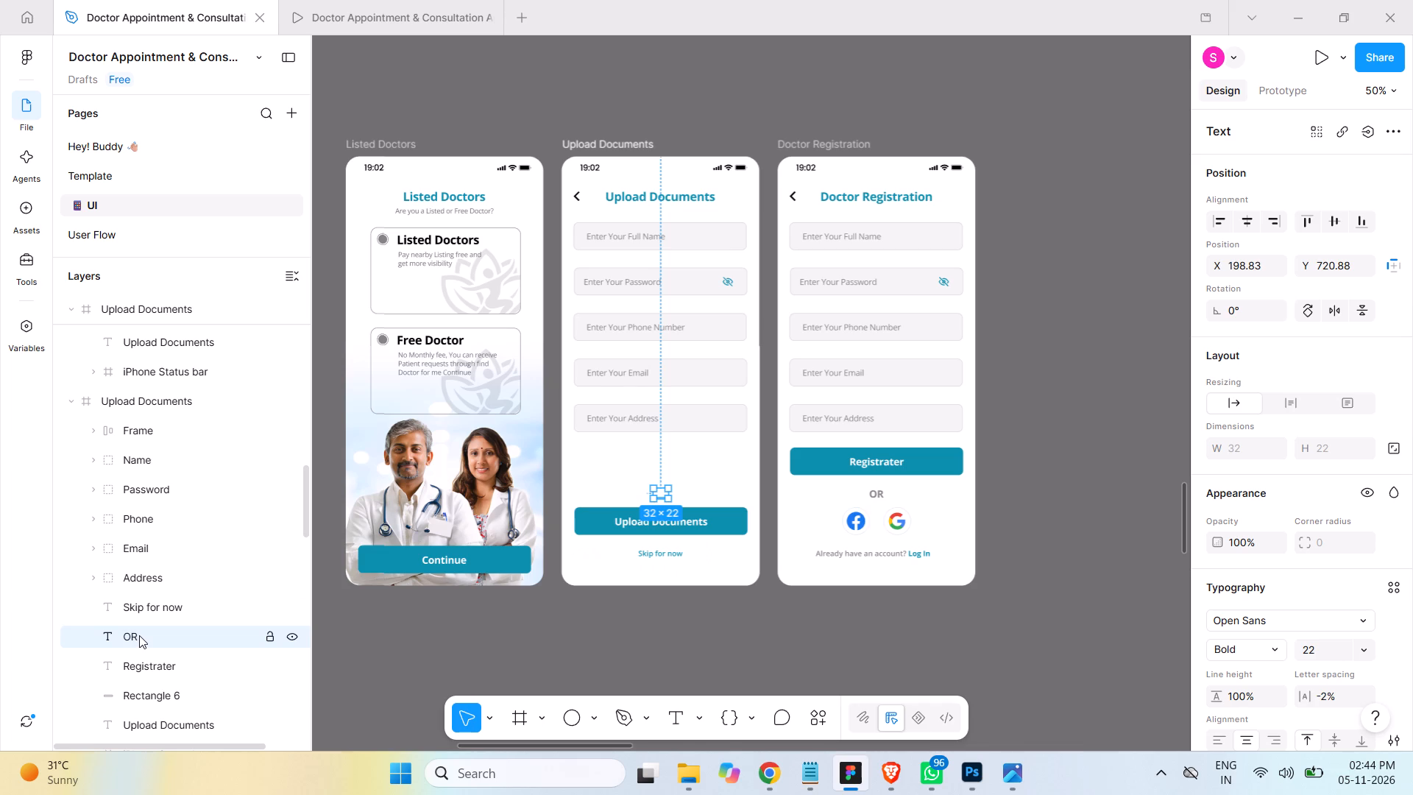
pyautogui.press('Delete')
pyautogui.click(141, 636)
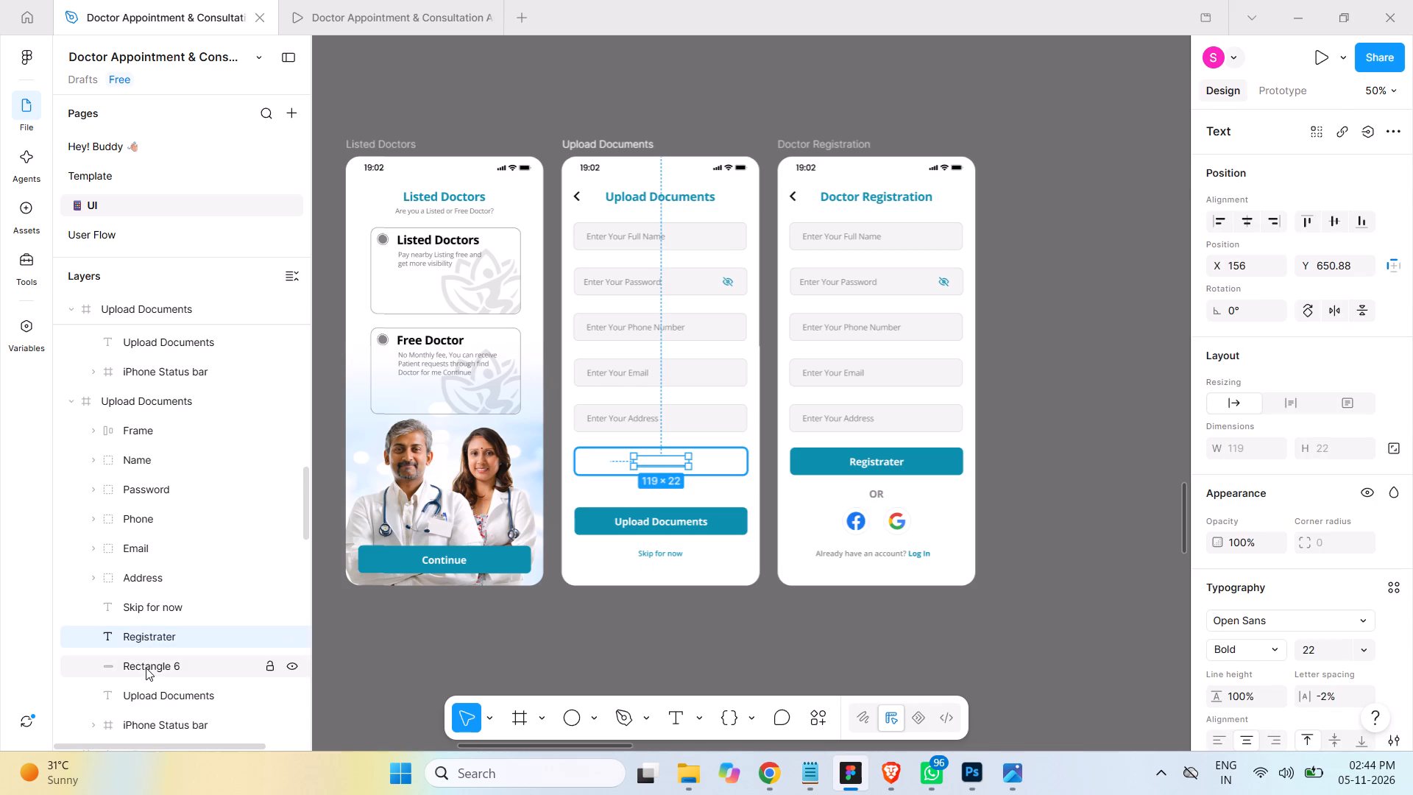
pyautogui.press('Delete')
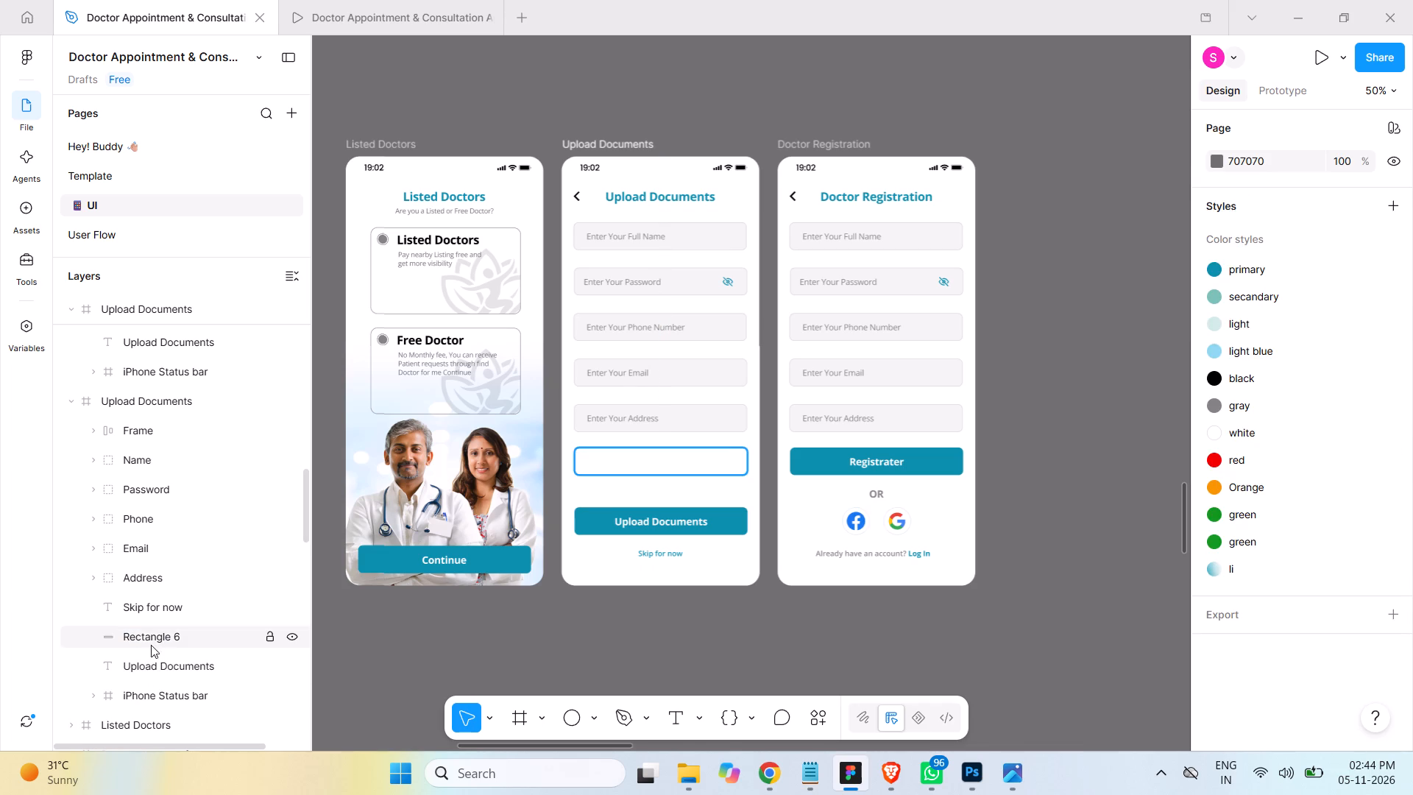
pyautogui.click(148, 631)
pyautogui.press('Delete')
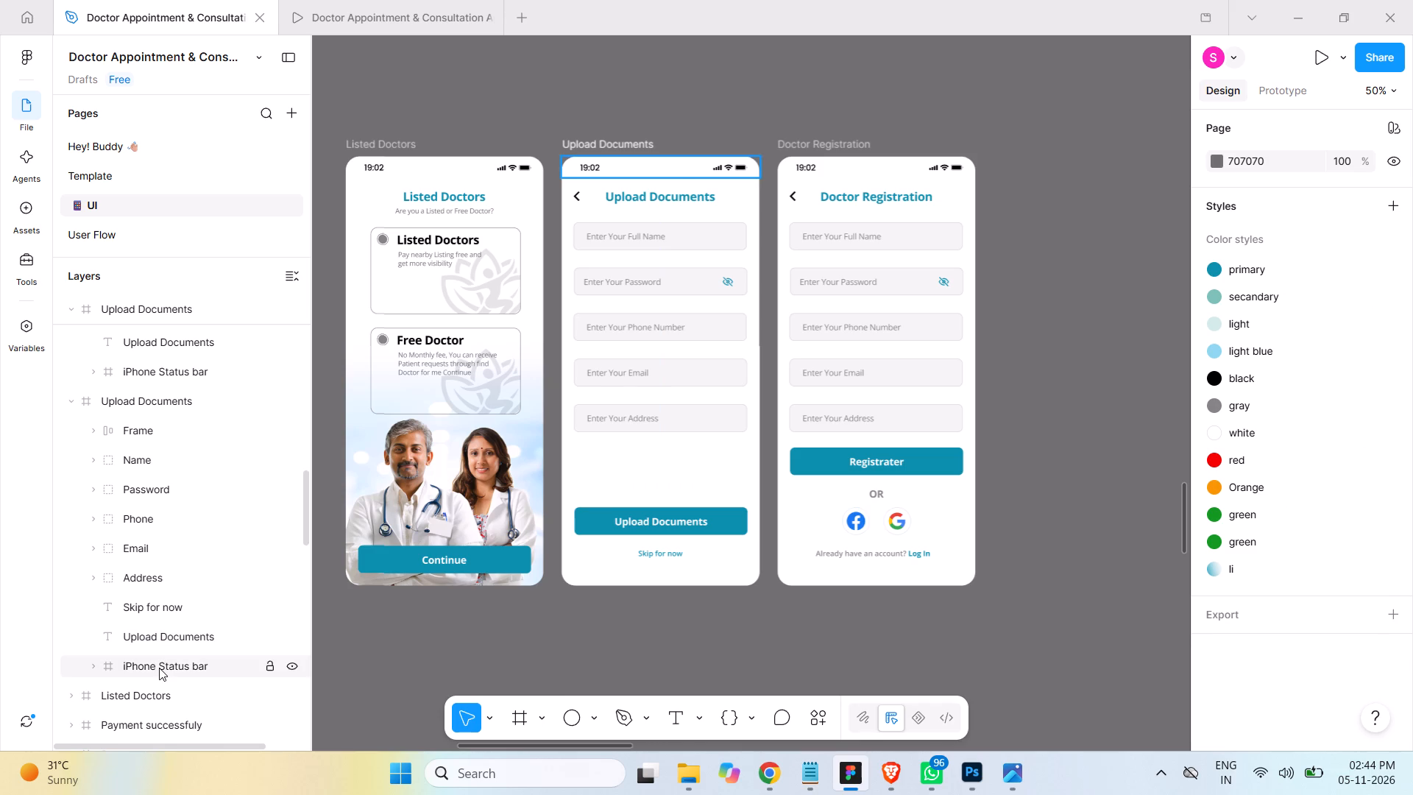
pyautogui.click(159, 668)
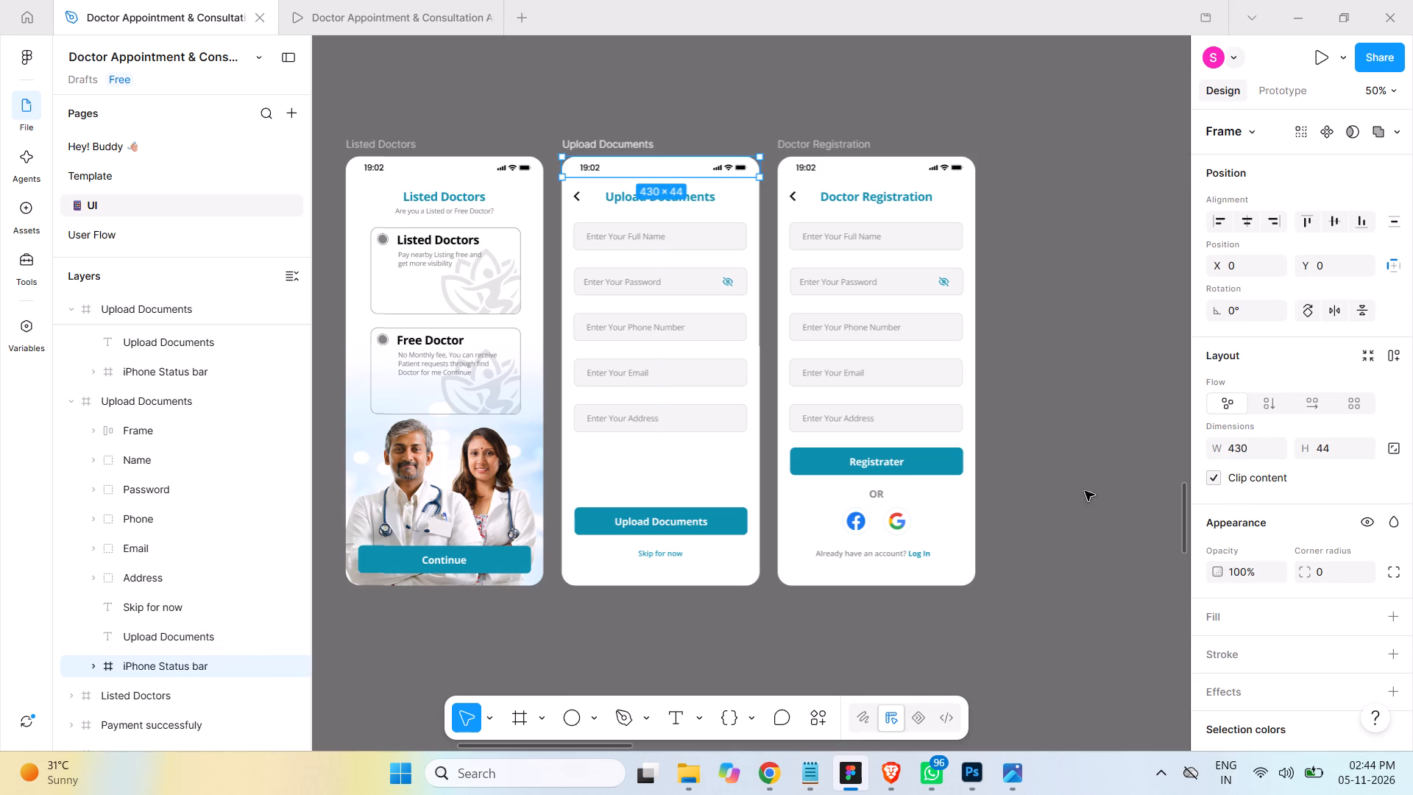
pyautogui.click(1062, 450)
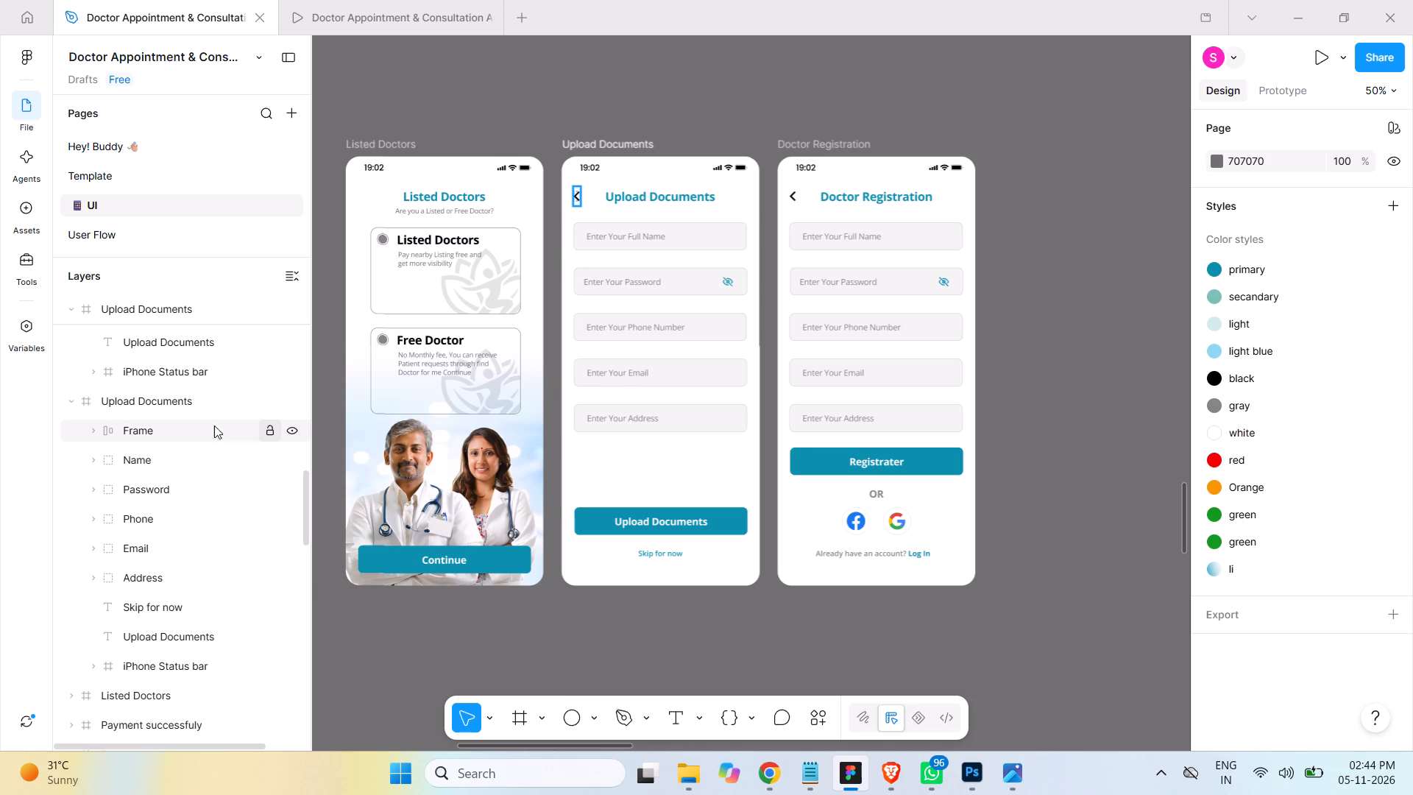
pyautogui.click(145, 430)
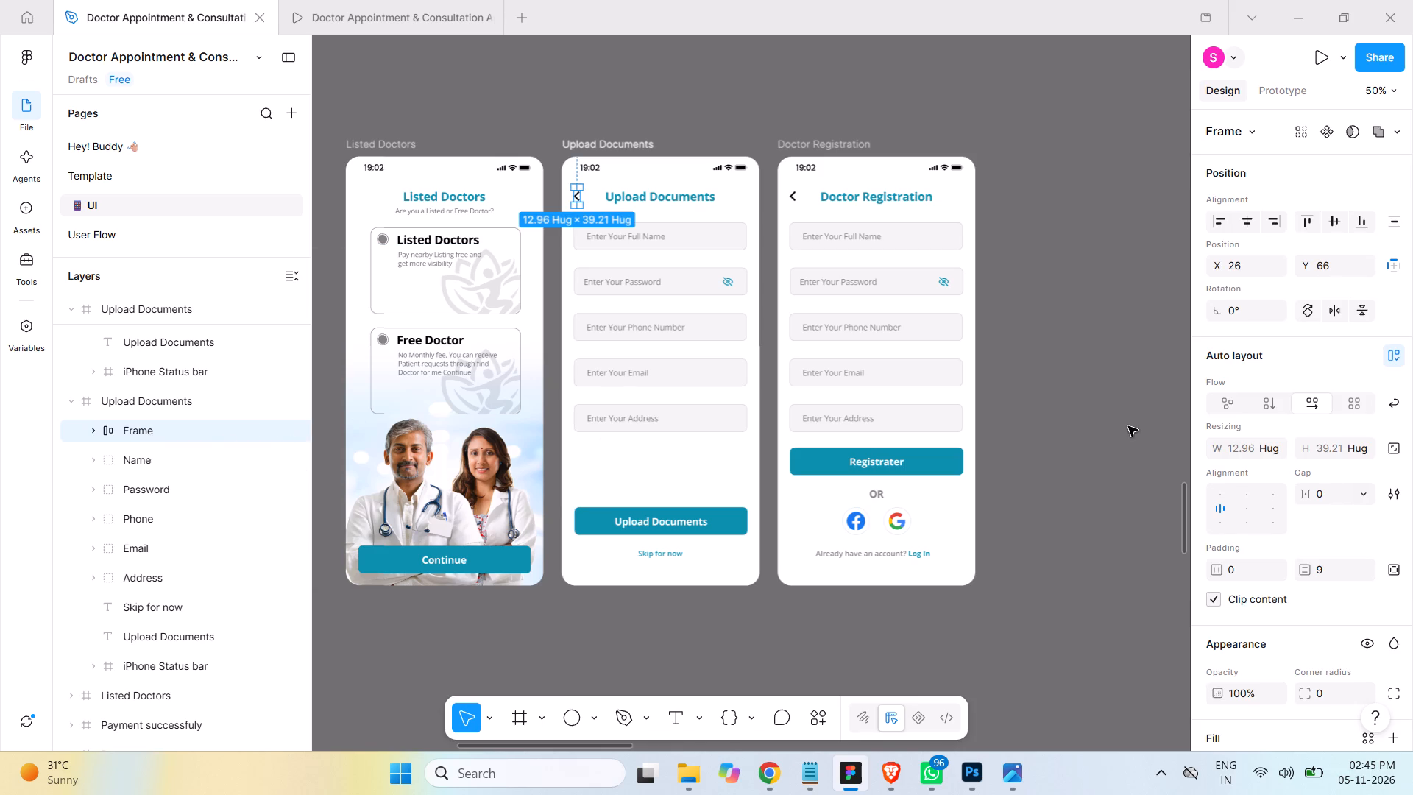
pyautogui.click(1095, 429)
# Save the Figma file.
pyautogui.hotkey('ctrl', 's')
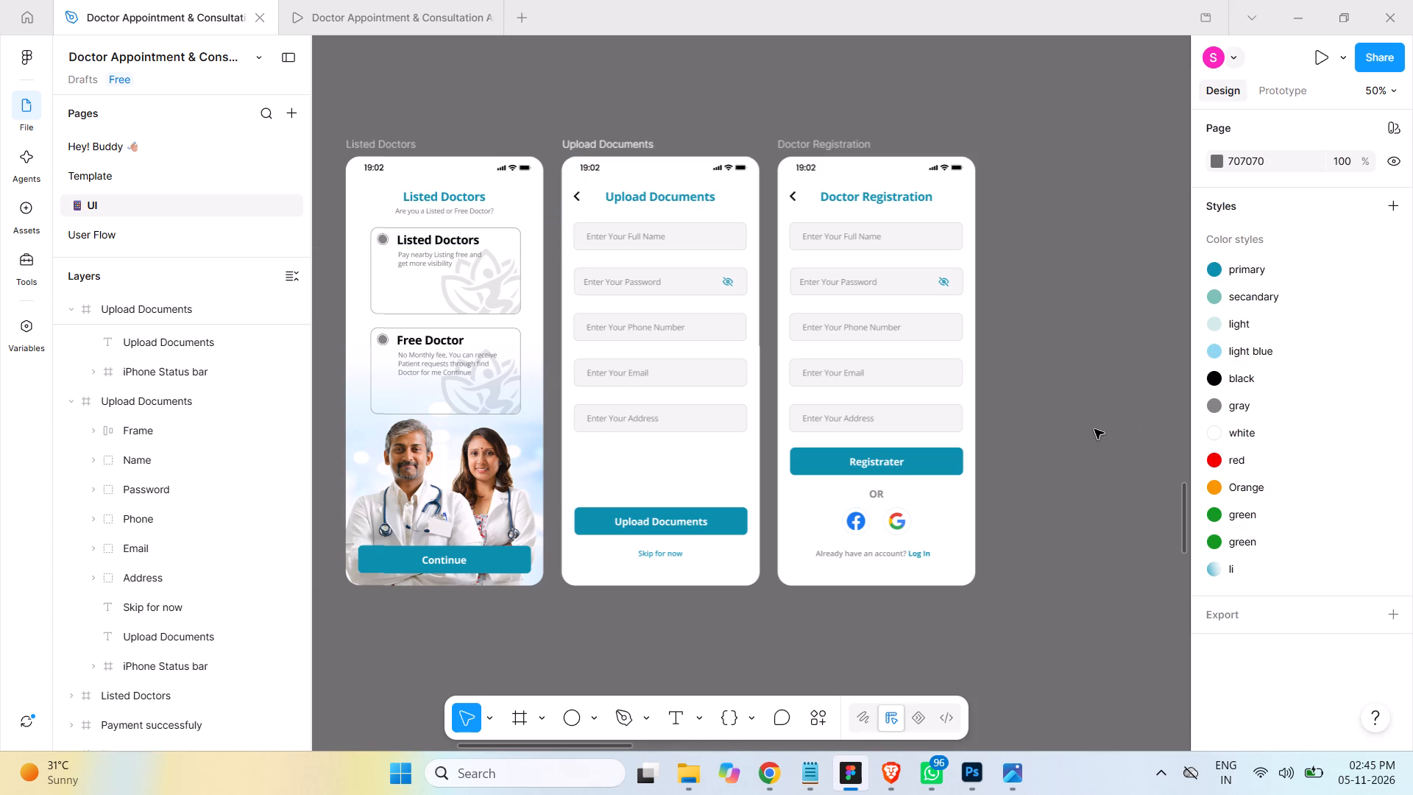
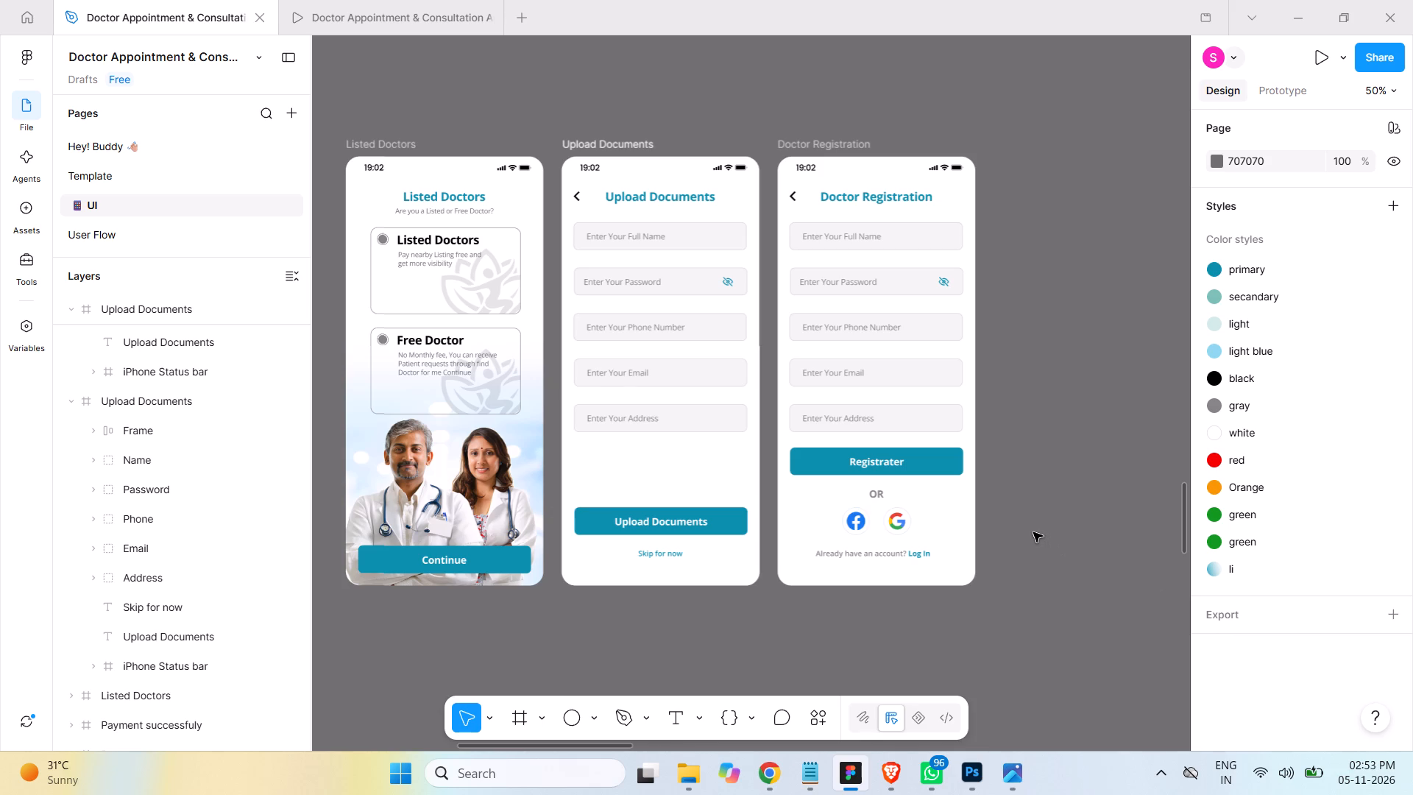
# Switch to Chrome and browse through the posts in the LinkedIn home feed.
pyautogui.click(768, 774)
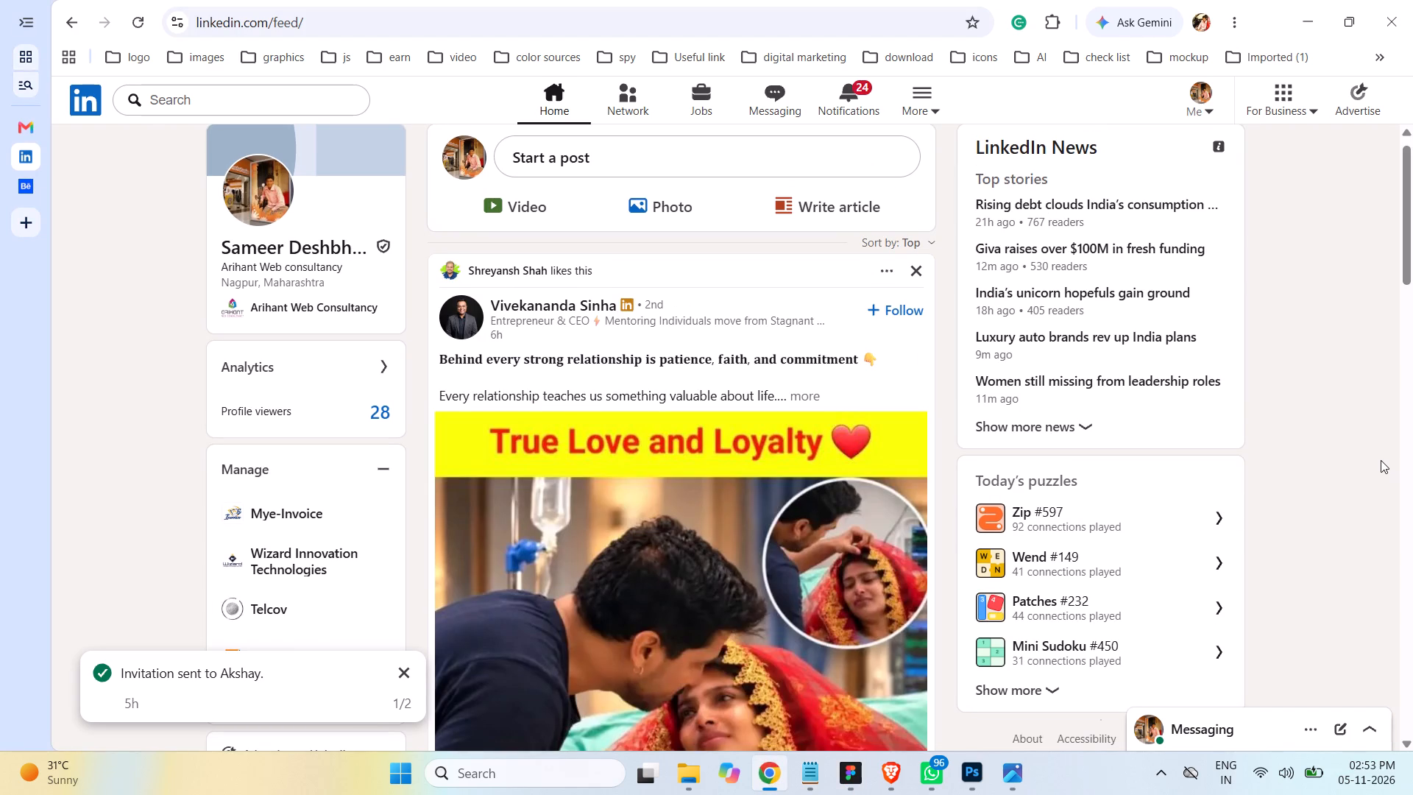
pyautogui.scroll(-3, 1381, 460)
pyautogui.scroll(2, 1381, 460)
pyautogui.scroll(-2, 1381, 460)
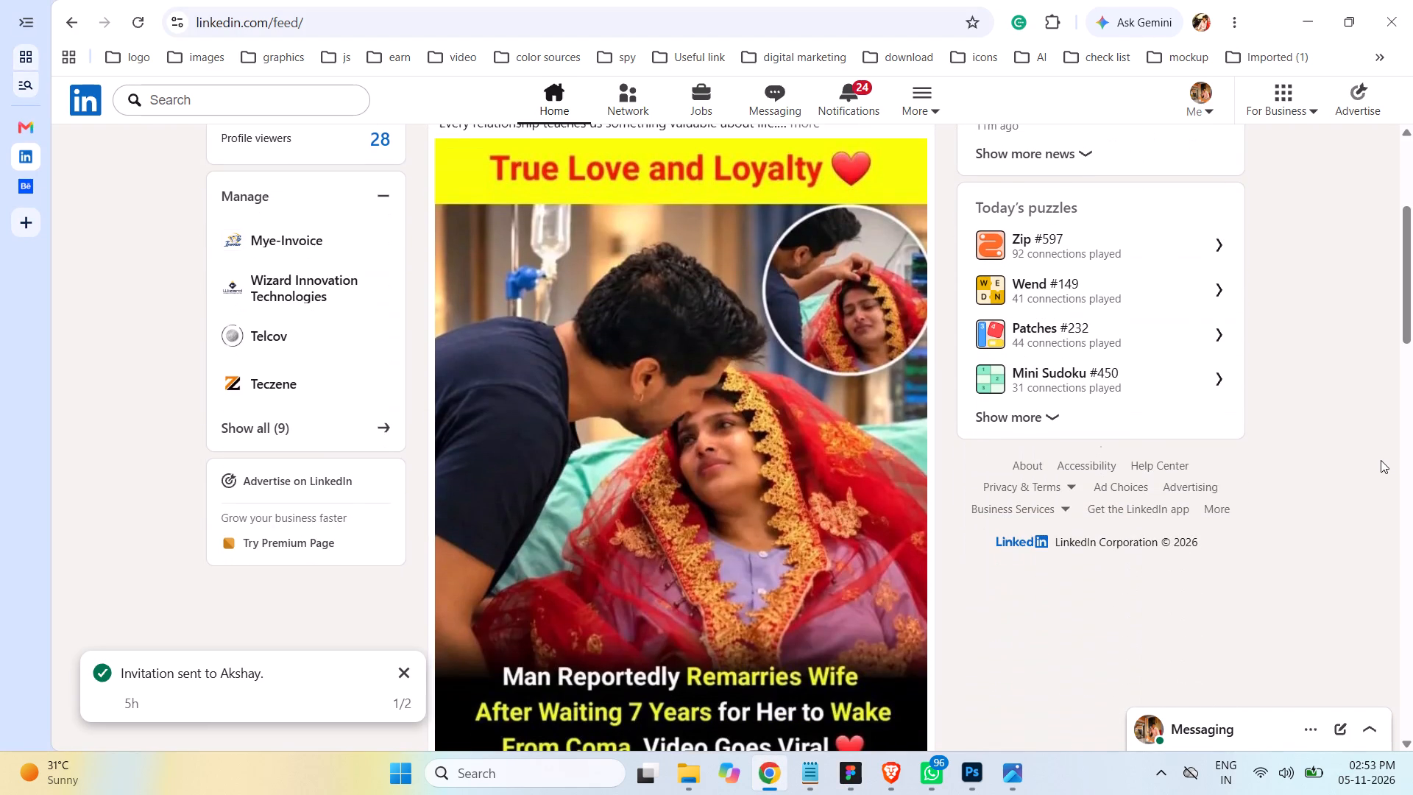
pyautogui.scroll(-1, 1381, 460)
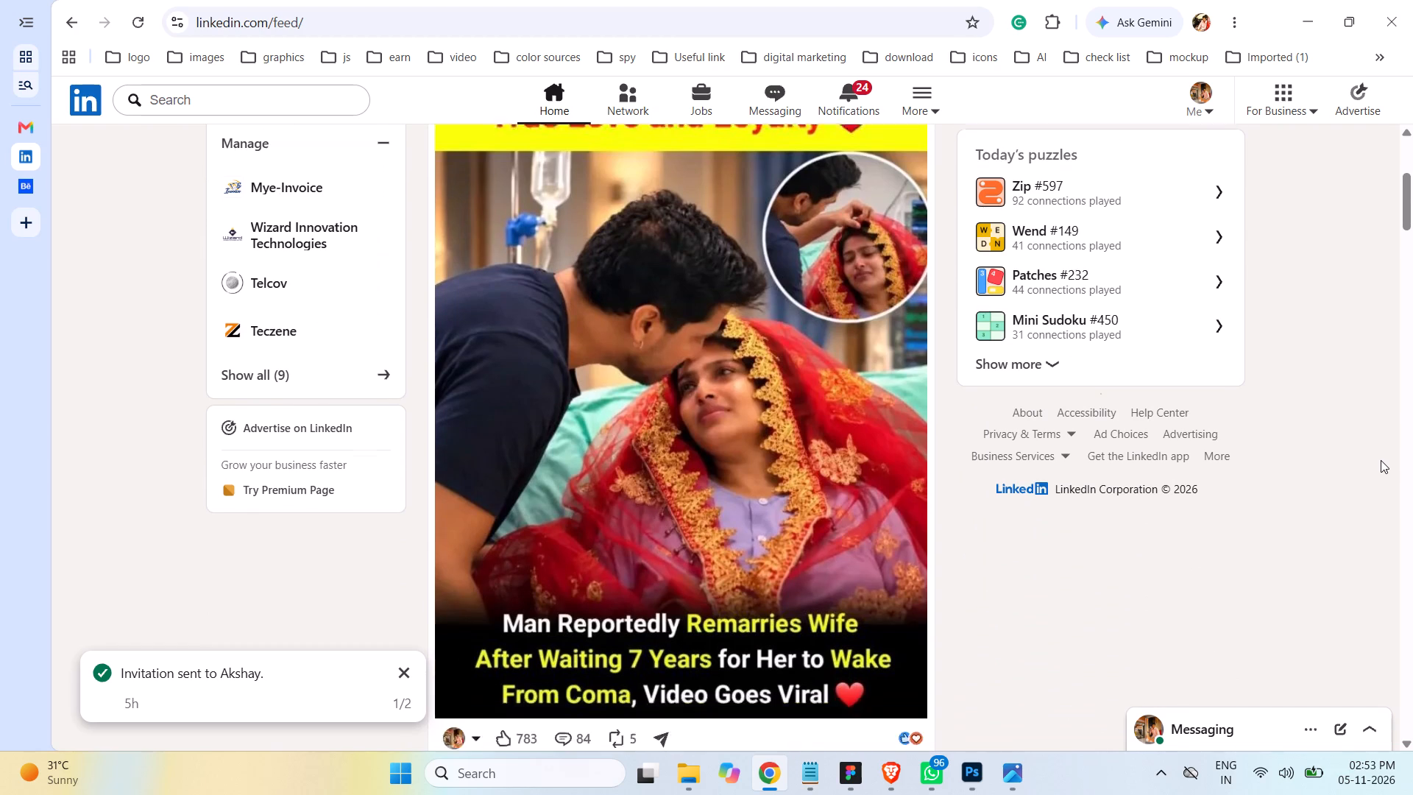
pyautogui.scroll(-1, 1381, 460)
pyautogui.scroll(1, 1381, 460)
pyautogui.scroll(-7, 1381, 460)
pyautogui.scroll(1, 1375, 456)
pyautogui.scroll(-2, 1375, 456)
pyautogui.scroll(1, 1375, 456)
pyautogui.scroll(-1, 1375, 456)
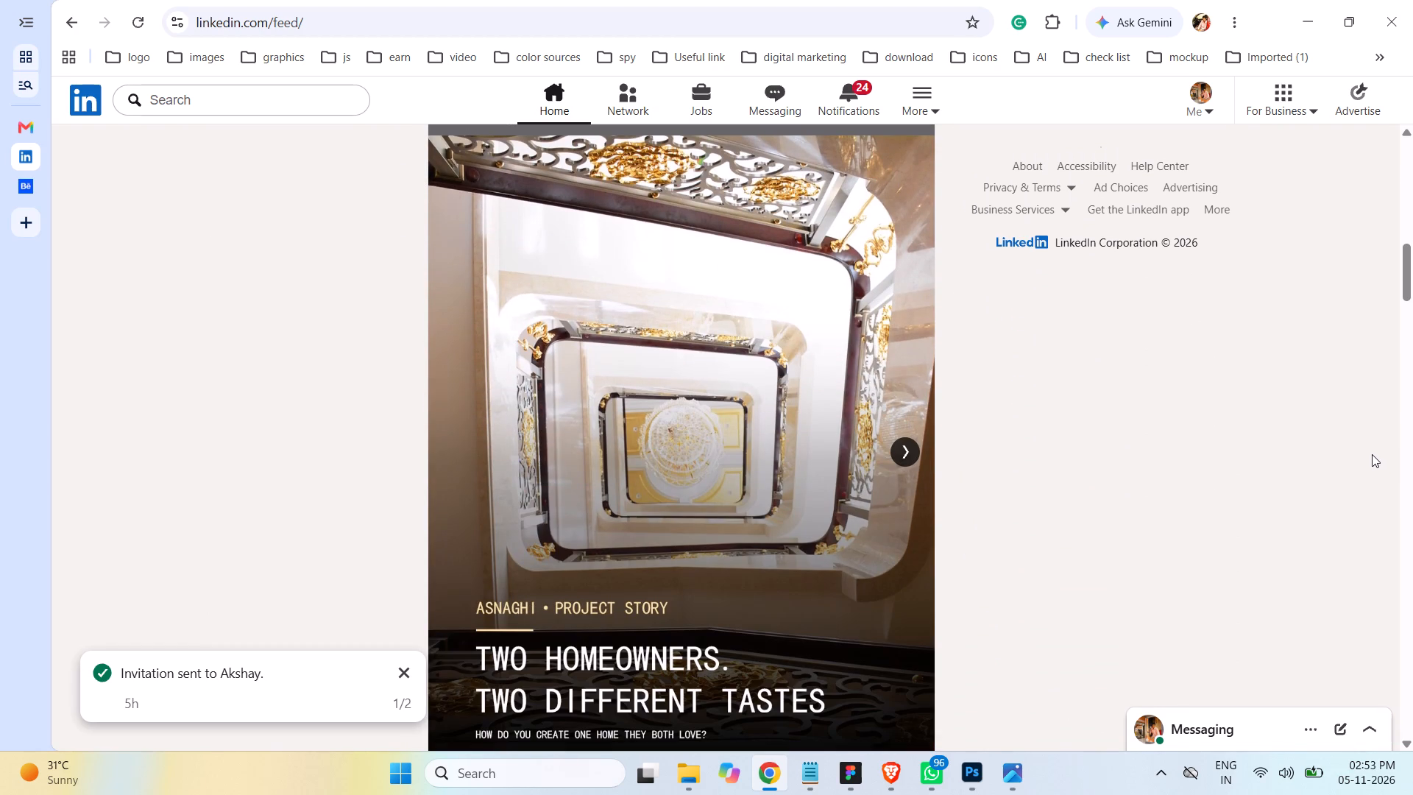
pyautogui.scroll(-6, 1369, 457)
pyautogui.scroll(1, 1368, 457)
pyautogui.scroll(-1, 1368, 457)
pyautogui.scroll(3, 1368, 457)
pyautogui.scroll(-1, 1367, 455)
pyautogui.scroll(1, 1367, 455)
pyautogui.scroll(-2, 1367, 455)
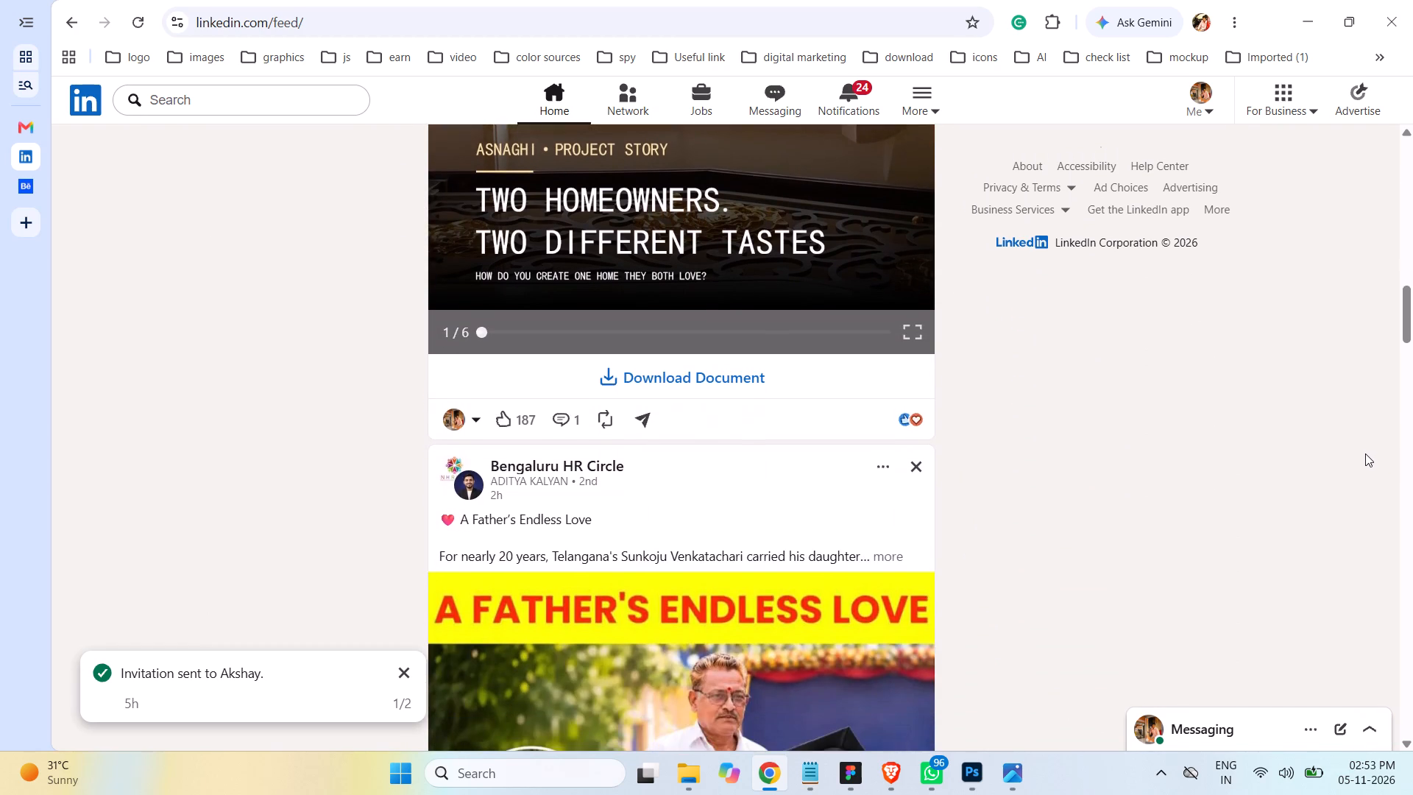
pyautogui.scroll(-1, 1365, 453)
pyautogui.scroll(1, 1365, 453)
pyautogui.scroll(-2, 1365, 453)
pyautogui.scroll(1, 1365, 453)
pyautogui.scroll(-5, 1361, 453)
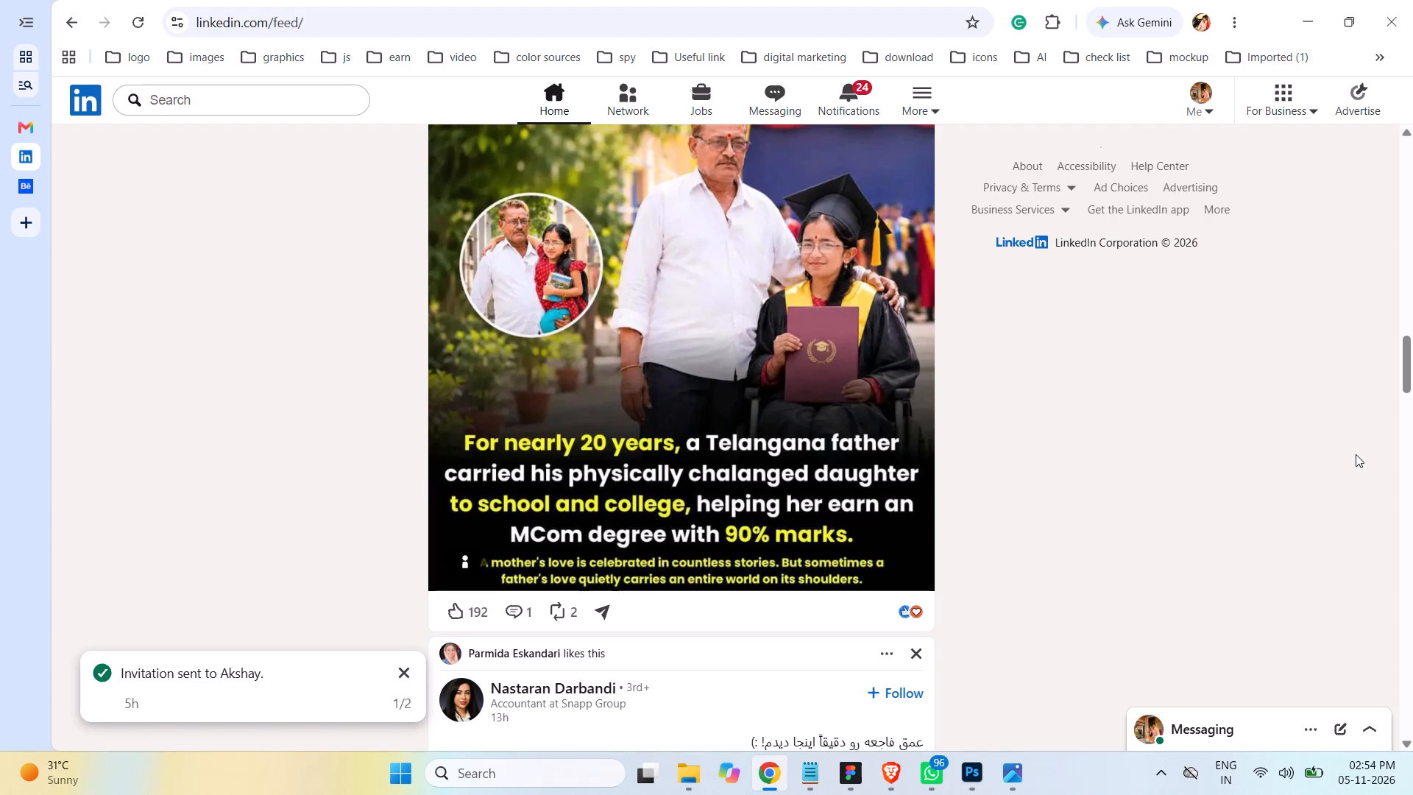
pyautogui.scroll(-2, 1356, 454)
pyautogui.scroll(1, 1356, 454)
pyautogui.scroll(-10, 1356, 454)
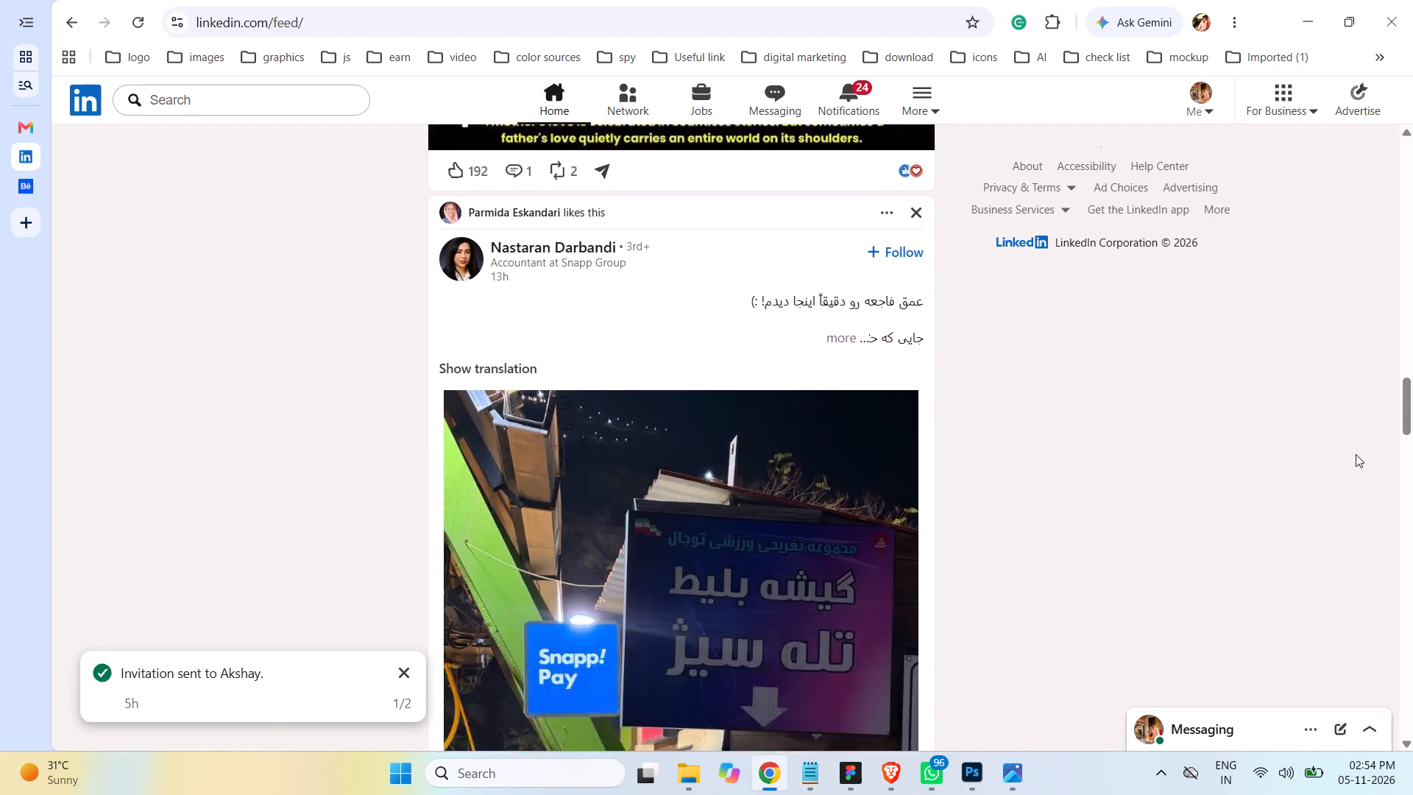
pyautogui.scroll(2, 1356, 456)
pyautogui.scroll(-3, 1356, 456)
pyautogui.scroll(4, 1356, 456)
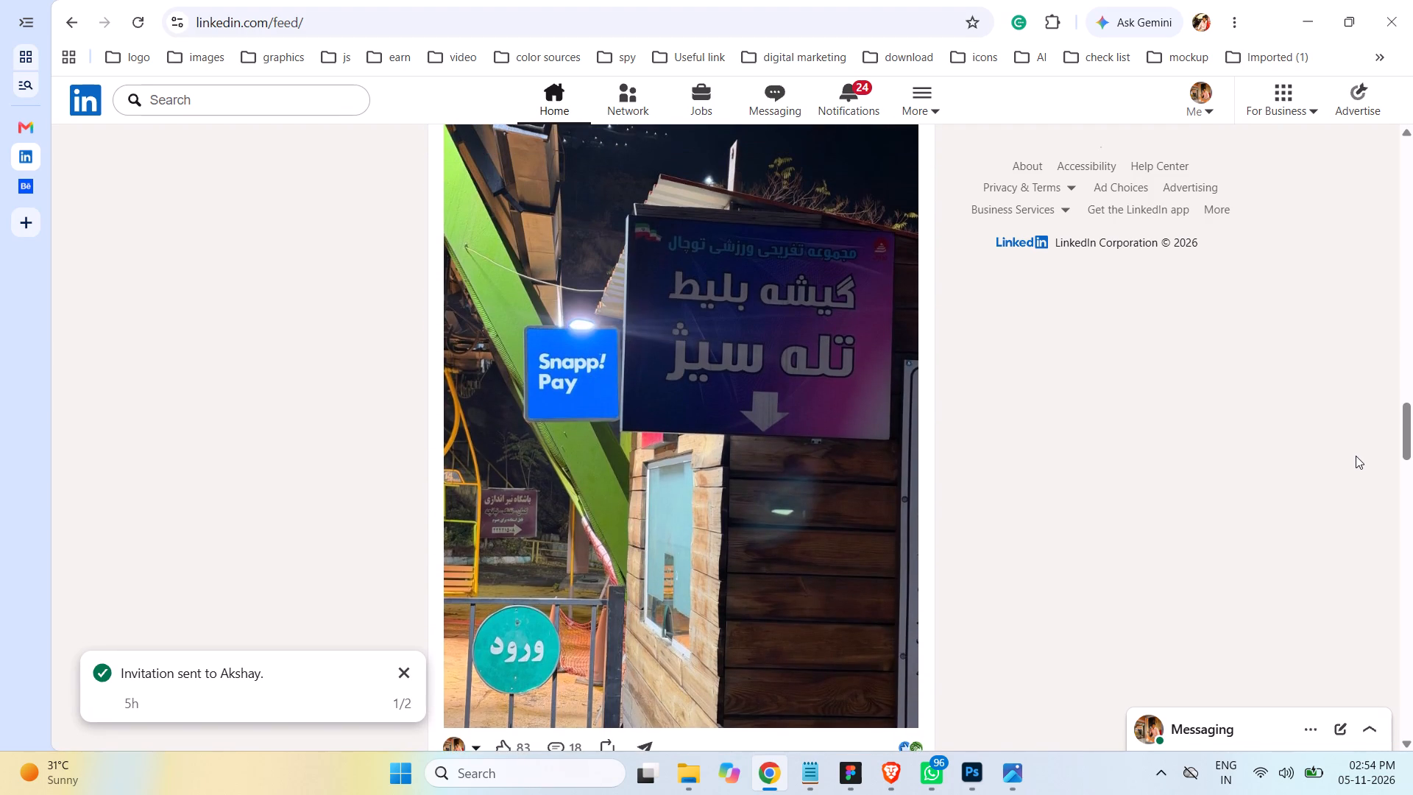
pyautogui.scroll(-4, 1356, 456)
pyautogui.scroll(1, 1356, 456)
pyautogui.scroll(-3, 1356, 456)
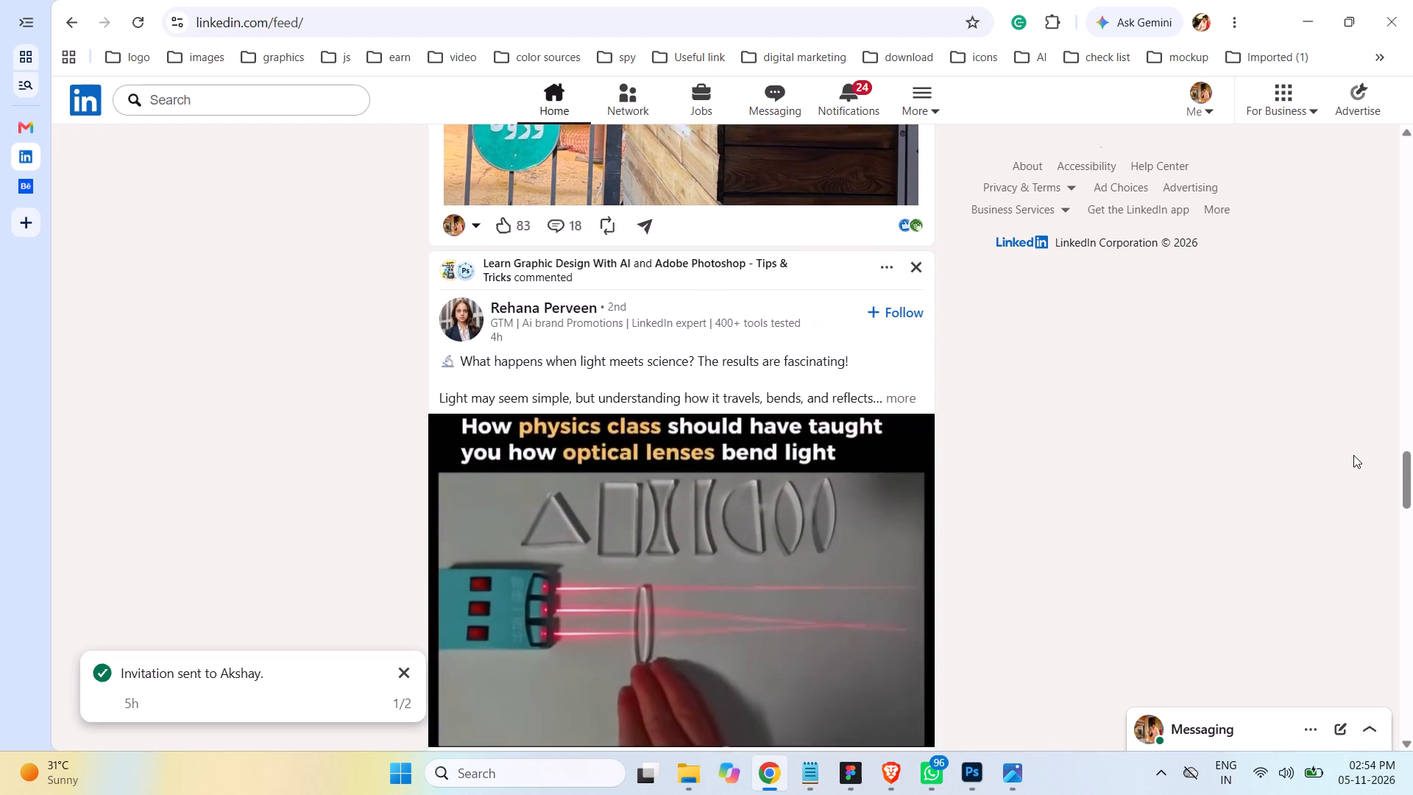
pyautogui.scroll(-2, 1352, 455)
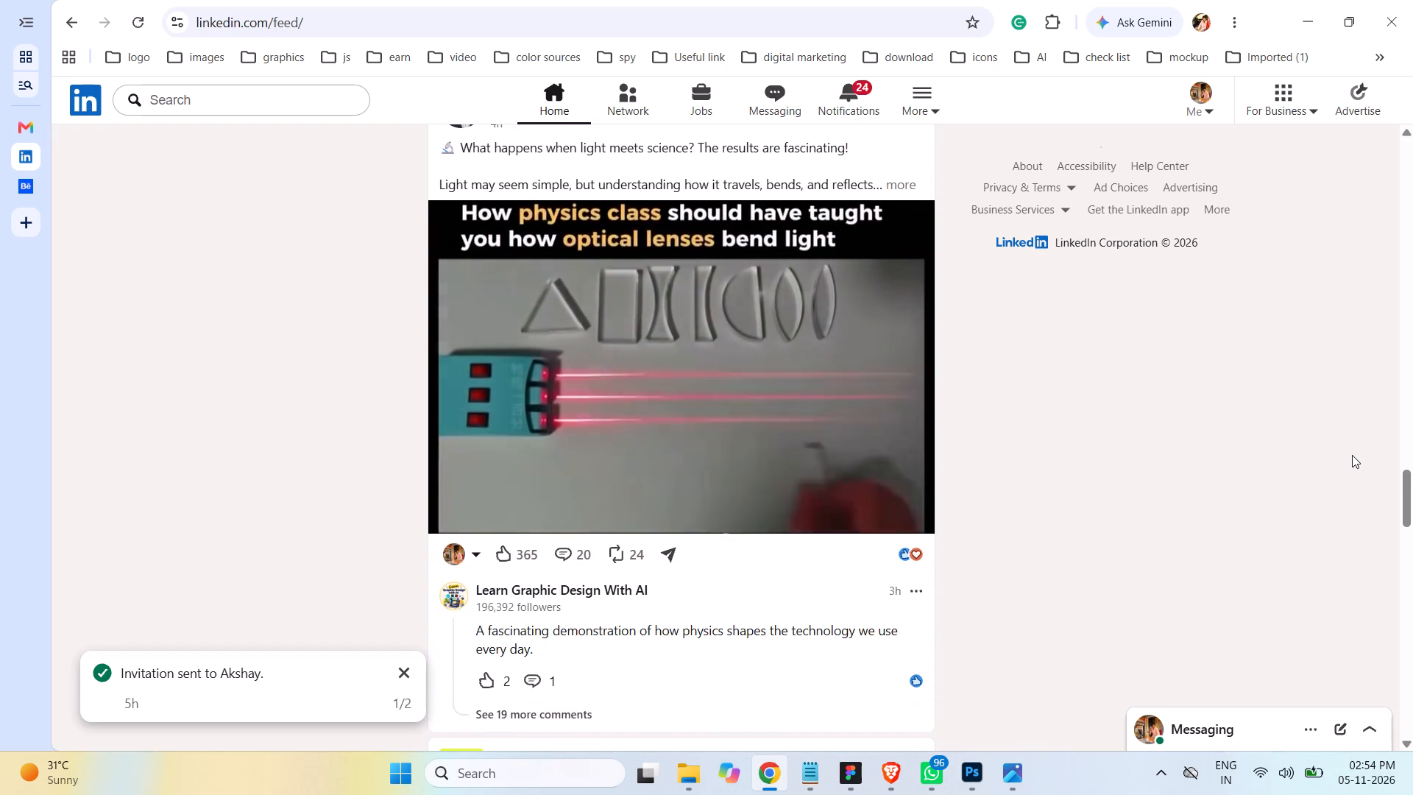